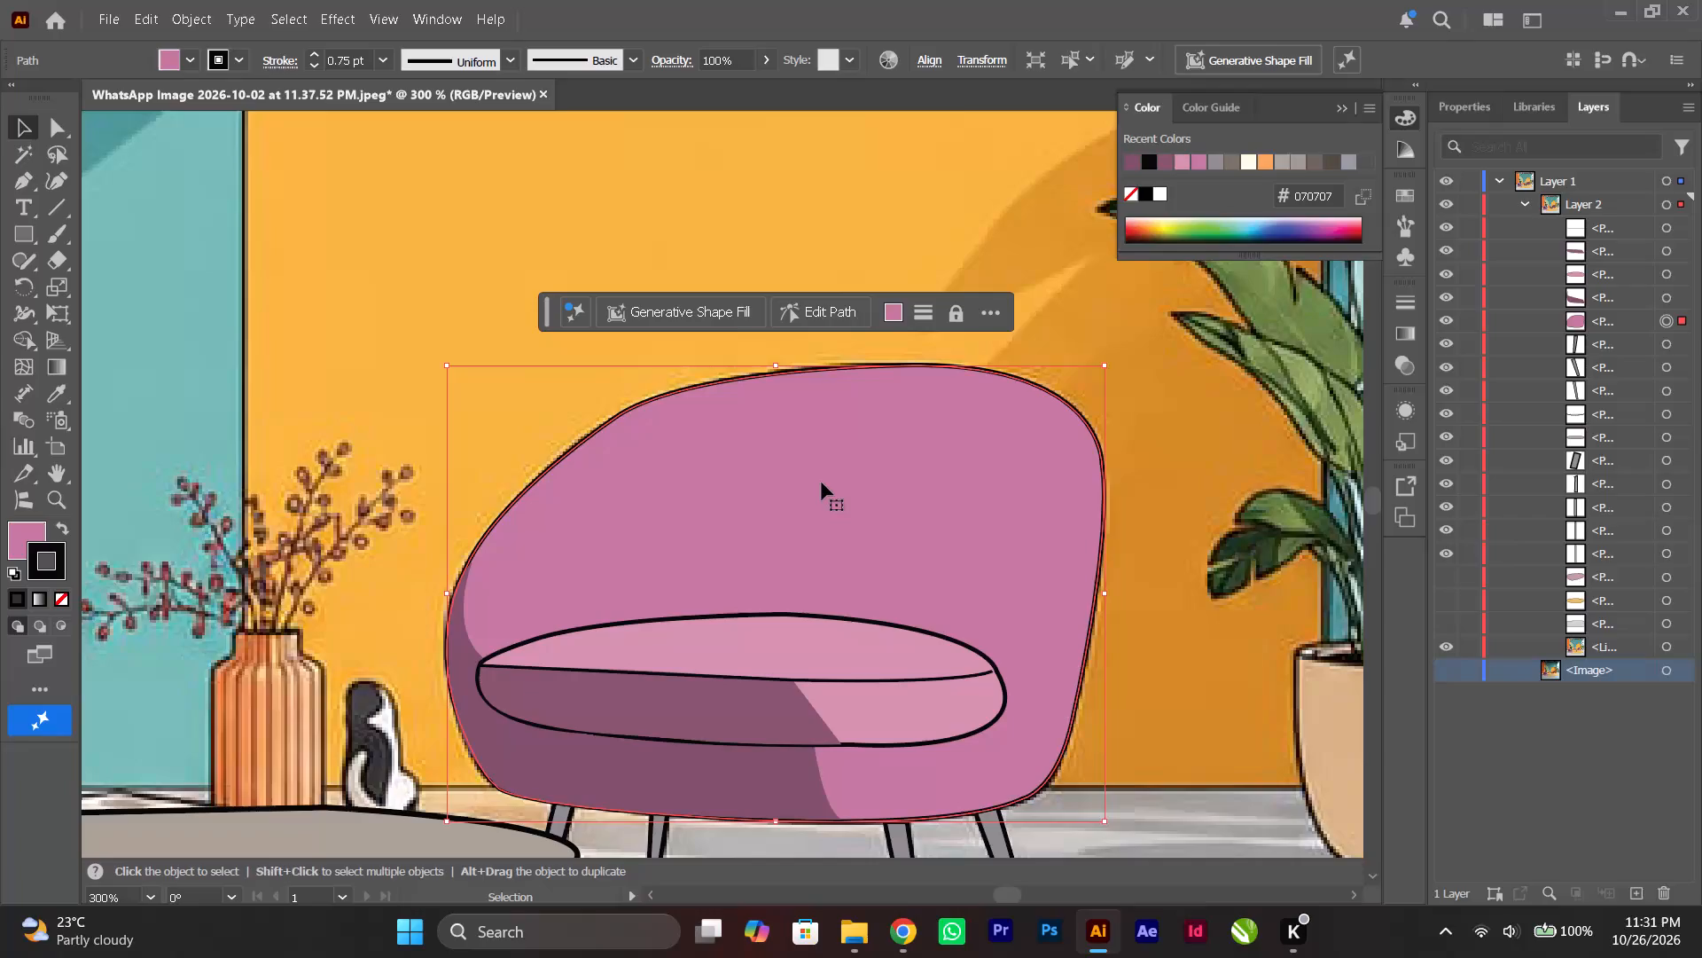
Lock the reference image inside Layer 2 and hide the pink chair body path to expose the backrest details.
ctrl+scroll(822, 481, down, 3)
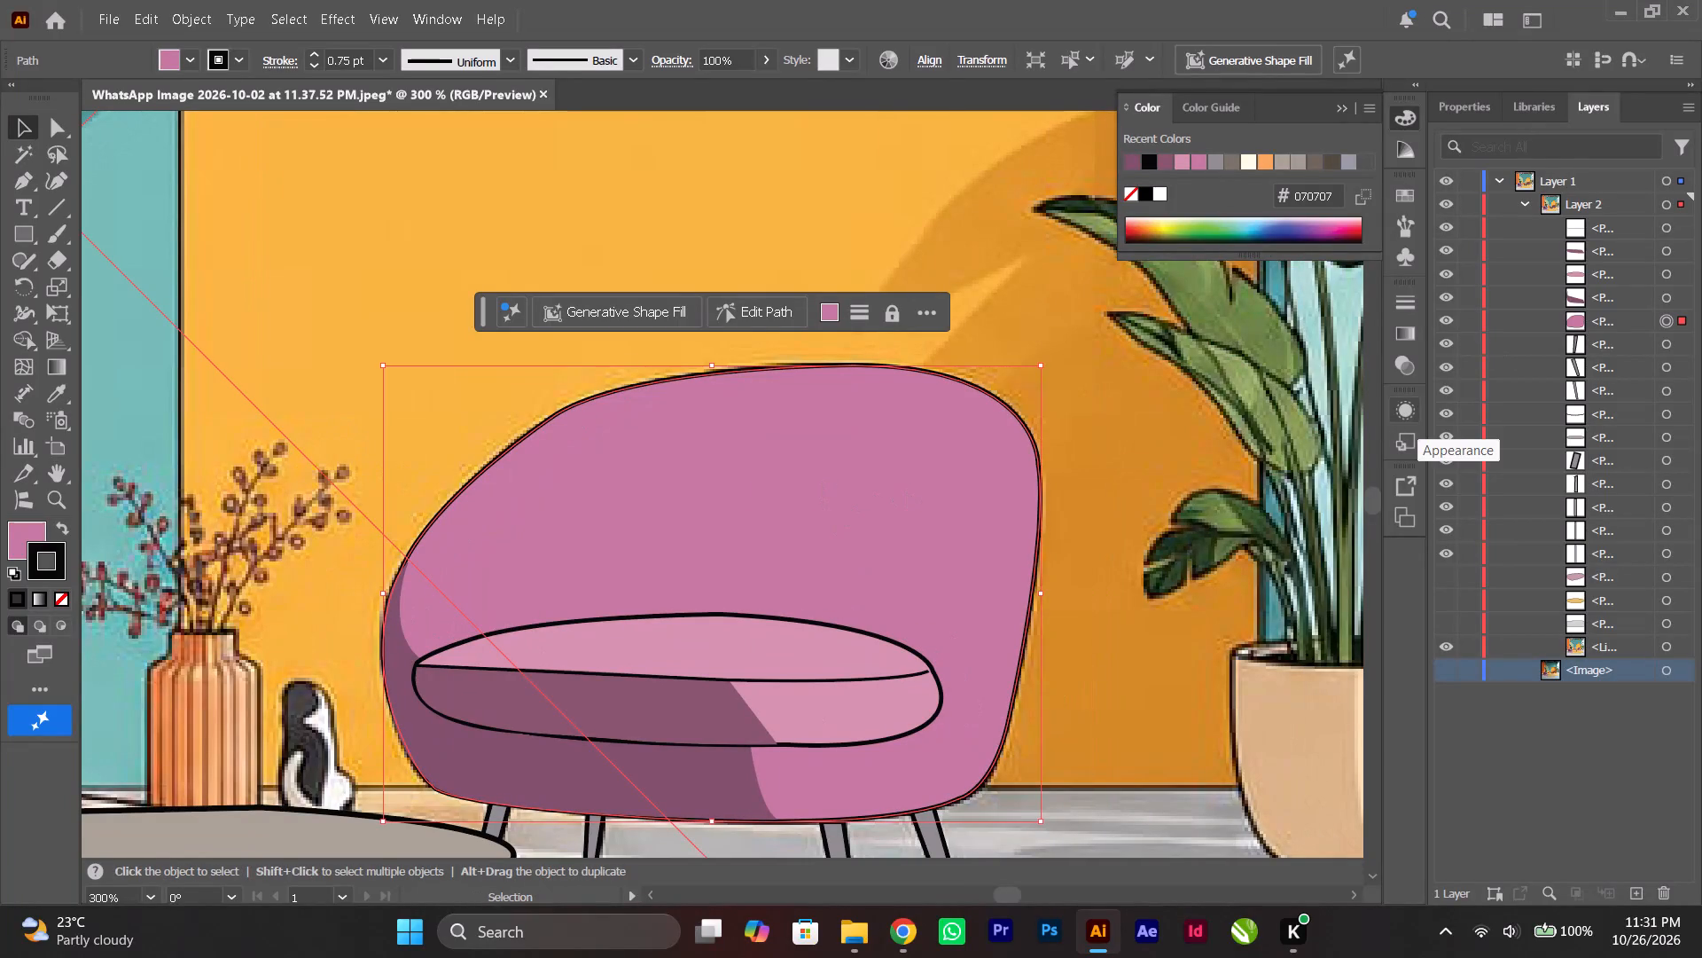
click(1464, 648)
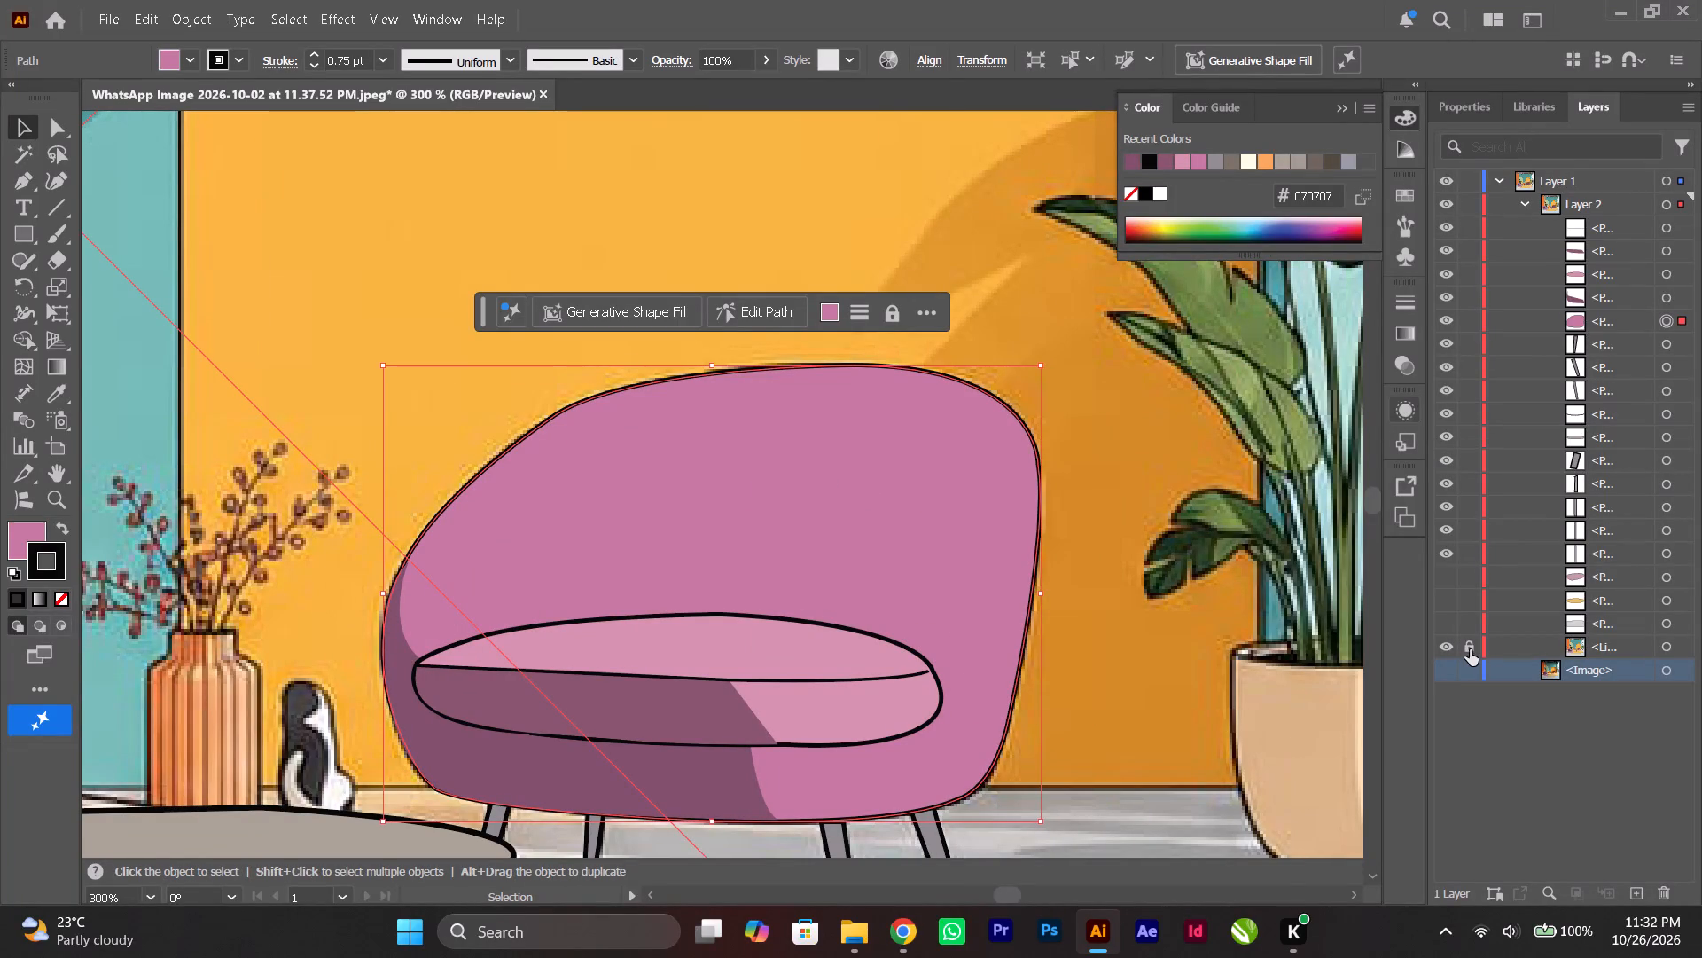
click(1444, 322)
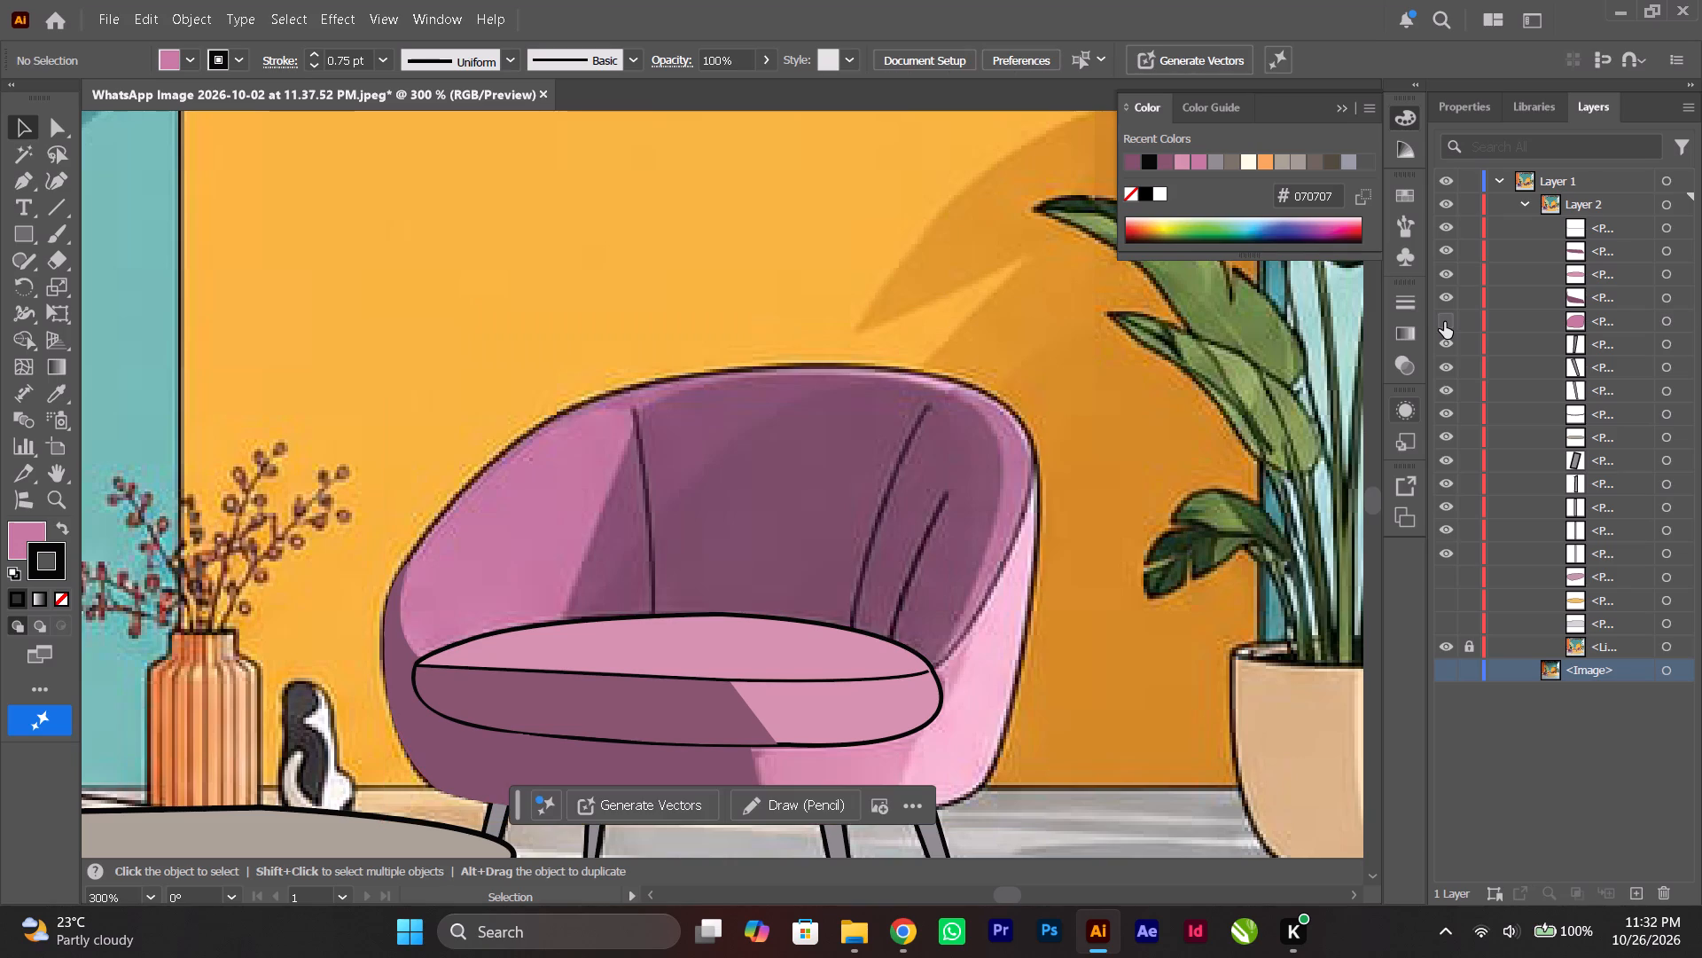
Start tracing the dark backrest shadow with the Pen tool from where its left edge meets the seat cushion.
alt+scroll(751, 540, up, 1)
ctrl+scroll(750, 539, down, 1)
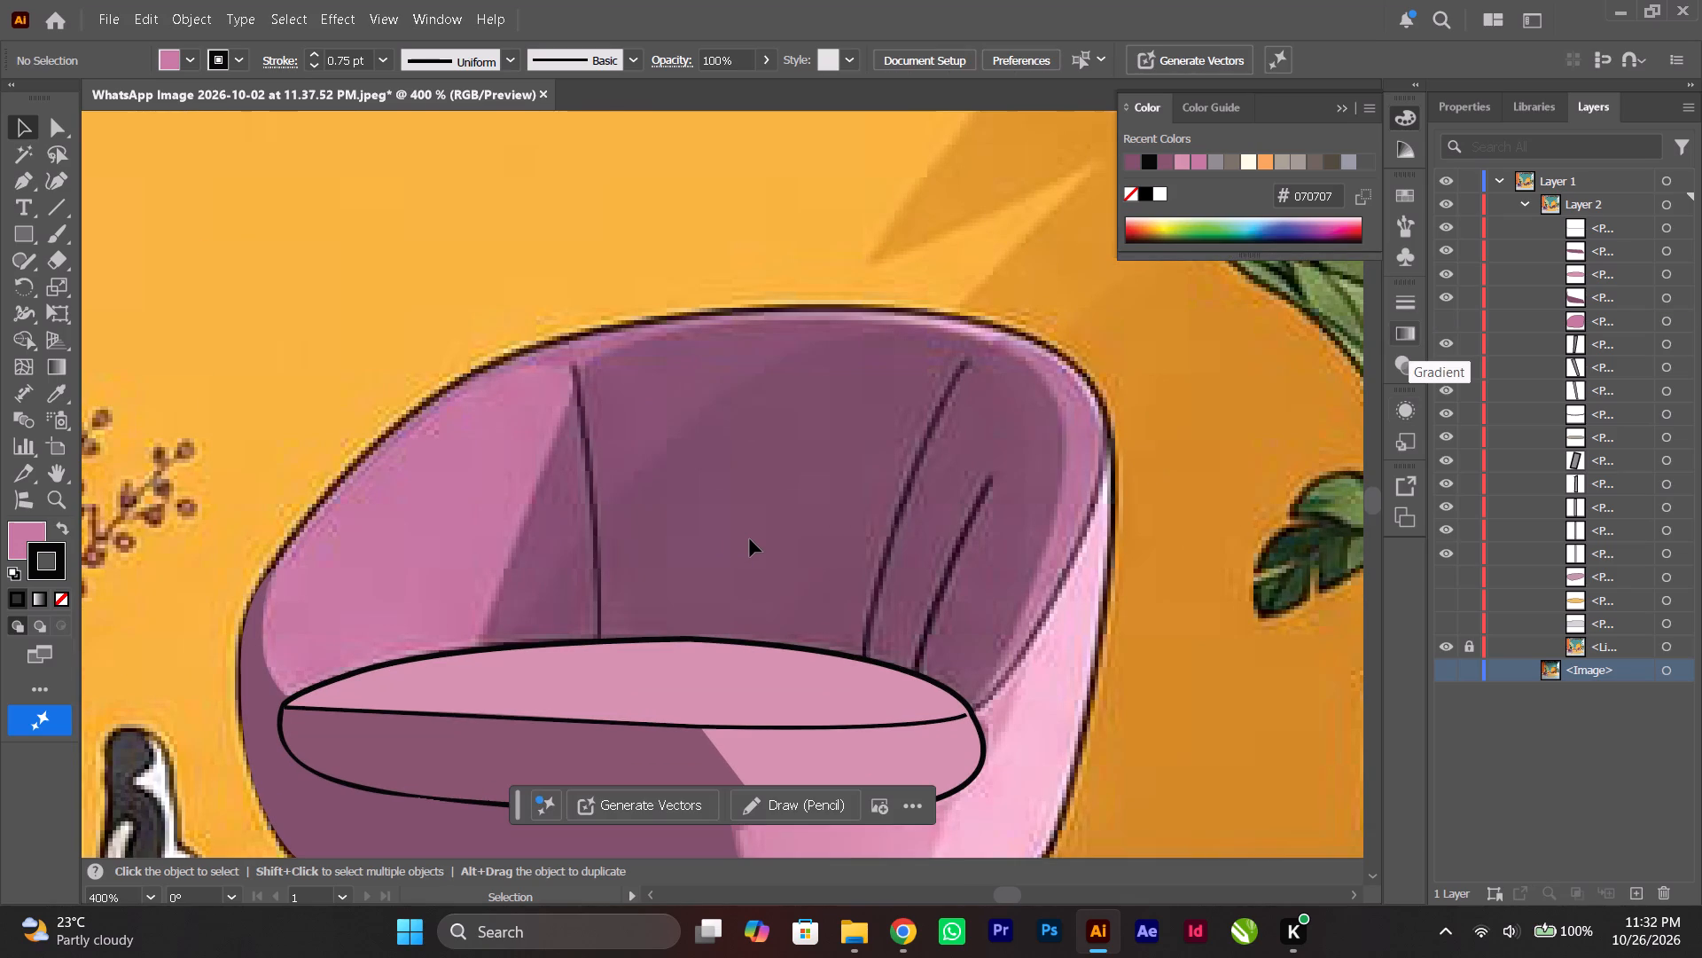
click(21, 175)
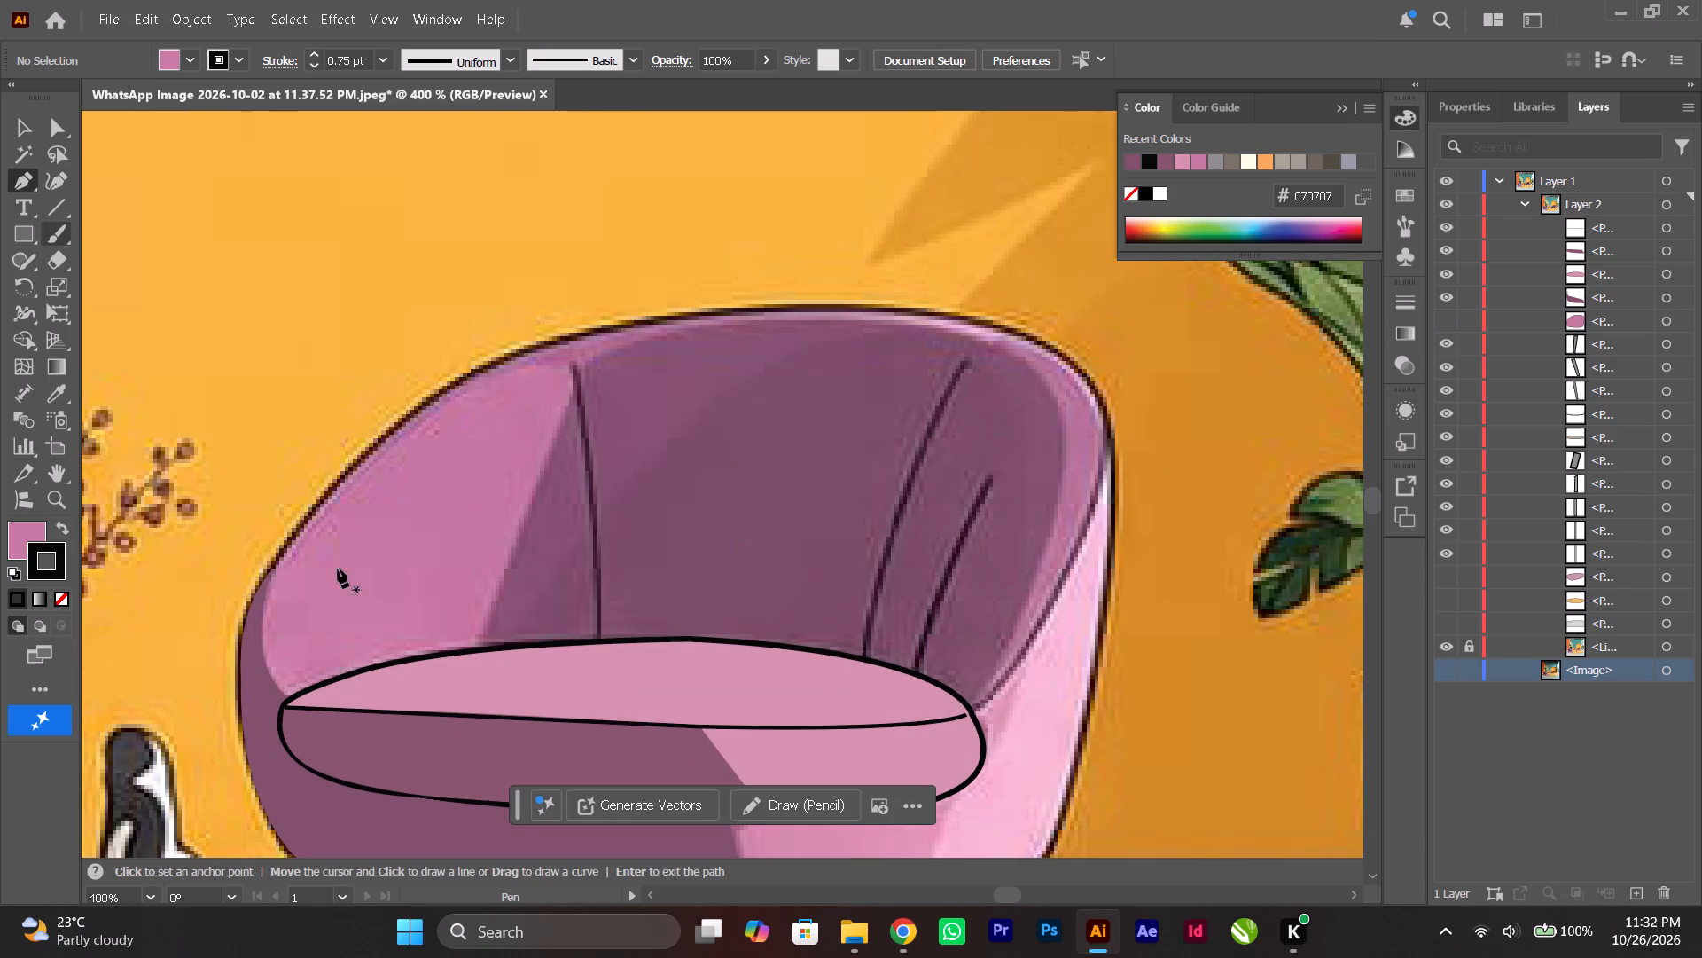
click(478, 643)
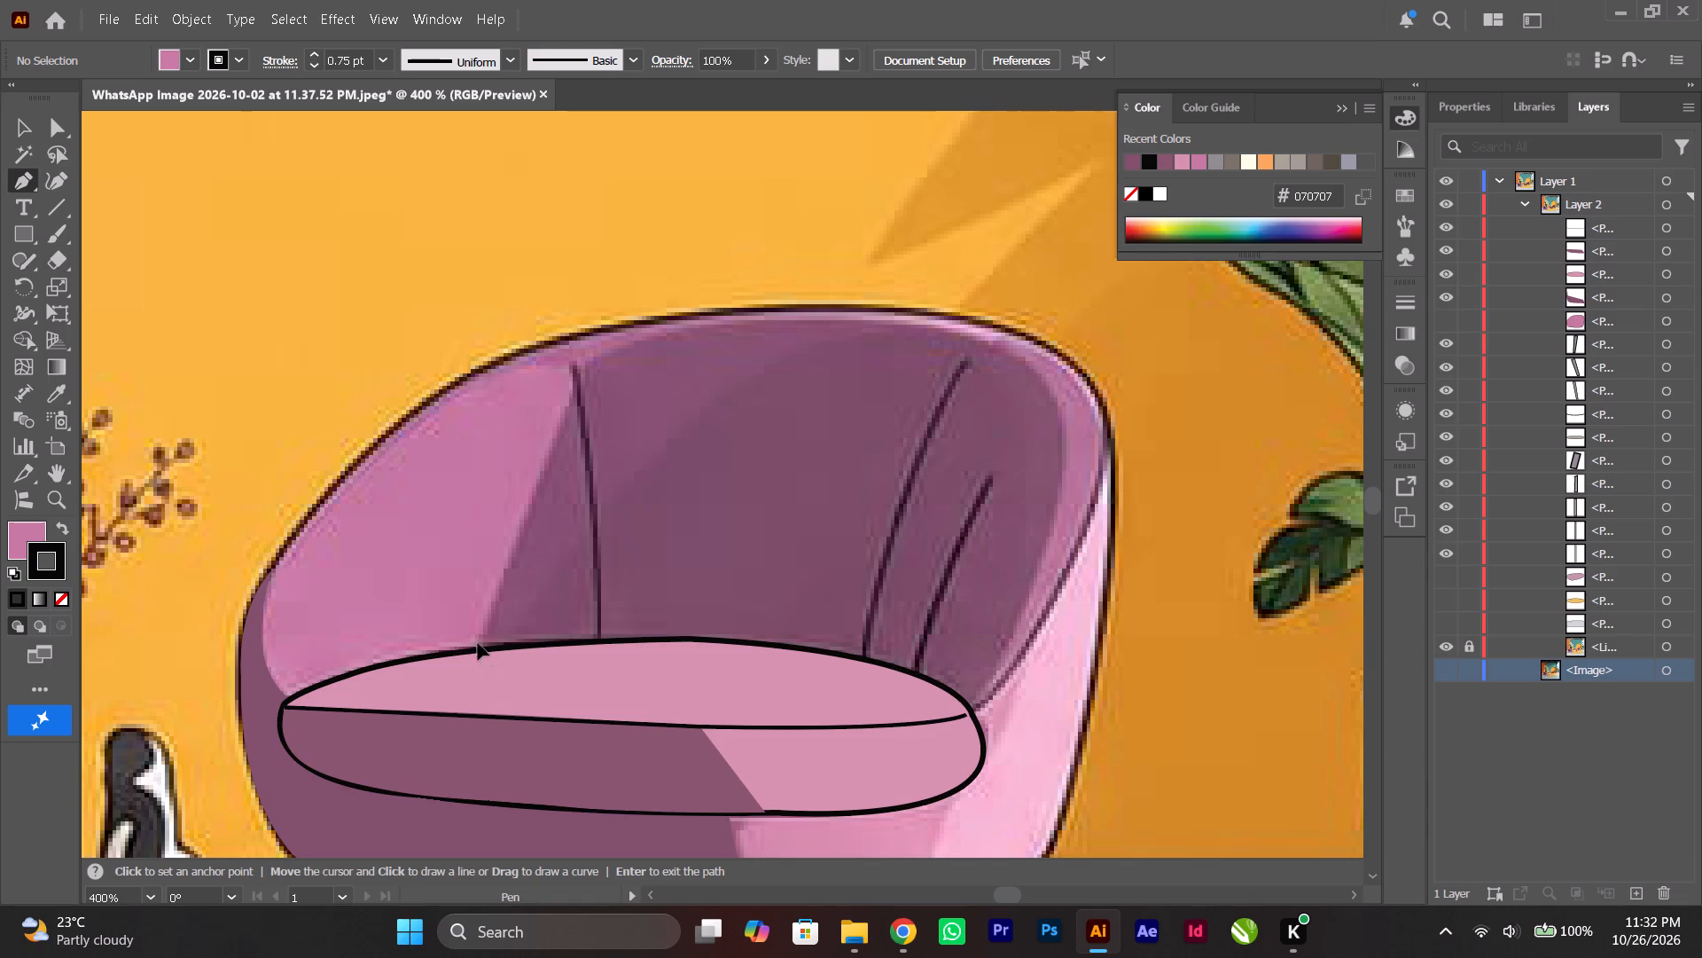
With the fill set to none, trace the left edge and top curve of the dark backrest shading to the right side.
click(582, 372)
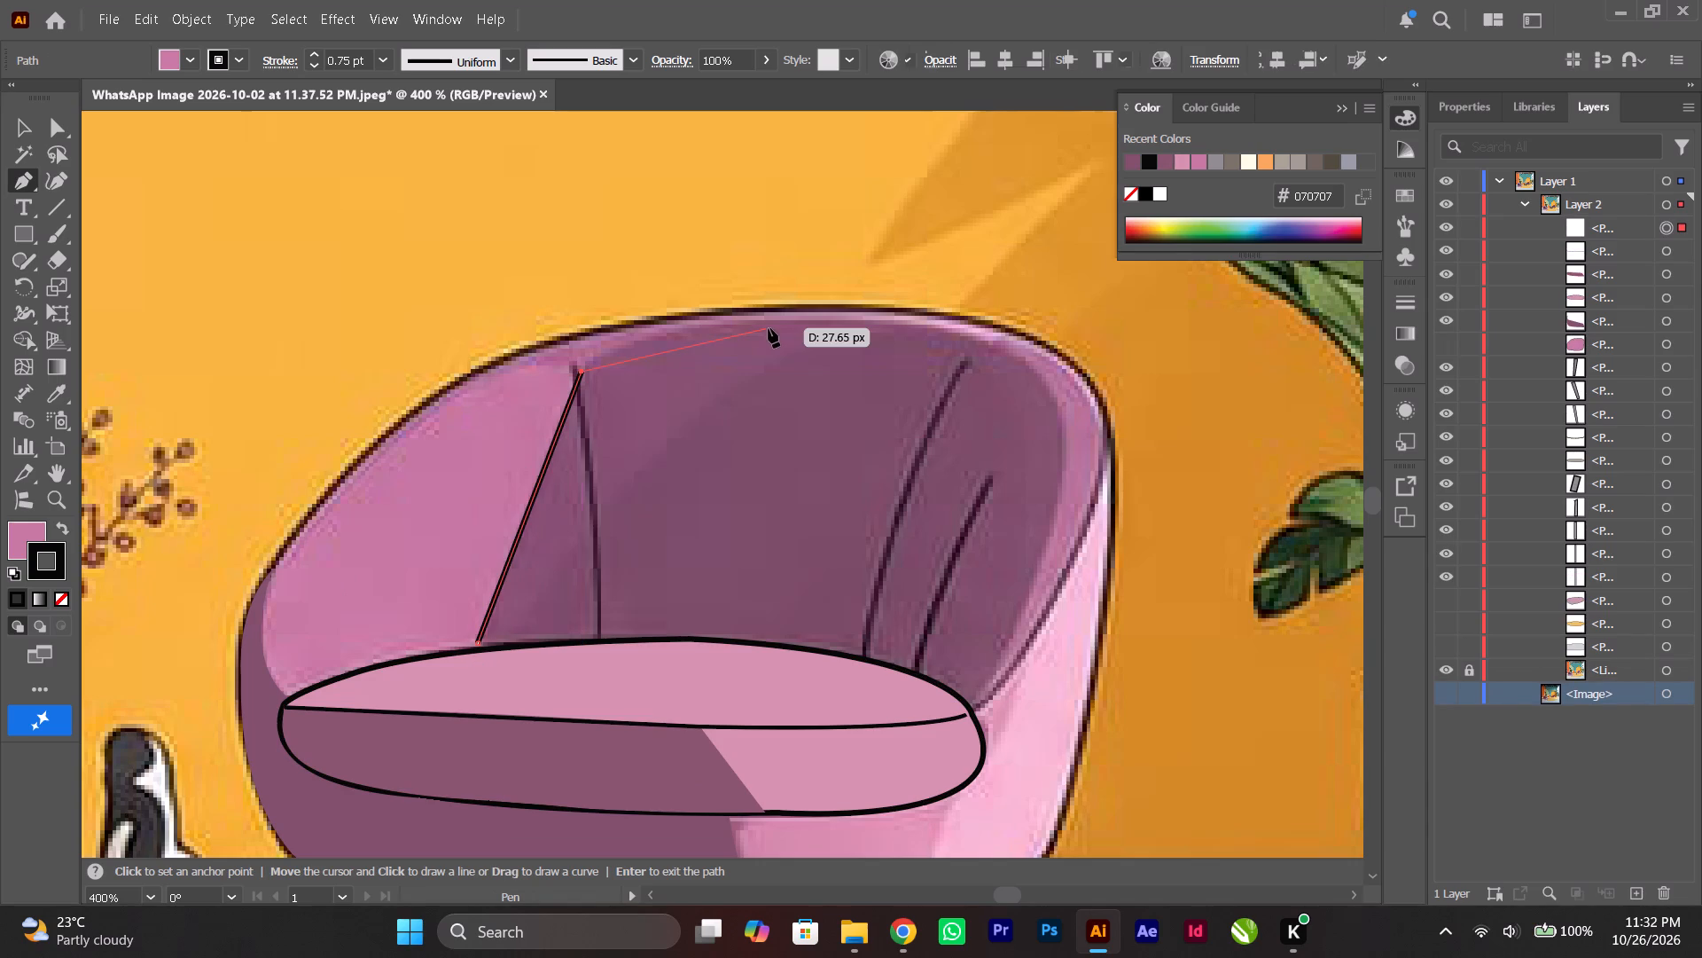
click(16, 538)
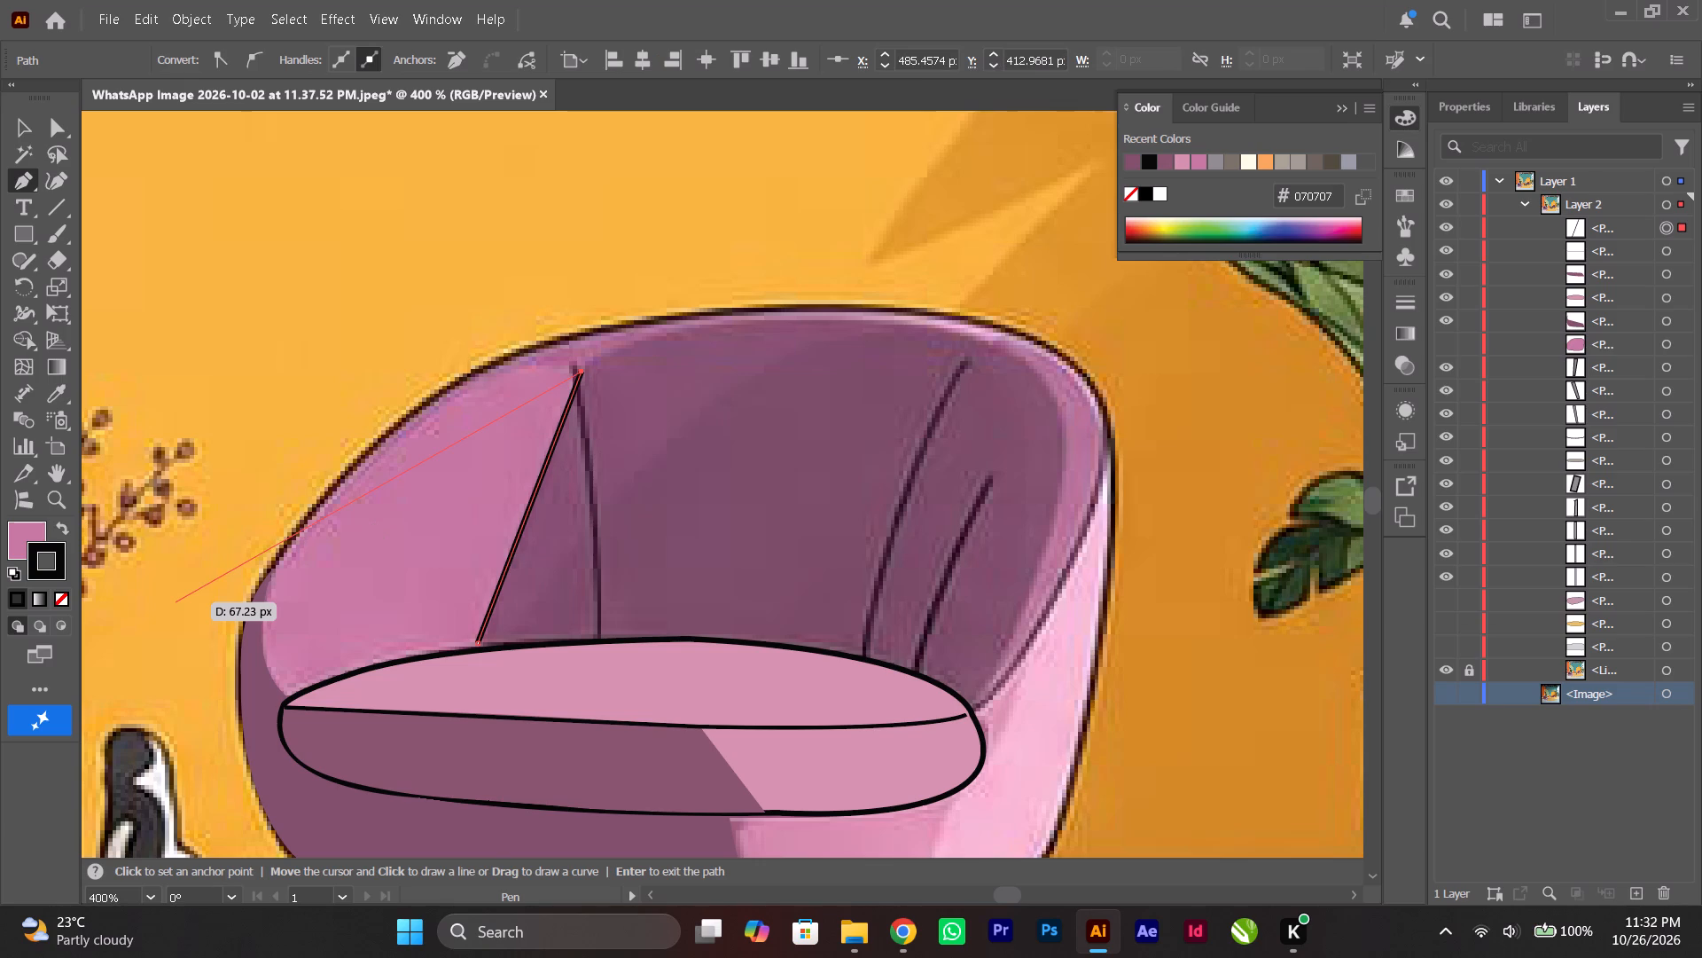
click(63, 593)
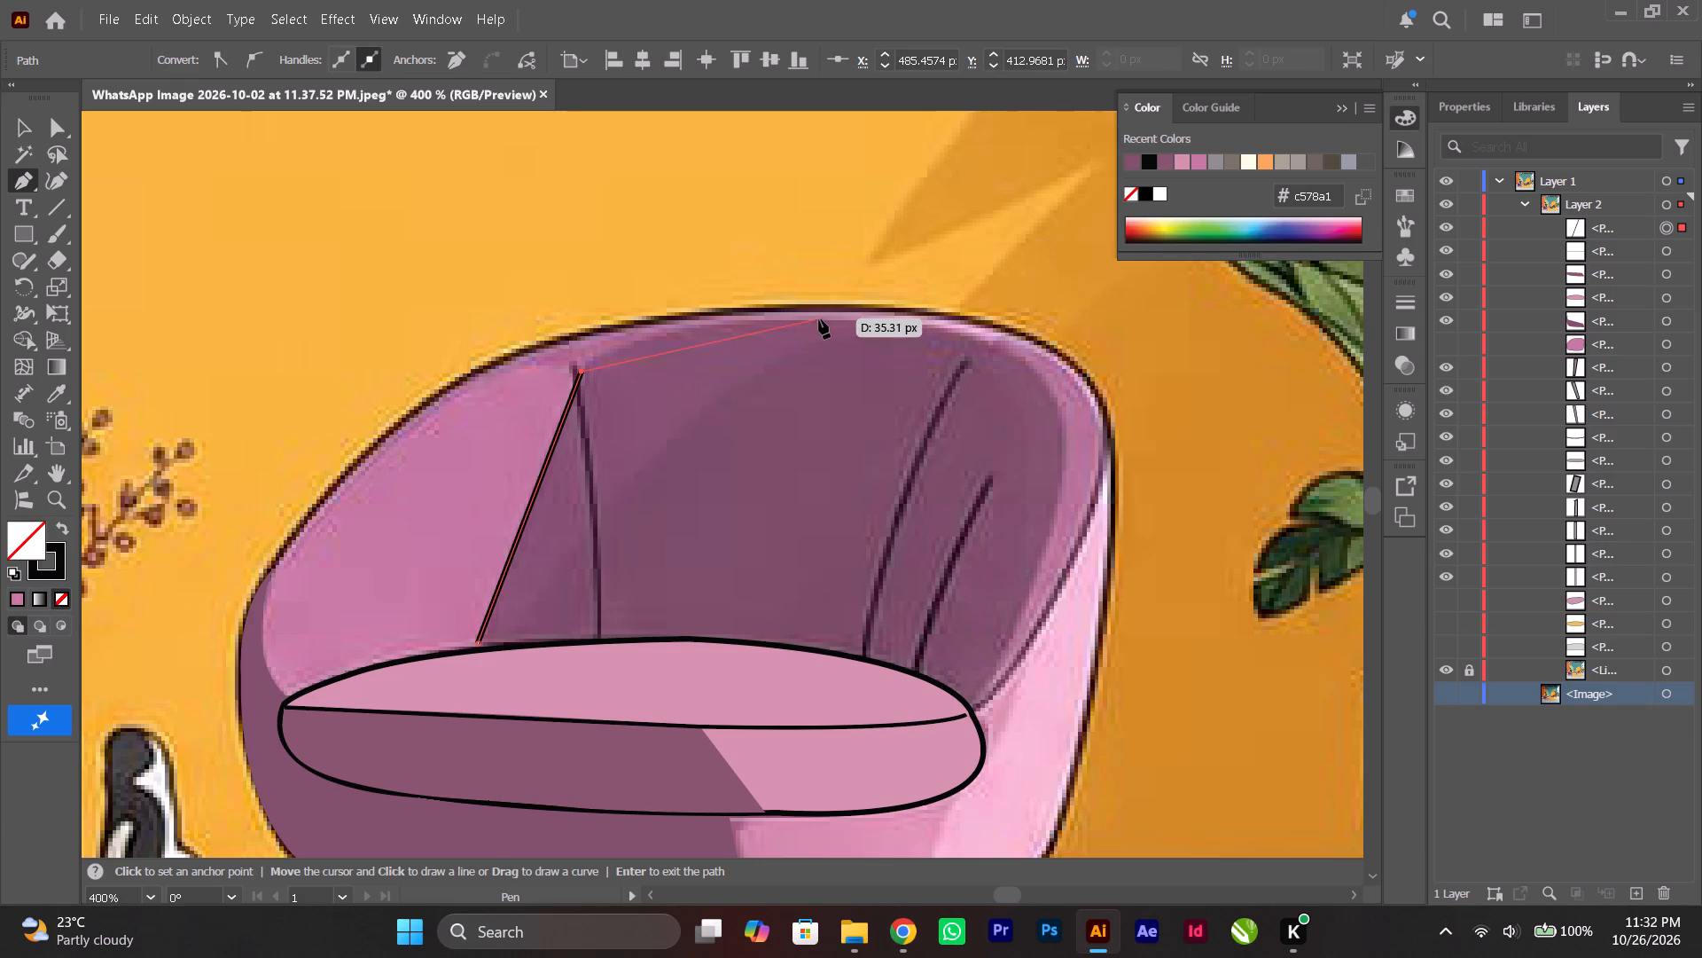
drag(817, 320, 972, 323)
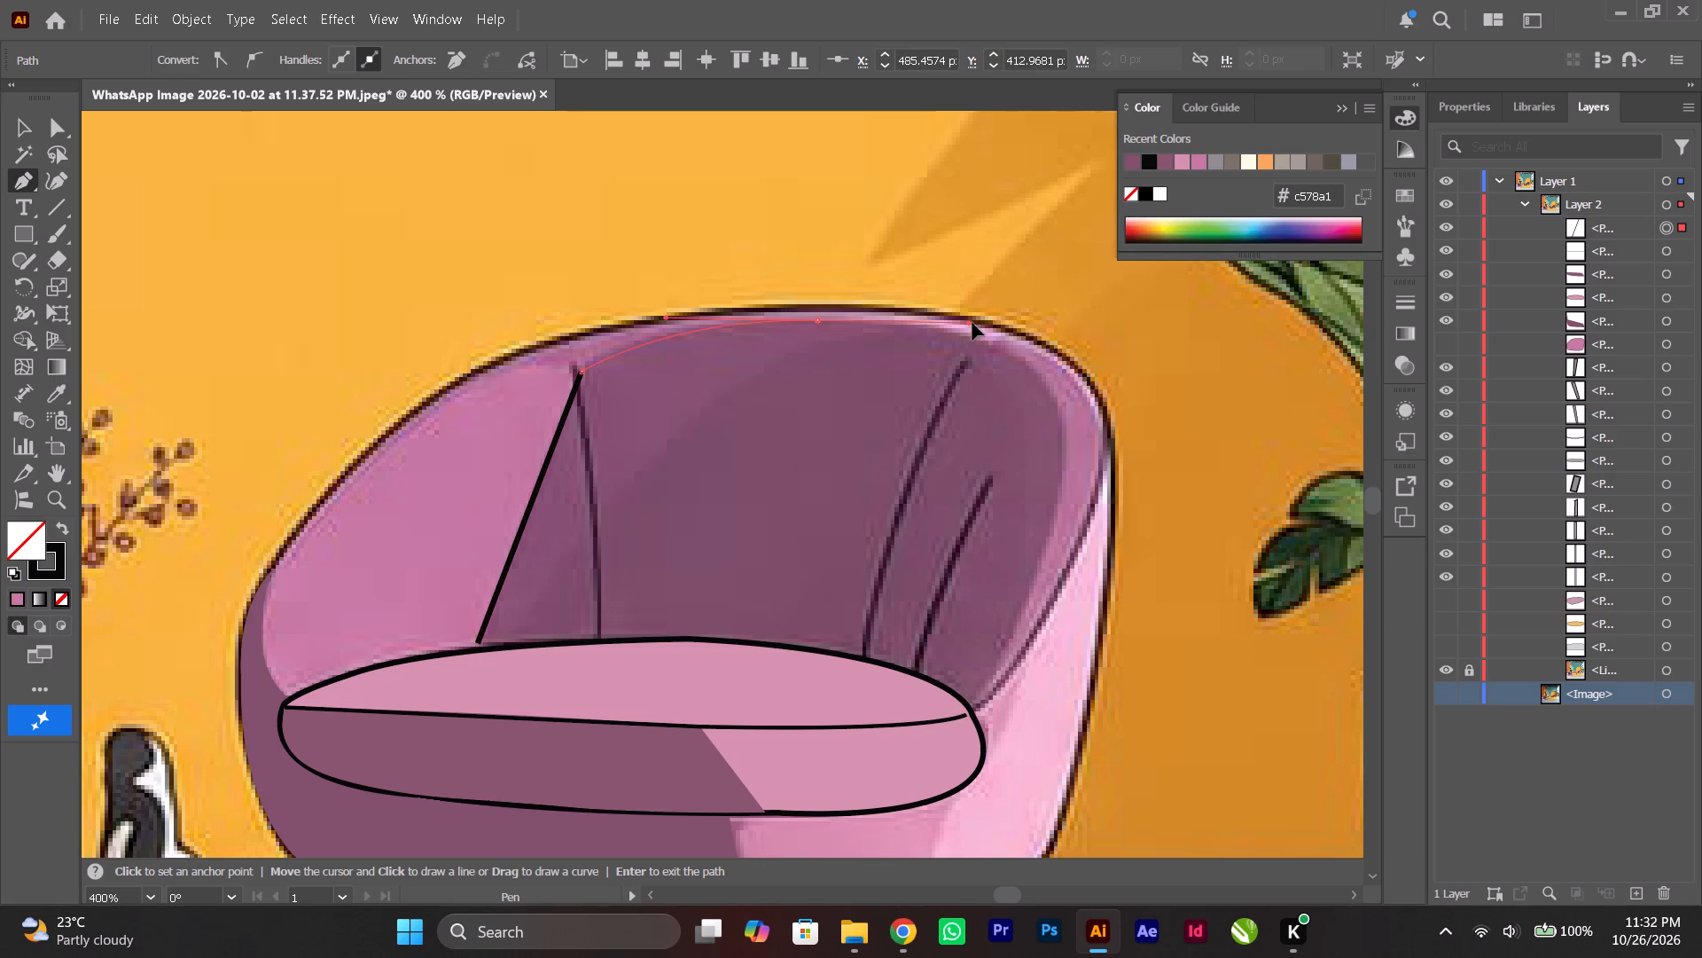
drag(972, 323, 988, 329)
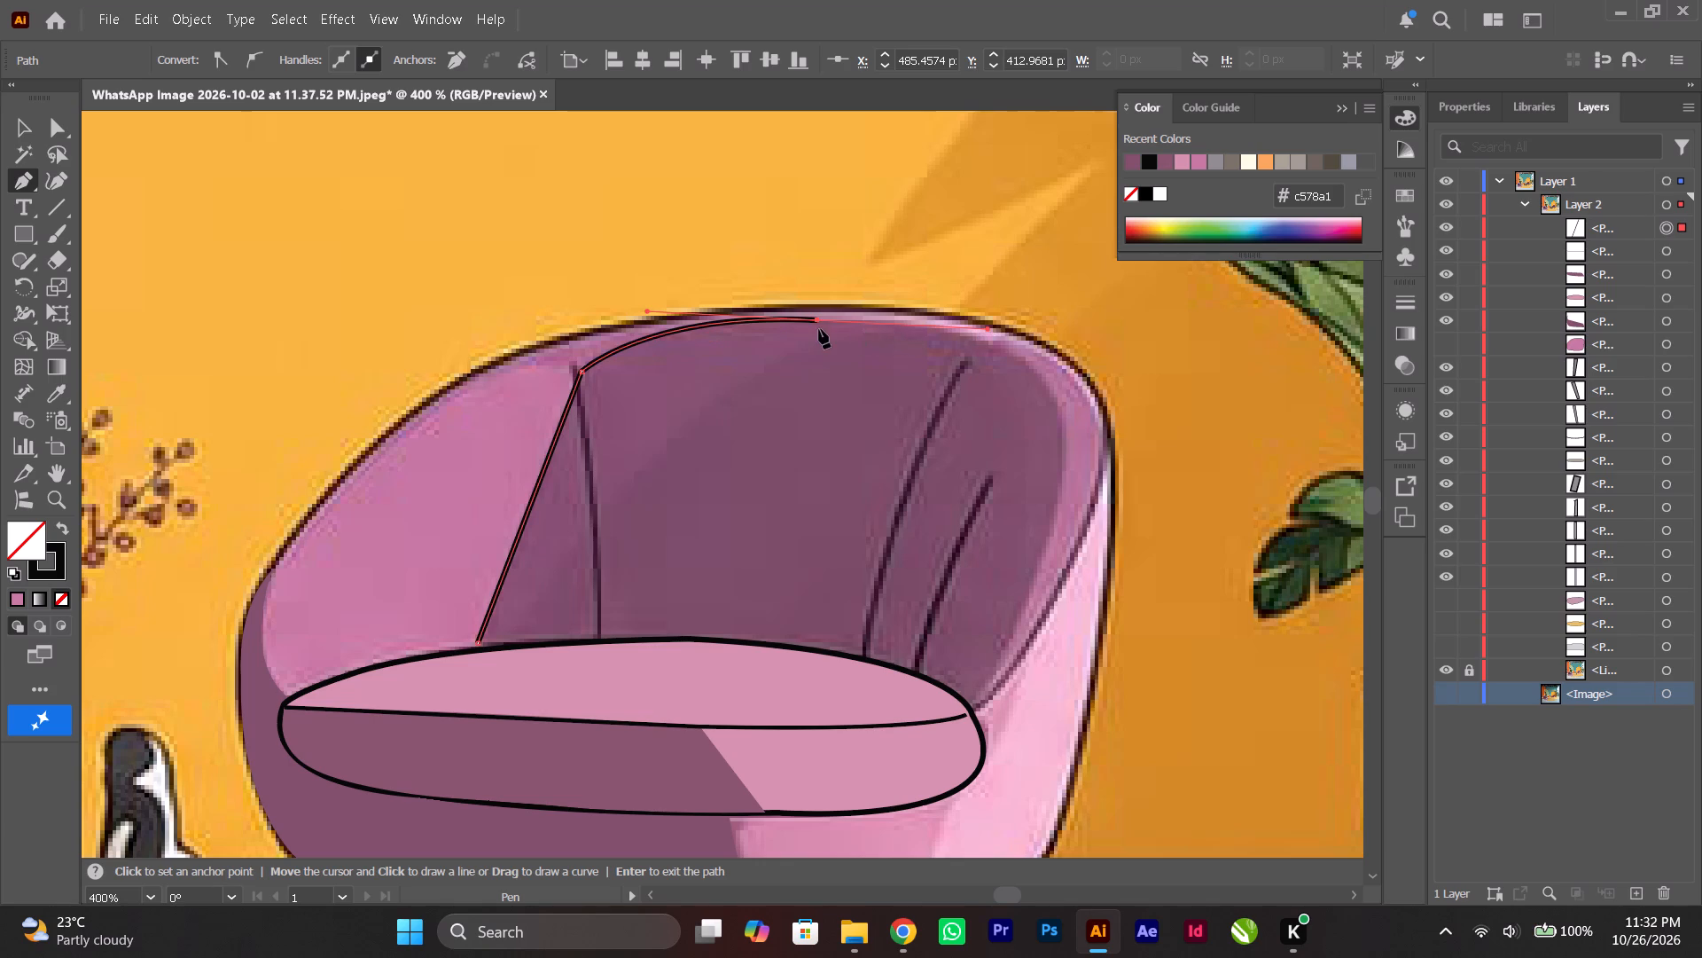
click(816, 319)
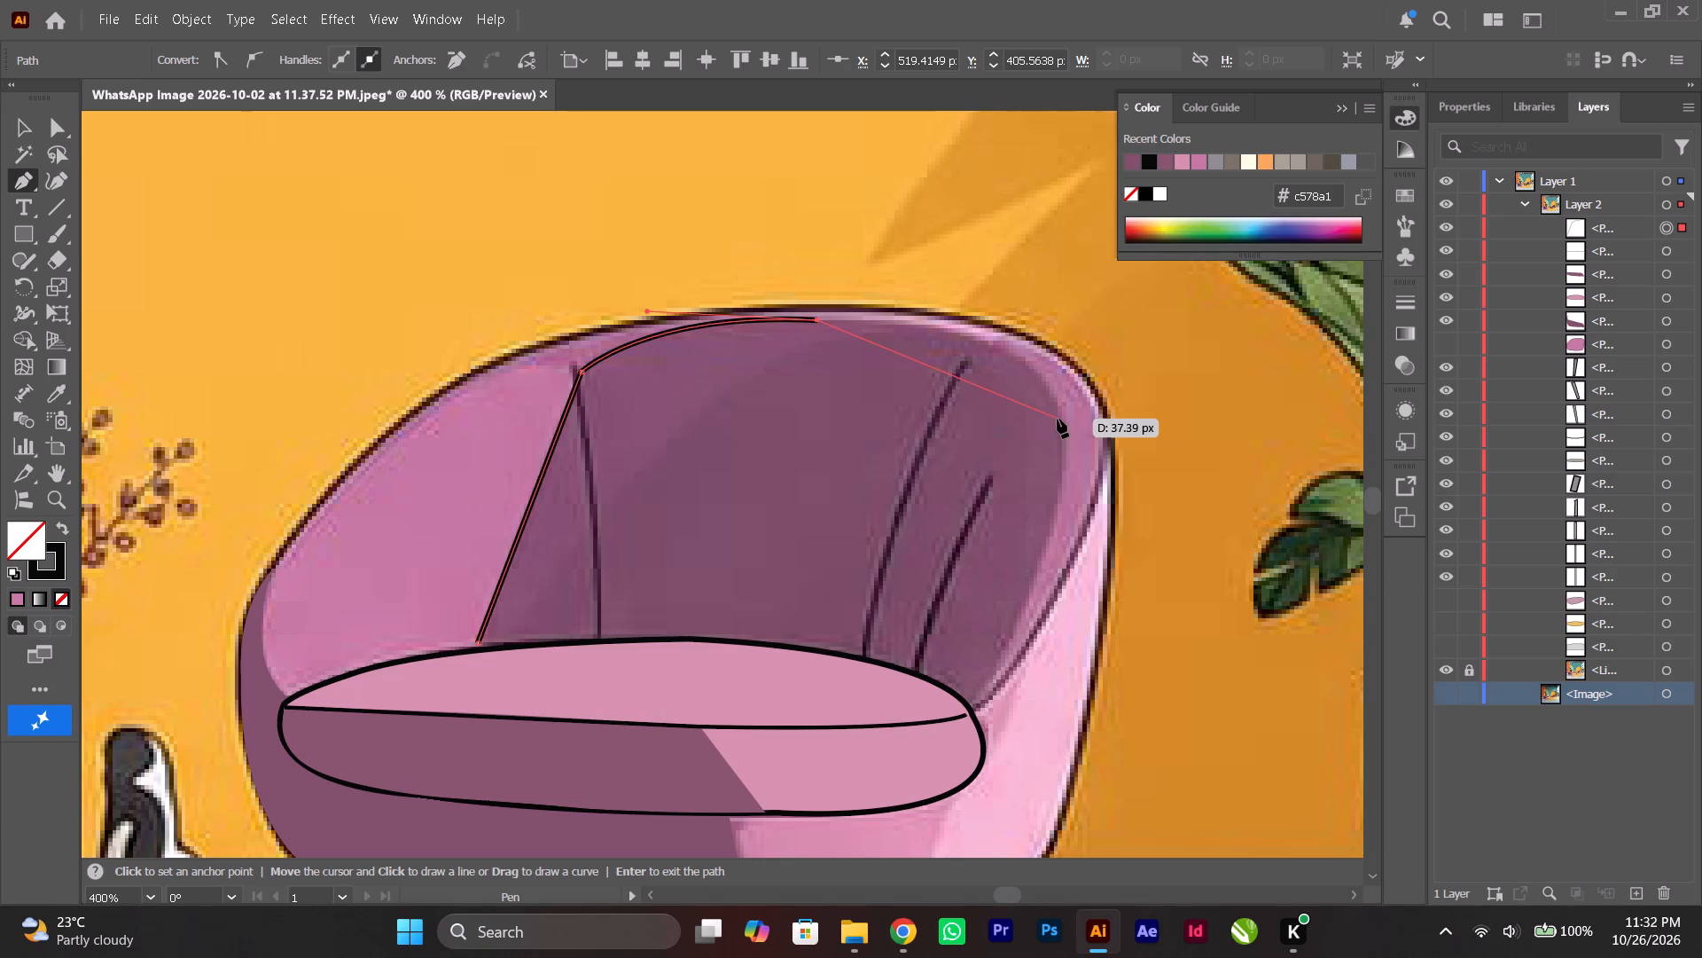
drag(1058, 419, 1046, 538)
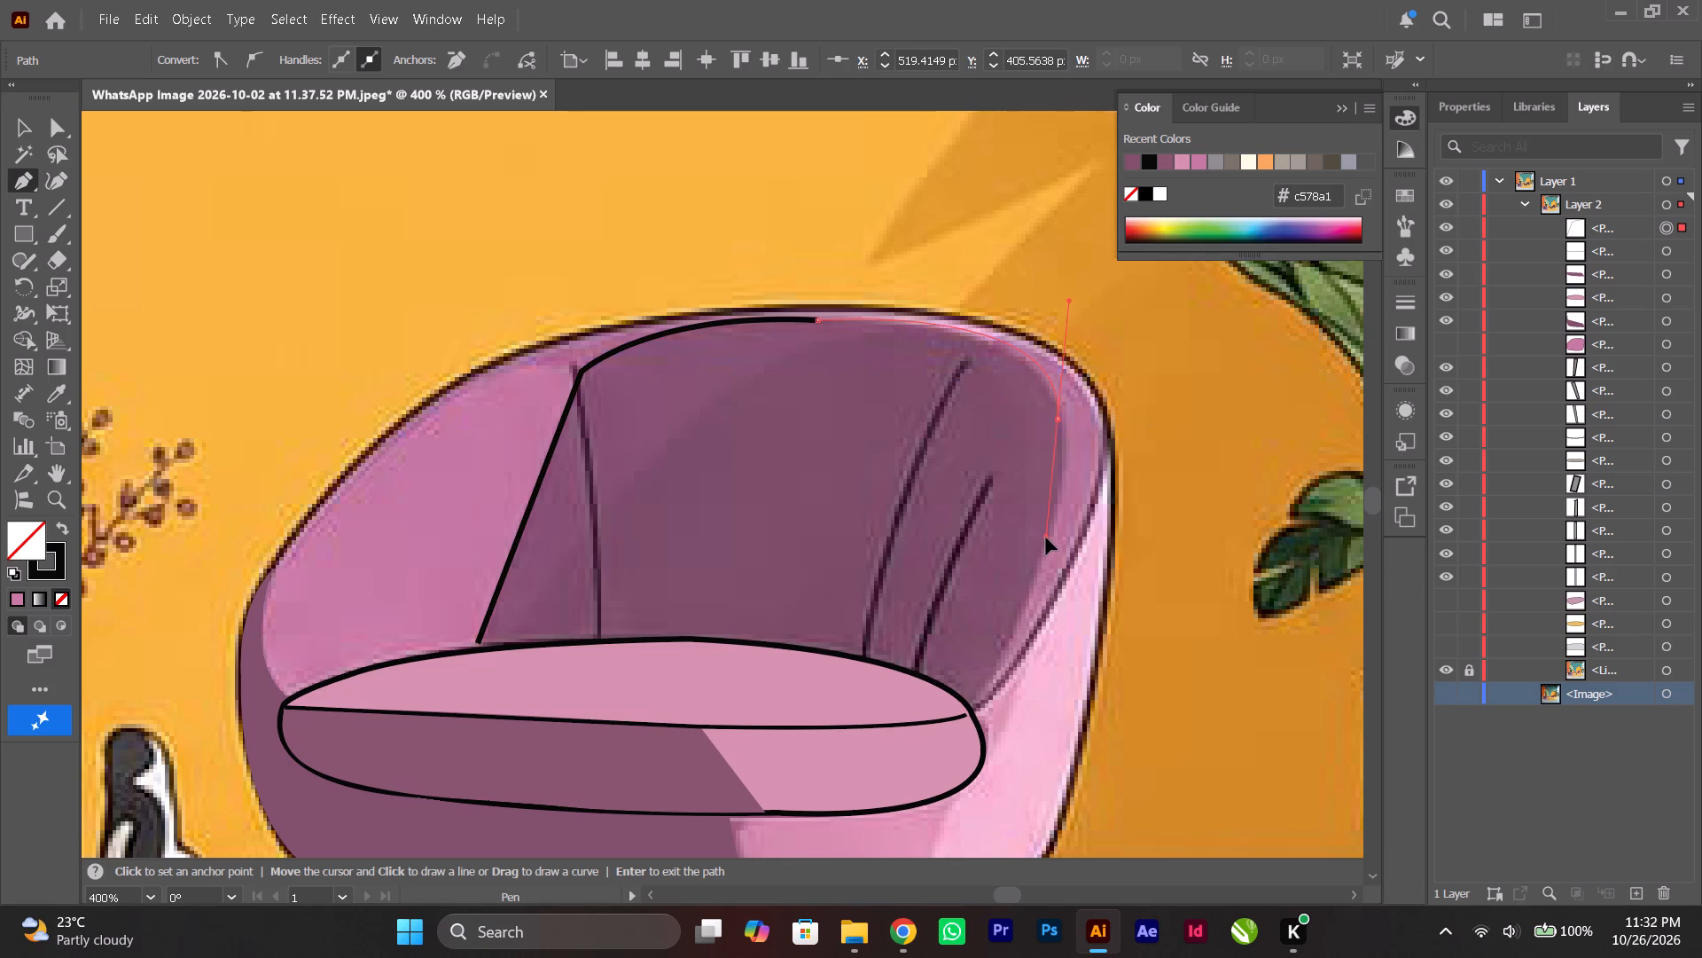
drag(1046, 538, 1050, 524)
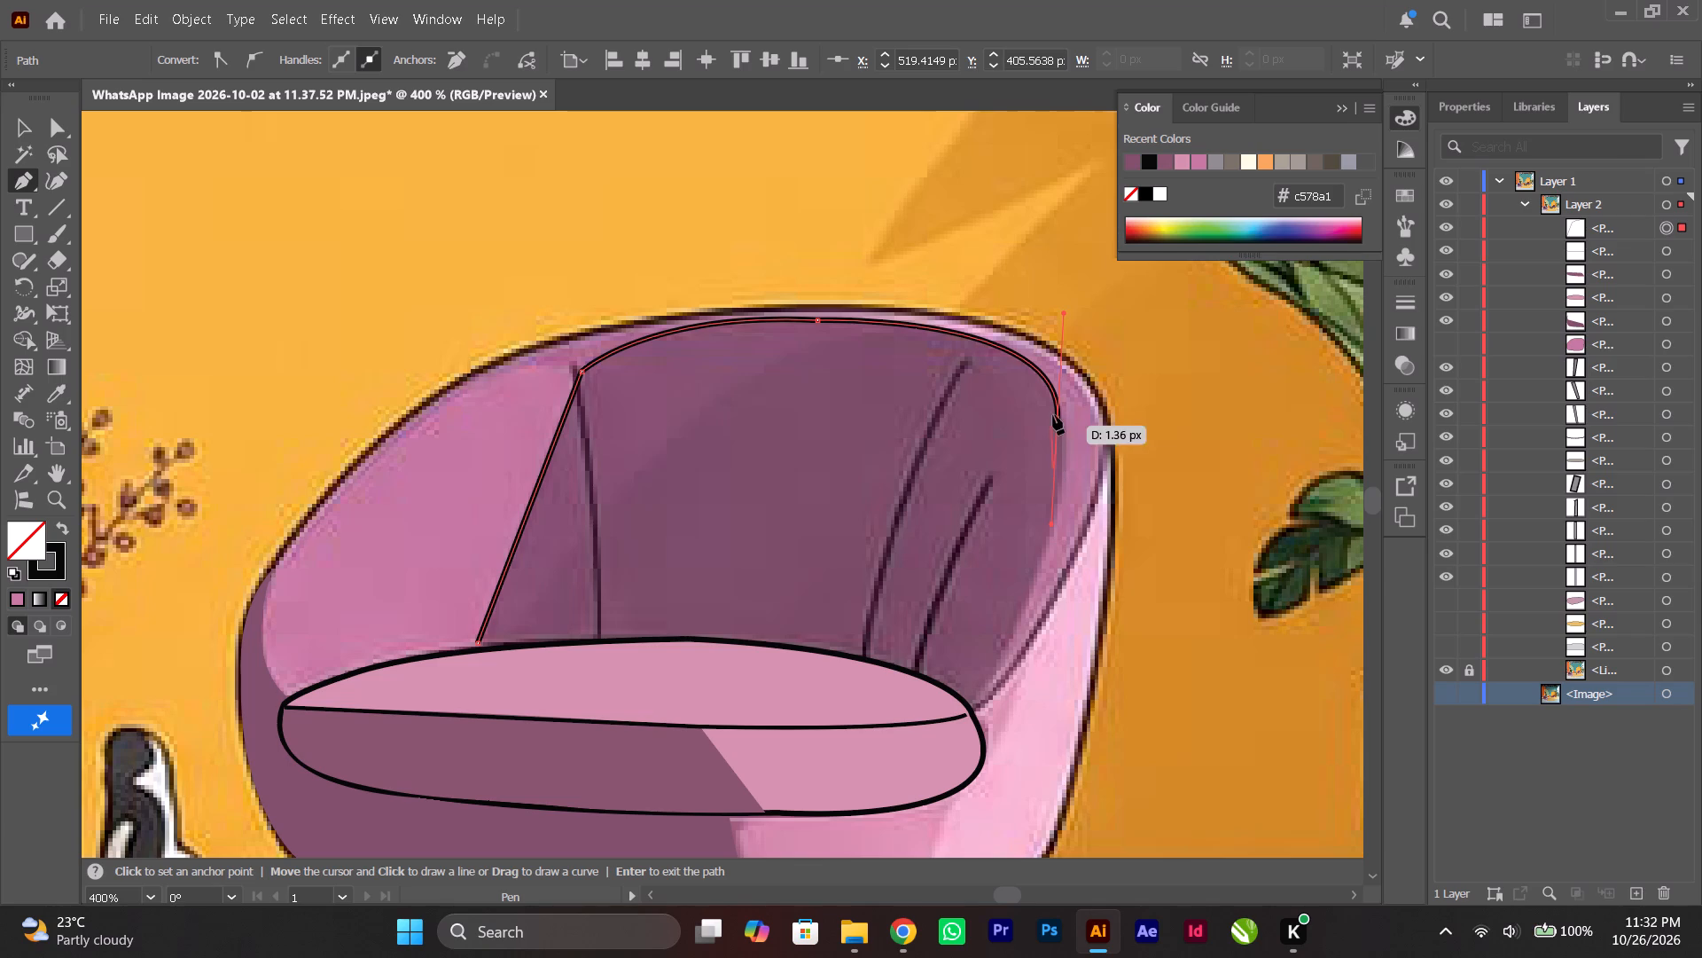
click(1057, 417)
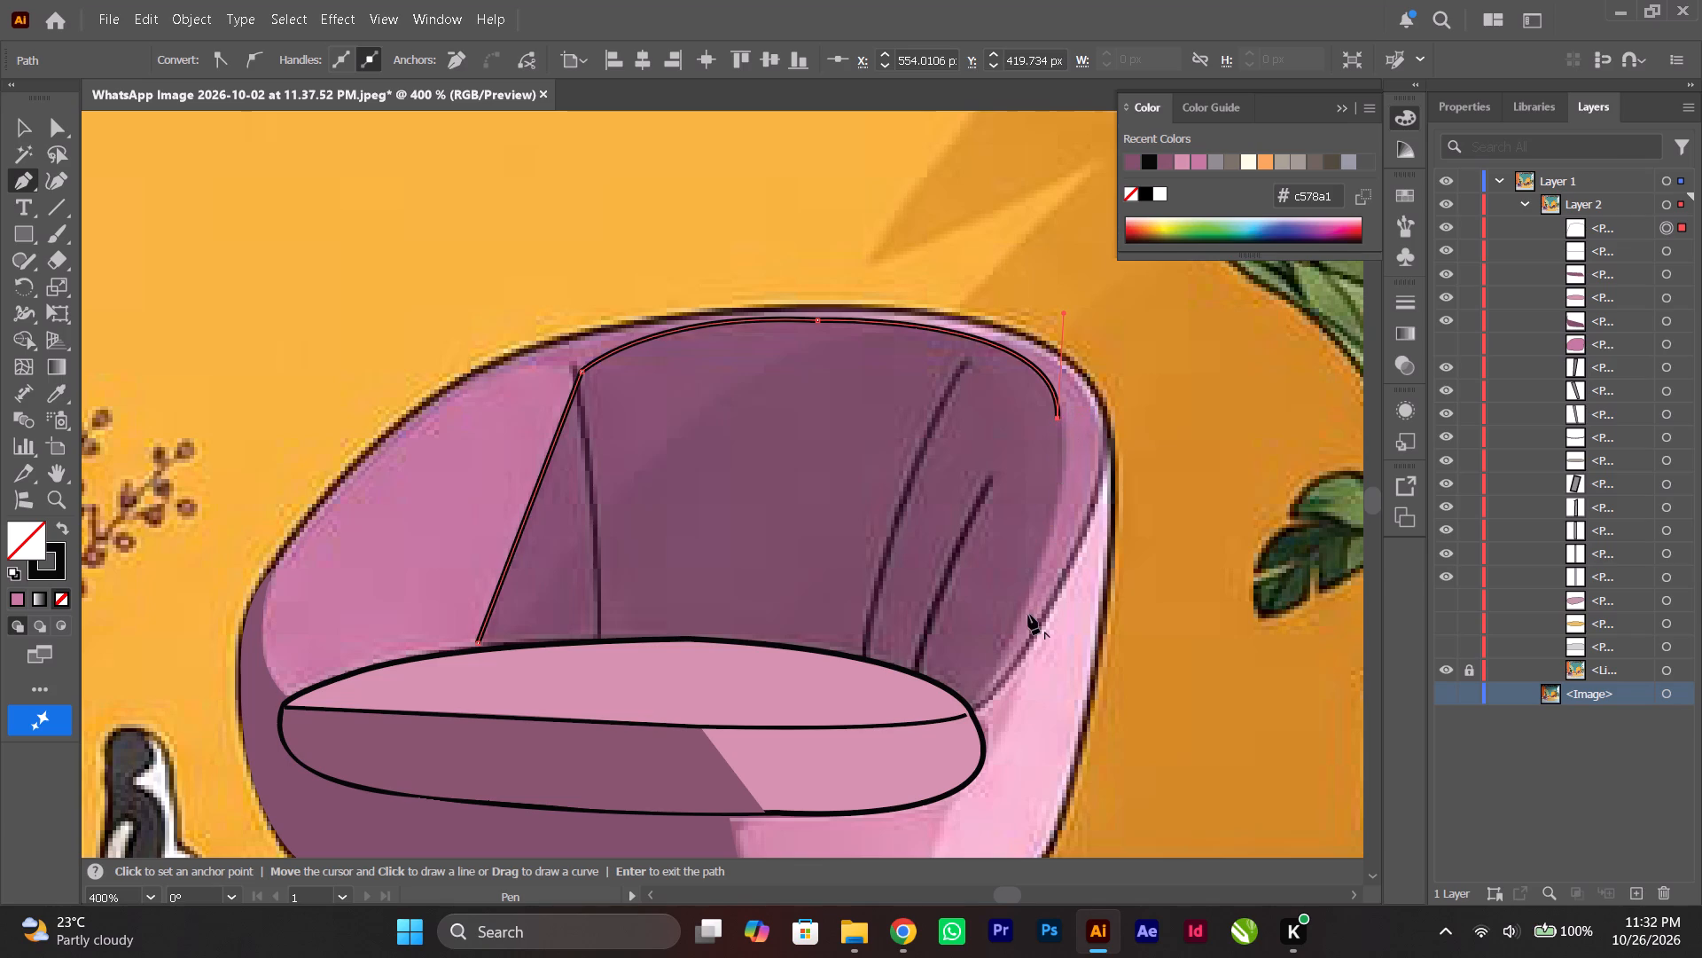
Continue the backrest path down its right edge to the seat cushion's corner and close it across the cushion.
drag(1013, 637, 954, 711)
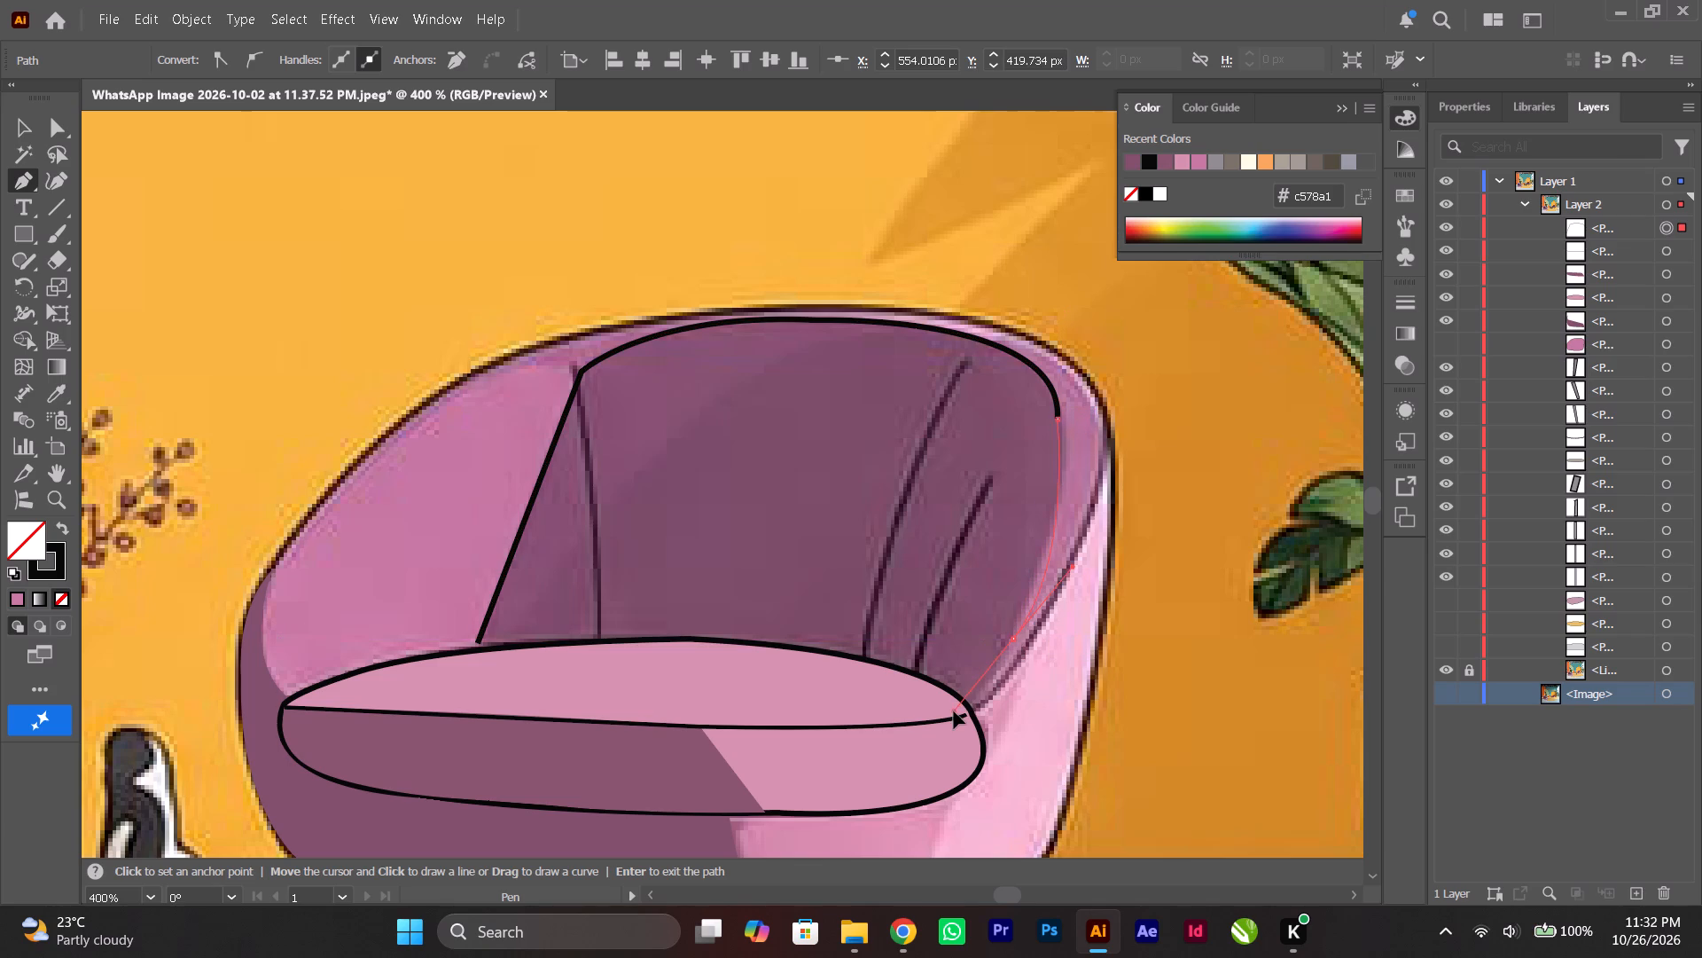
drag(954, 711, 944, 778)
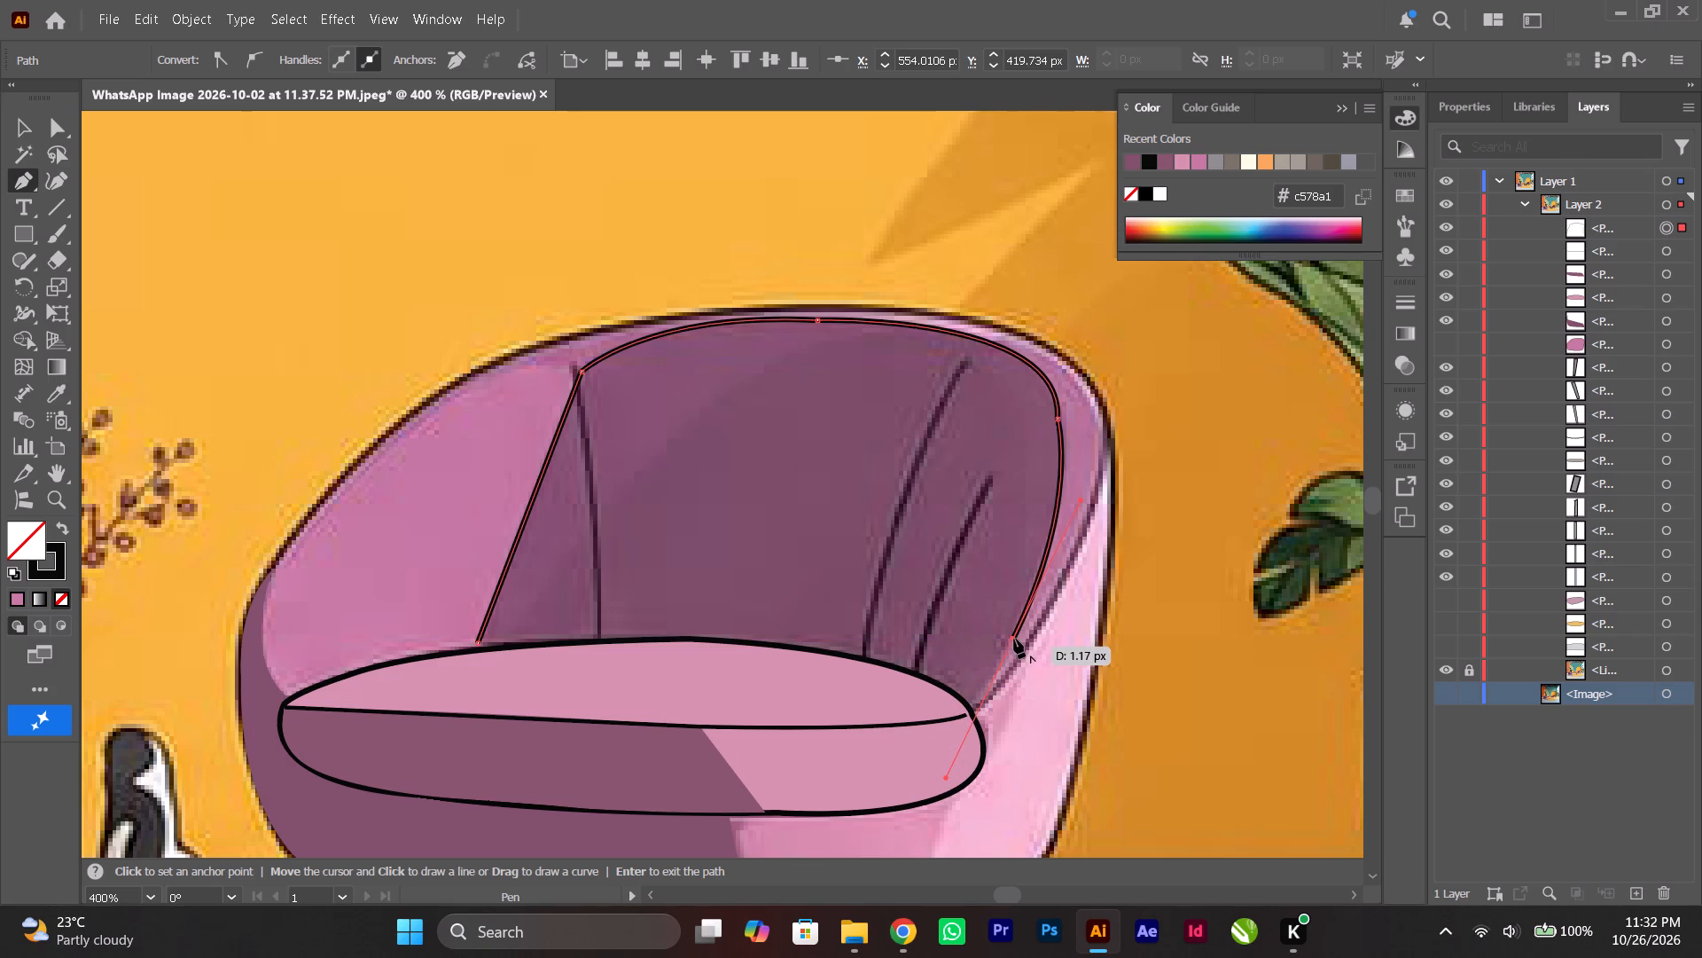
click(1011, 639)
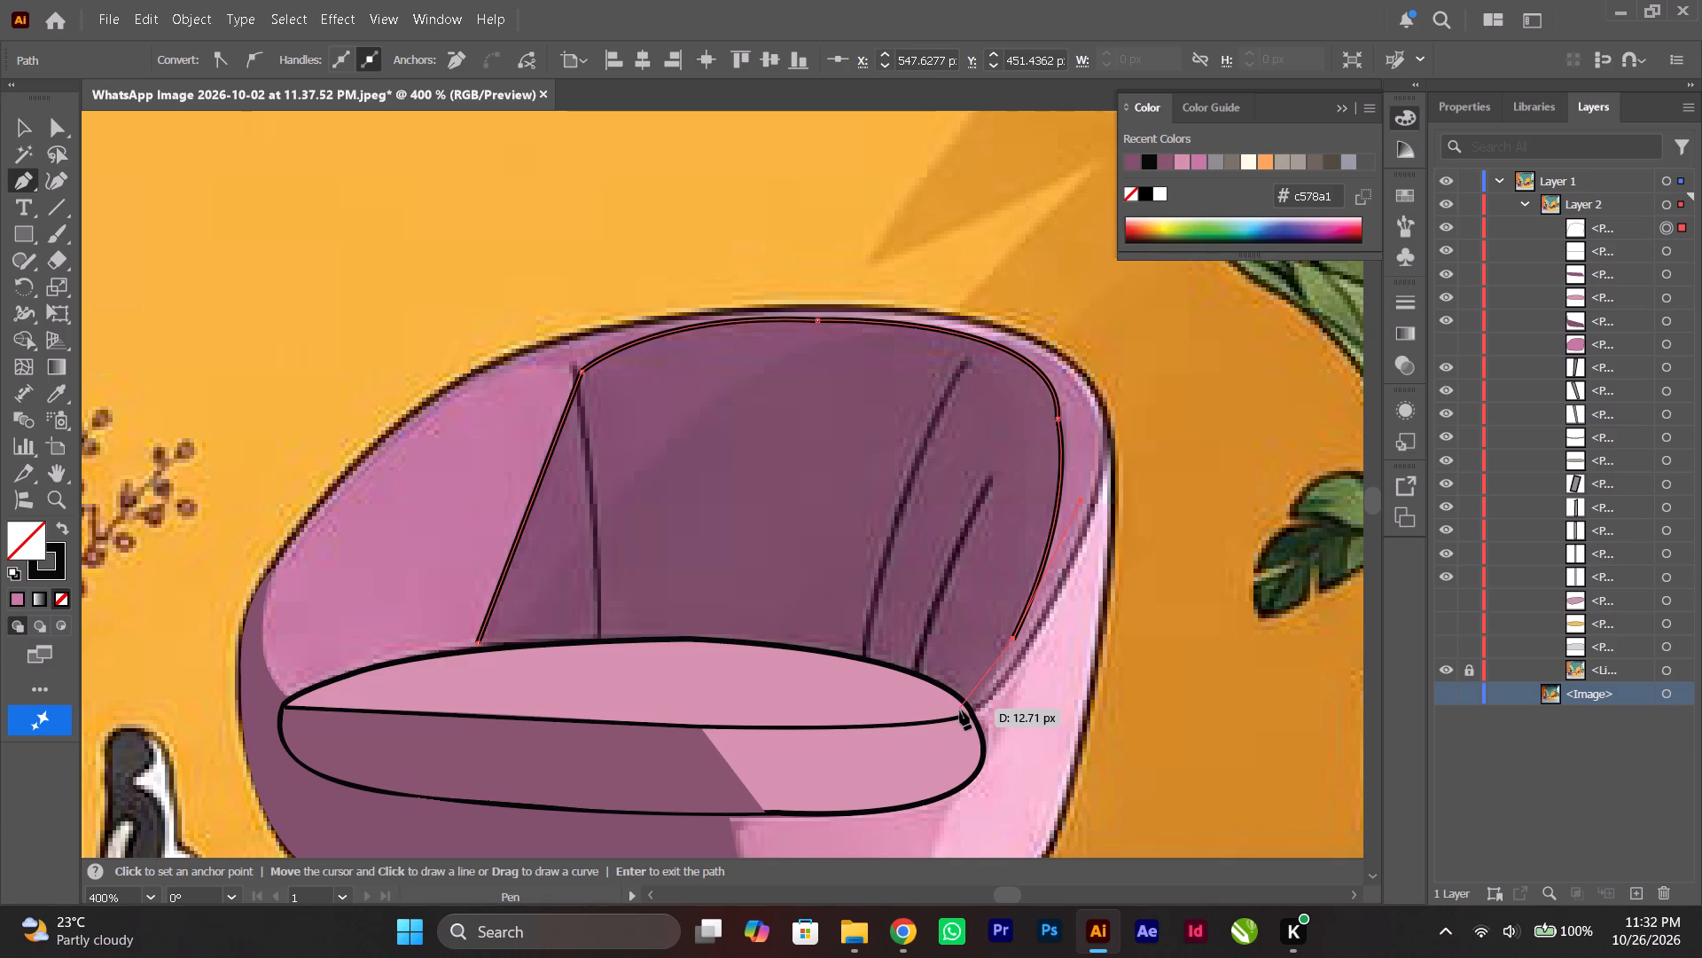
drag(959, 711, 939, 720)
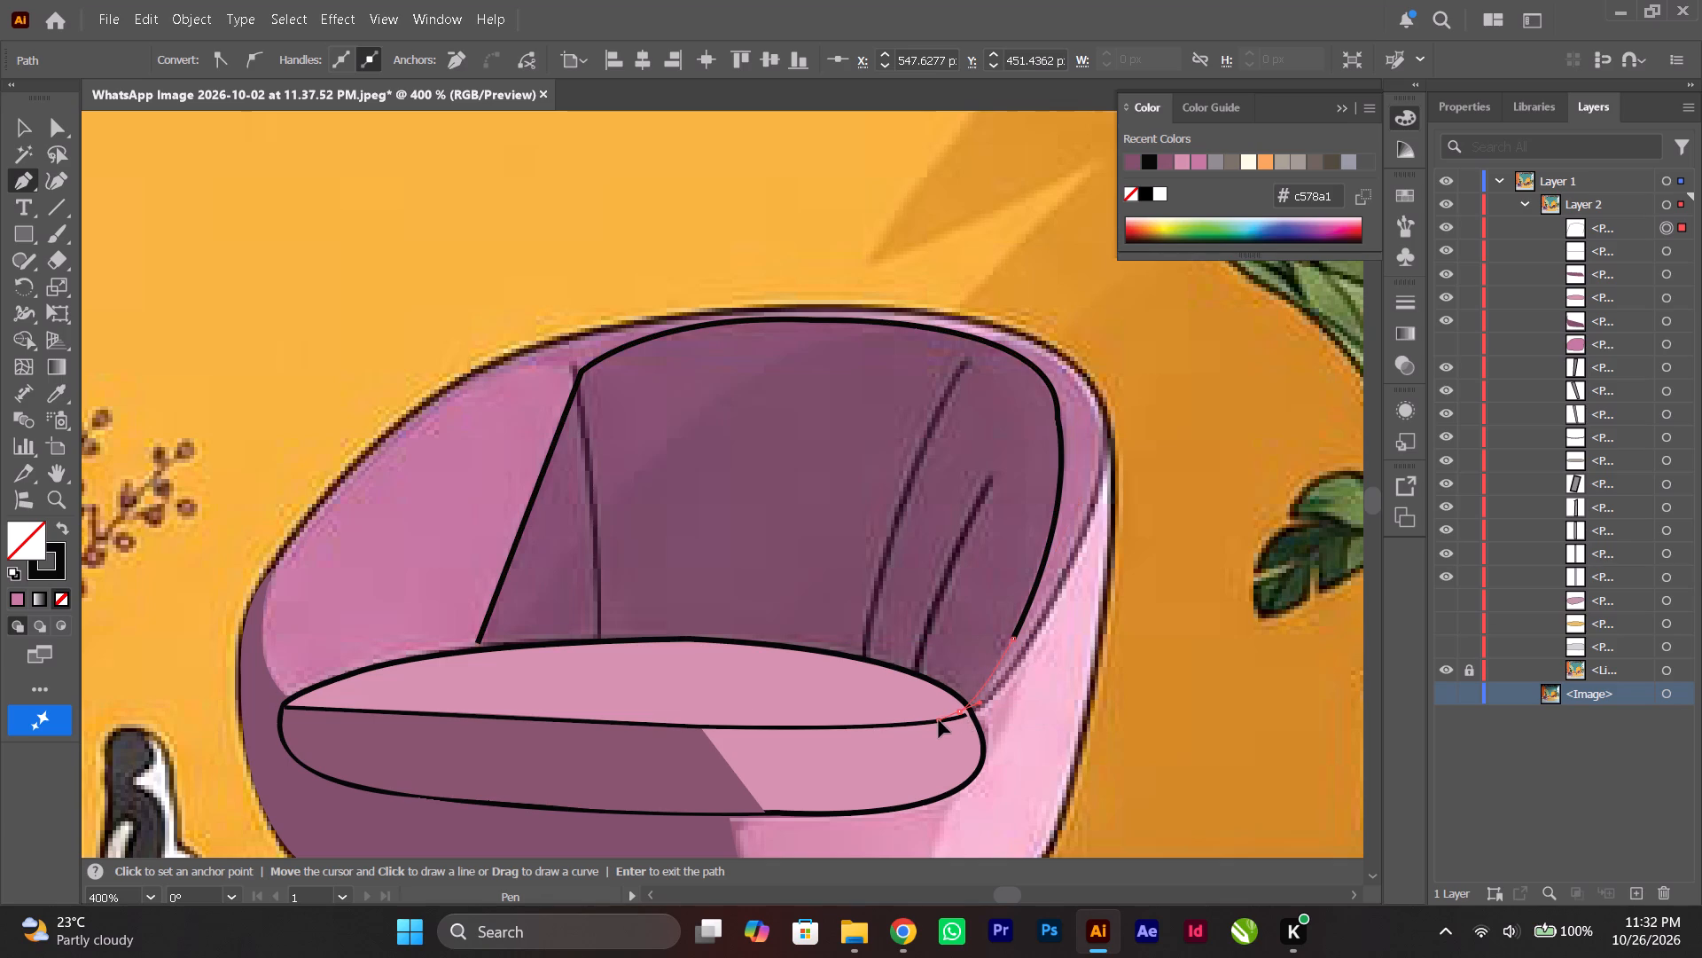
drag(939, 720, 939, 721)
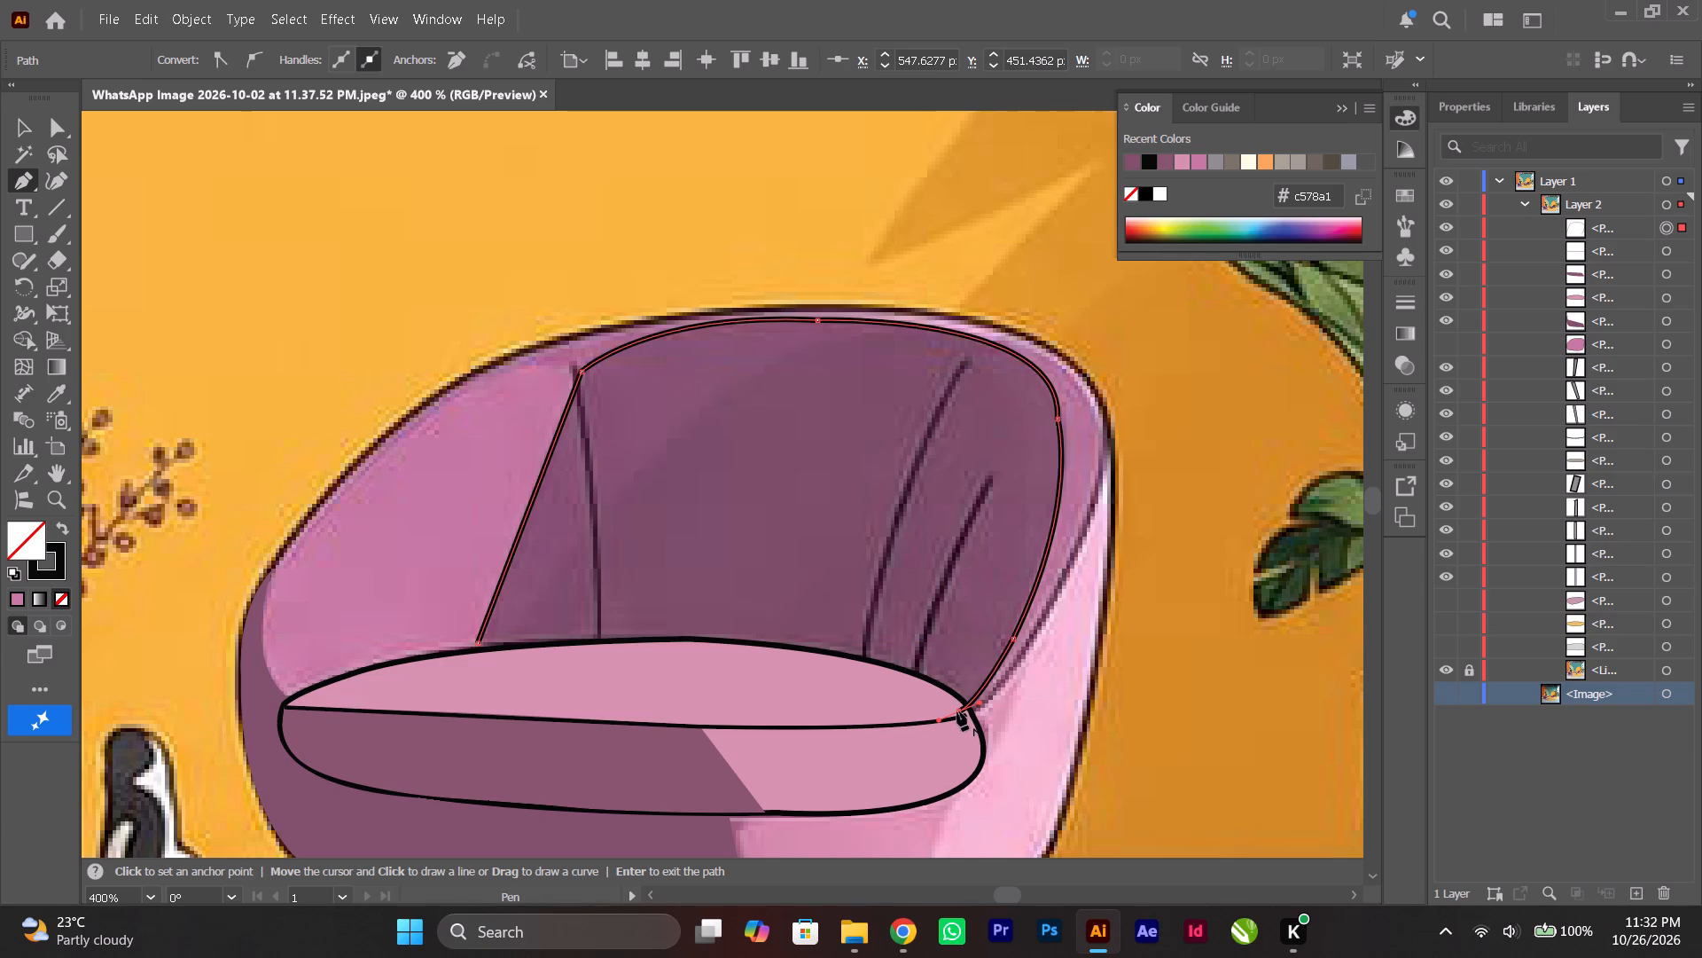
click(957, 711)
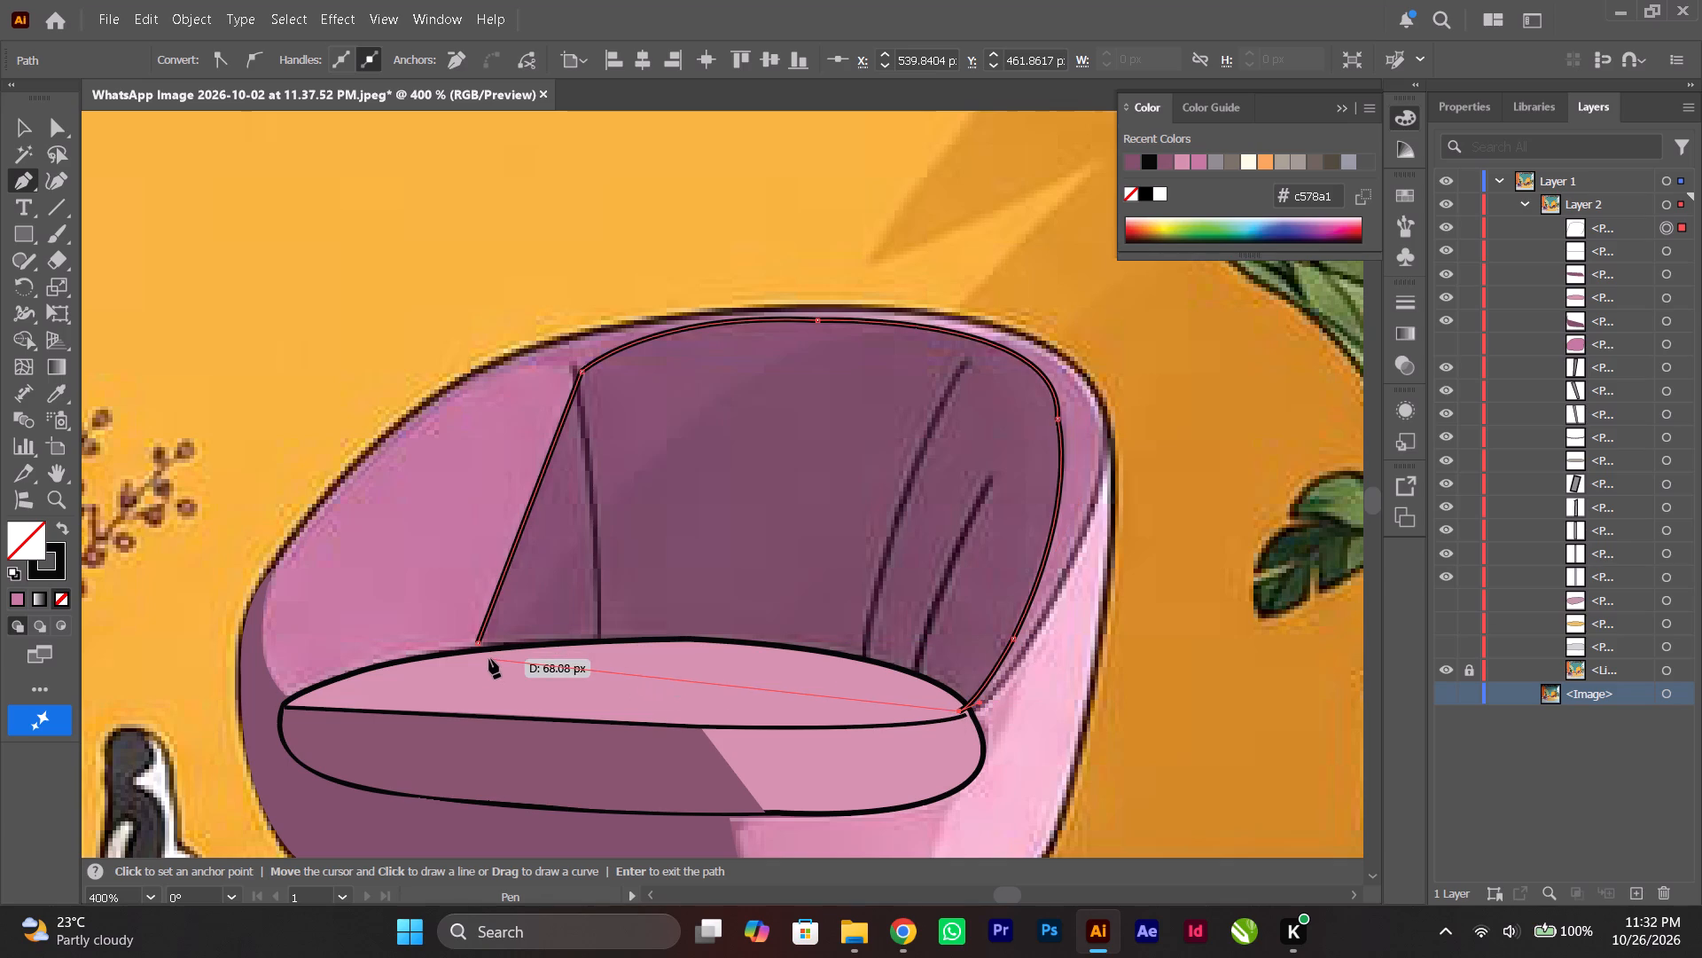
click(491, 657)
click(480, 643)
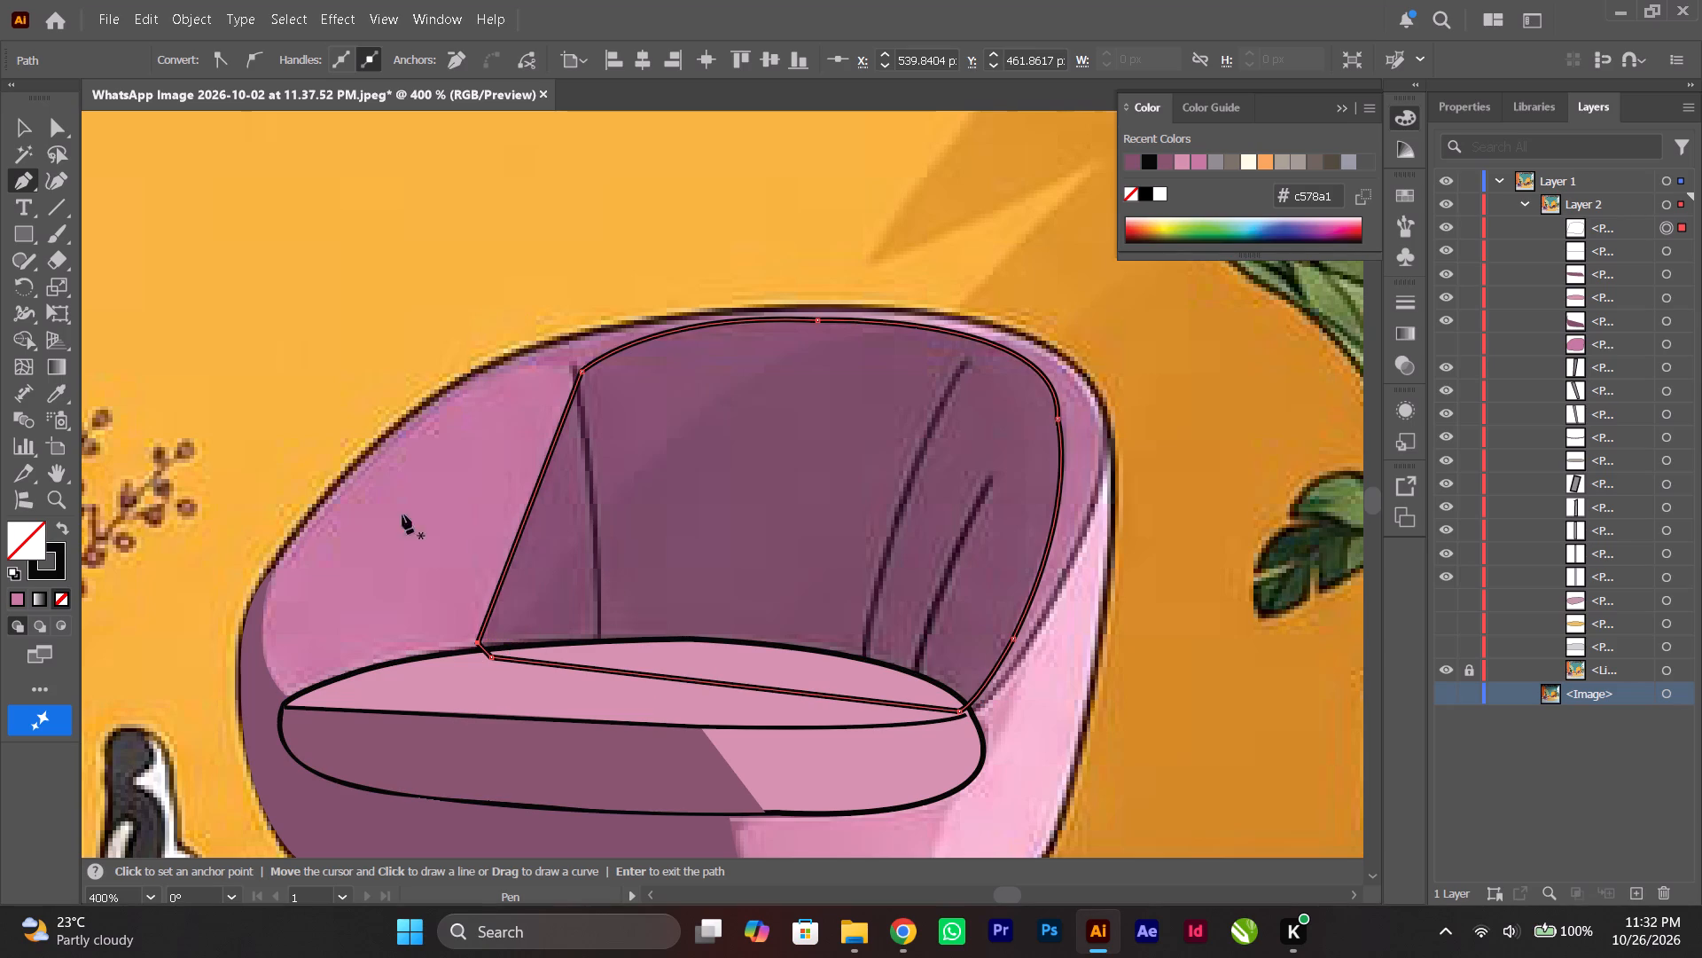
Fill the closed backrest shape with the dark purple 7c4e6b sampled from the reference image.
click(51, 404)
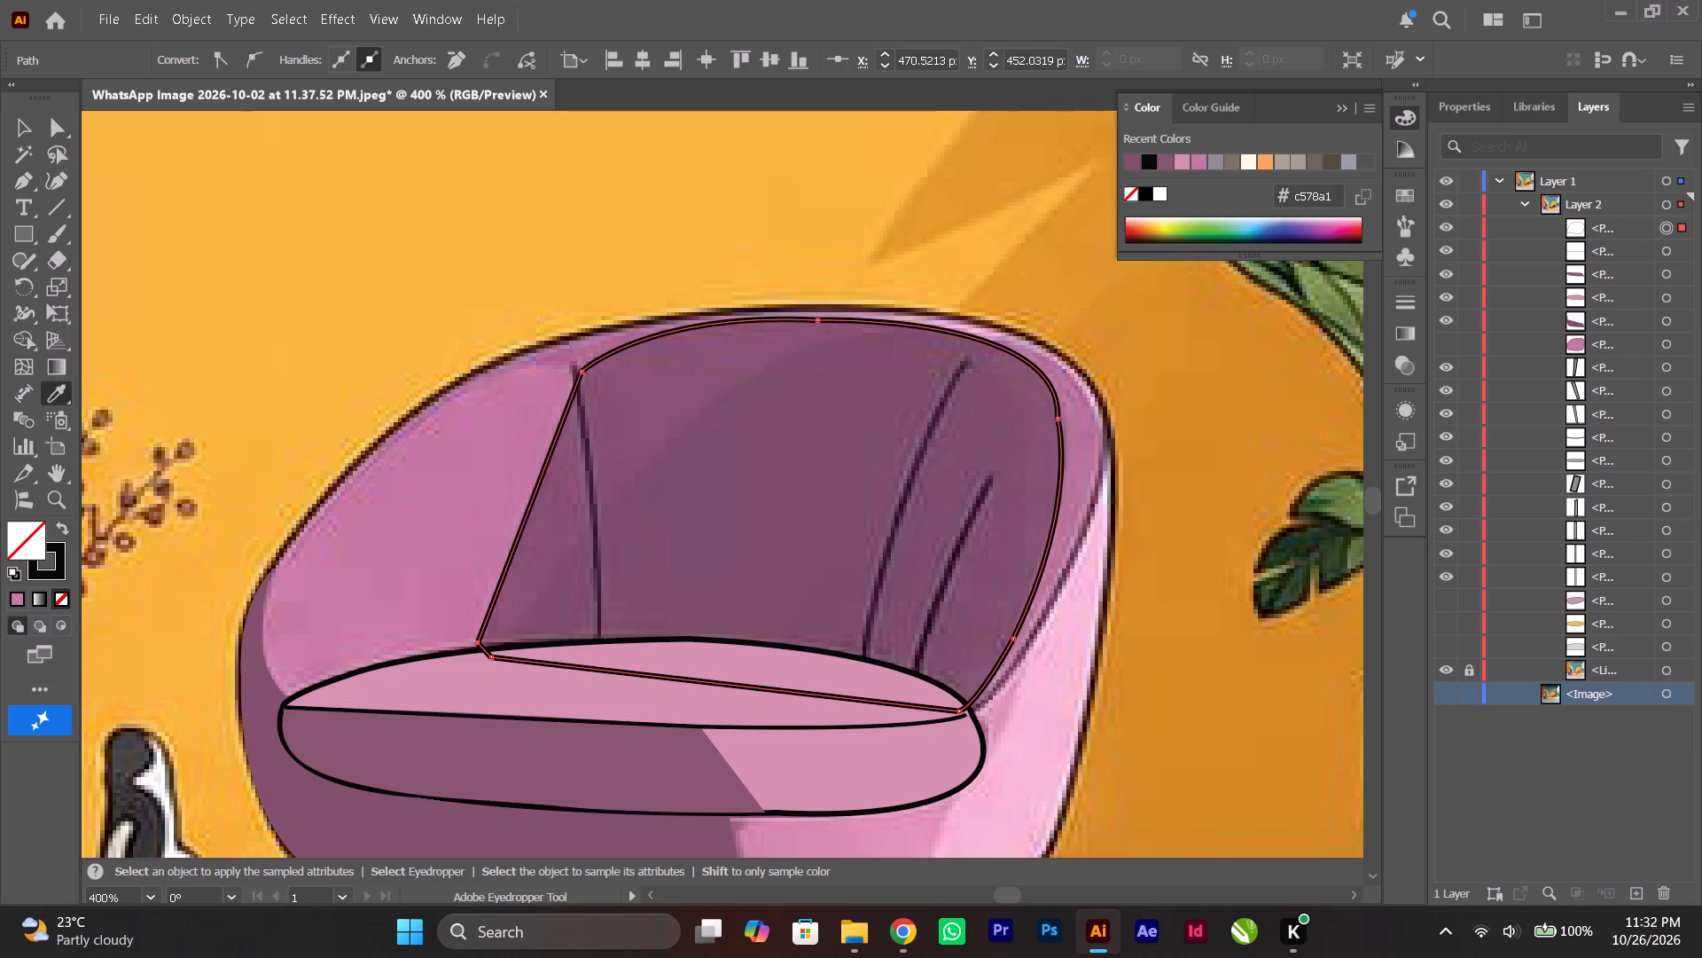
click(718, 526)
Move the dark purple backrest shape beneath the seat cushion paths in Layer 2's stacking order.
click(23, 122)
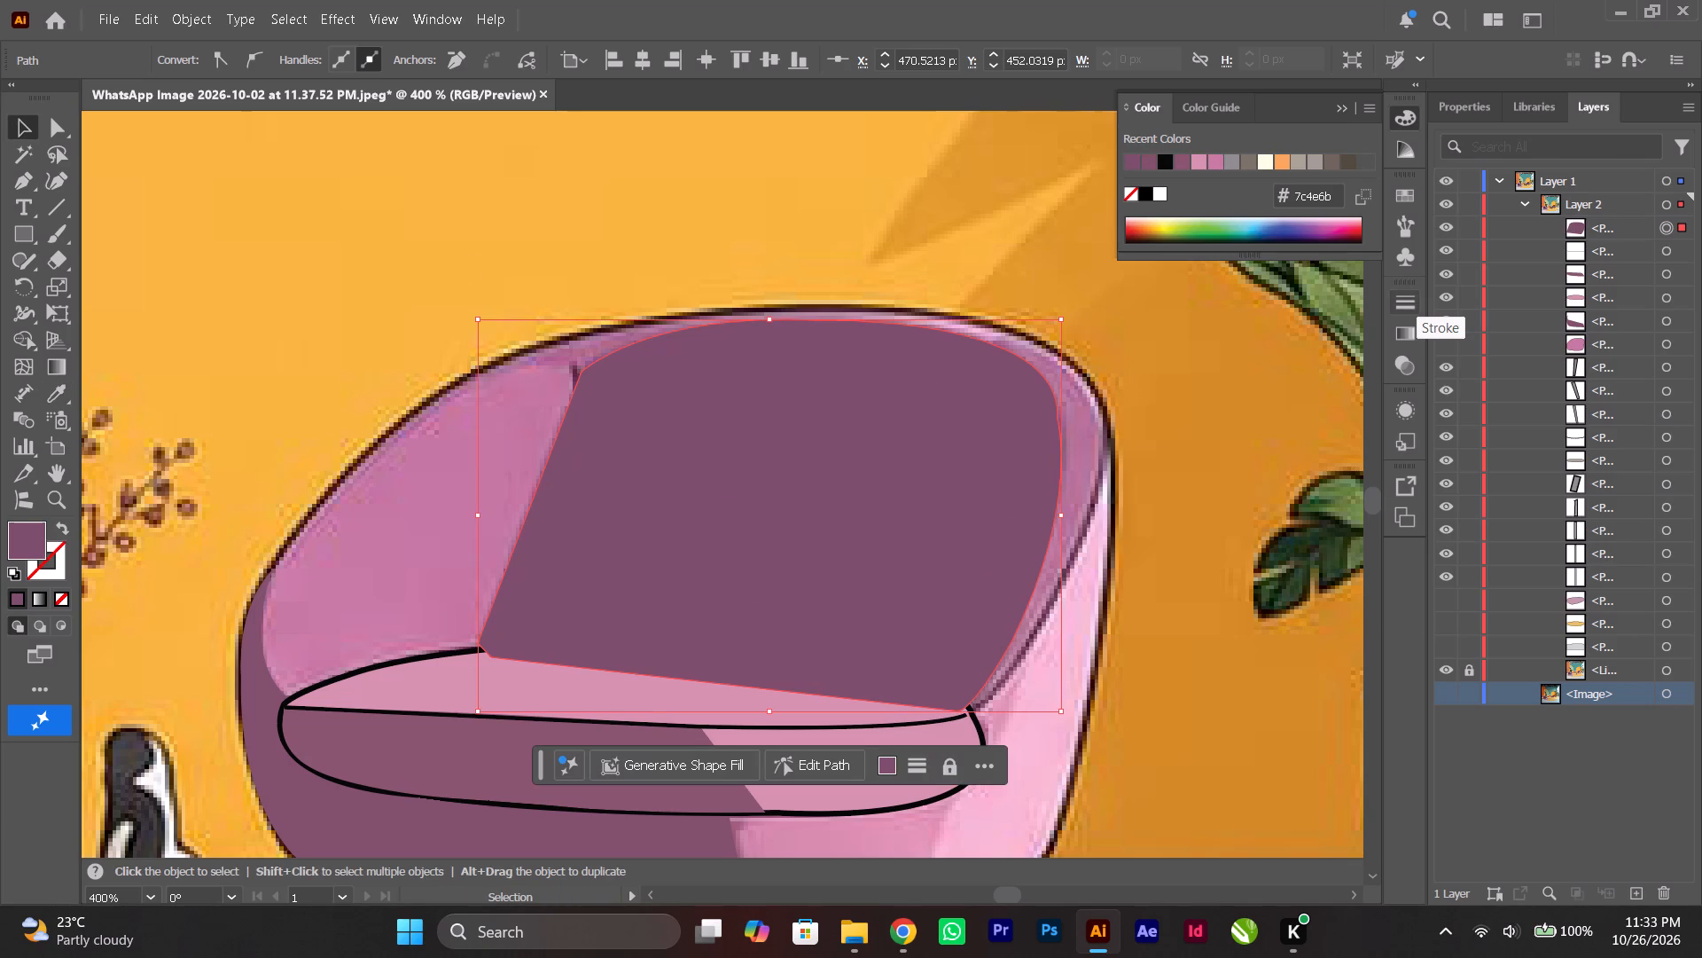
drag(1604, 226, 1589, 314)
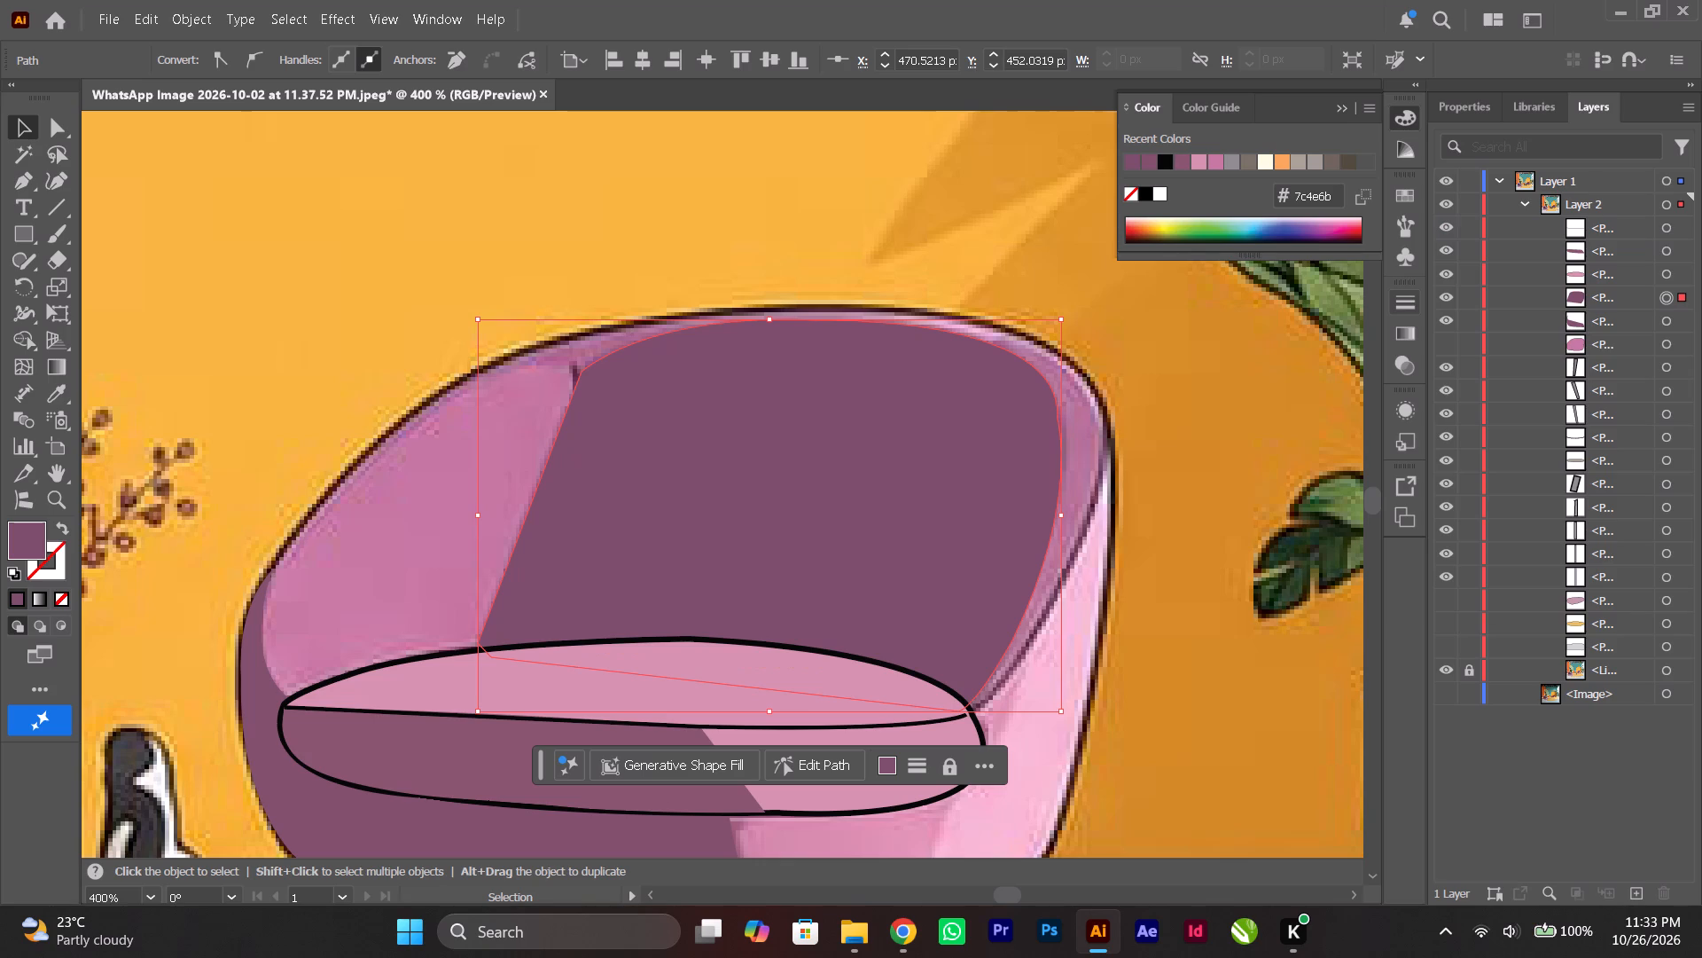
Show the pink chair body shape and examine the coloured armchair up close and within the whole scene.
click(1441, 341)
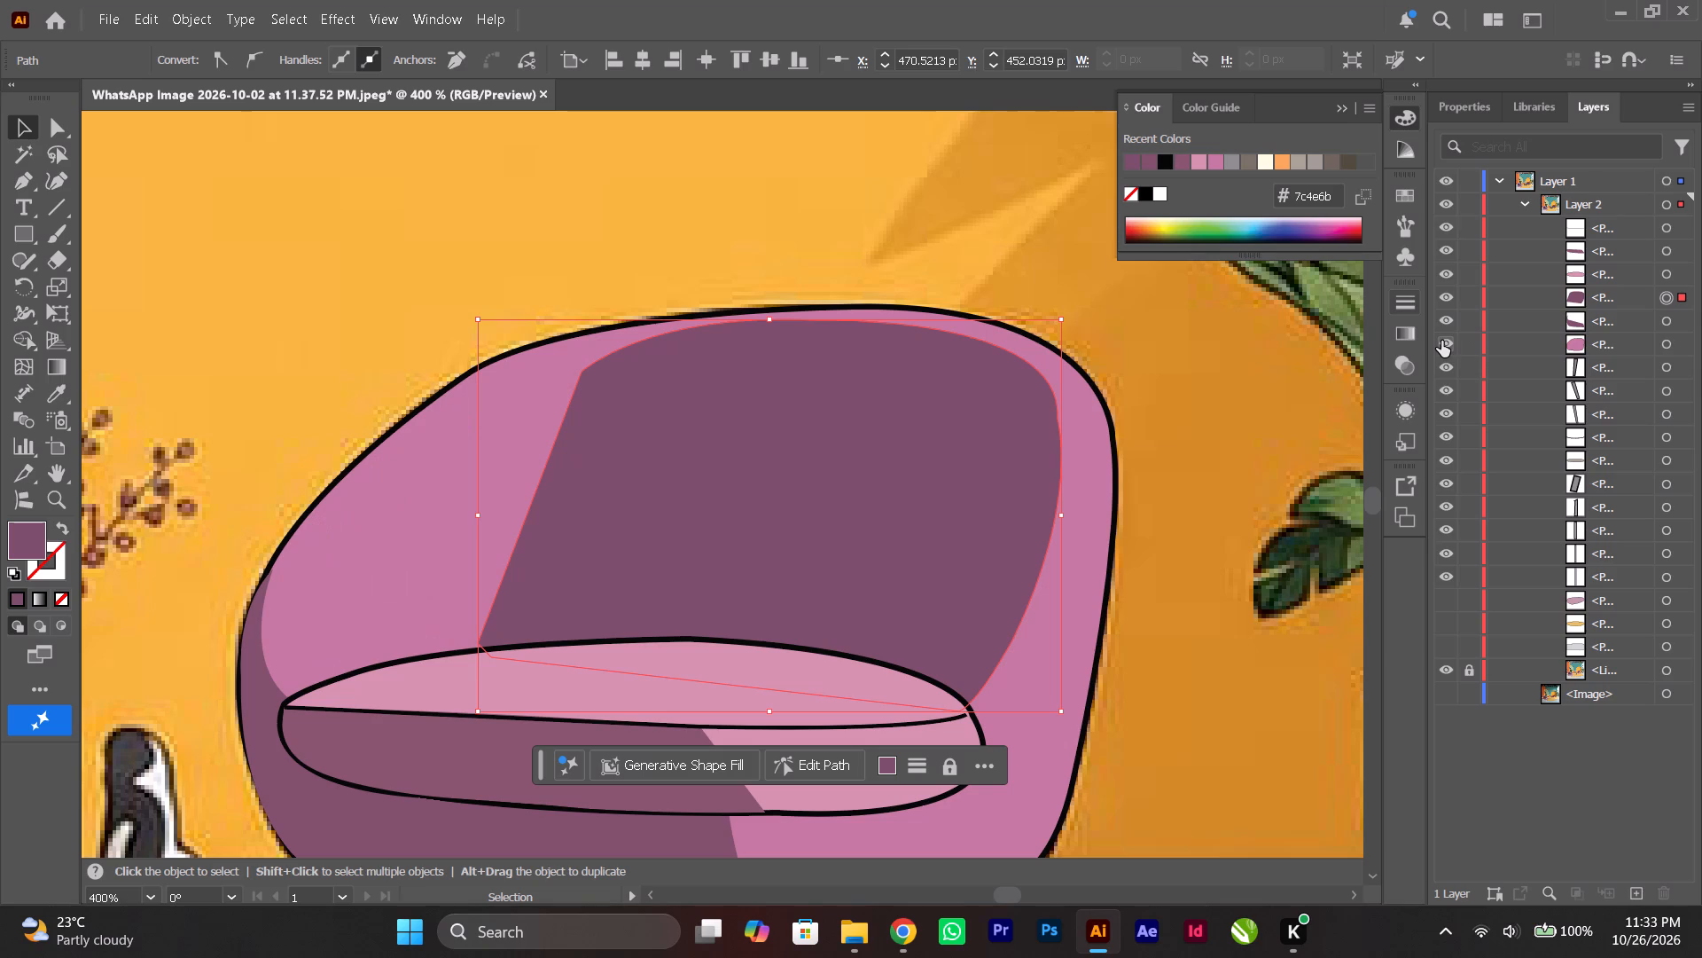
click(1222, 427)
alt+scroll(1222, 427, down, 10)
ctrl+scroll(1223, 427, down, 6)
scroll(1160, 428, up, 2)
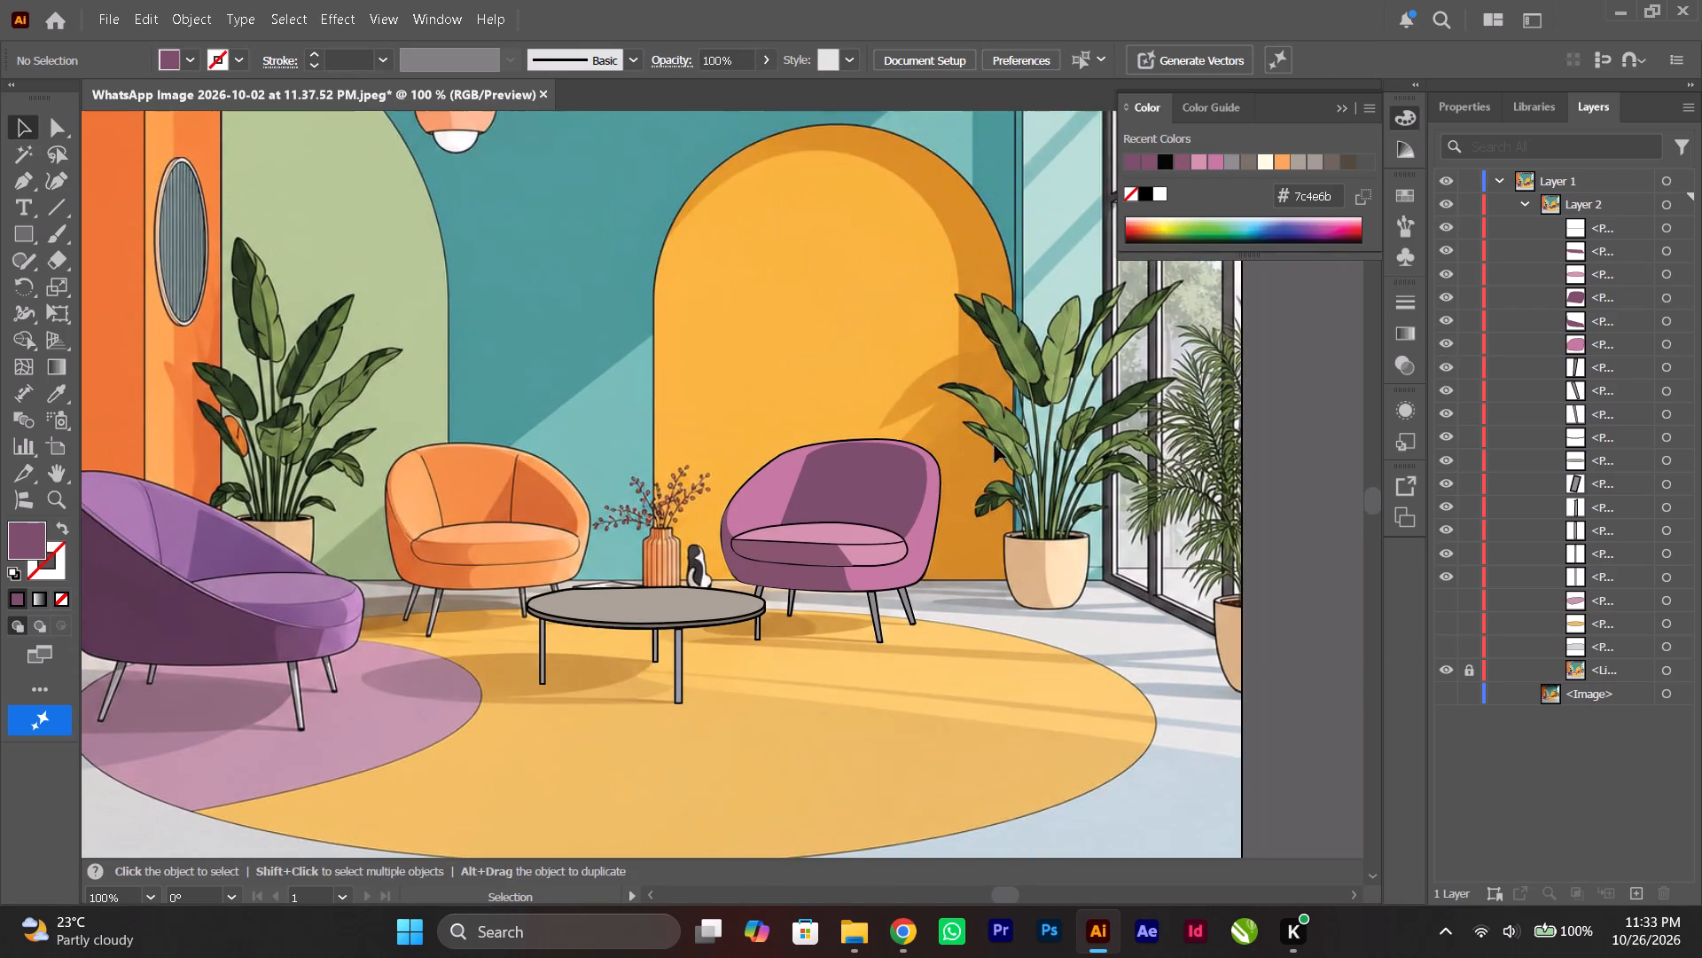
alt+scroll(958, 452, up, 4)
ctrl+scroll(958, 452, up, 6)
scroll(958, 452, down, 3)
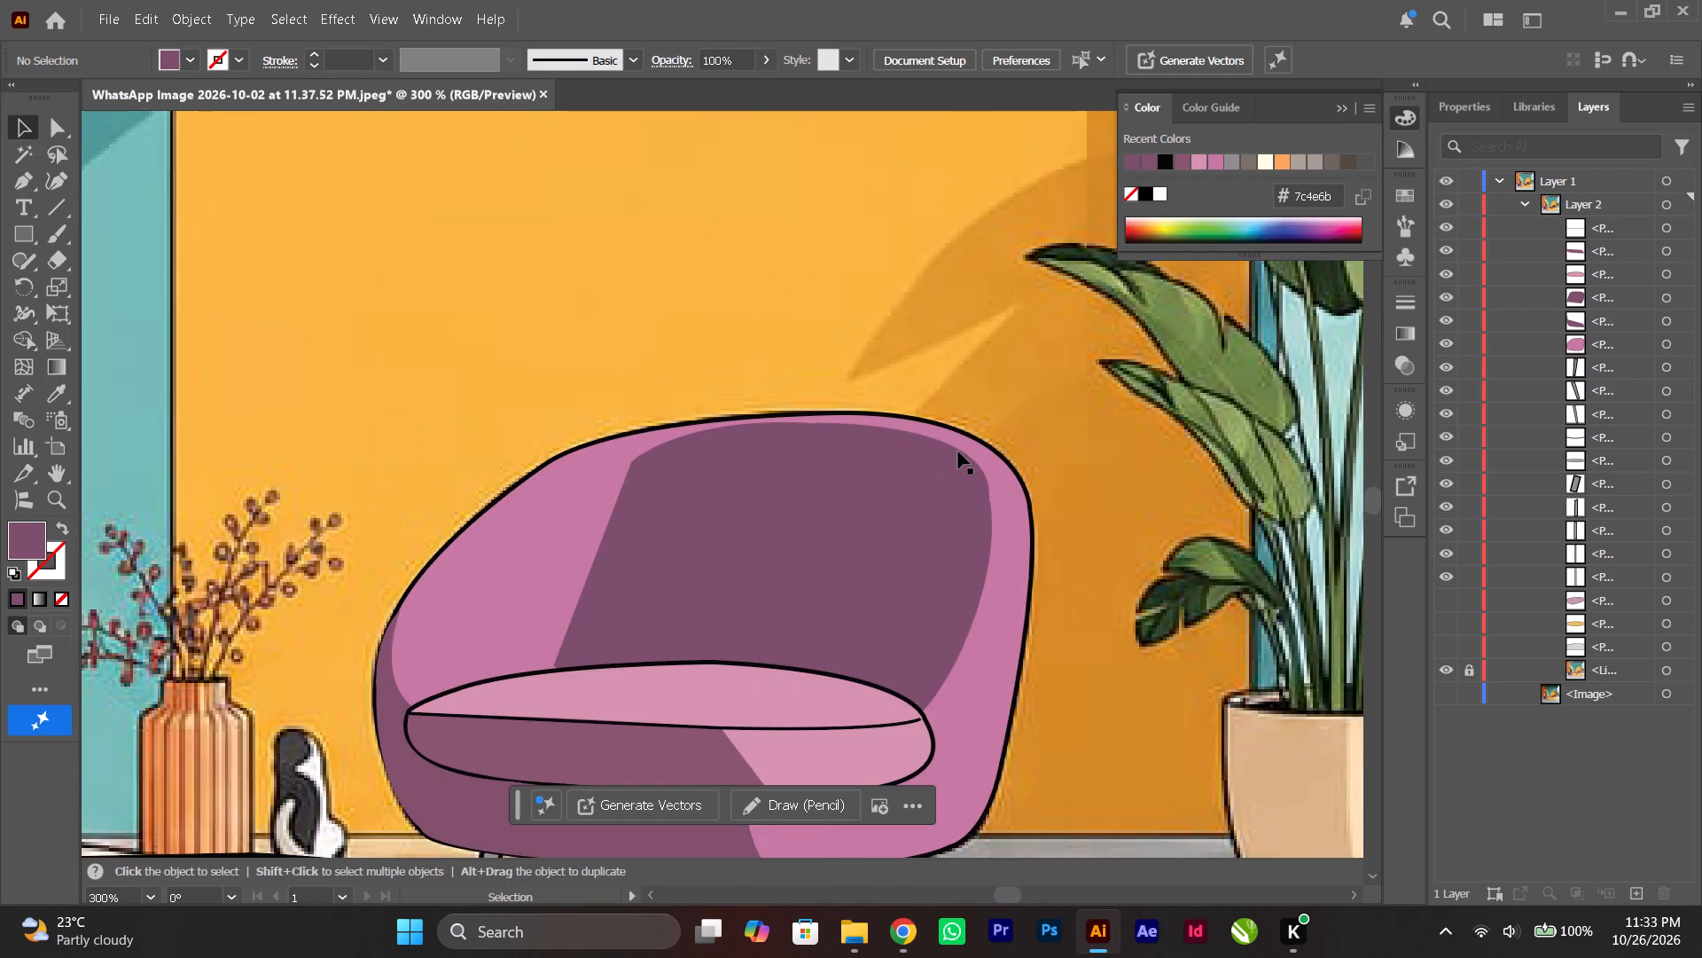
ctrl+scroll(960, 451, up, 2)
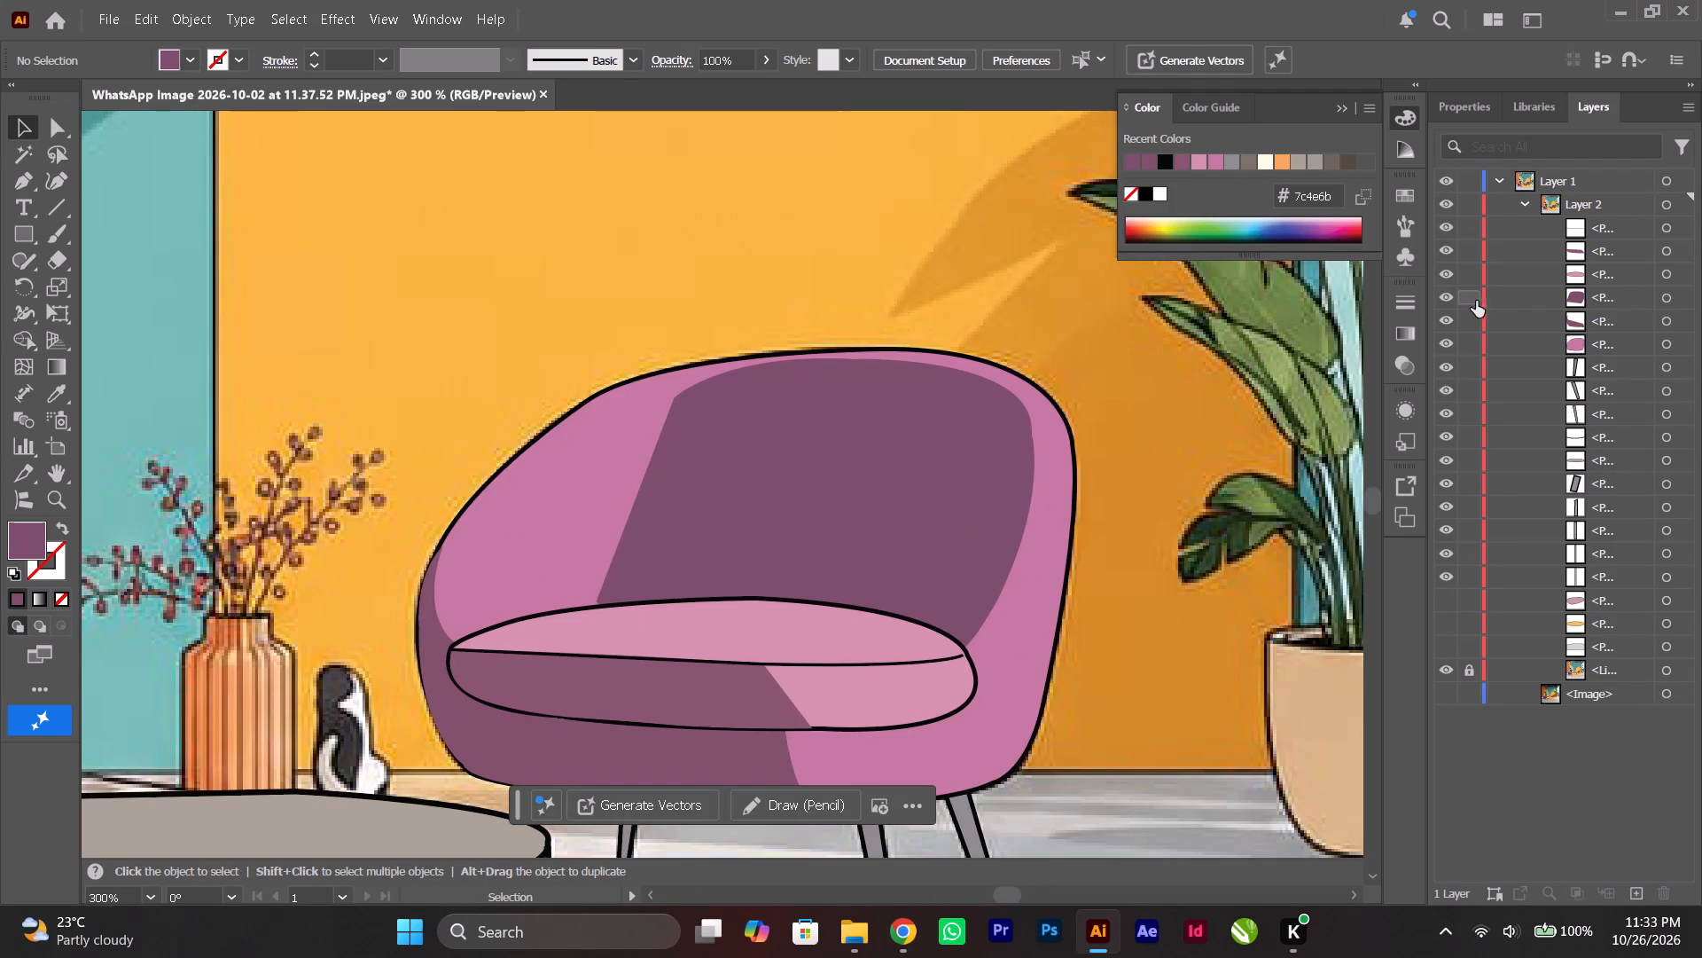
Hide the dark purple backrest shape and the pink chair body shape to expose the reference image.
click(1447, 291)
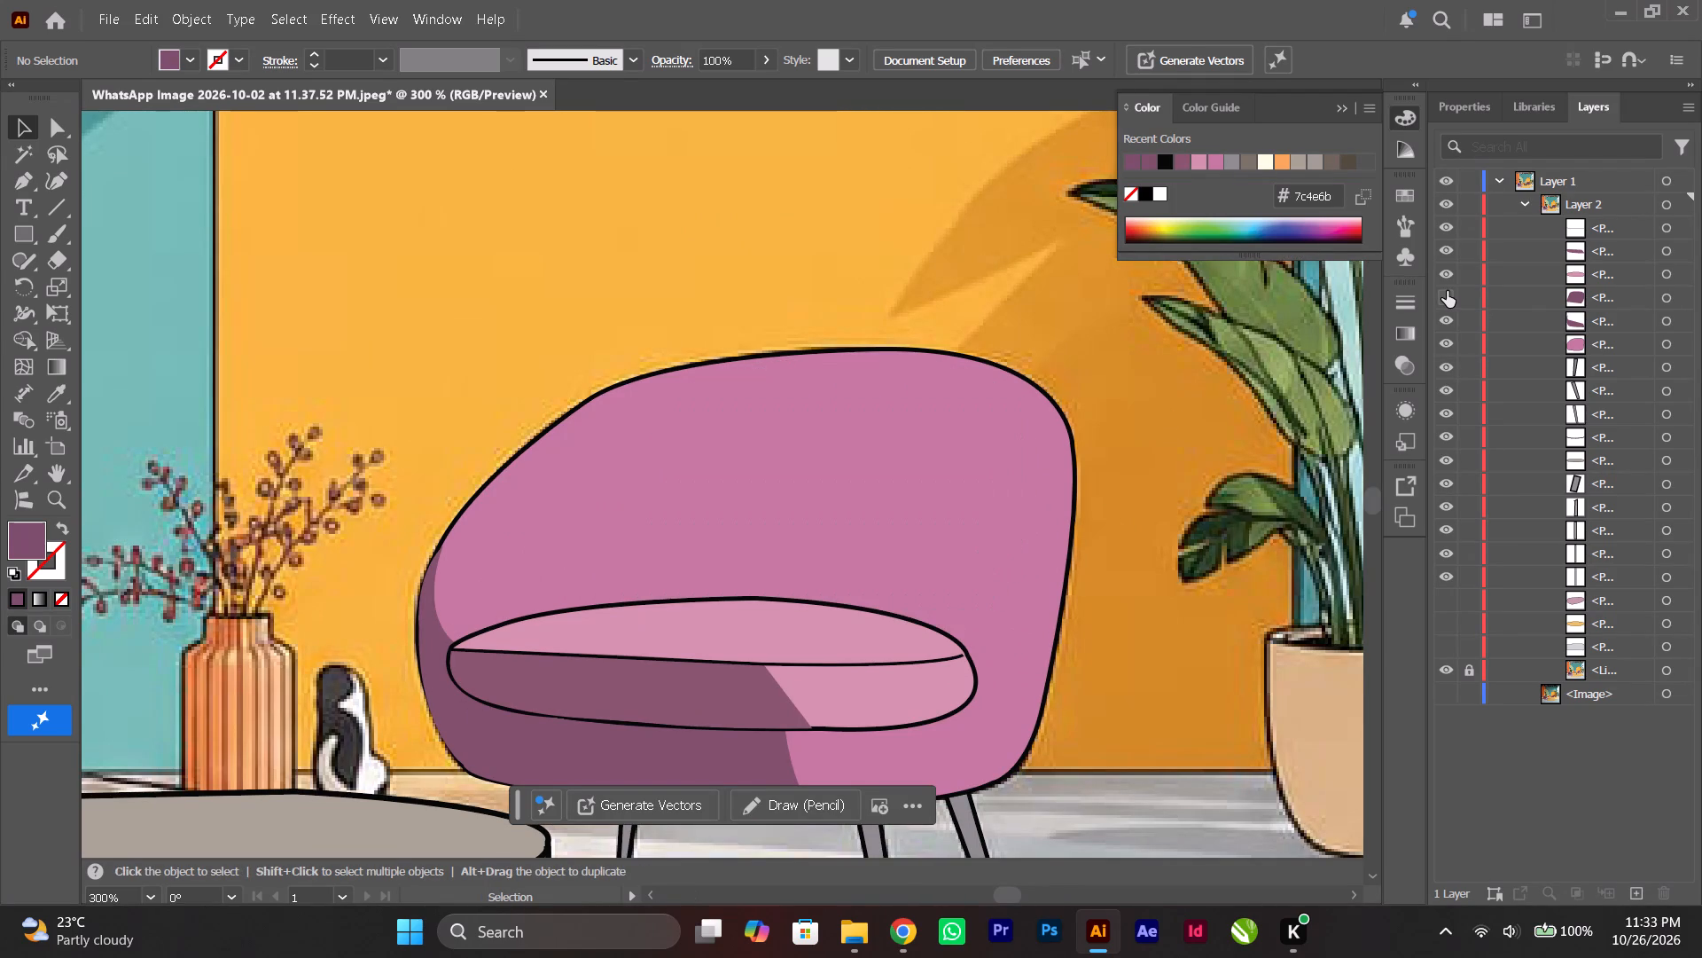
click(1445, 342)
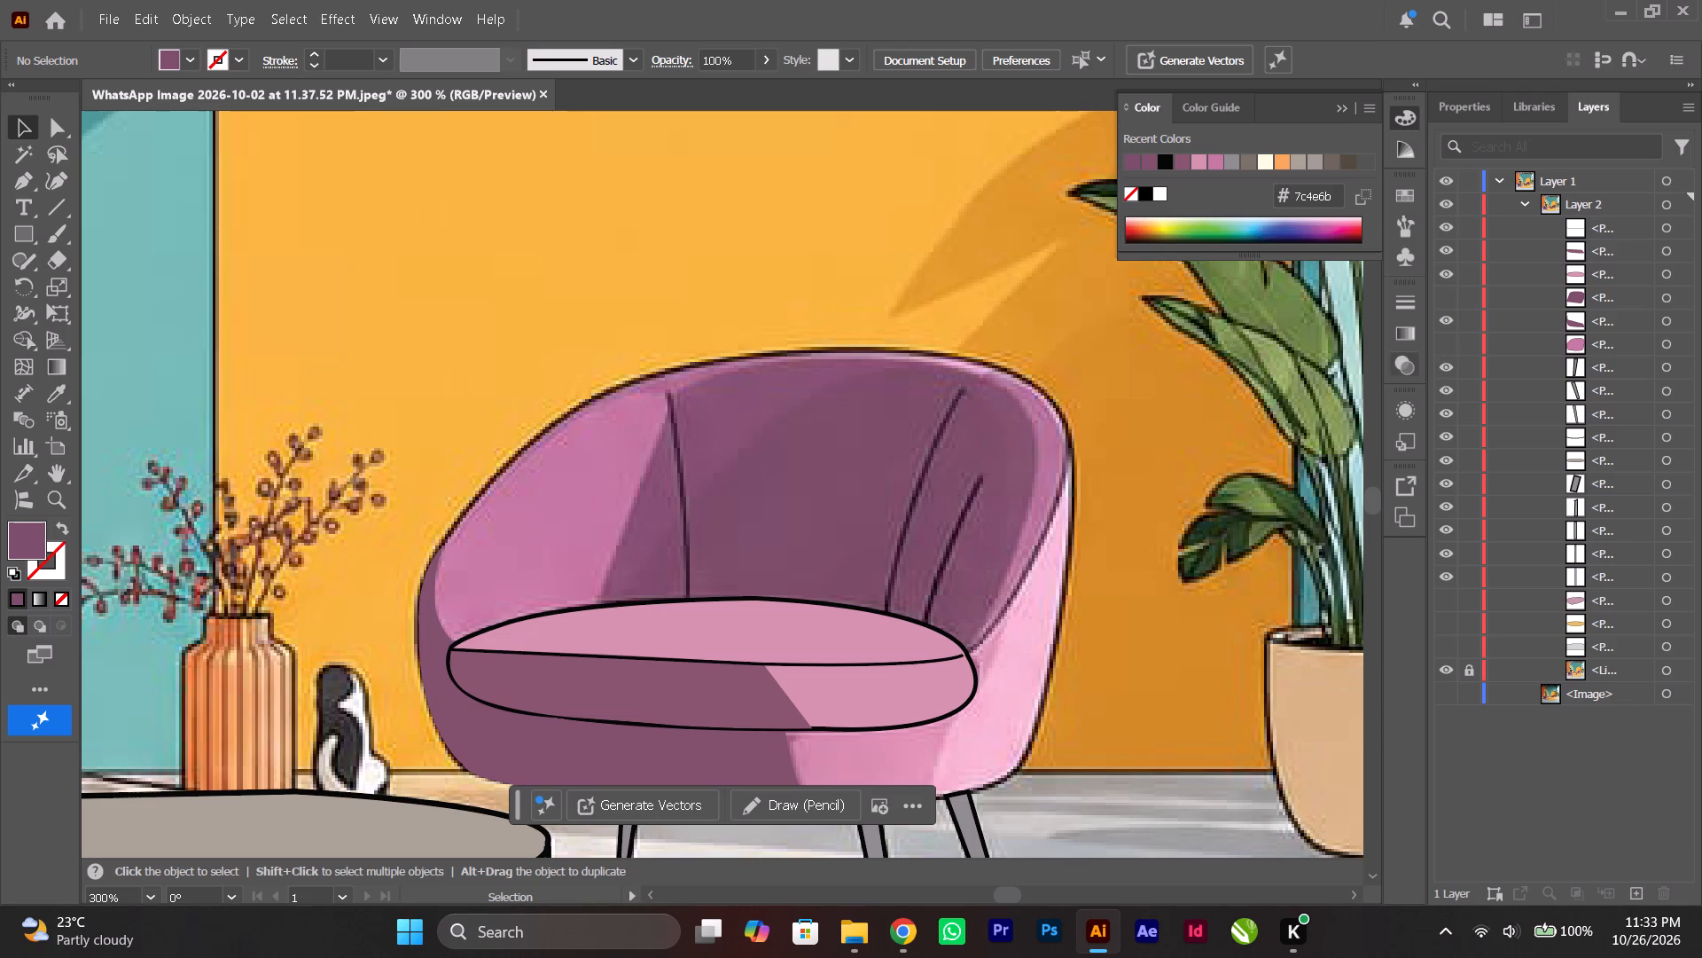
Compare the pink chair body shape with the reference image and examine the armchair's light pink outer side up close.
click(1441, 345)
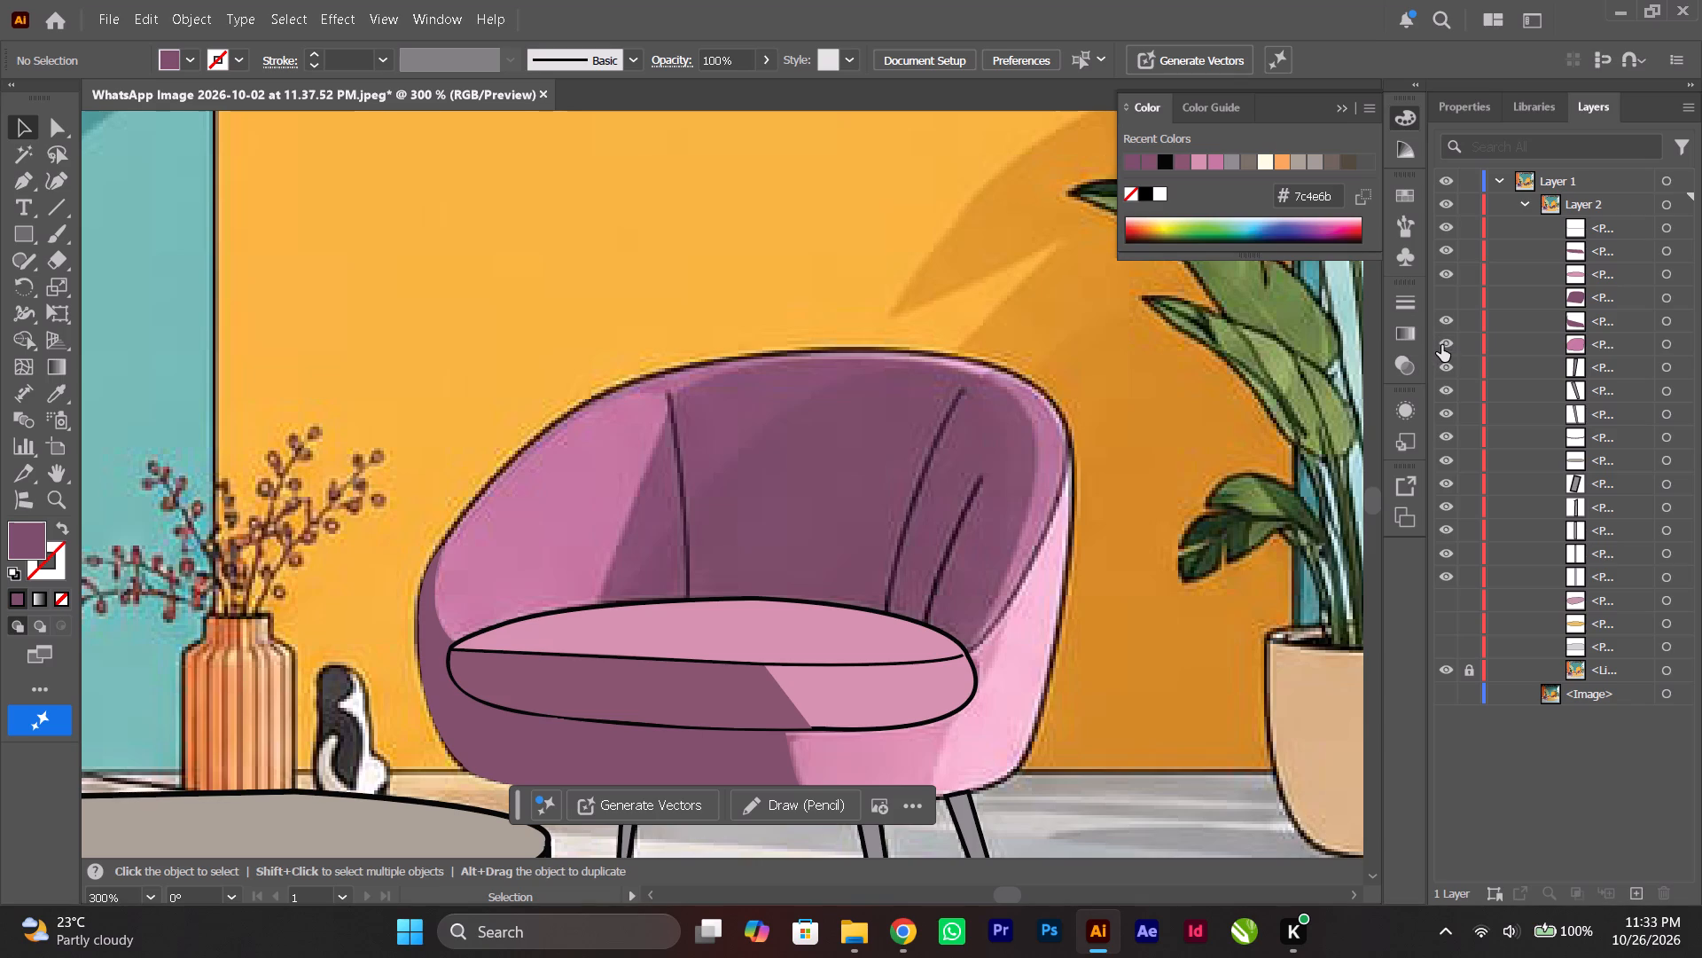
click(1441, 345)
alt+scroll(1031, 599, up, 2)
ctrl+scroll(1031, 599, down, 3)
scroll(1030, 599, down, 4)
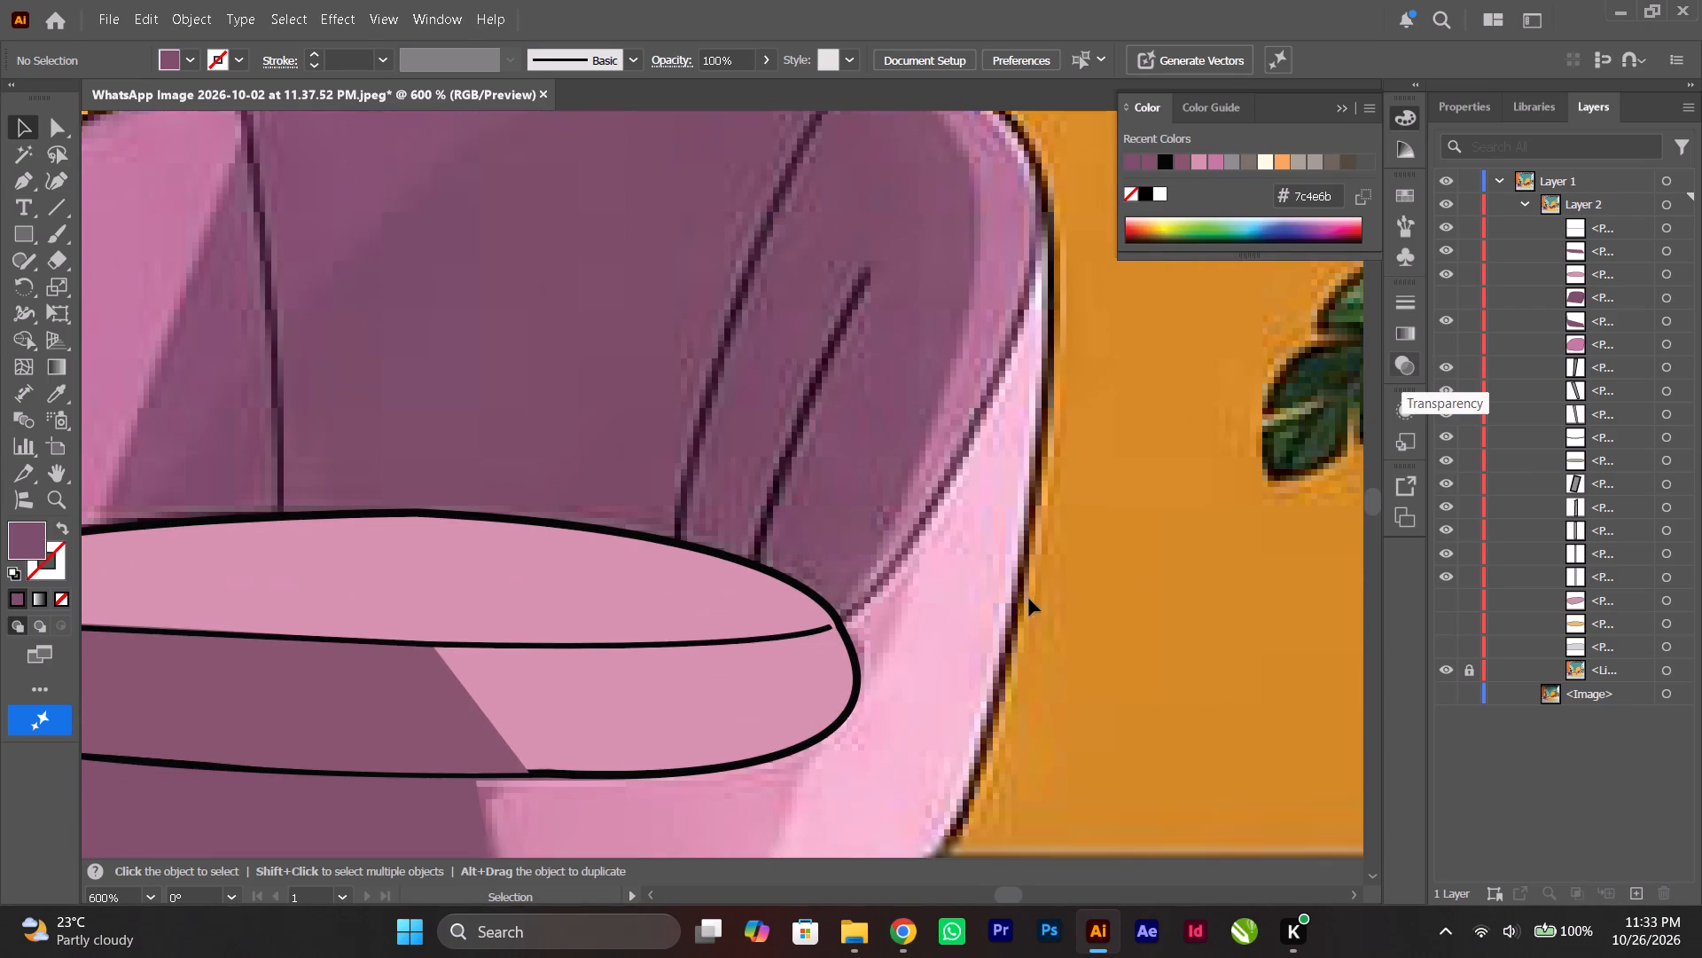
scroll(968, 587, down, 3)
alt+scroll(925, 583, down, 1)
ctrl+scroll(925, 583, up, 1)
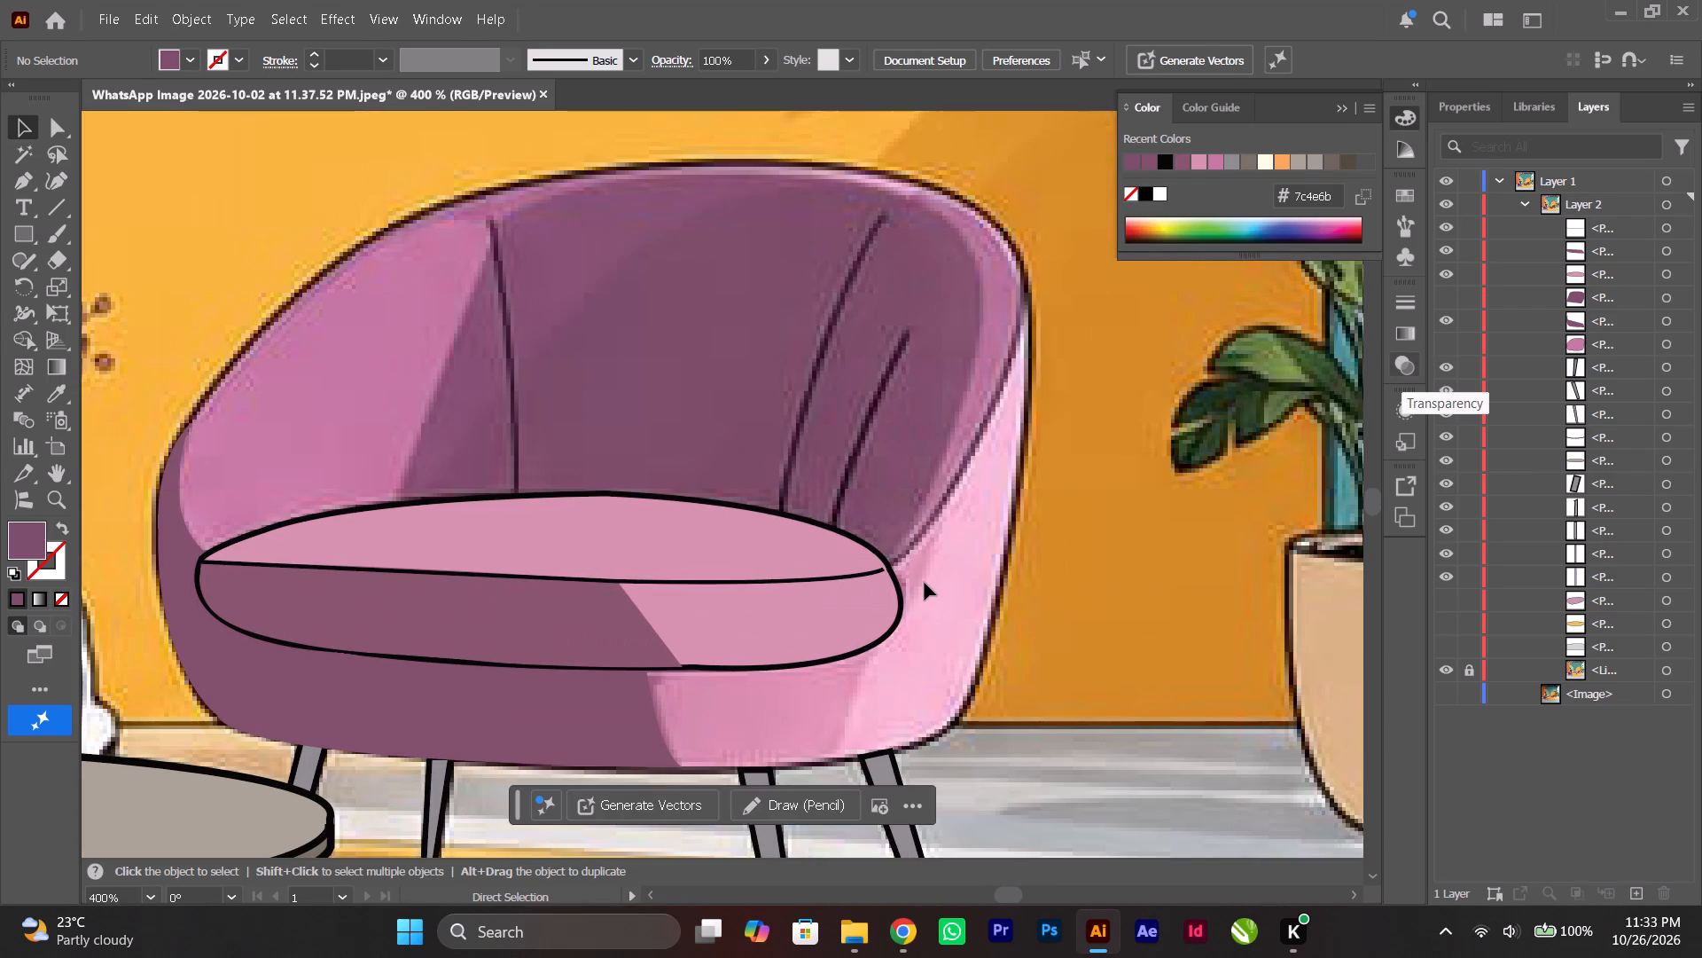
Start a Pen path for the light pink outer side of the armchair, at the upper point where it meets the backrest rim.
click(21, 184)
alt+scroll(1162, 406, up, 1)
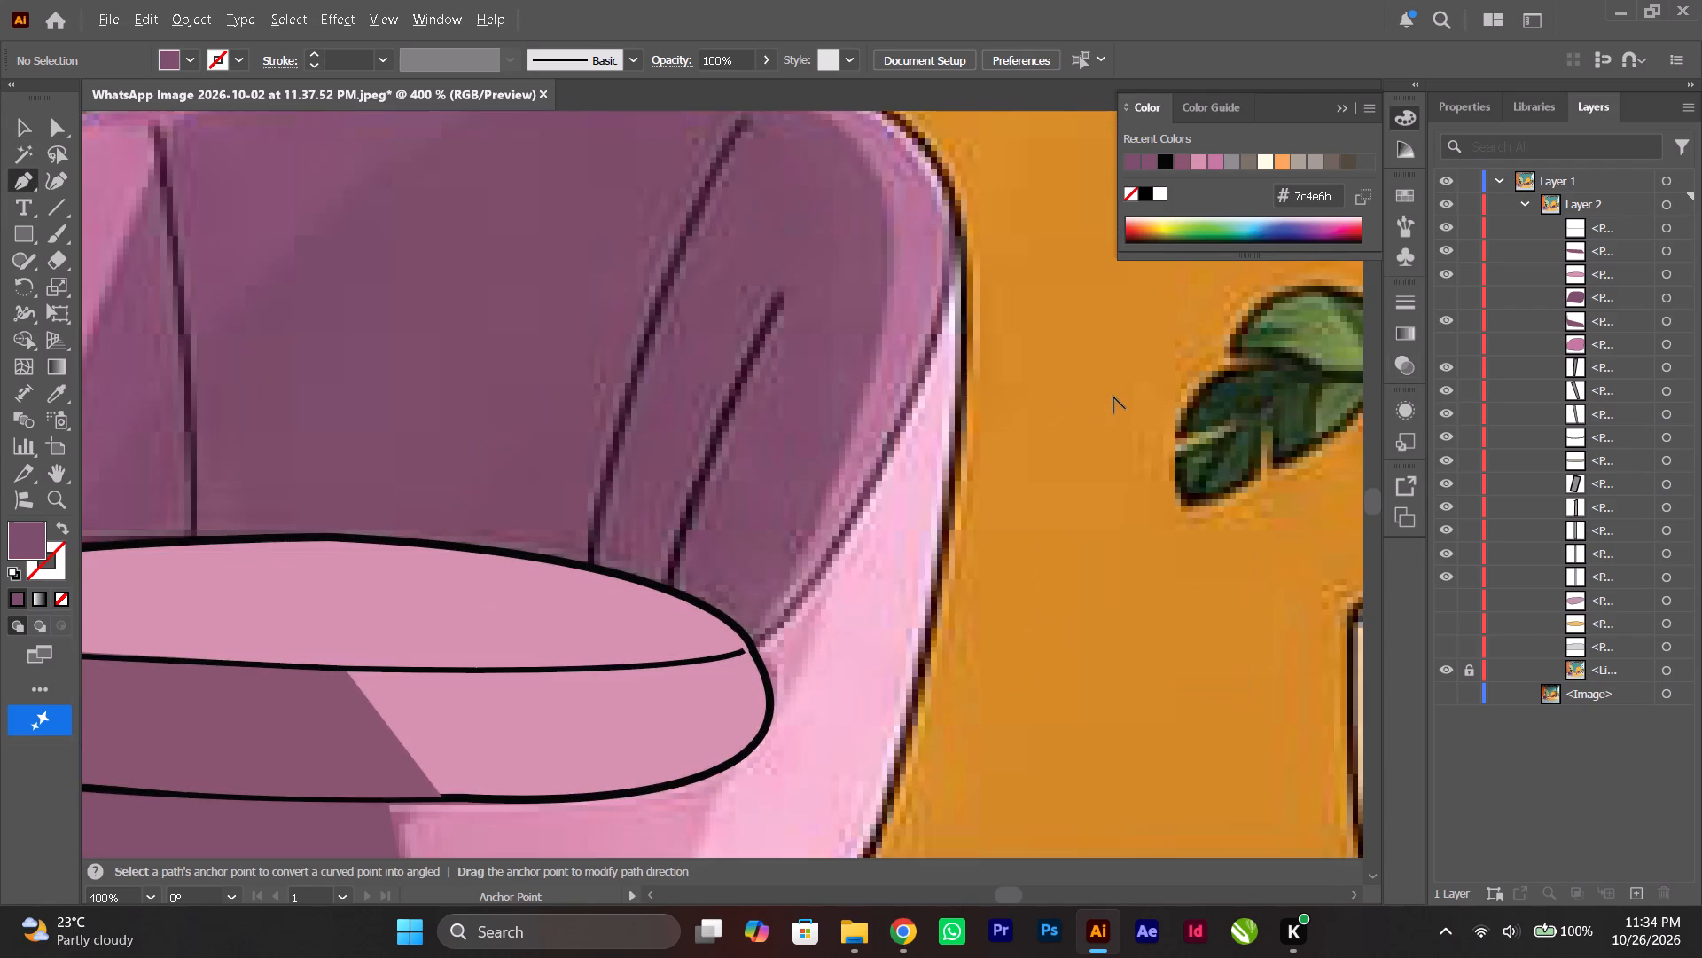
alt+scroll(1071, 392, up, 1)
ctrl+scroll(971, 373, down, 1)
ctrl+scroll(971, 373, up, 4)
alt+scroll(971, 372, down, 1)
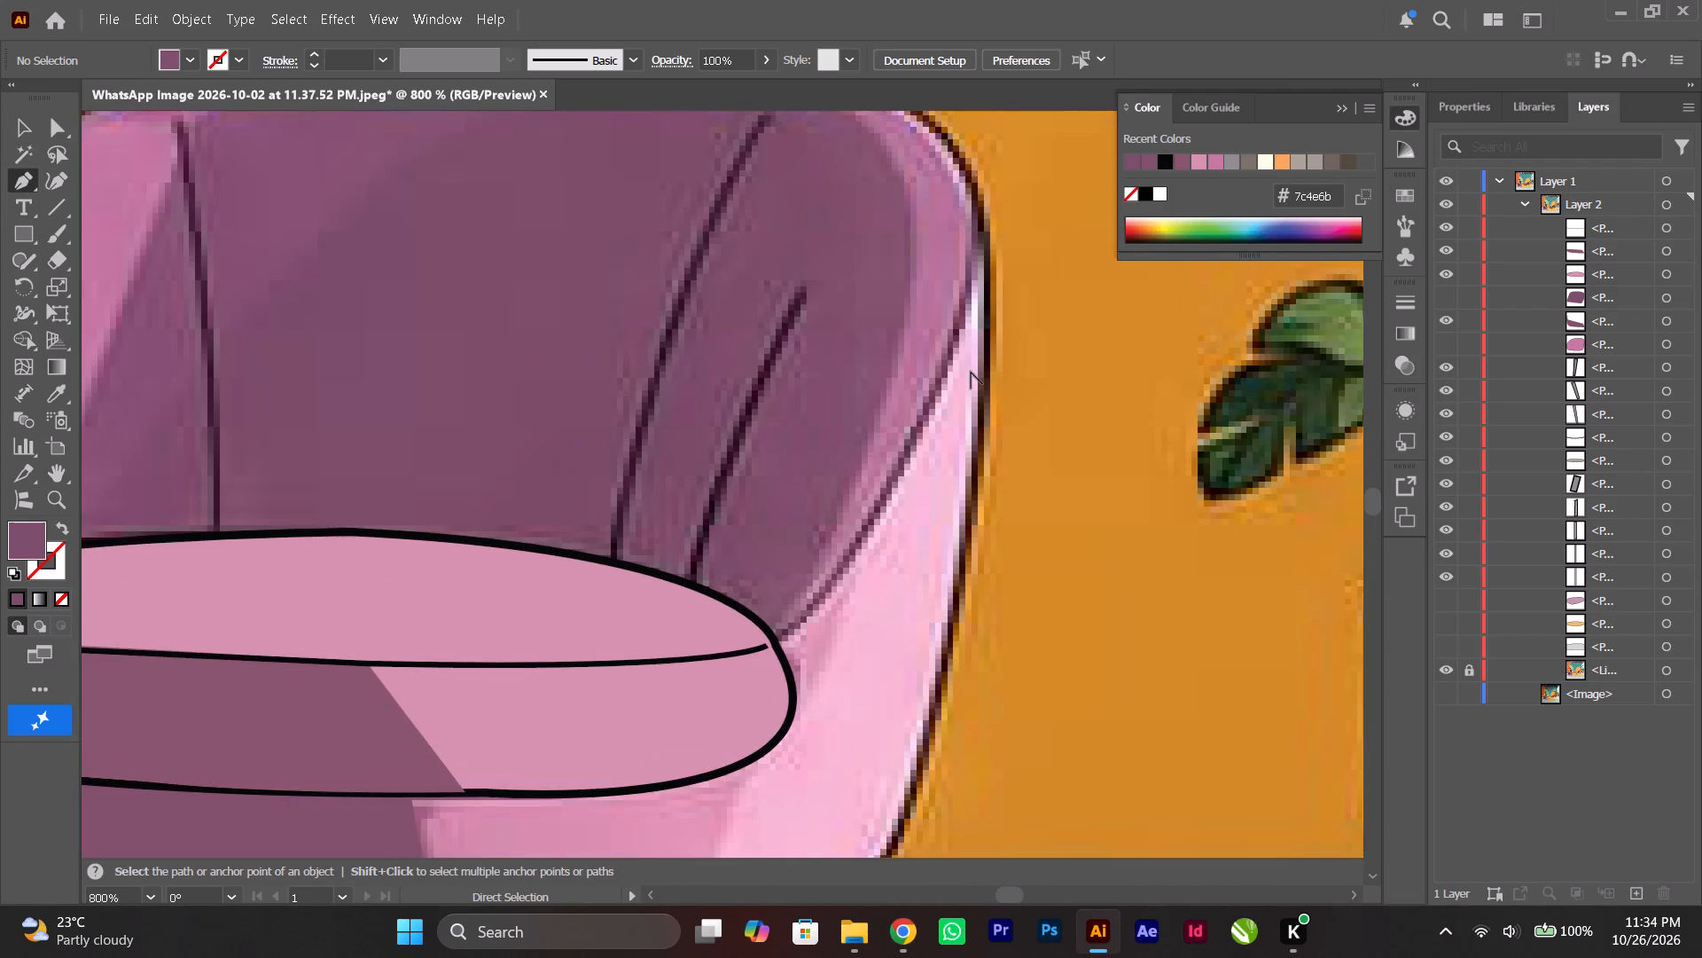
alt+scroll(971, 372, down, 1)
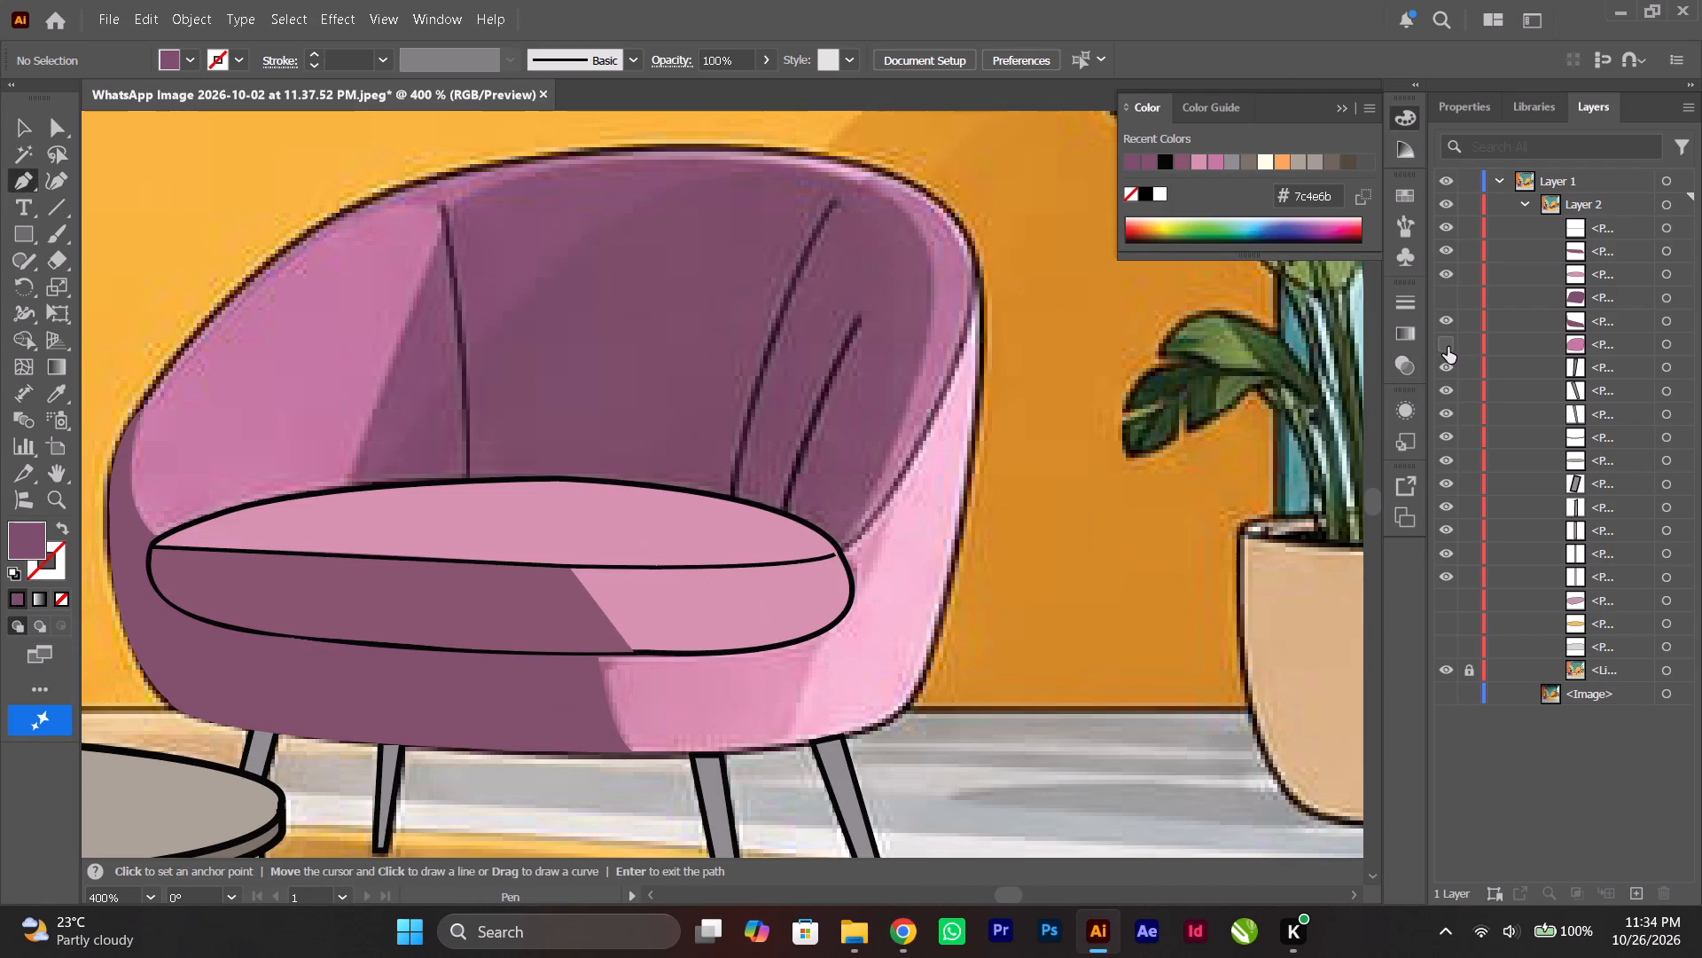
click(1448, 346)
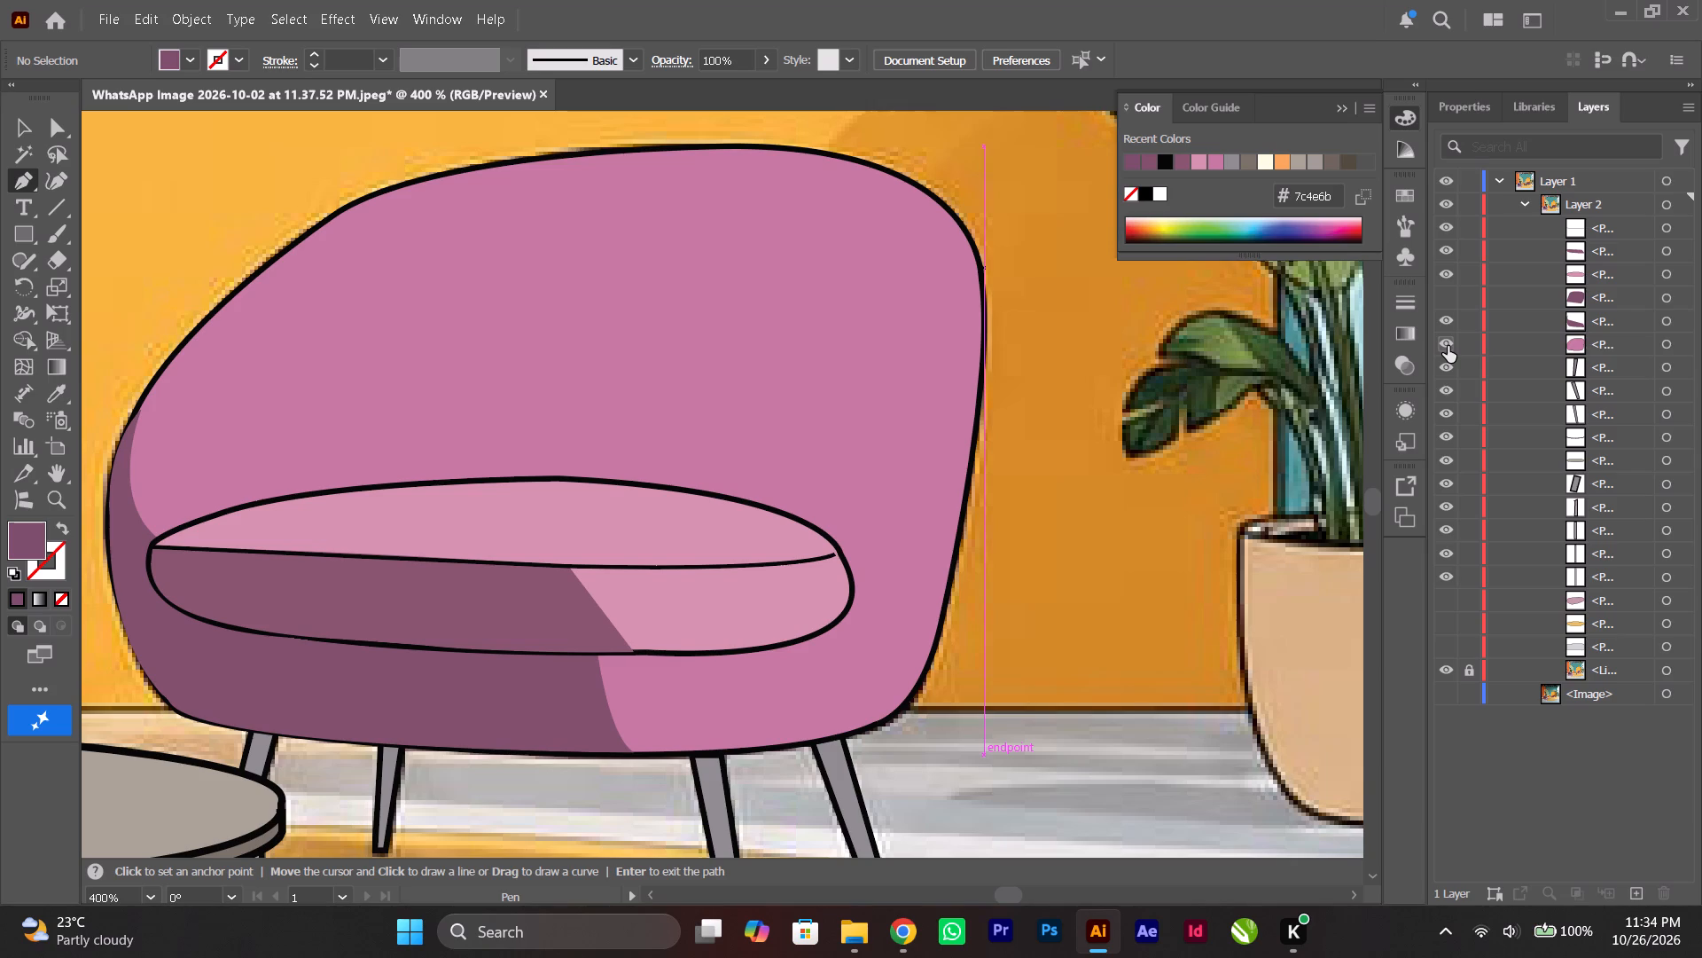
click(1448, 346)
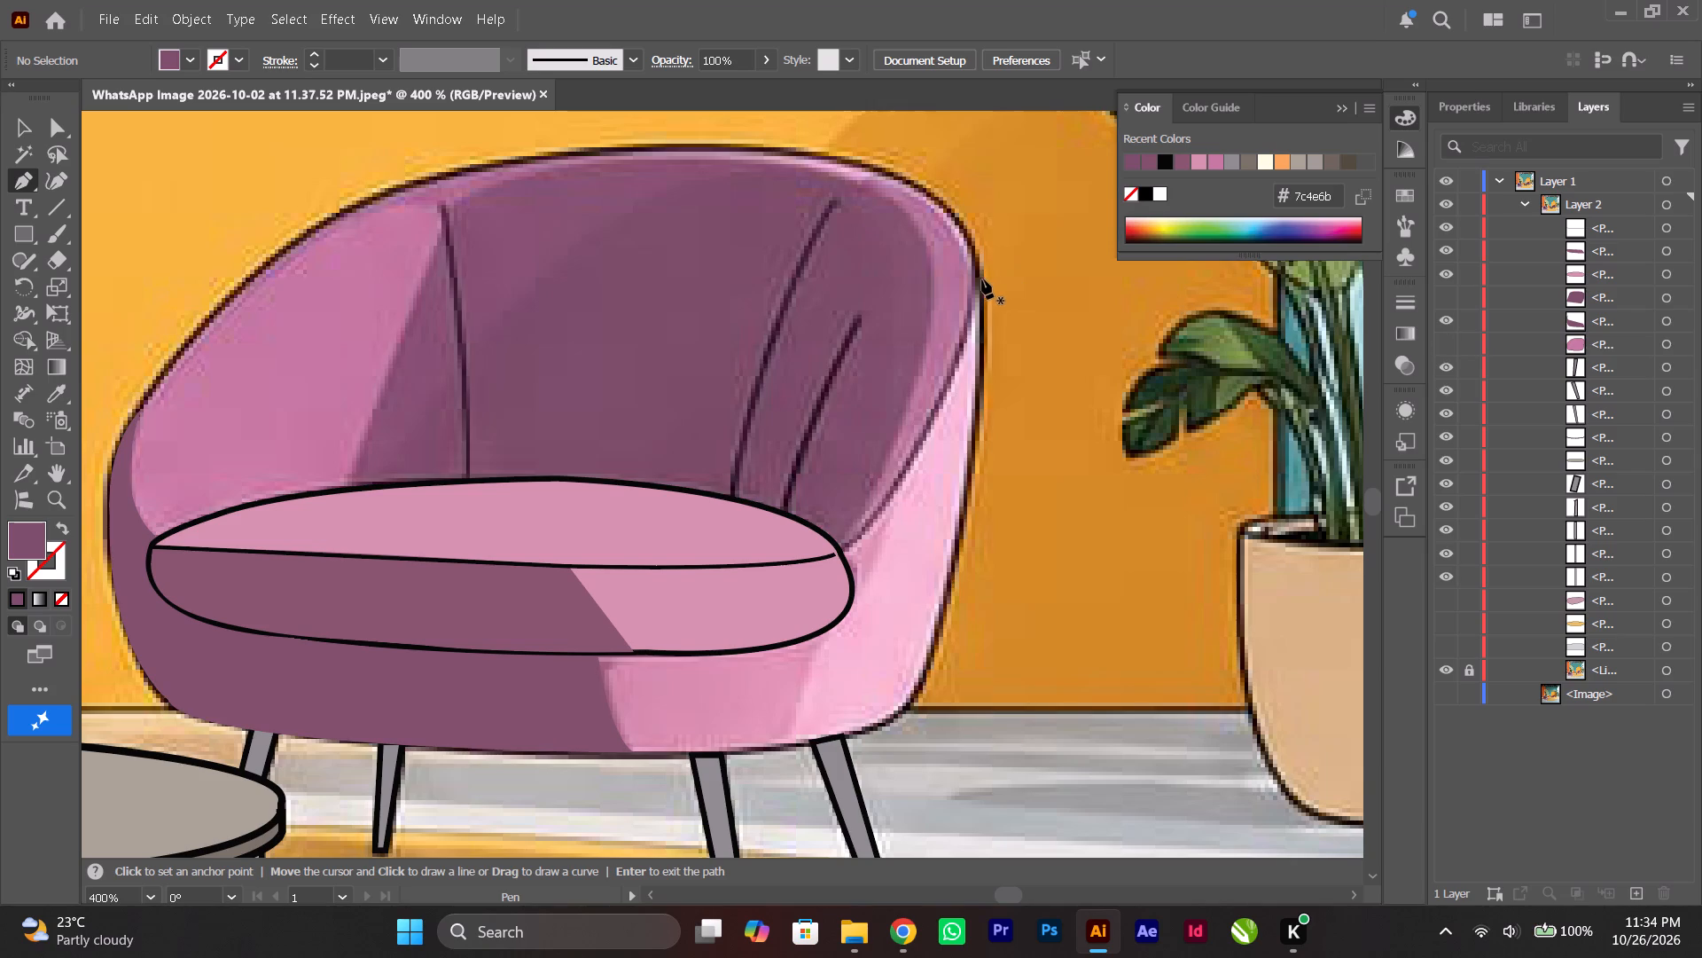
click(978, 279)
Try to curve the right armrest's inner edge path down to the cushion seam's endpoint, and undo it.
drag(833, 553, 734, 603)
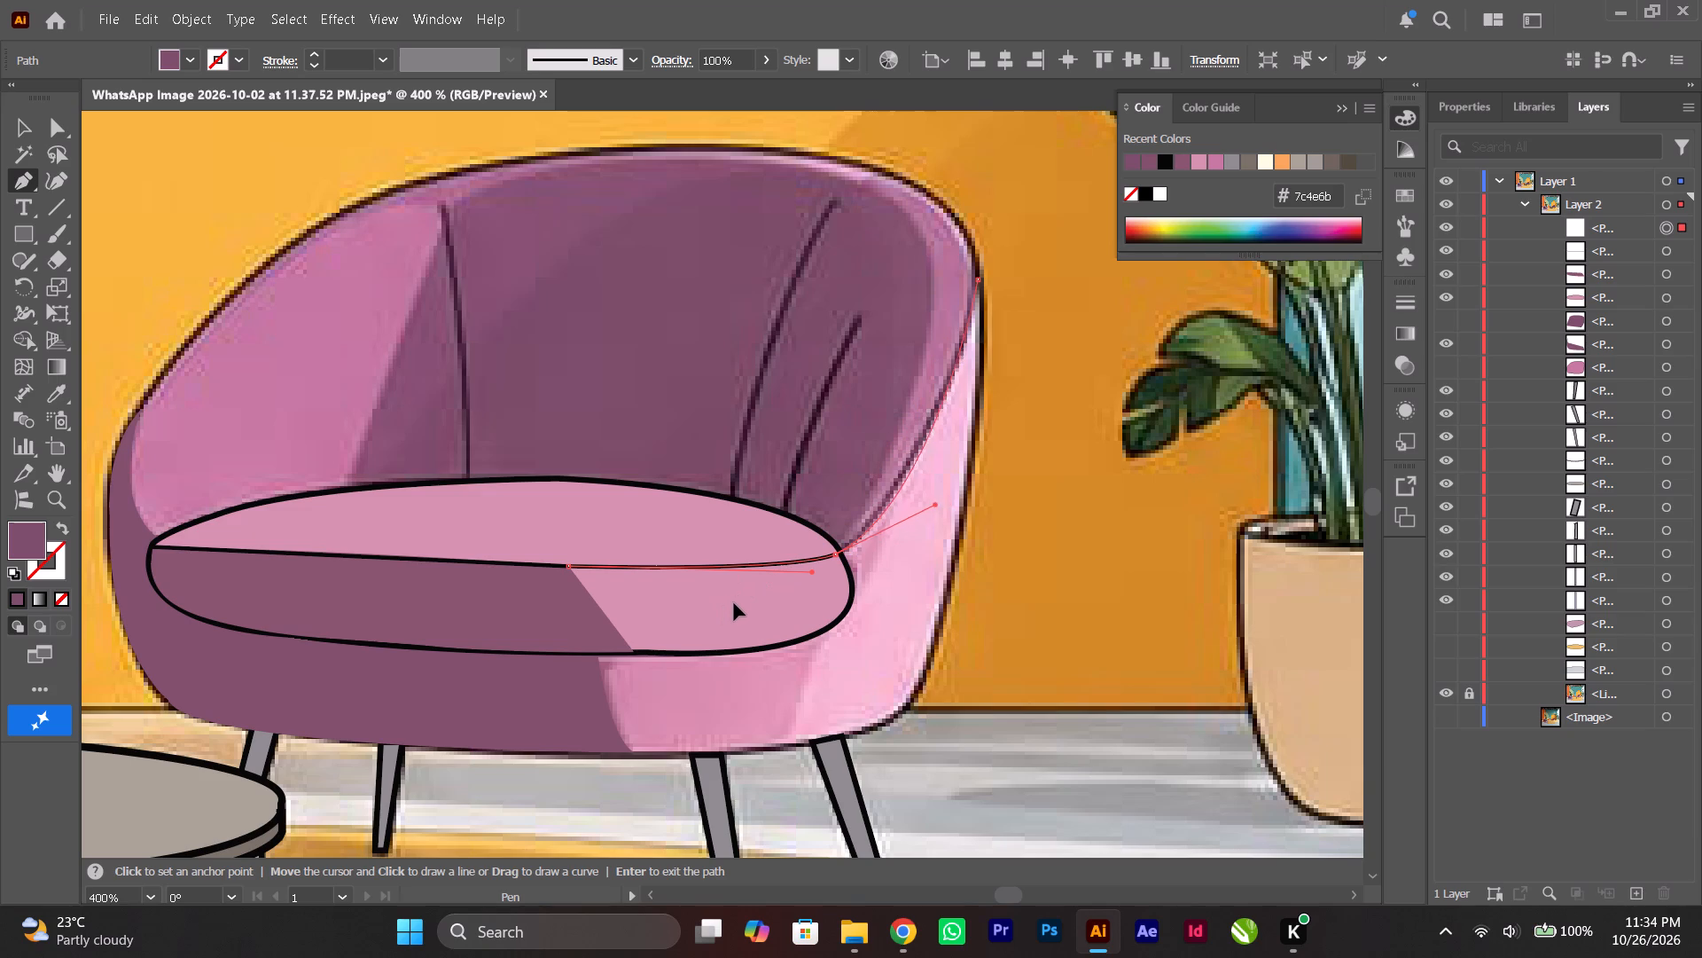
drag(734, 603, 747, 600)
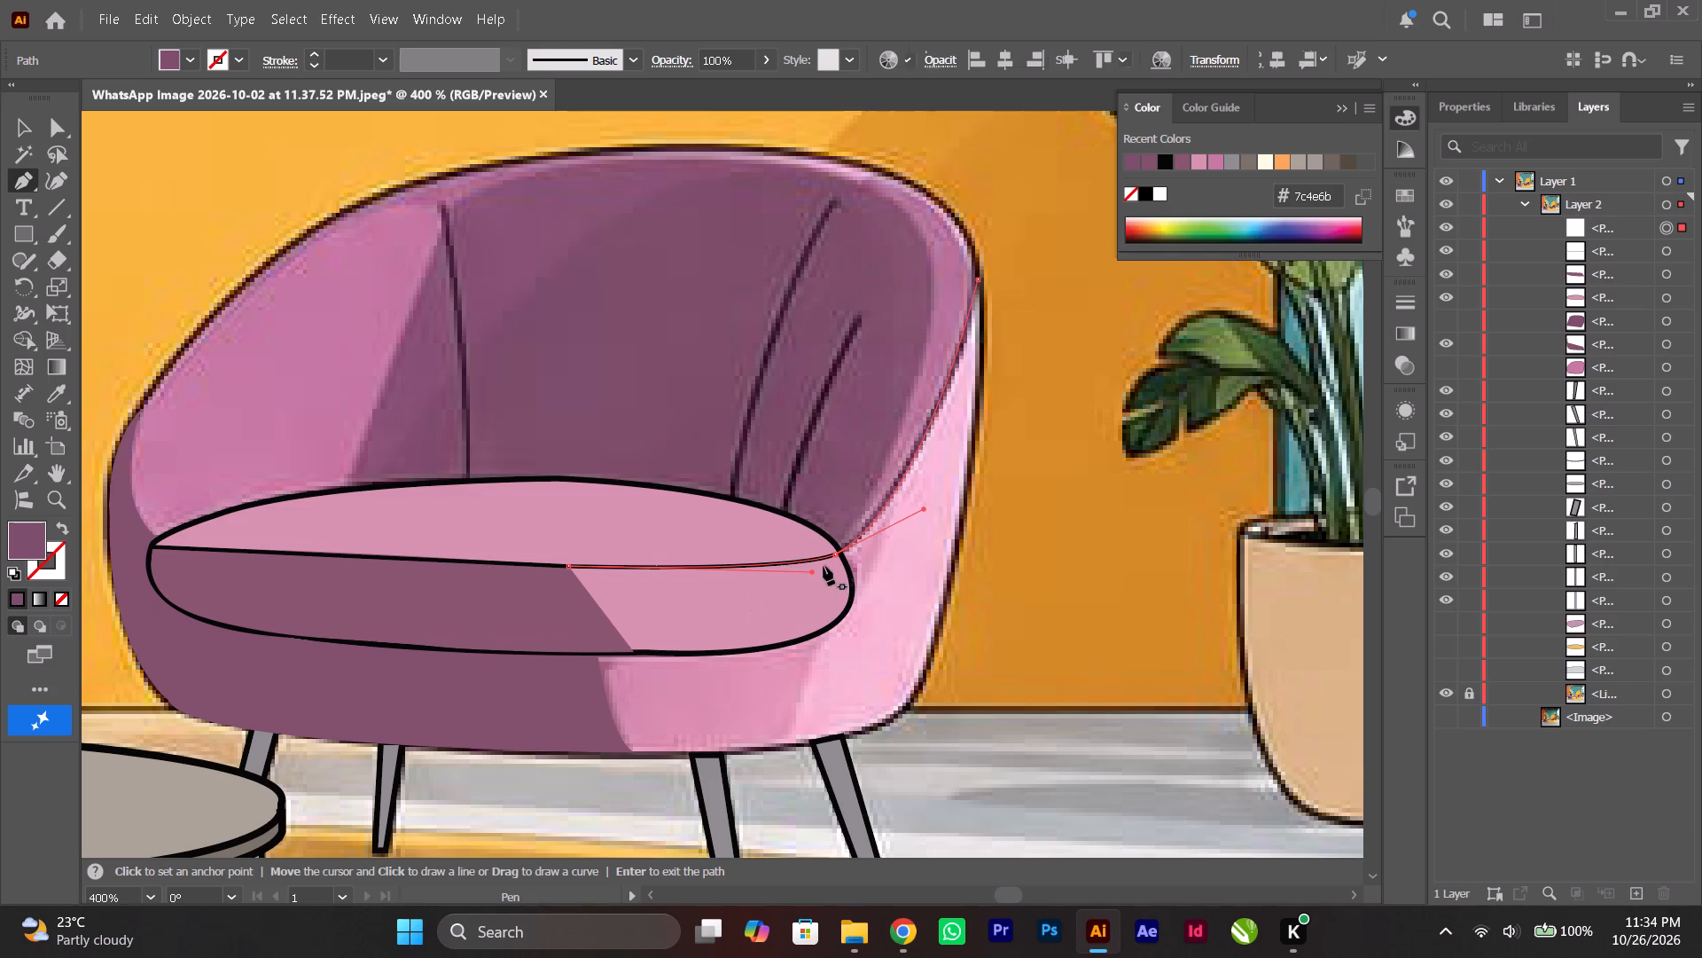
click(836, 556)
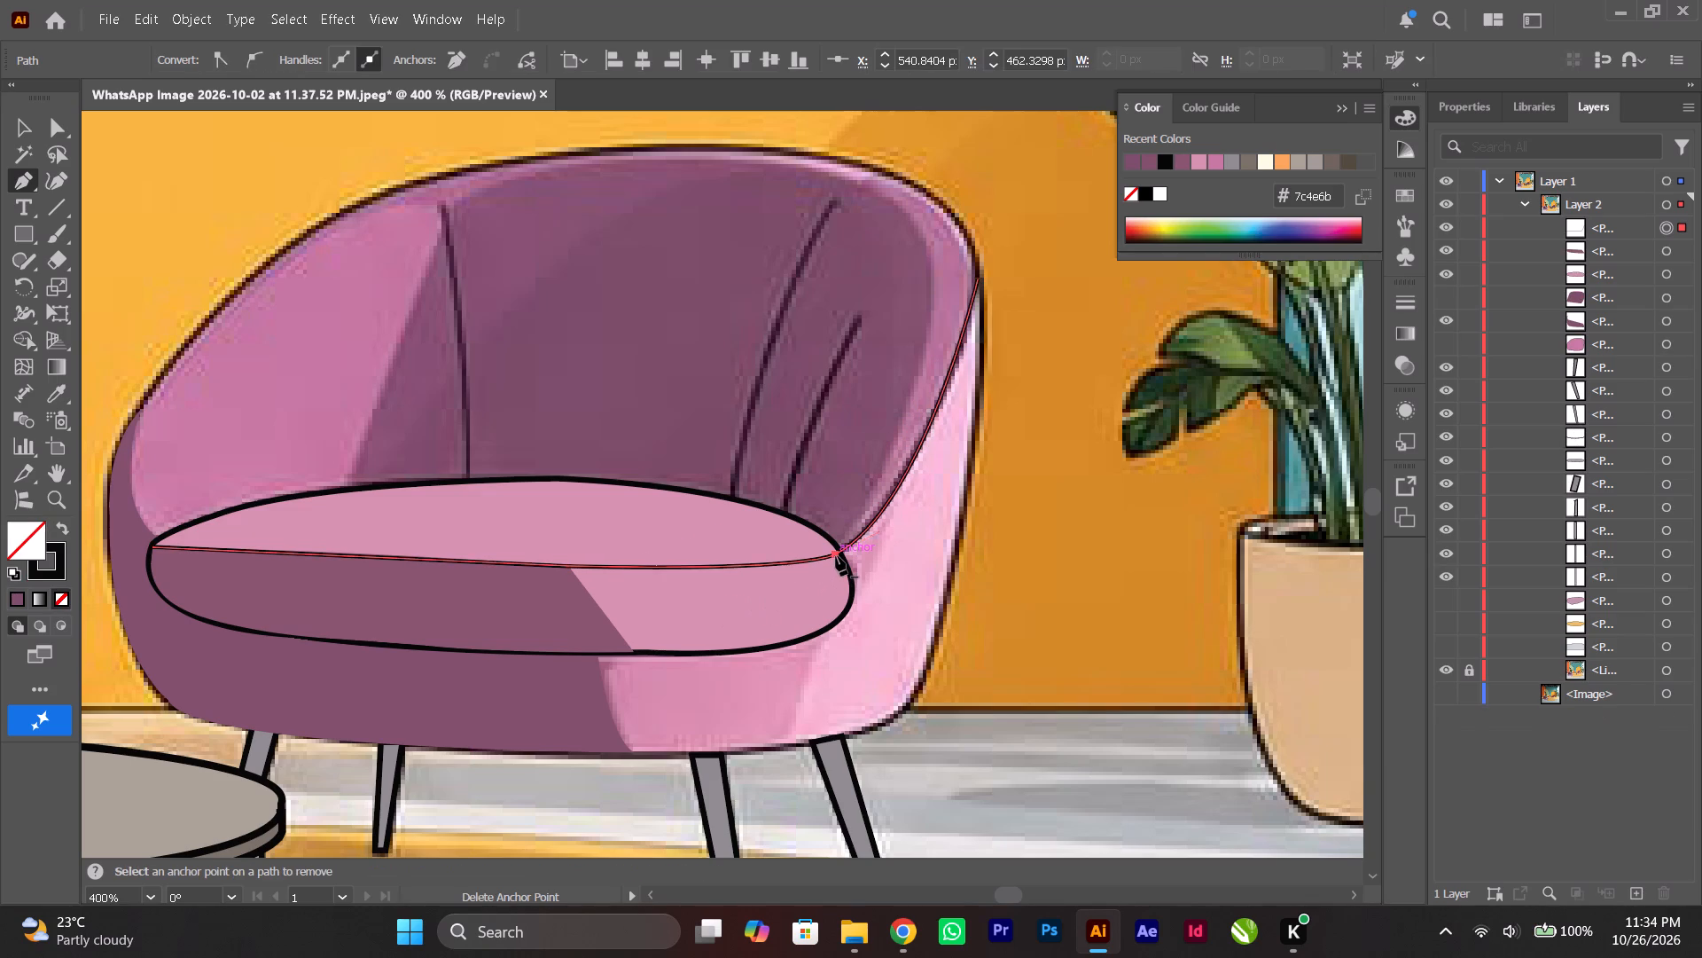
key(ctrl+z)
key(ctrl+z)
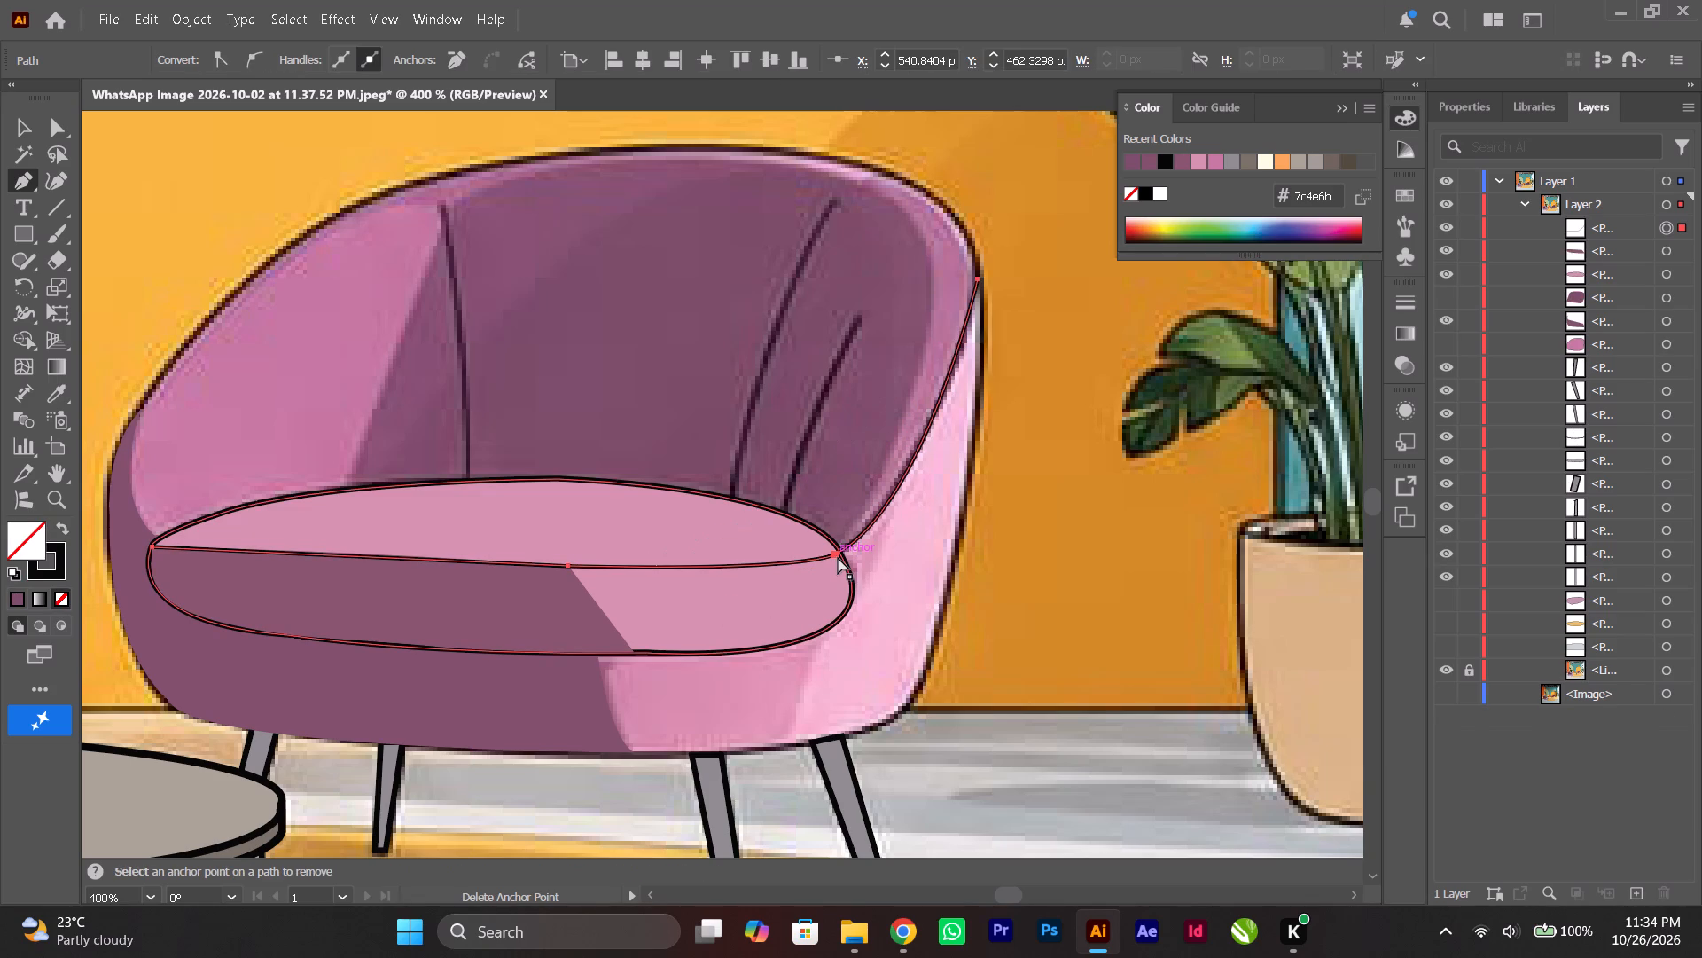
Draw the right armrest's inner edge as a curve following the reference line and ending on the cushion outline.
alt+scroll(848, 548, up, 4)
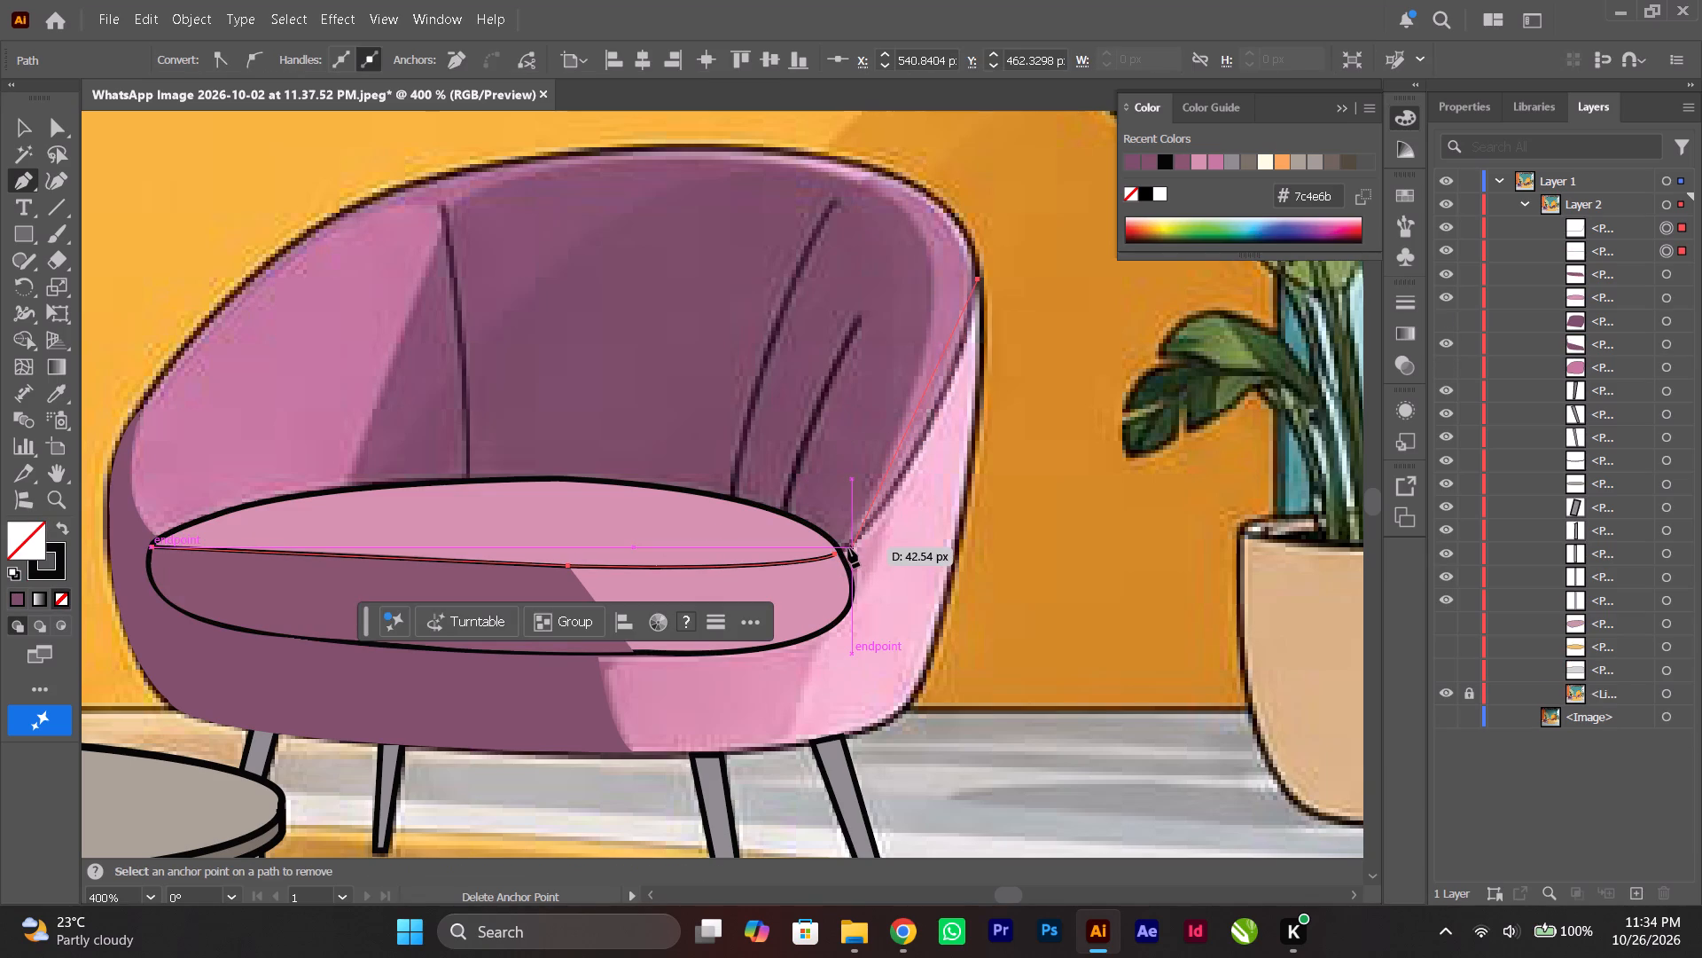
alt+scroll(848, 548, up, 4)
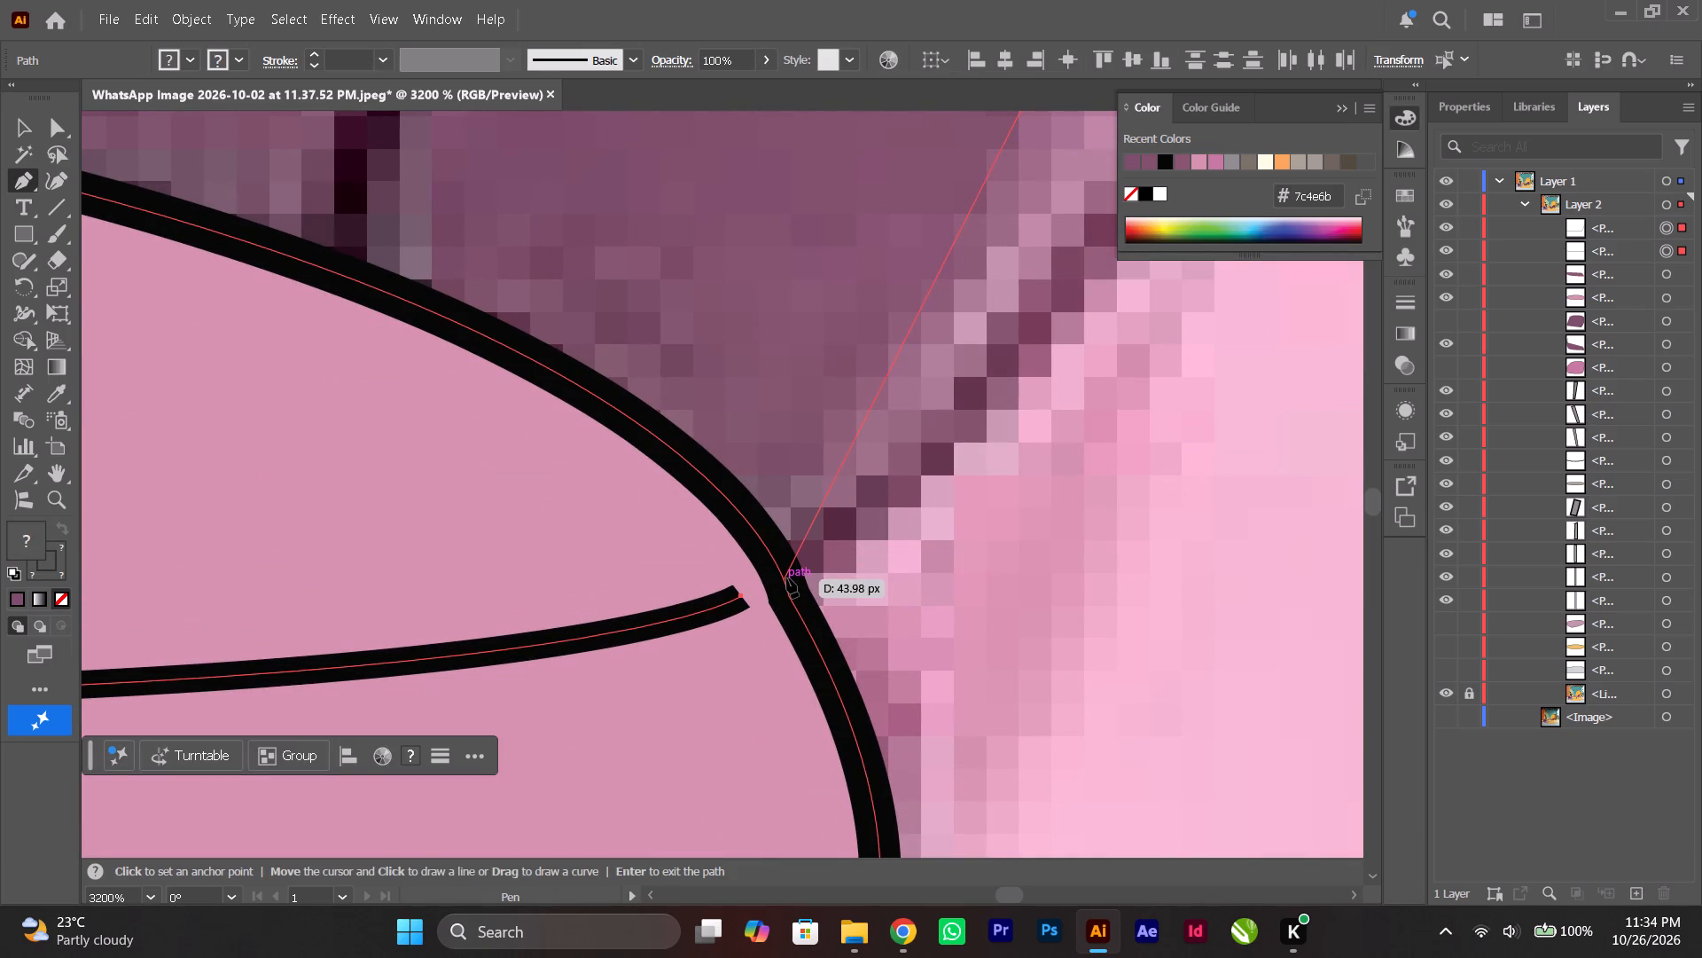
drag(787, 577, 535, 633)
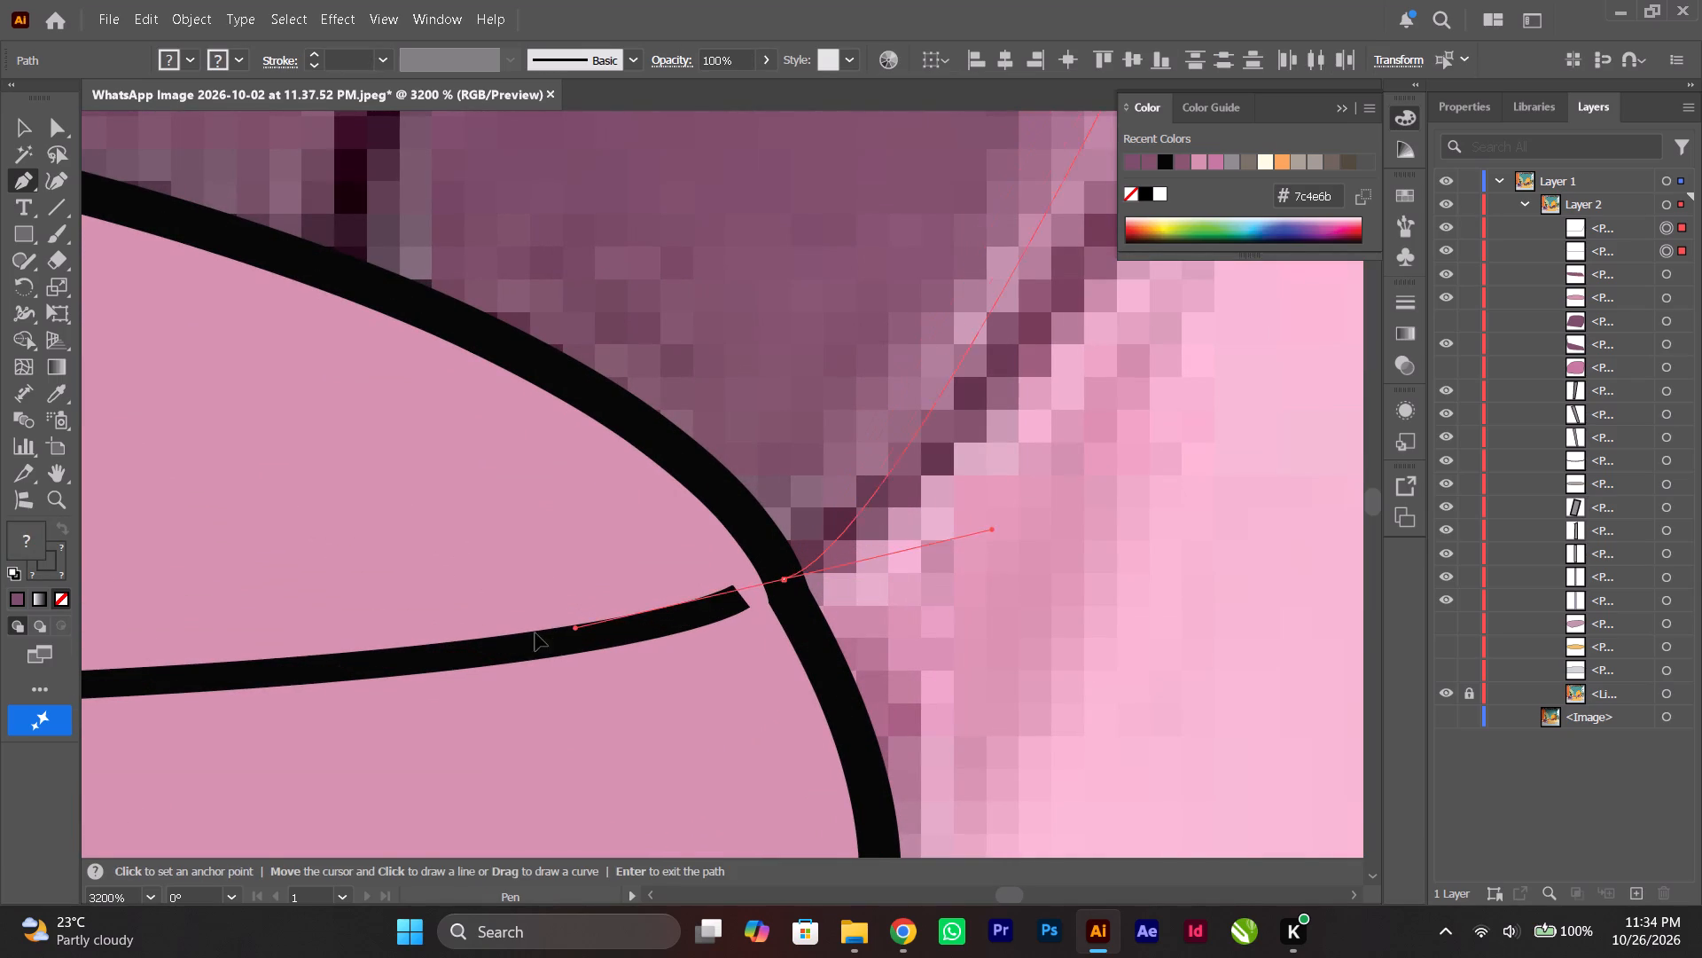
drag(535, 633, 347, 679)
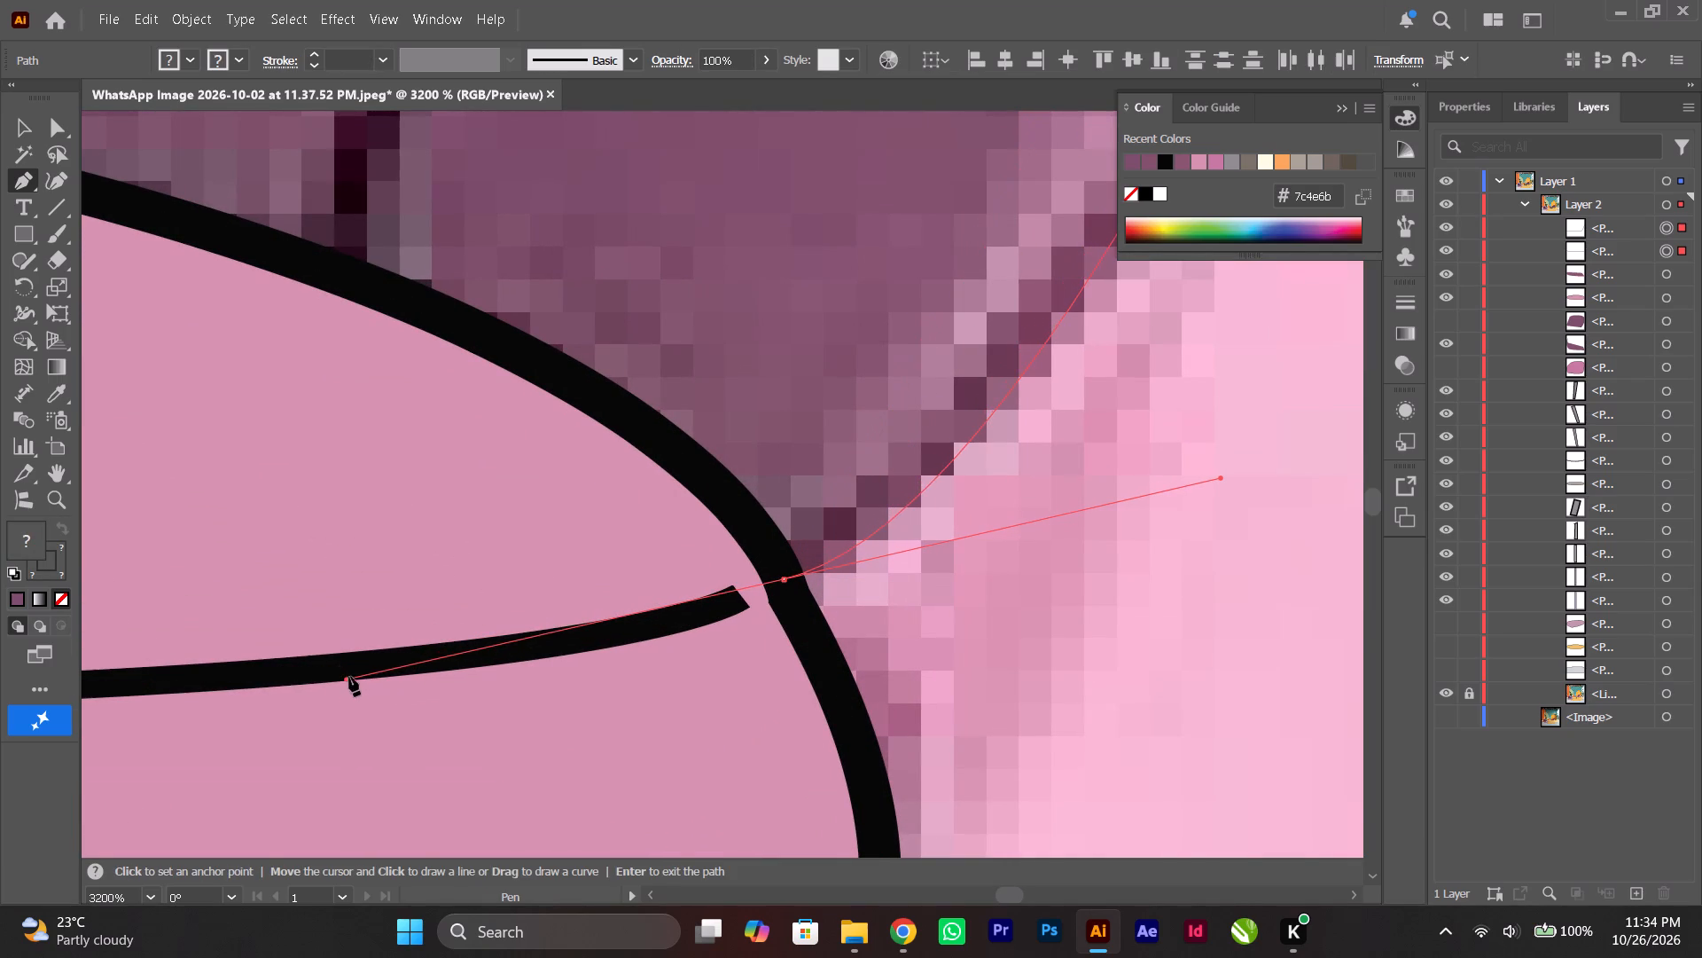
alt+scroll(360, 670, down, 7)
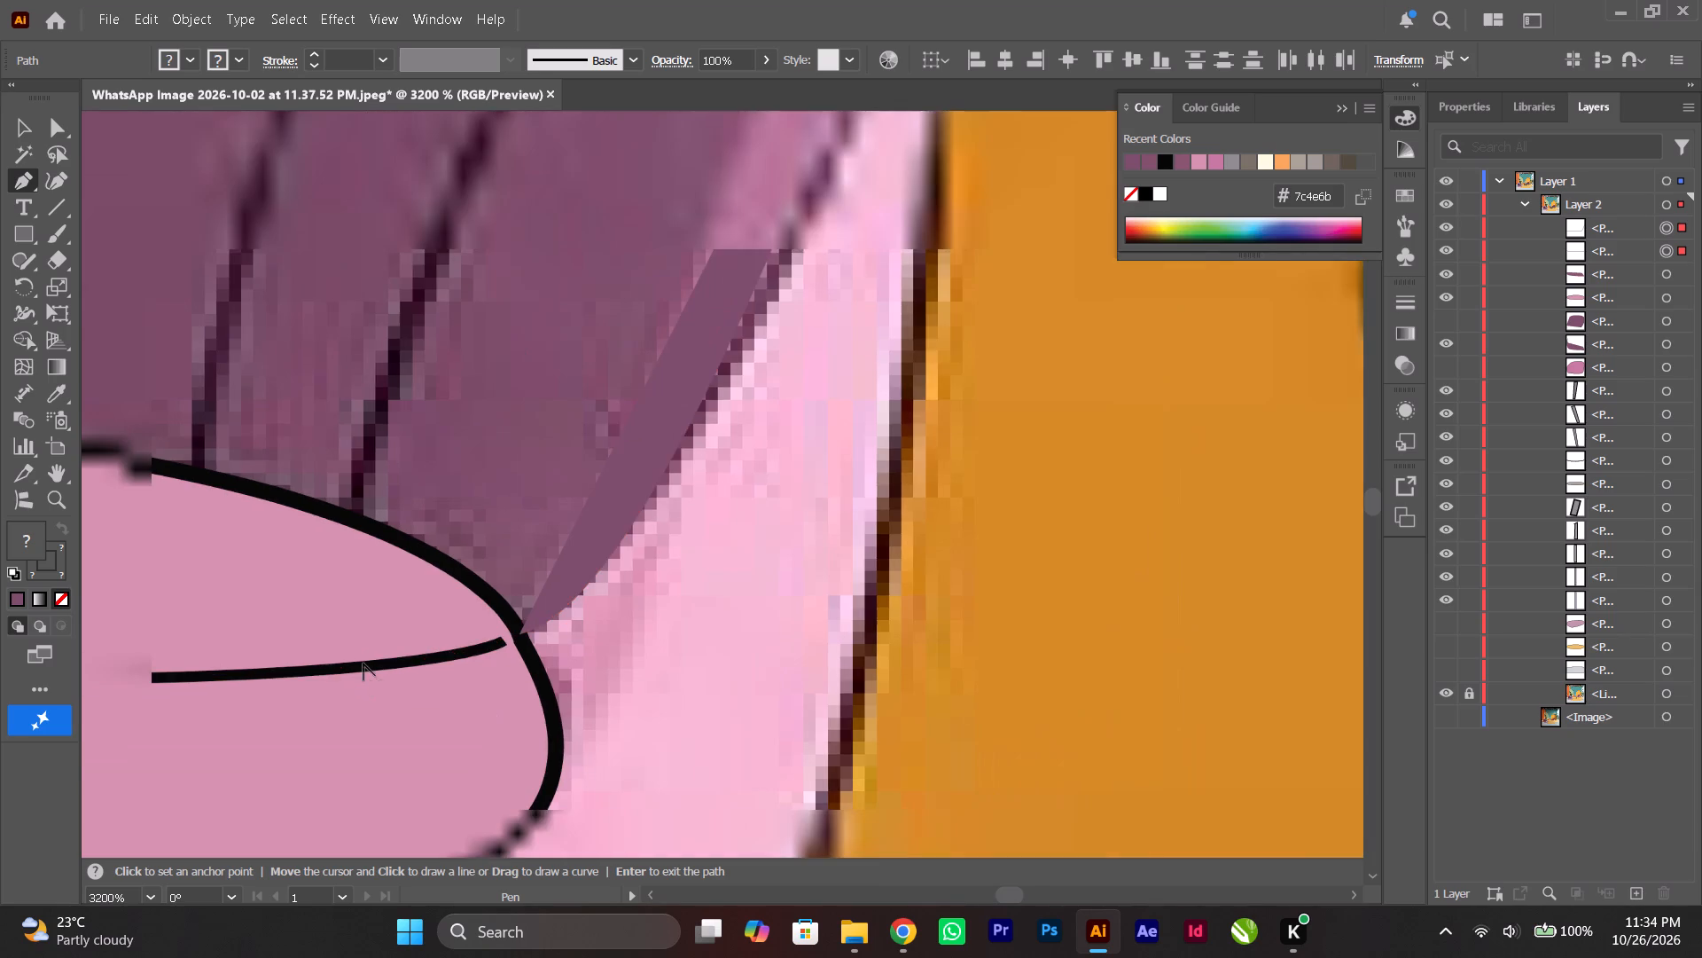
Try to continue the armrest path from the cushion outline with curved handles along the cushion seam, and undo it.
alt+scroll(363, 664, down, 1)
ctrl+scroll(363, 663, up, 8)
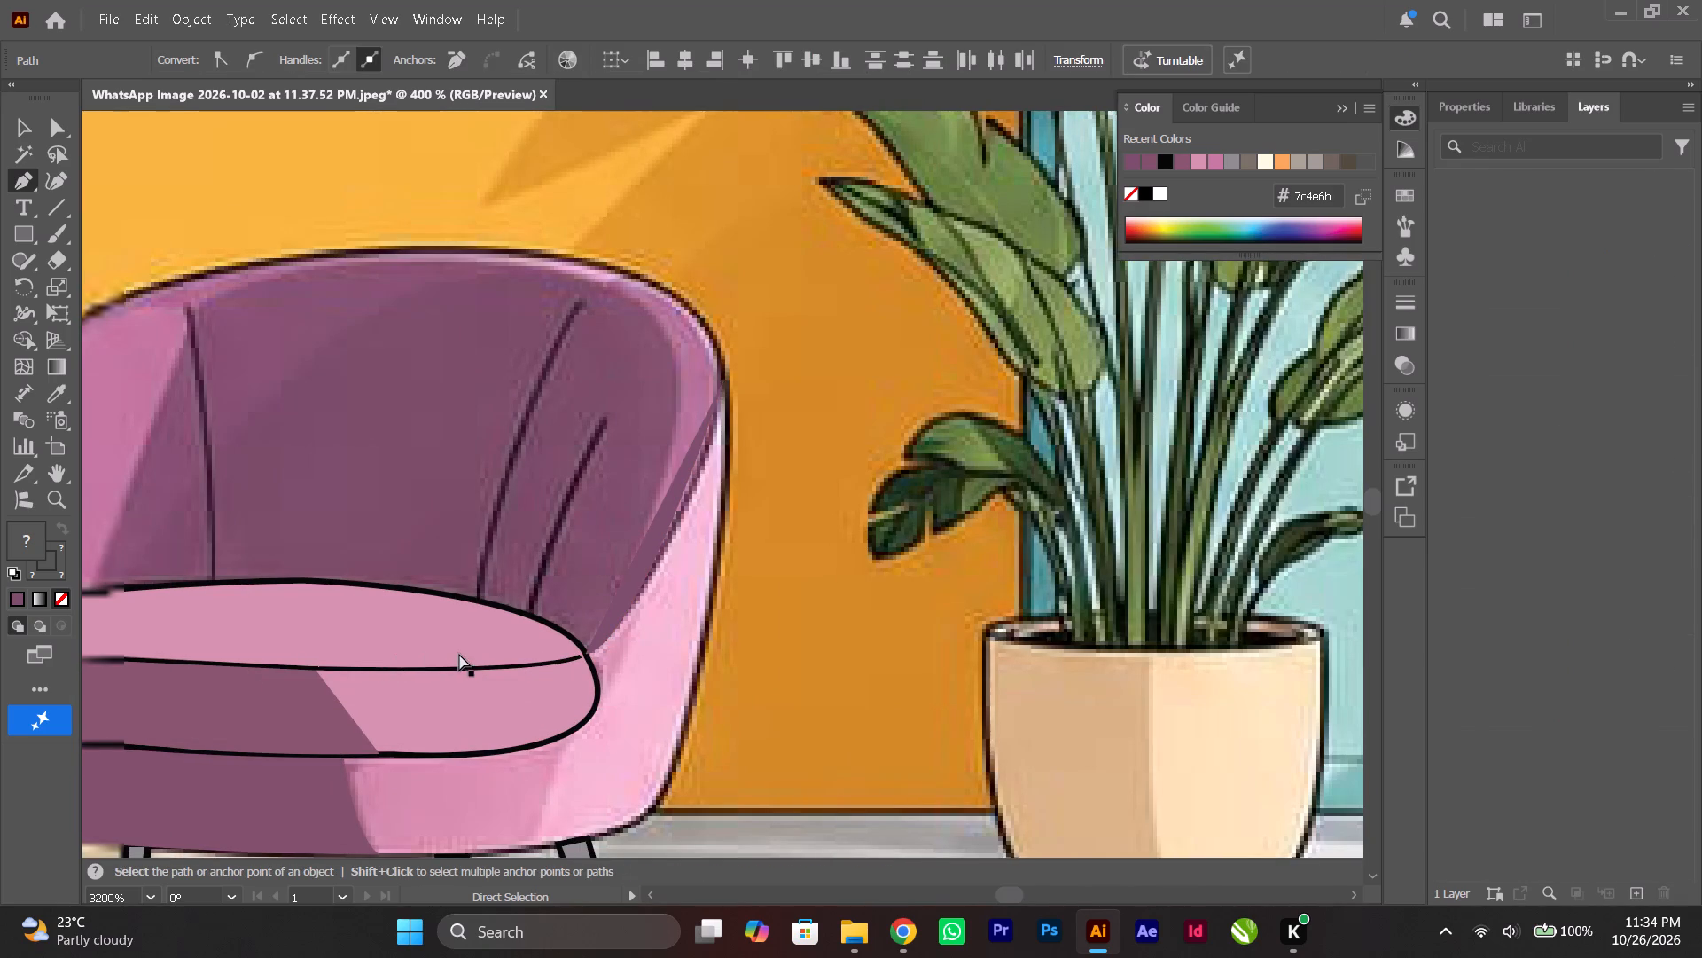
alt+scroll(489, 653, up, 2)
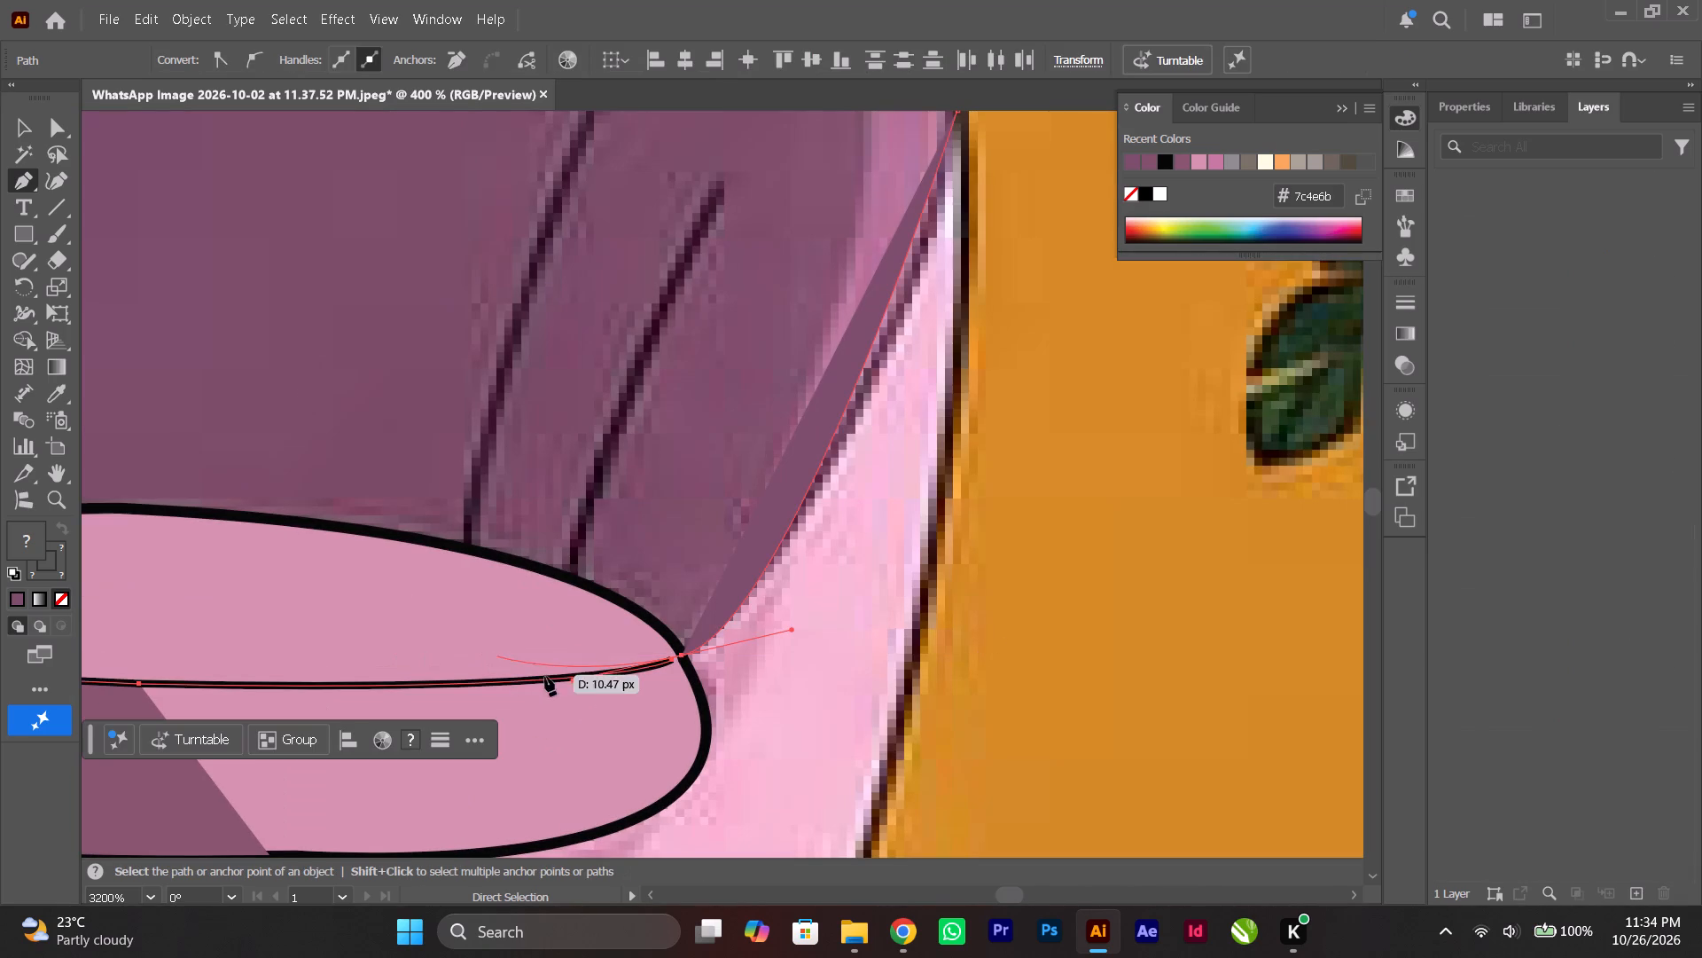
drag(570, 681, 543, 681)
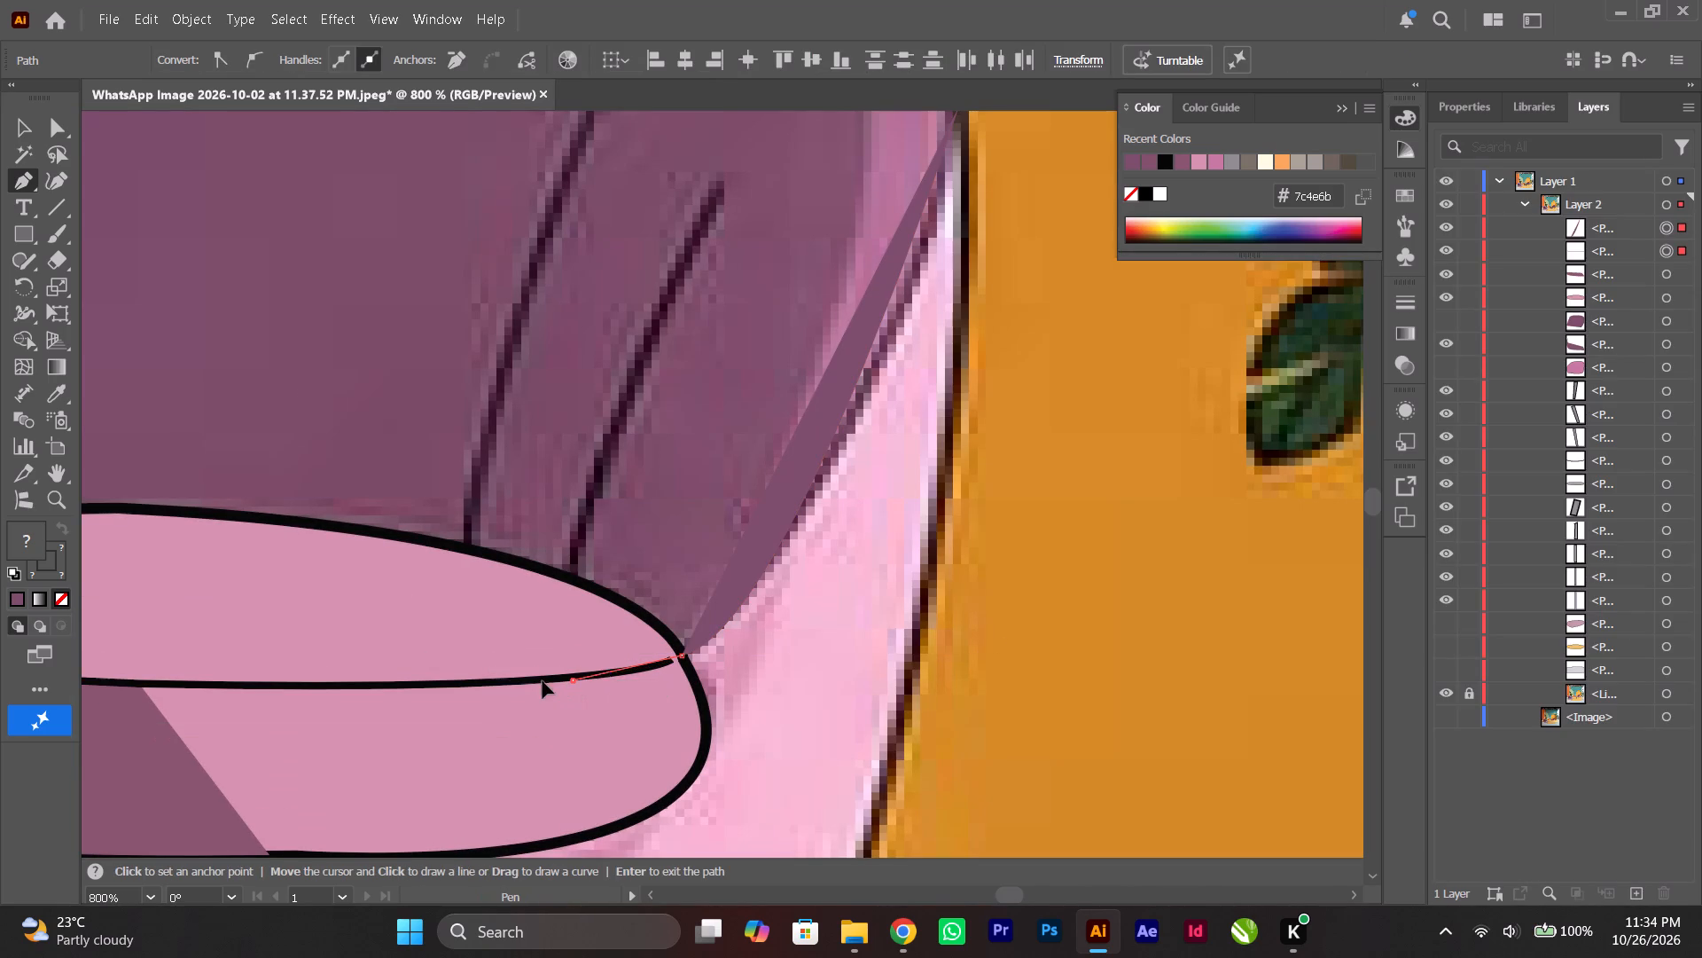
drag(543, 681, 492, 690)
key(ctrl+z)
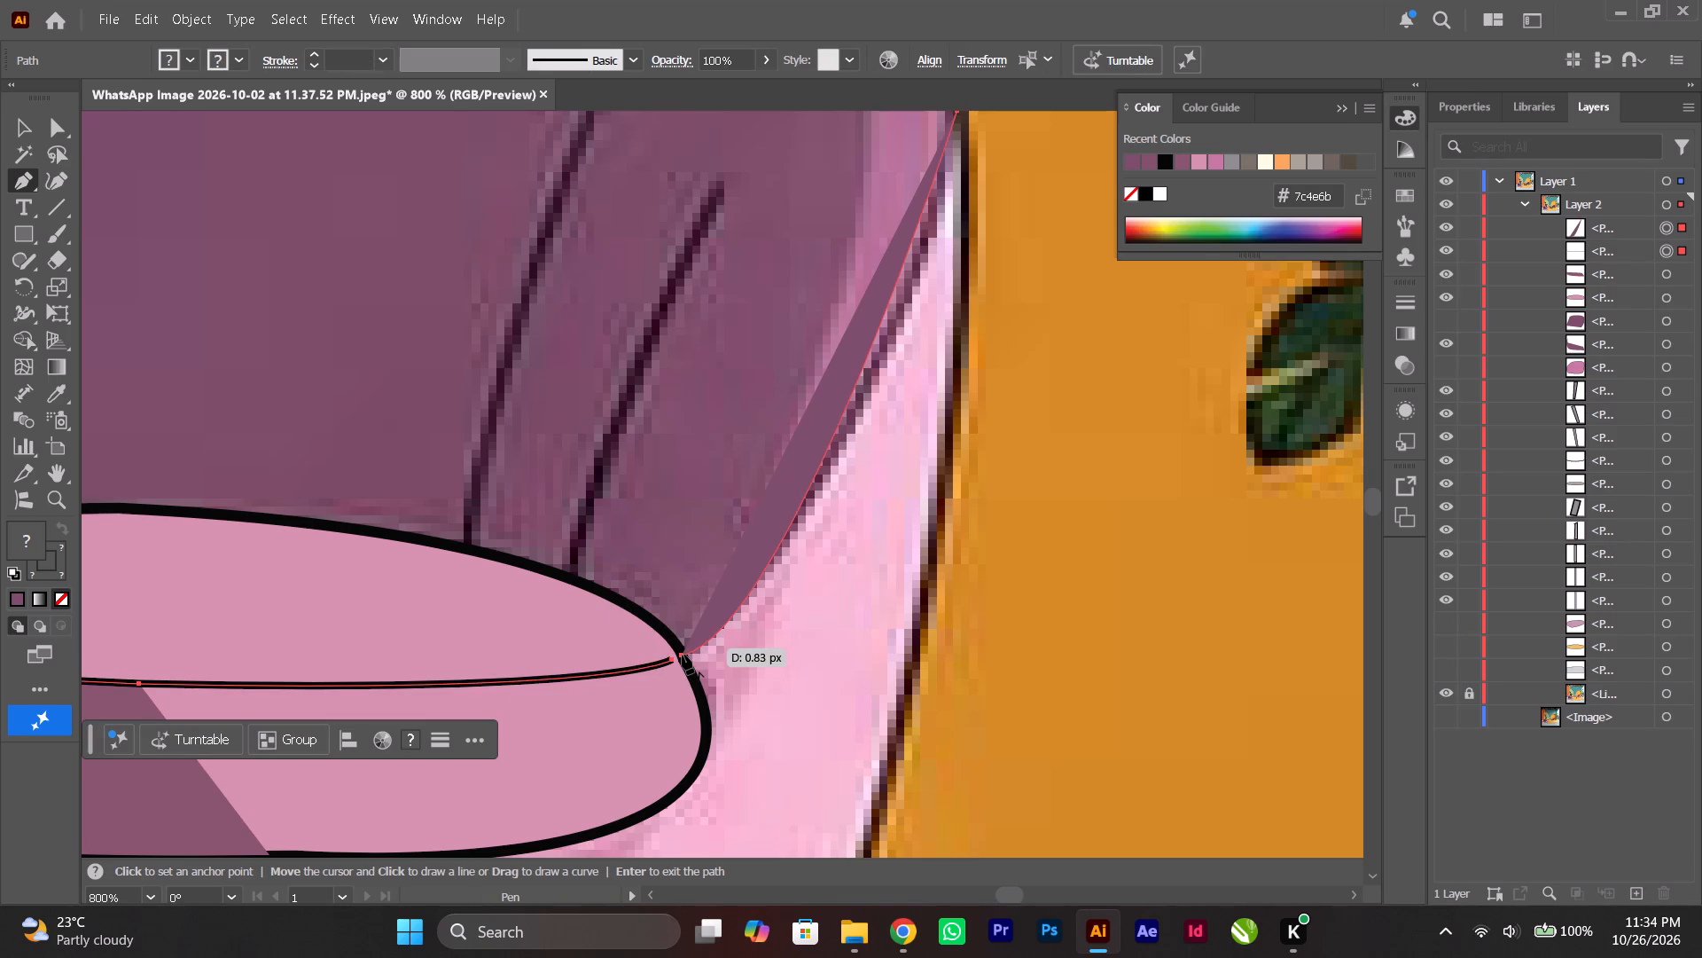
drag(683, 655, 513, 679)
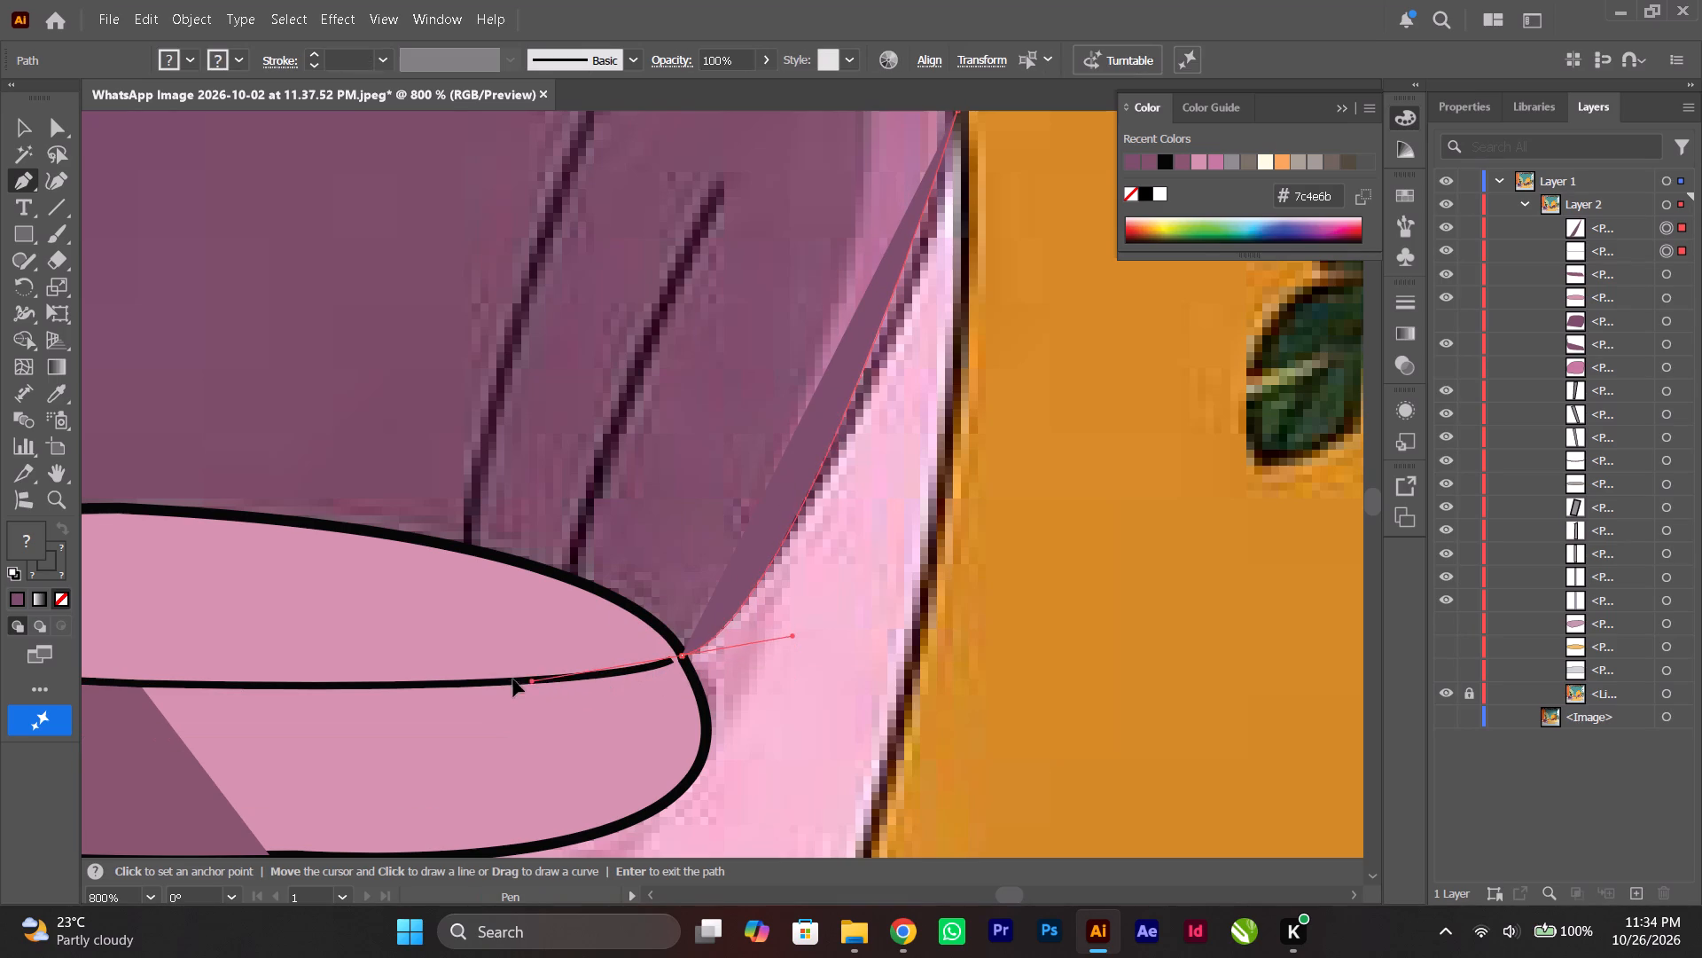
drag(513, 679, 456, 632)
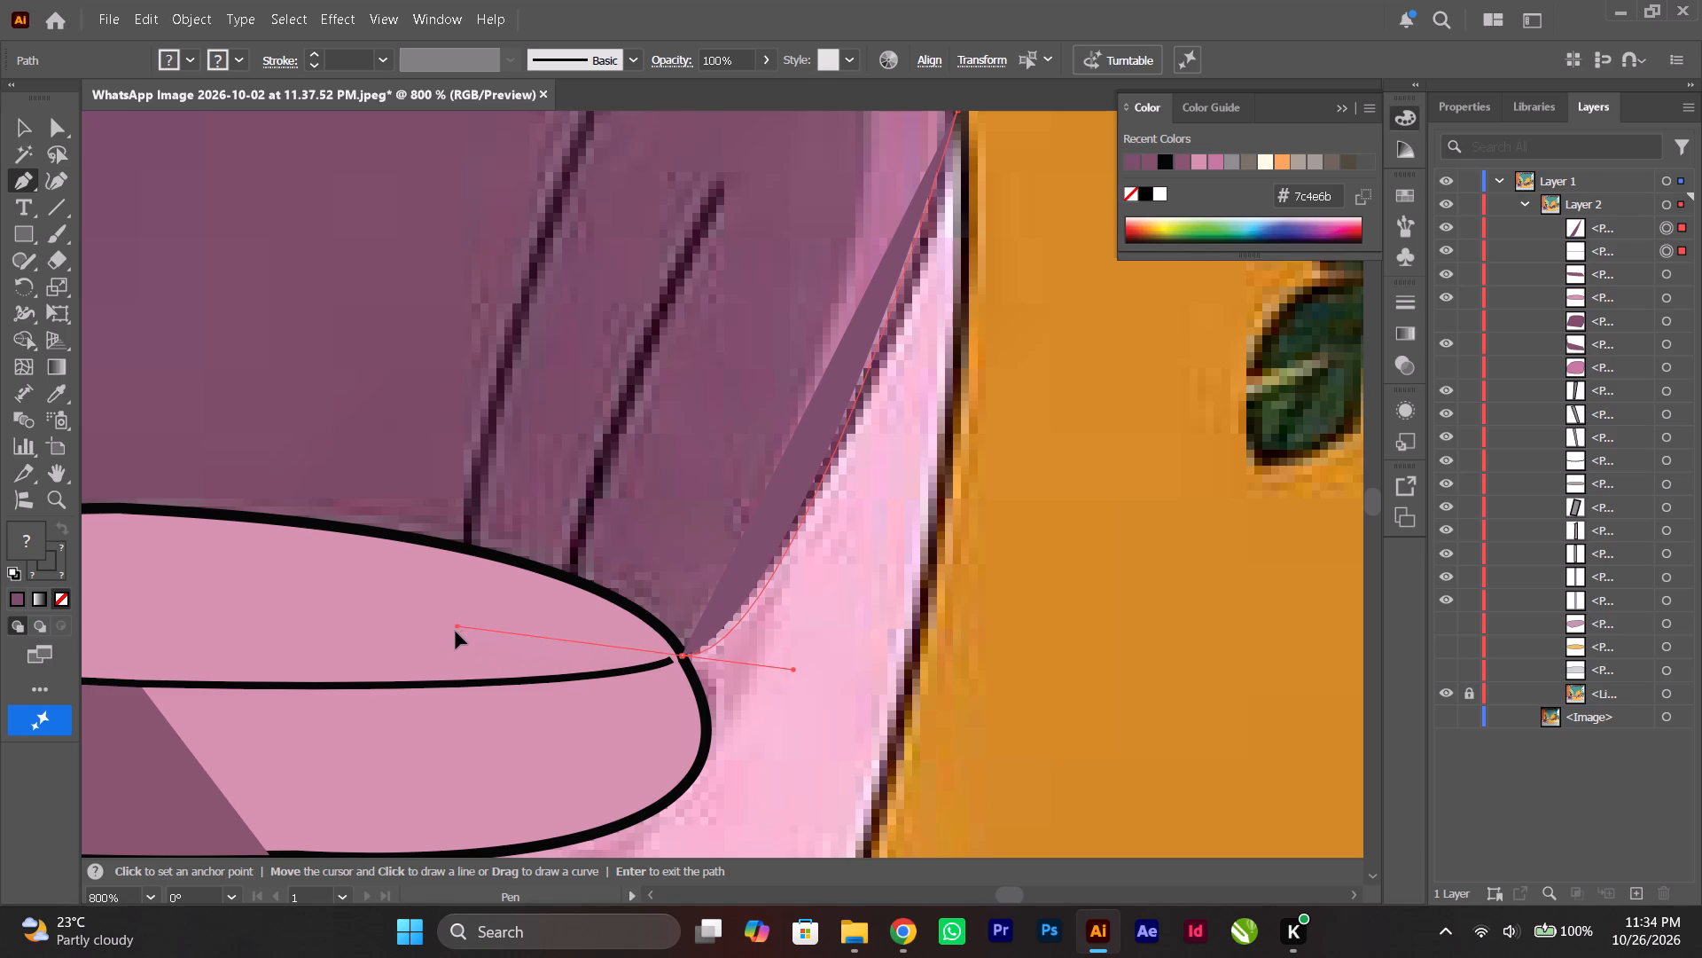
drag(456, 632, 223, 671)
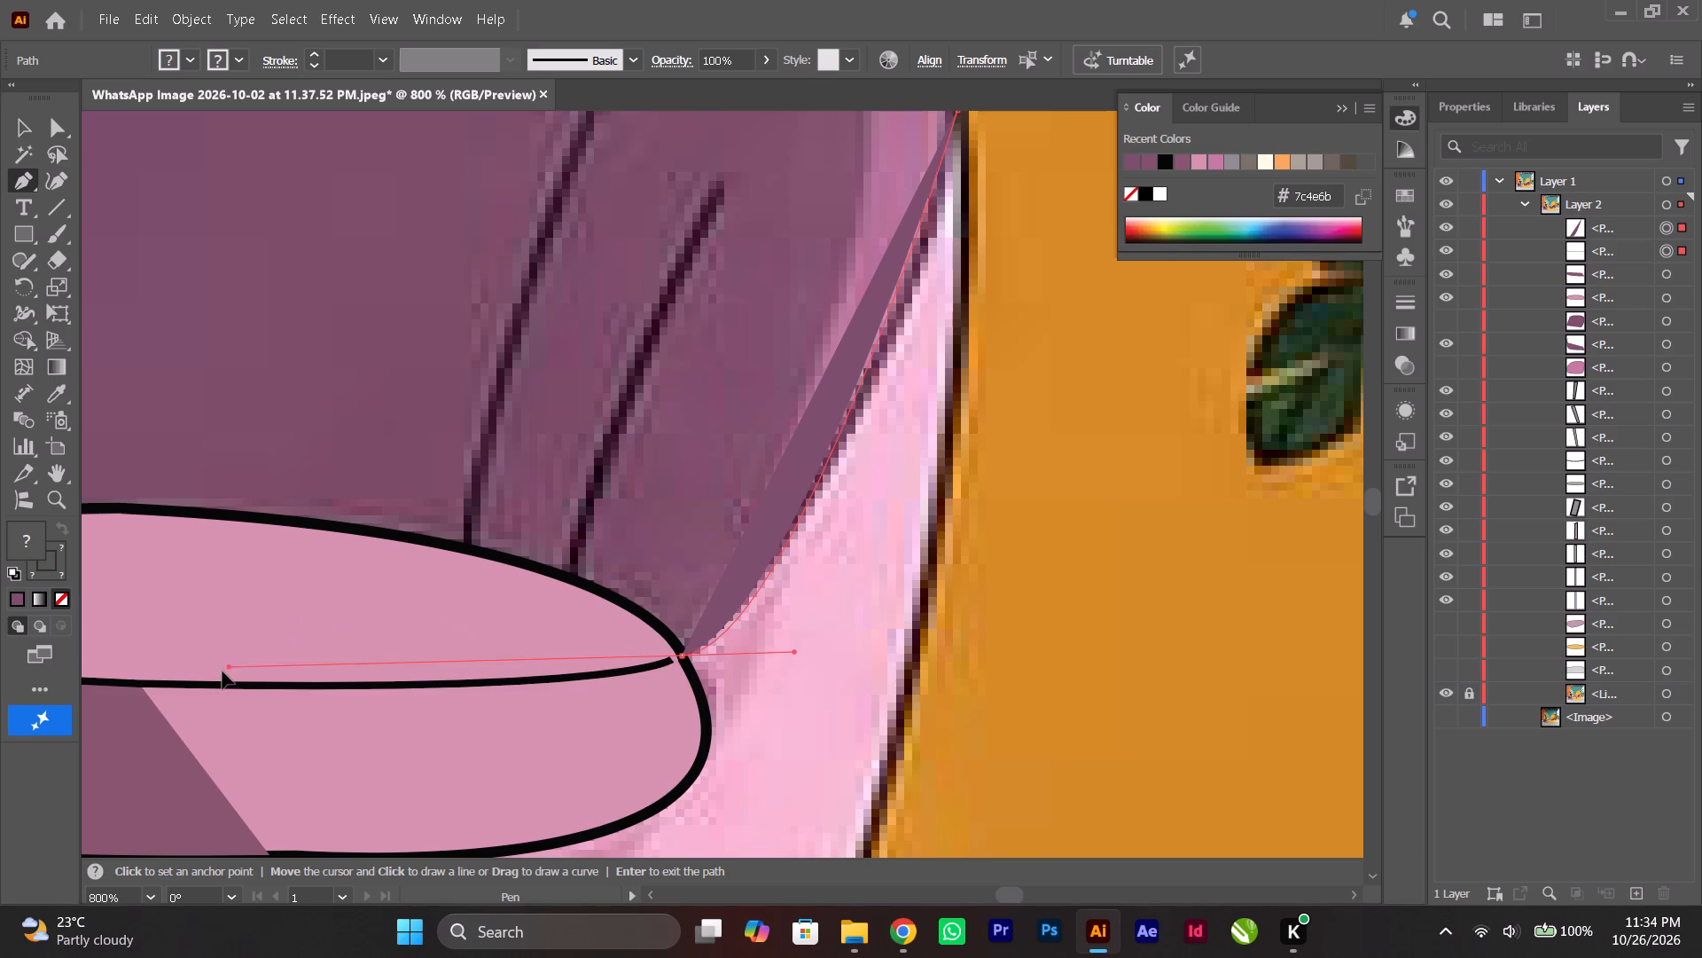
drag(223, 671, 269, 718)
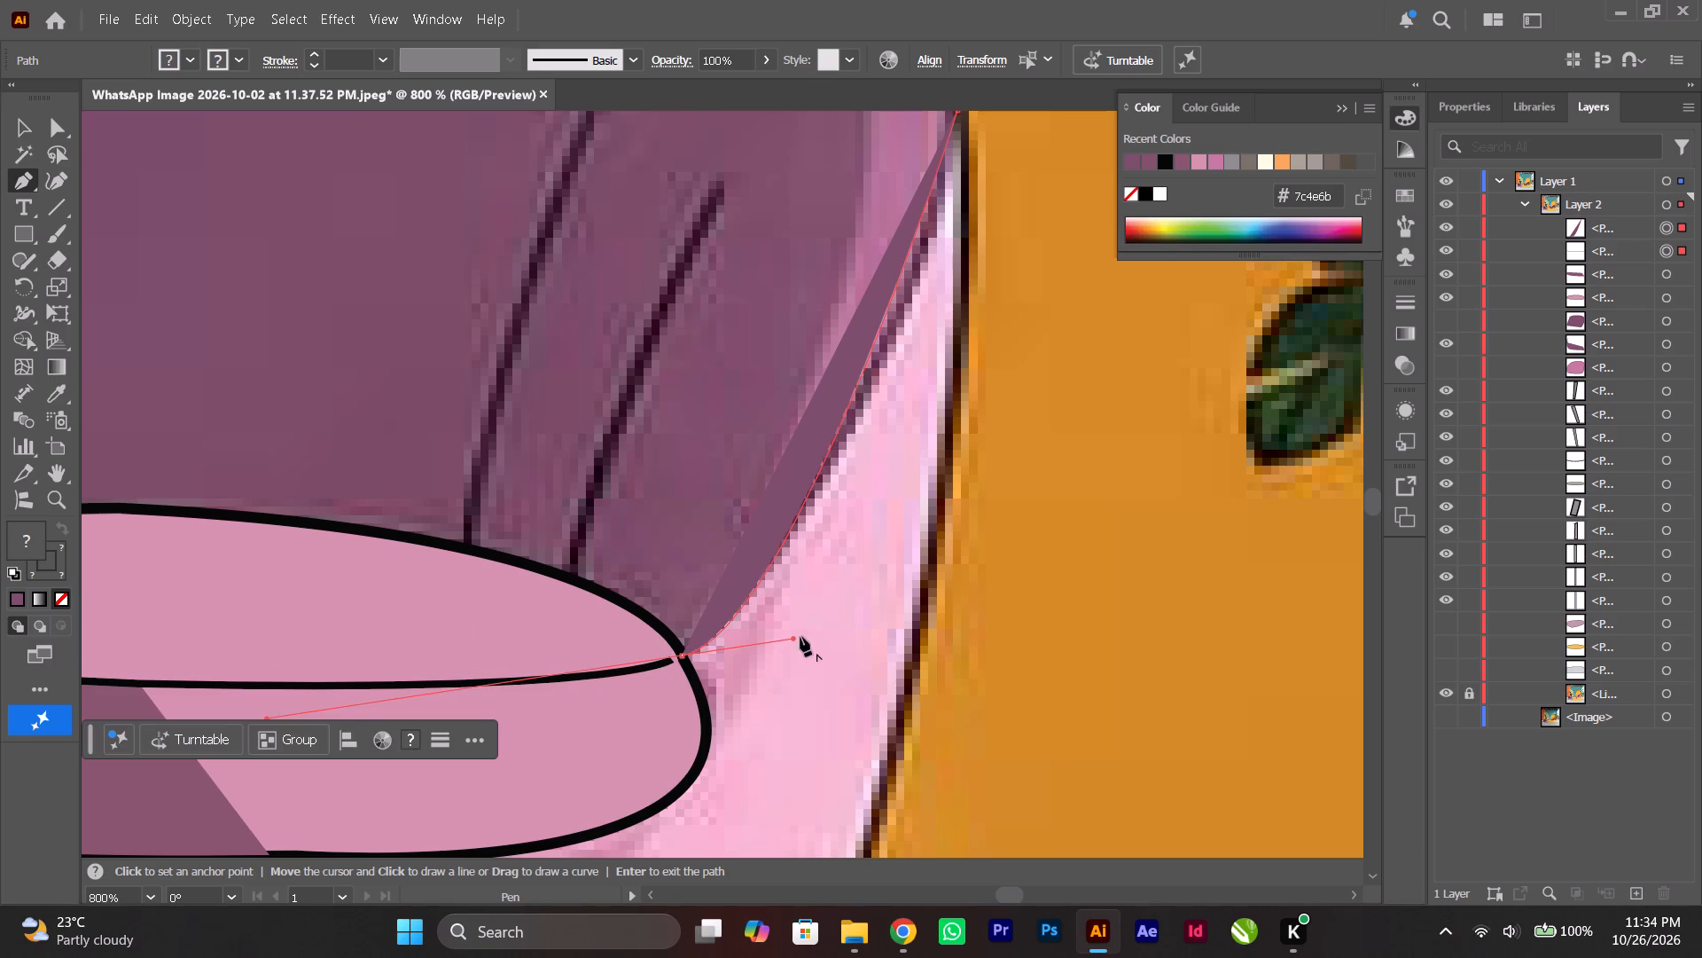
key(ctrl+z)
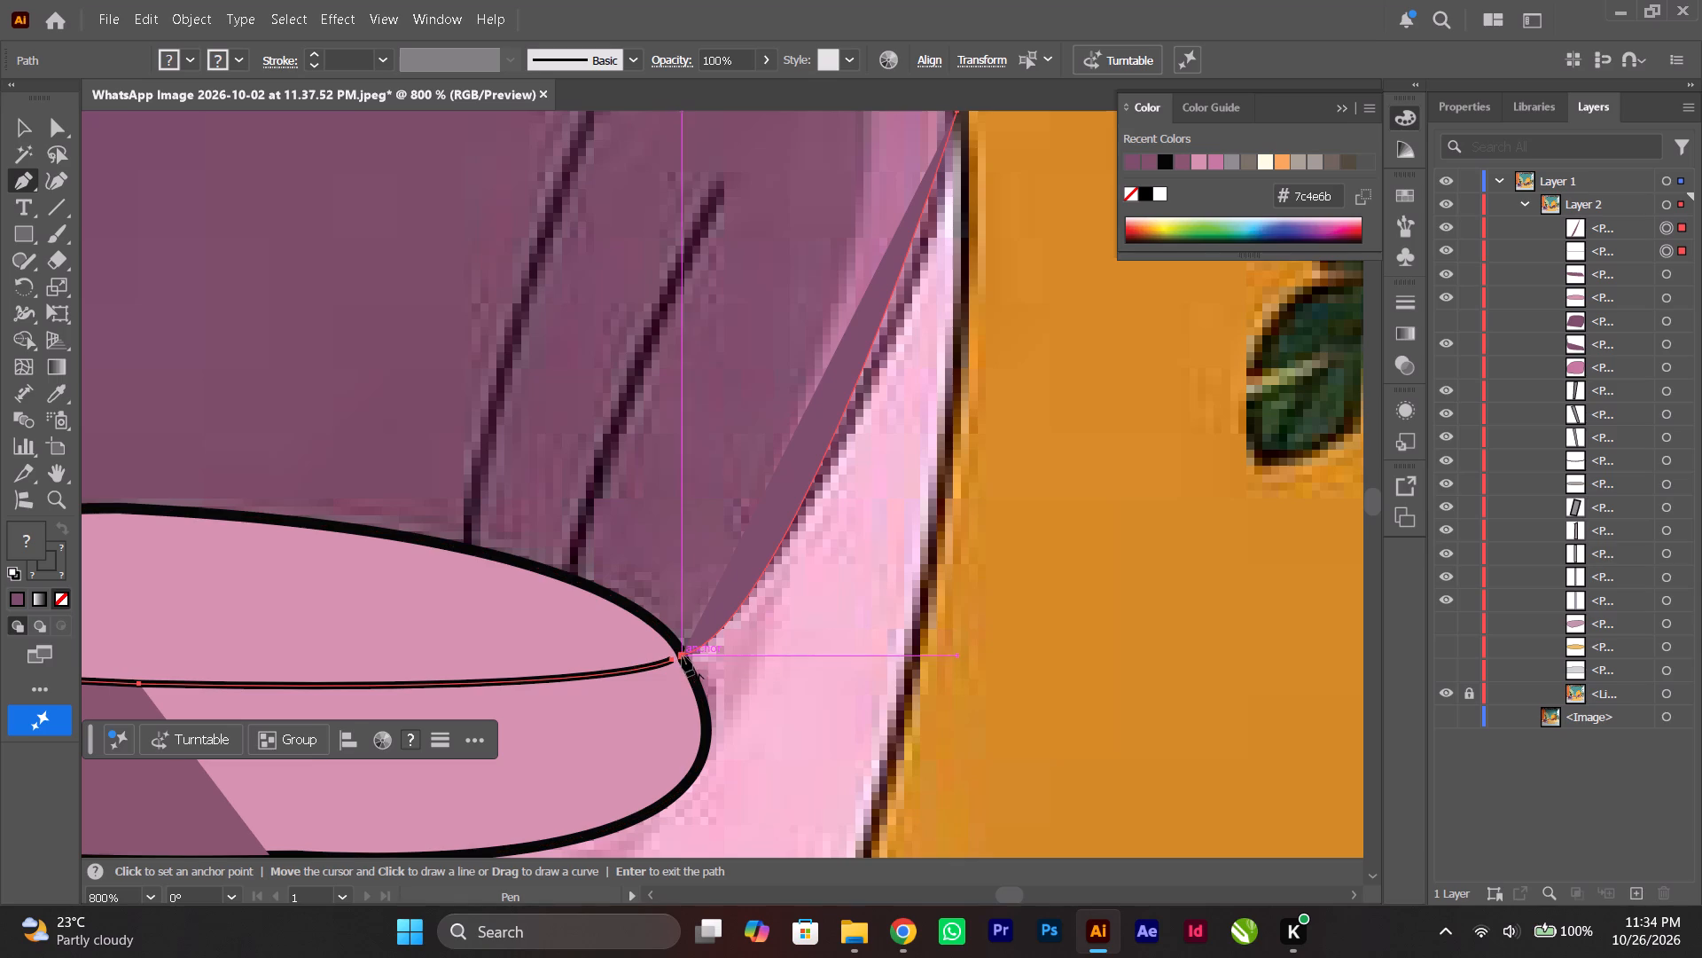
Make the armrest path's end a corner and extend it straight across the cushion's lower outline to the chair base's bottom edge.
click(683, 656)
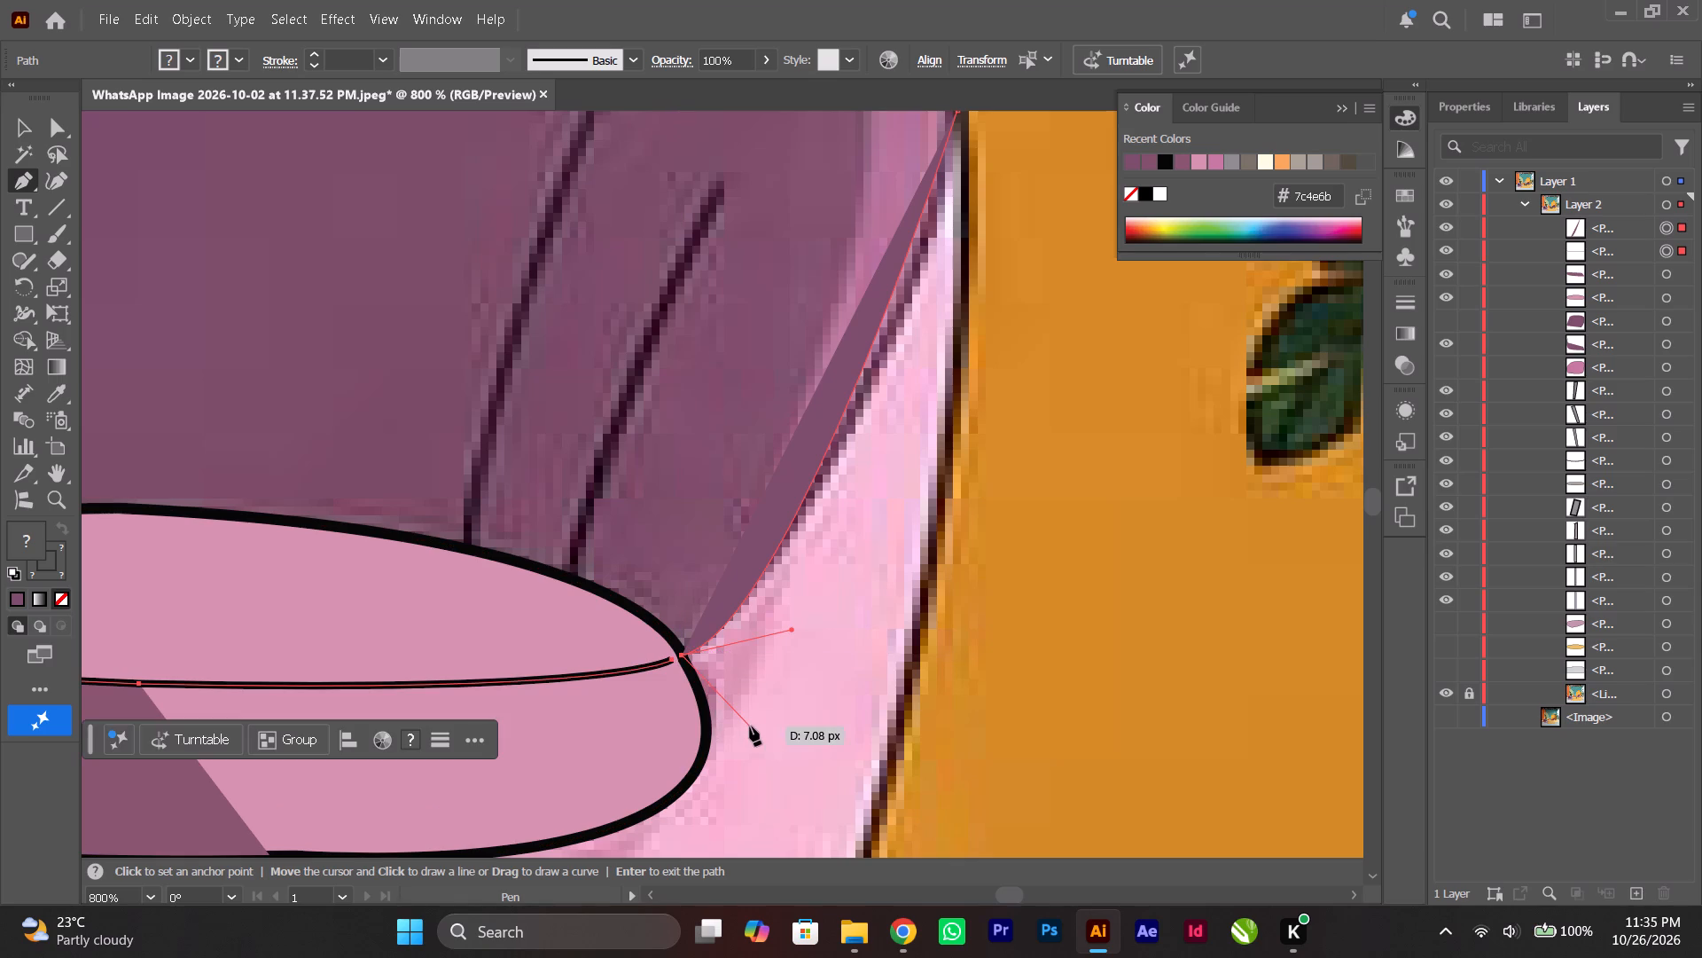
scroll(746, 734, down, 6)
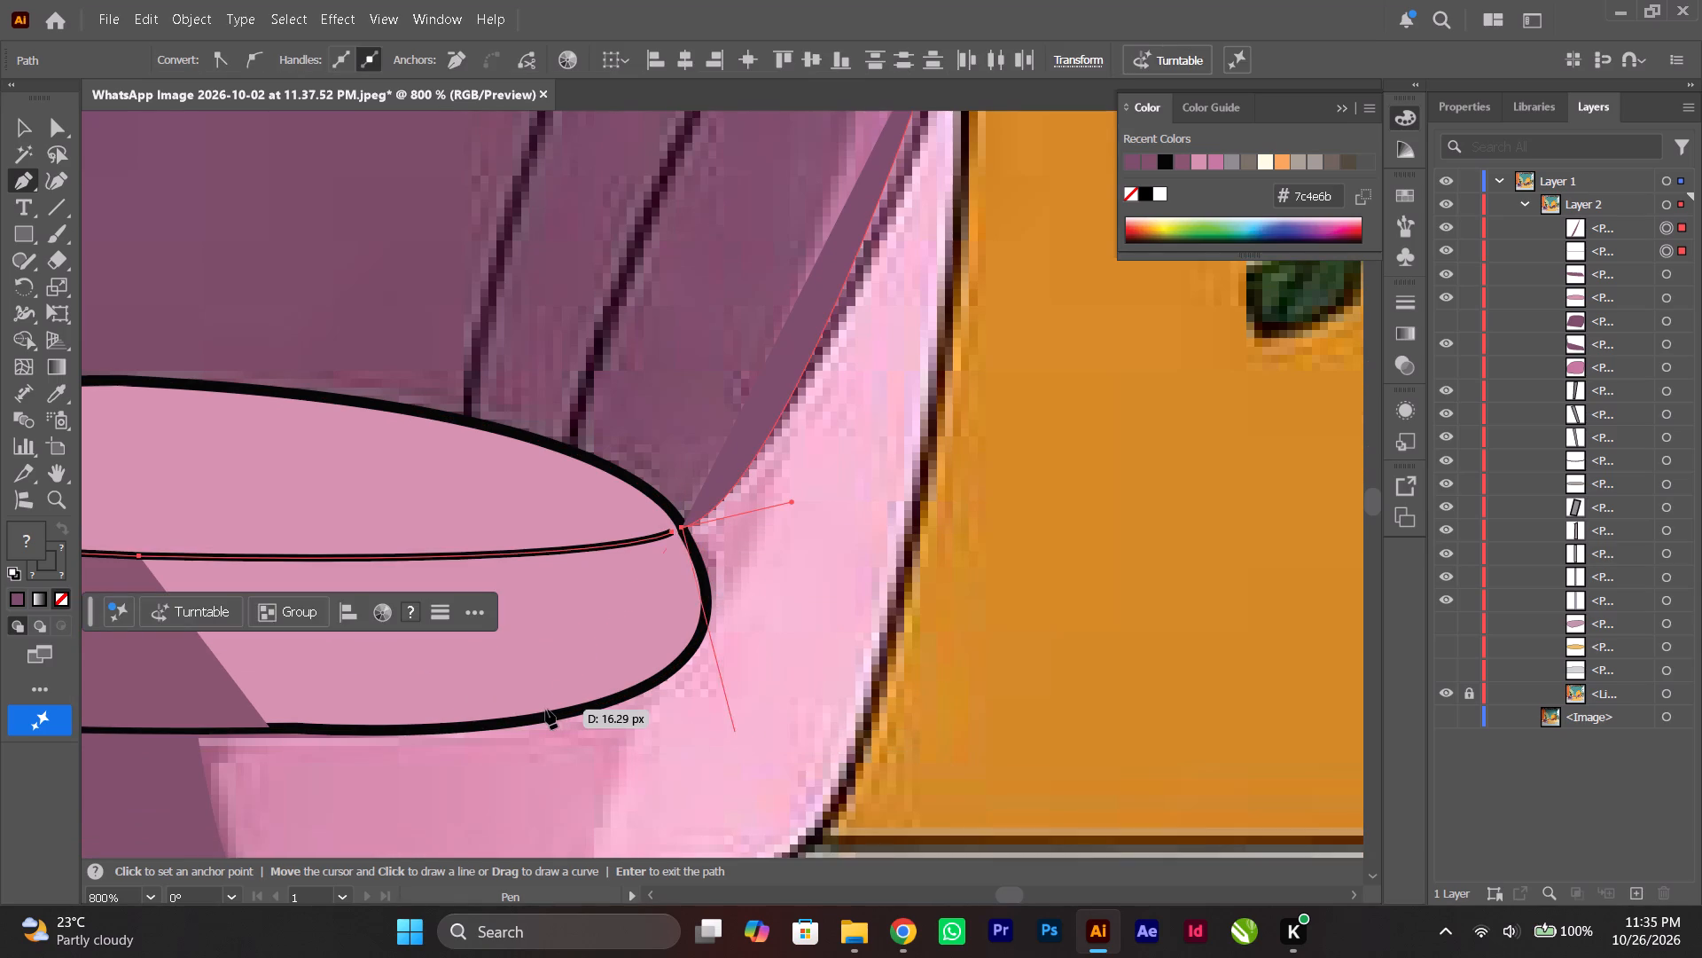
scroll(546, 710, down, 3)
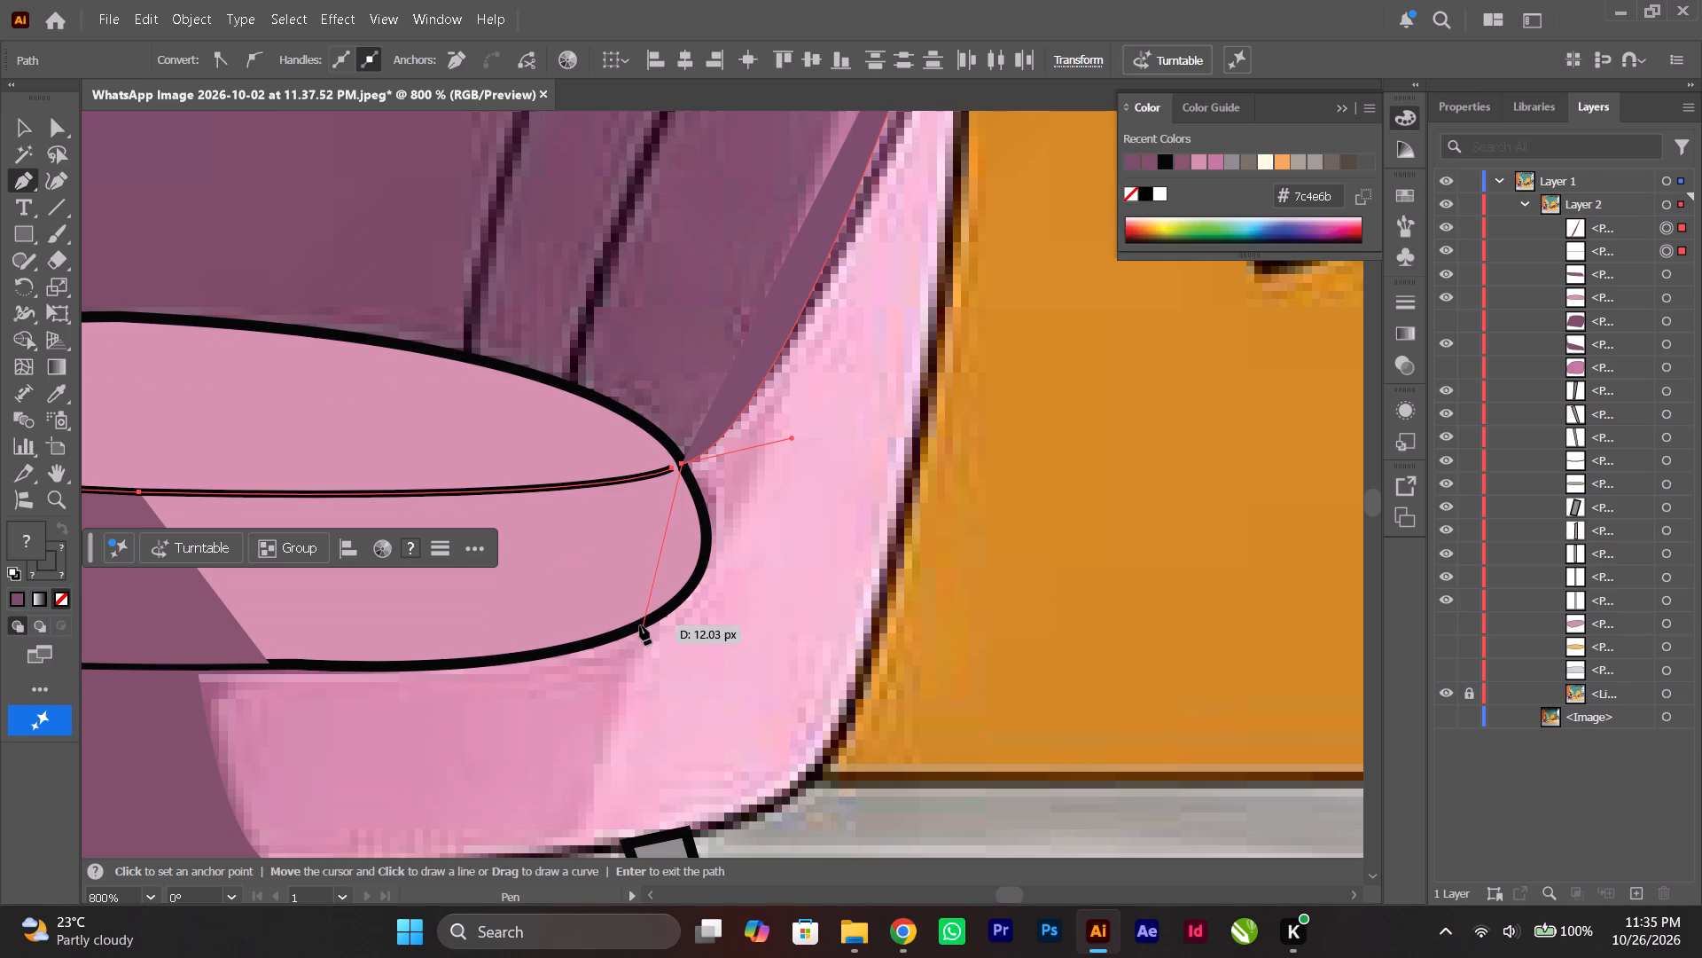
click(637, 628)
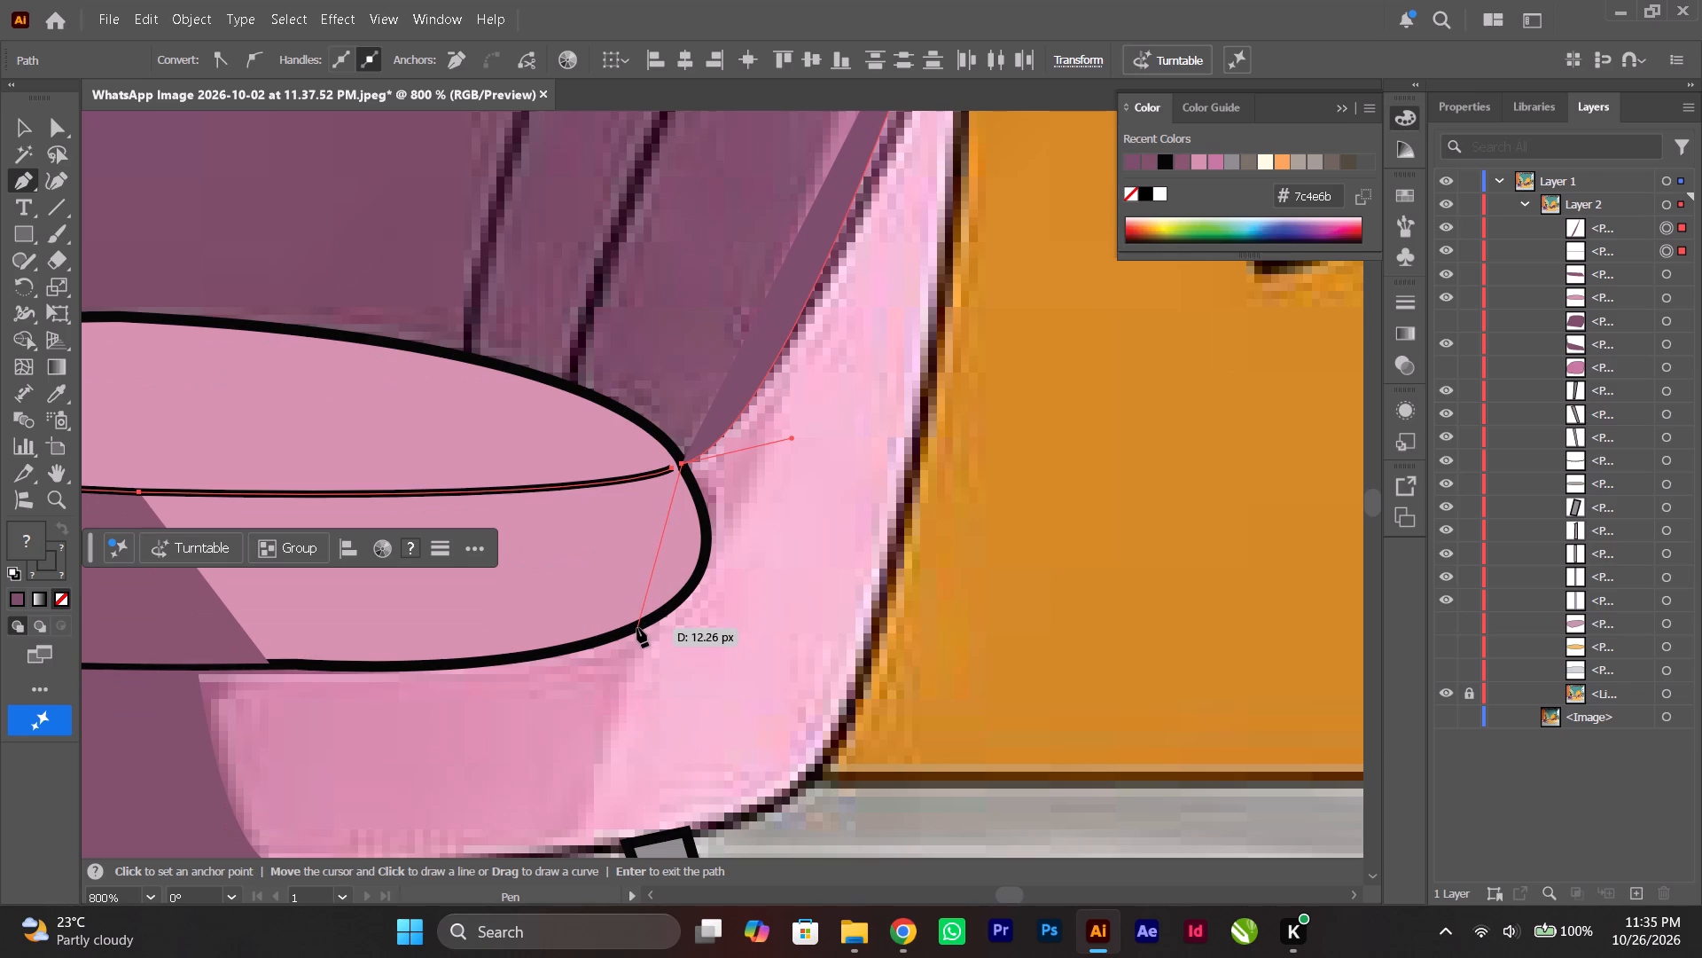
scroll(569, 836, down, 4)
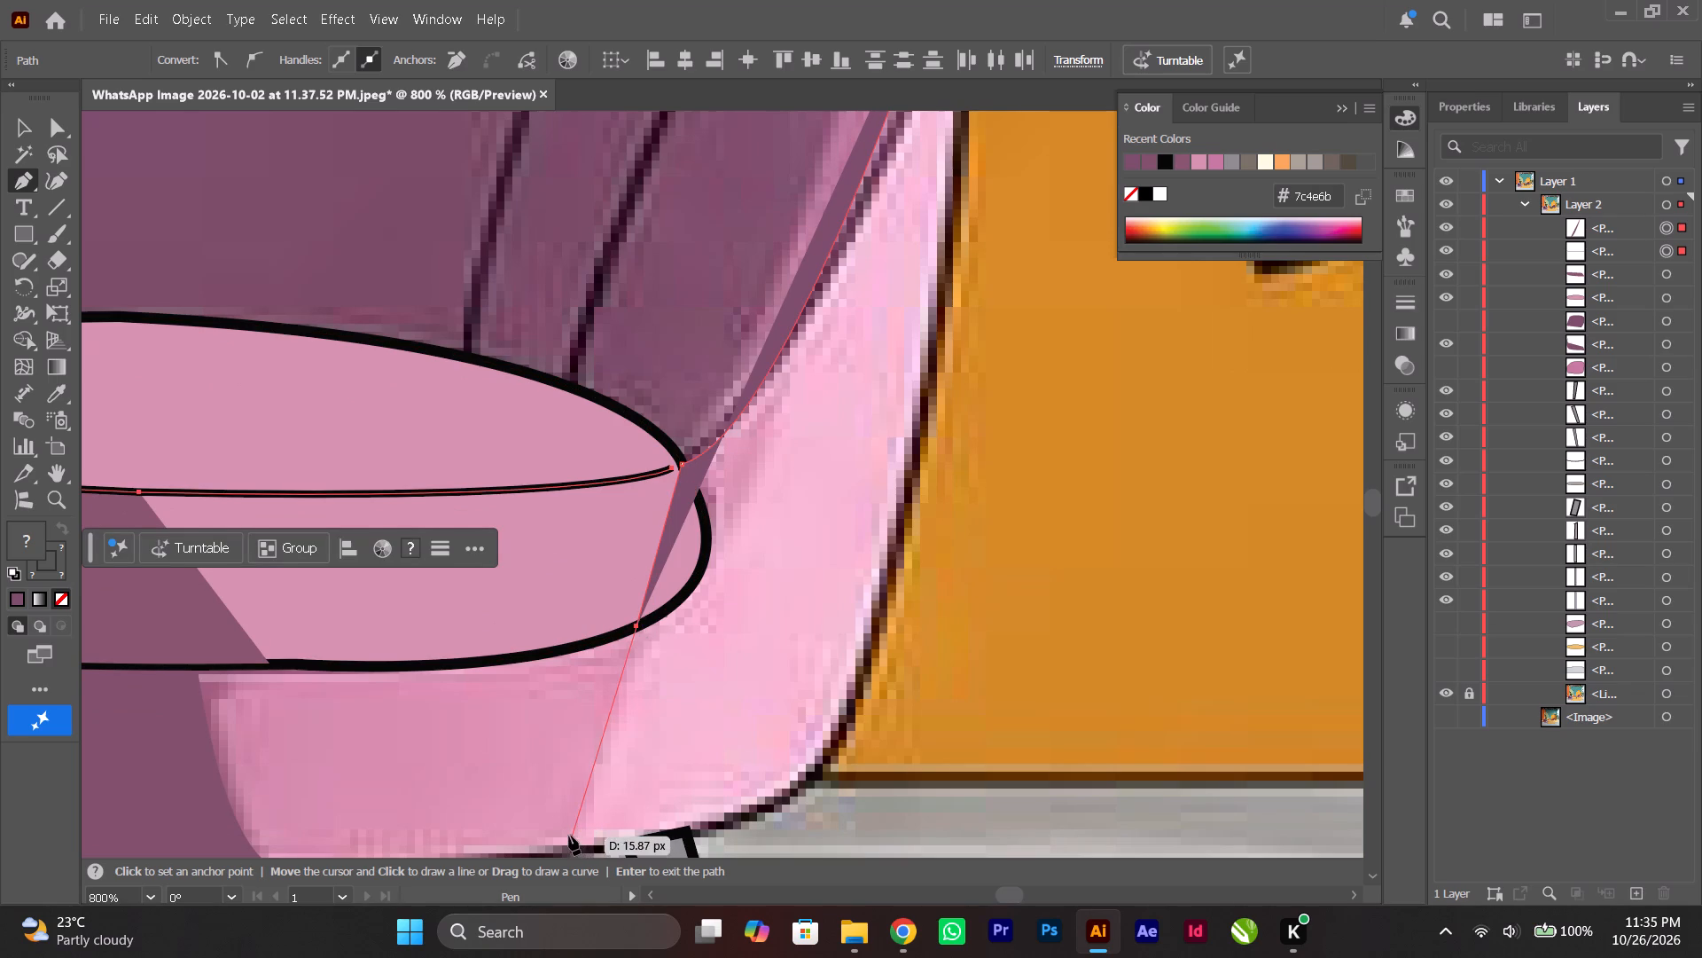
scroll(569, 836, down, 2)
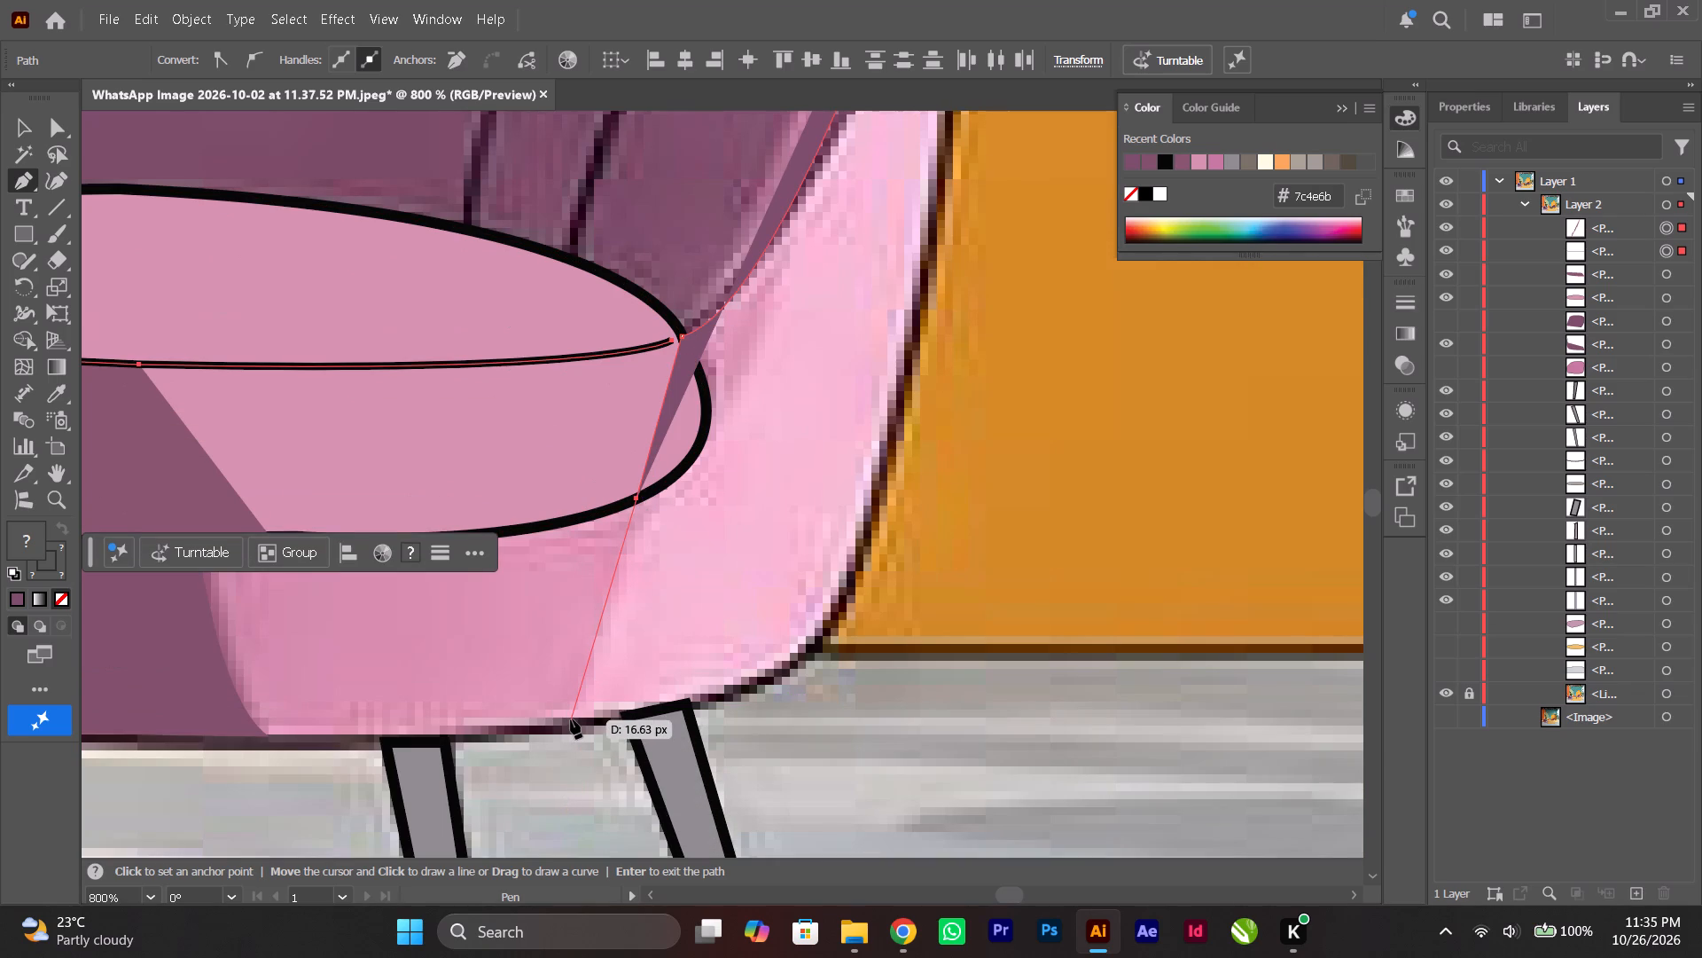
drag(571, 719, 545, 724)
click(570, 718)
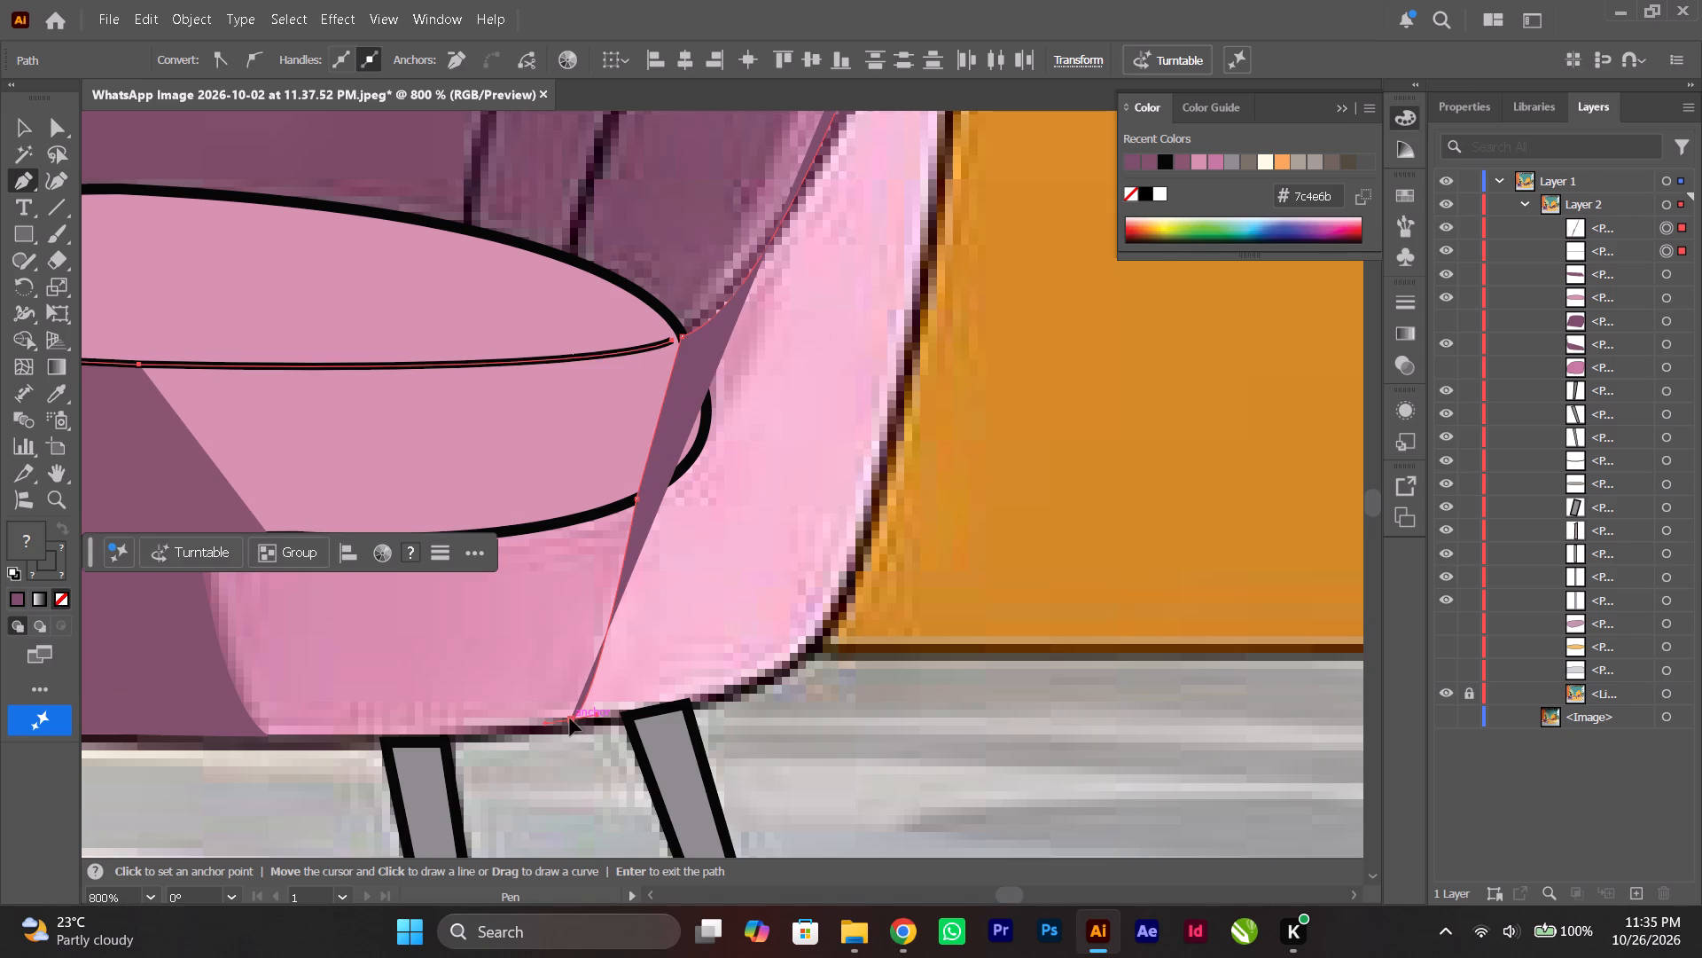
Curve the armrest path around the chair base's lower right corner and end it in a corner point.
click(36, 546)
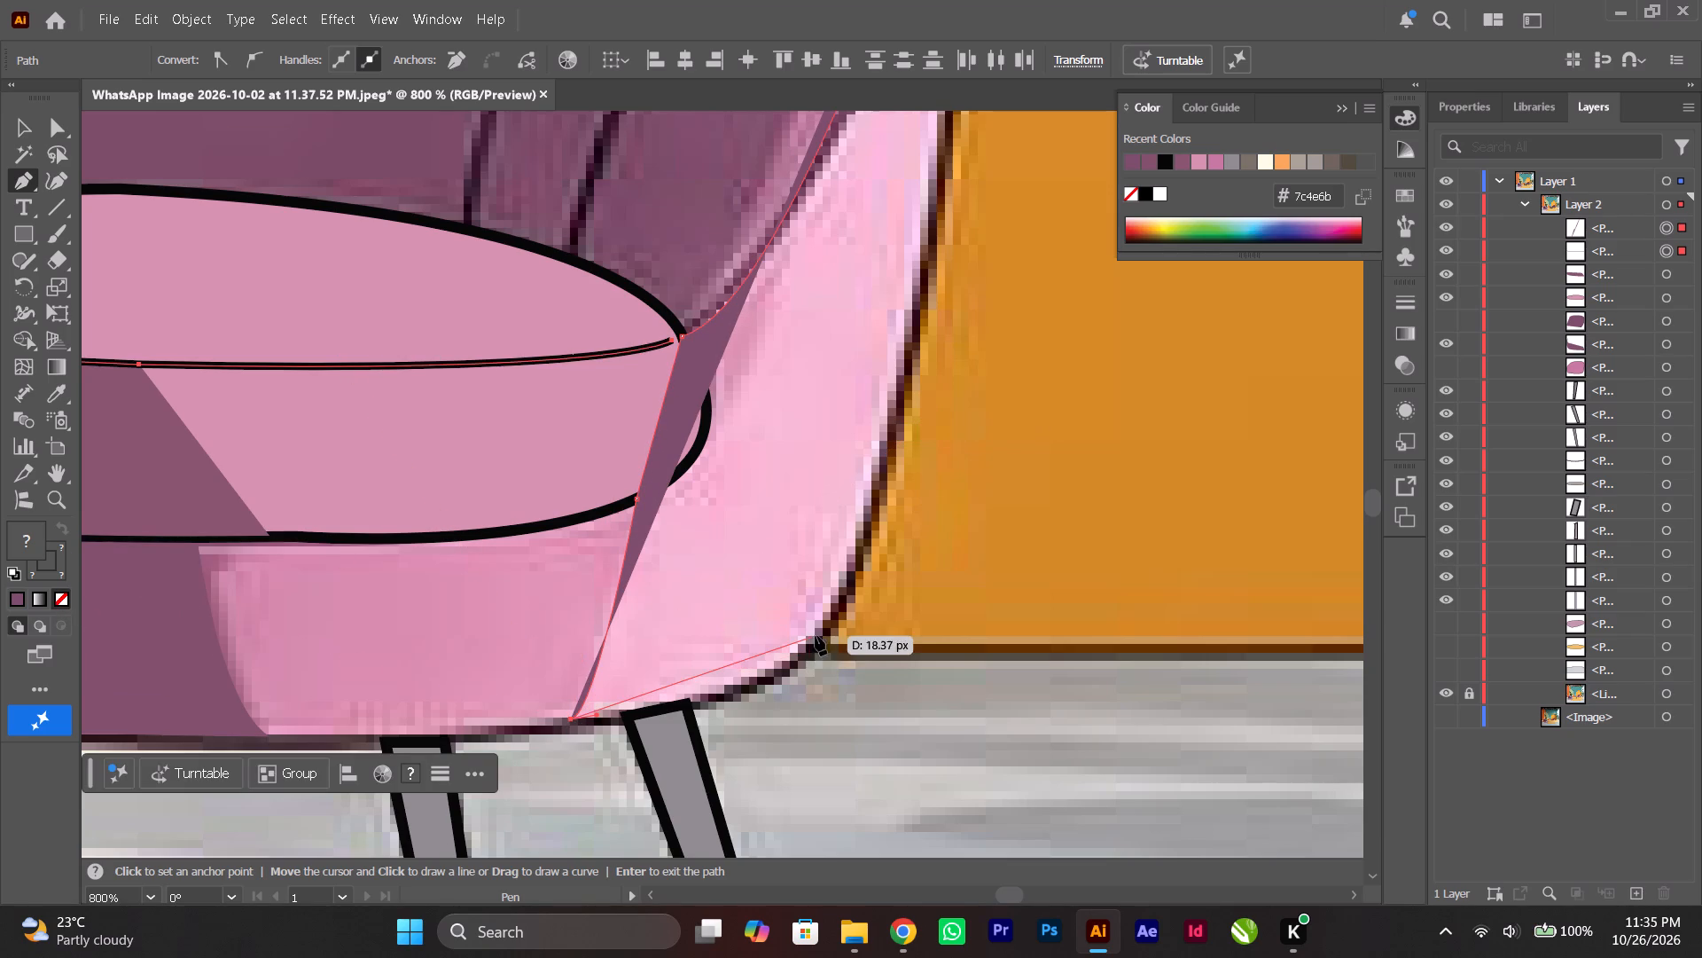
drag(839, 608, 863, 545)
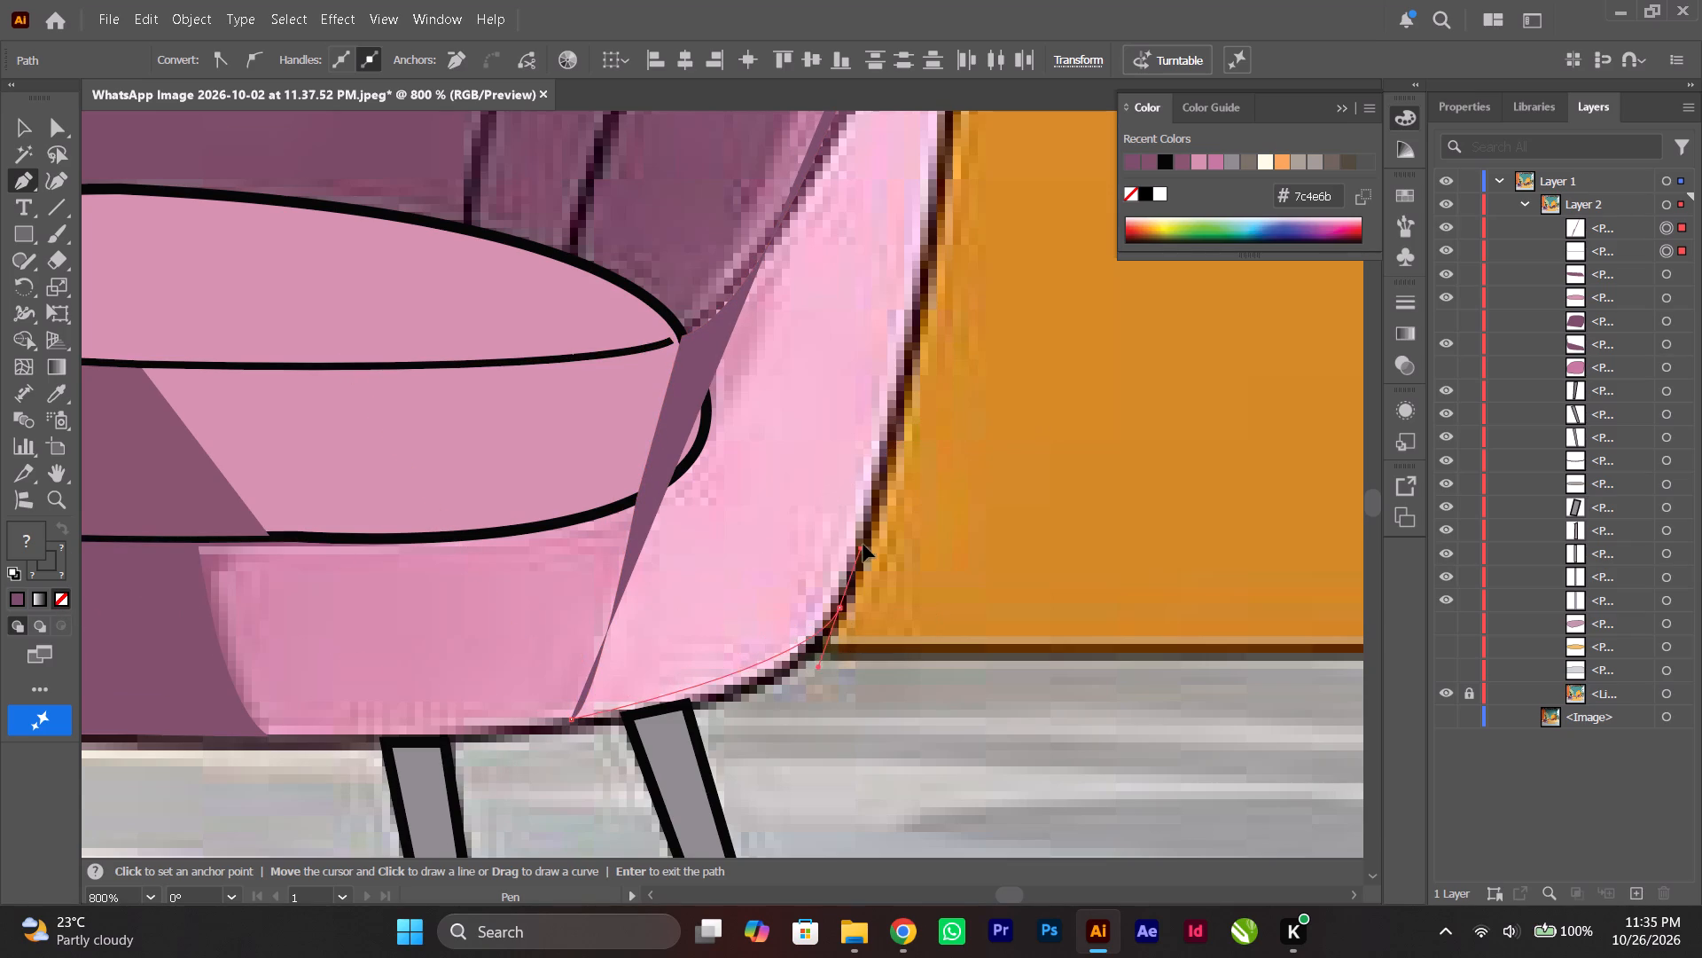
drag(863, 545, 879, 498)
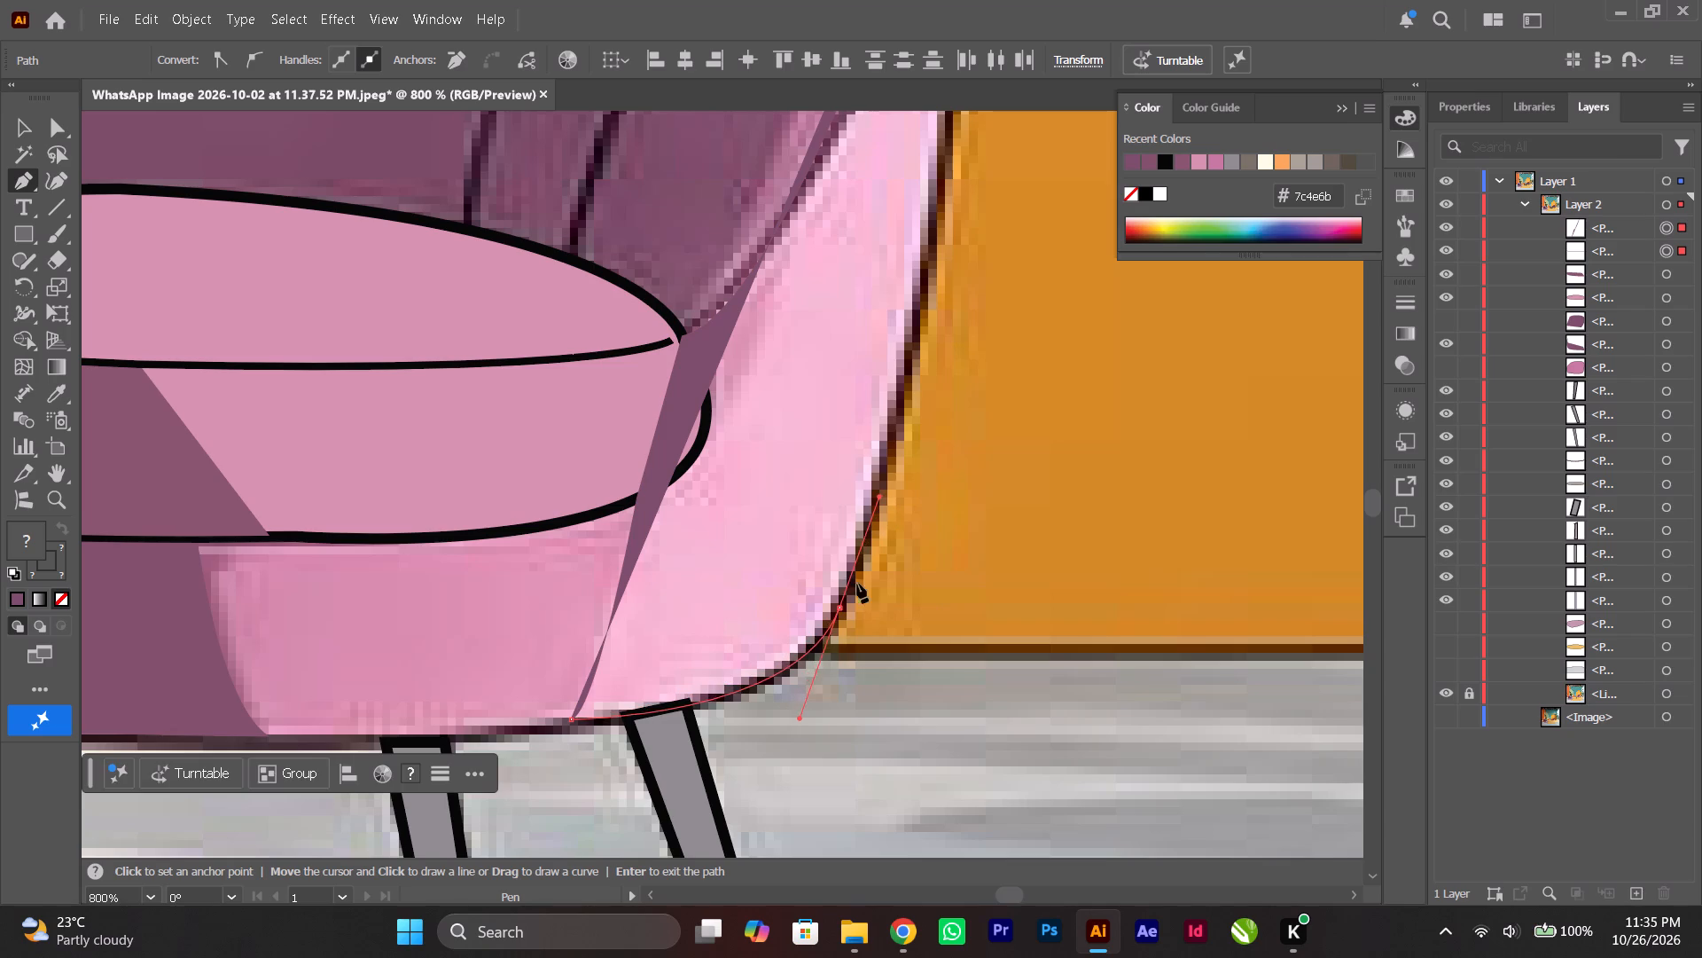
click(839, 607)
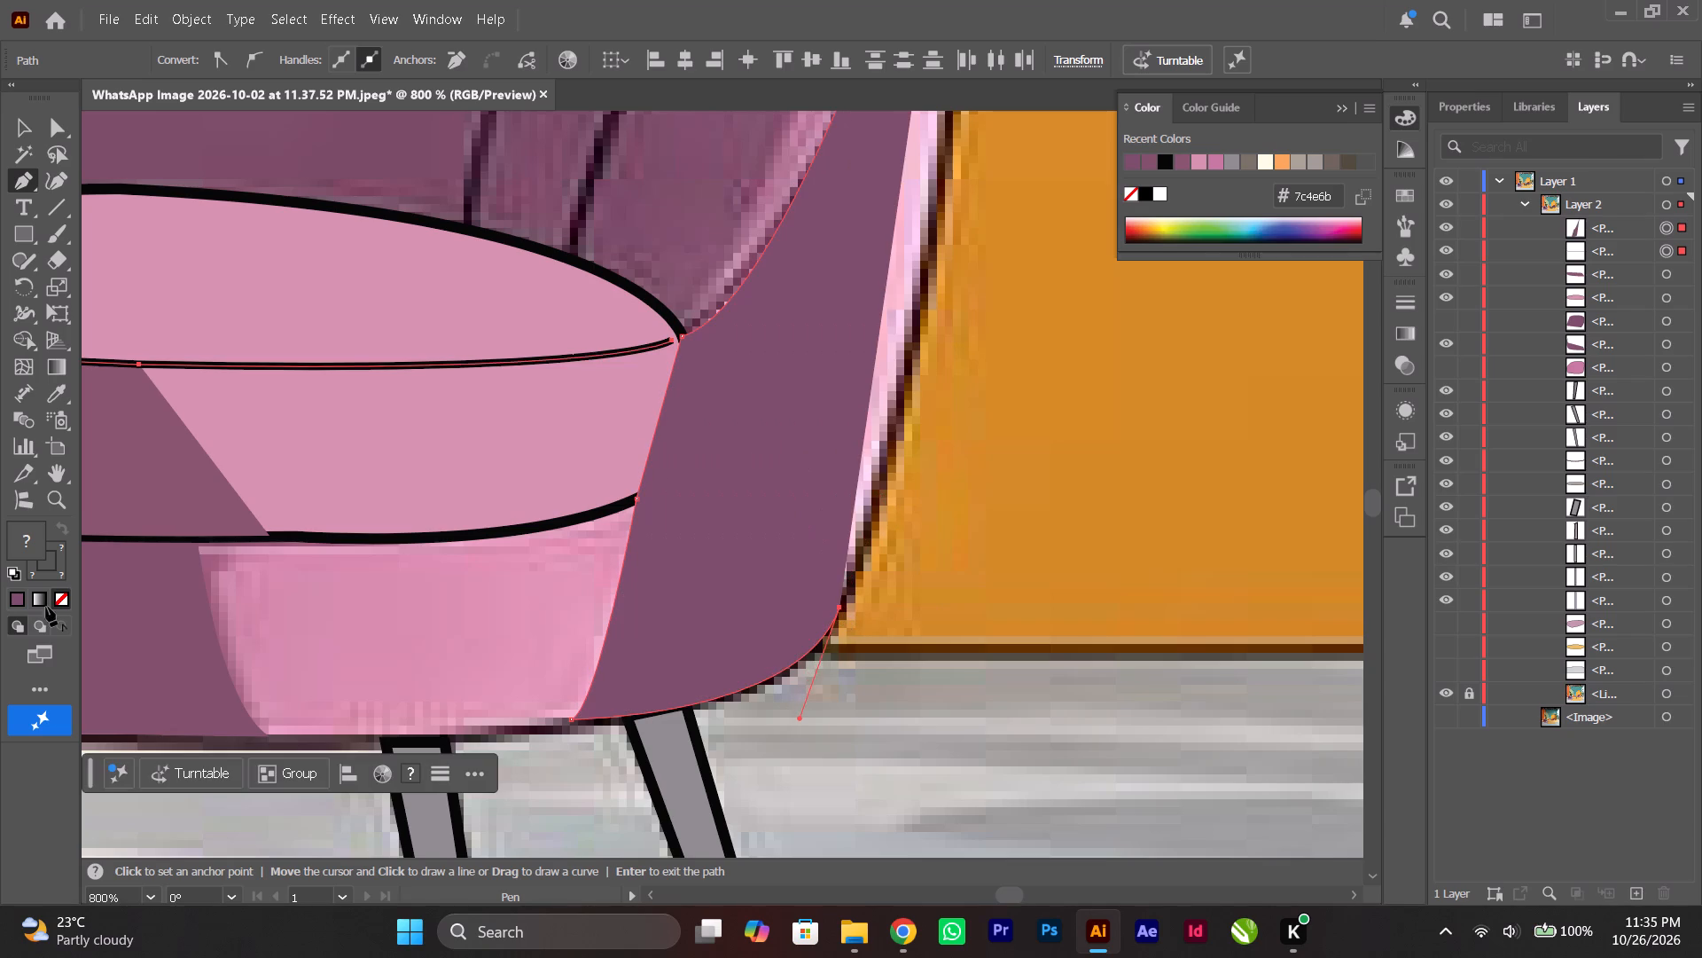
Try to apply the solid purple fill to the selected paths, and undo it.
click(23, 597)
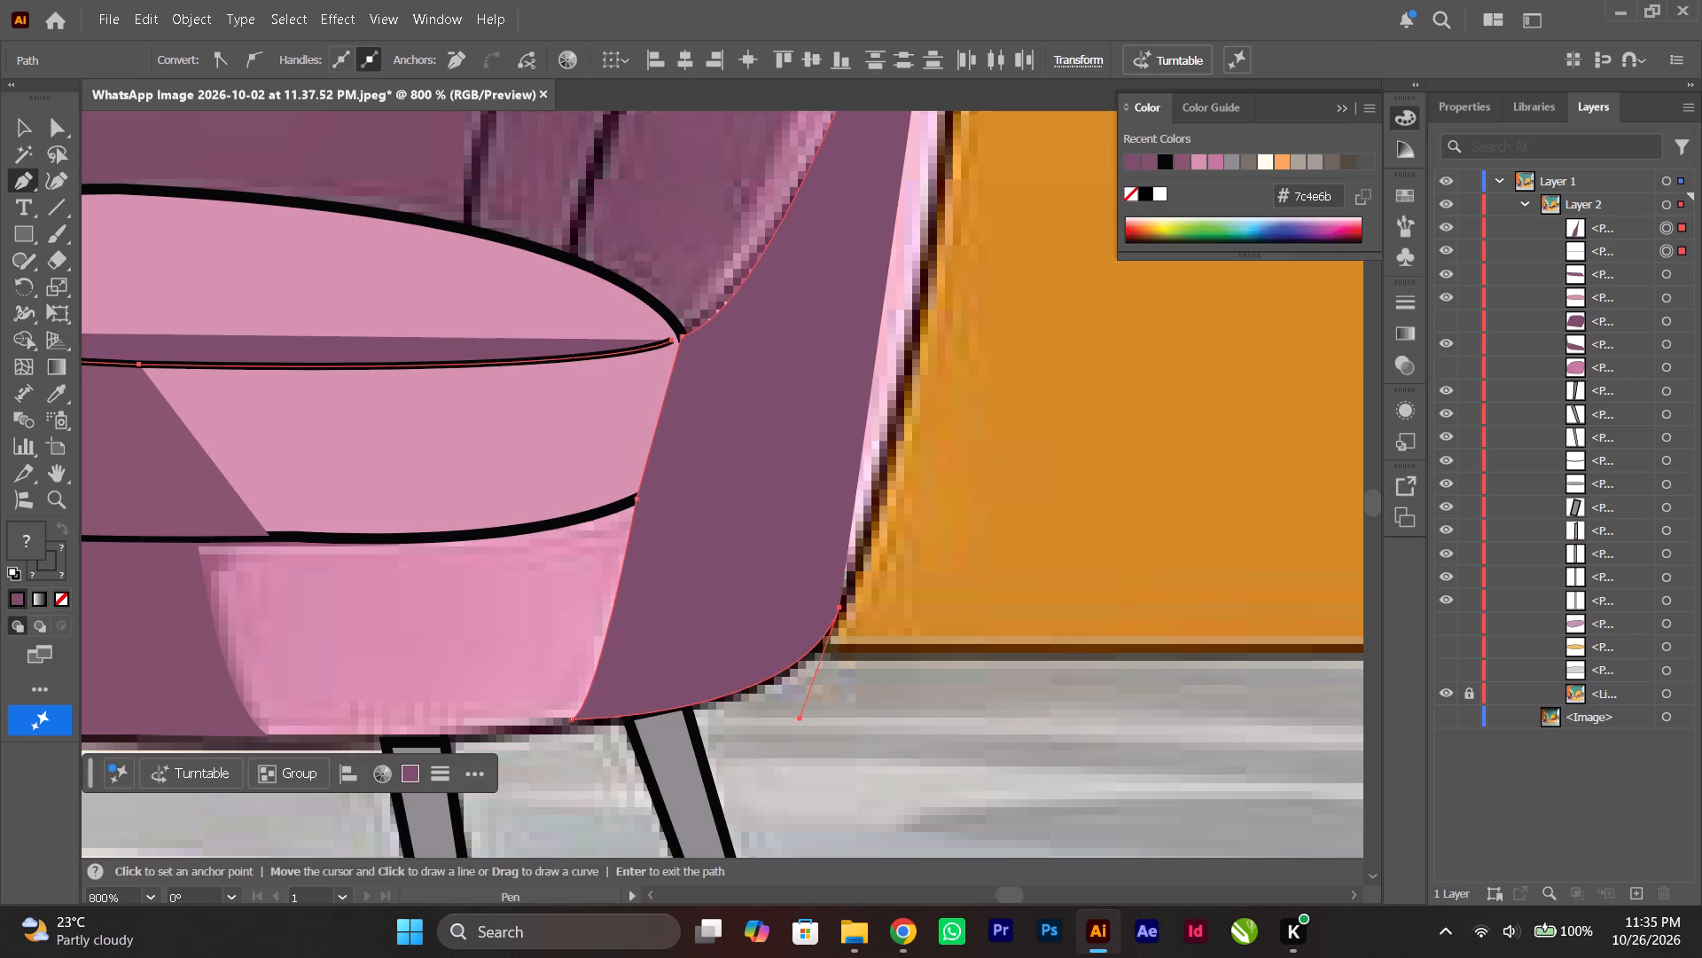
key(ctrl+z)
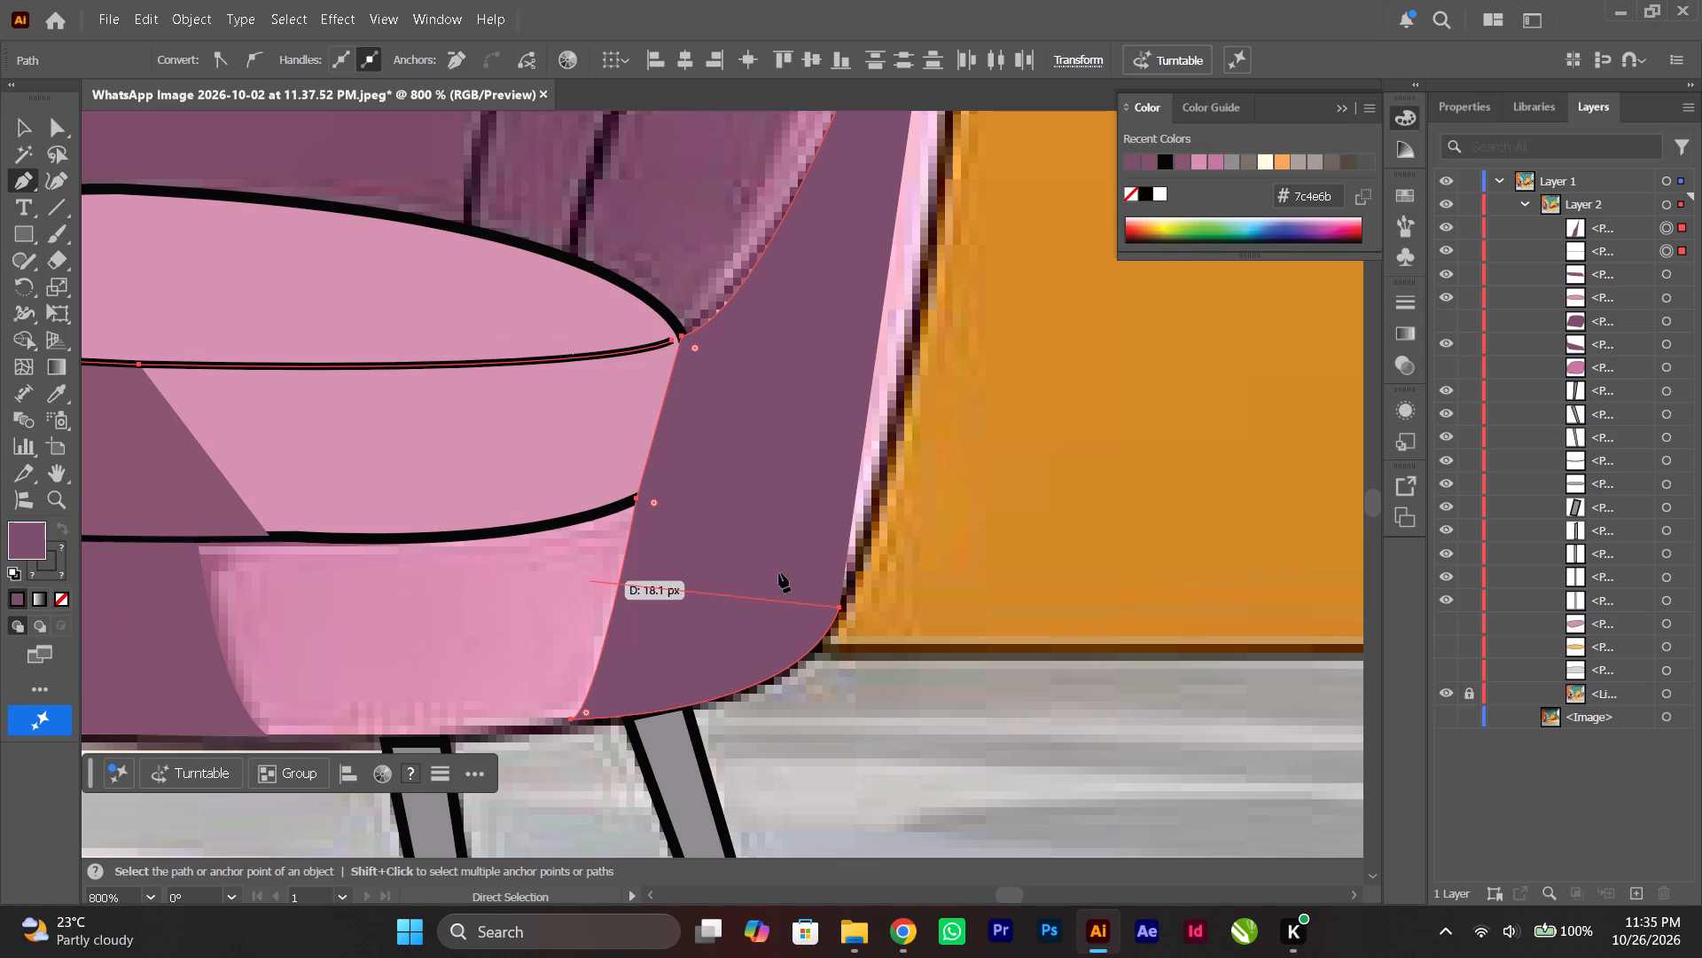
Trace the right armrest's outer edge upward with curves and close the path at its top starting point.
scroll(925, 546, up, 7)
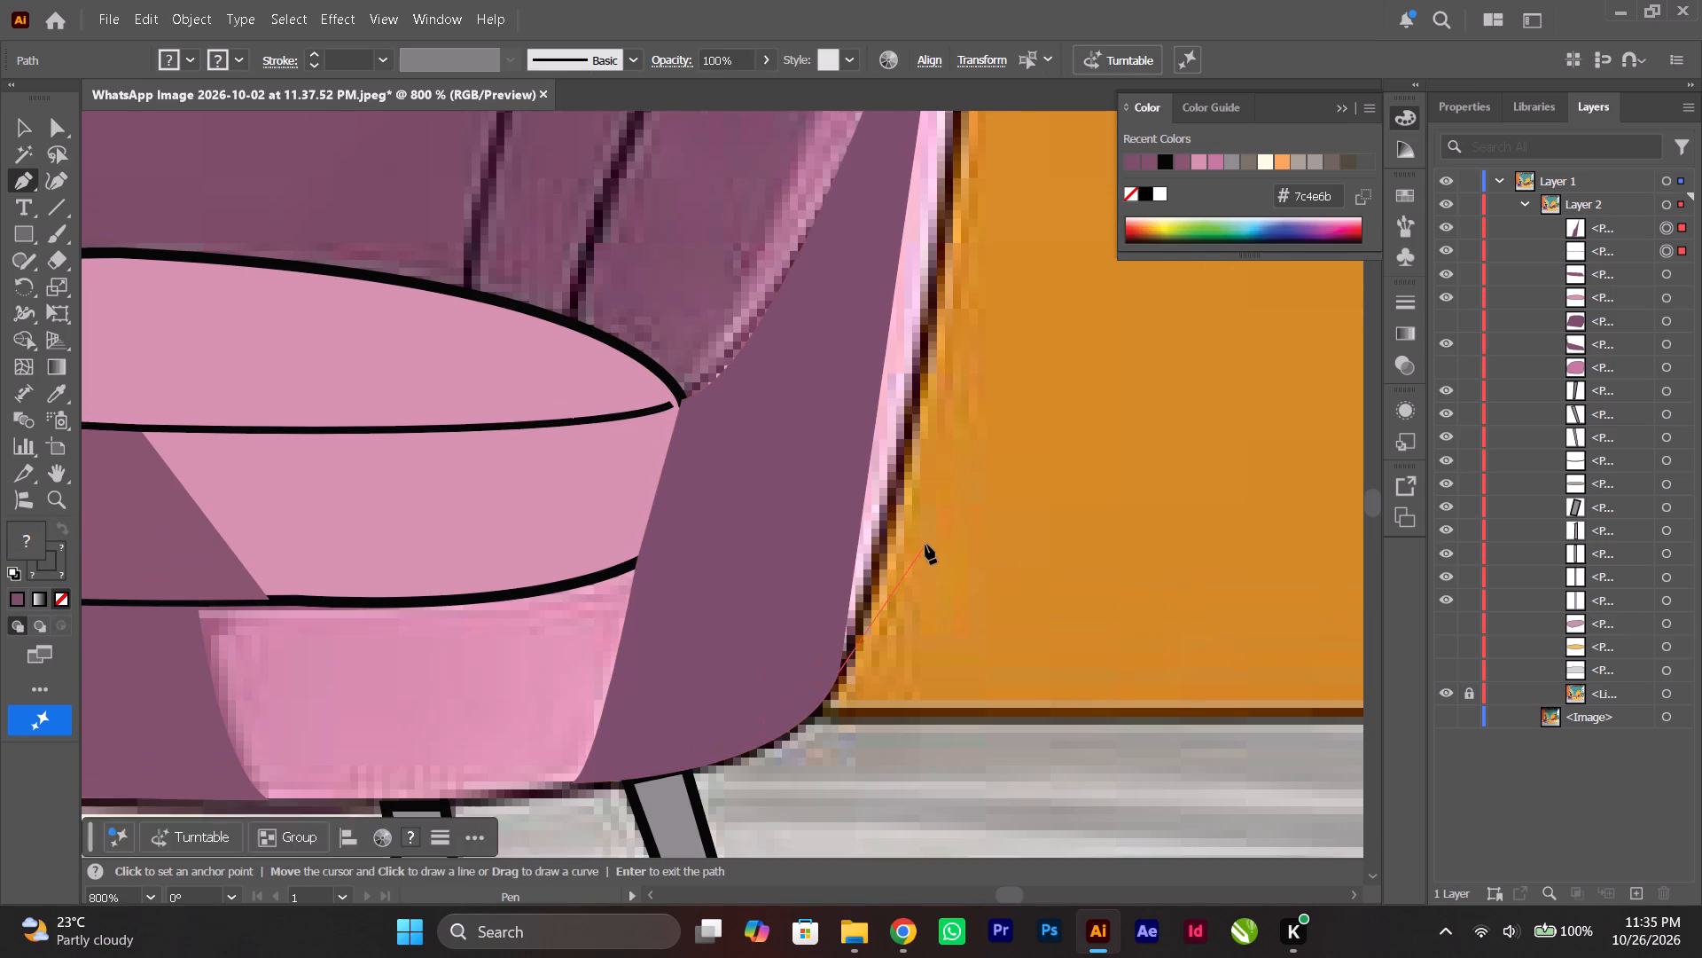
scroll(925, 545, up, 2)
alt+scroll(925, 545, down, 1)
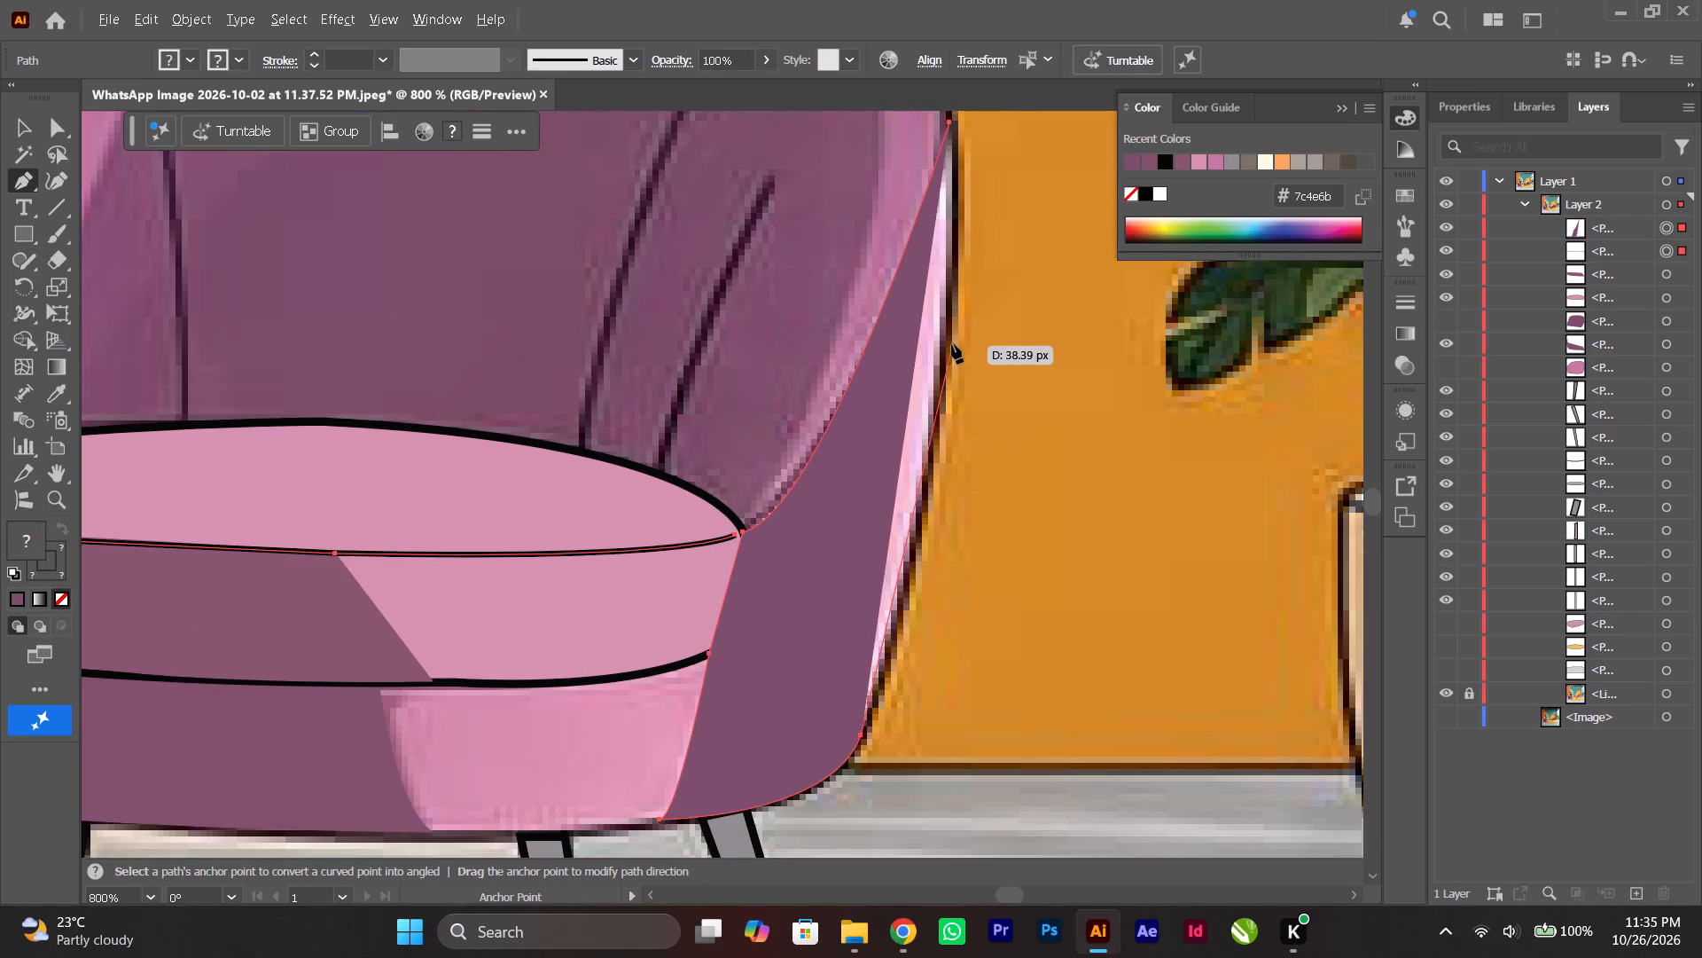
drag(949, 341, 964, 219)
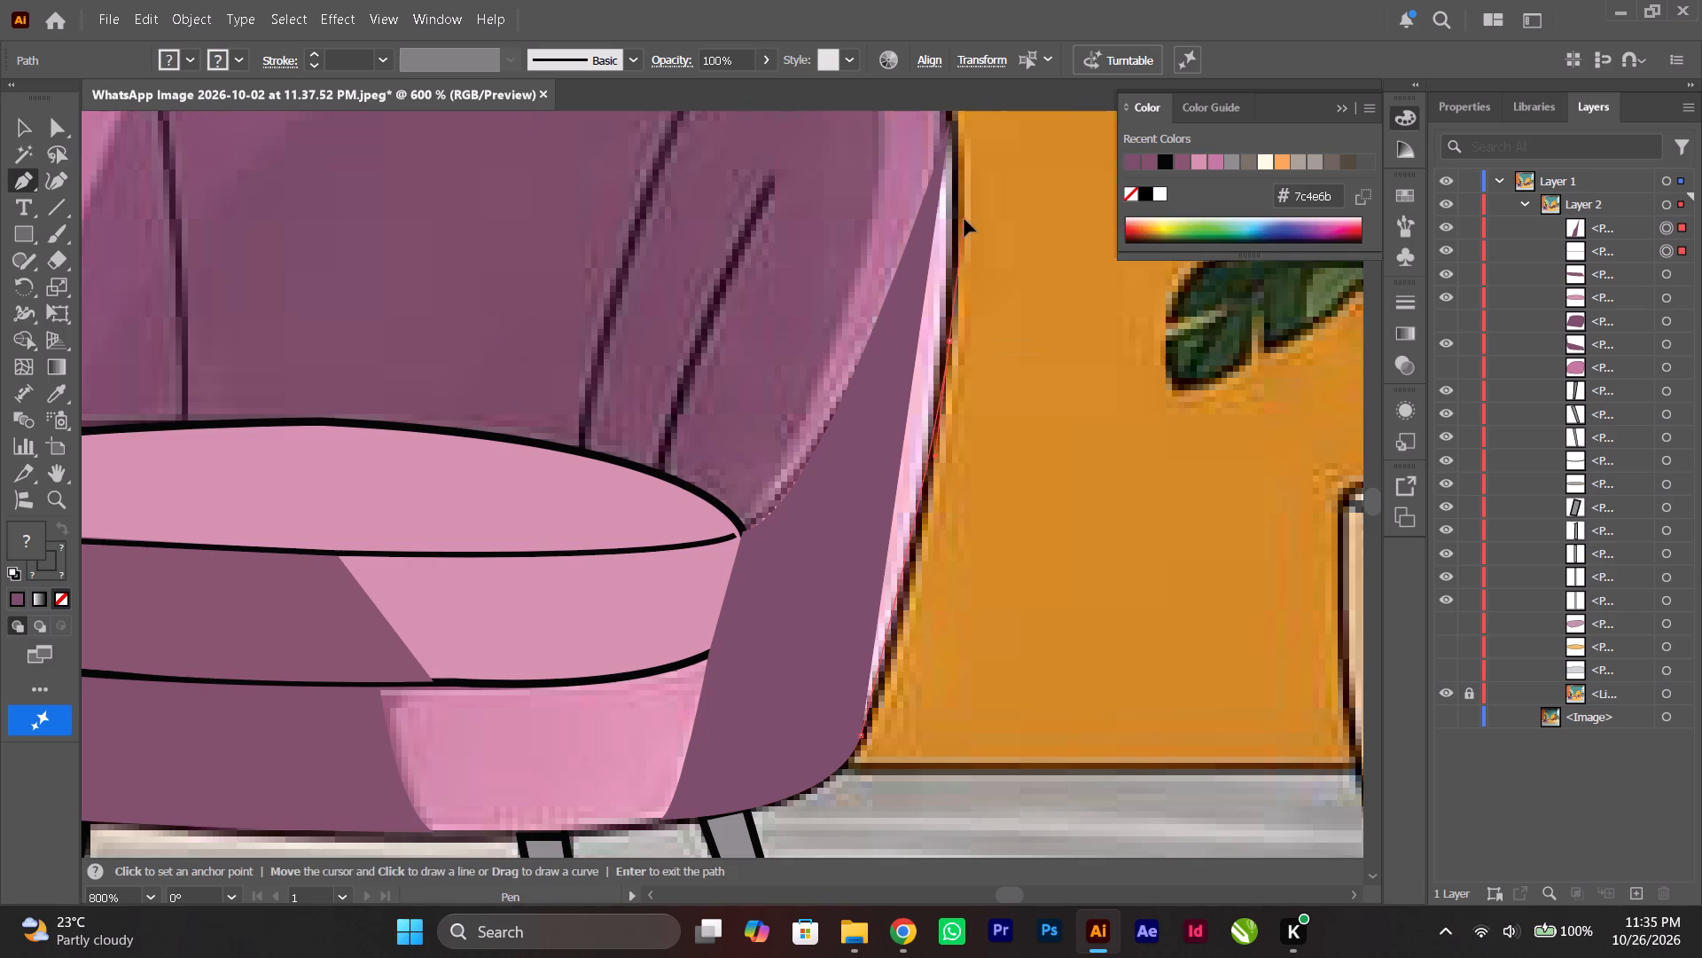
drag(964, 219, 964, 168)
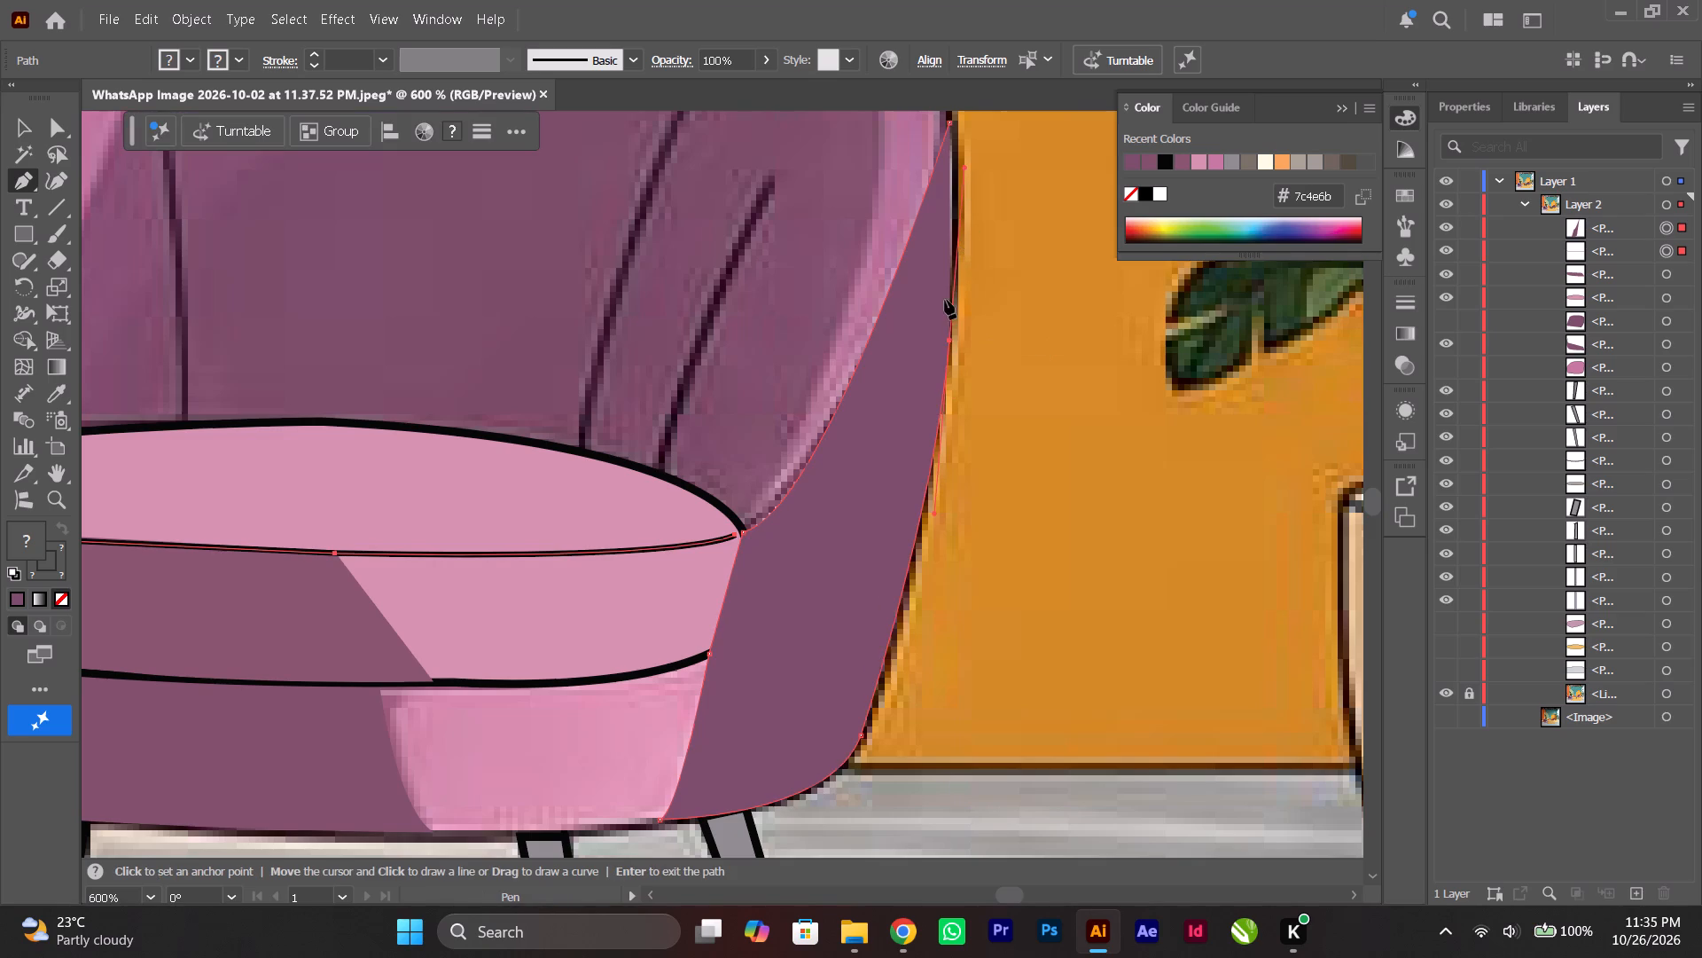
click(949, 338)
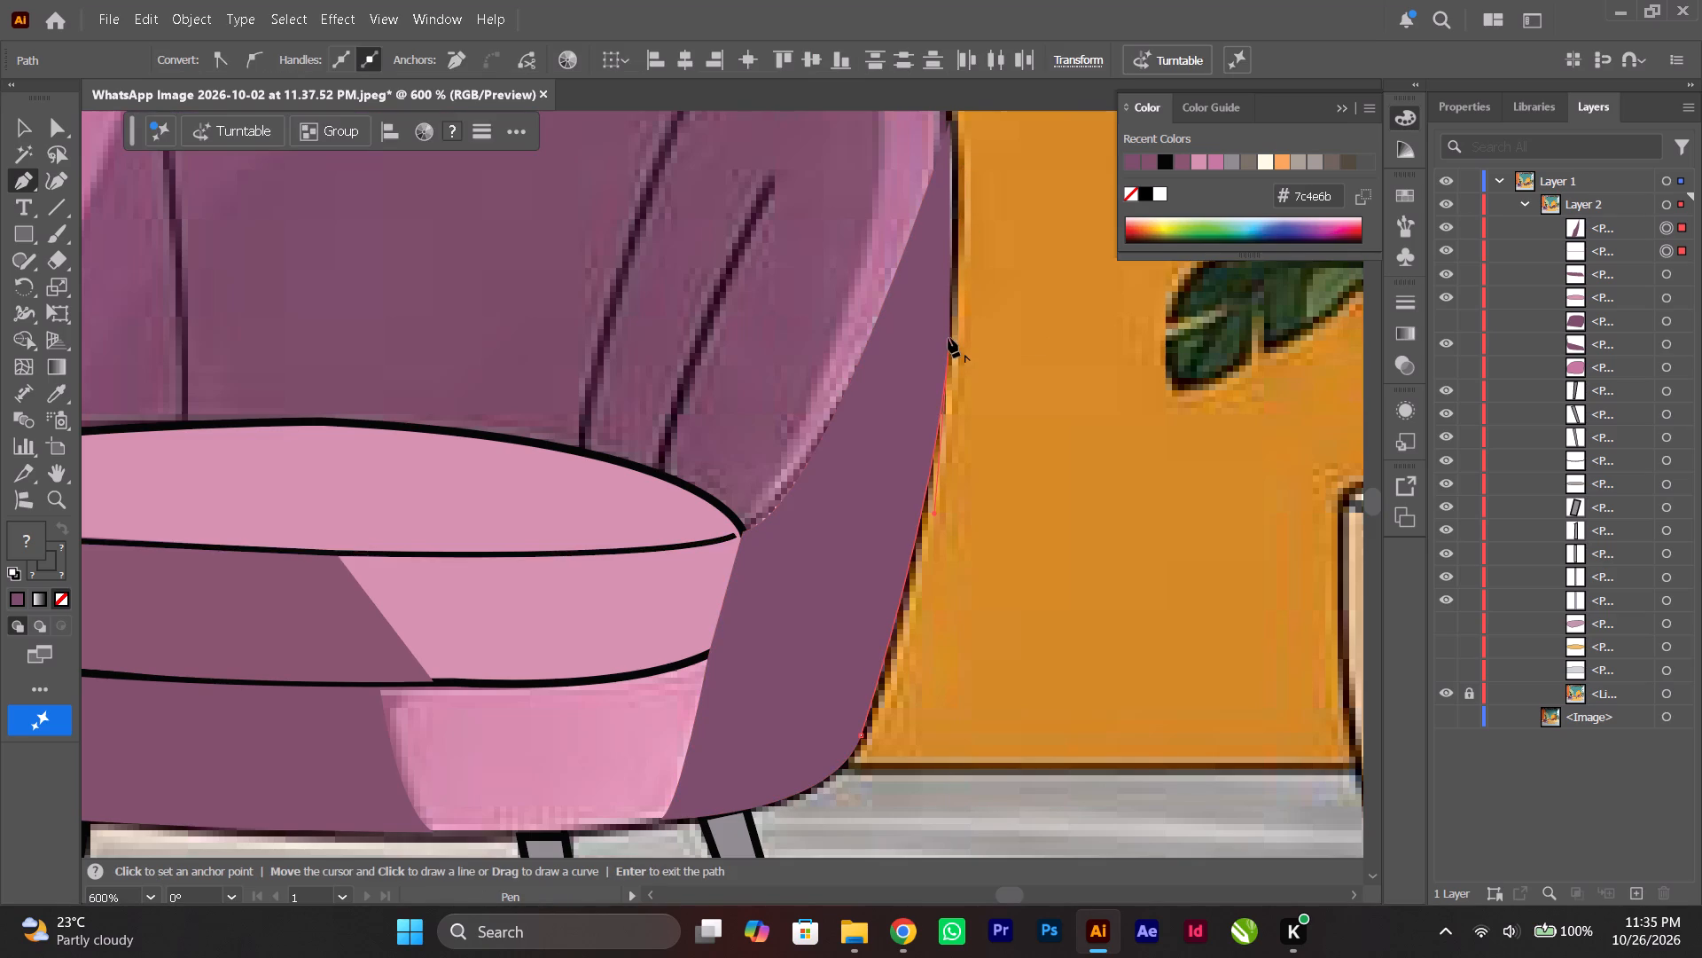
scroll(948, 336, up, 5)
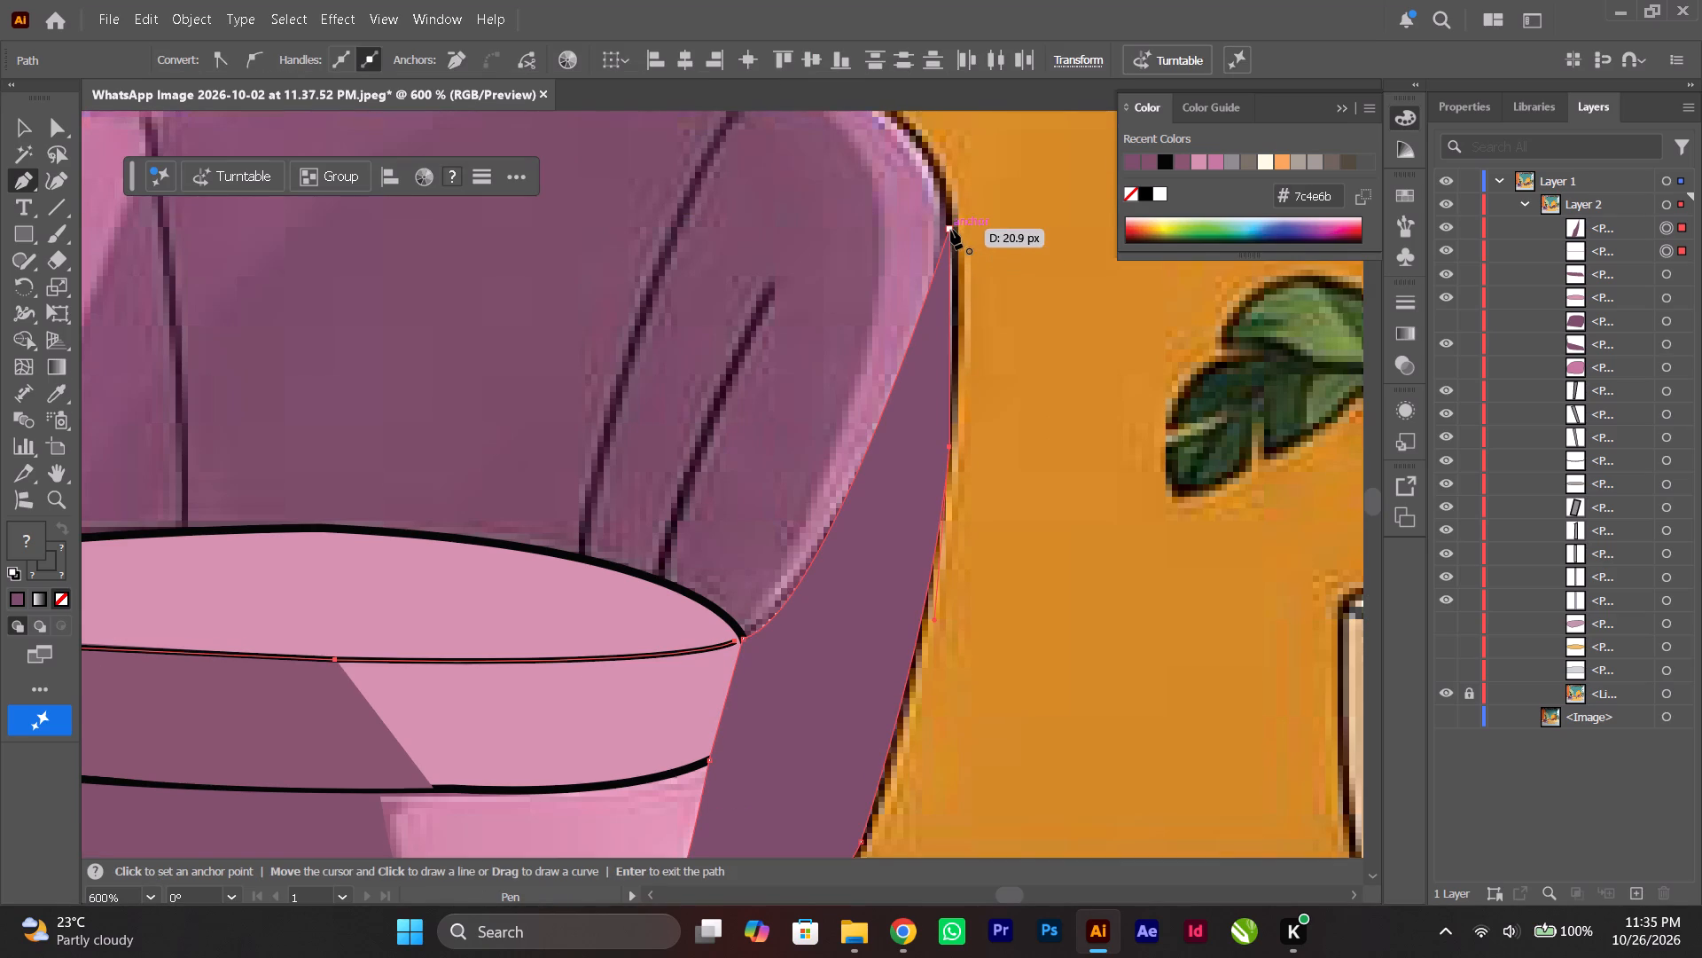
drag(951, 227, 932, 188)
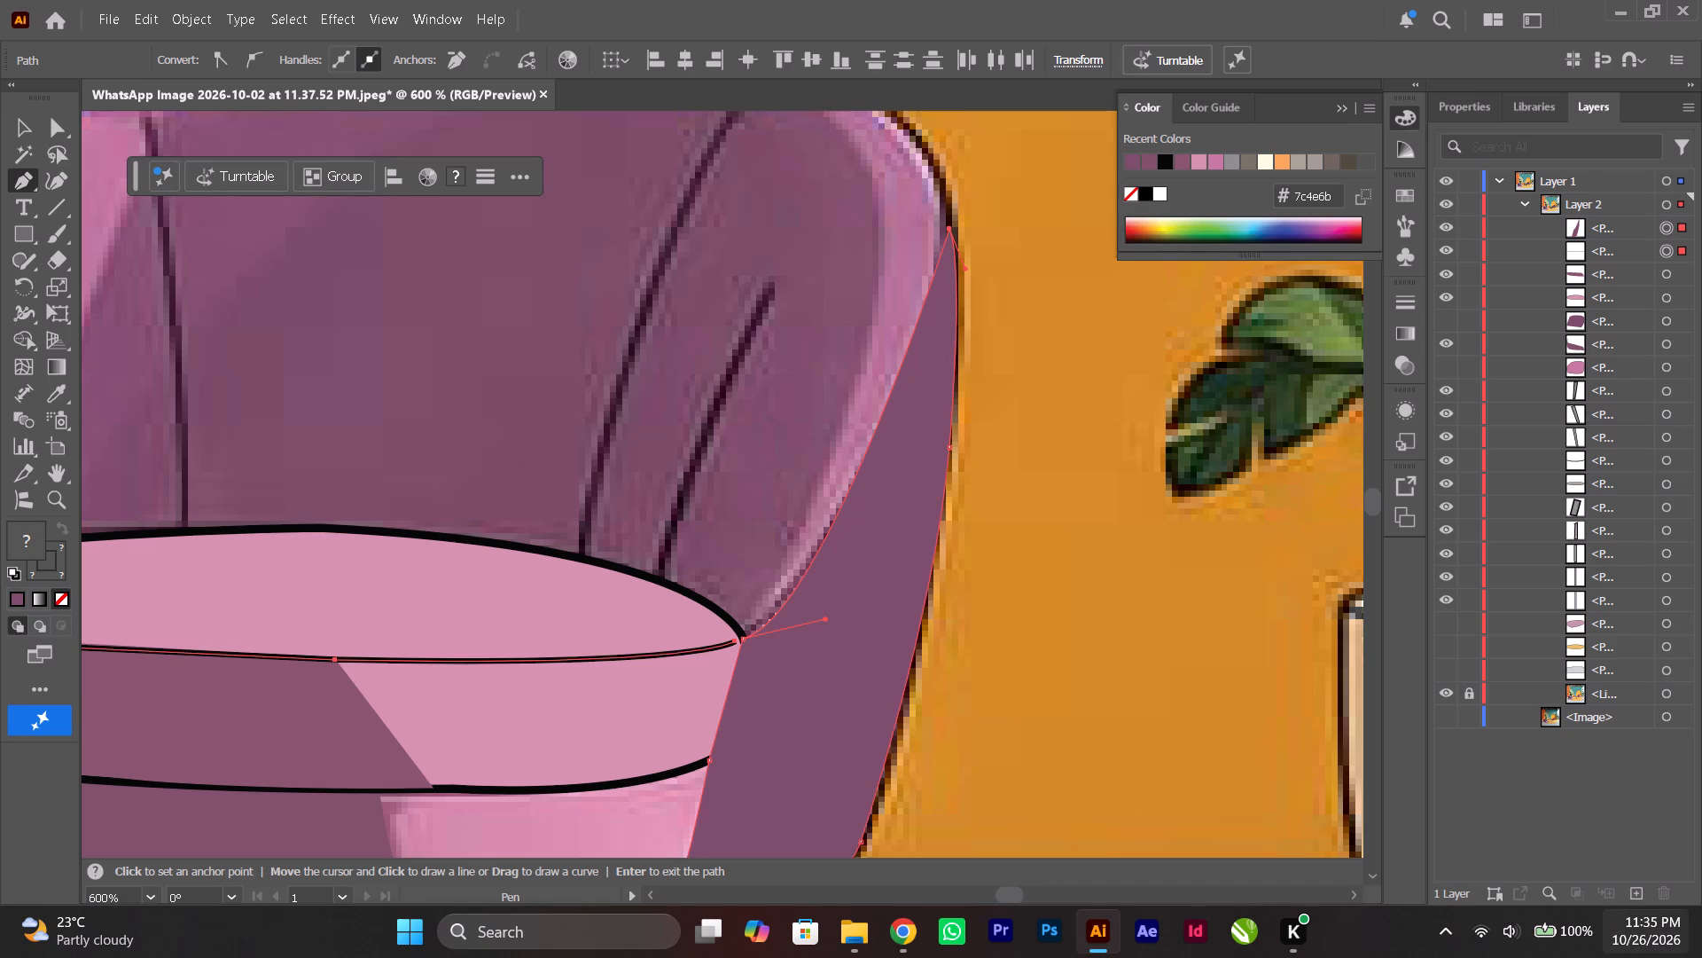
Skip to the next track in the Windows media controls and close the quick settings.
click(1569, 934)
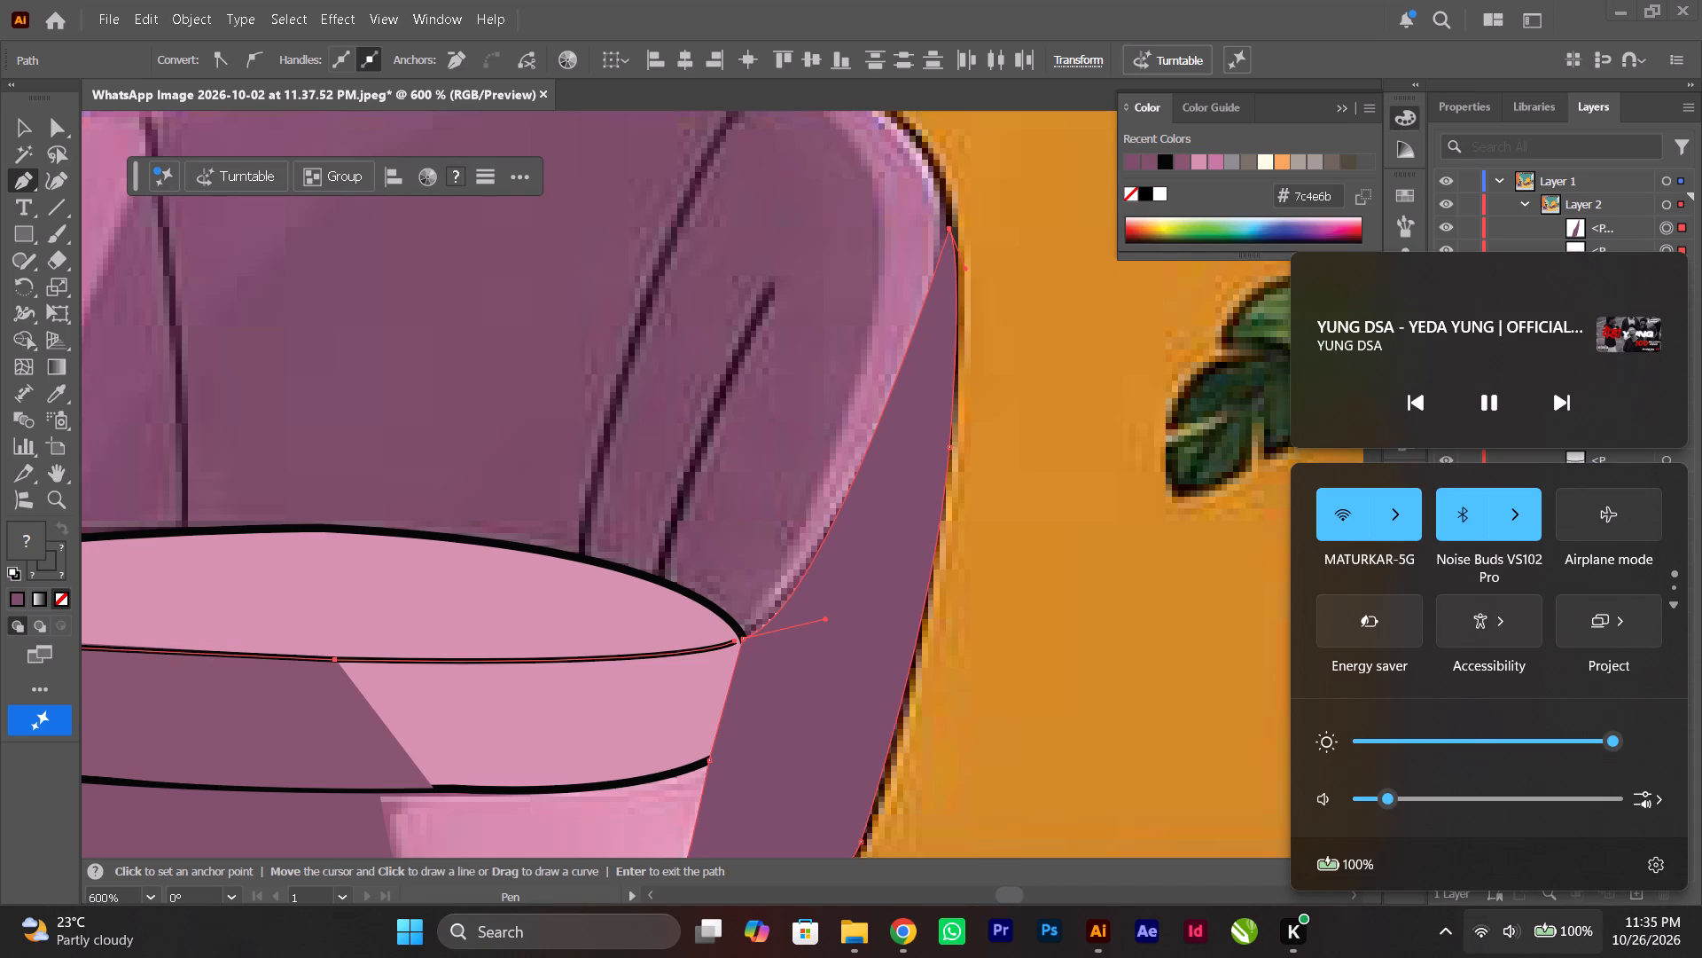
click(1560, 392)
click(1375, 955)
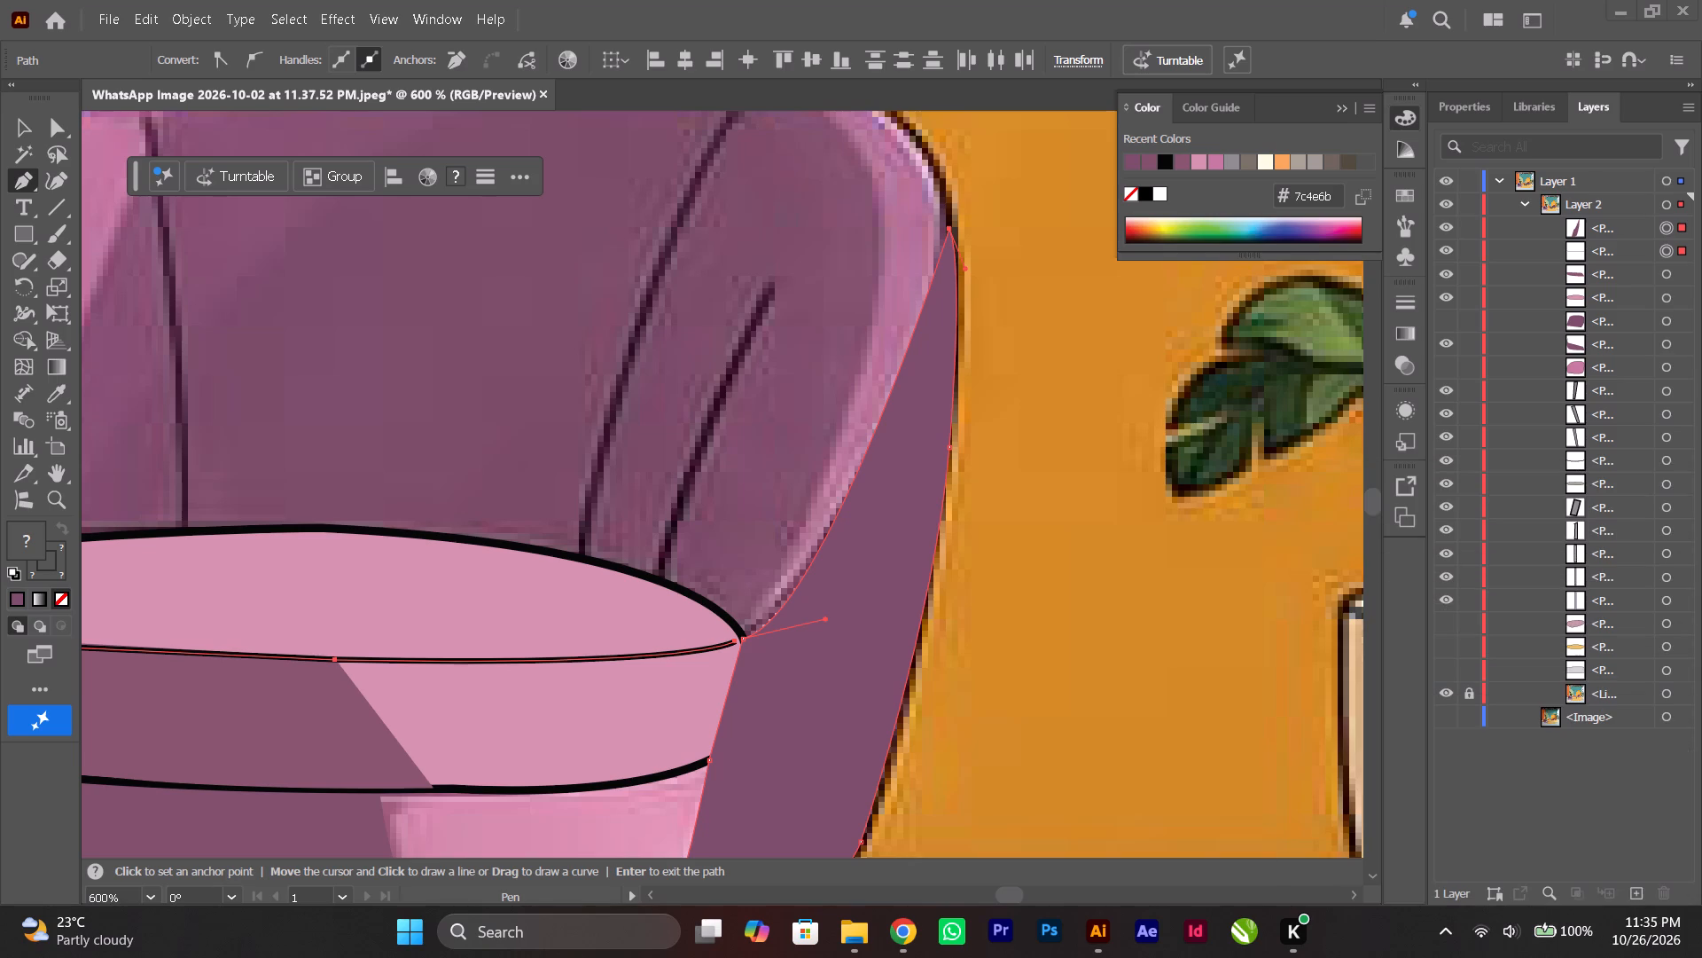
Select the right armrest shape and set its fill to None to expose the reference image.
click(27, 119)
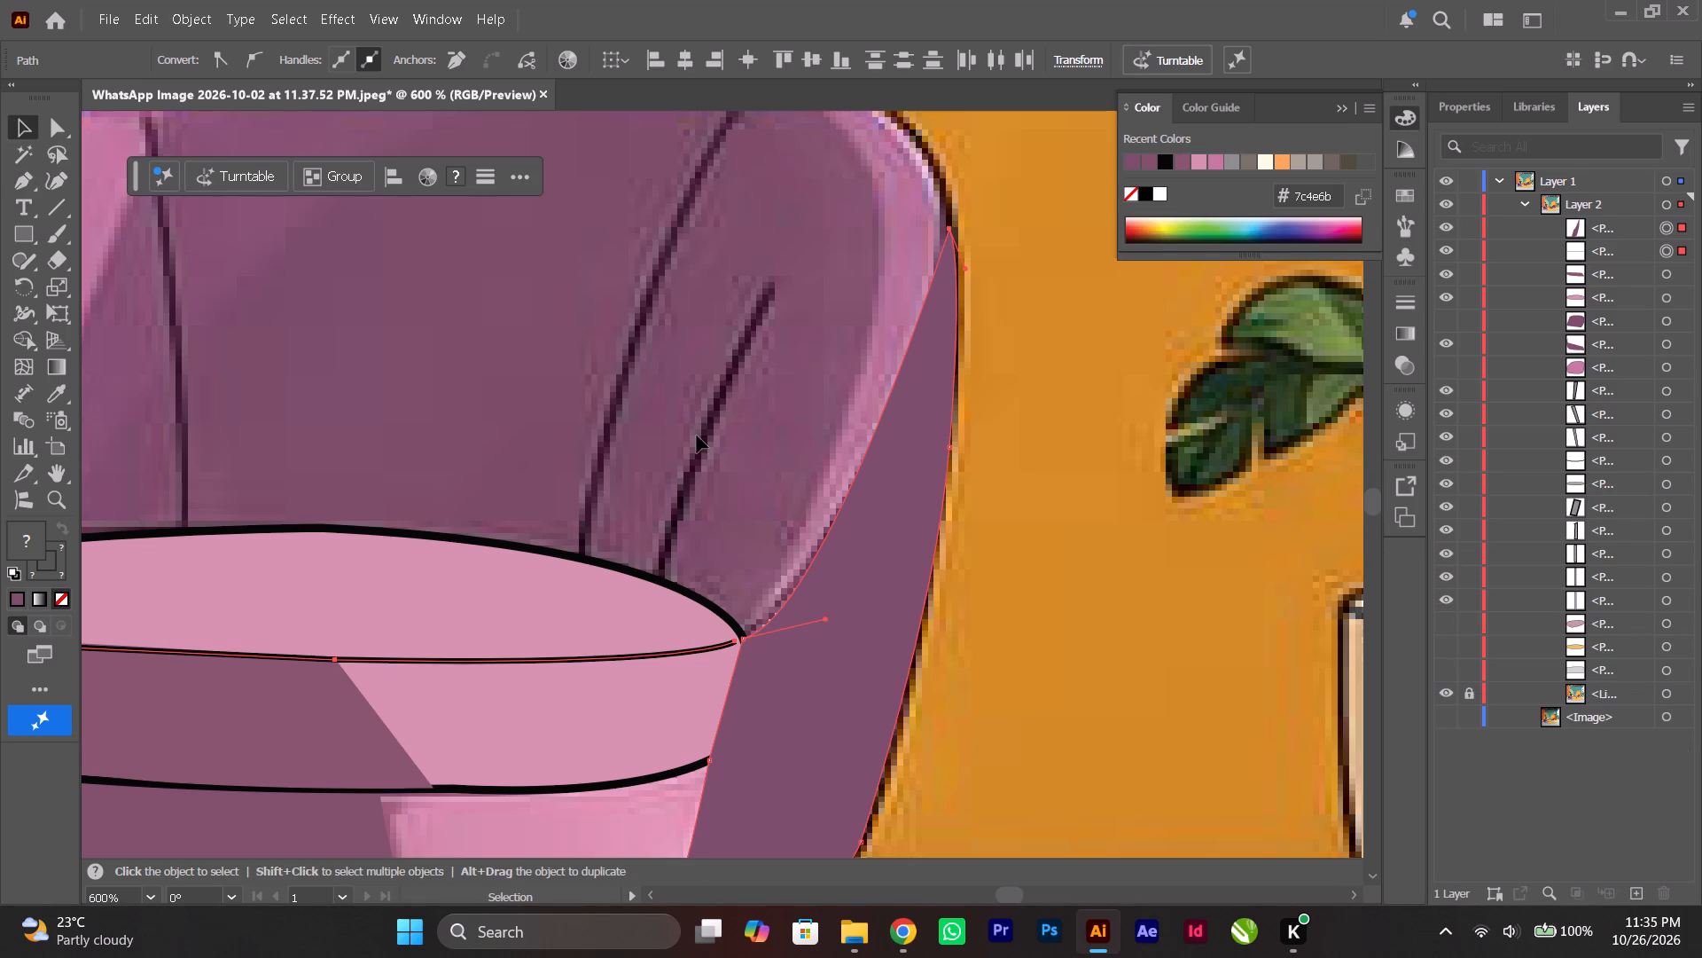
click(894, 518)
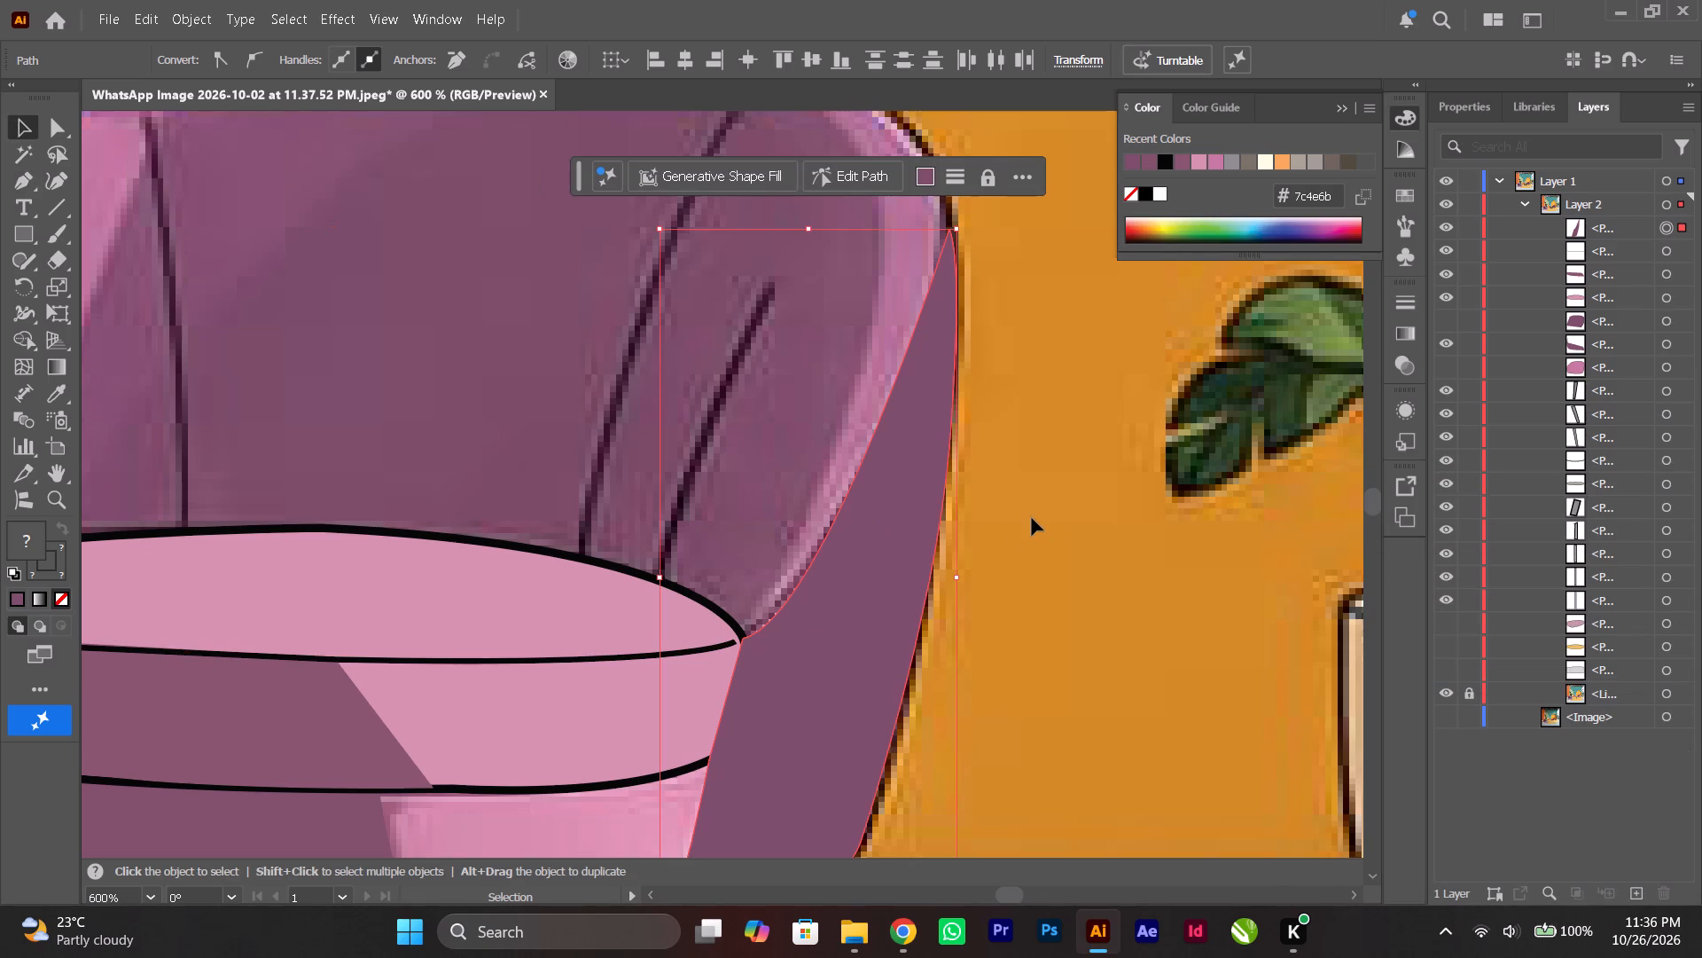
click(59, 598)
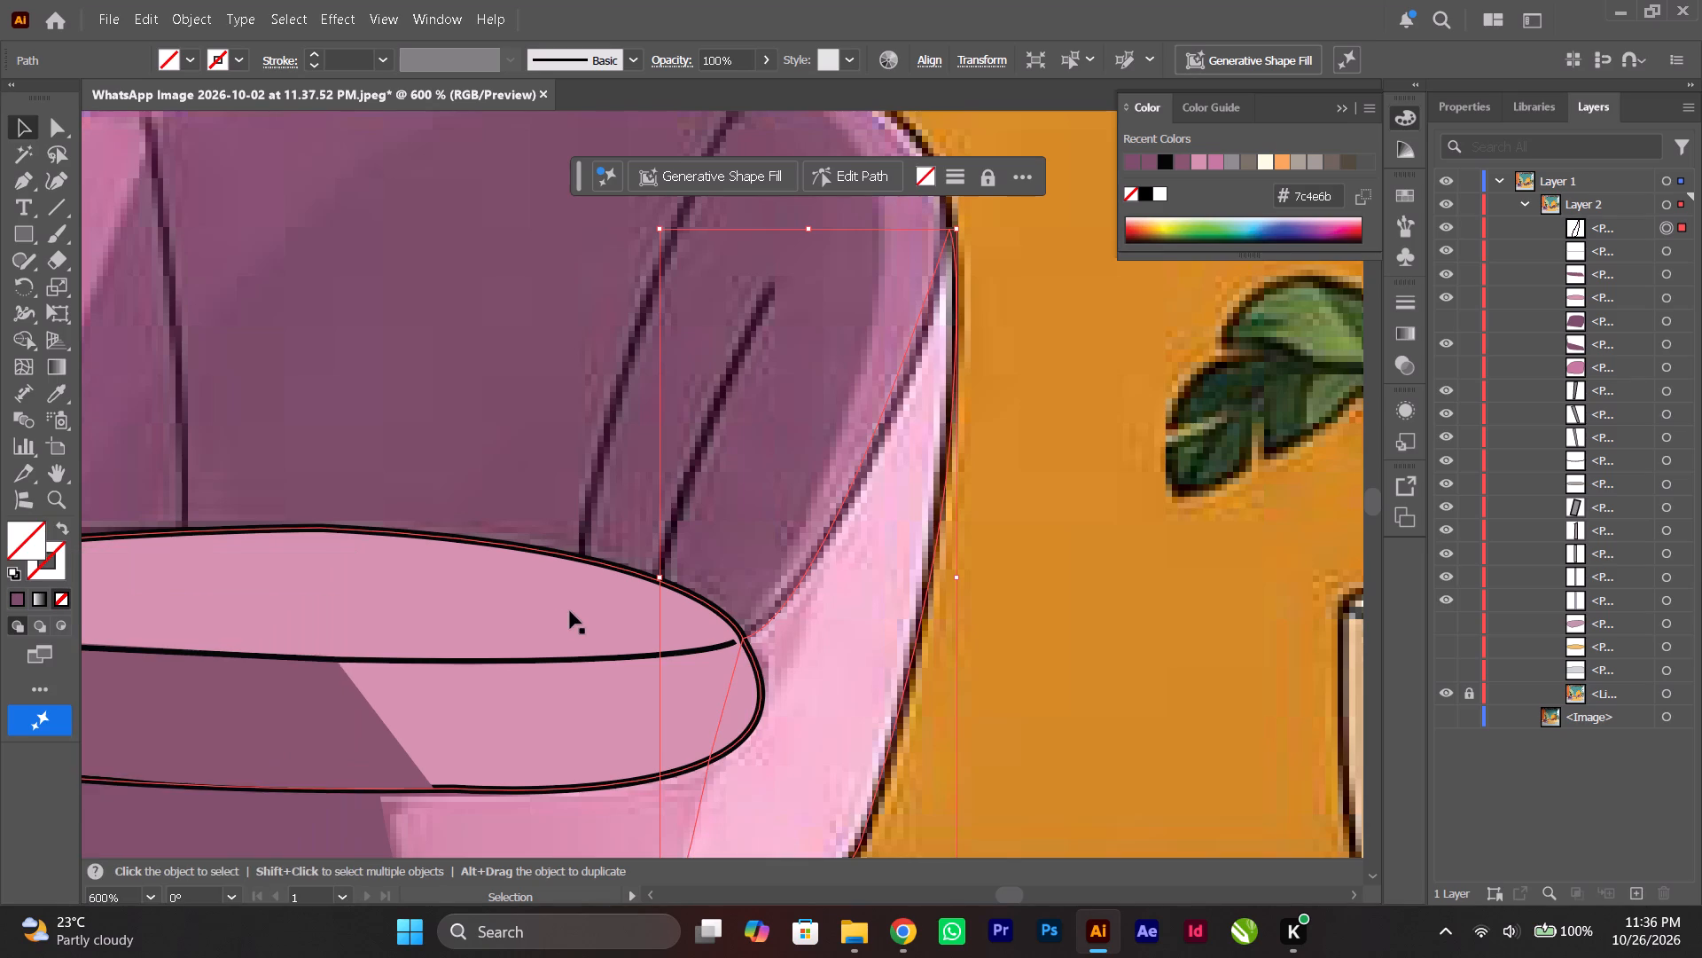
Fill the right armrest shape with the light pink #f3b3d1 sampled from the armrest in the reference image.
scroll(570, 610, down, 4)
click(59, 404)
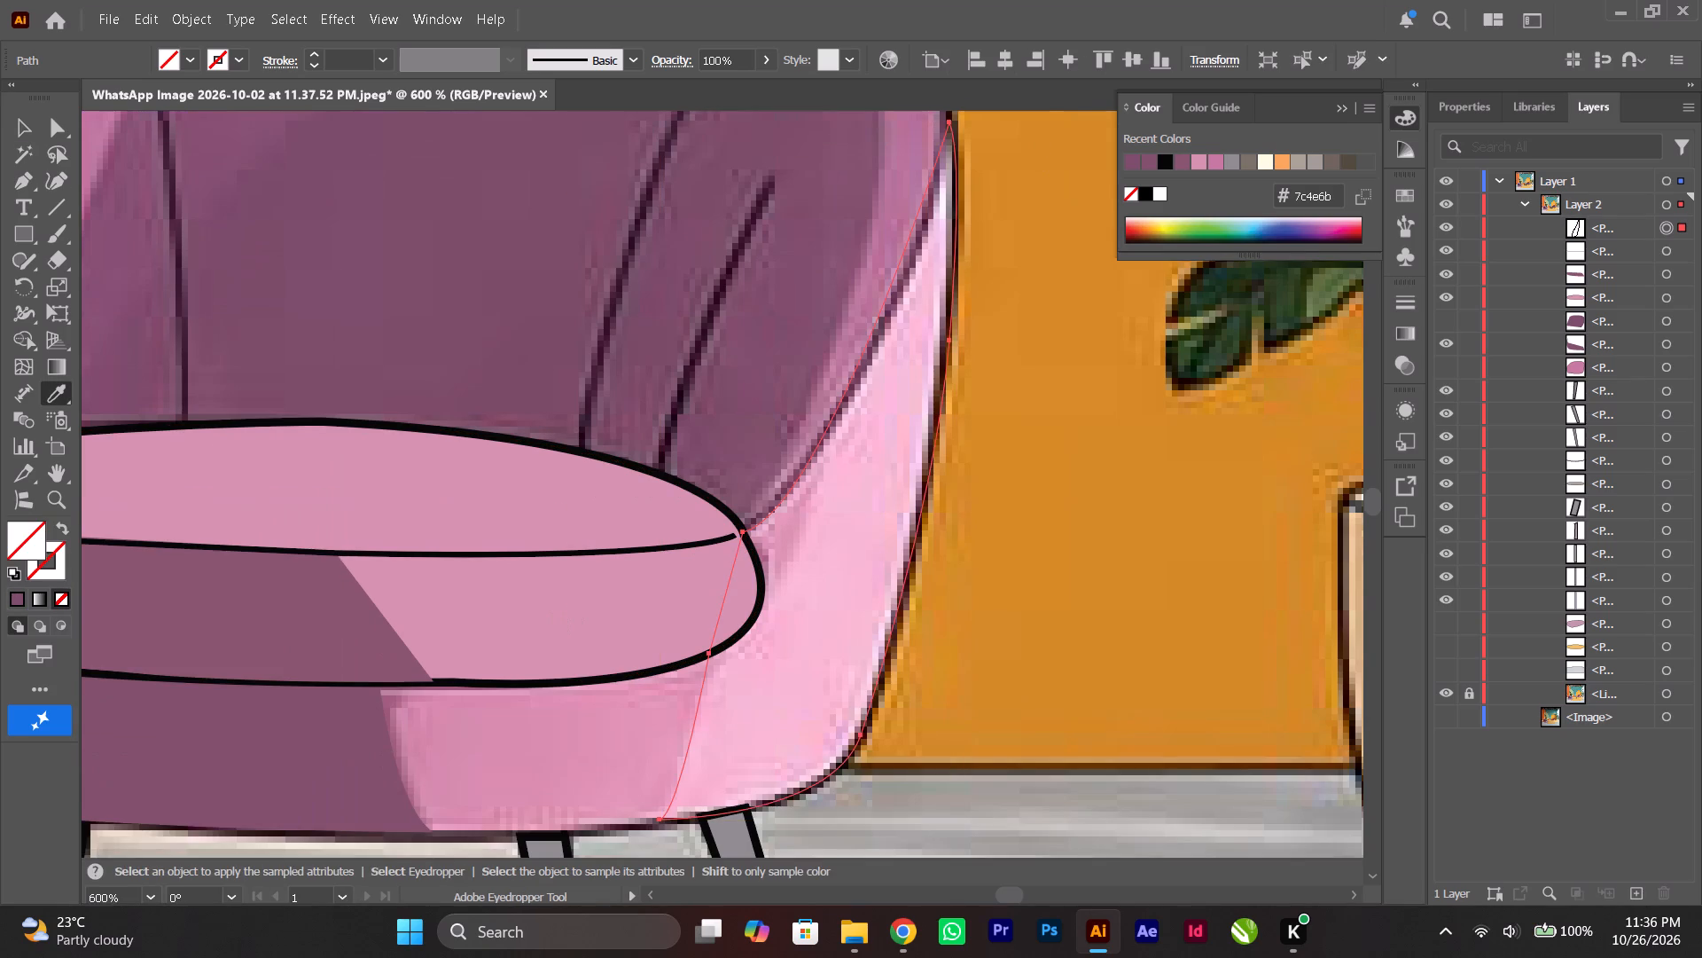
click(871, 553)
click(27, 131)
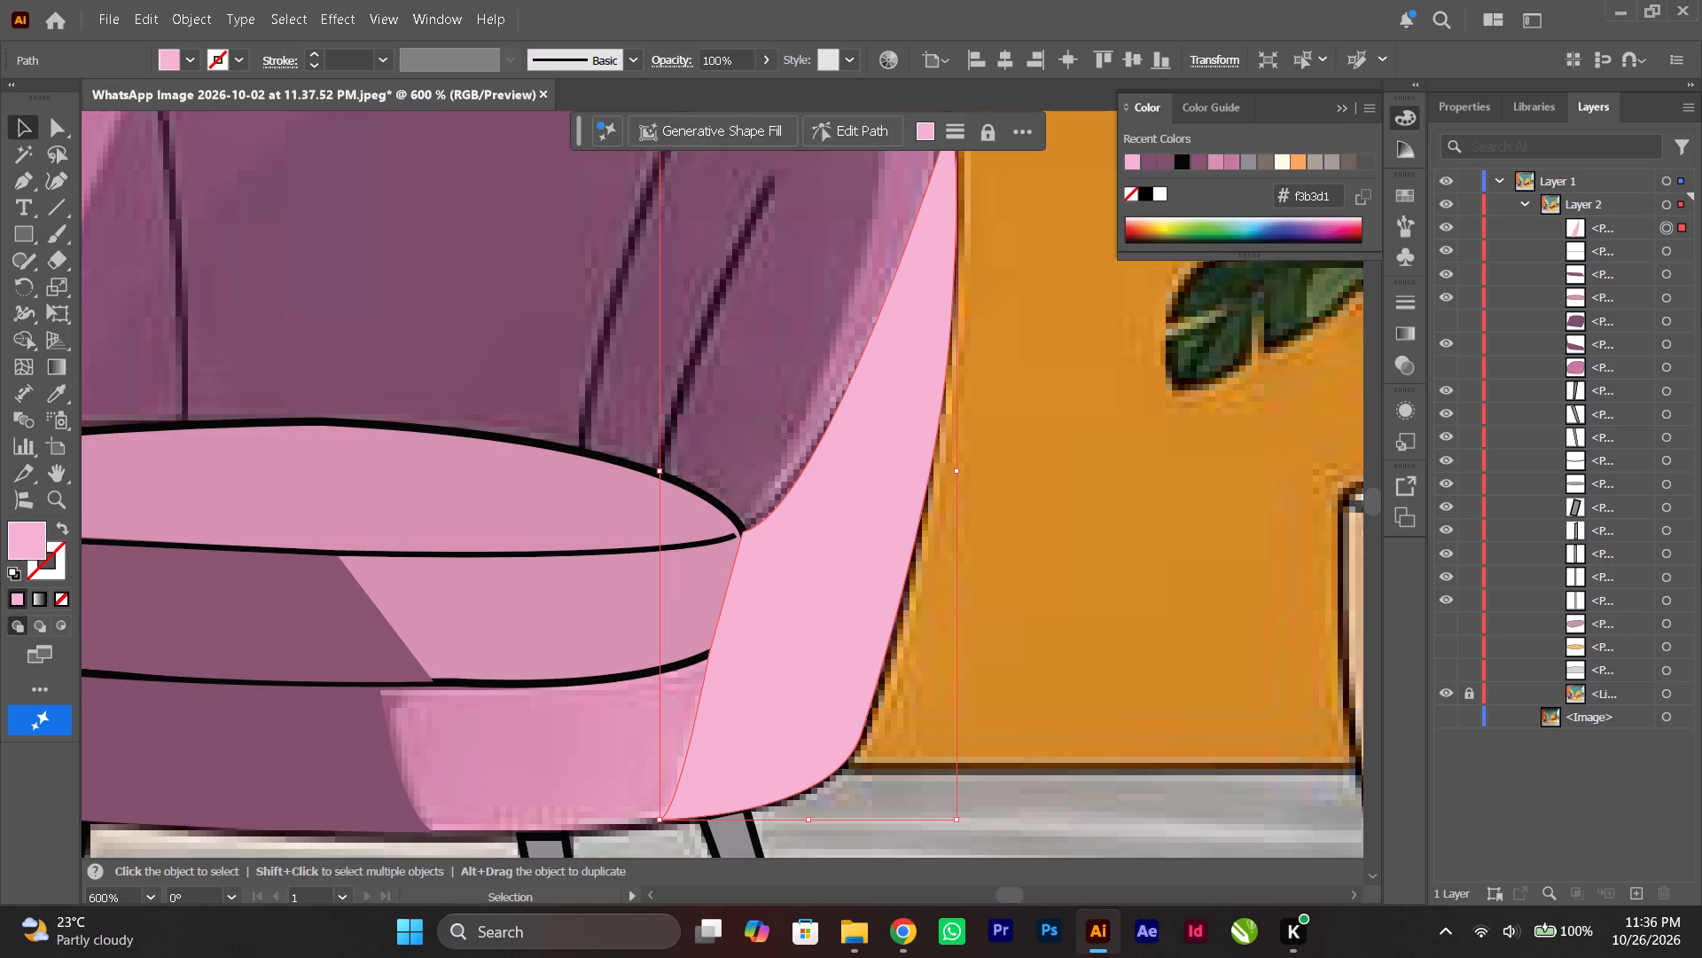
Move the light pink armrest shape behind the seat cushion, directly below the dark purple backrest shape in Layer 2, and deselect it.
drag(1597, 222, 1596, 331)
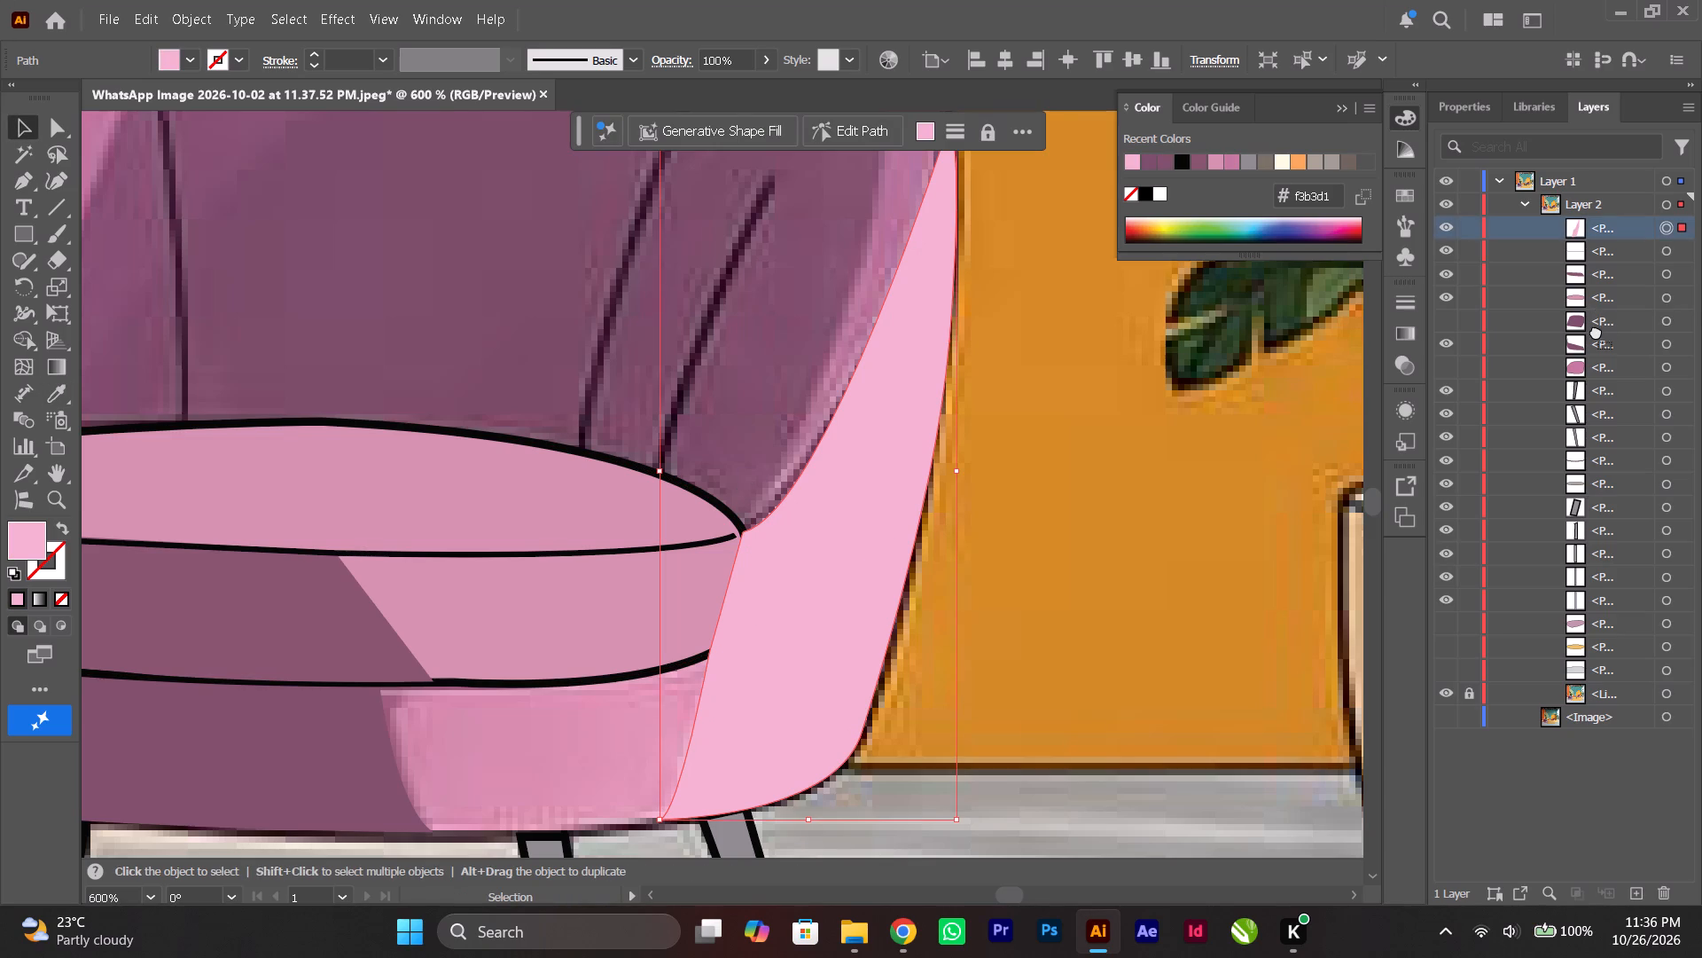
drag(1596, 331, 1595, 335)
click(1595, 335)
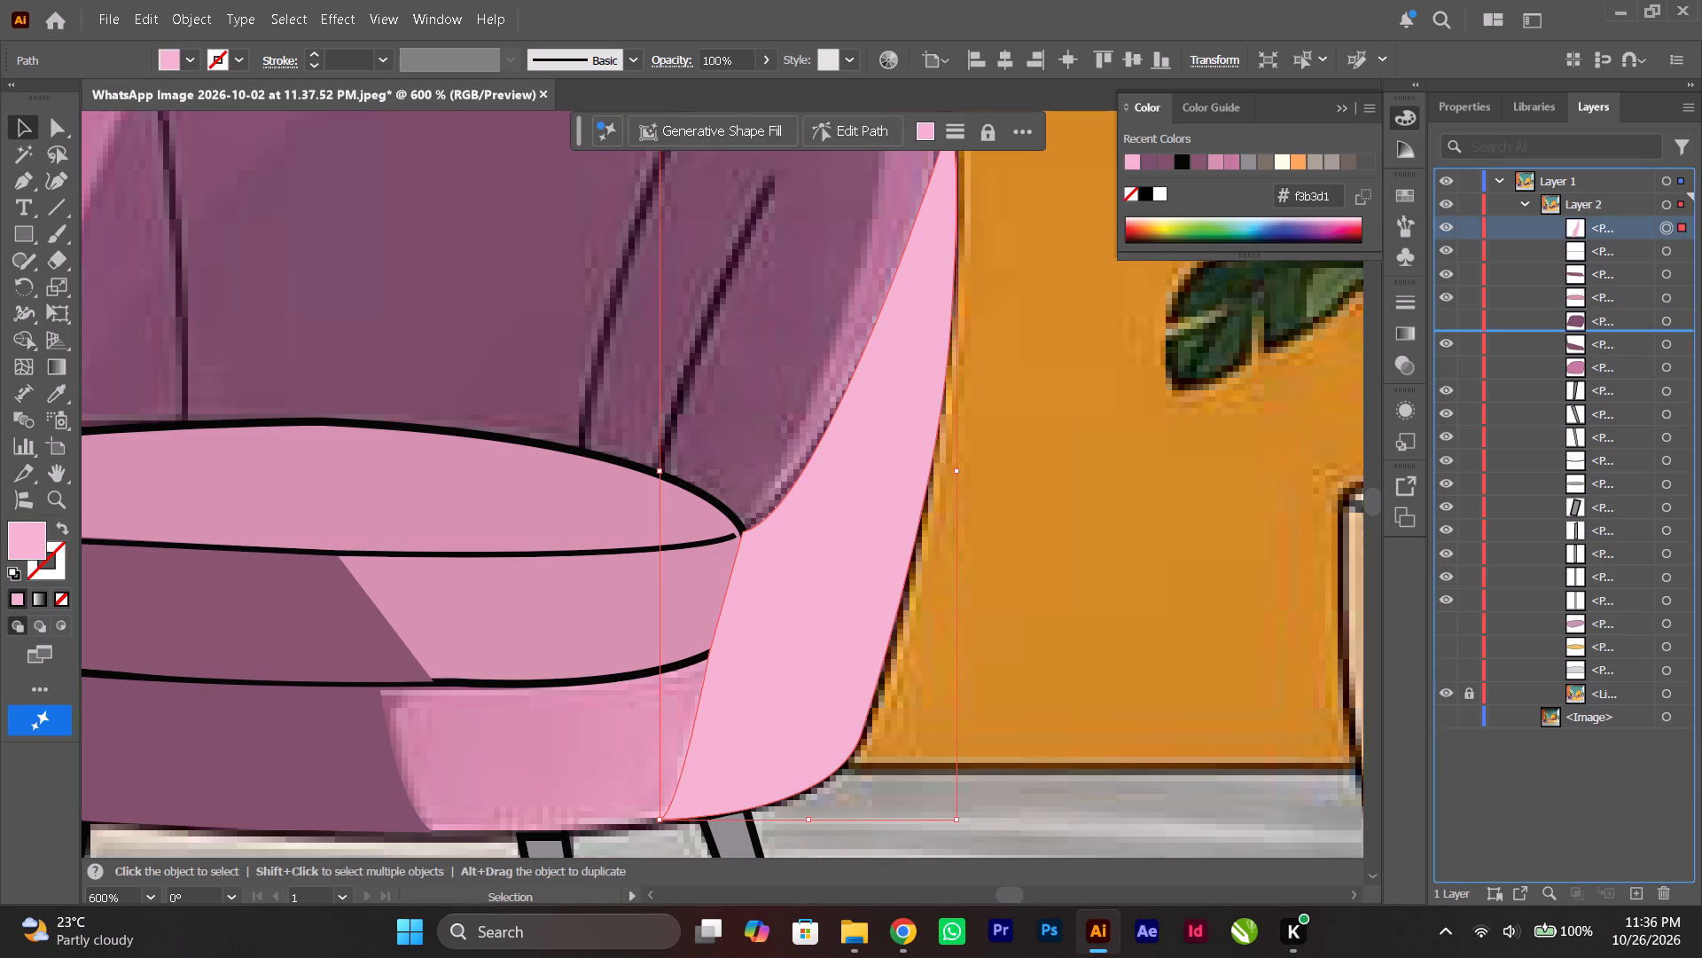
click(1220, 461)
Show the hidden dark purple backrest shading path and the hidden pink chair body path in Layer 2.
scroll(1172, 452, up, 3)
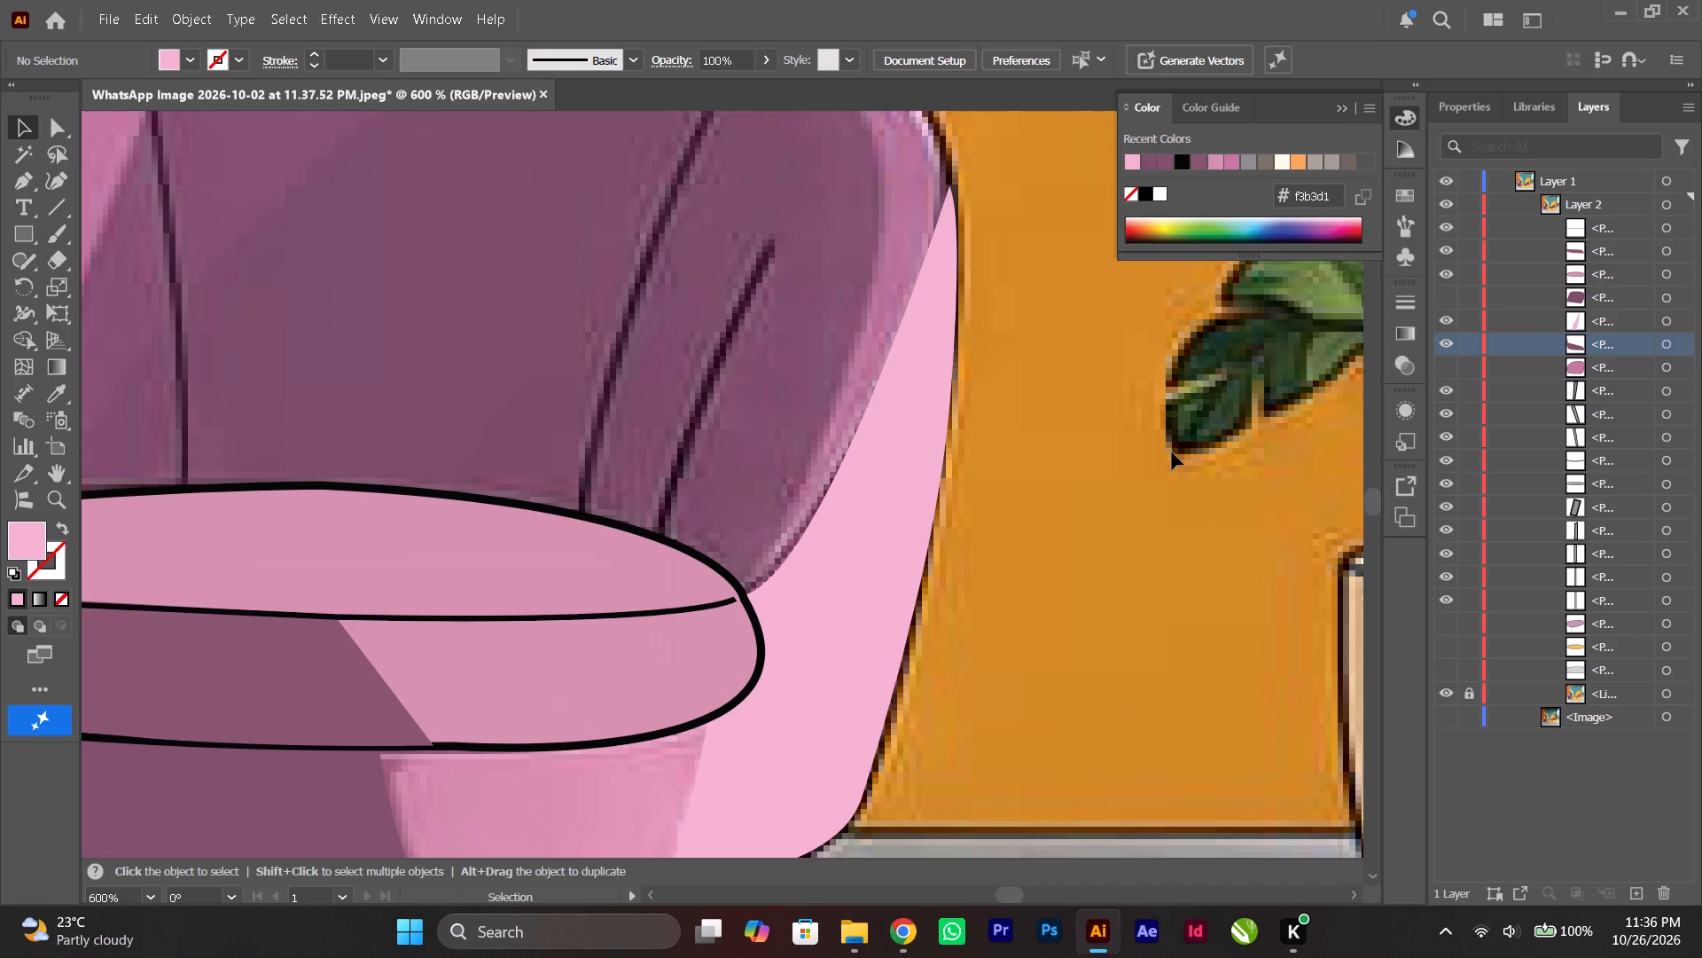
alt+scroll(1172, 452, down, 1)
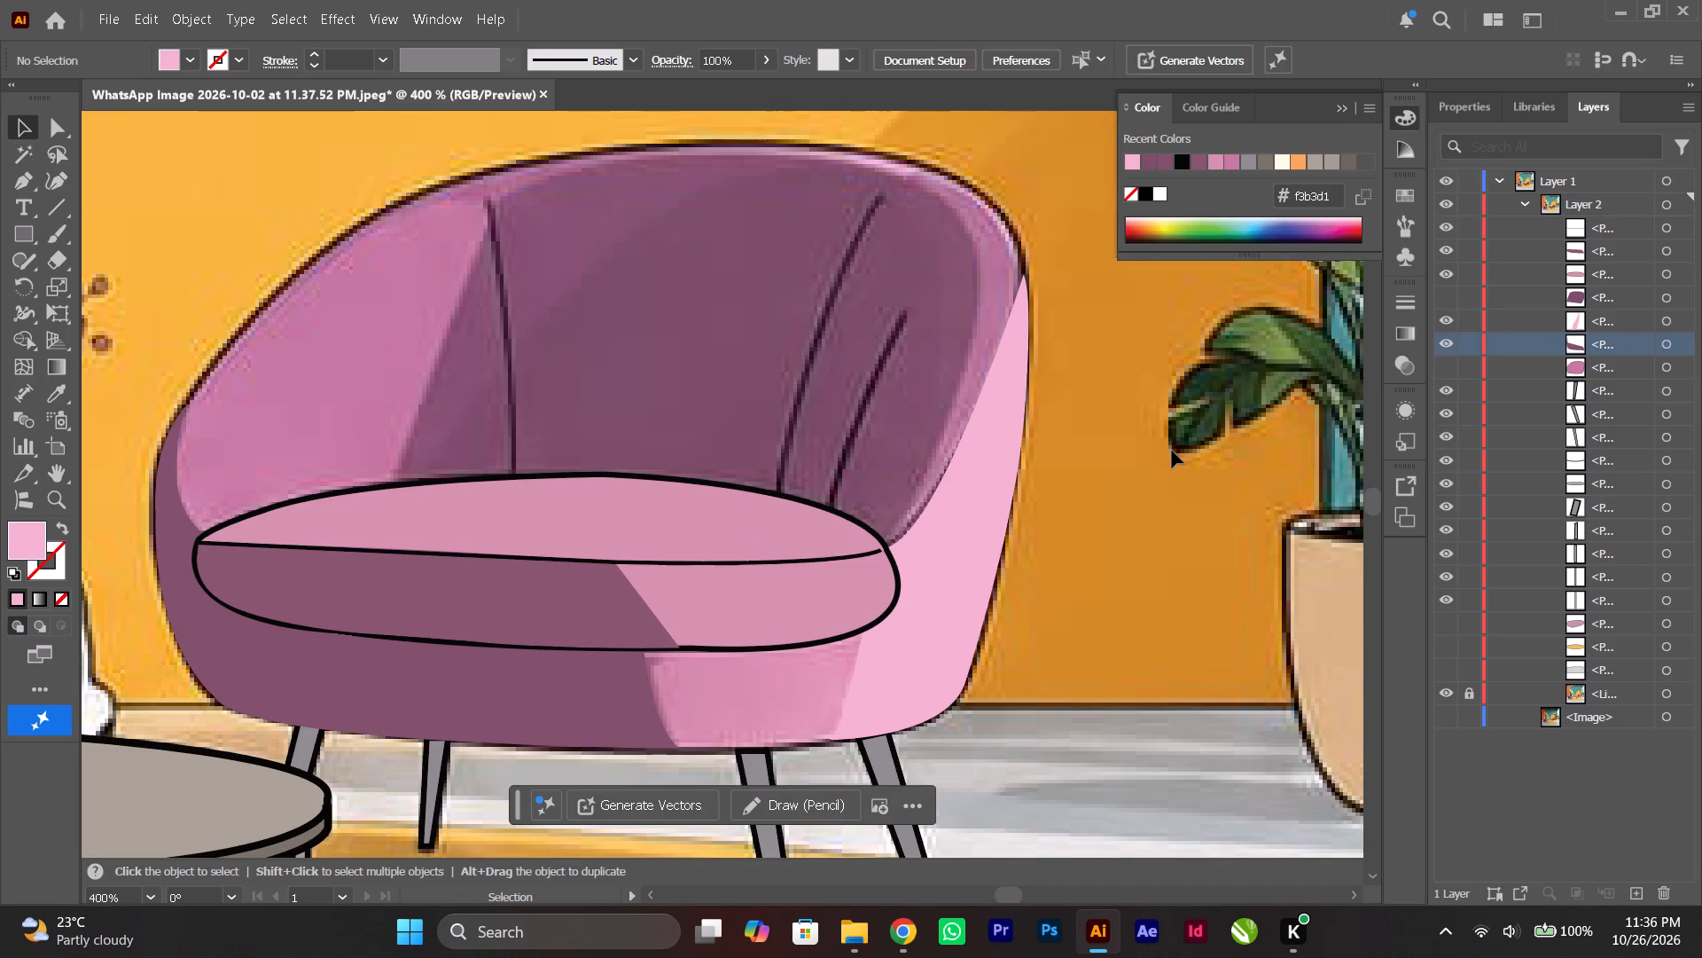
alt+scroll(1172, 451, down, 1)
ctrl+scroll(1172, 451, down, 2)
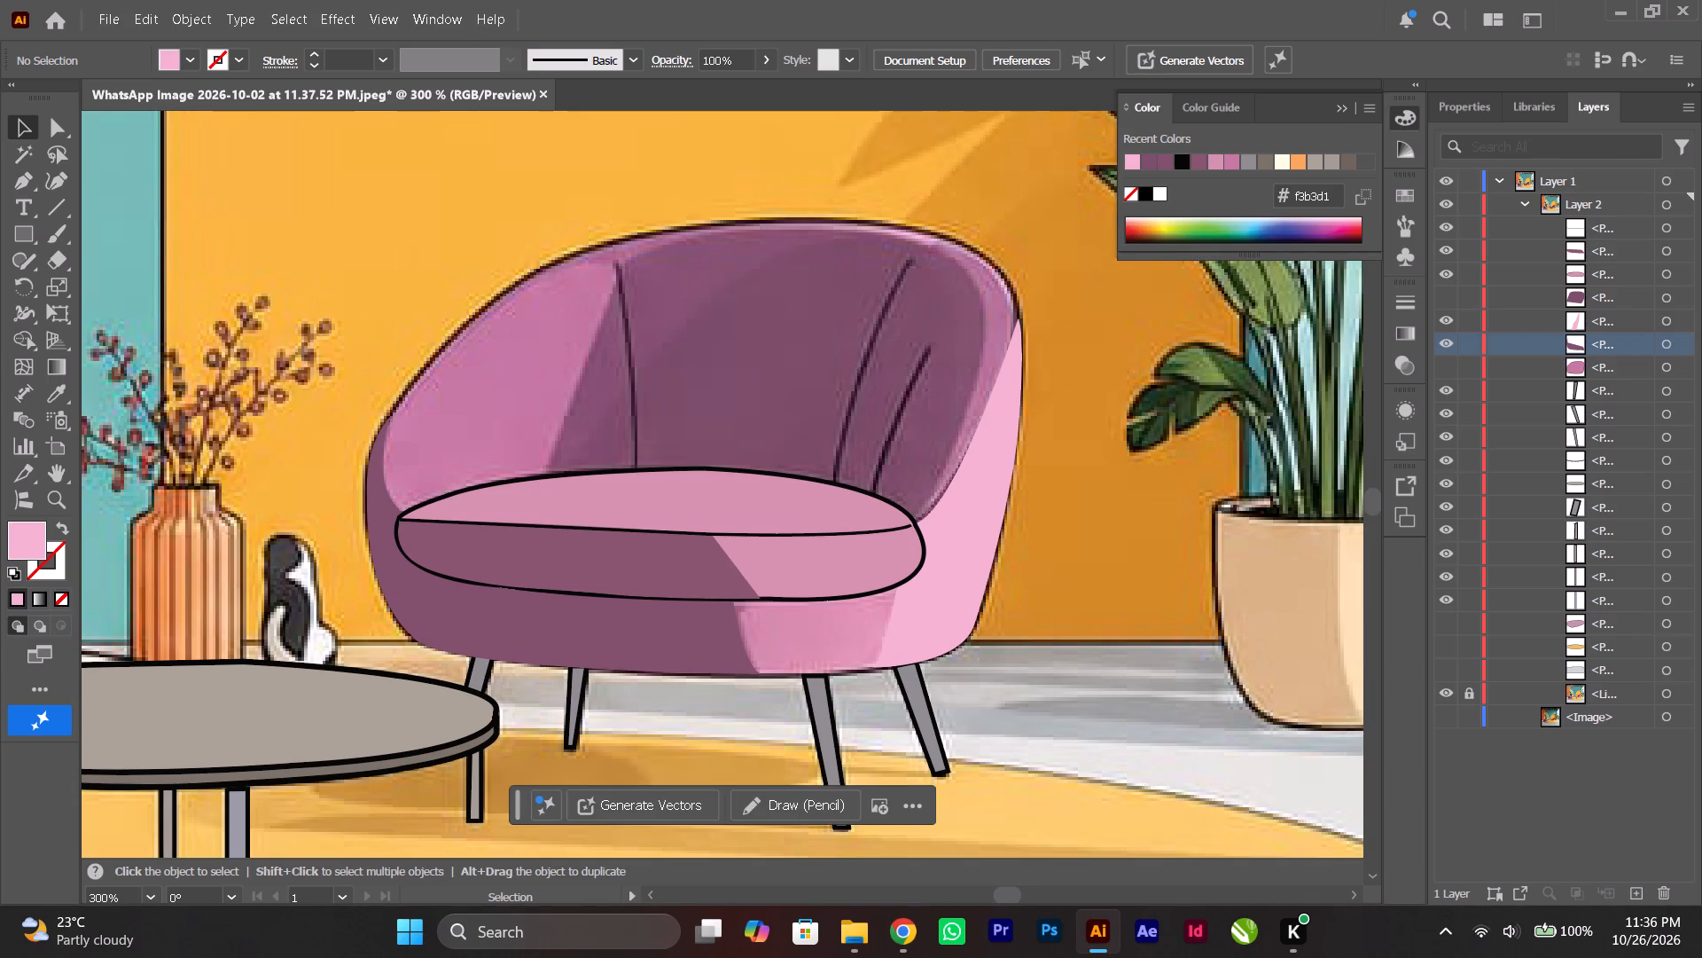
click(1449, 298)
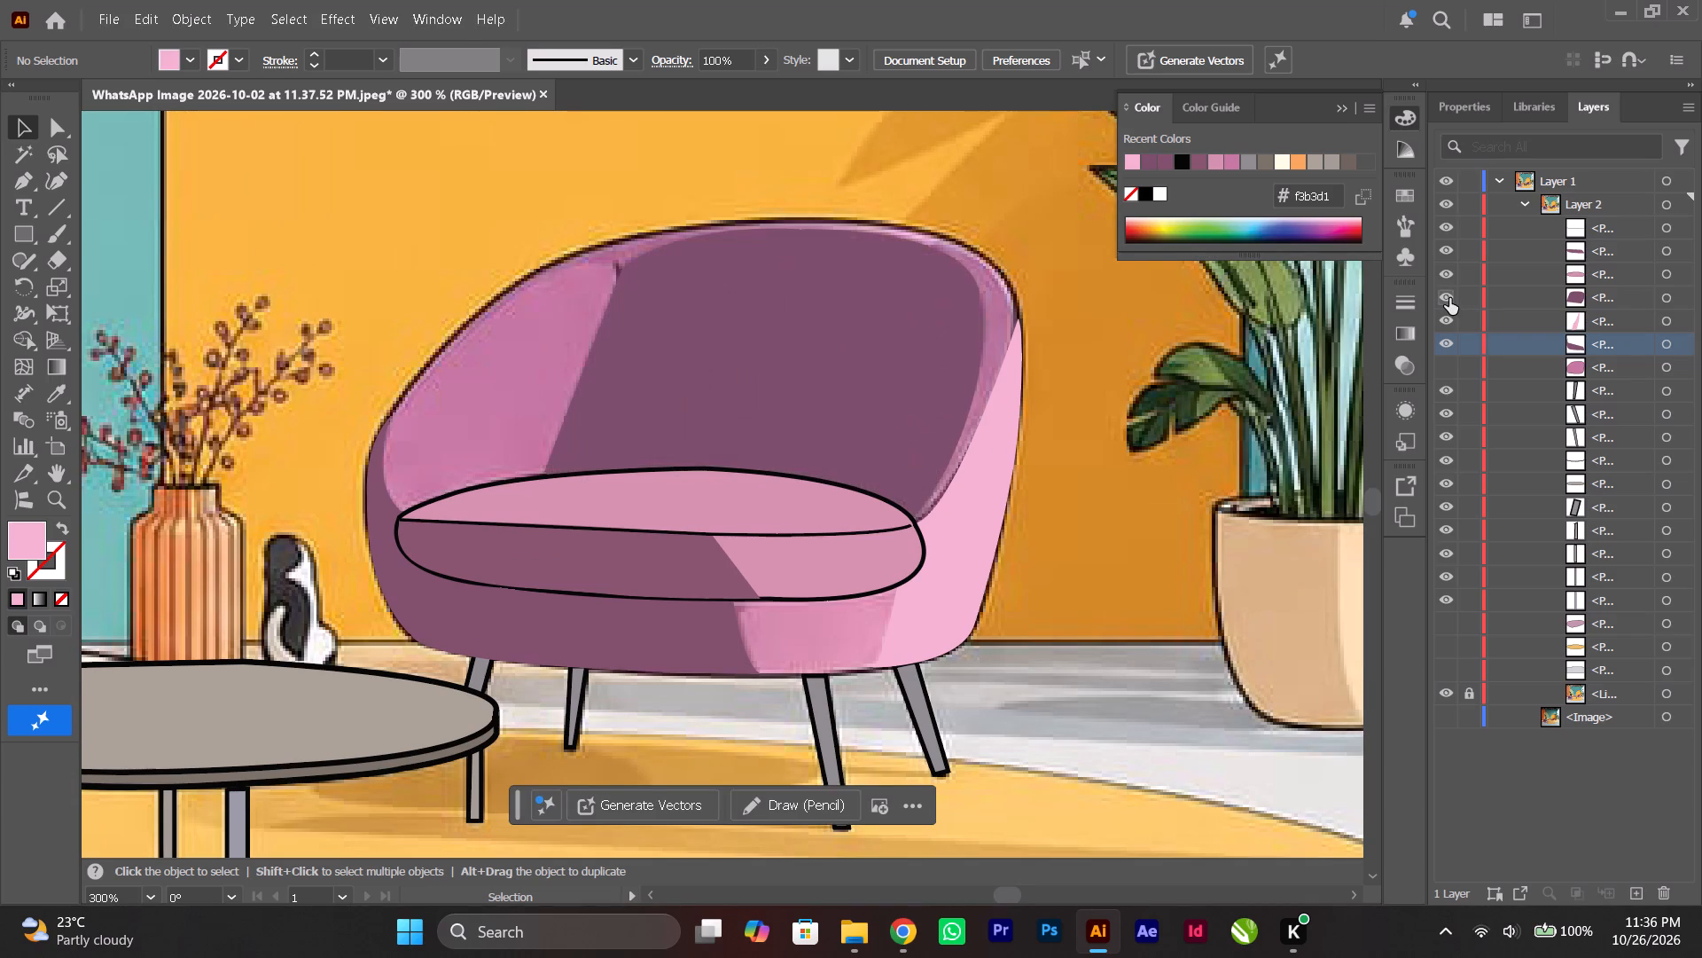
click(1448, 370)
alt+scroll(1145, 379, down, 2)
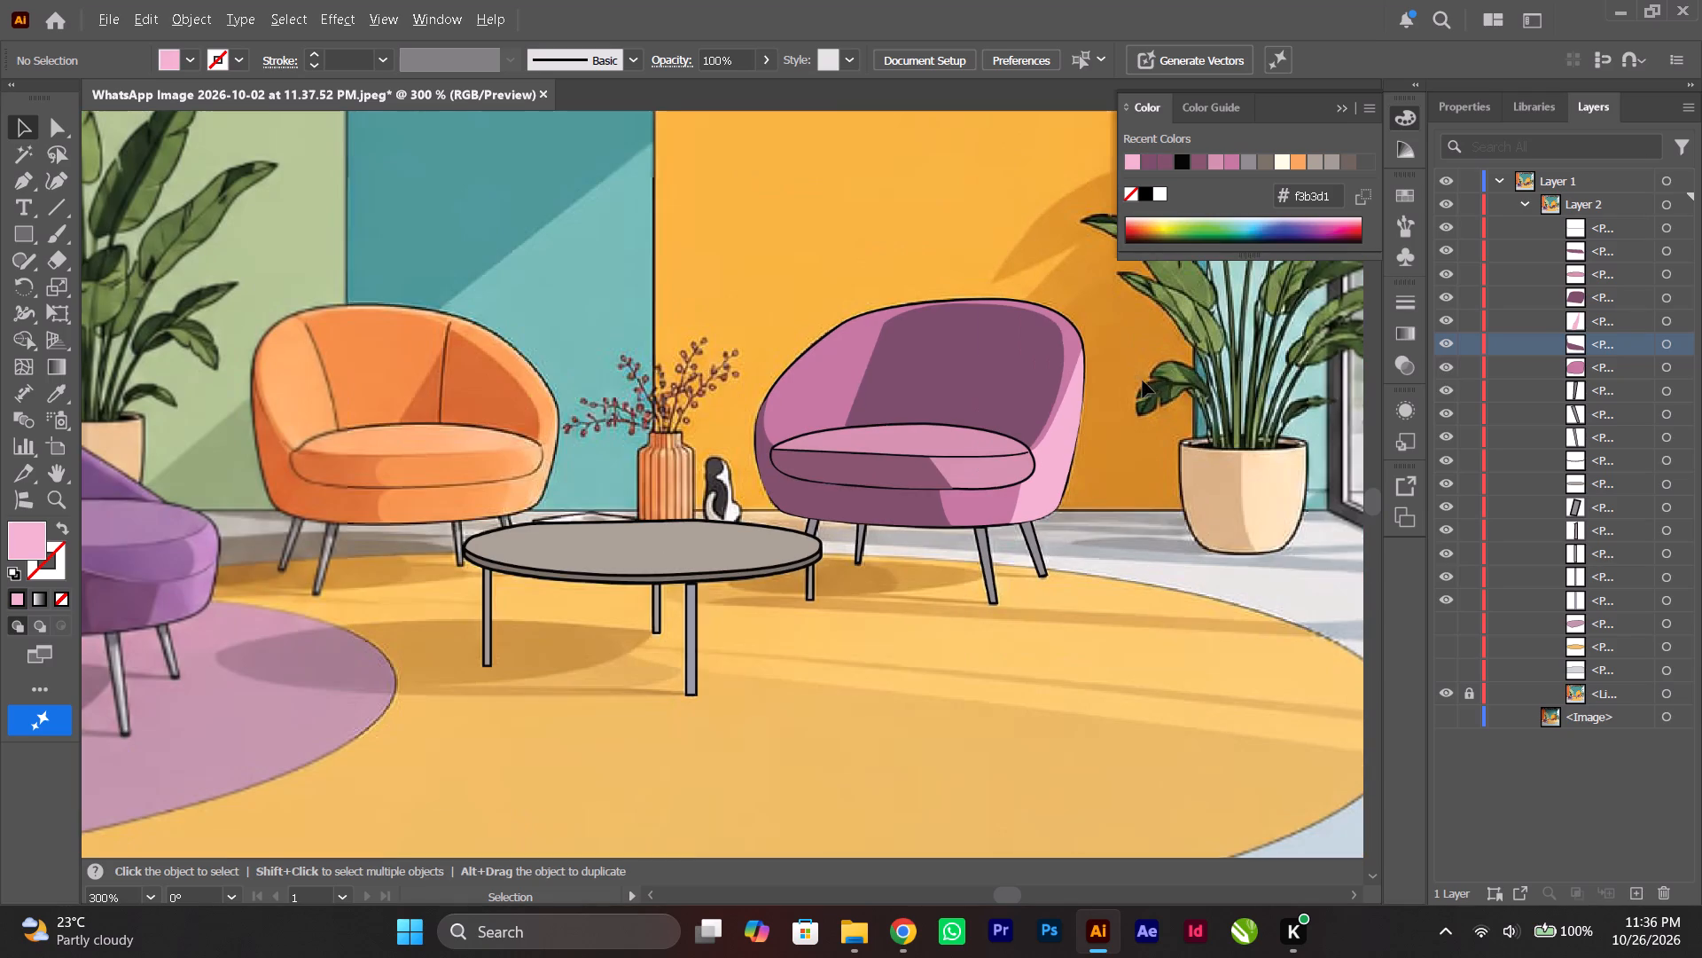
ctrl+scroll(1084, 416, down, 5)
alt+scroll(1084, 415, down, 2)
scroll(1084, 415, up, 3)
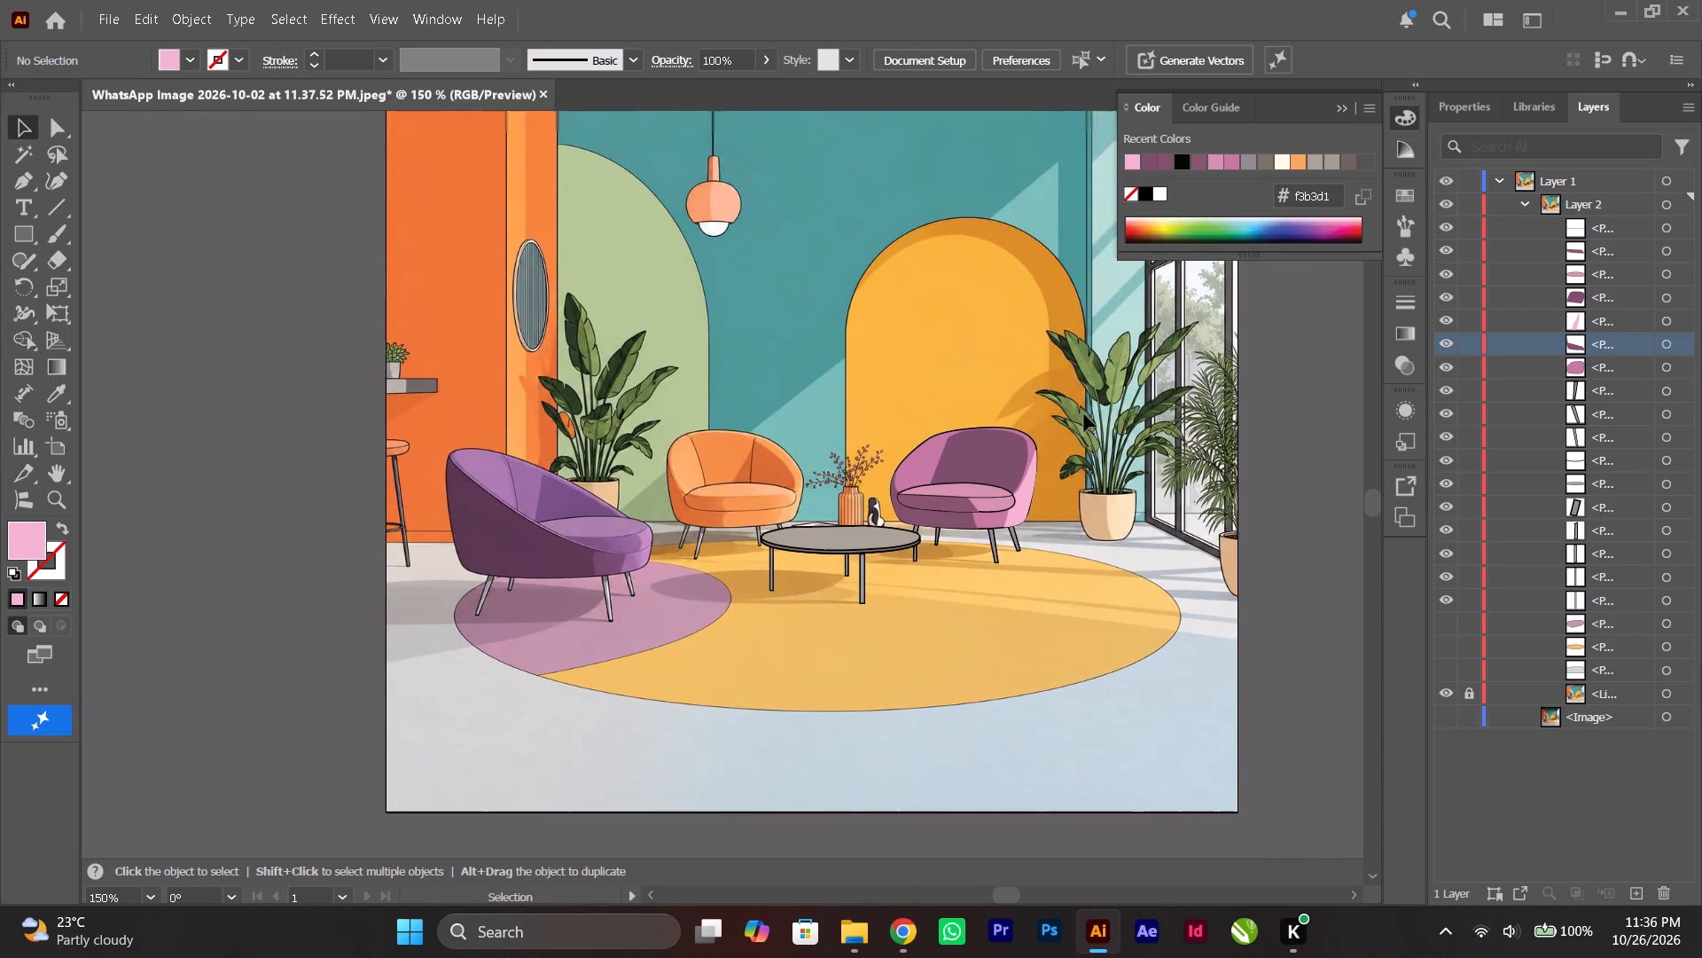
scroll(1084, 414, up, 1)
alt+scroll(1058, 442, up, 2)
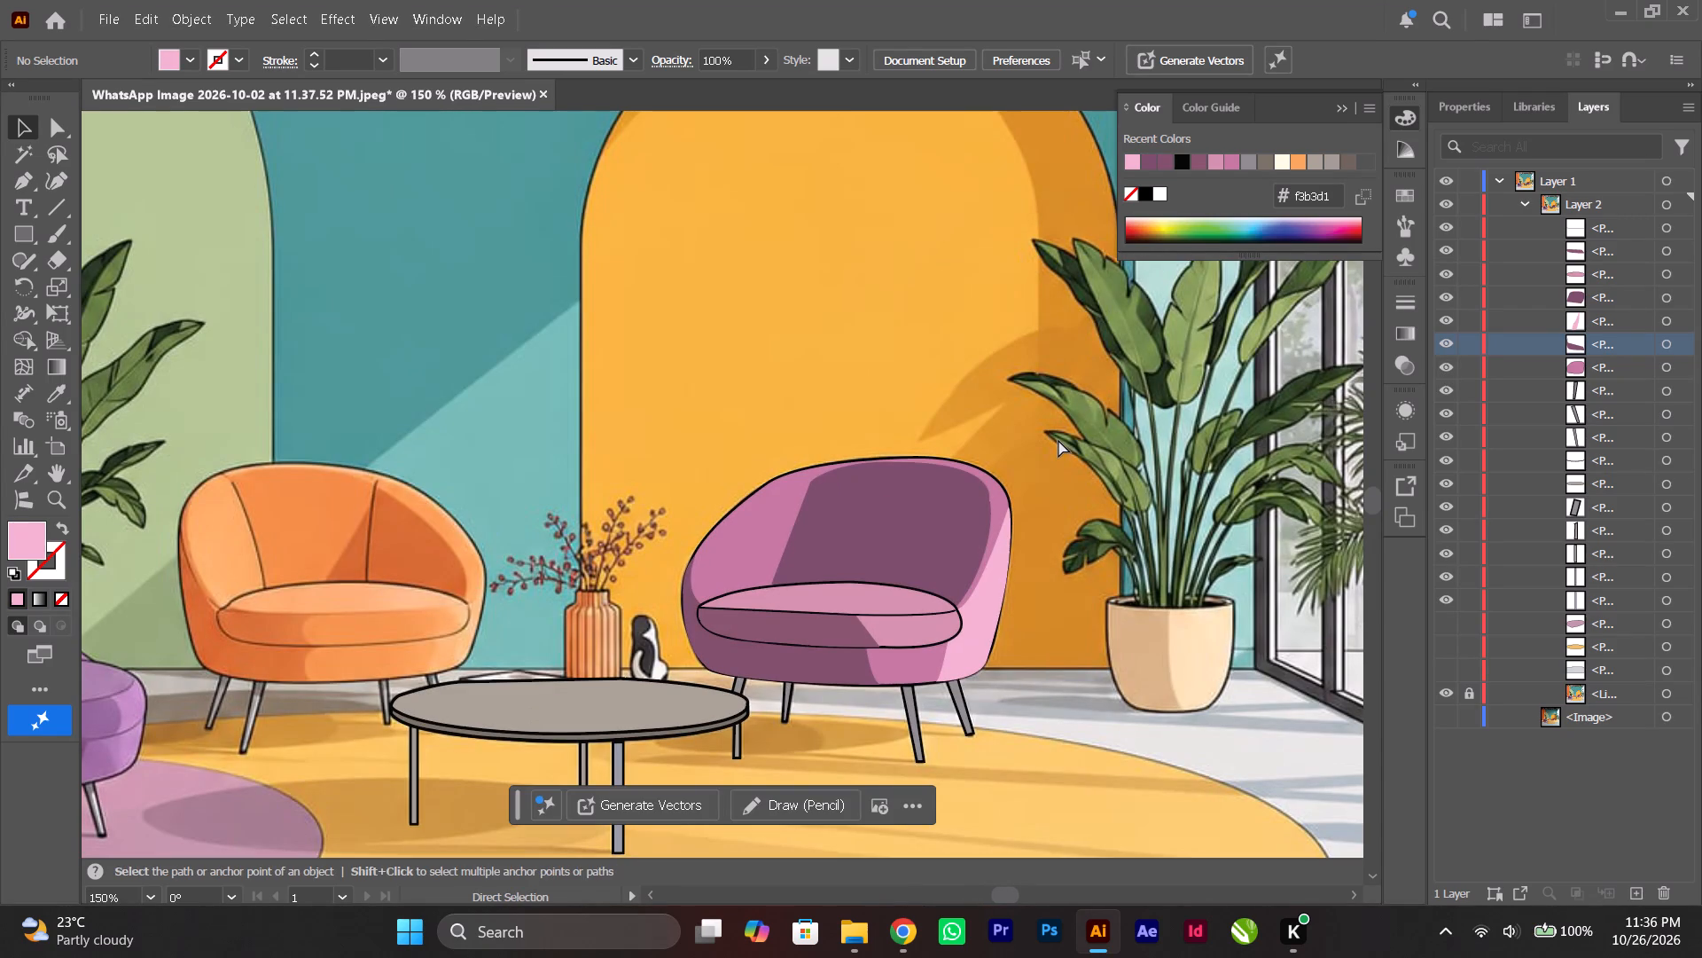
Save the document as "furniture vector" in Adobe Illustrator format in the "illustrator worlk" folder on D:, accepting the Illustrator options.
key(ctrl+s)
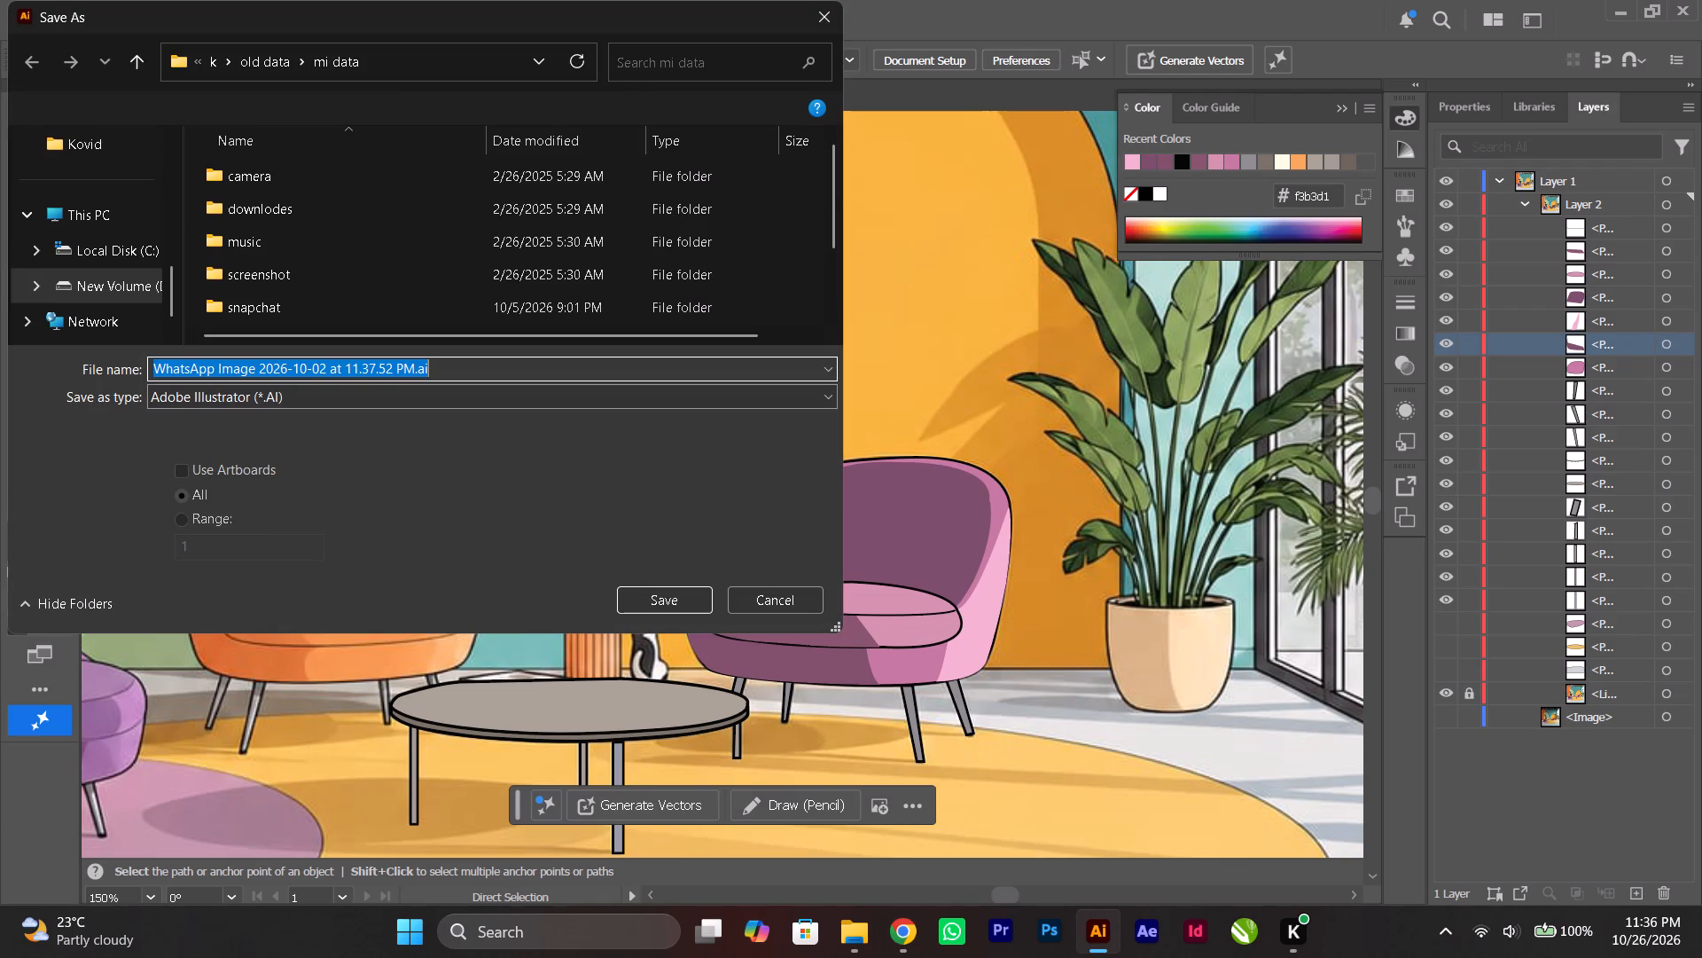
scroll(115, 283, up, 2)
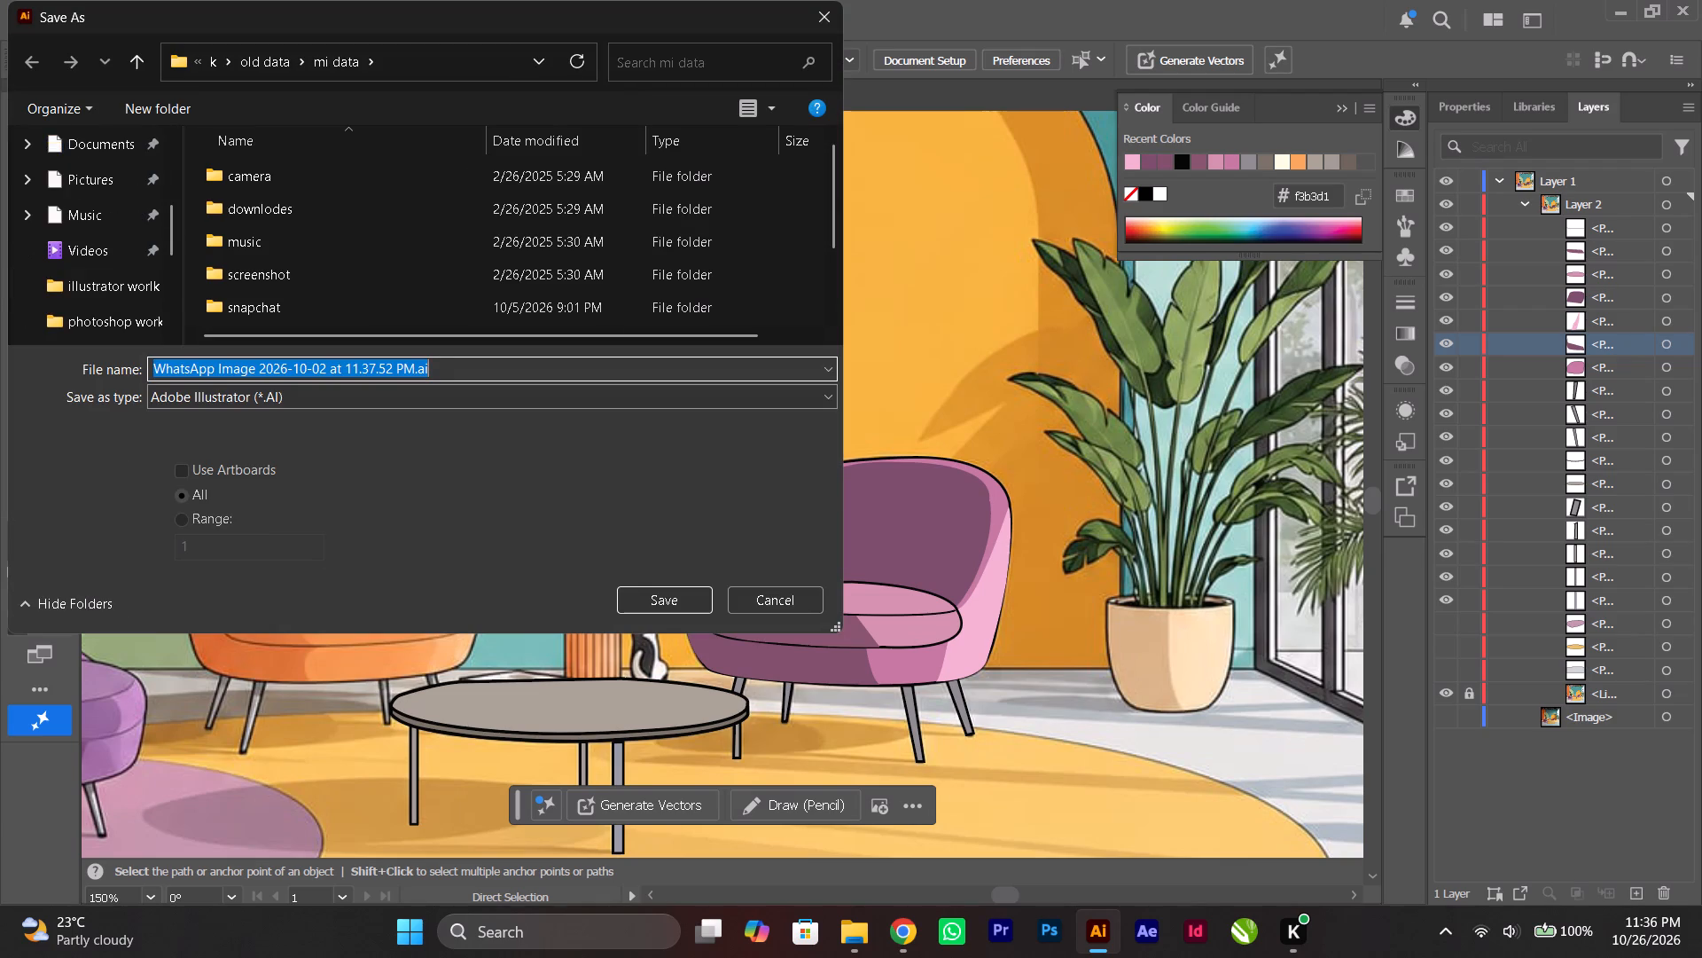
click(127, 279)
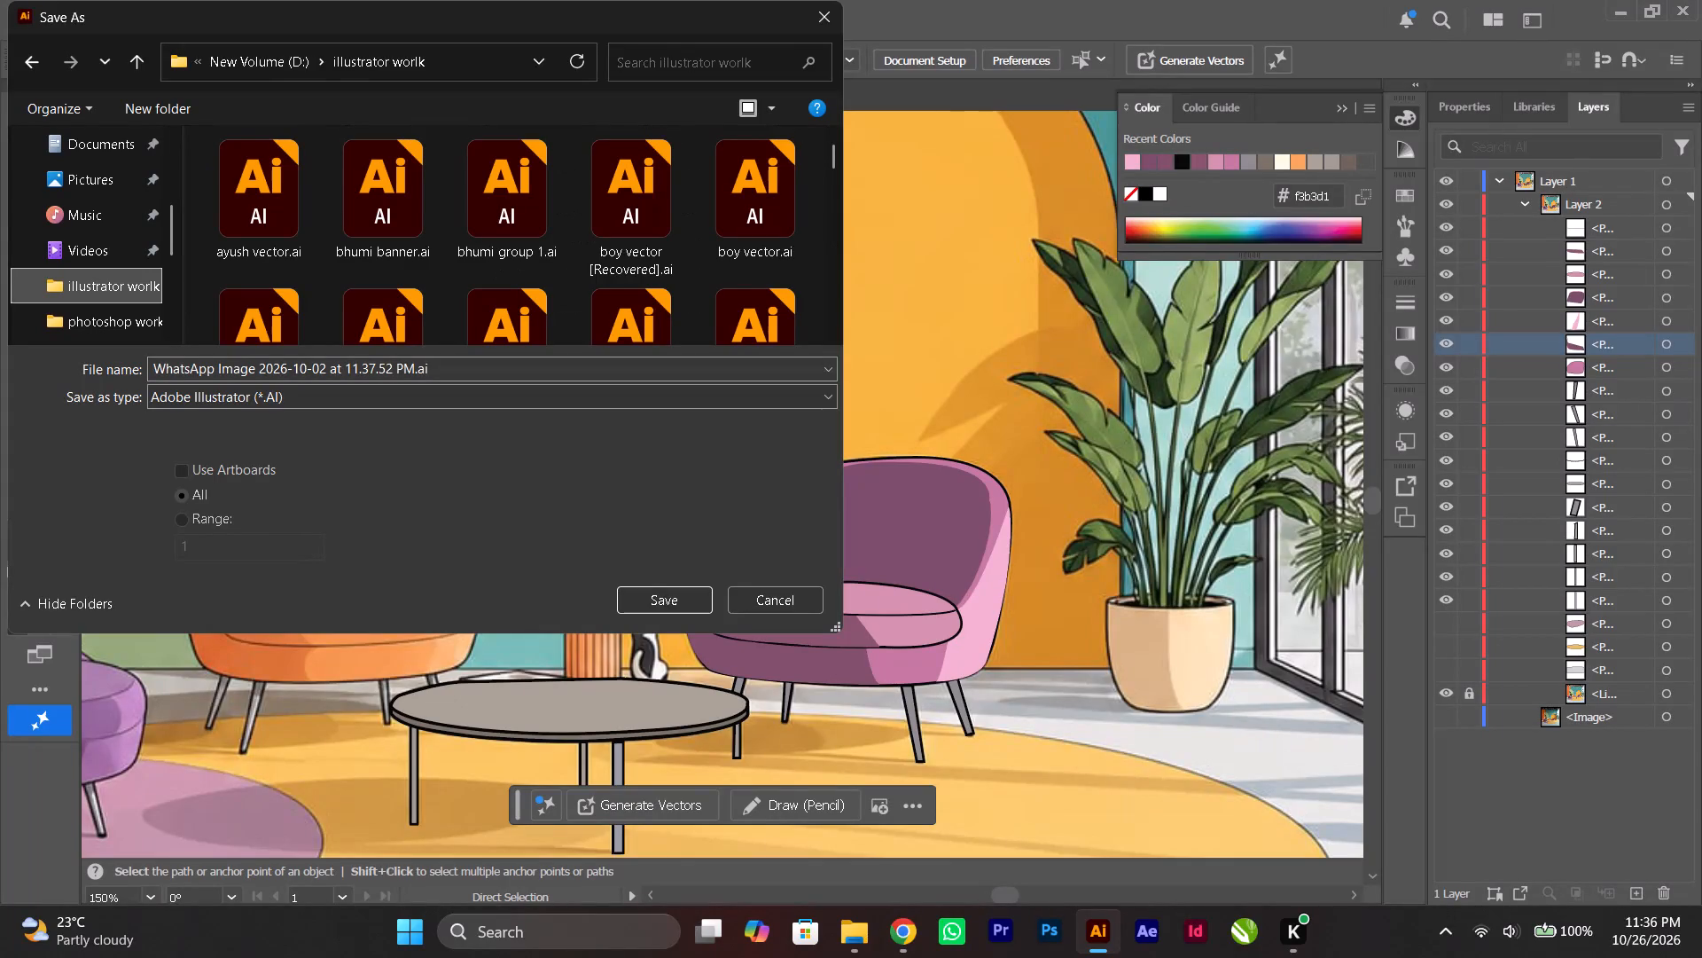
click(450, 367)
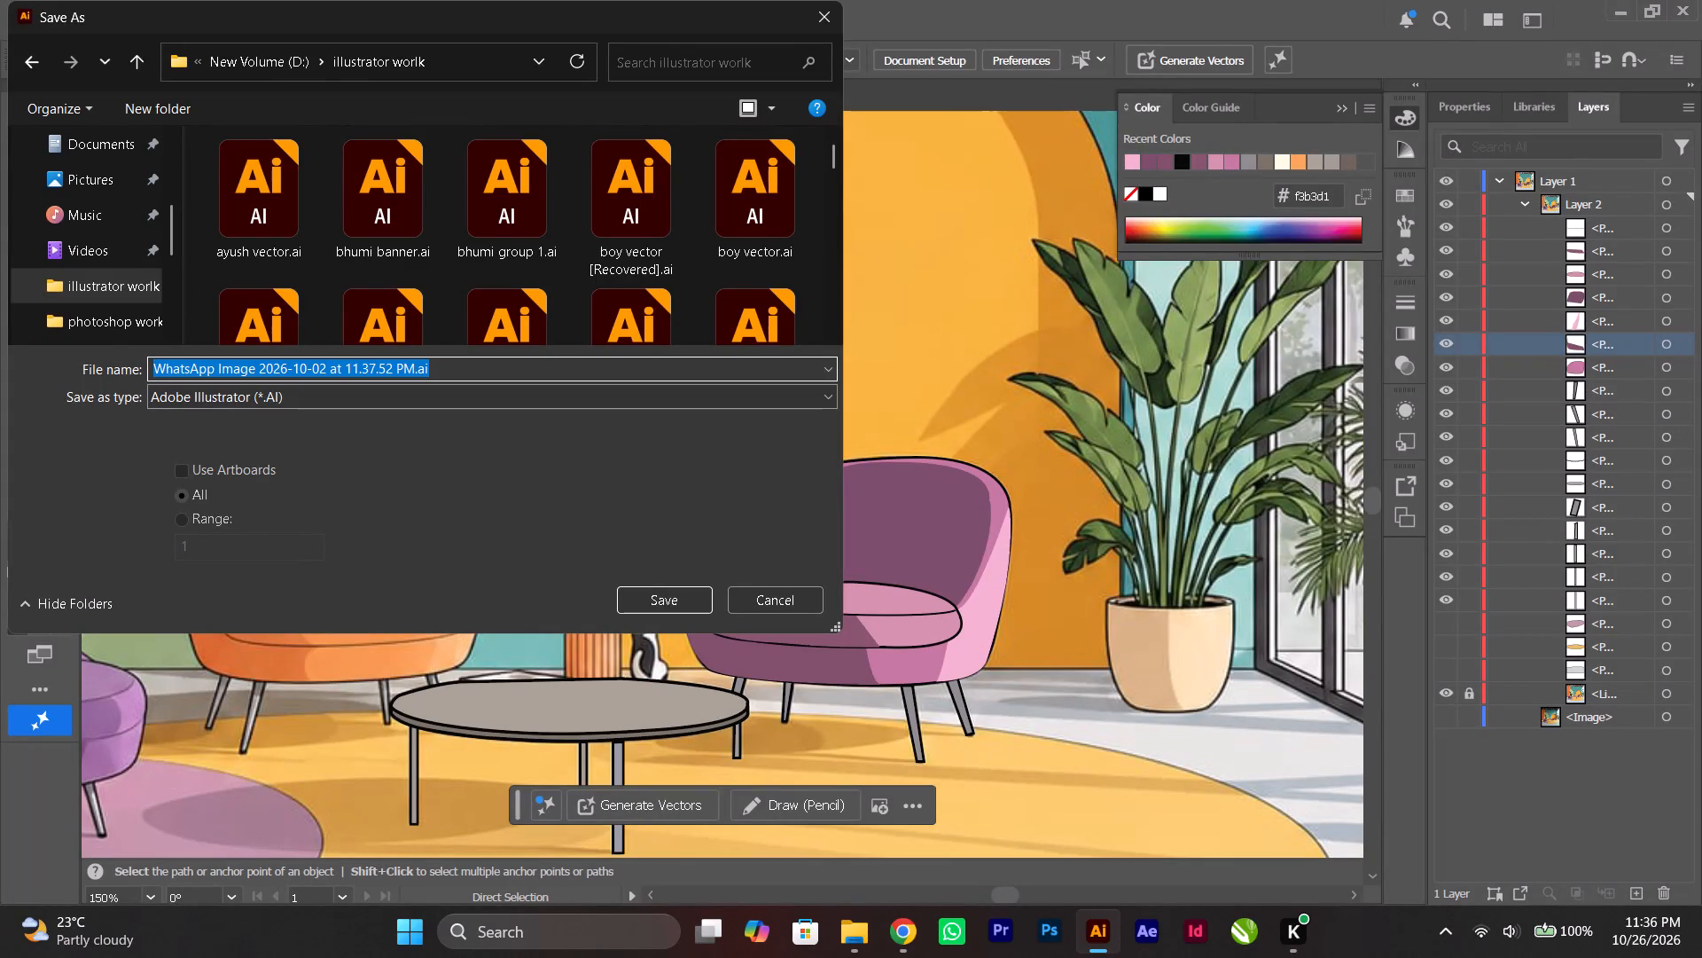
text(furnitu)
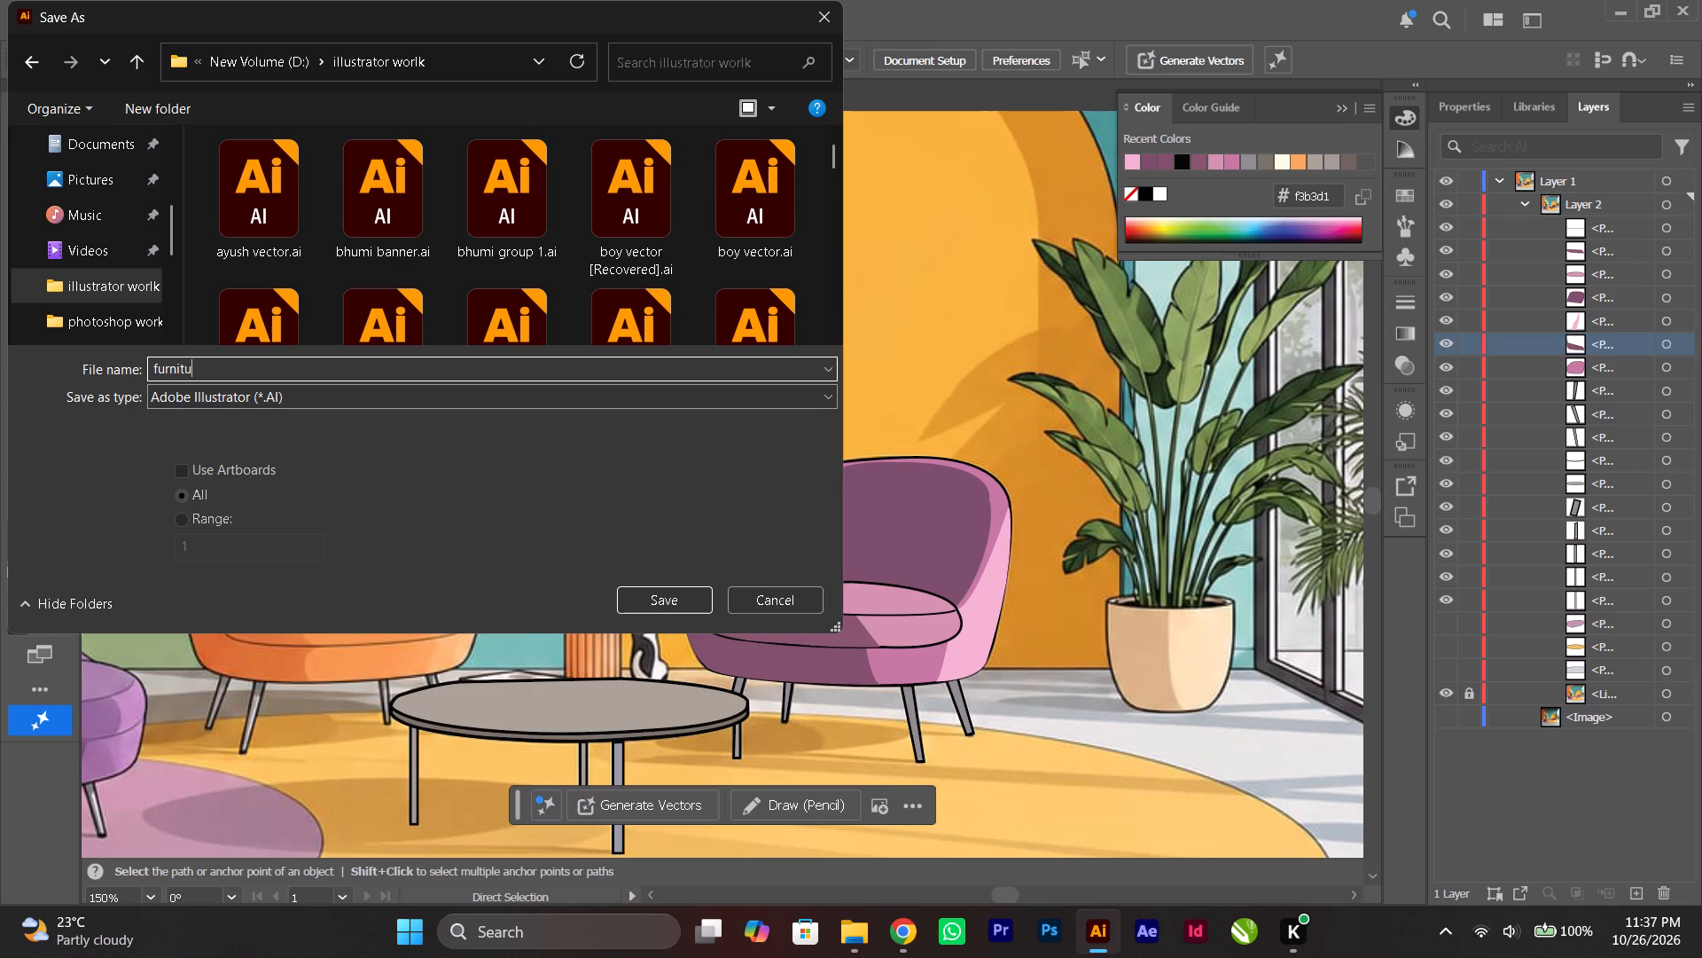
text(re)
key(space)
text(vector)
key(space)
key(Return)
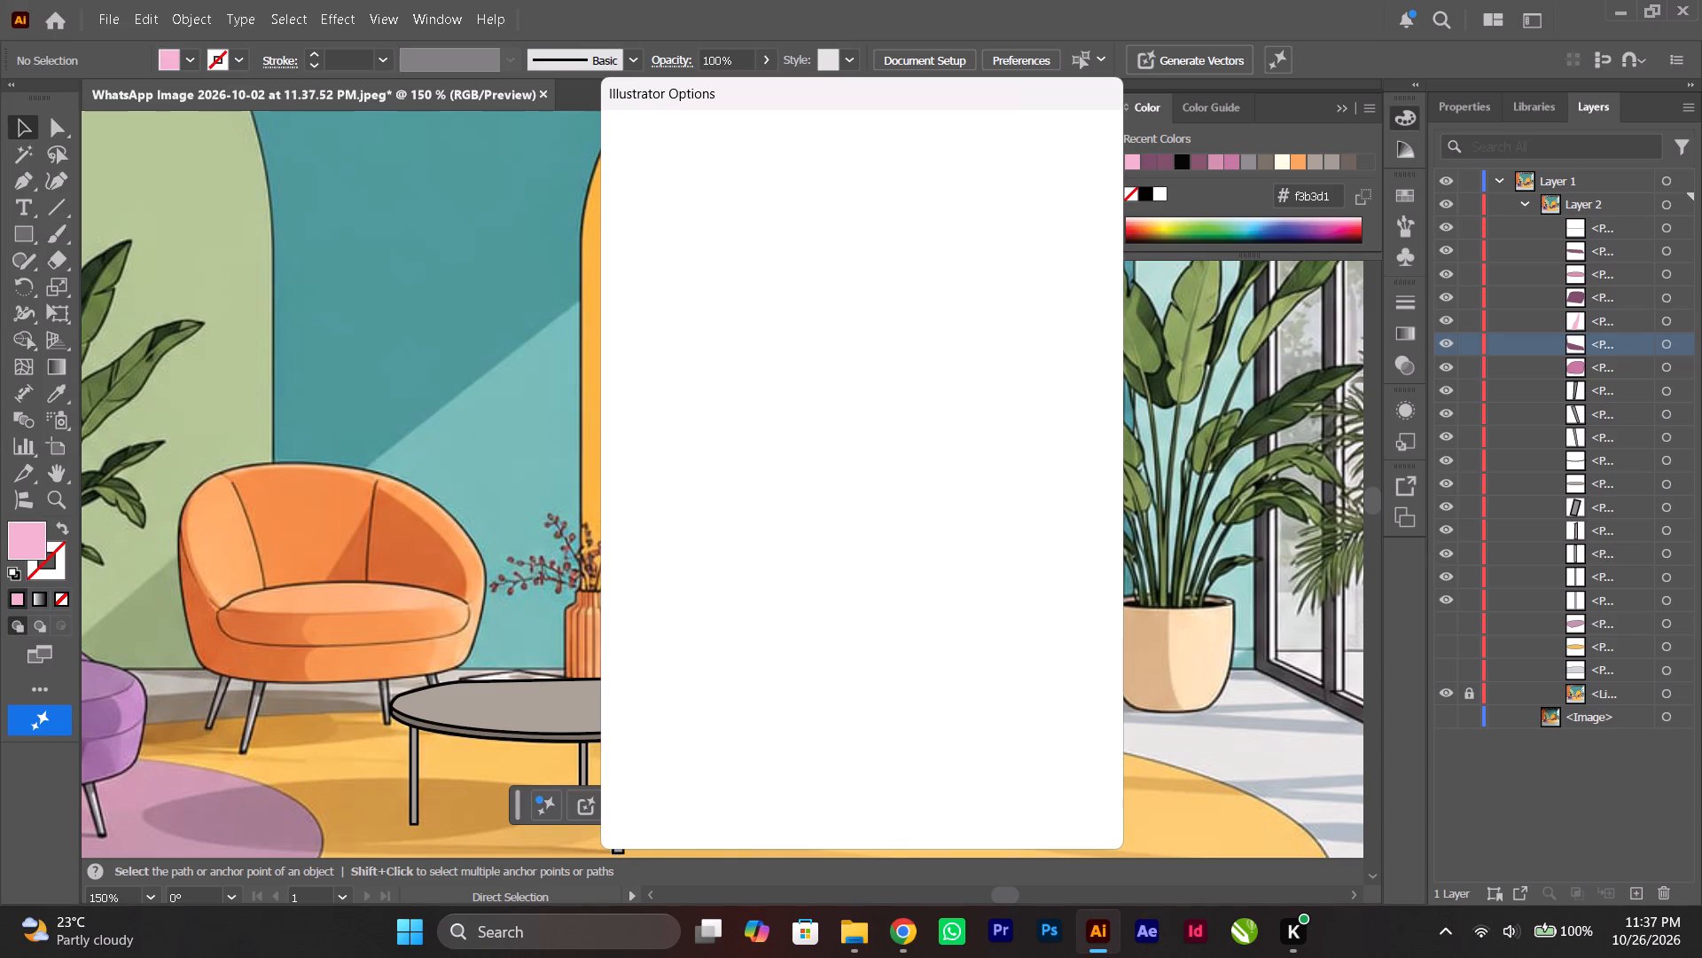
click(943, 804)
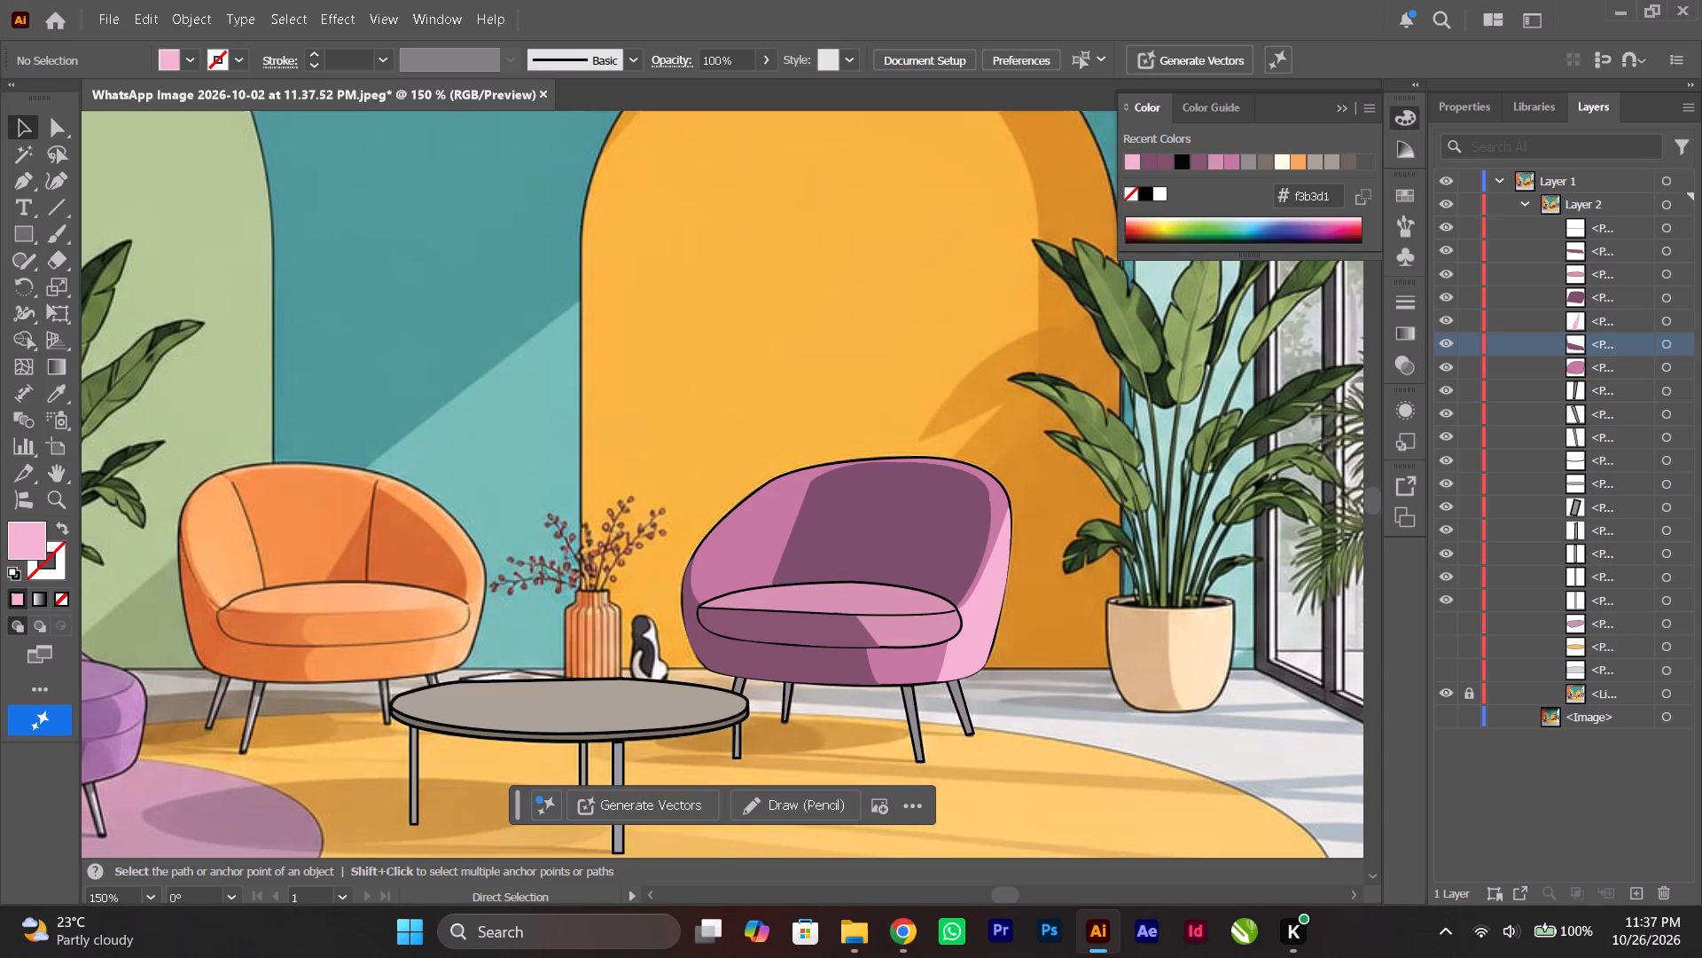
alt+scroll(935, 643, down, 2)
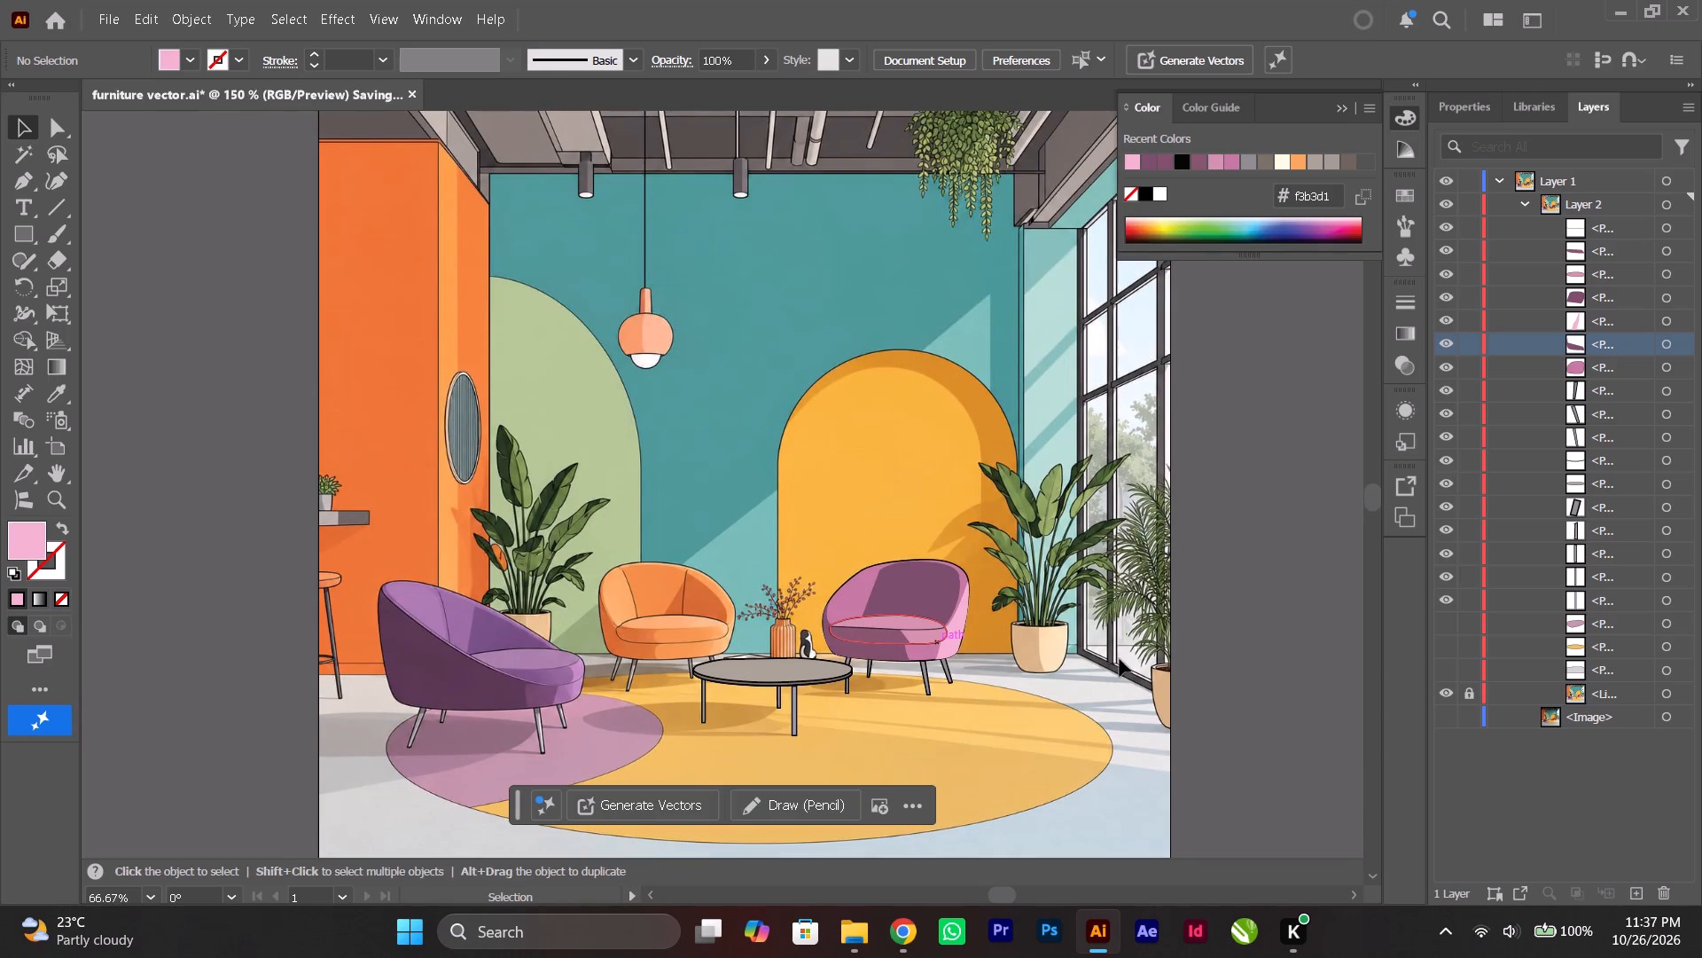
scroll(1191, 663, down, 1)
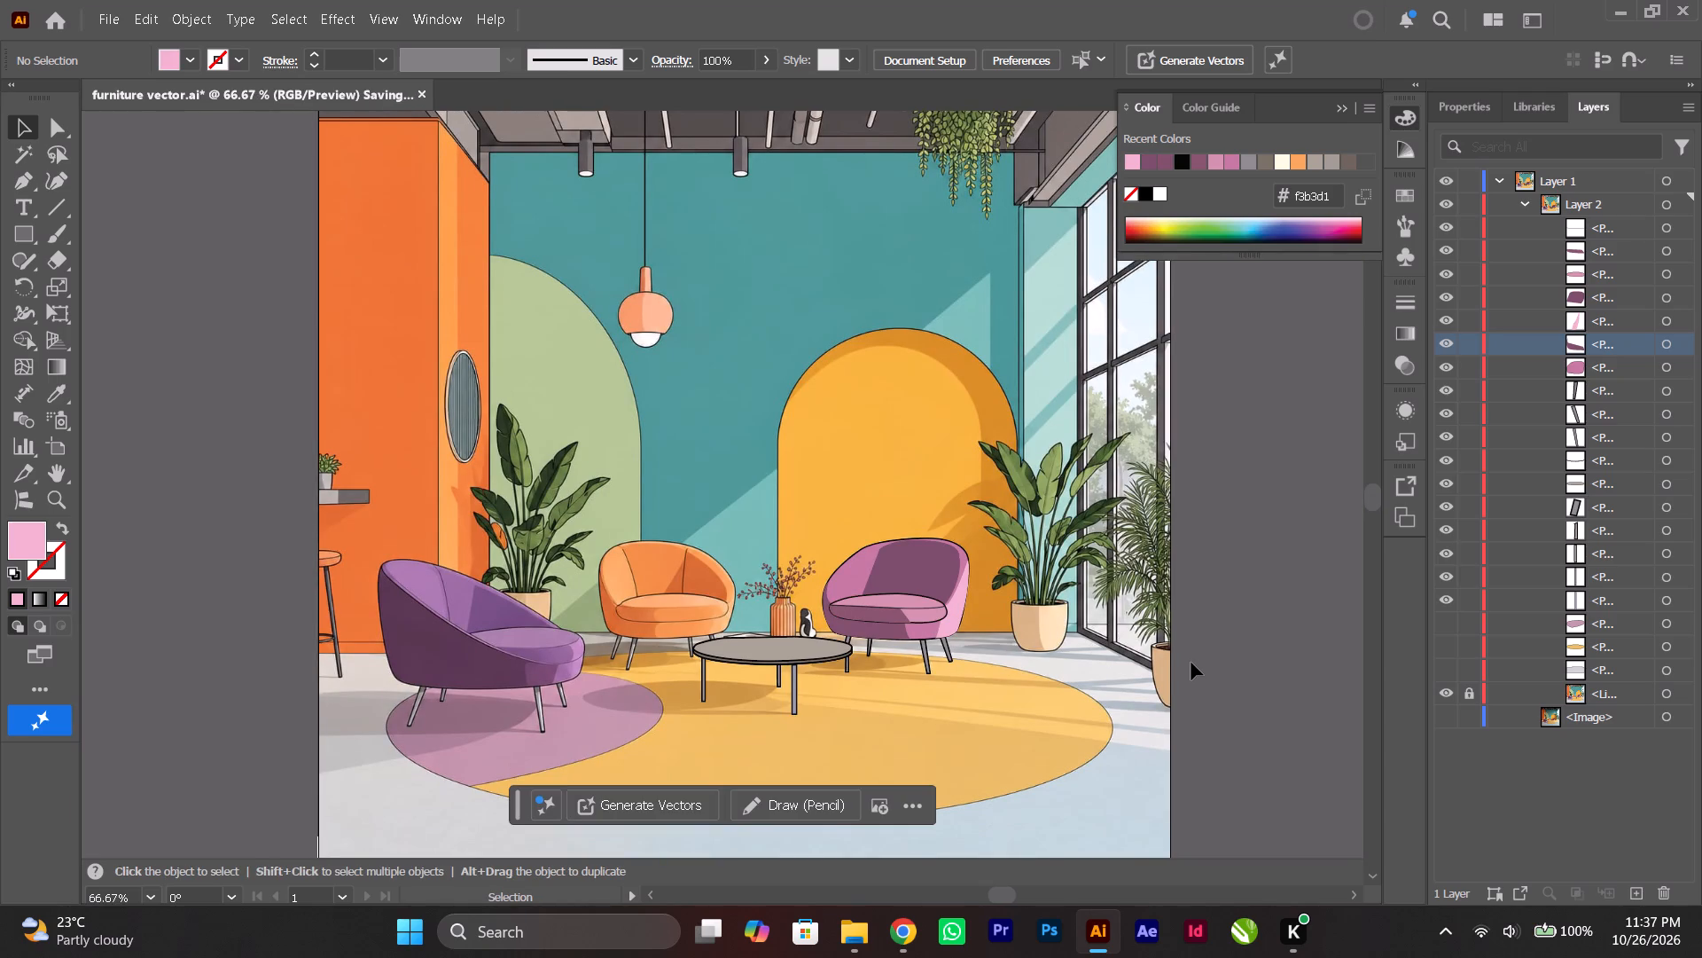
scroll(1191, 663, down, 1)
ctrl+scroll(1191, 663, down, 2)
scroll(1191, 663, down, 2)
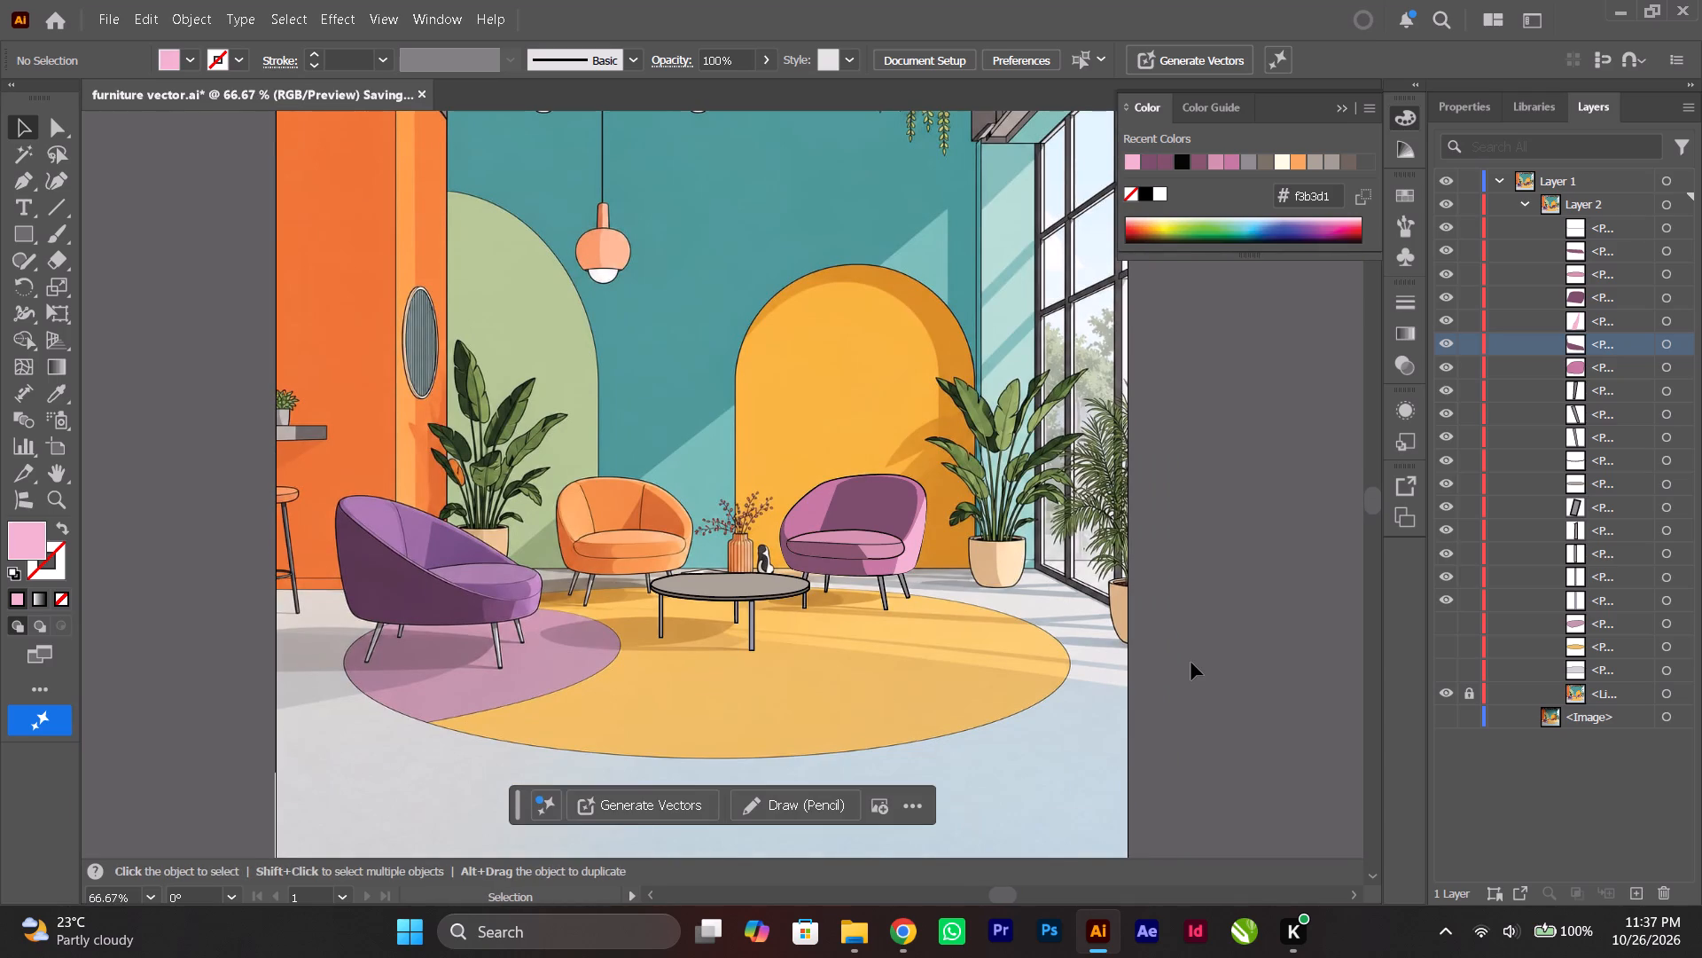
Switch to Chrome, play "F*CK WHAT THEY SAY" from the YouTube mix, dismiss the media controls tip, and return to Illustrator.
click(914, 941)
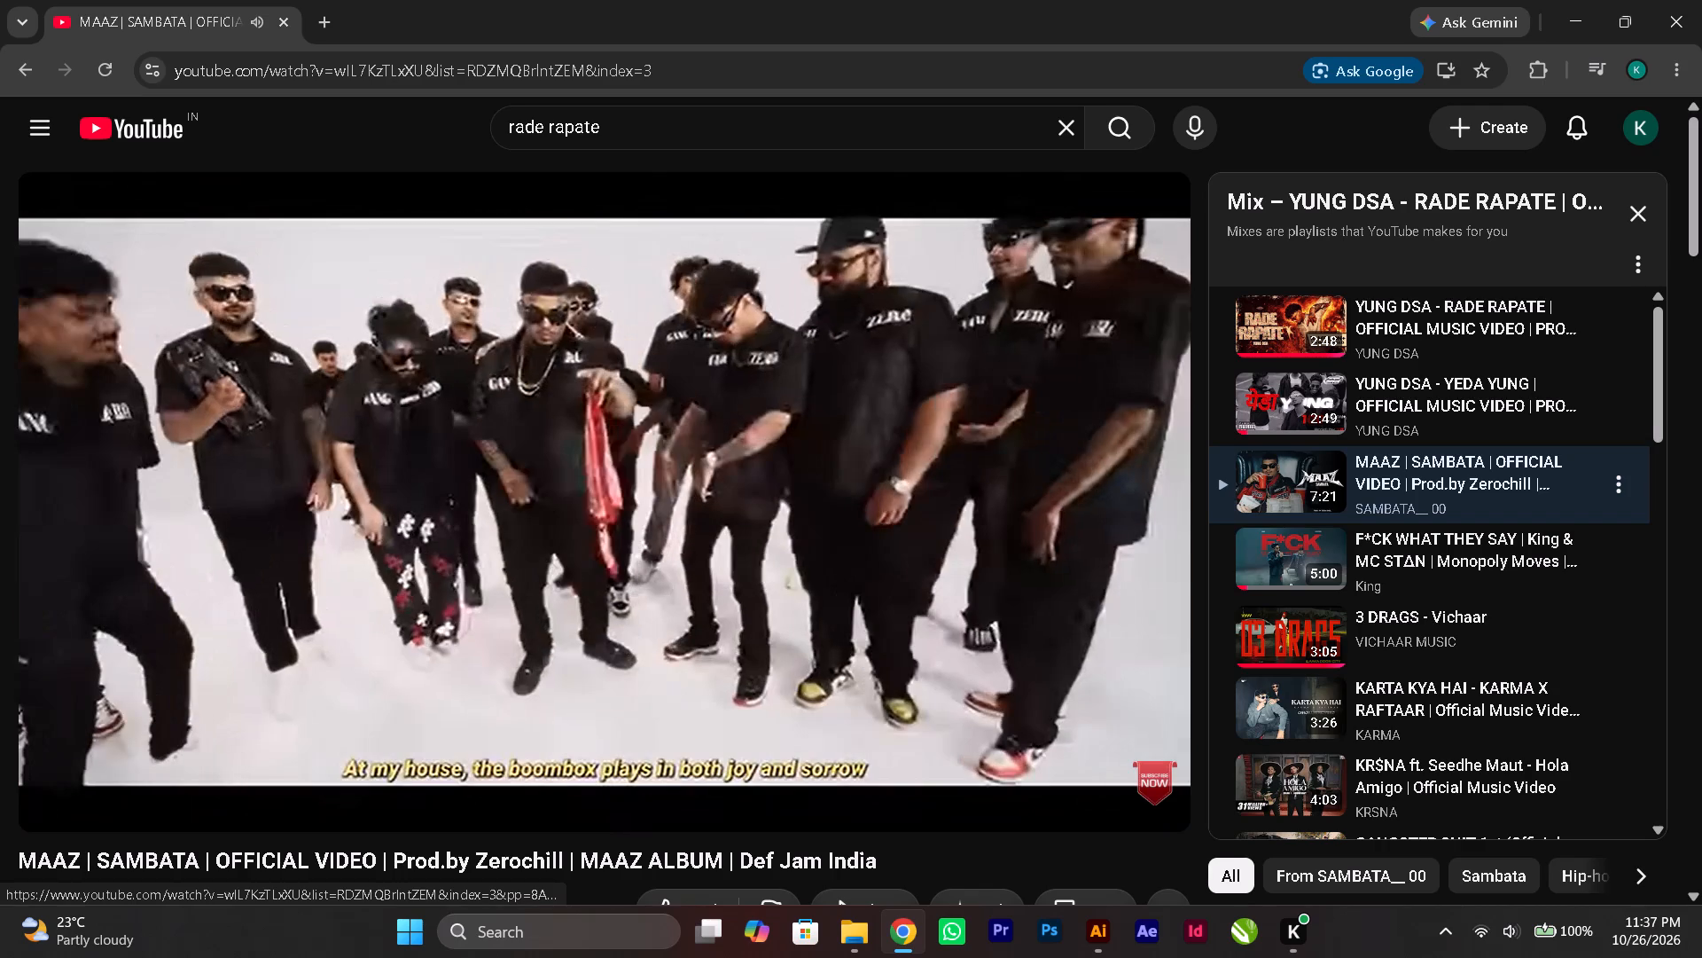
scroll(1354, 486, down, 1)
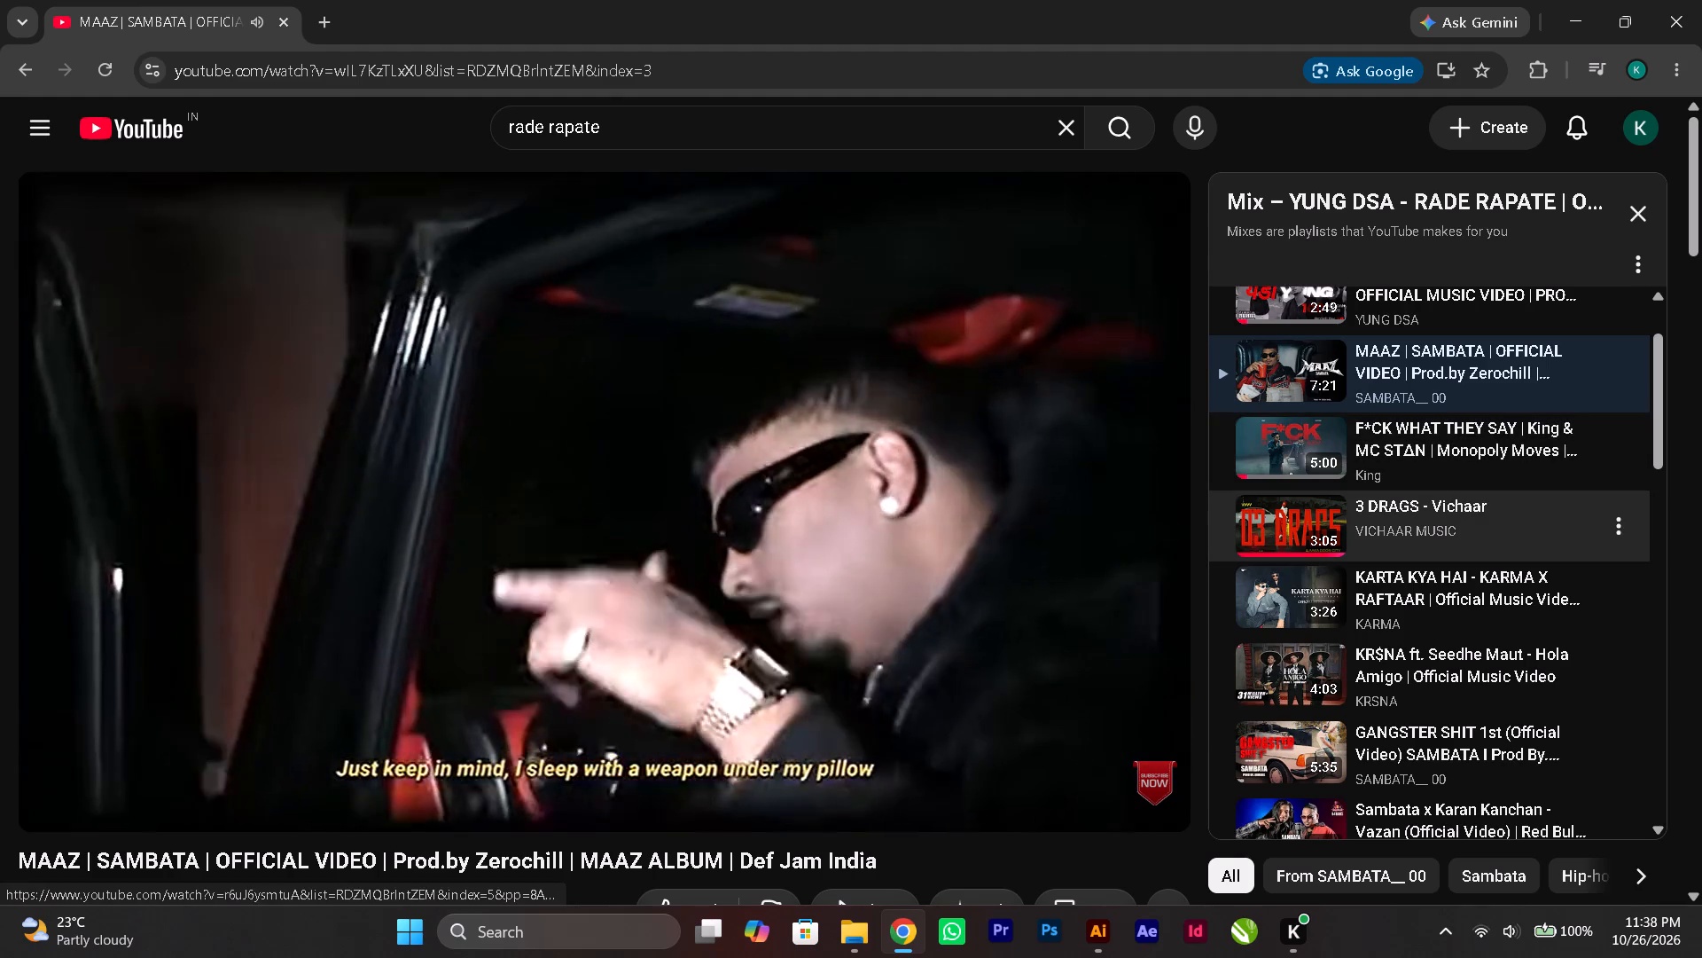
click(1474, 463)
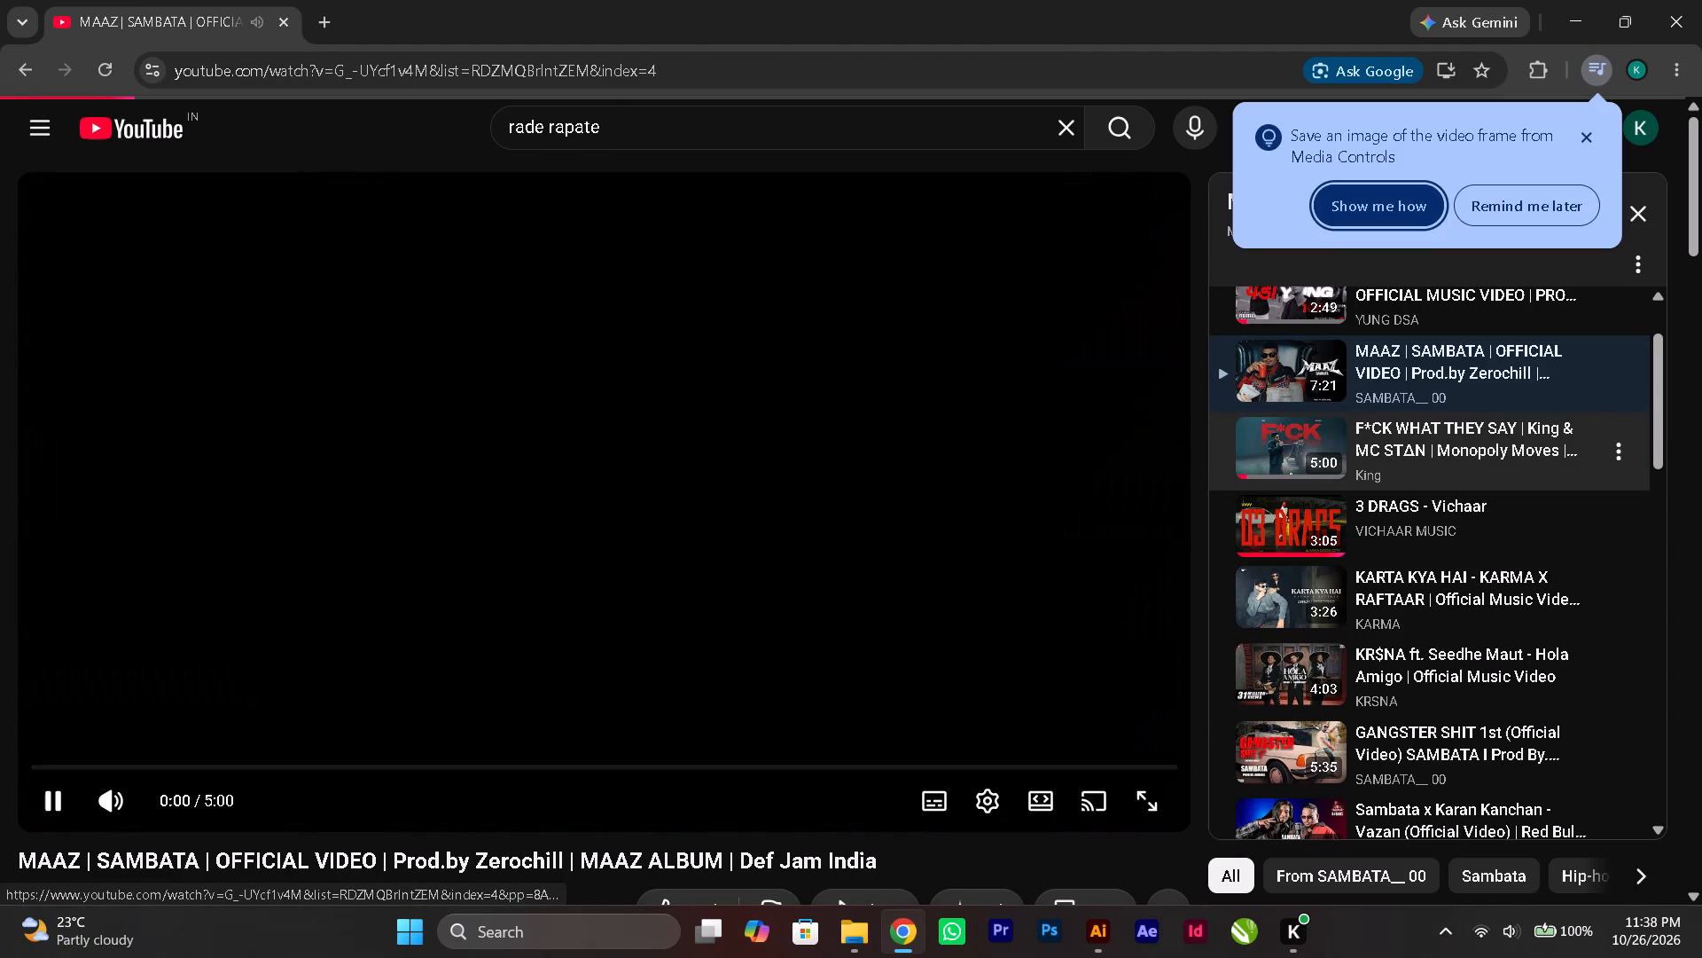
click(1588, 138)
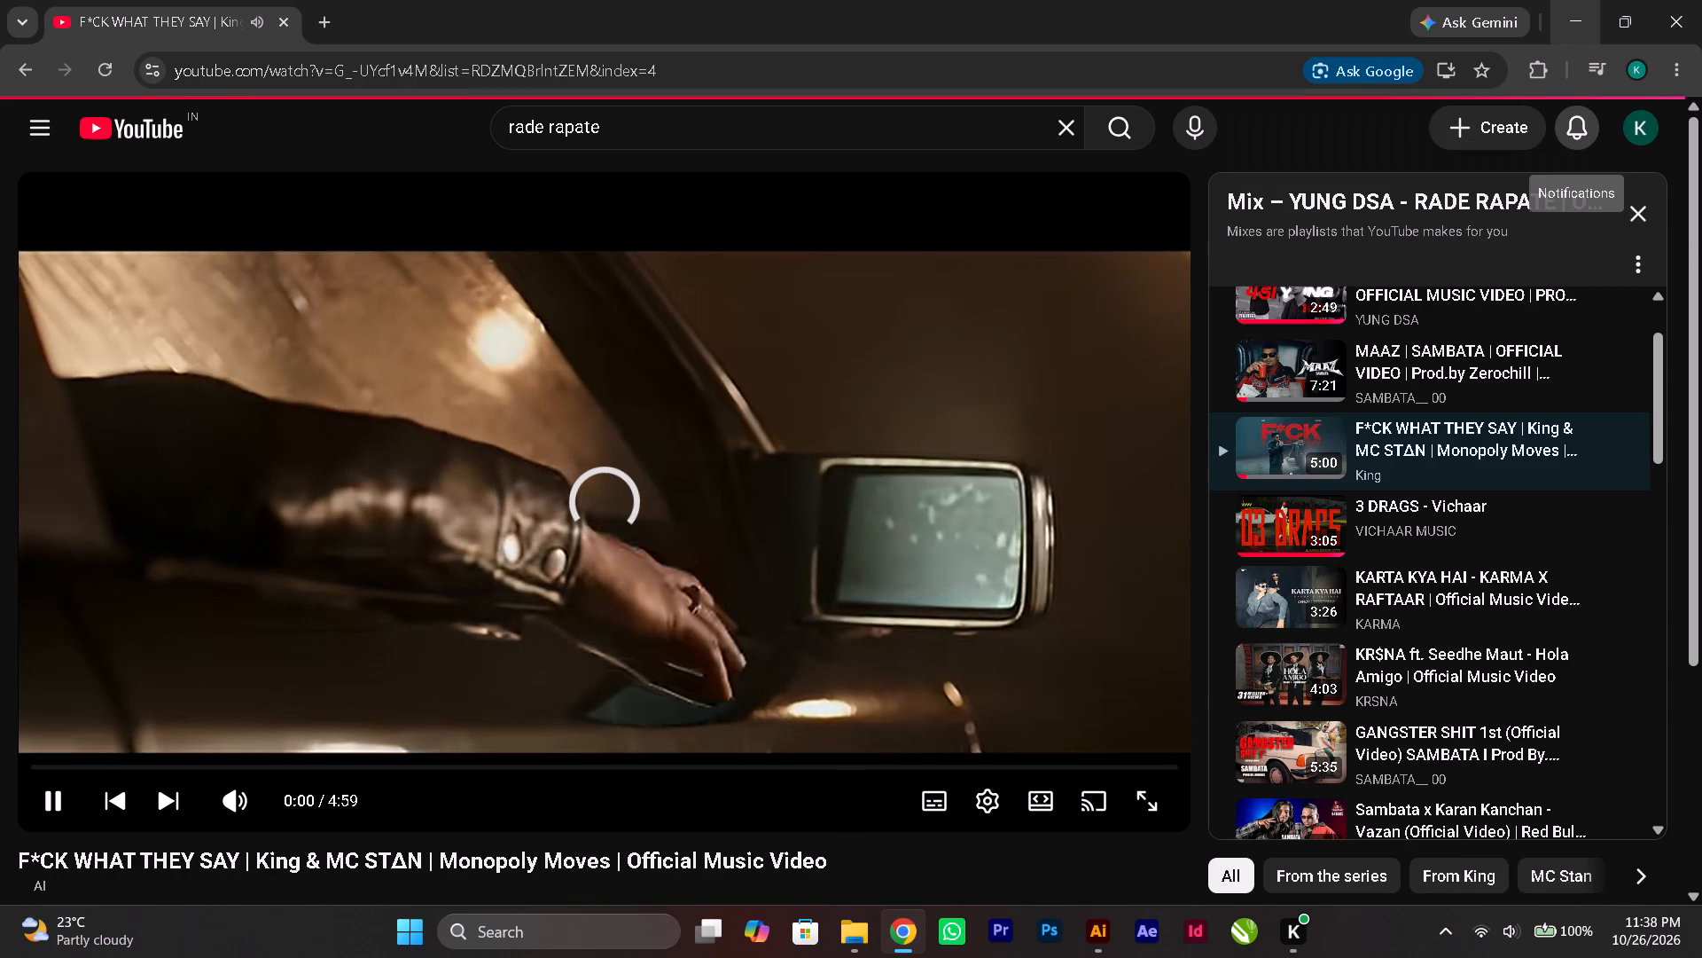
click(1572, 18)
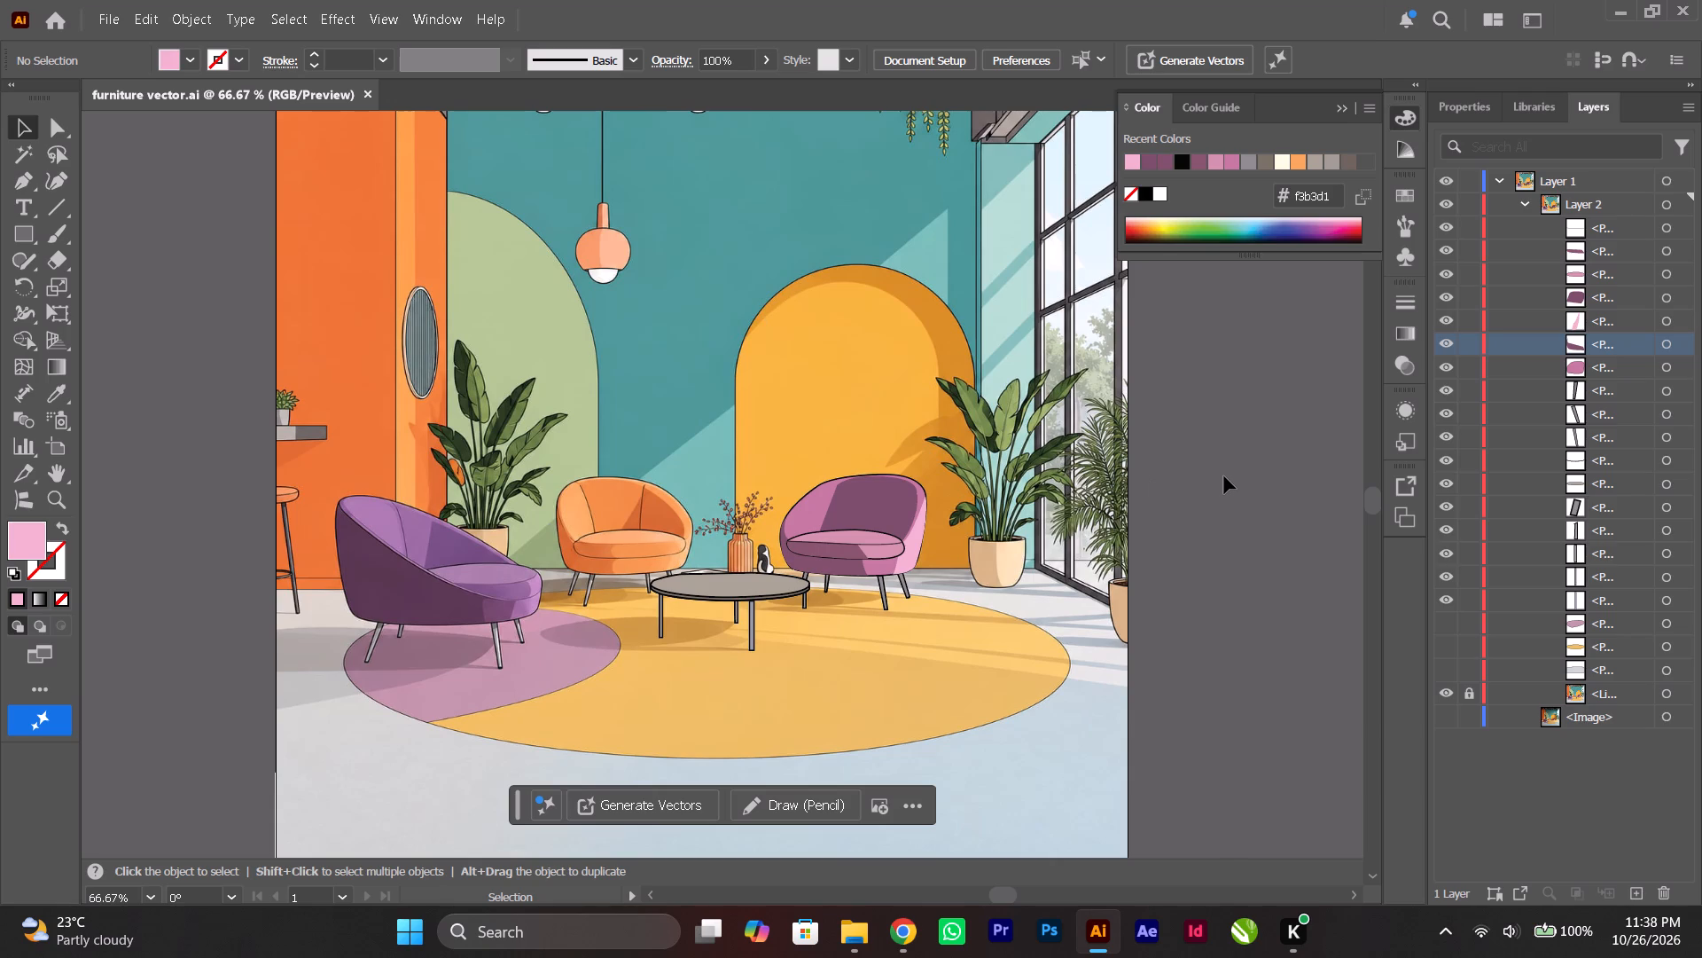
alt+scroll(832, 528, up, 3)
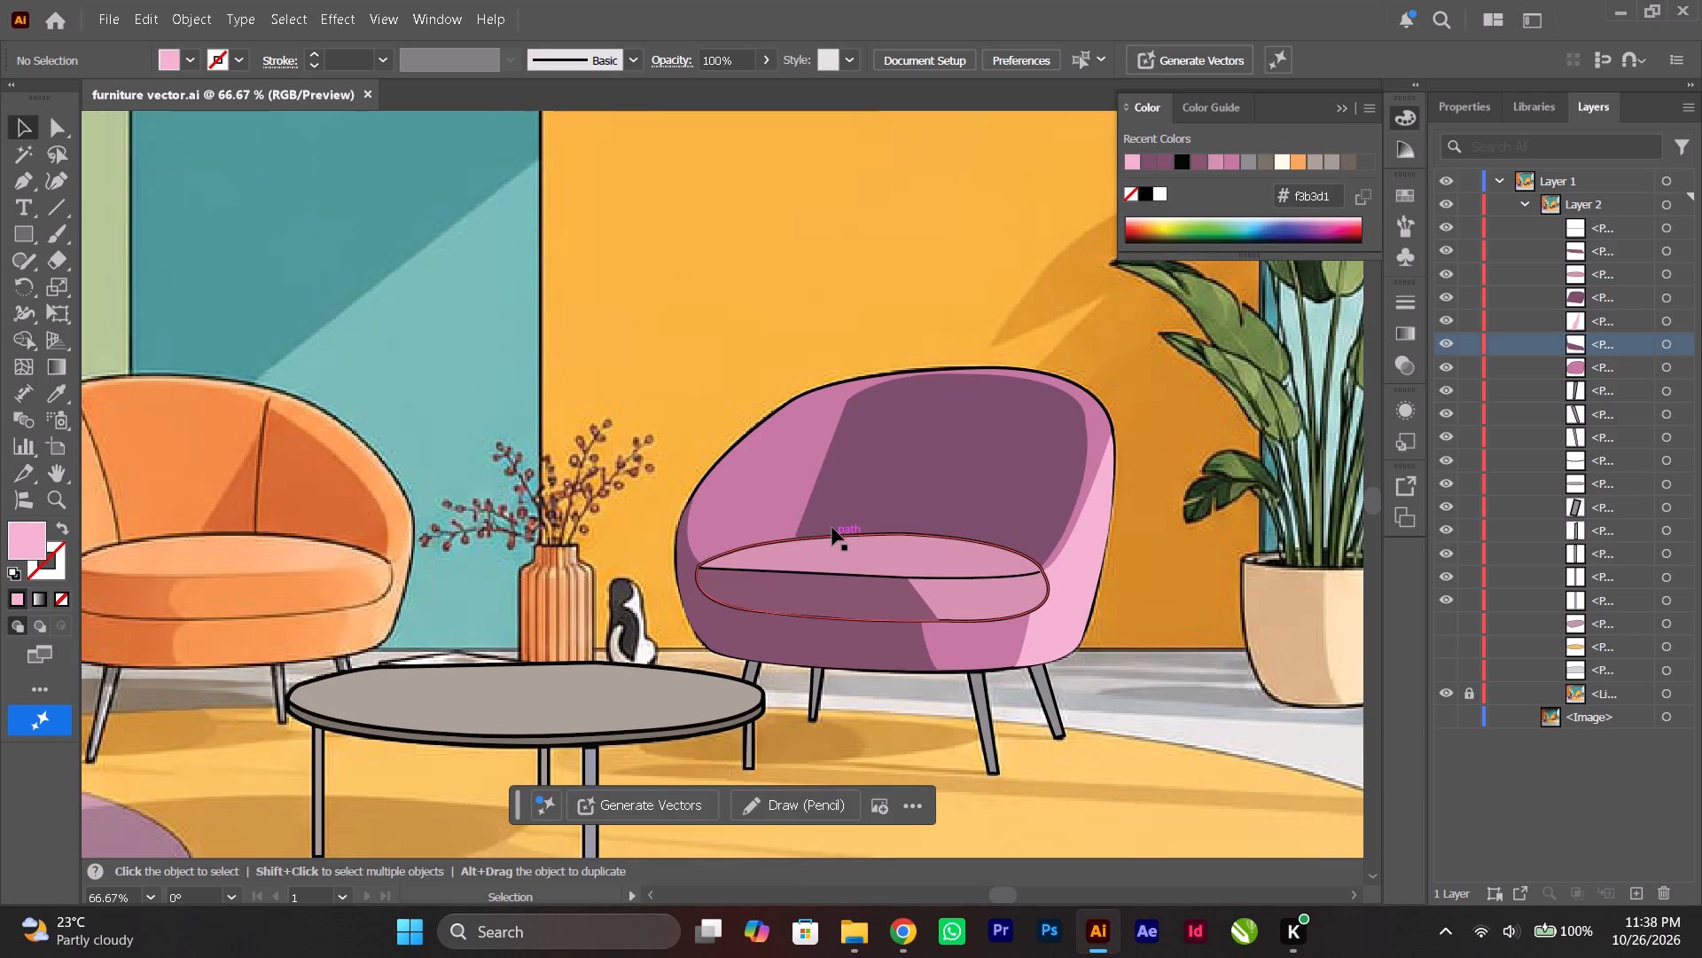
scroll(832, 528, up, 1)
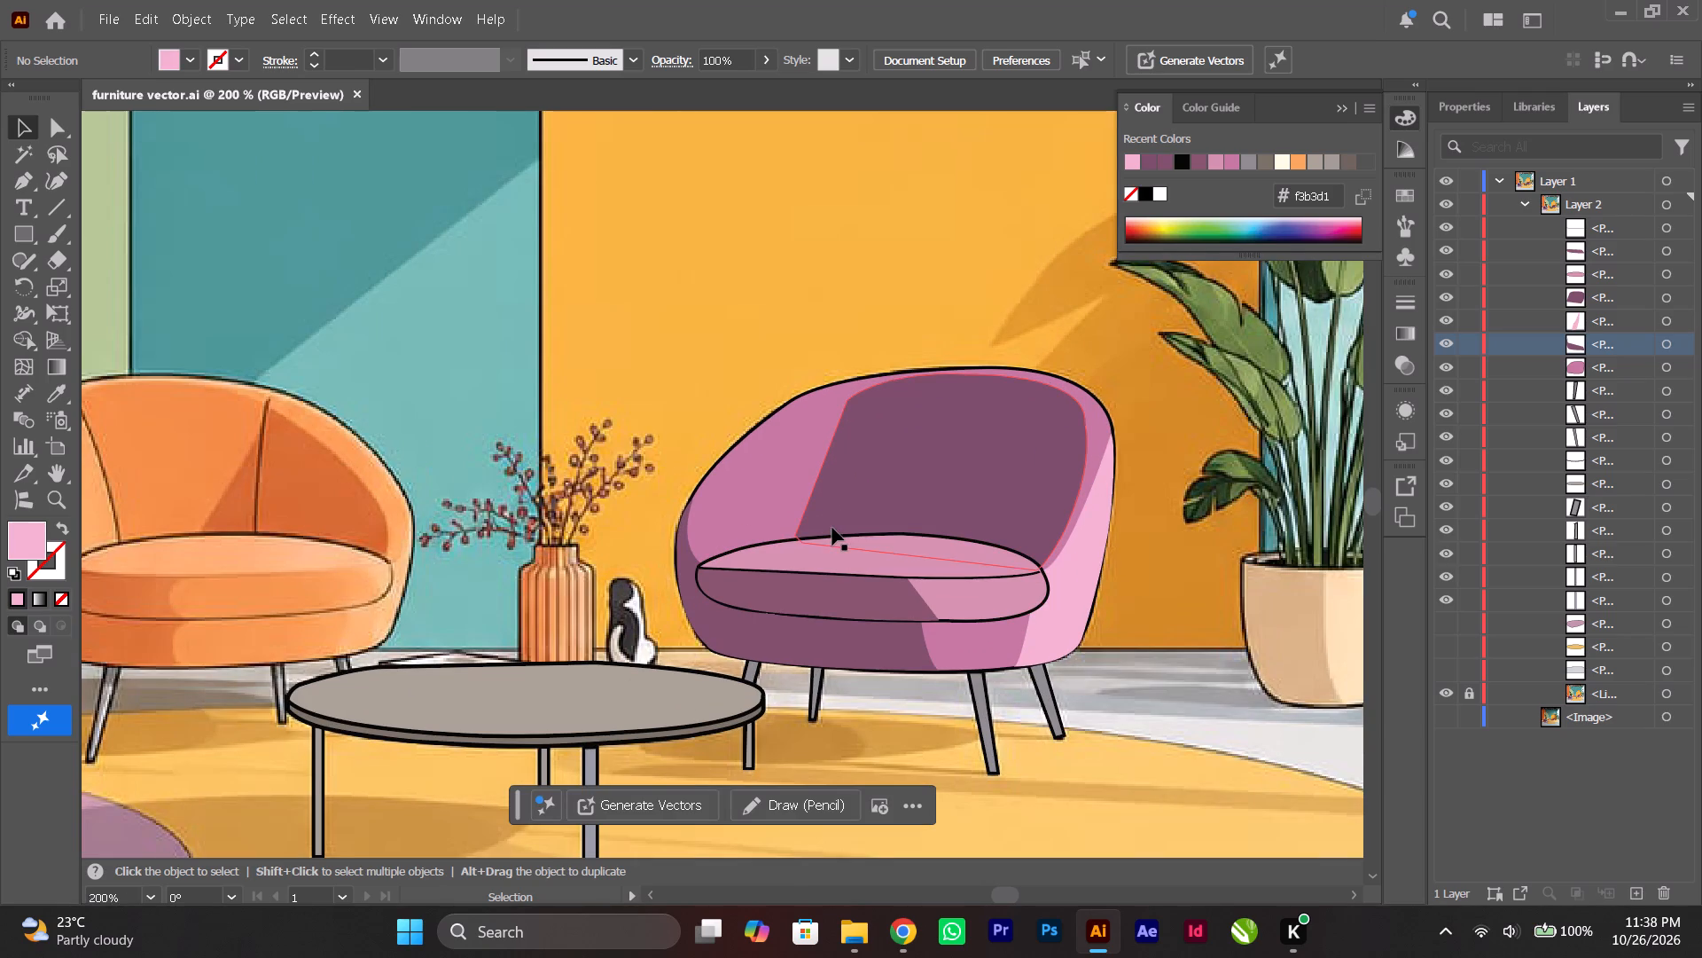
Hide and show again the pink chair body path in Layer 2 to examine the backrest in the reference image.
ctrl+scroll(731, 512, down, 8)
alt+scroll(731, 512, up, 2)
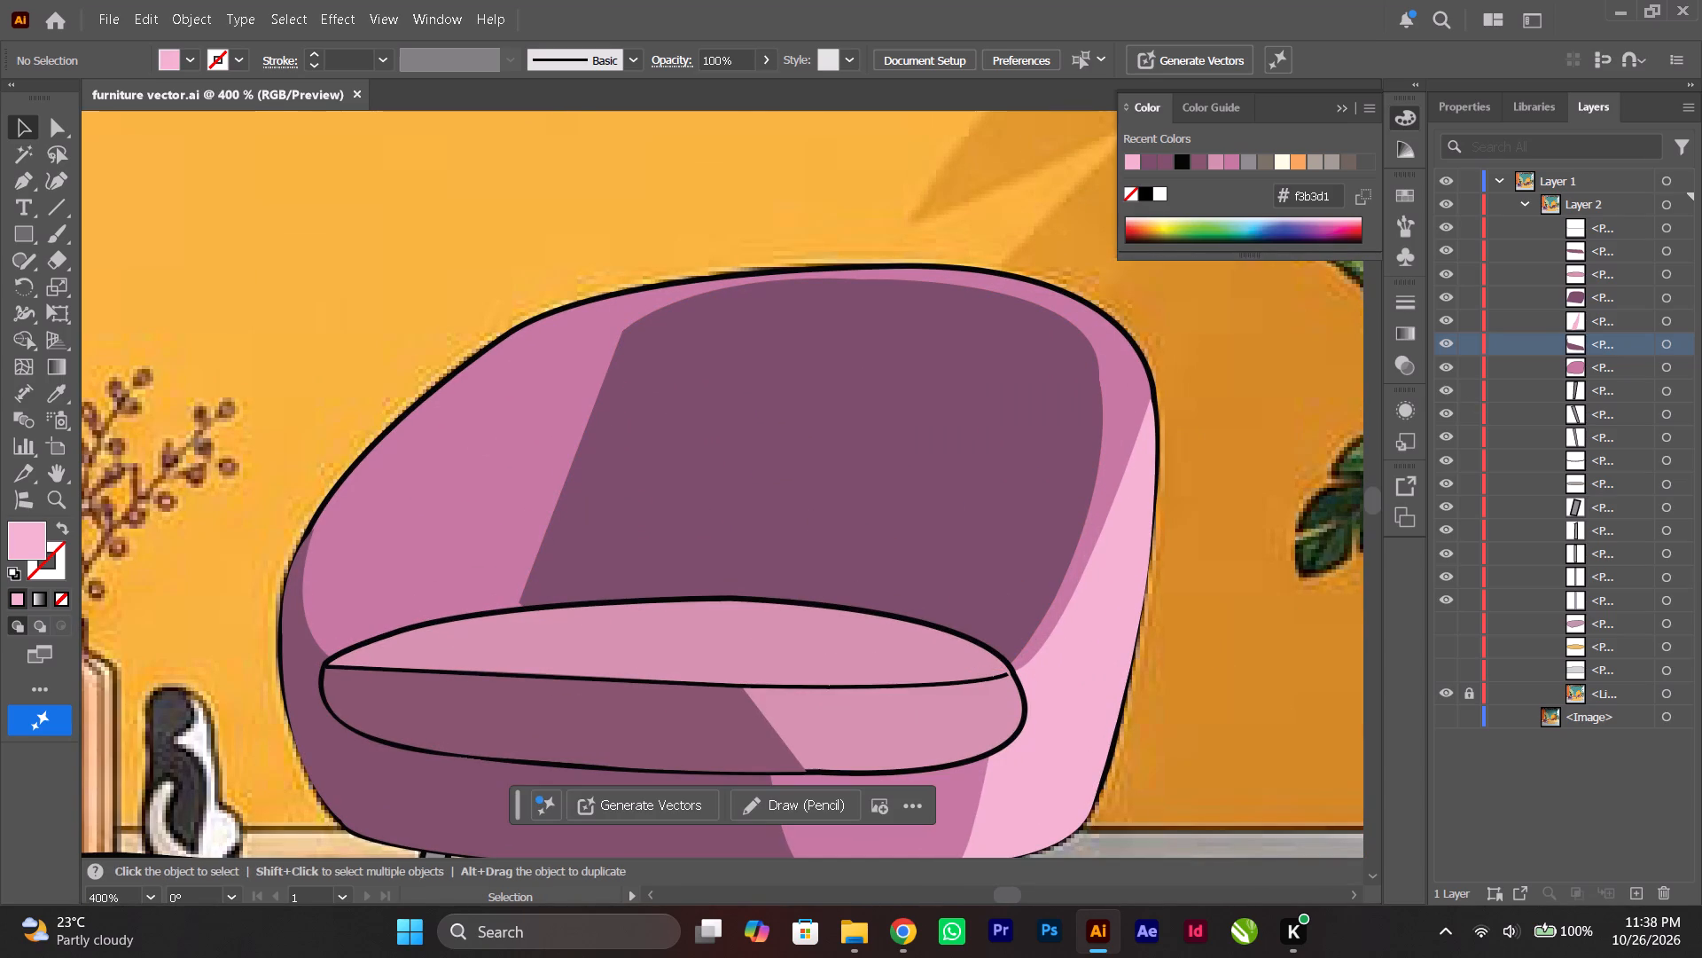
click(1441, 372)
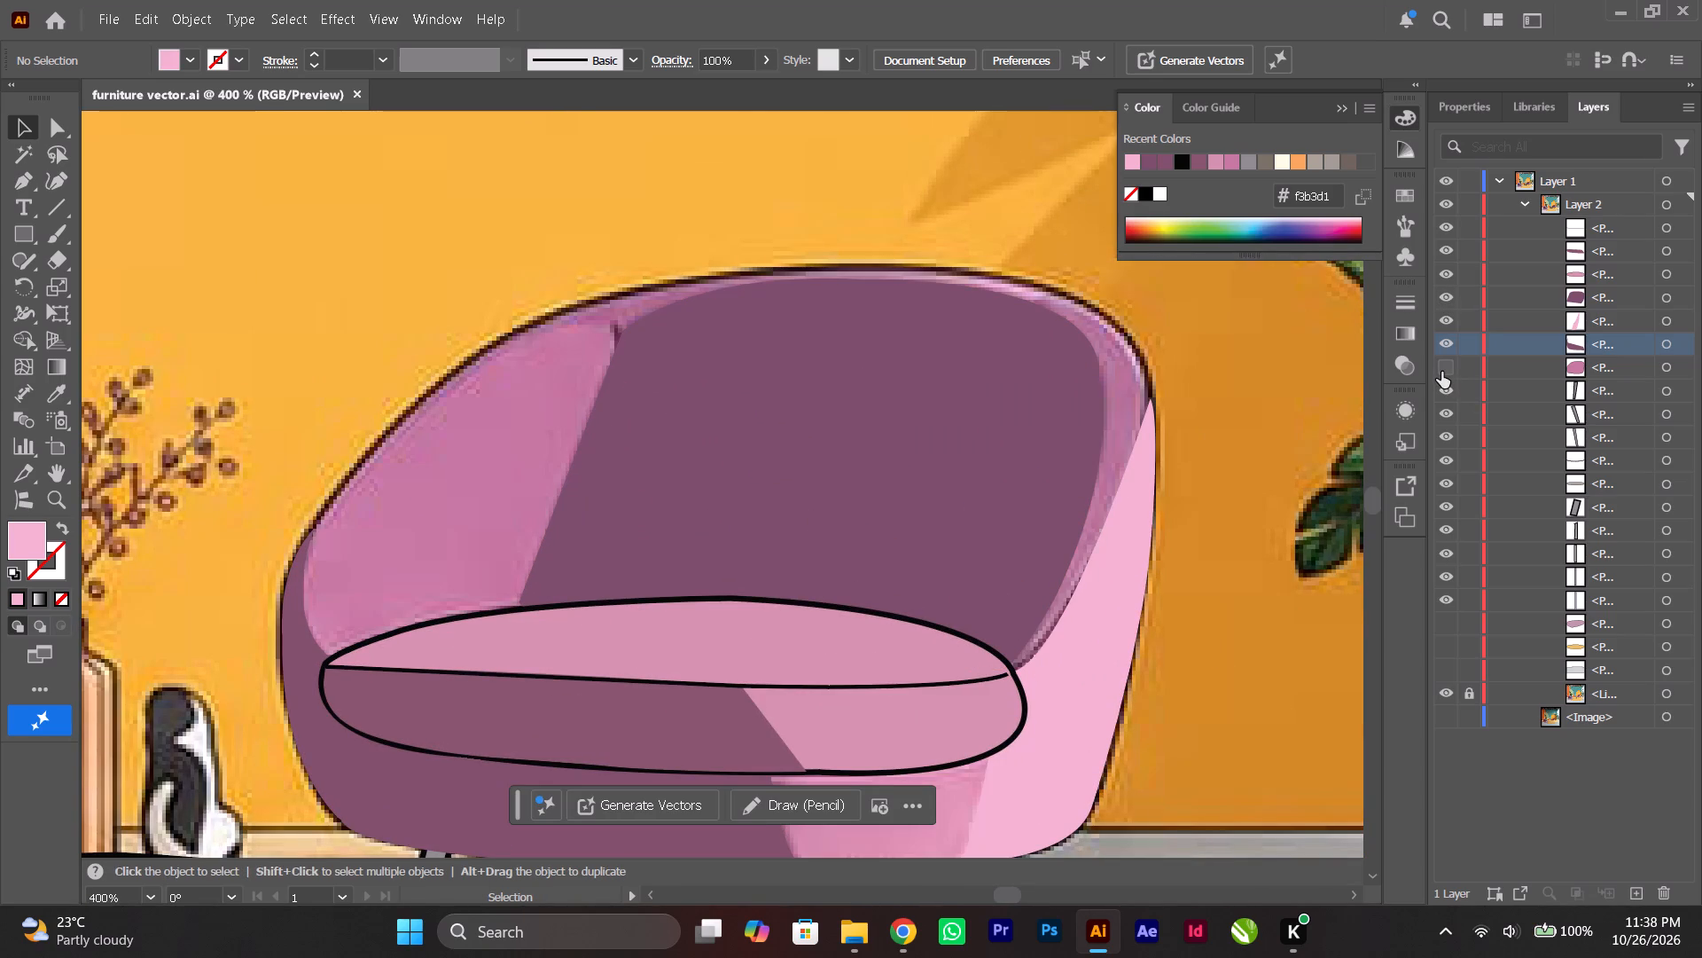
click(1441, 371)
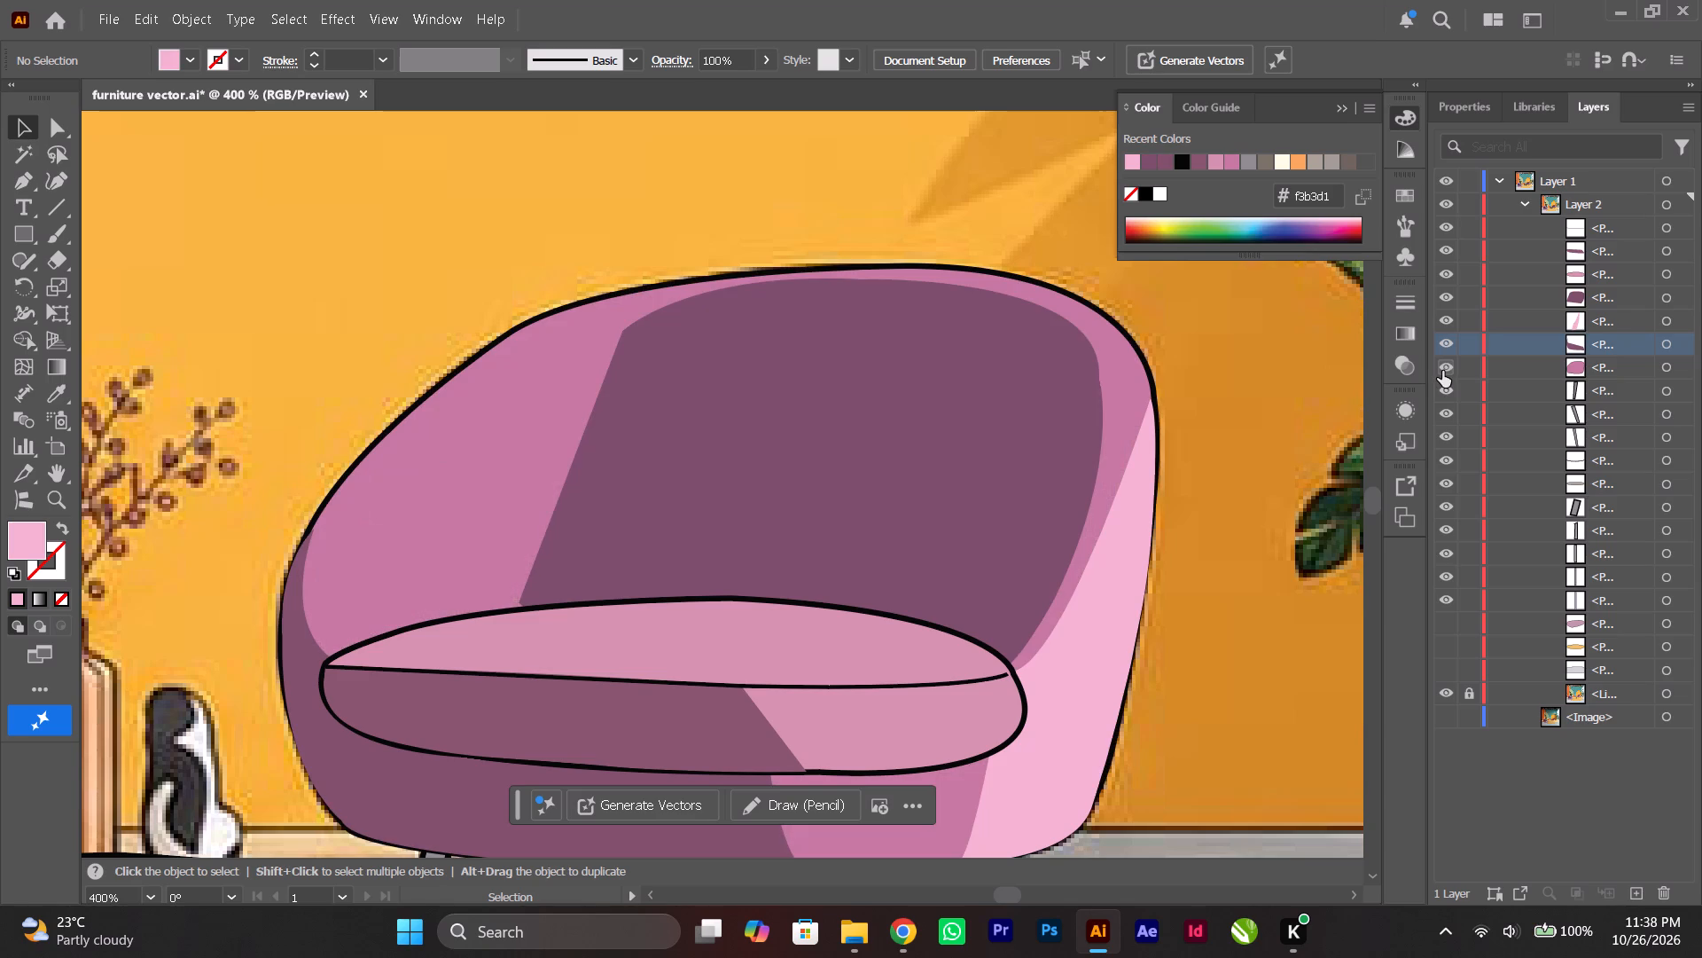
Hide the pink chair body path and the dark purple backrest shading path in Layer 2 to expose the reference seams.
alt+scroll(970, 514, down, 4)
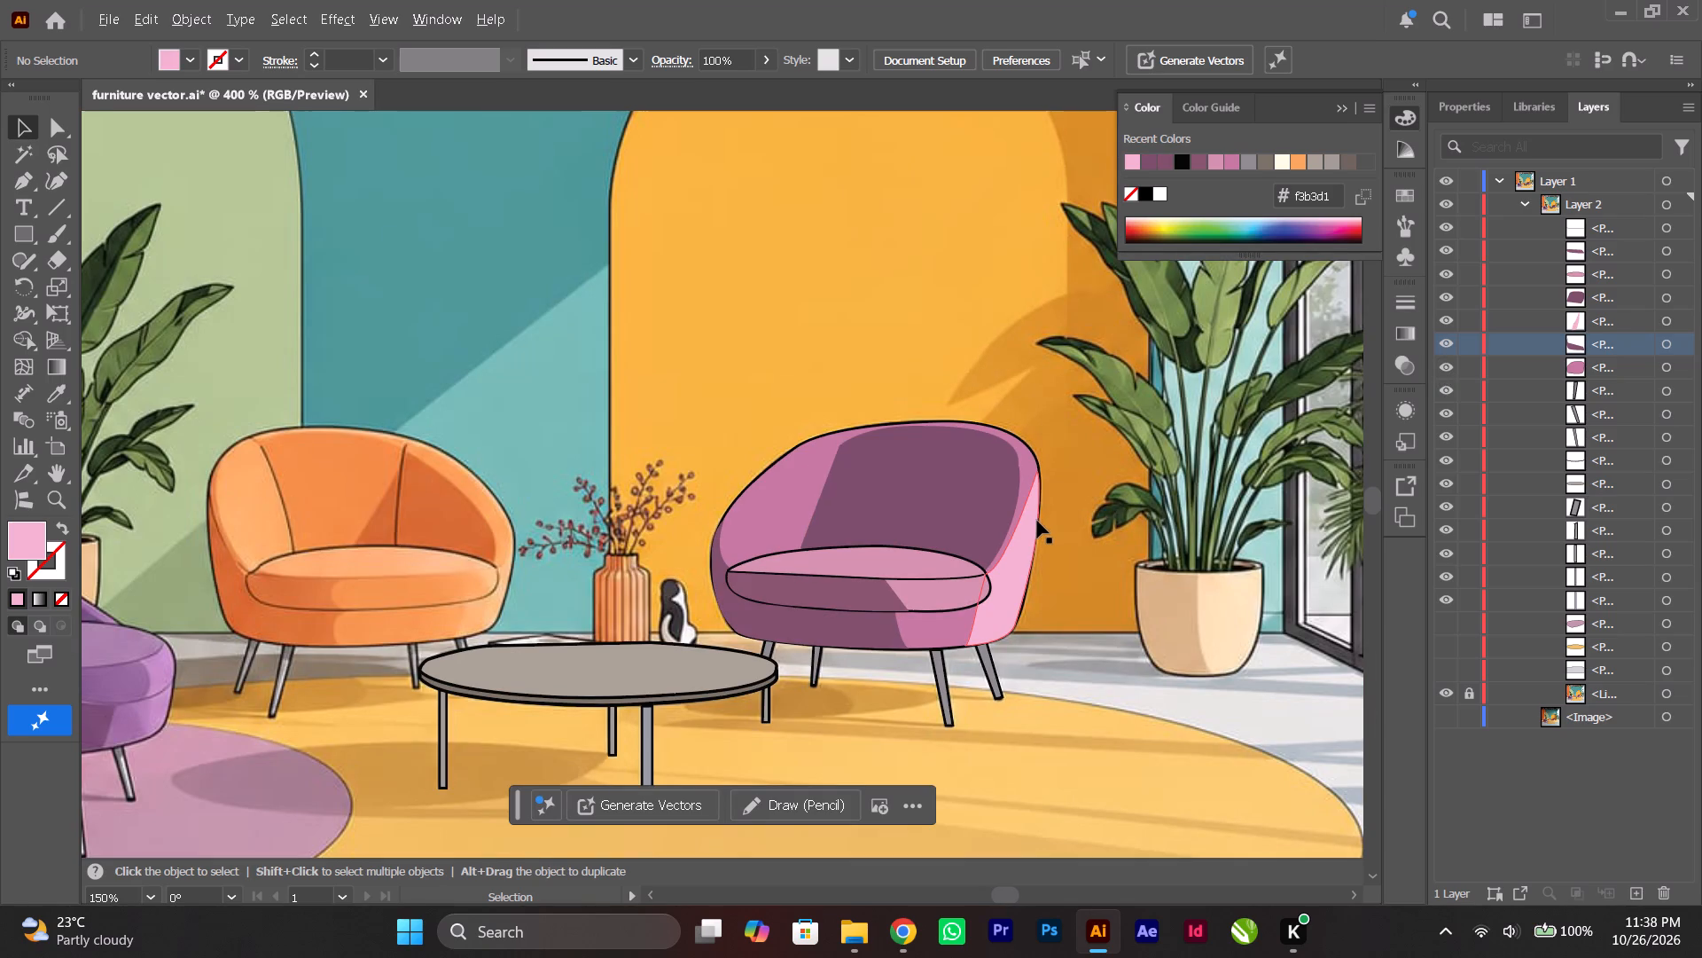
alt+scroll(1037, 521, up, 4)
ctrl+scroll(1038, 521, up, 4)
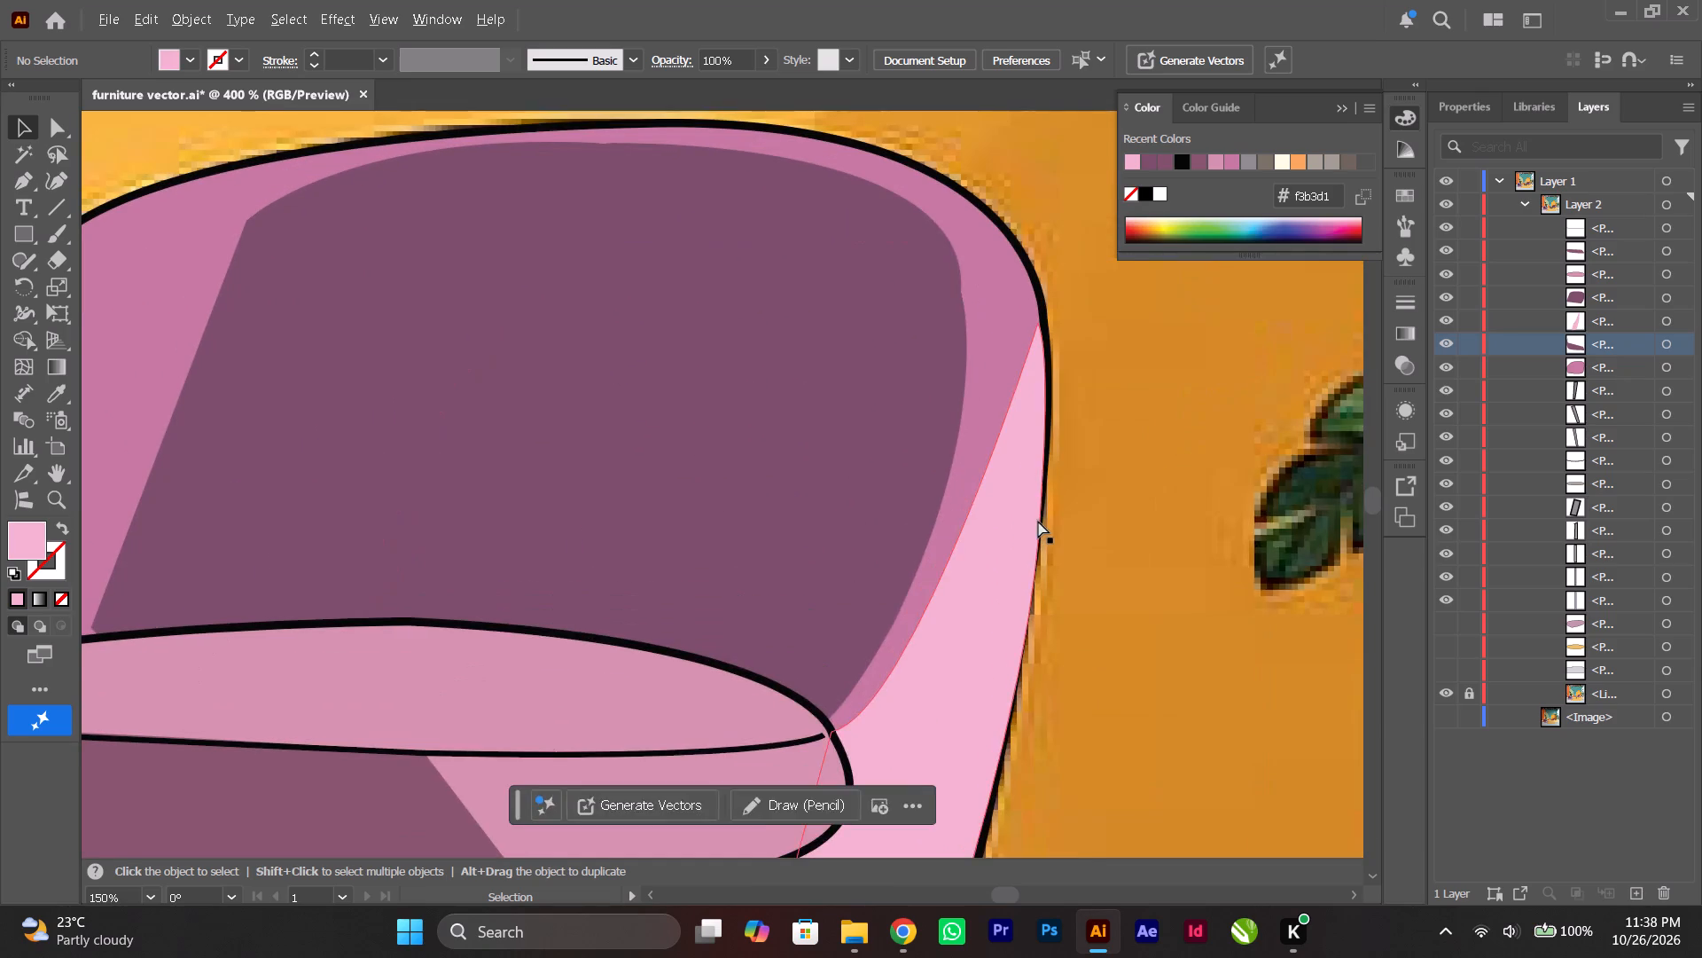
ctrl+scroll(1038, 521, up, 4)
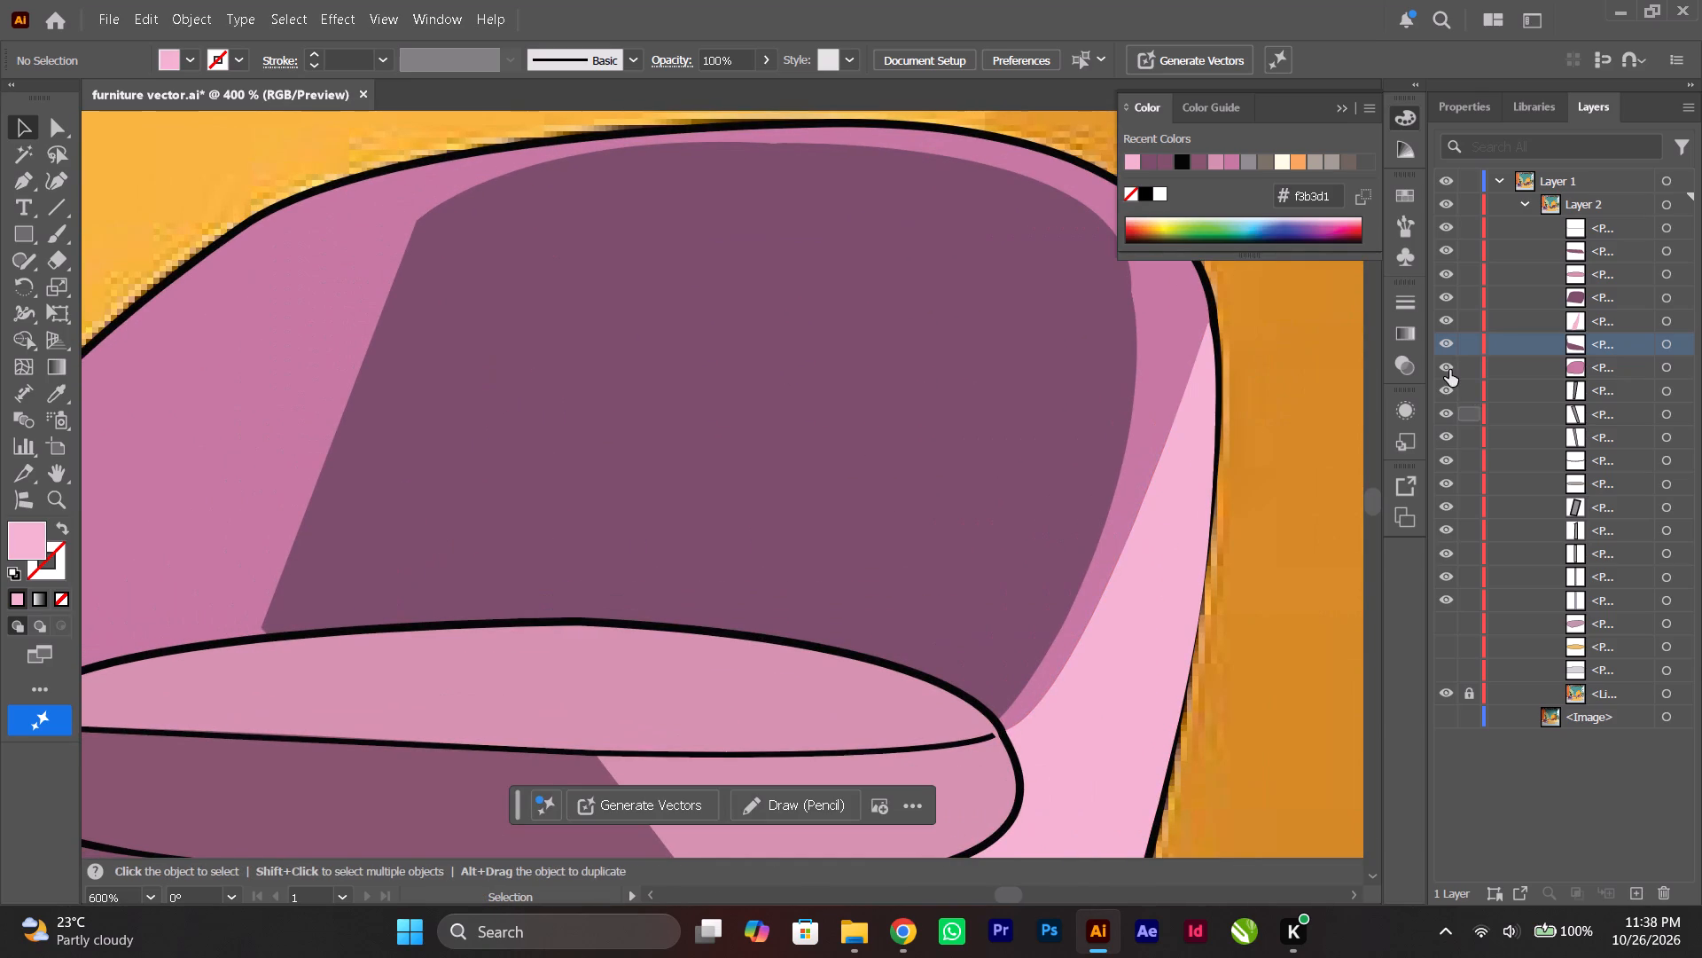
click(1440, 368)
click(1446, 302)
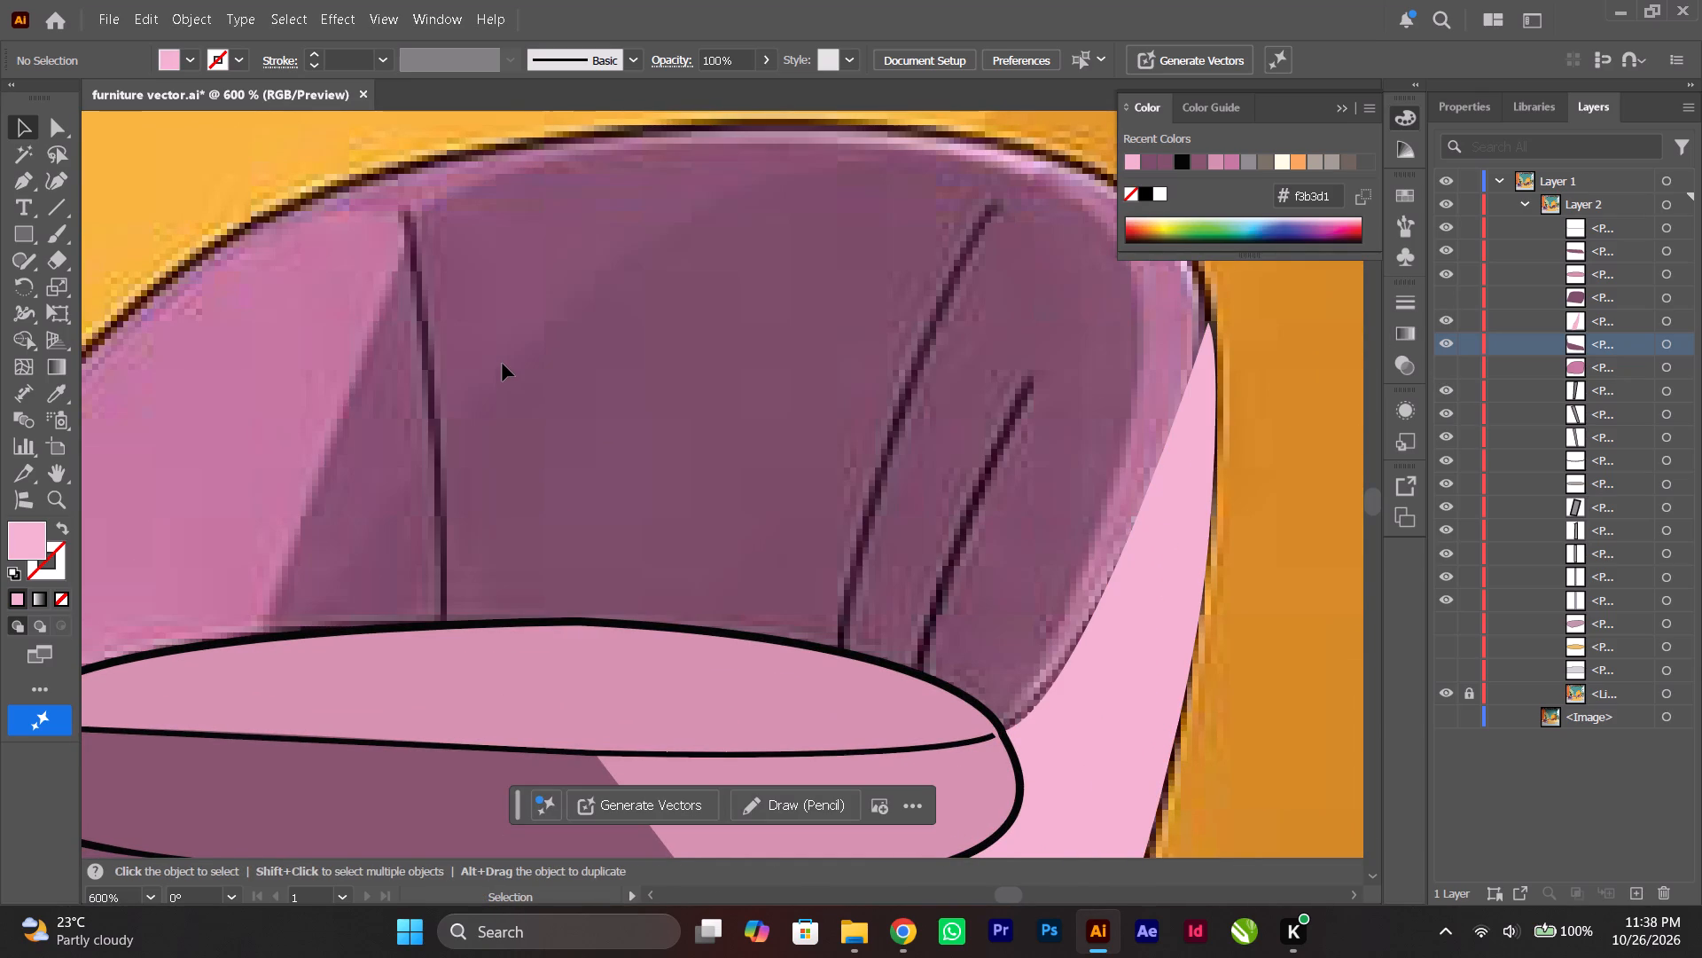
With the Pen tool, trace the backrest's left seam as a curve about 38 px long down to the seat cushion, with no fill.
scroll(503, 364, up, 1)
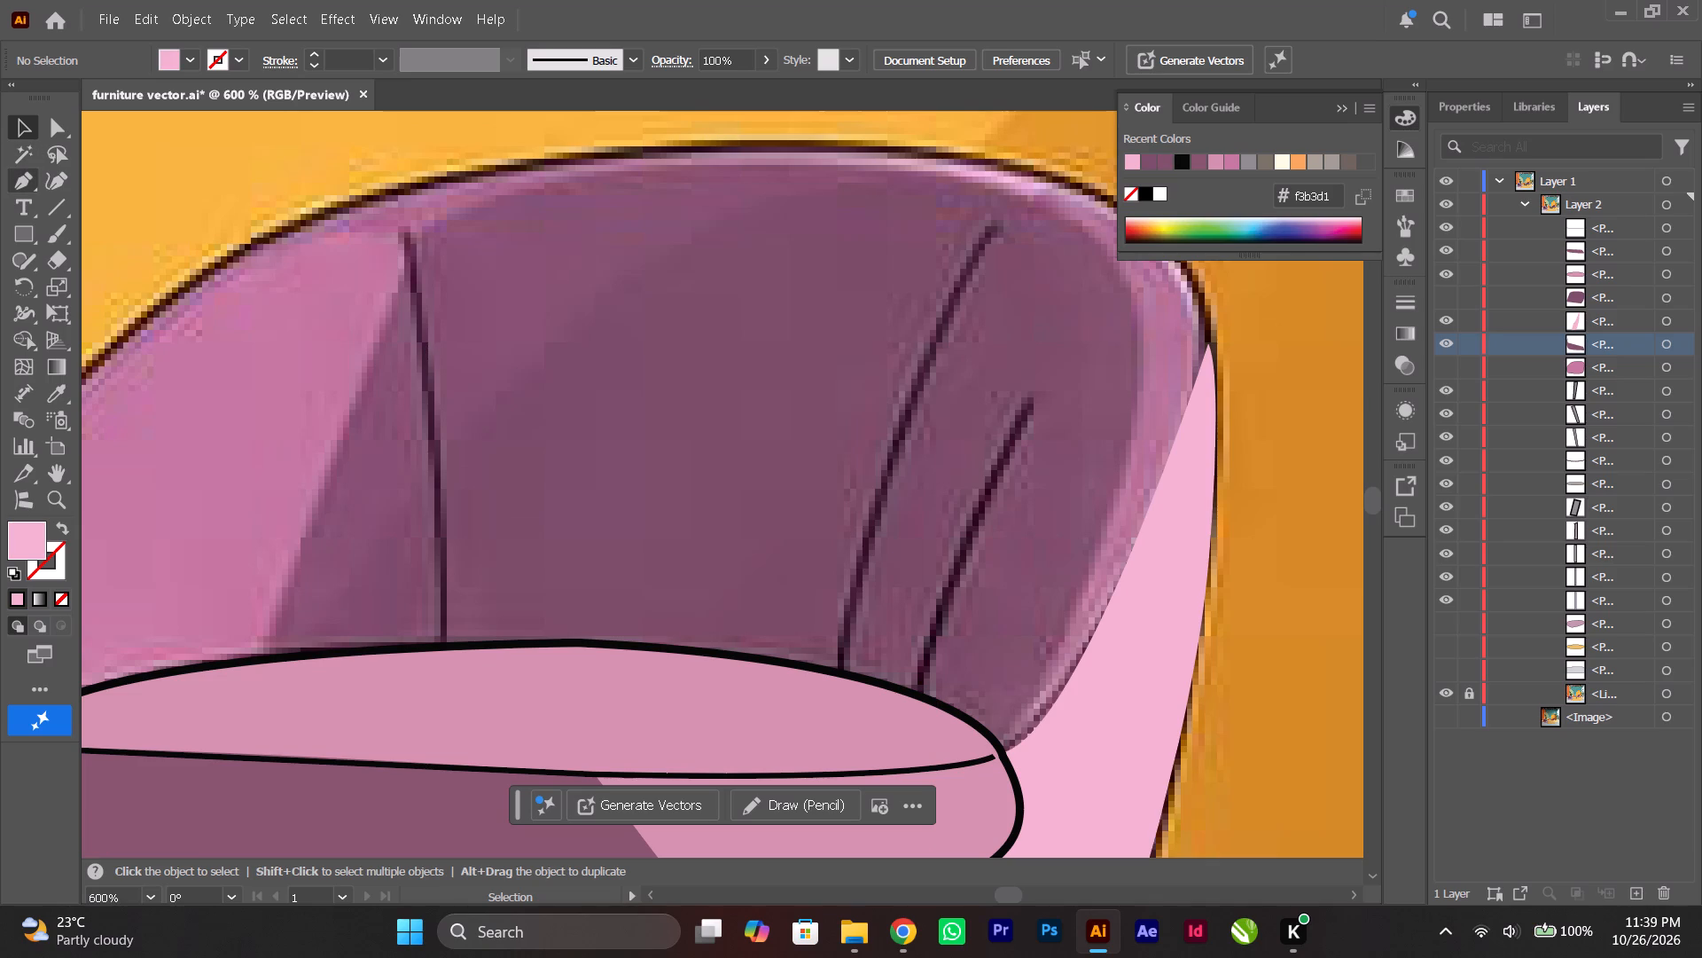
click(28, 181)
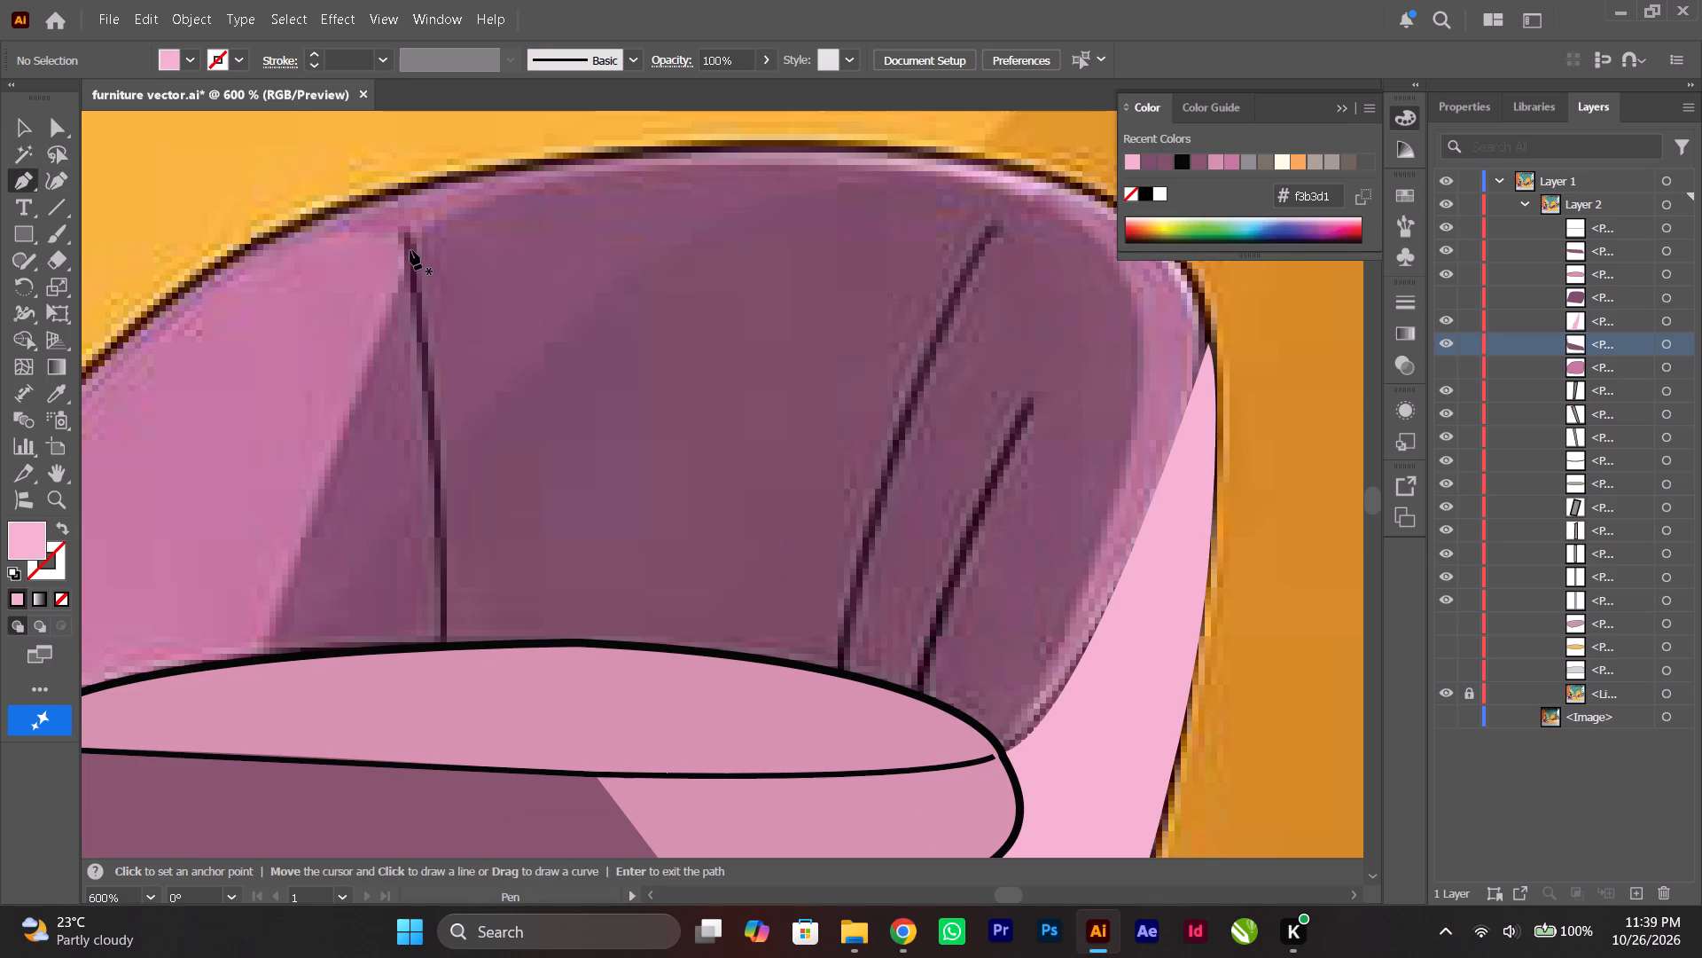
click(410, 250)
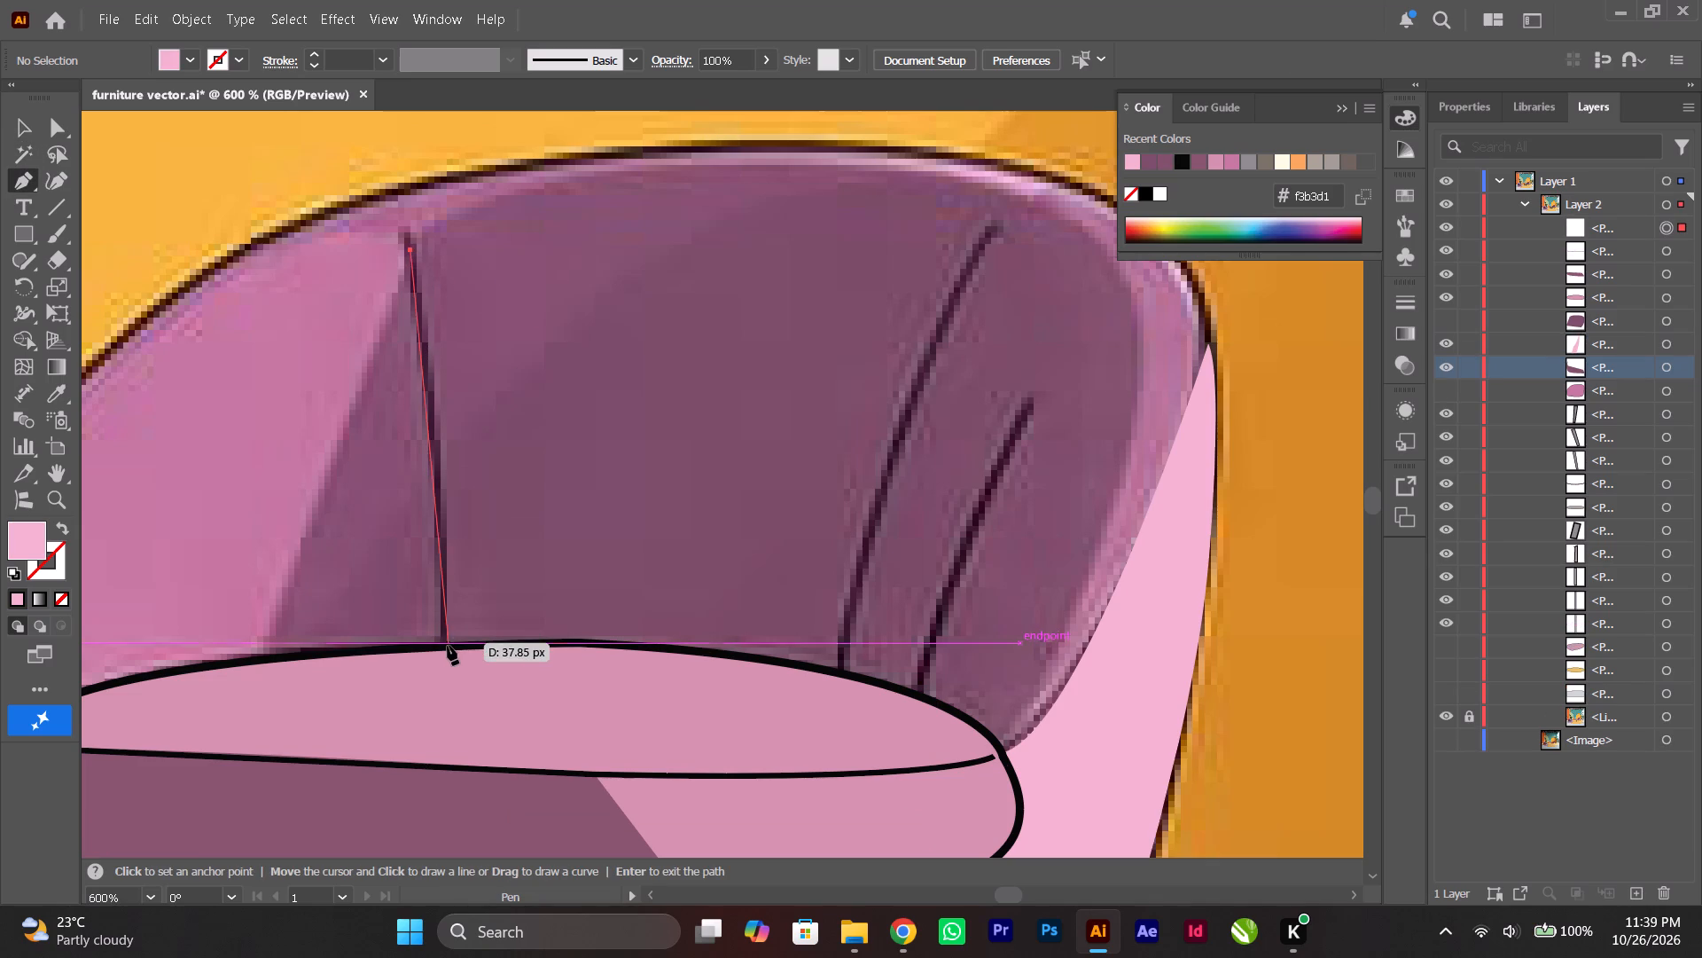
drag(444, 647, 424, 741)
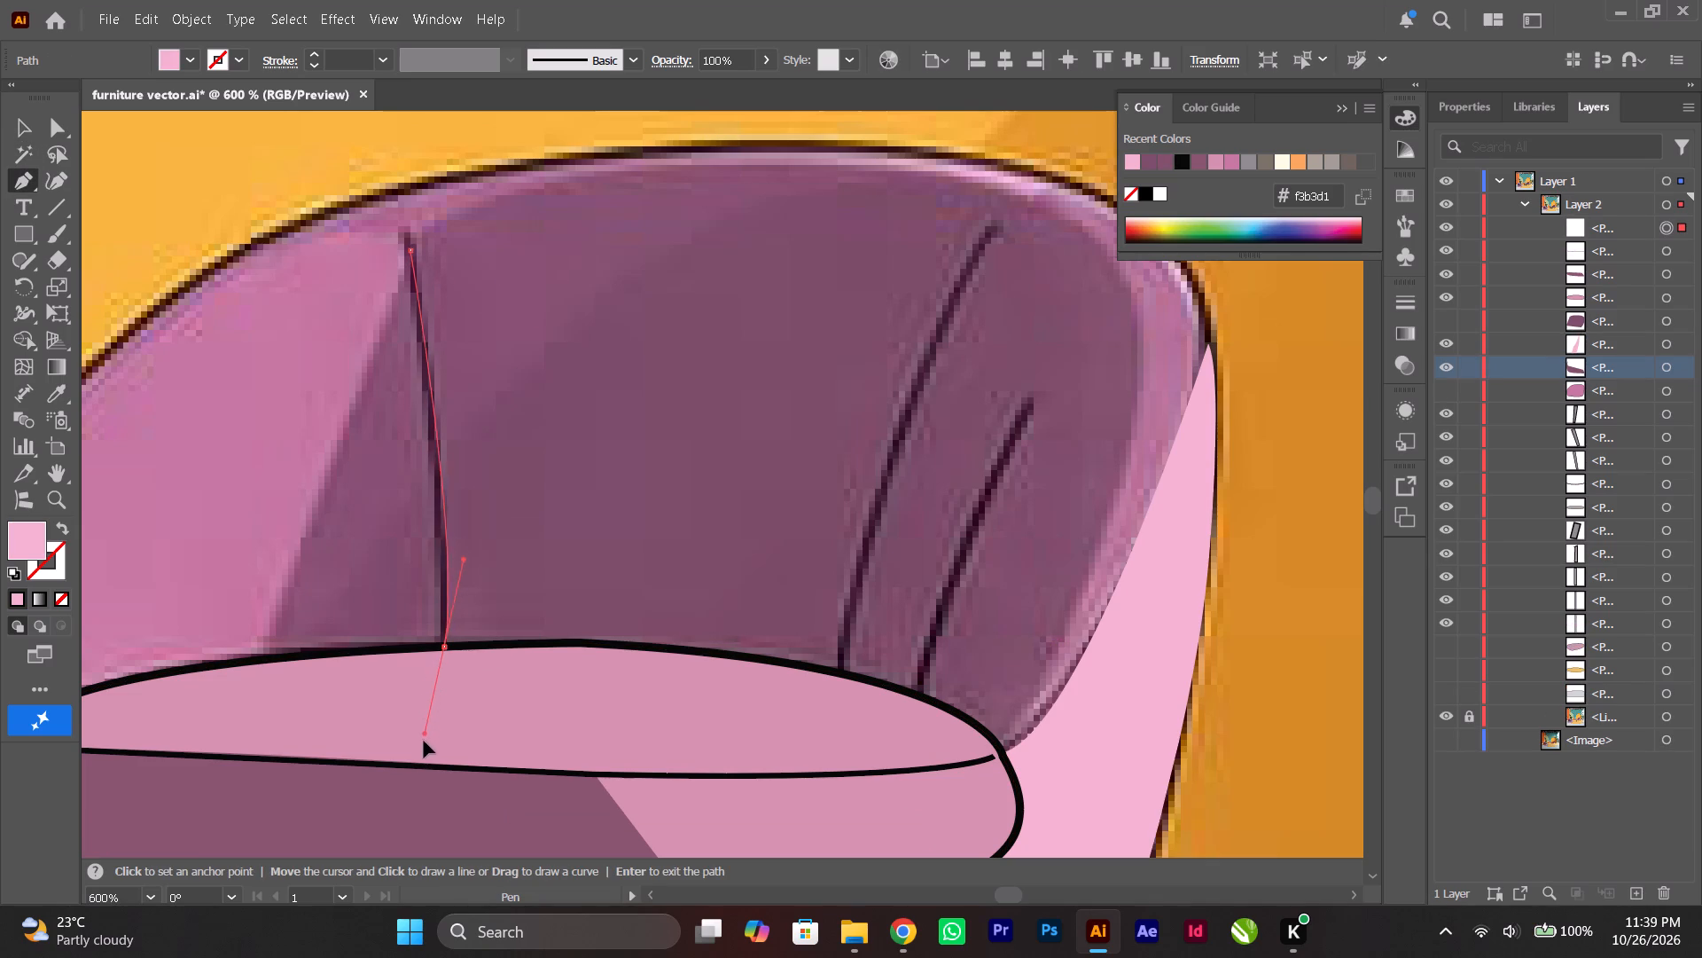
drag(424, 741, 436, 780)
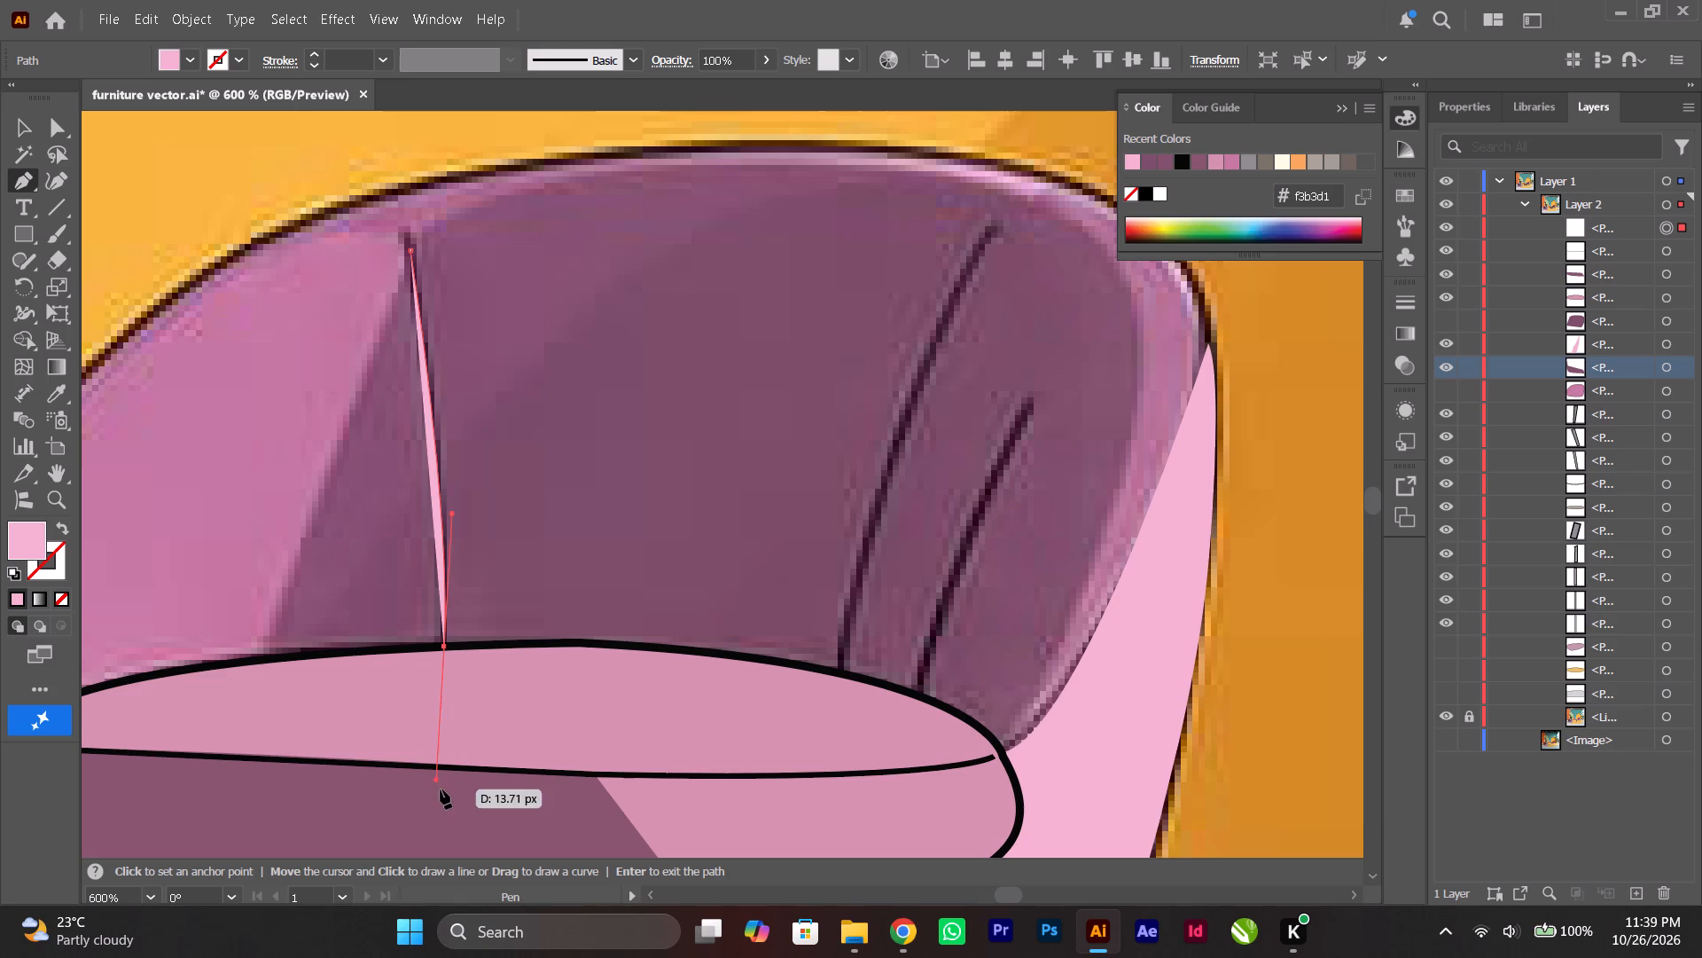
click(65, 598)
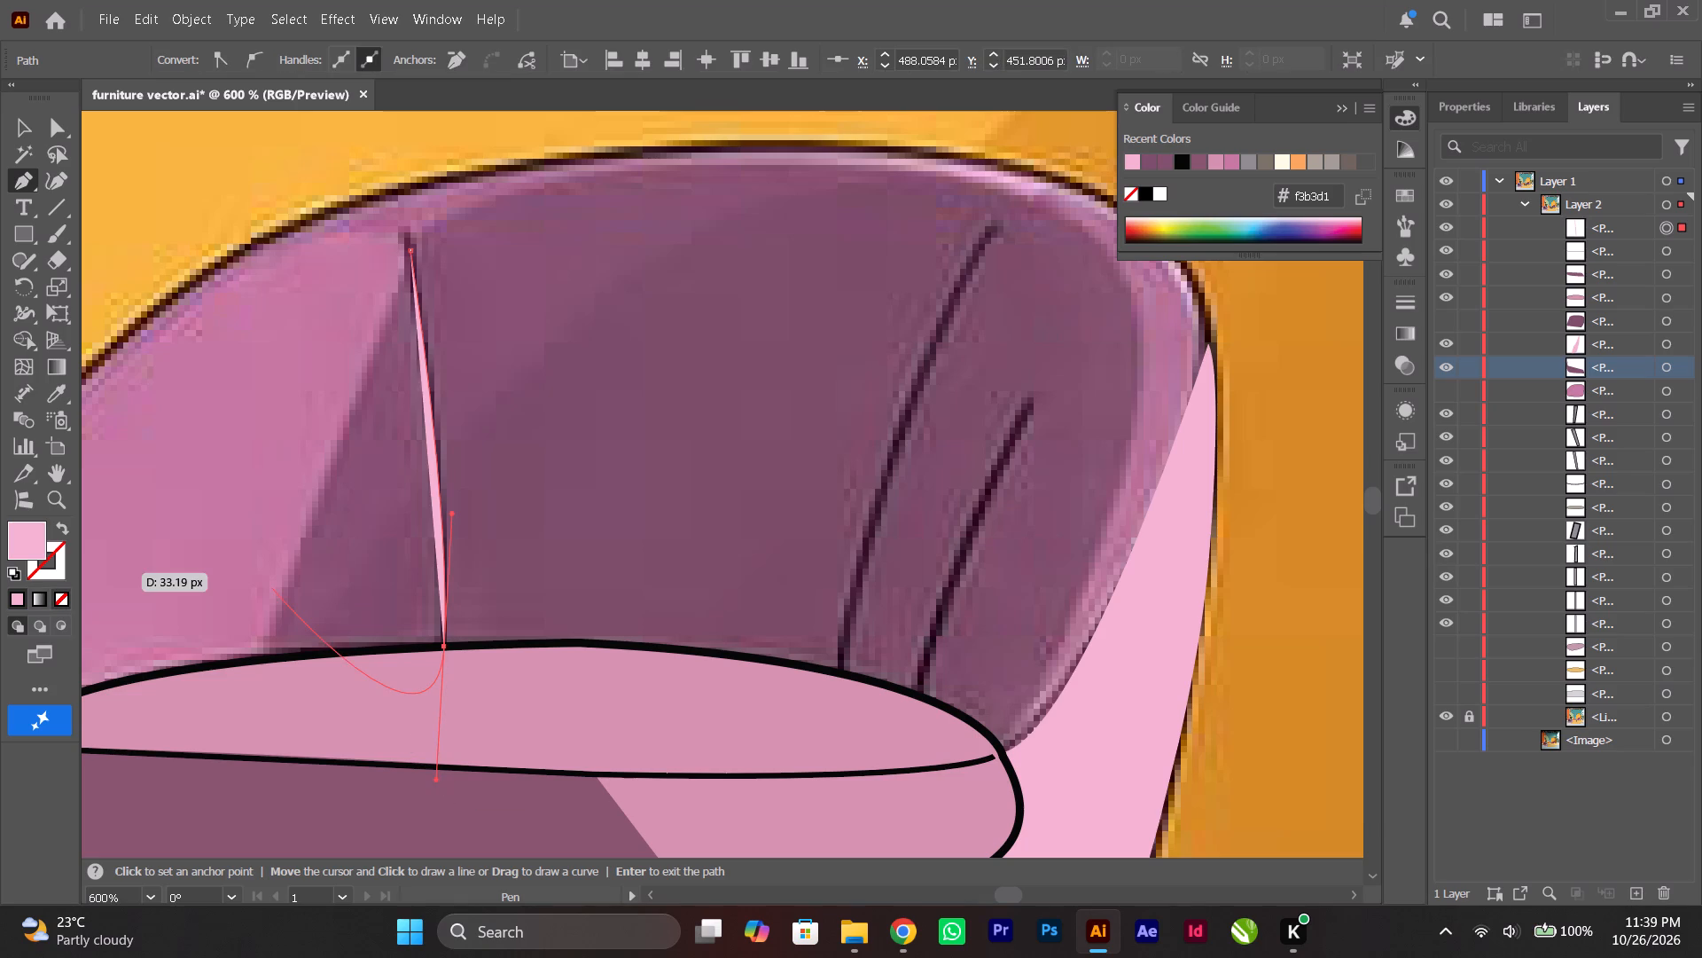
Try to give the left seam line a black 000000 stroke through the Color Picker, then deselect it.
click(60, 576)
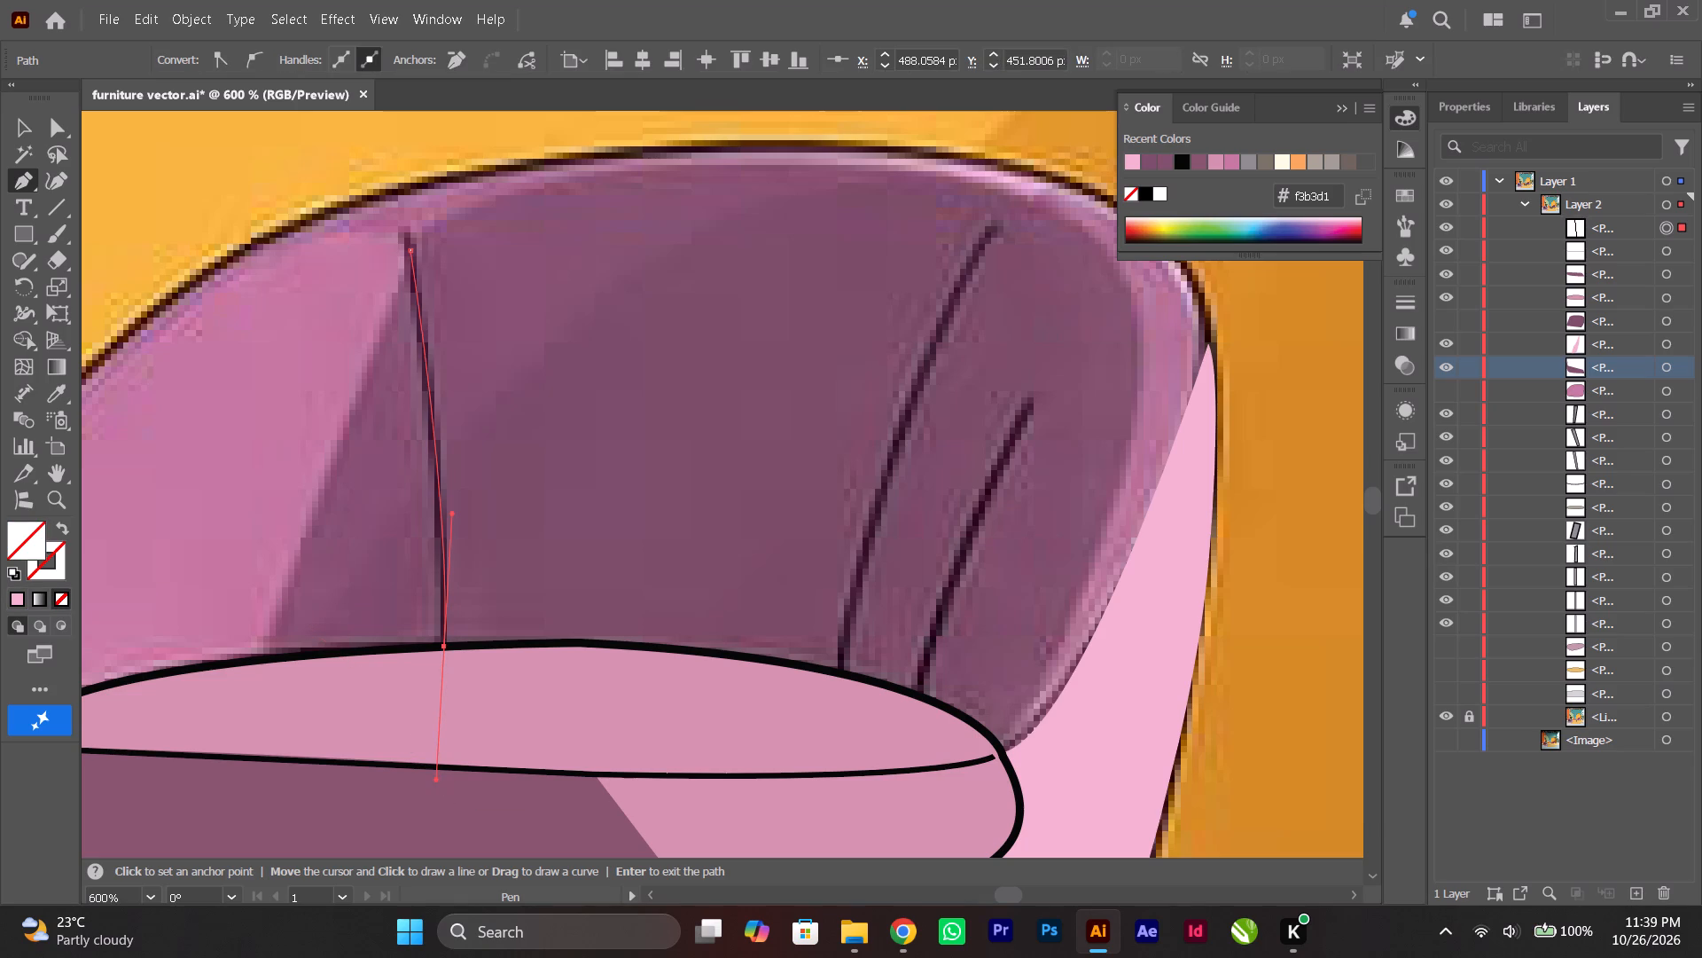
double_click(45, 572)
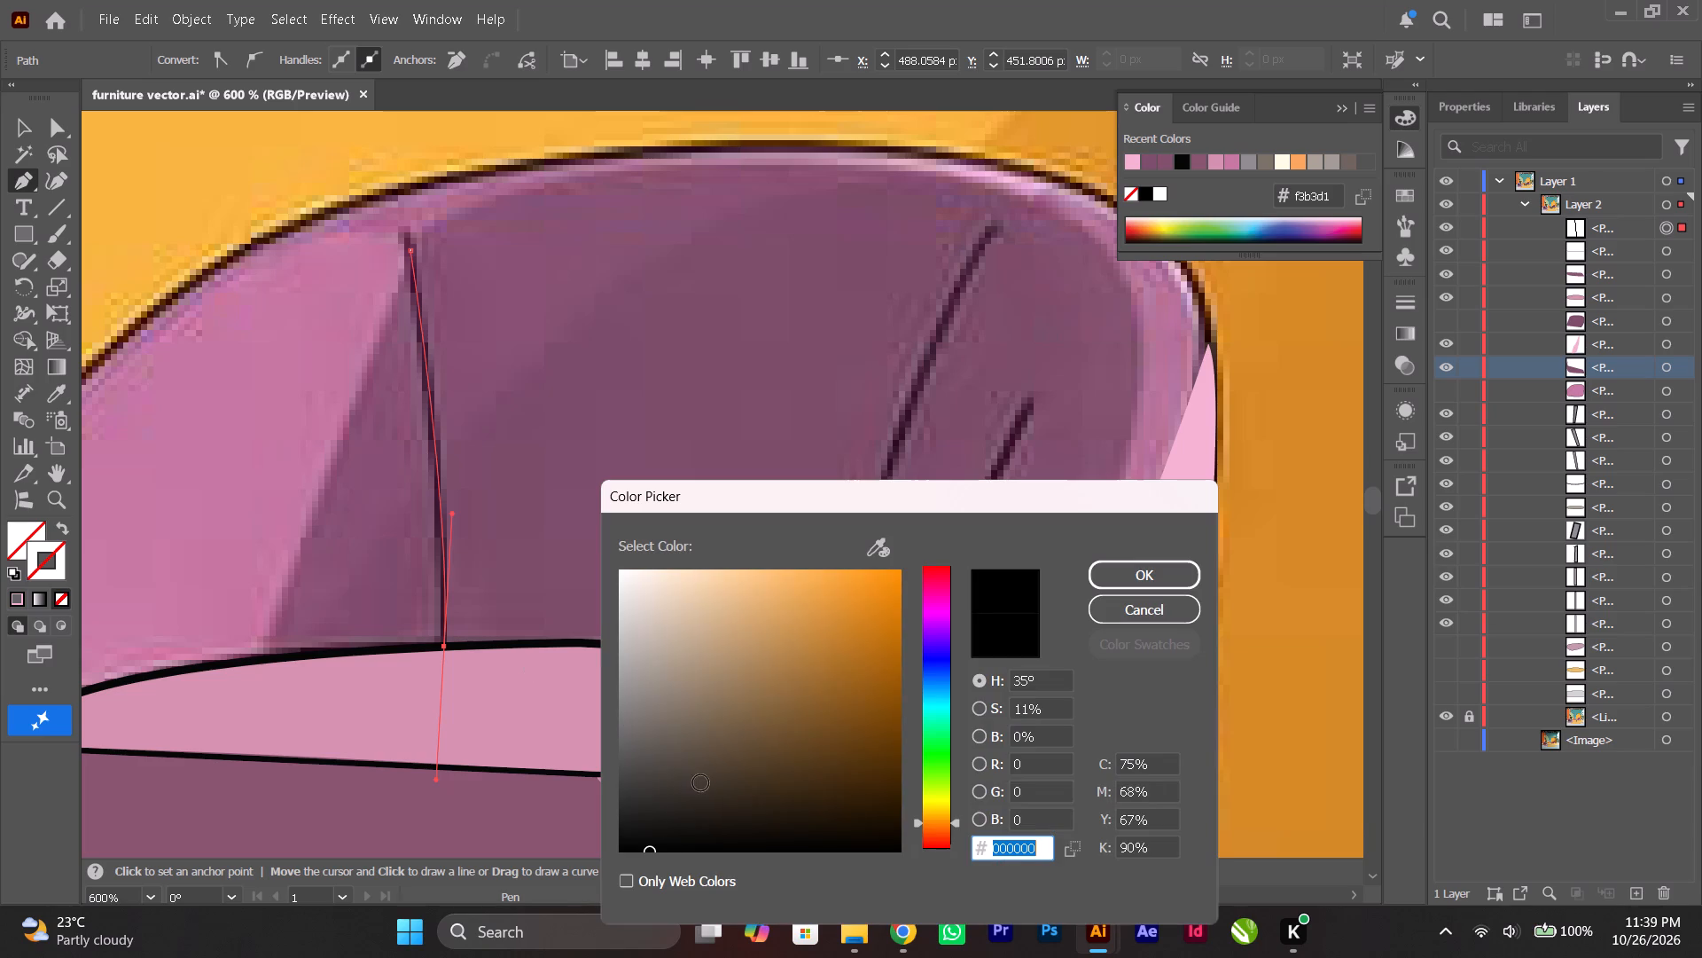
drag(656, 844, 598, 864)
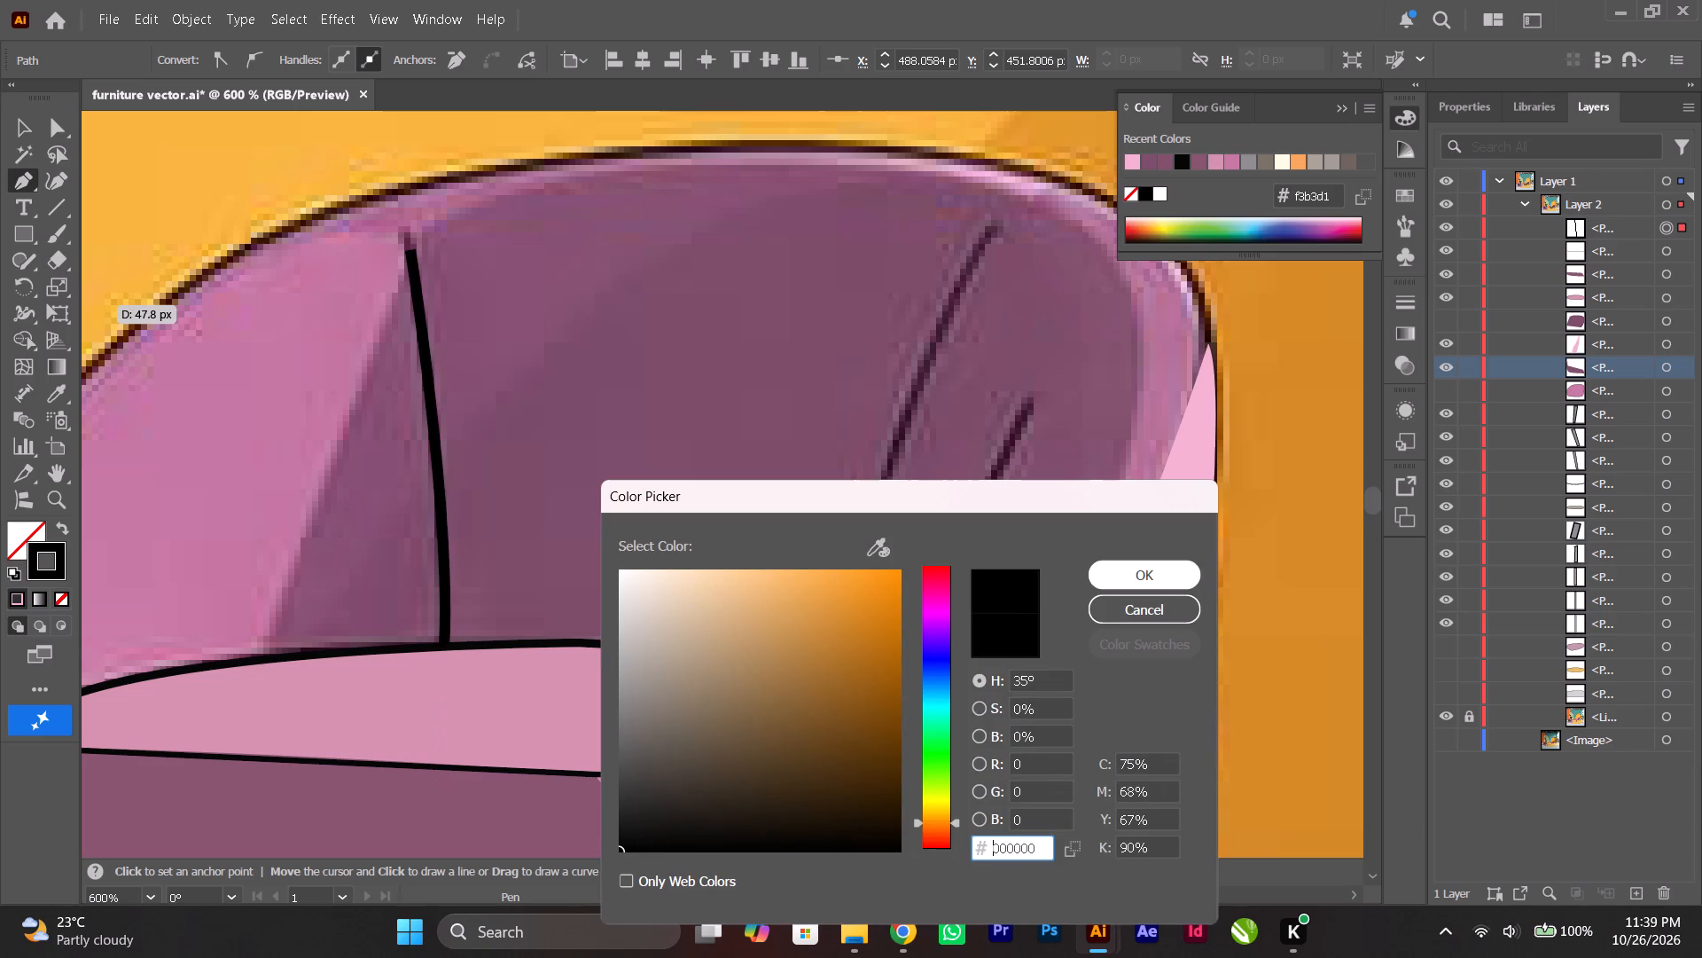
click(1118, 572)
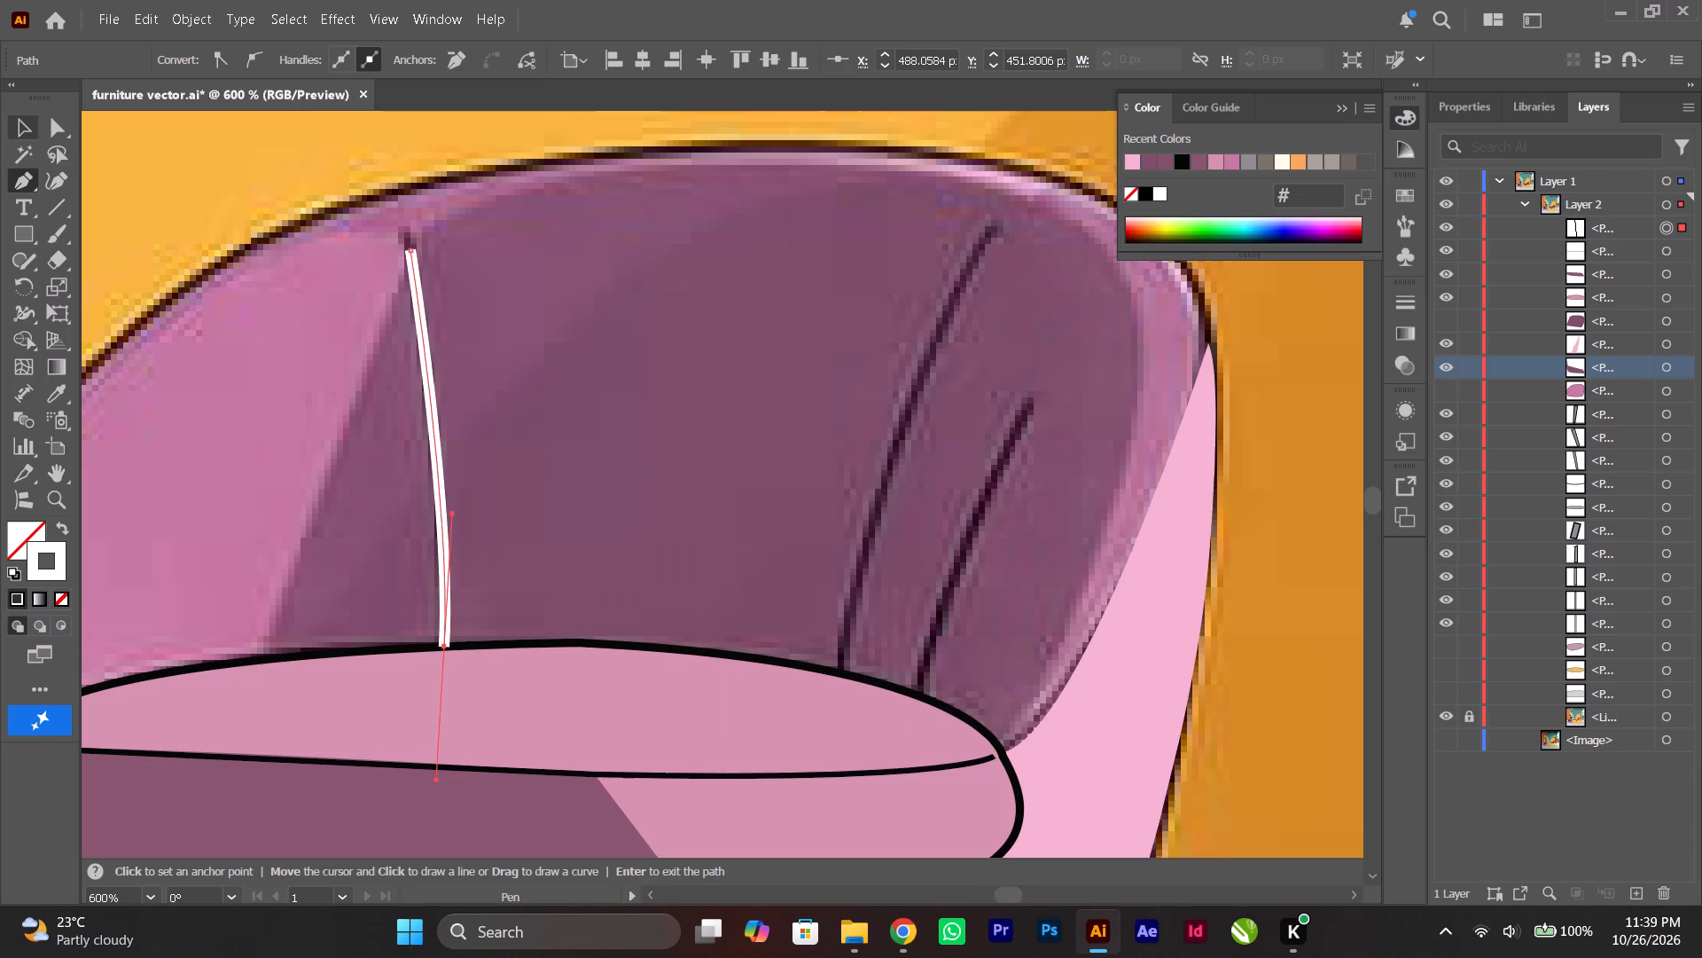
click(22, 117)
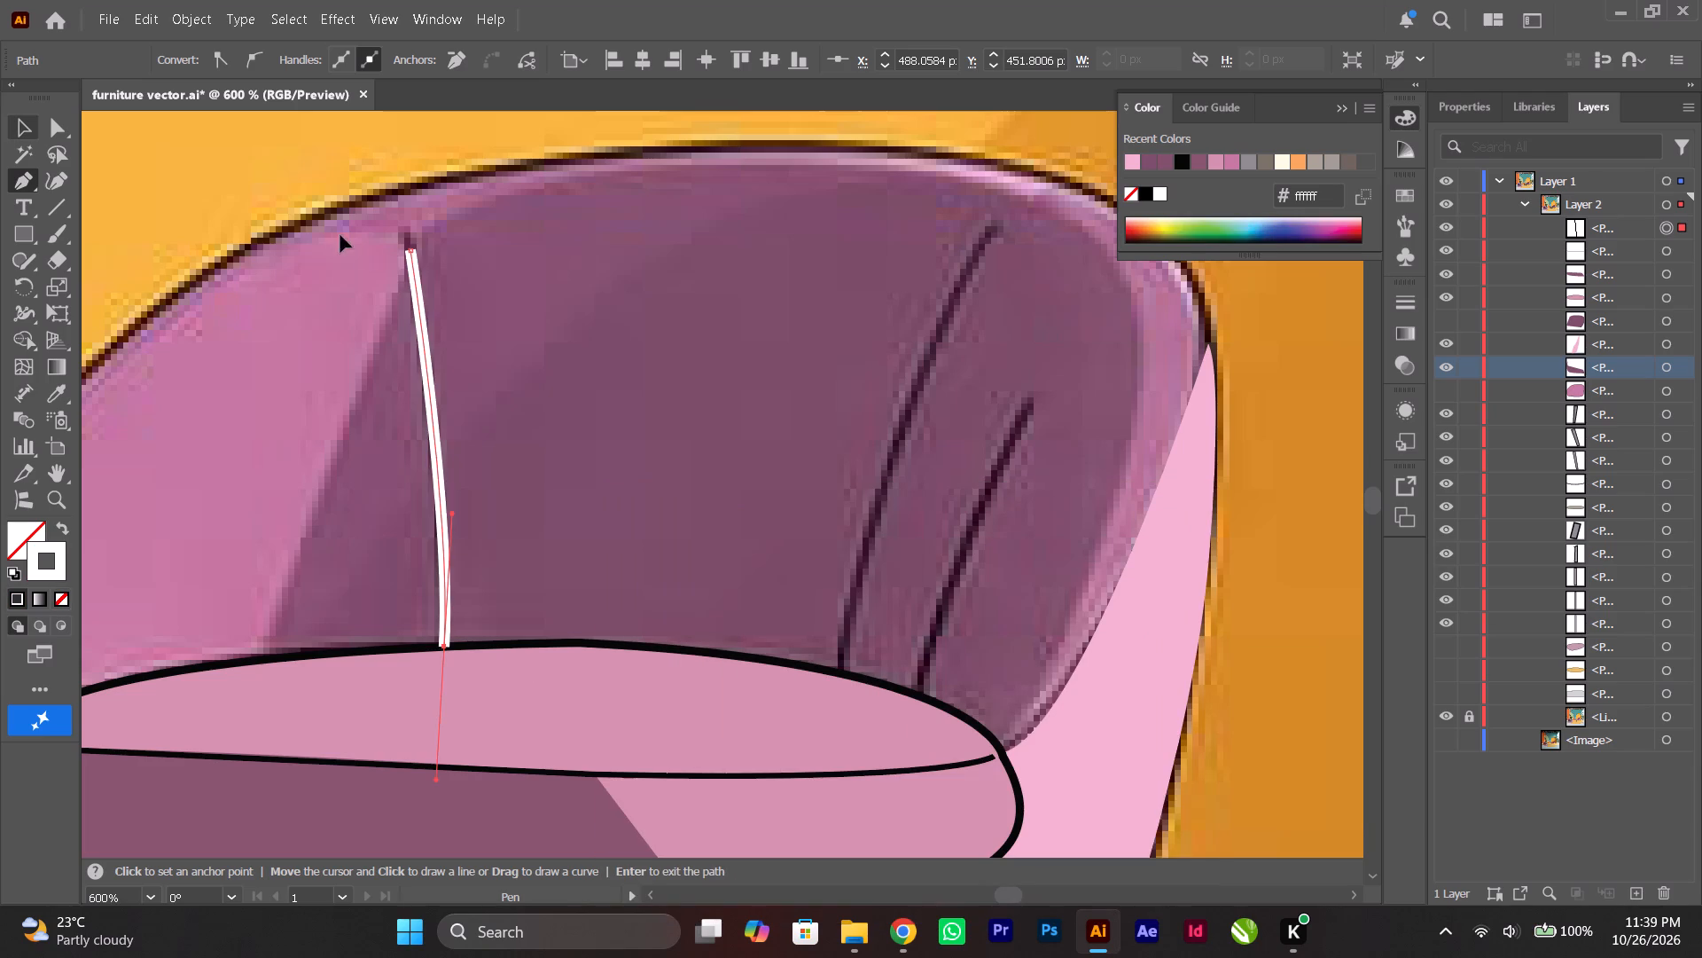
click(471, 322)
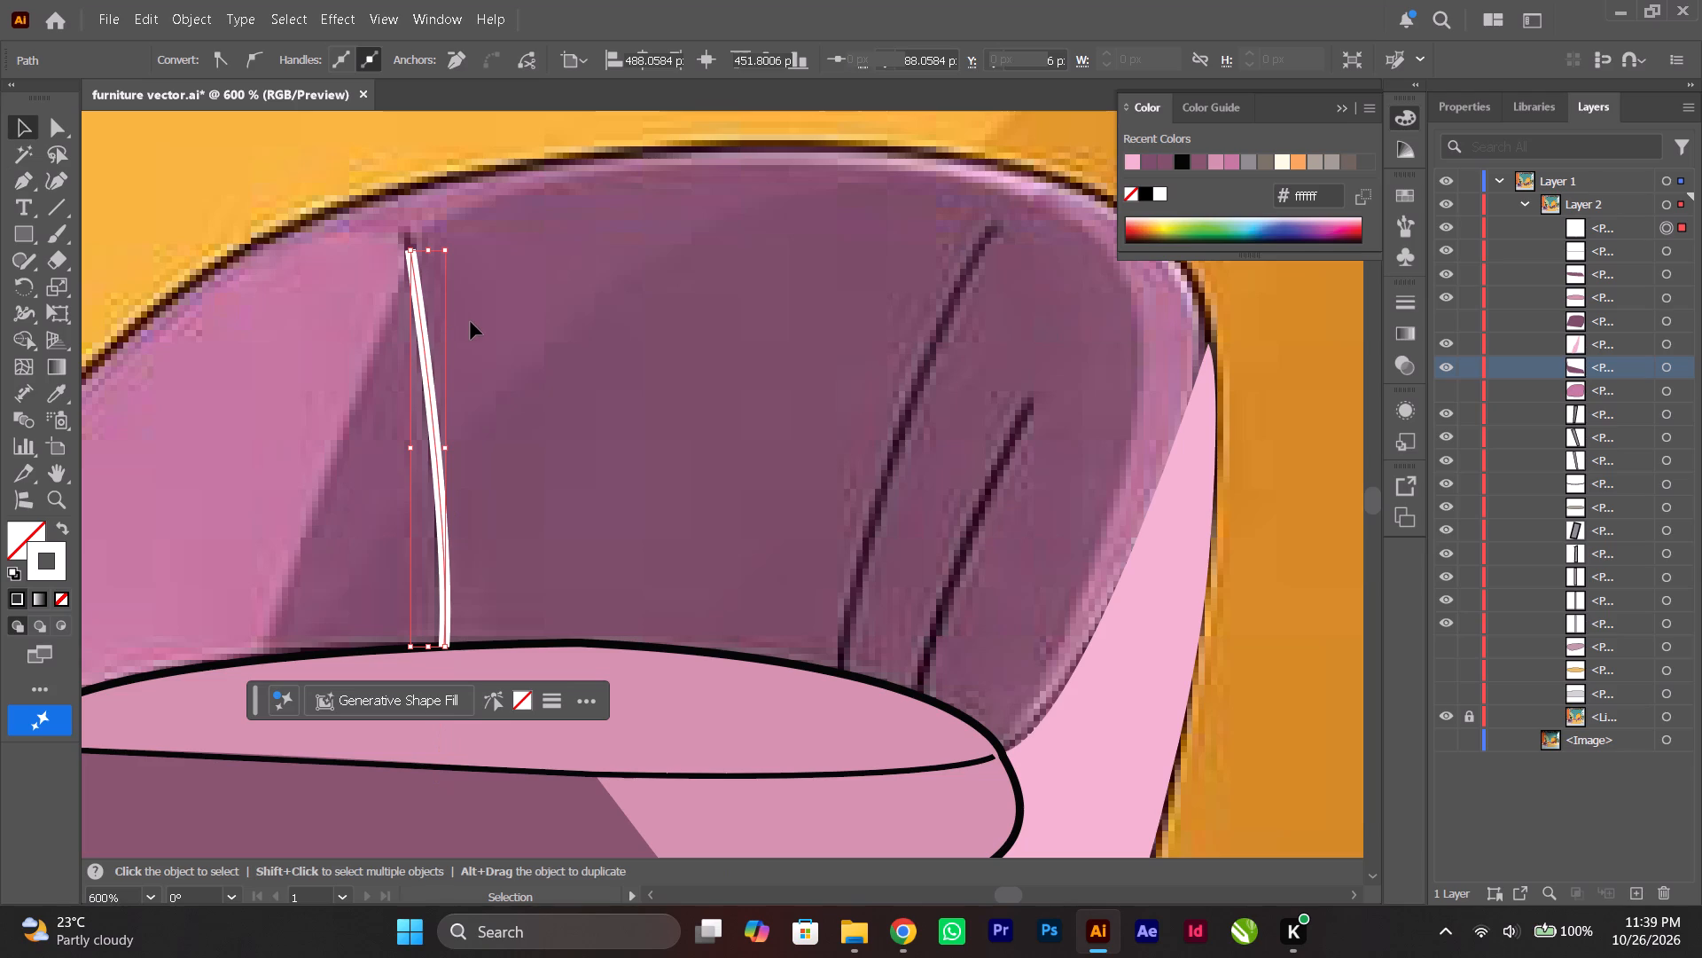
Set the left seam line's stroke to the recent near-black 070707 with a 0.75 pt weight, and deselect it.
click(423, 336)
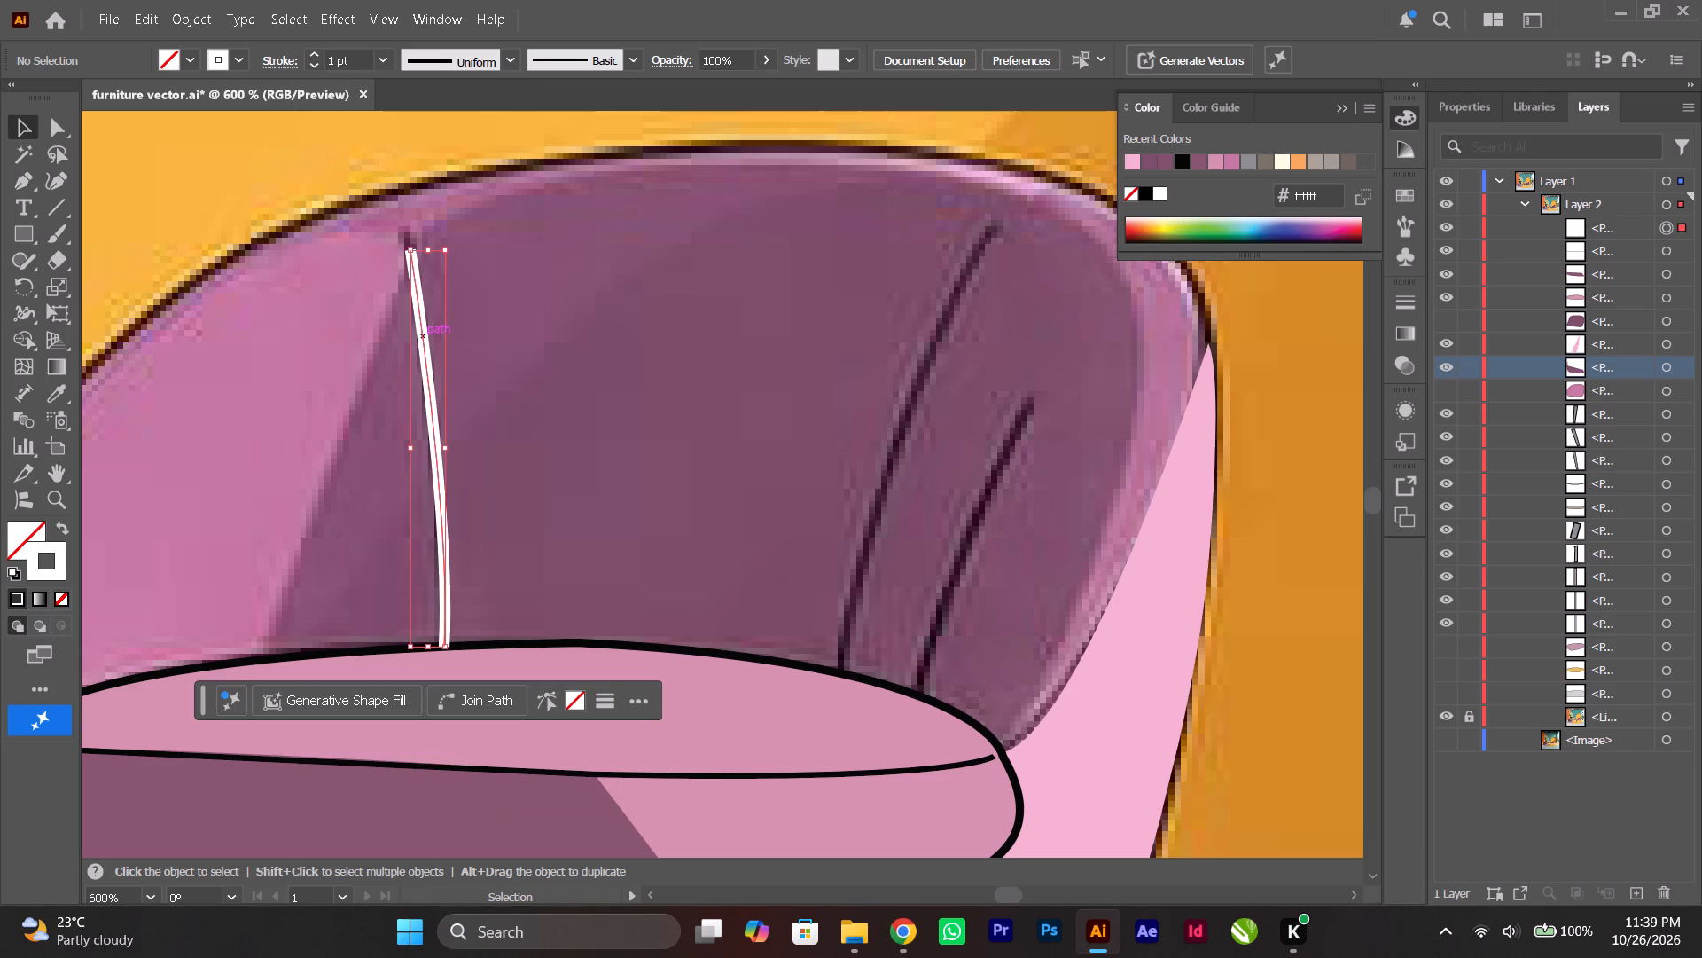
click(238, 64)
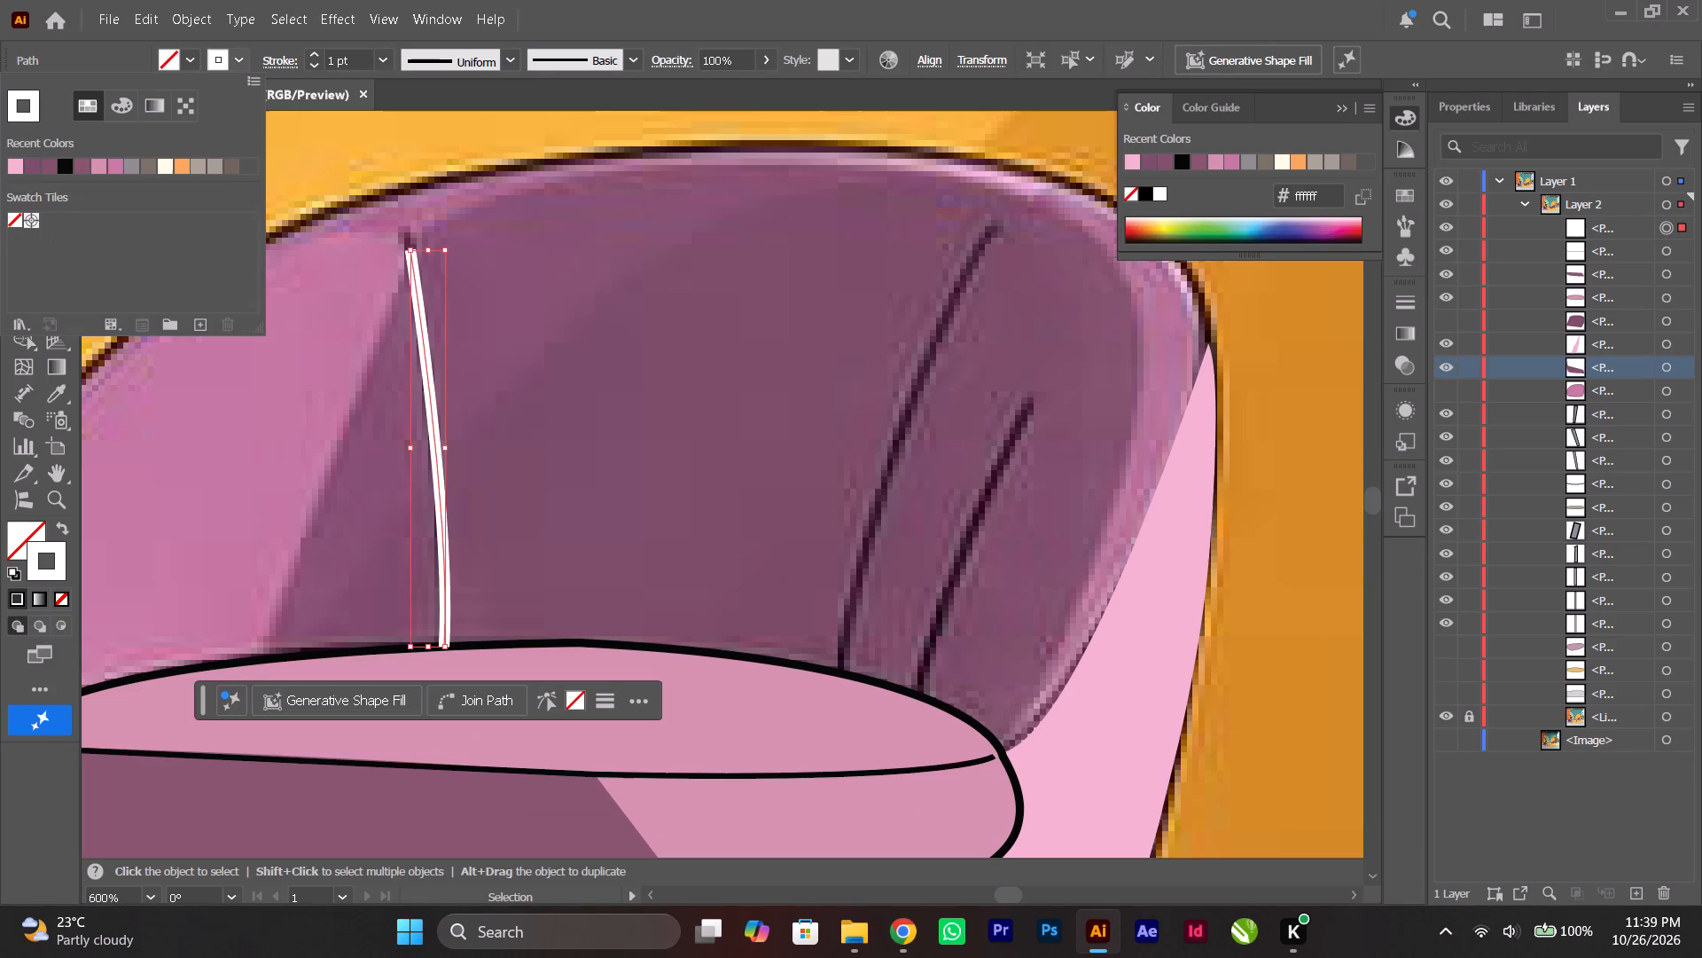
click(68, 165)
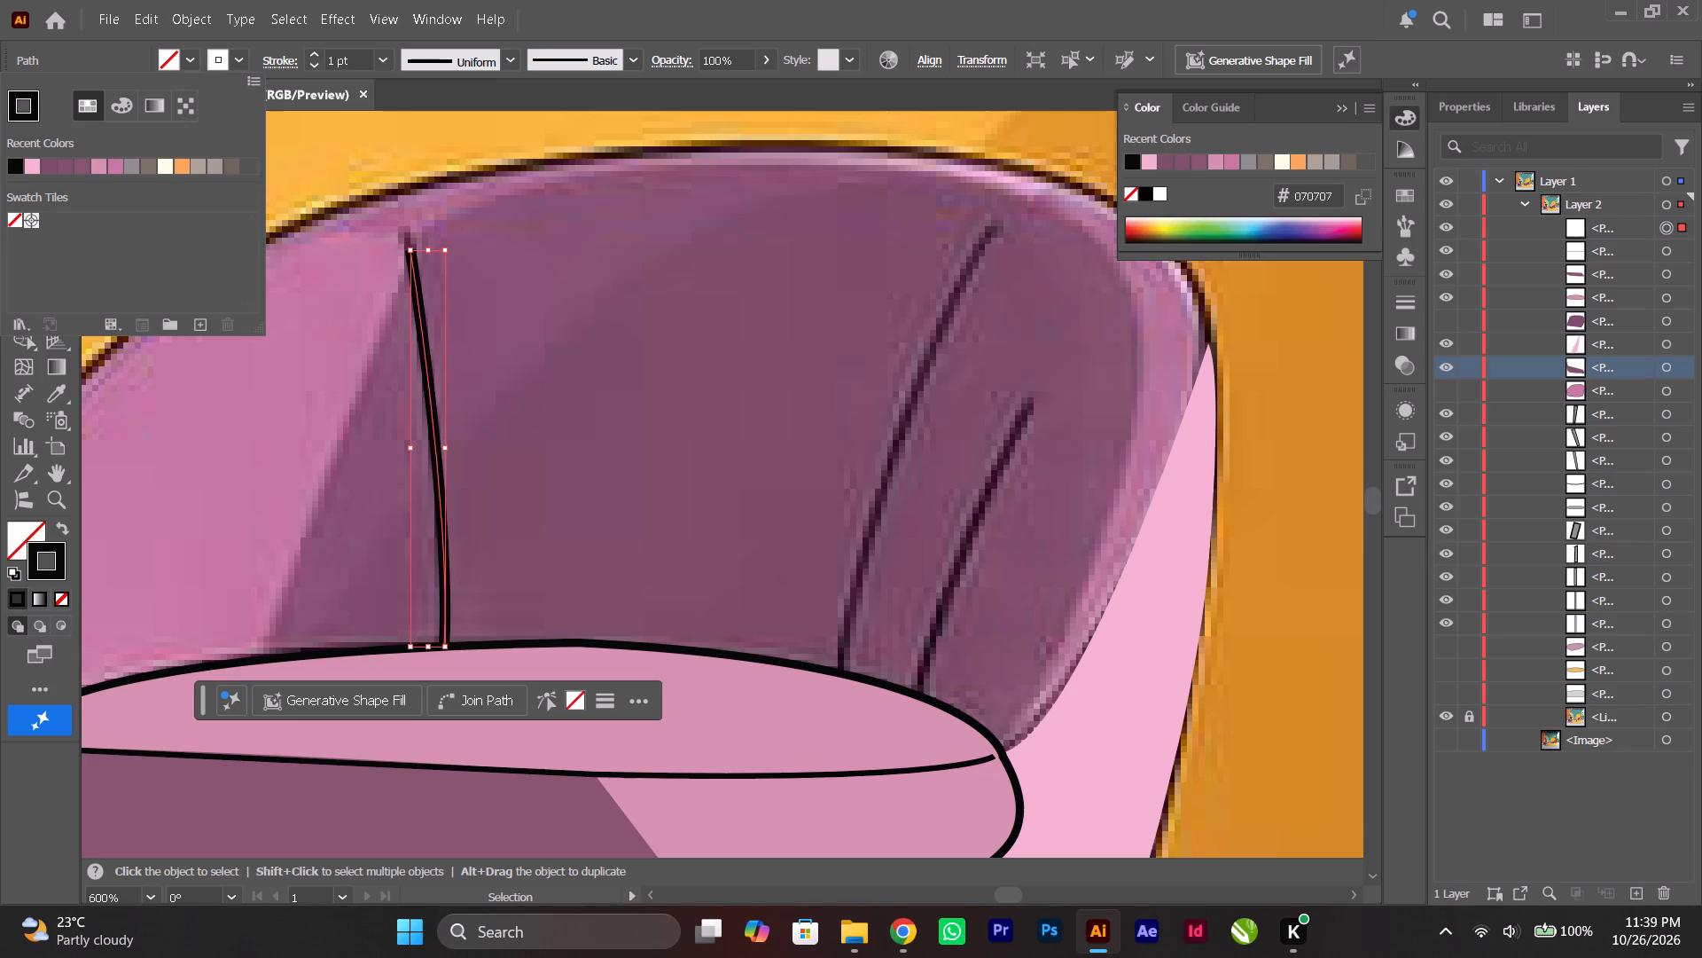
click(312, 66)
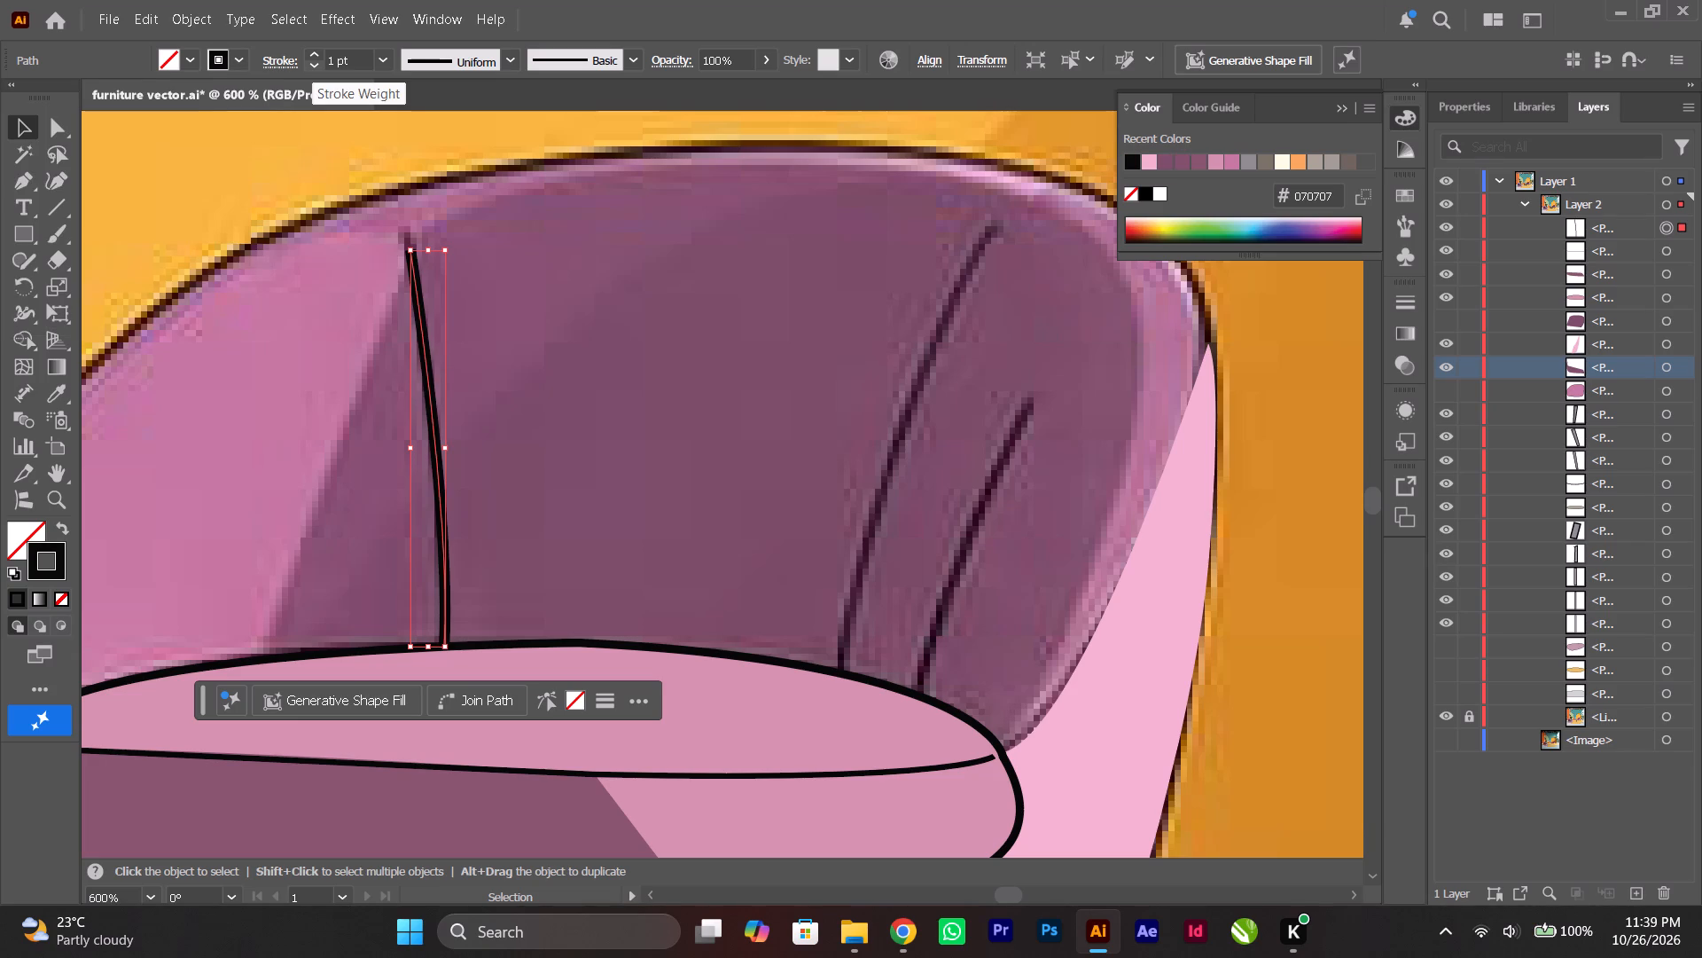
click(312, 65)
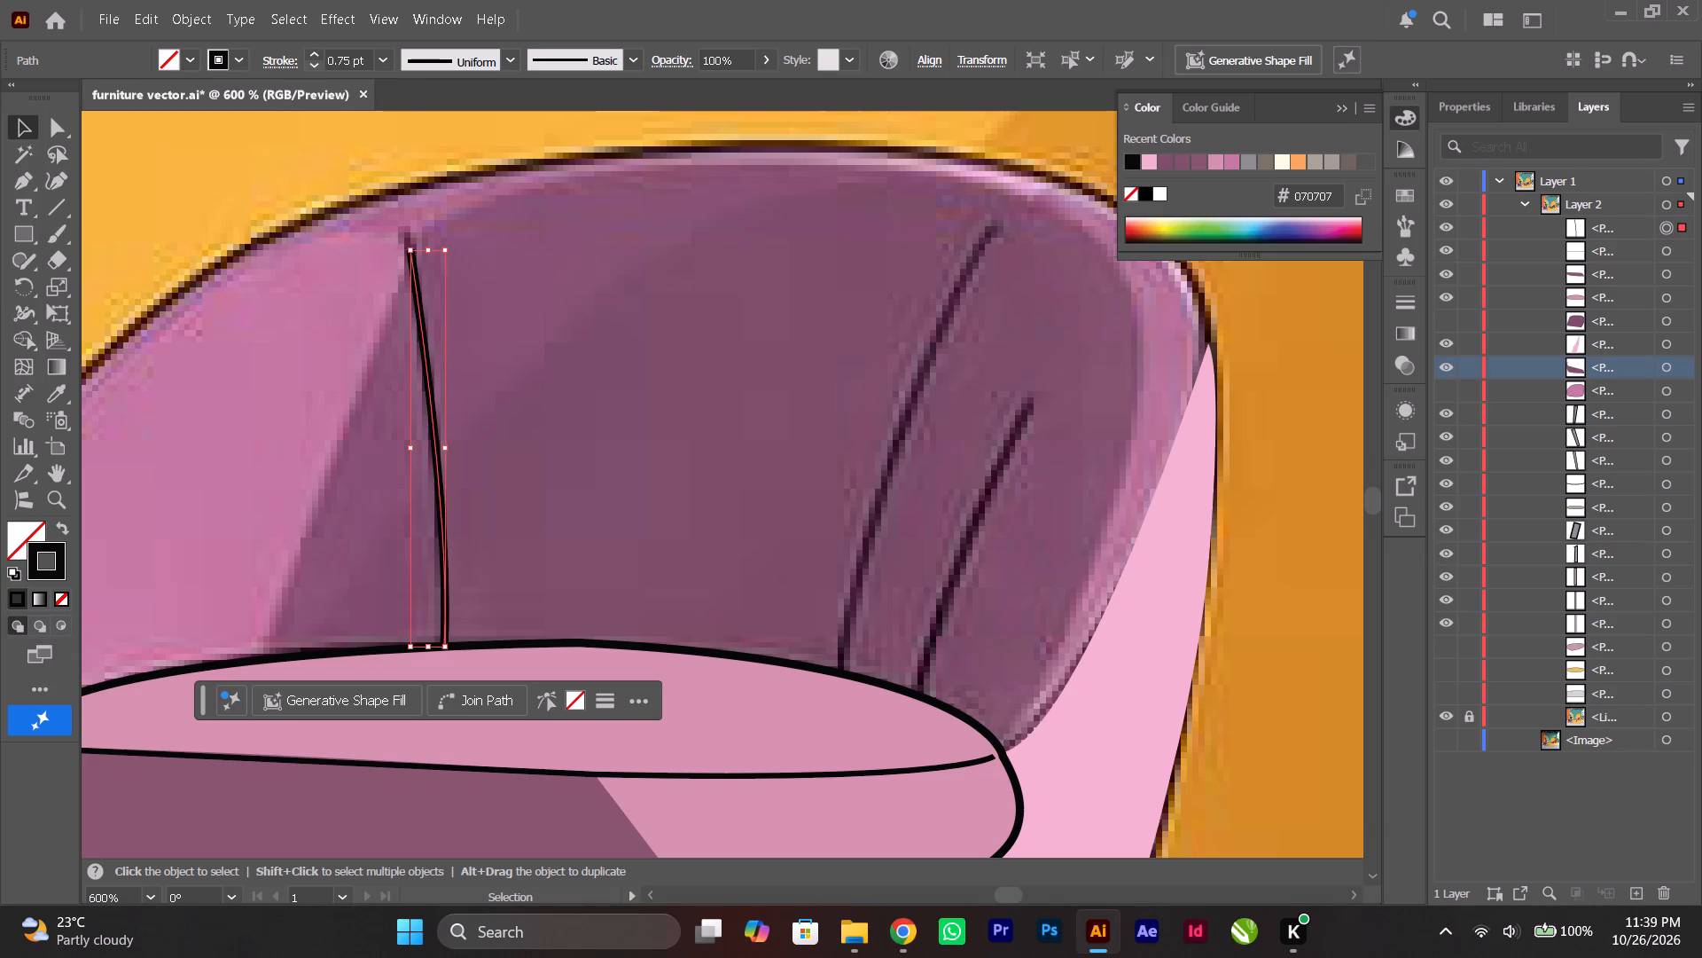
click(312, 66)
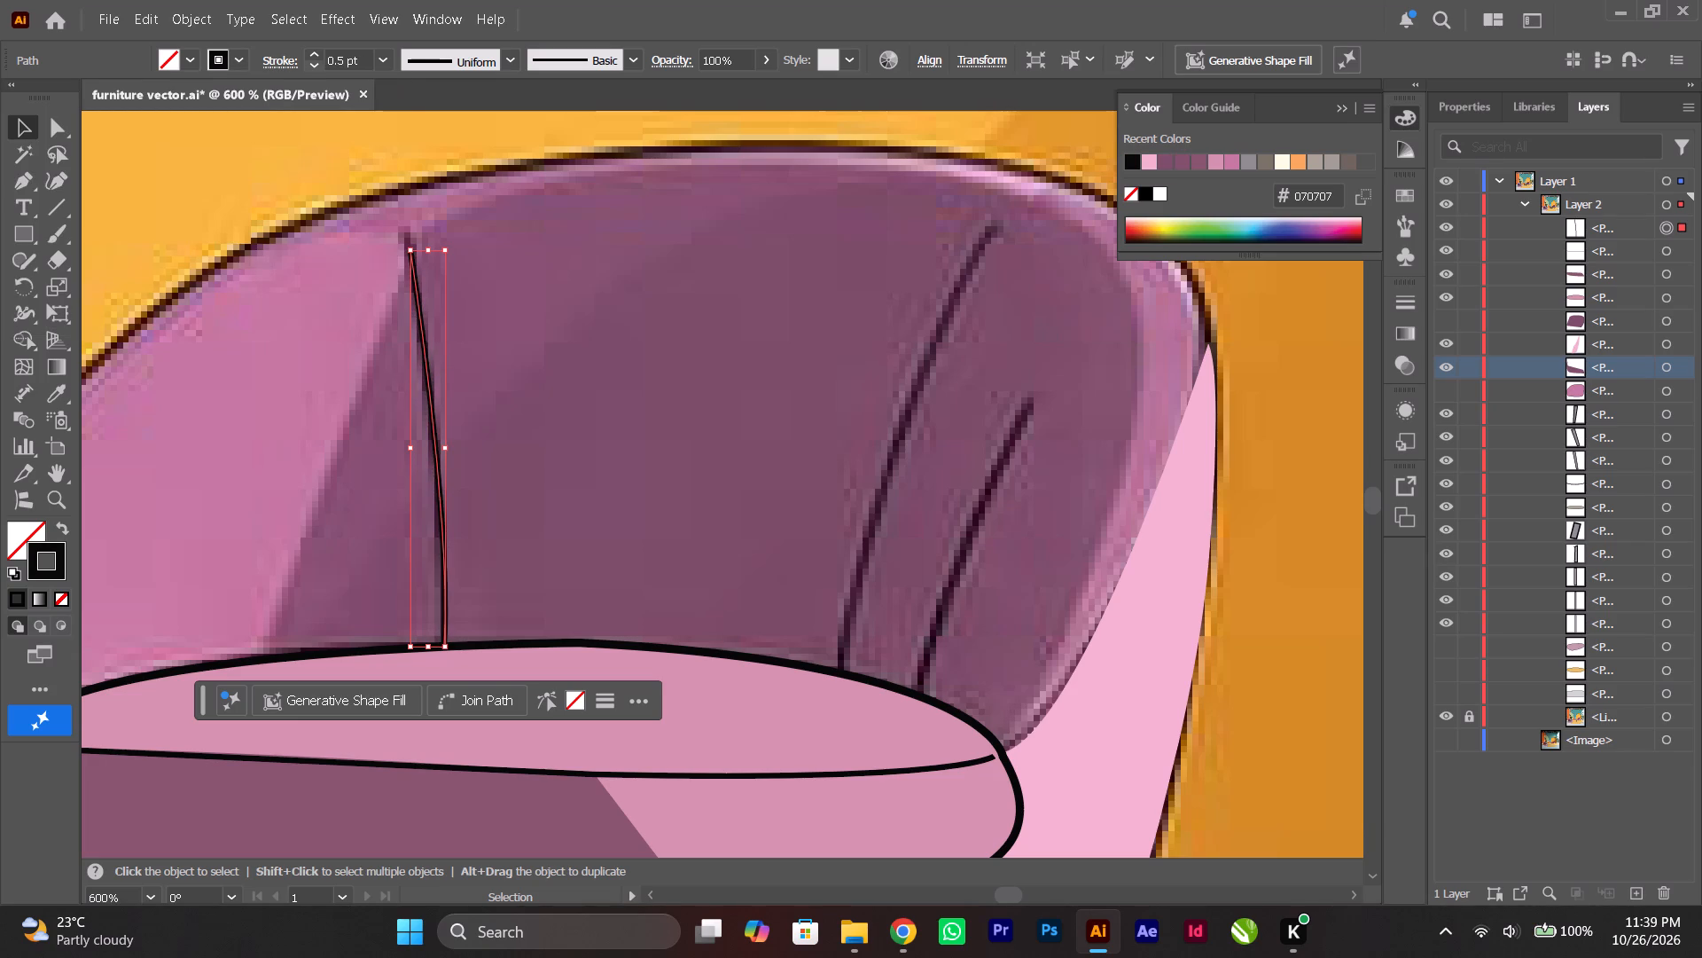
click(316, 50)
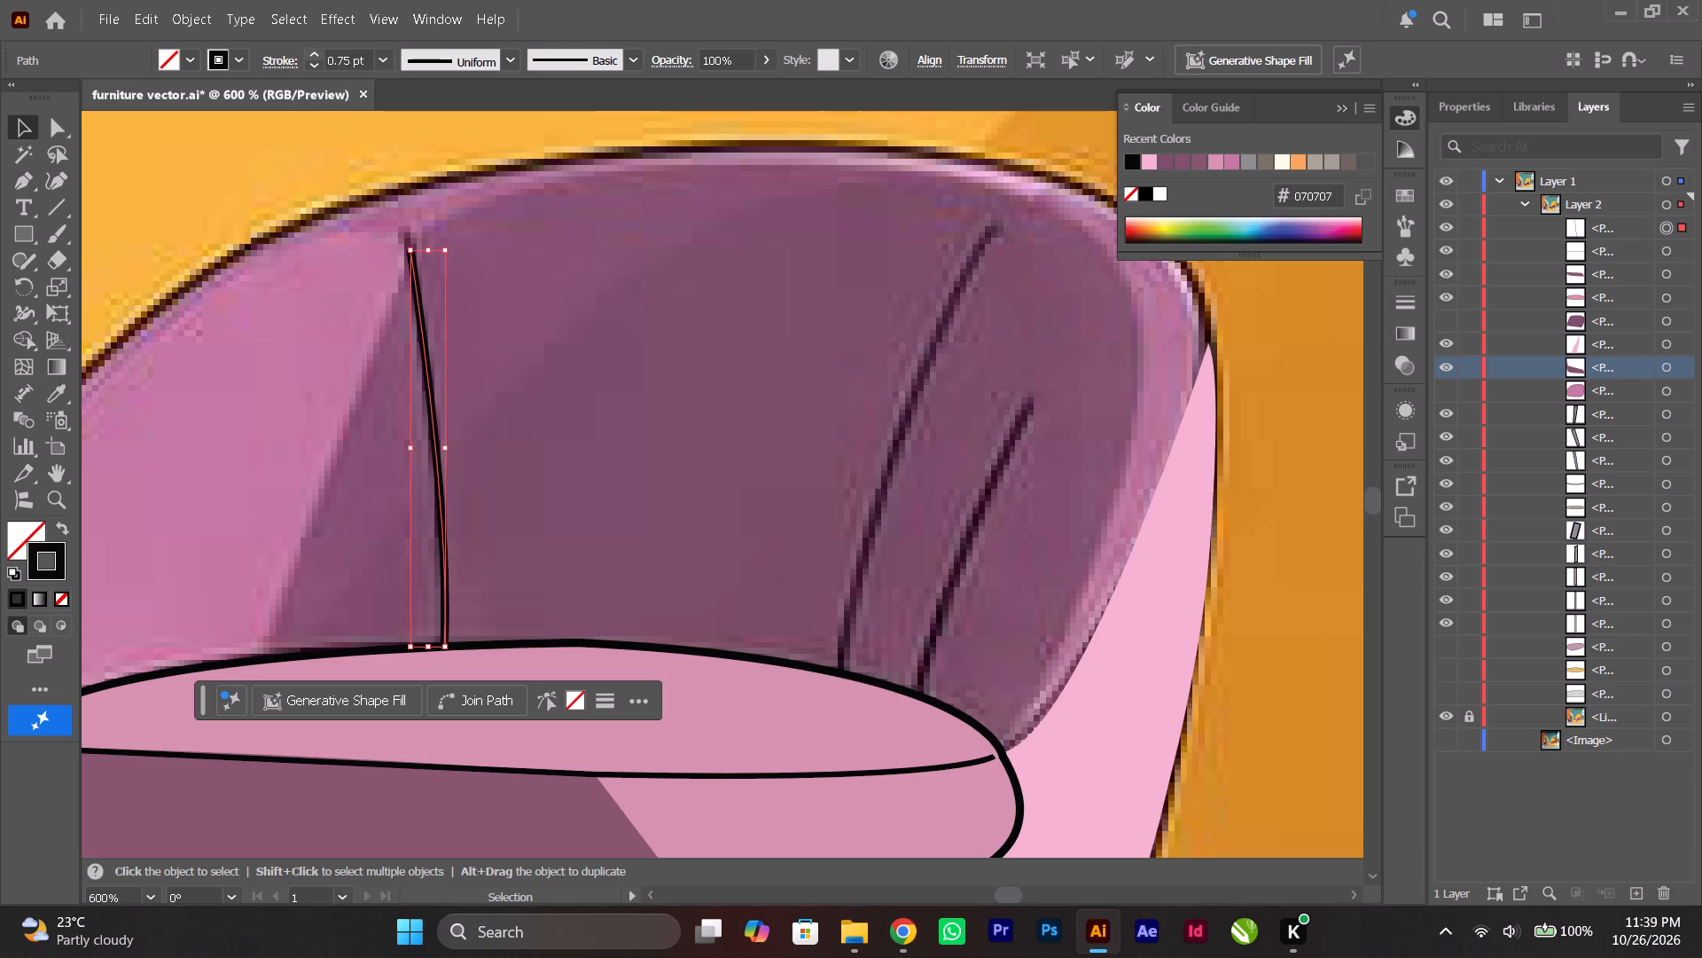
click(597, 297)
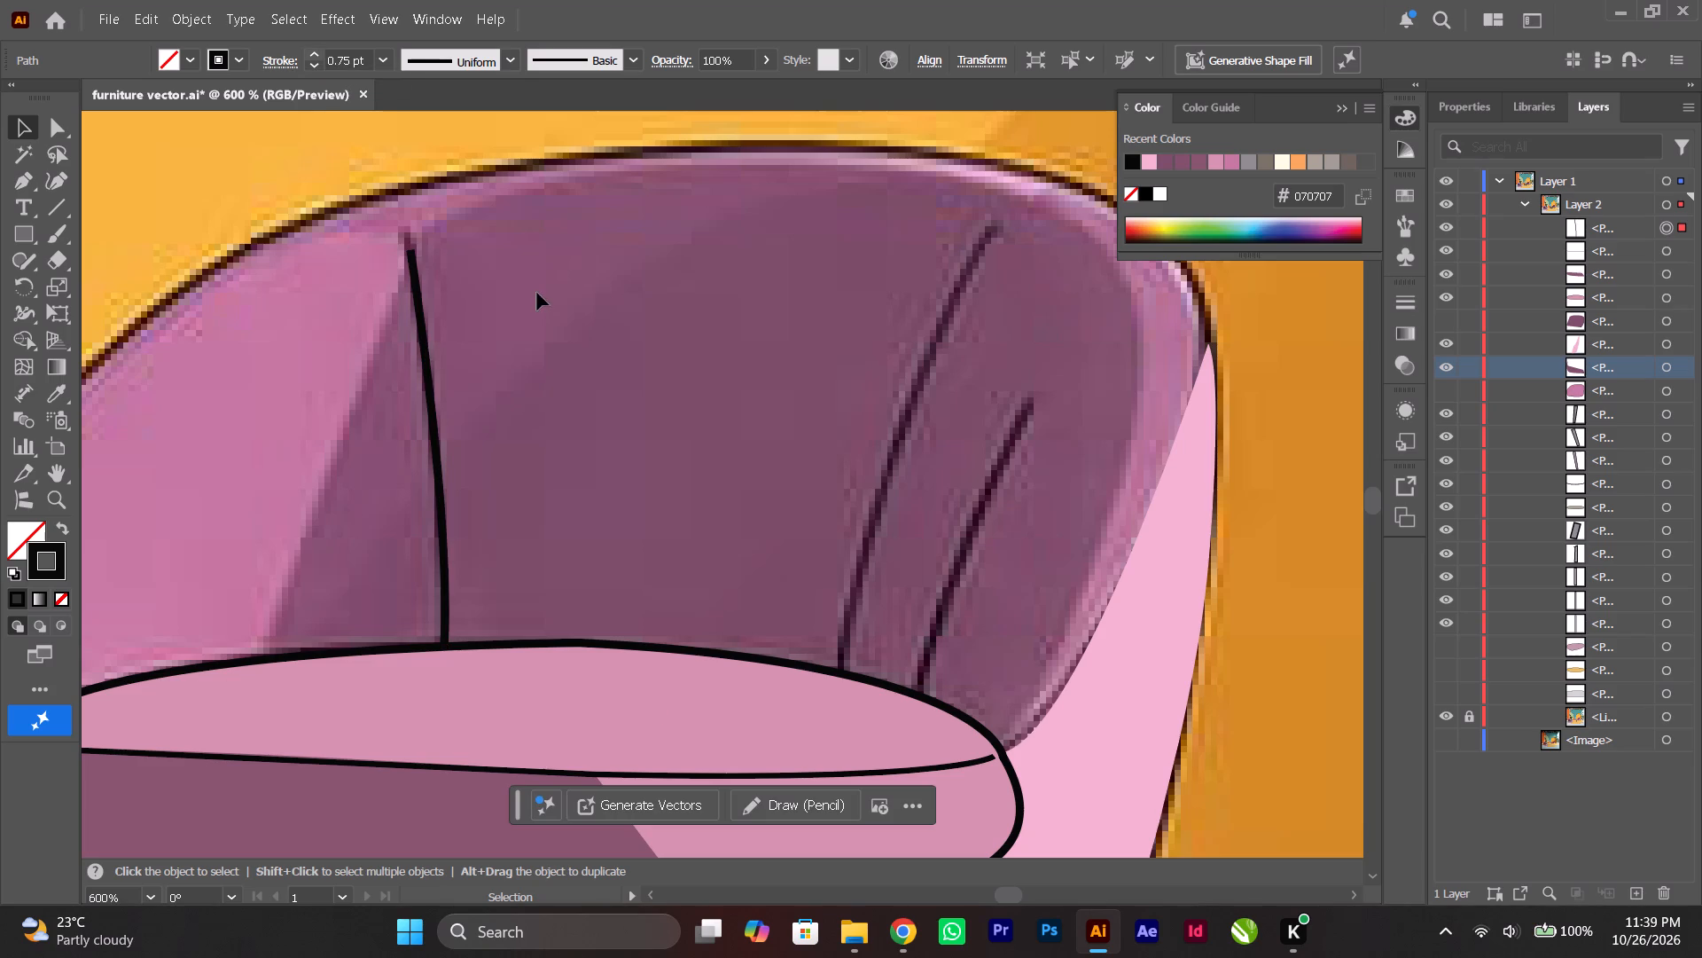
With the Pen tool, trace the longer right backrest seam as an open curve about 45 px long, ending at the seat cushion.
click(23, 188)
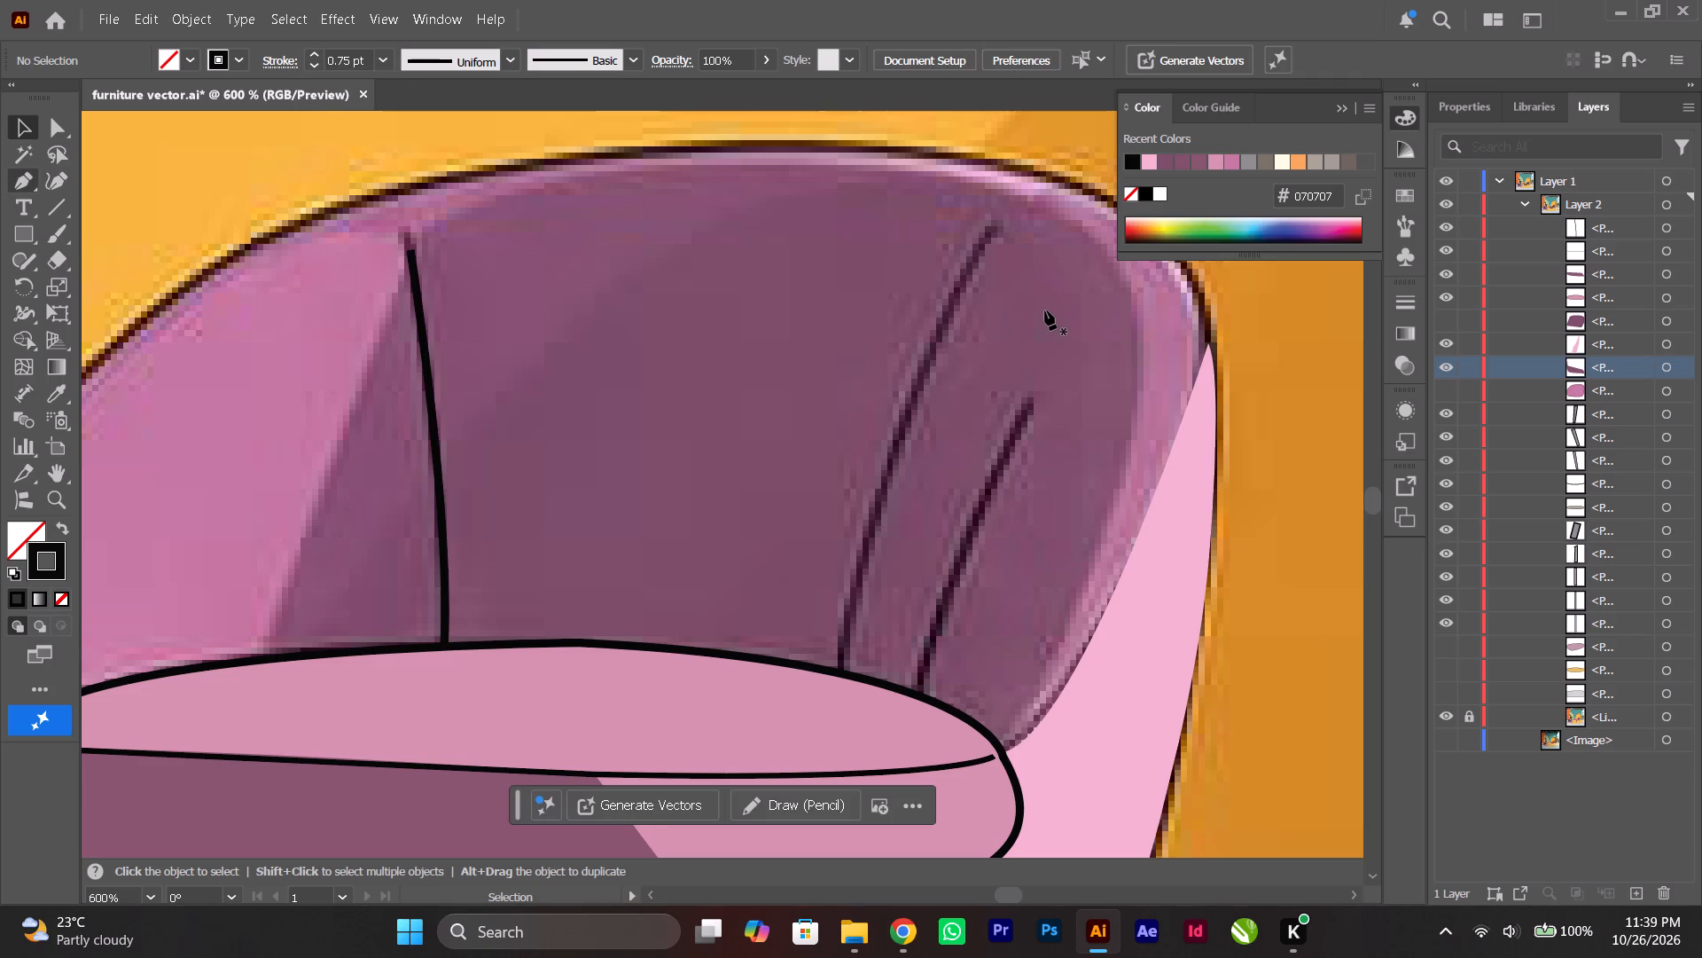
click(995, 227)
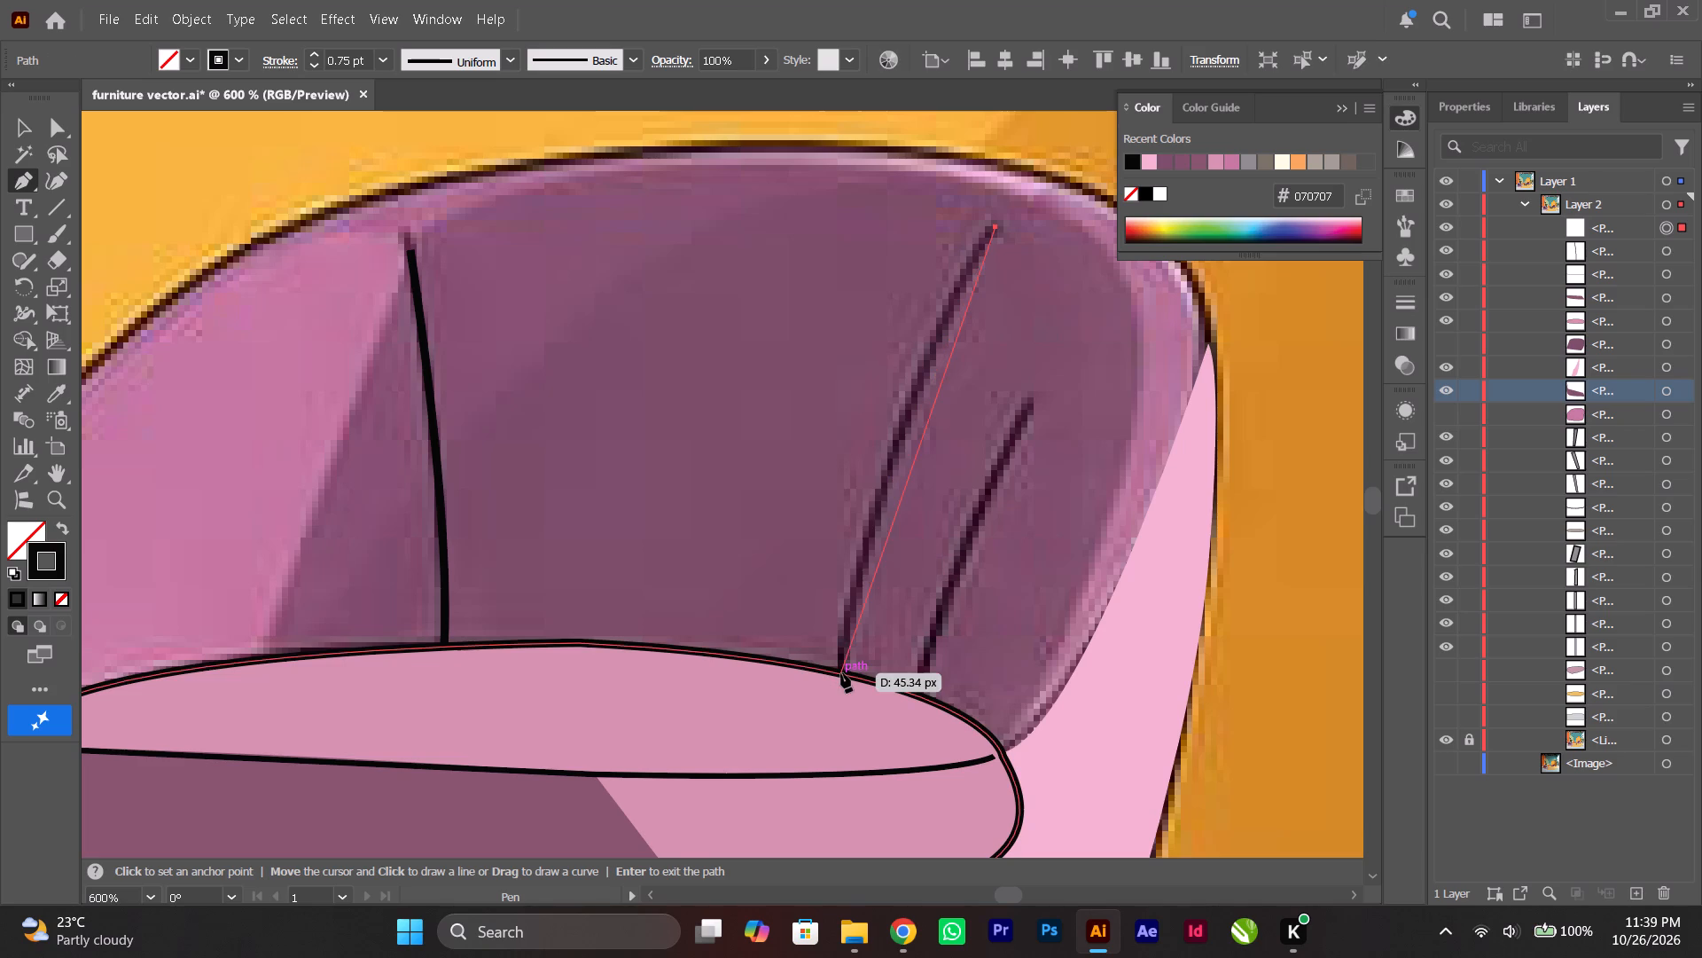
drag(841, 672, 842, 817)
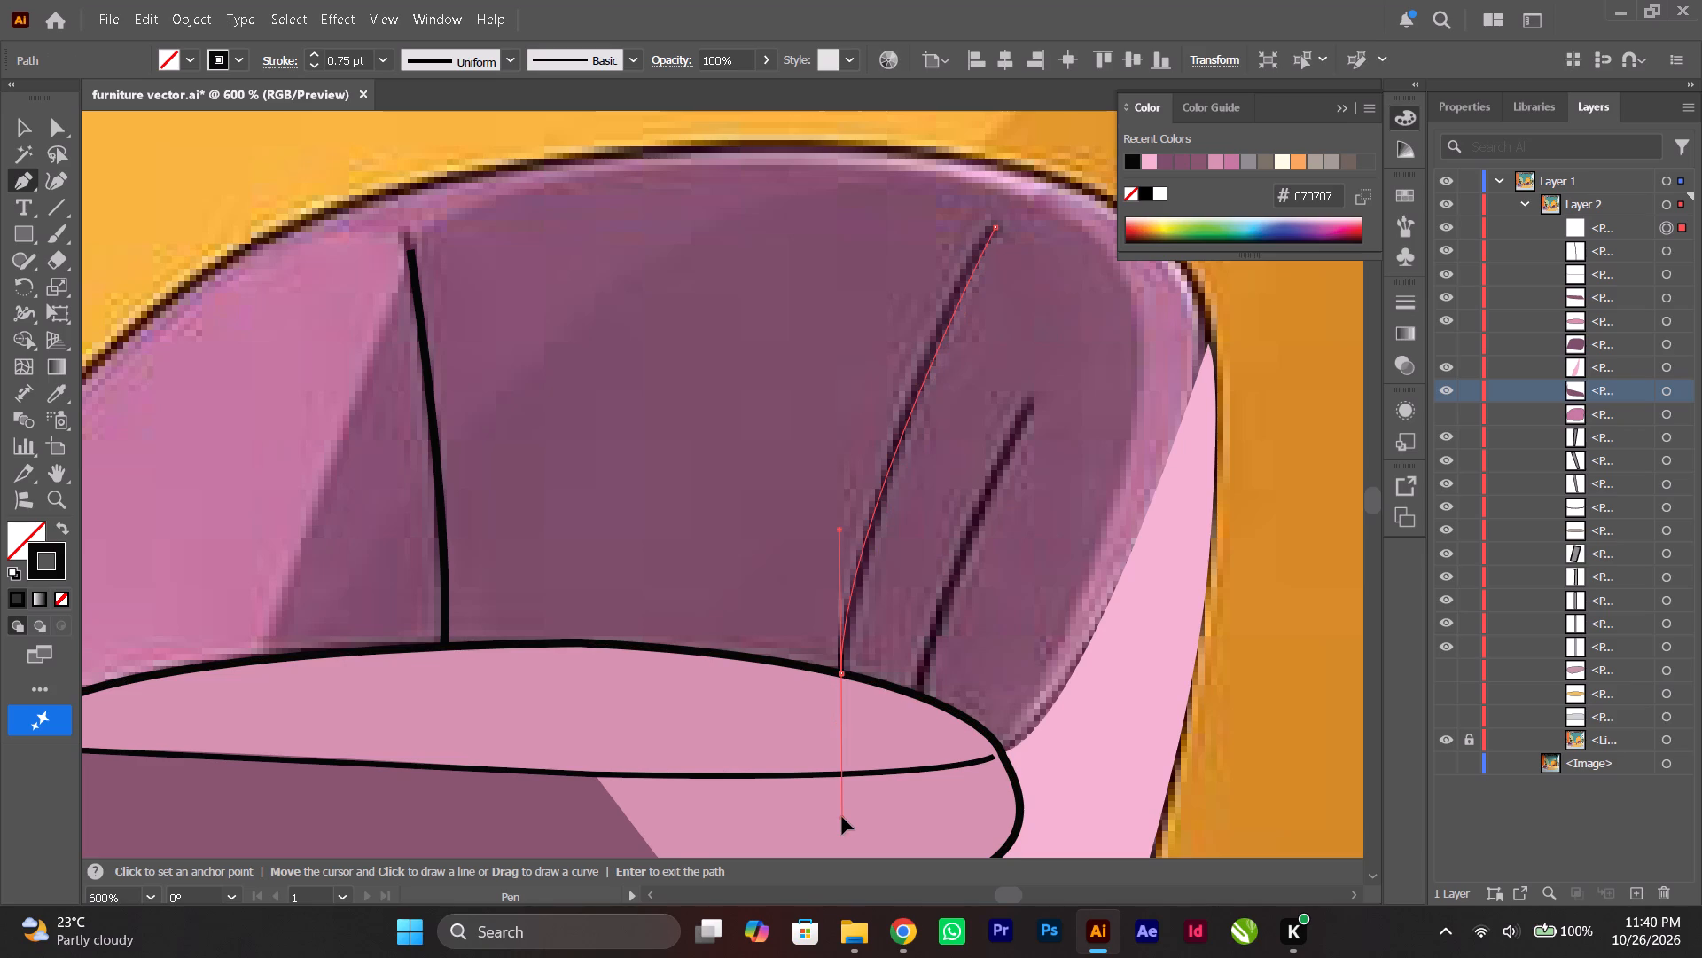
drag(842, 817, 816, 843)
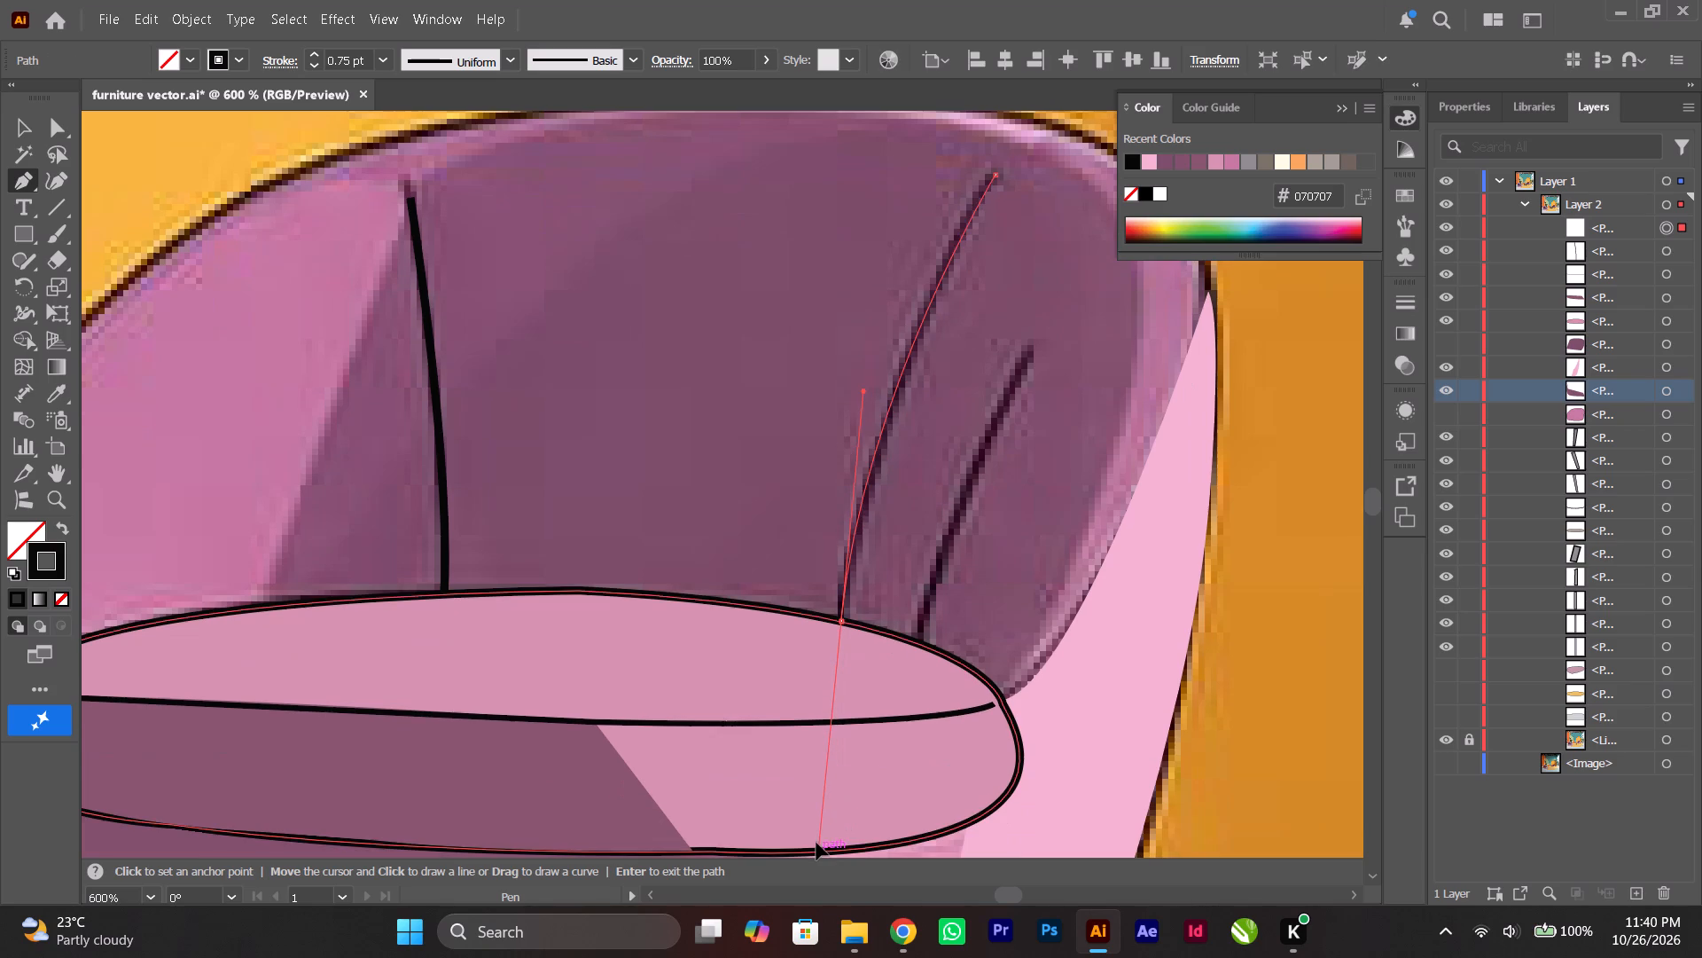
drag(816, 843, 817, 837)
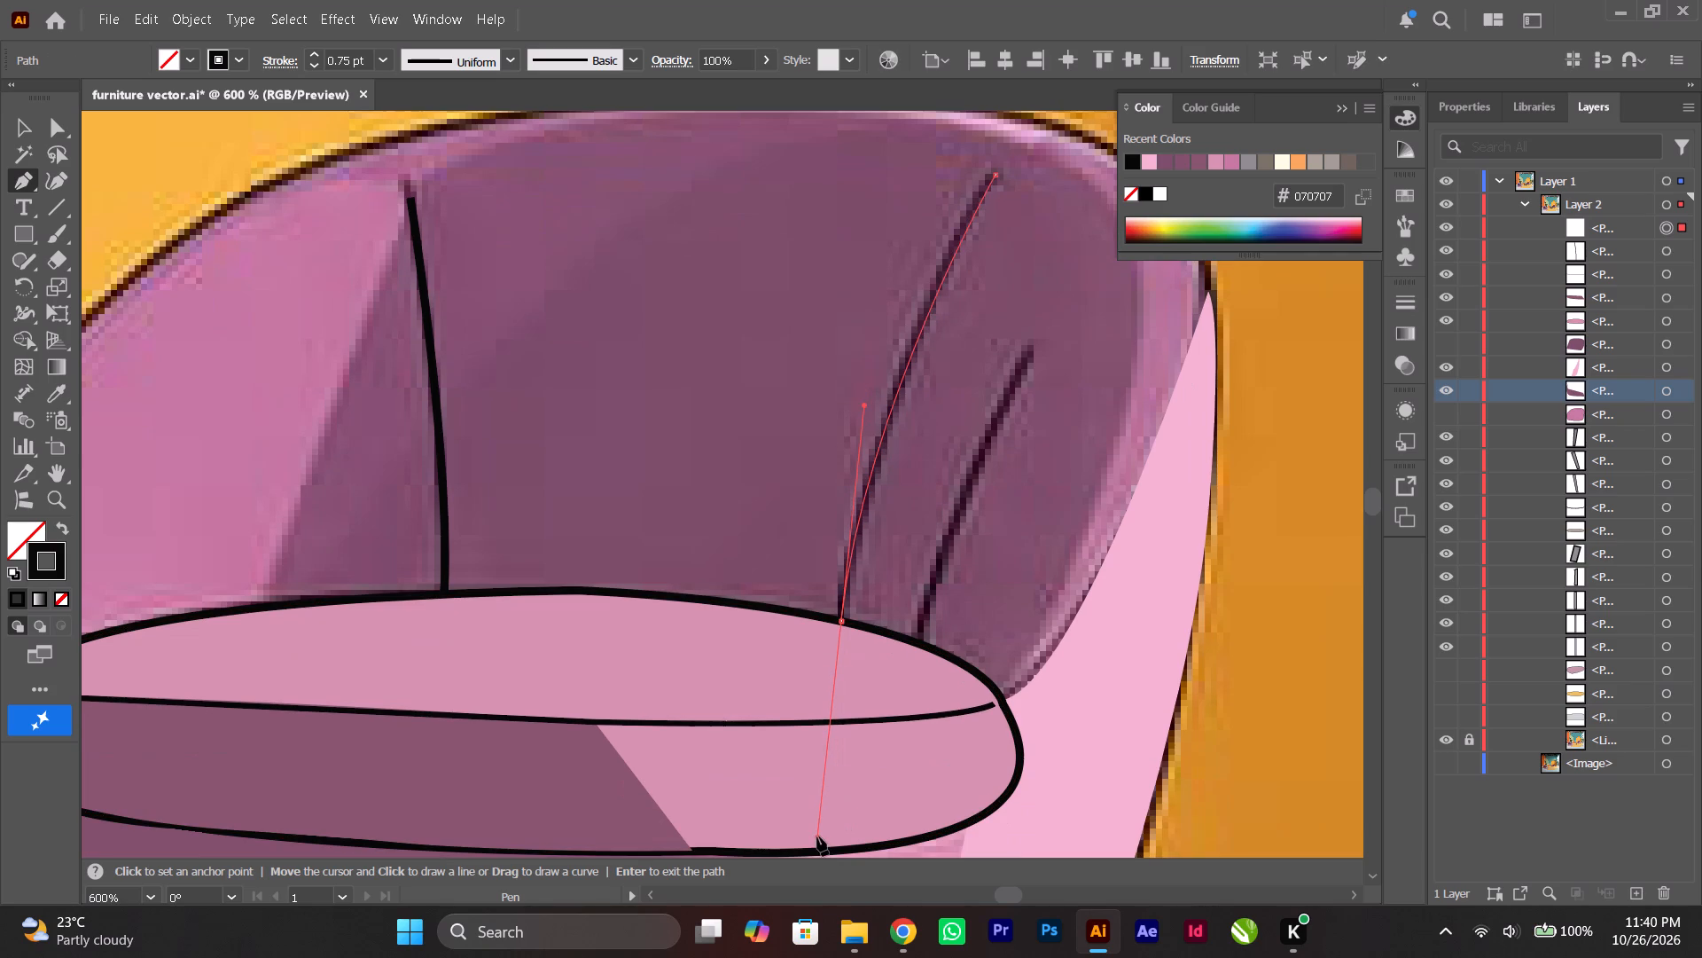
key(Escape)
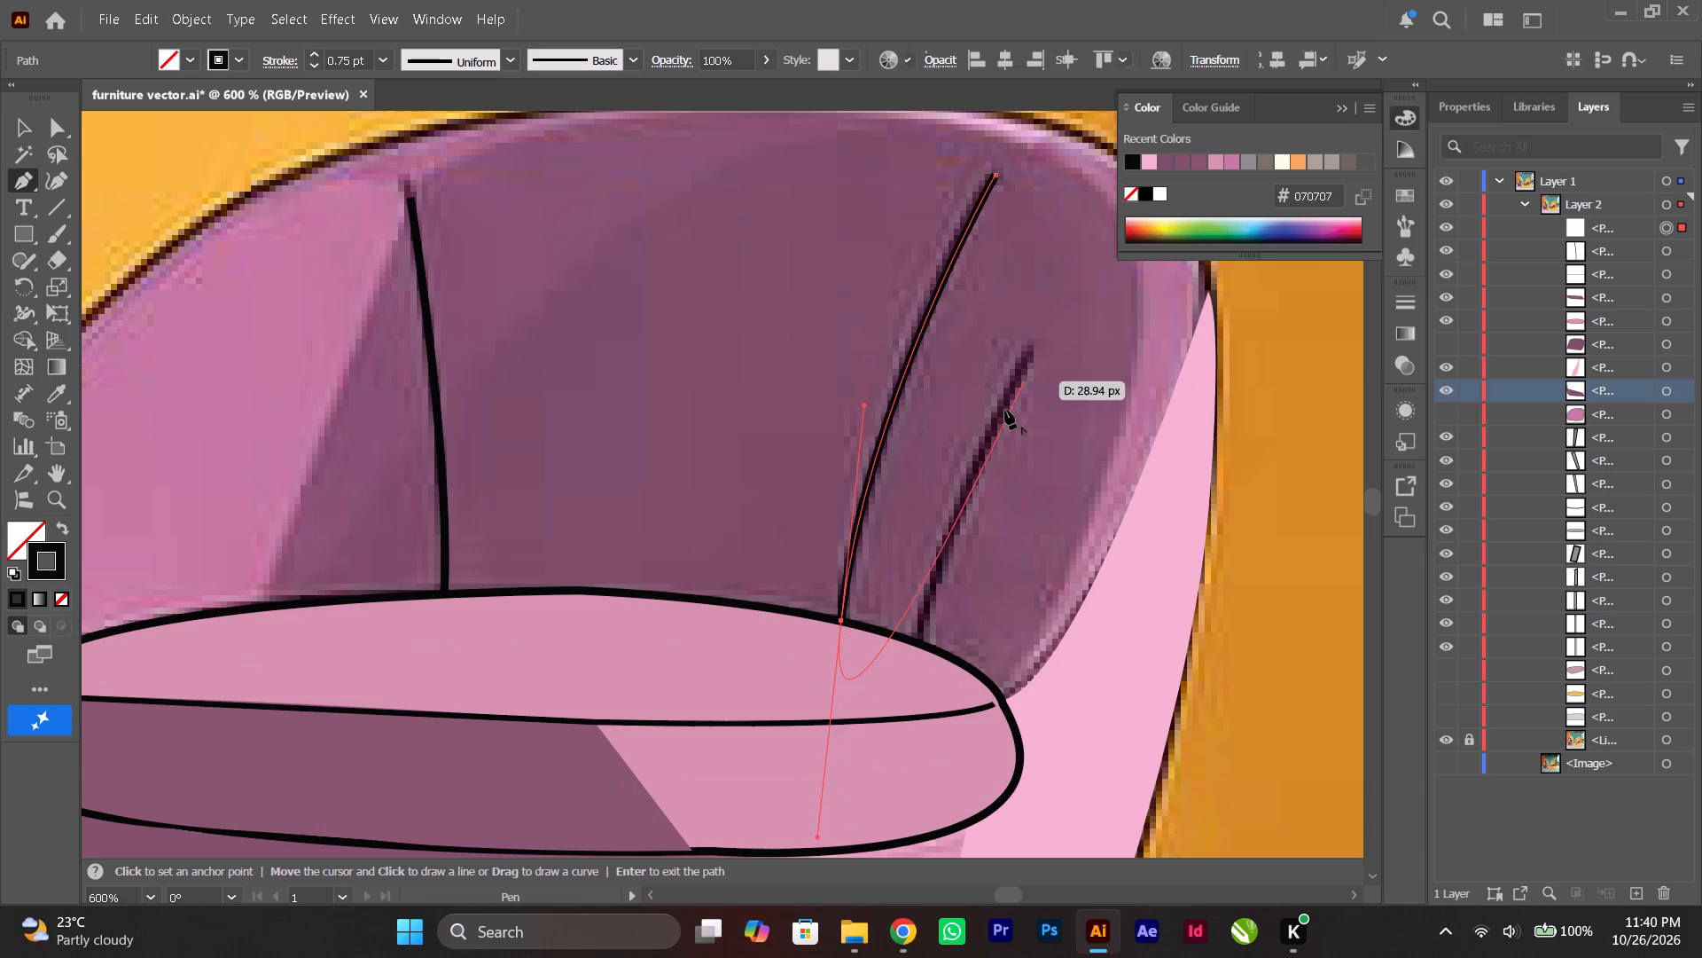
click(842, 619)
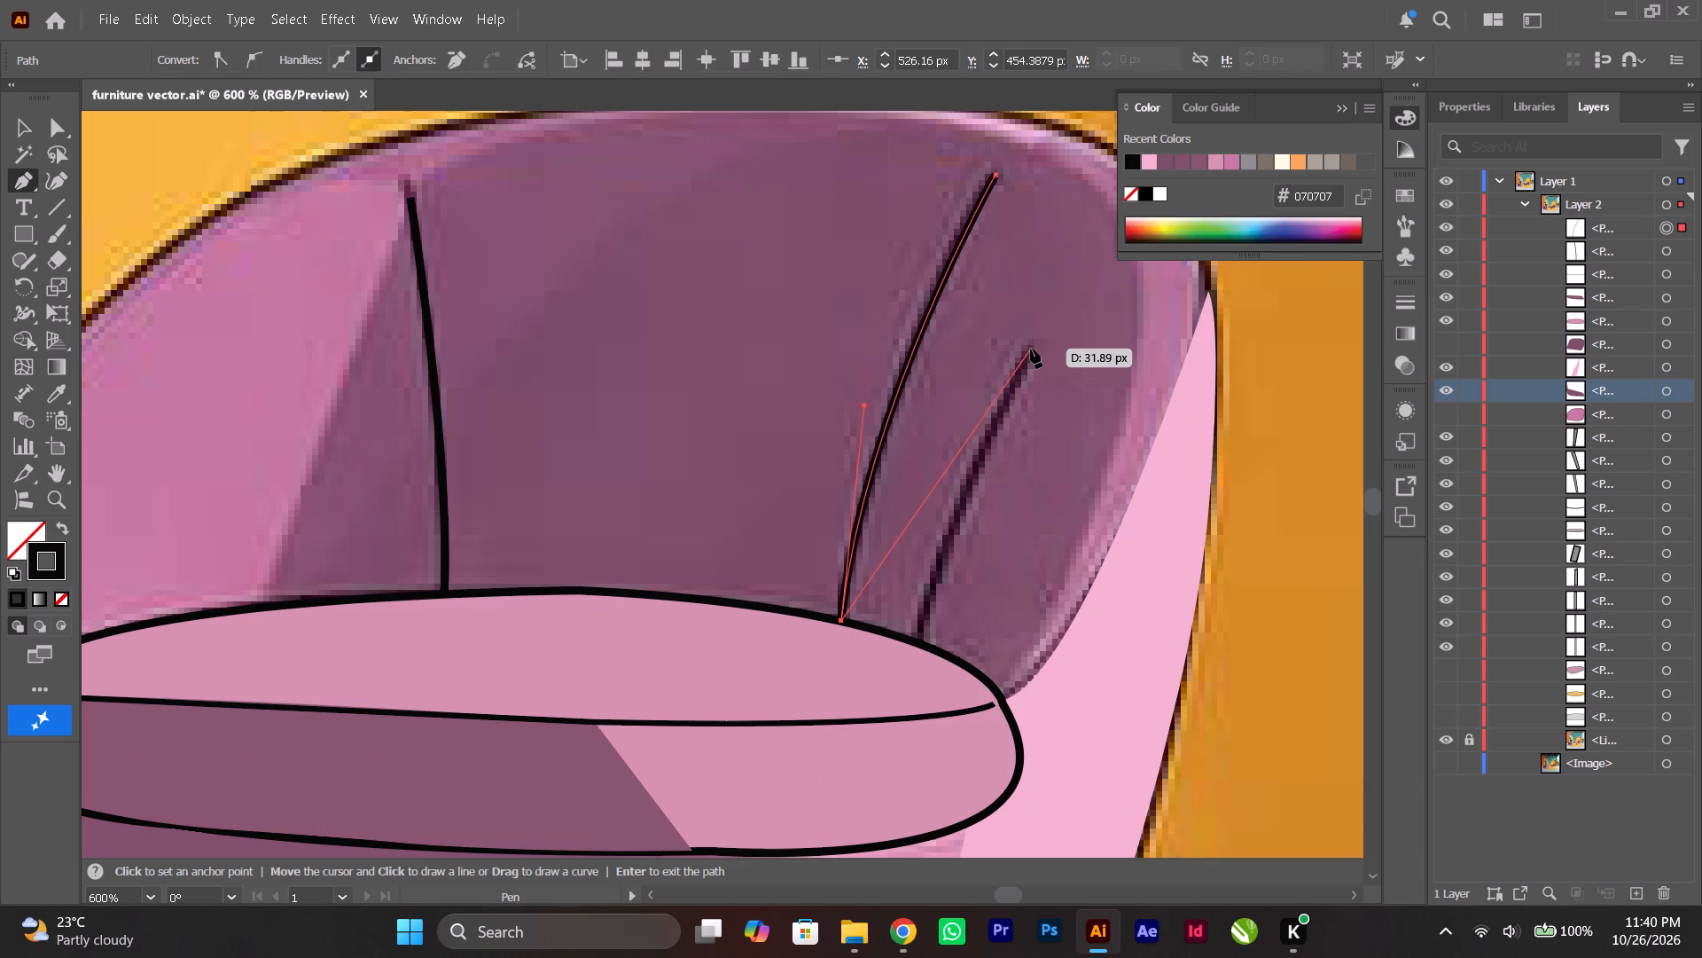
key(Escape)
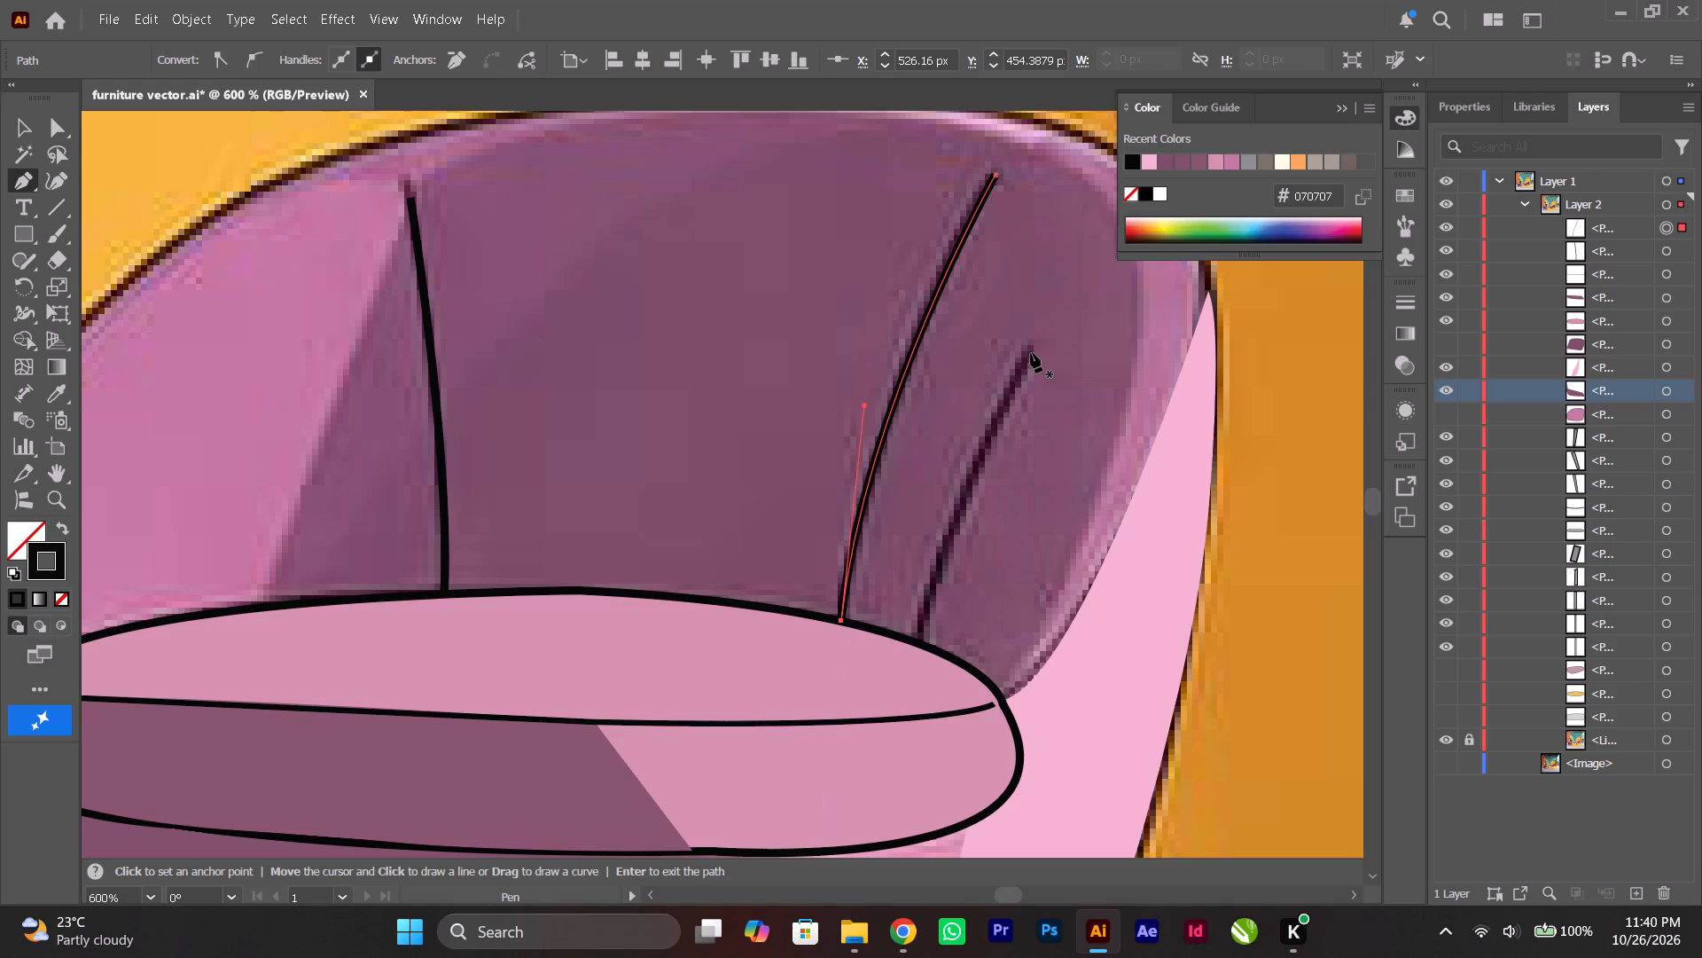
With the Pen tool, trace the short outer-right backrest seam as an open curve ending at the seat cushion.
click(1031, 349)
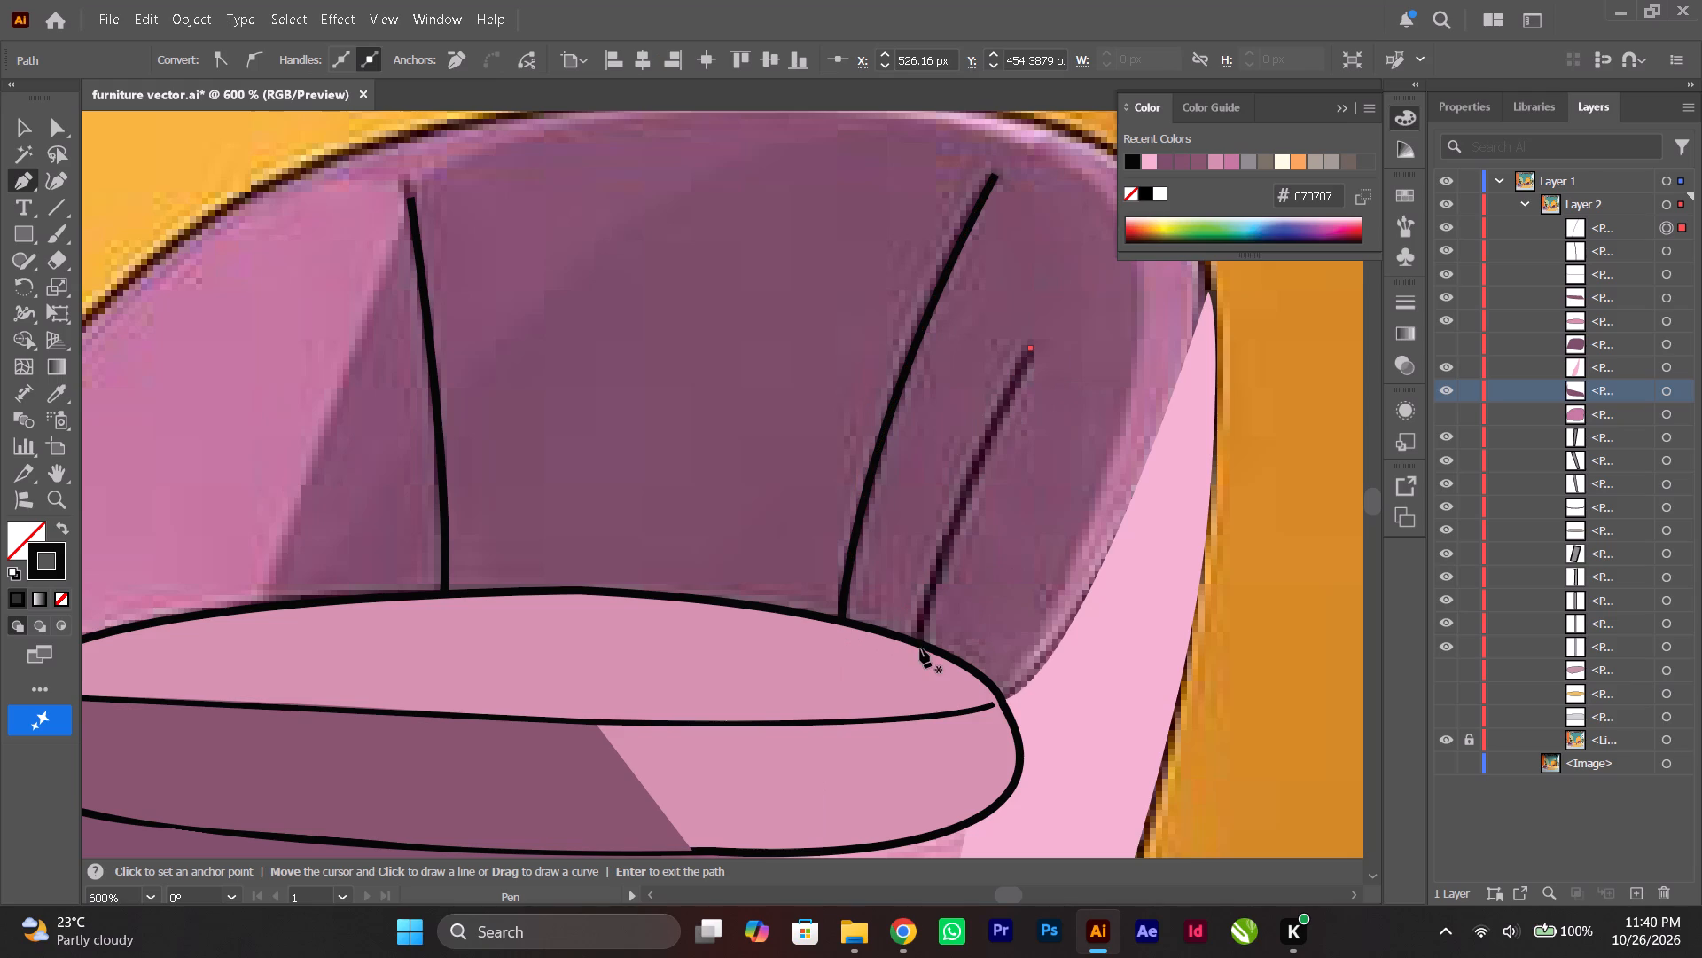
drag(919, 640, 910, 687)
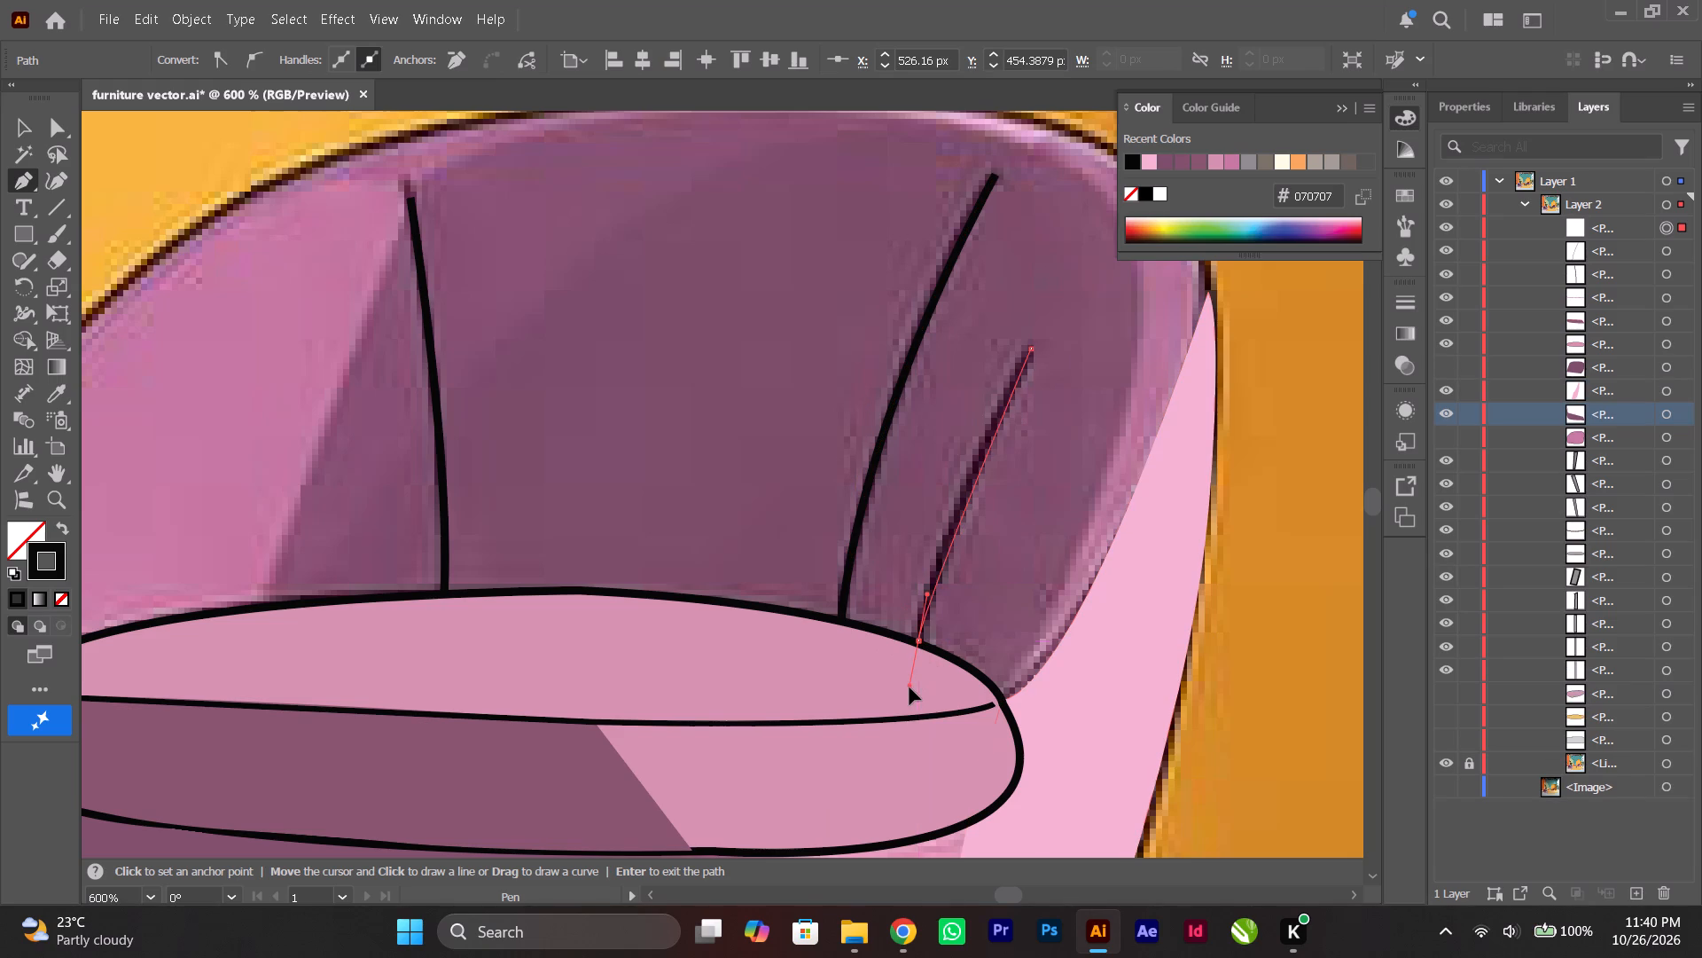
drag(910, 687, 904, 713)
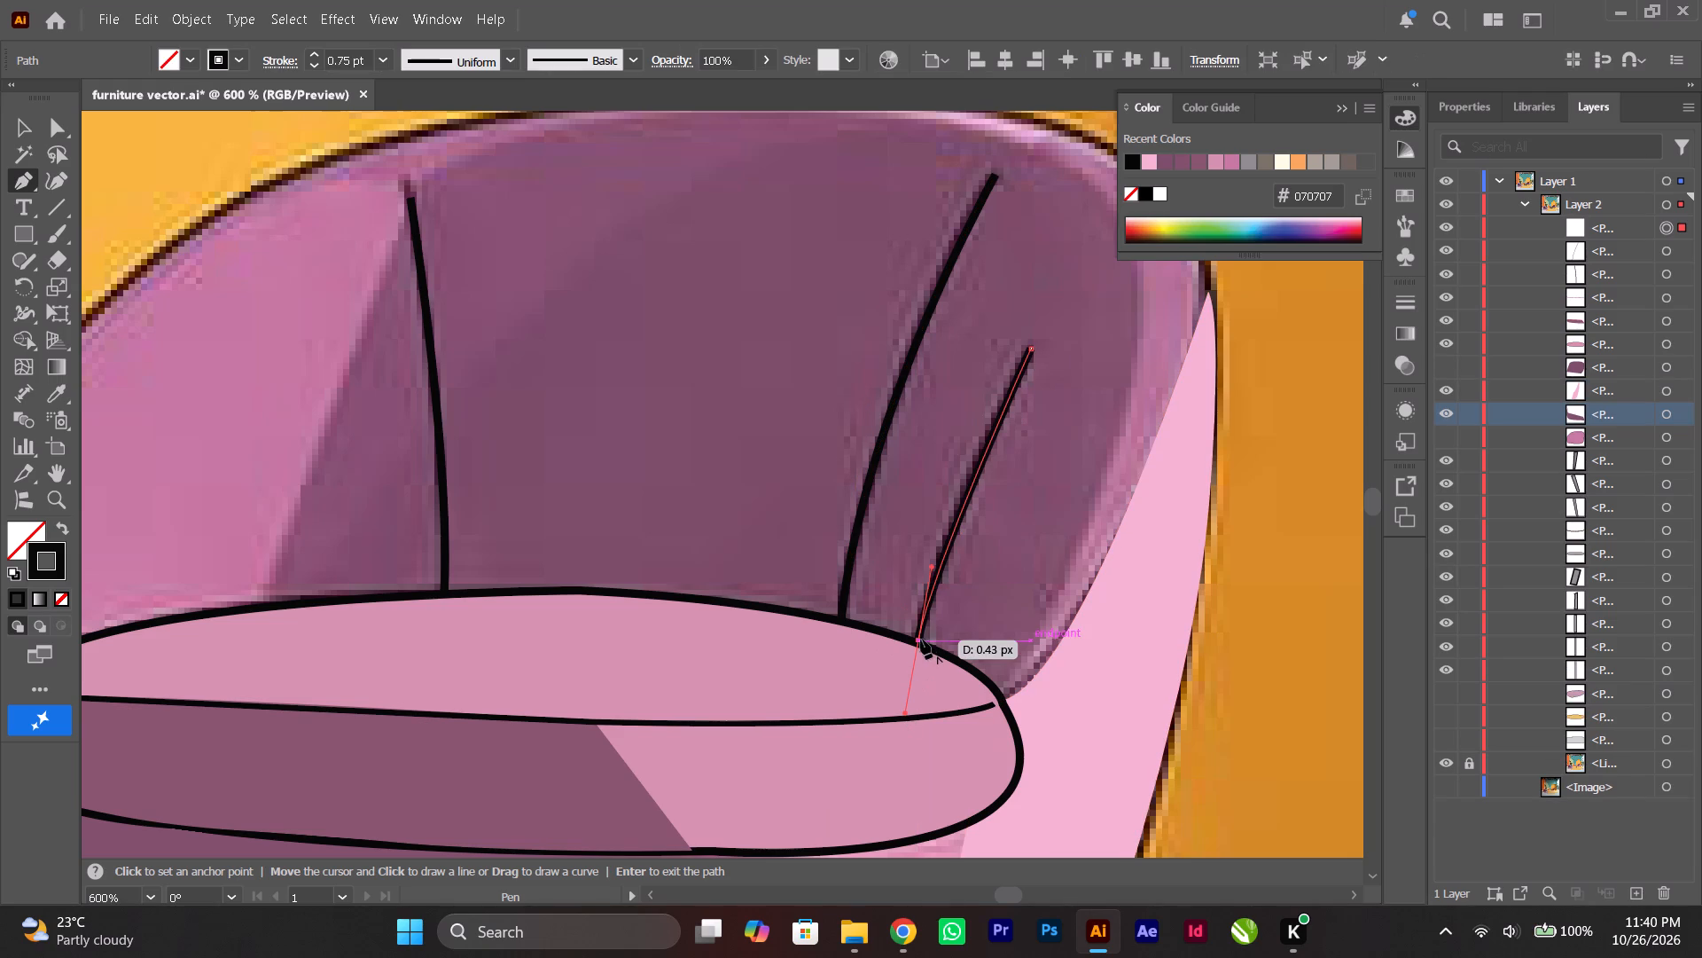
click(917, 640)
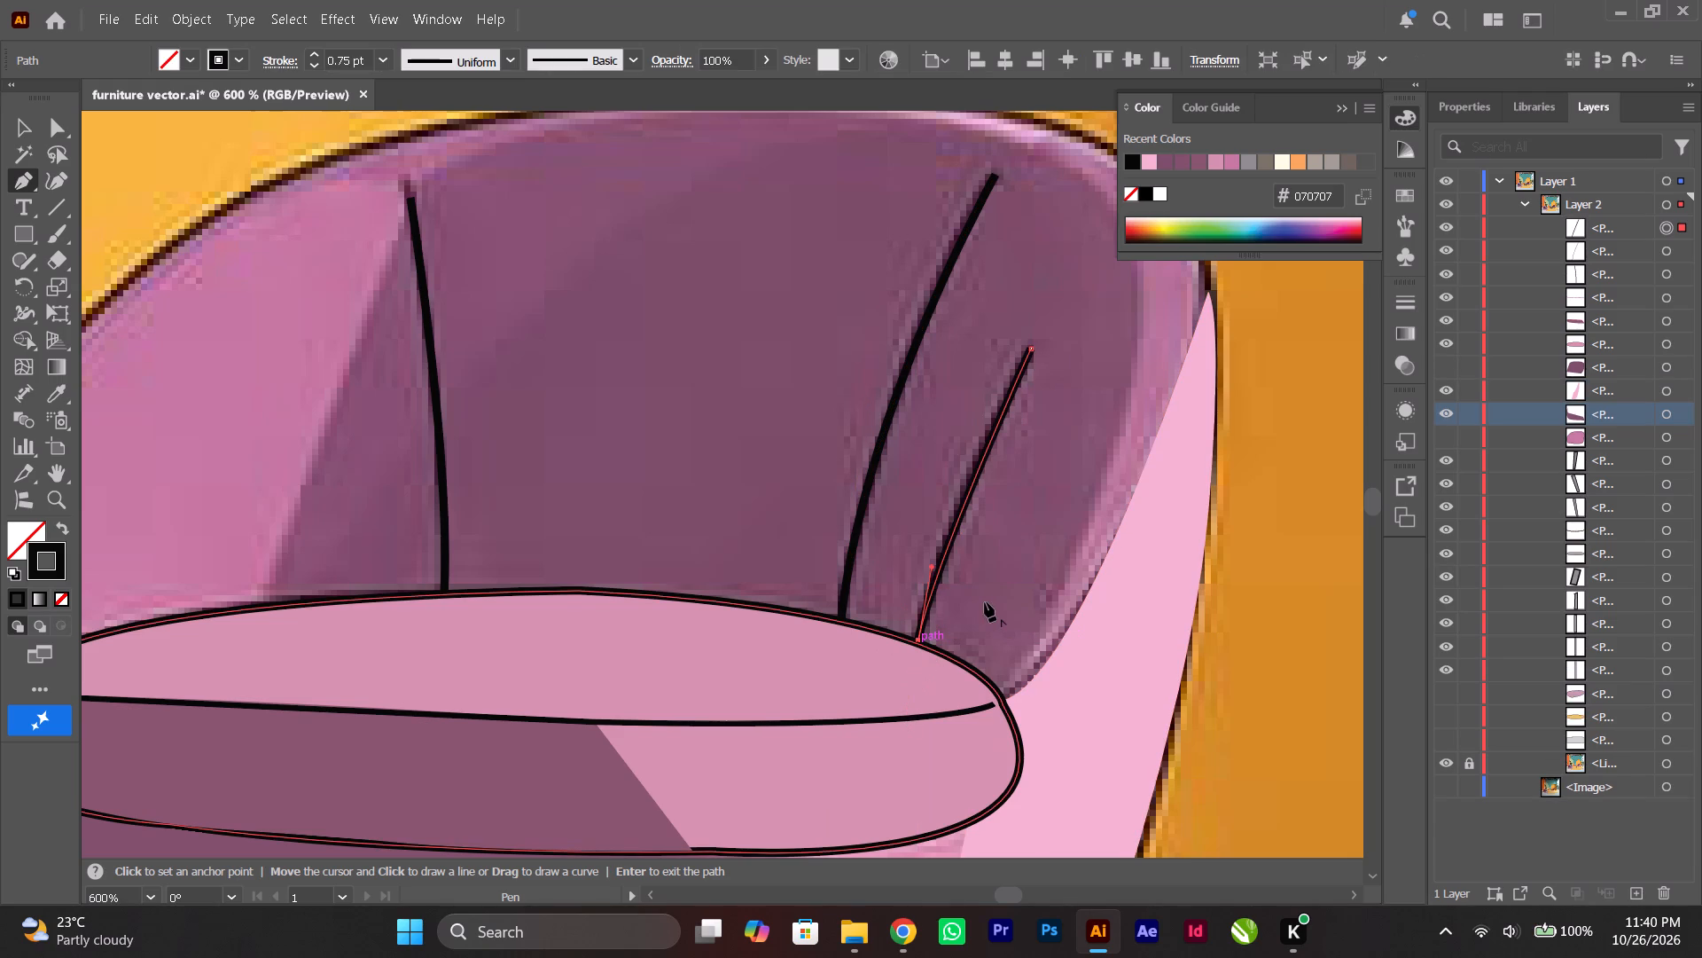
key(Escape)
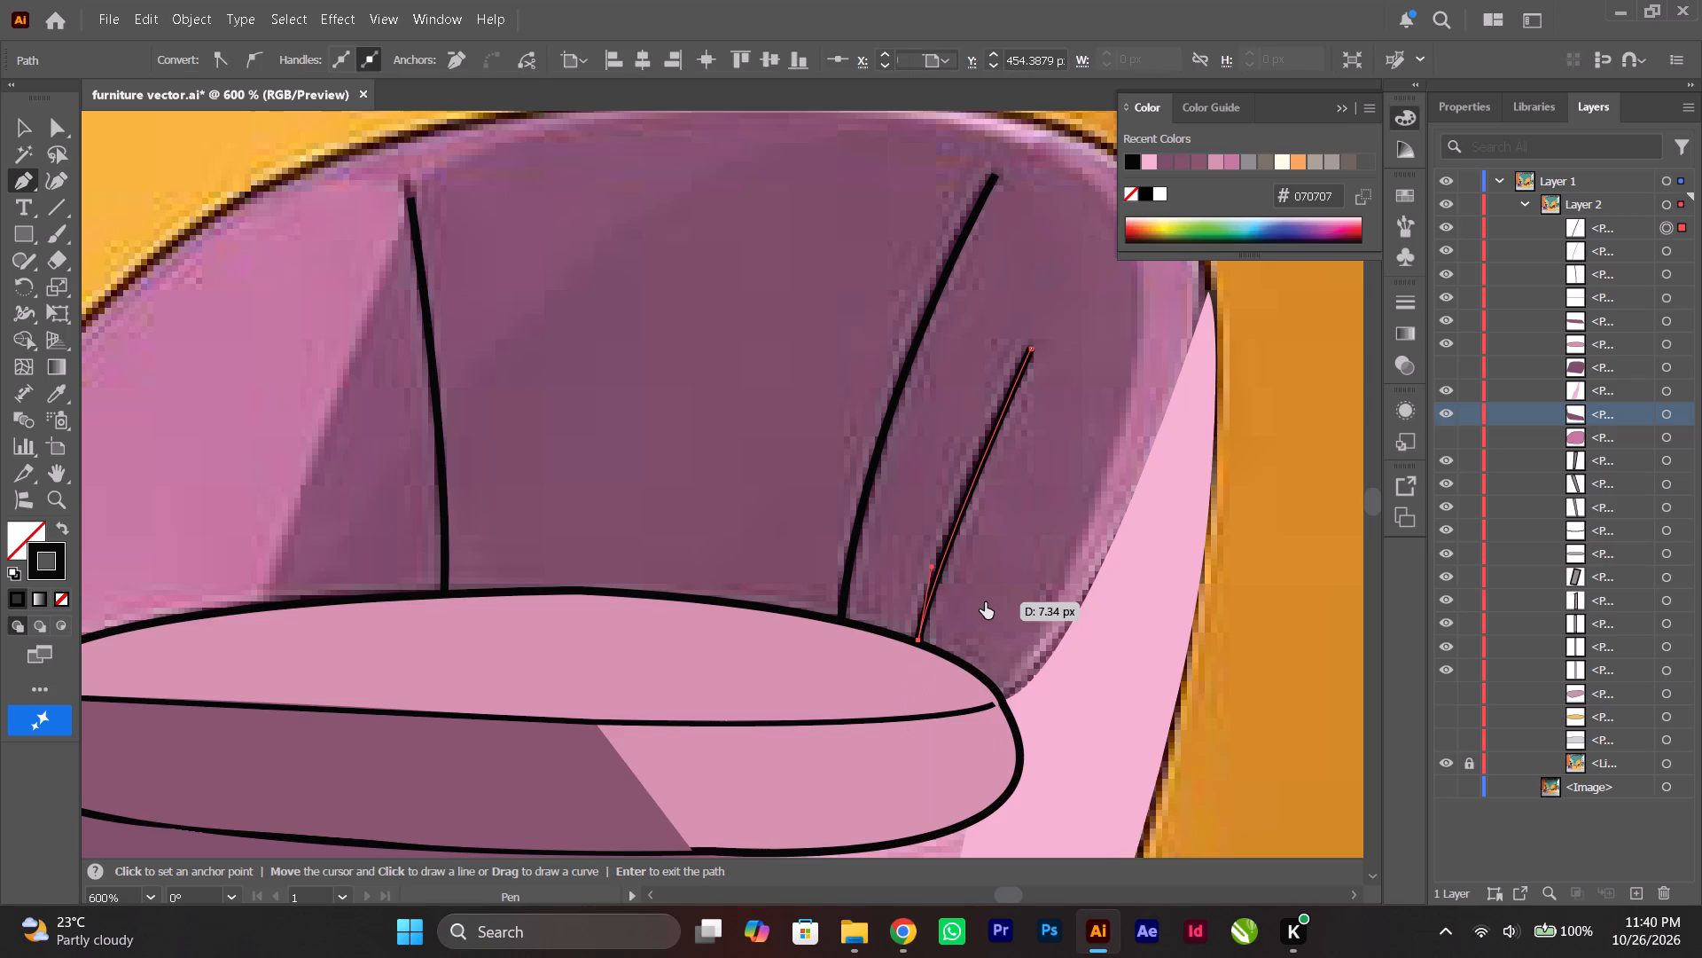
Unhide the backrest's pink base shape and dark purple shading shape, and deselect the seam line.
click(1444, 440)
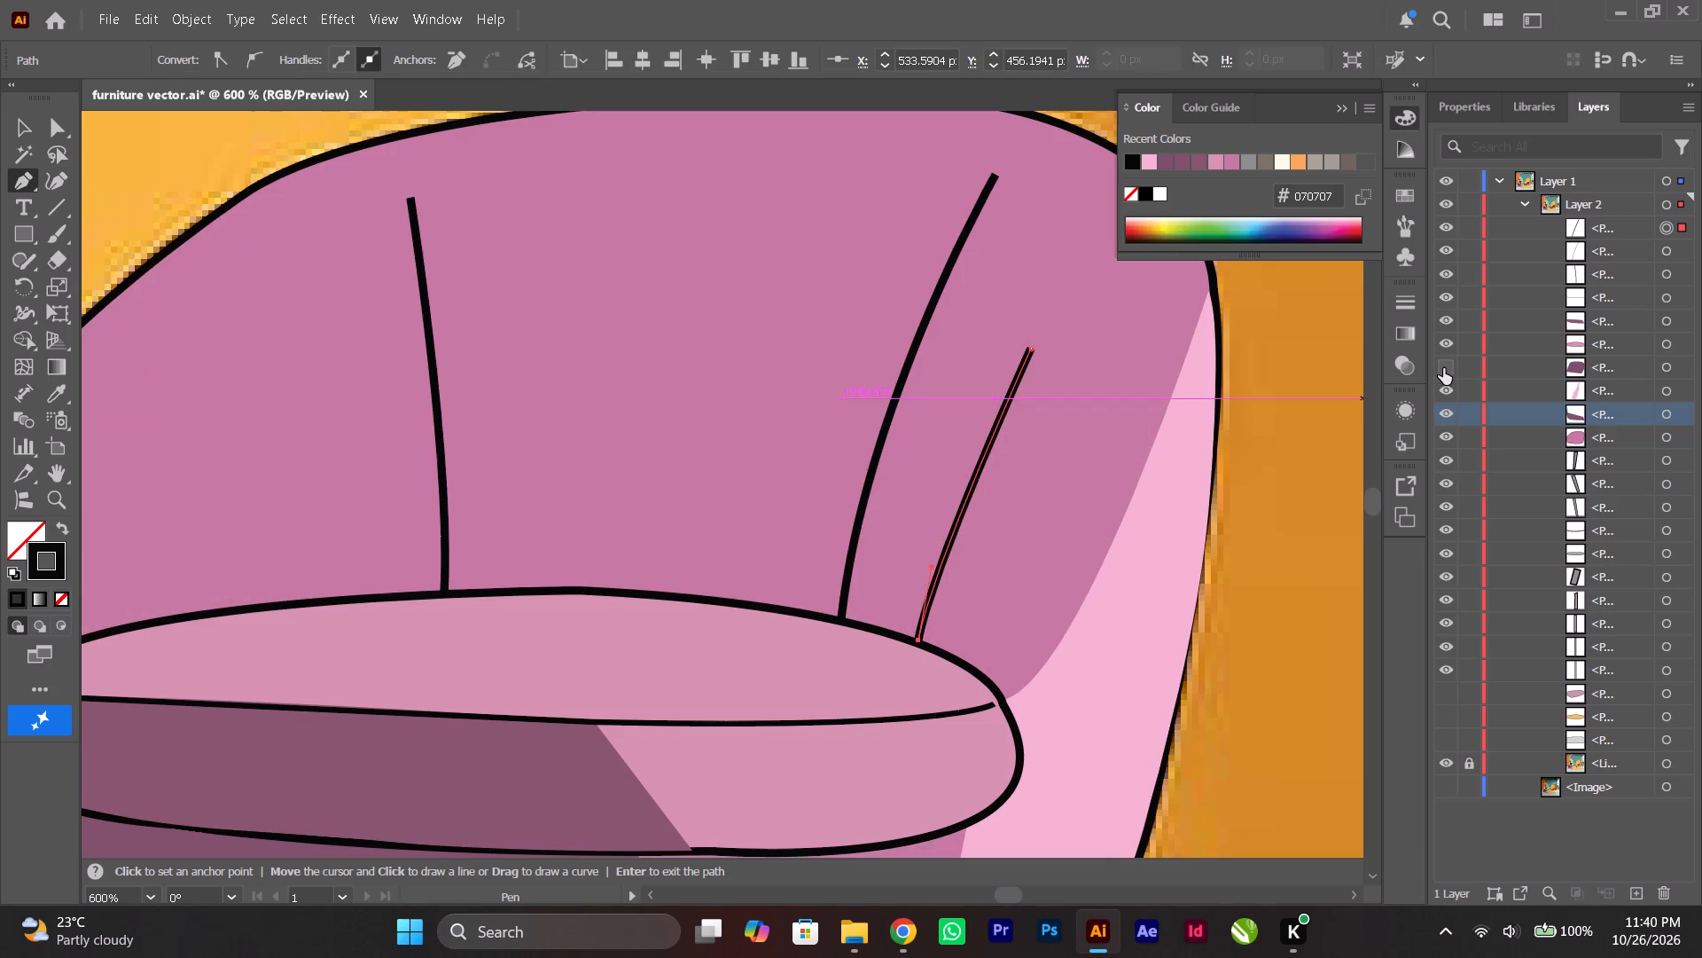
click(1448, 371)
alt+scroll(1004, 463, down, 5)
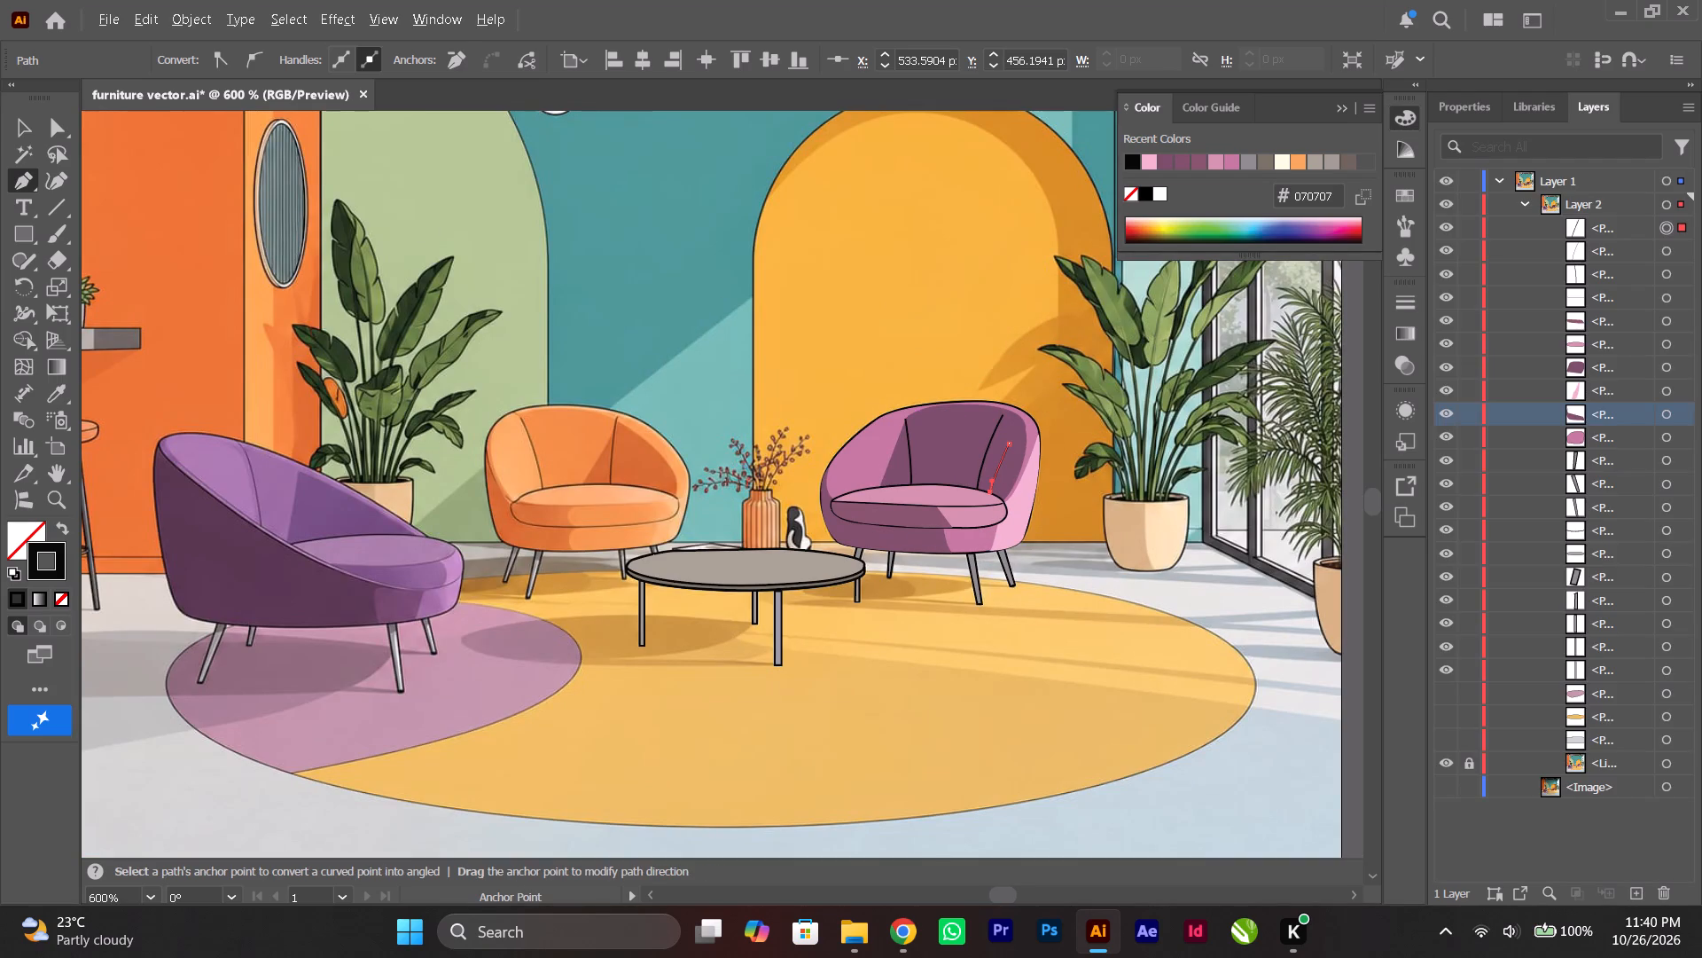
click(24, 122)
click(1222, 795)
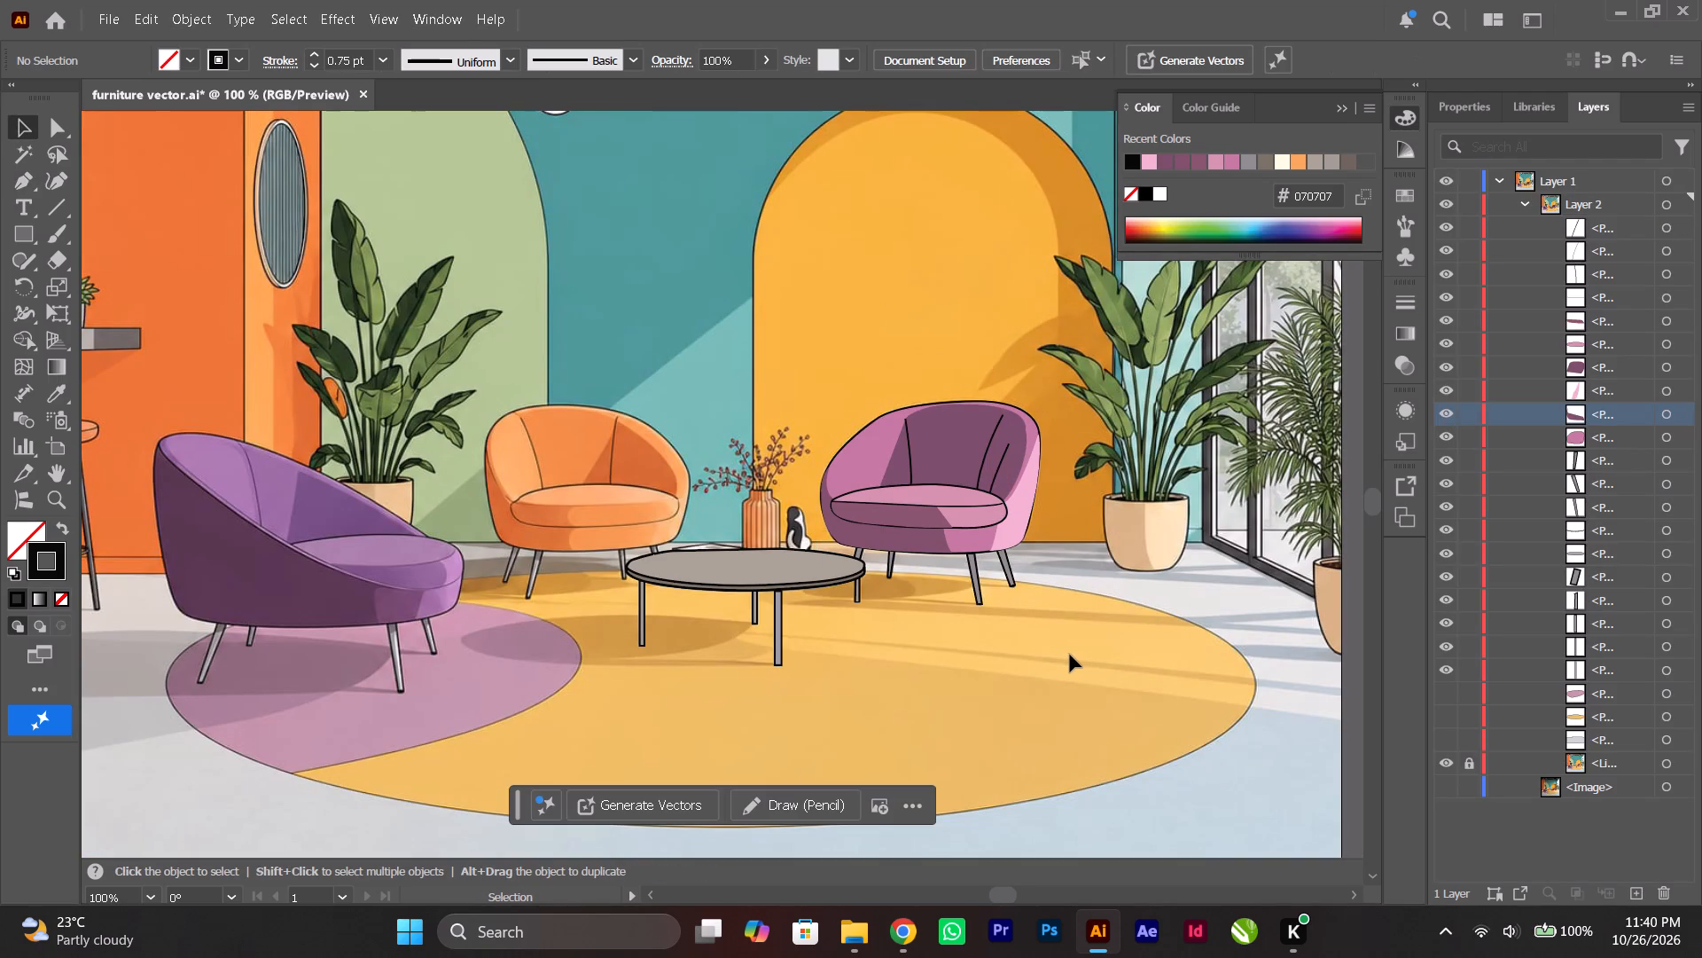
Save the furniture vector file.
scroll(1070, 653, up, 1)
alt+scroll(998, 635, down, 1)
alt+scroll(998, 635, up, 1)
scroll(998, 634, up, 2)
key(ctrl+s)
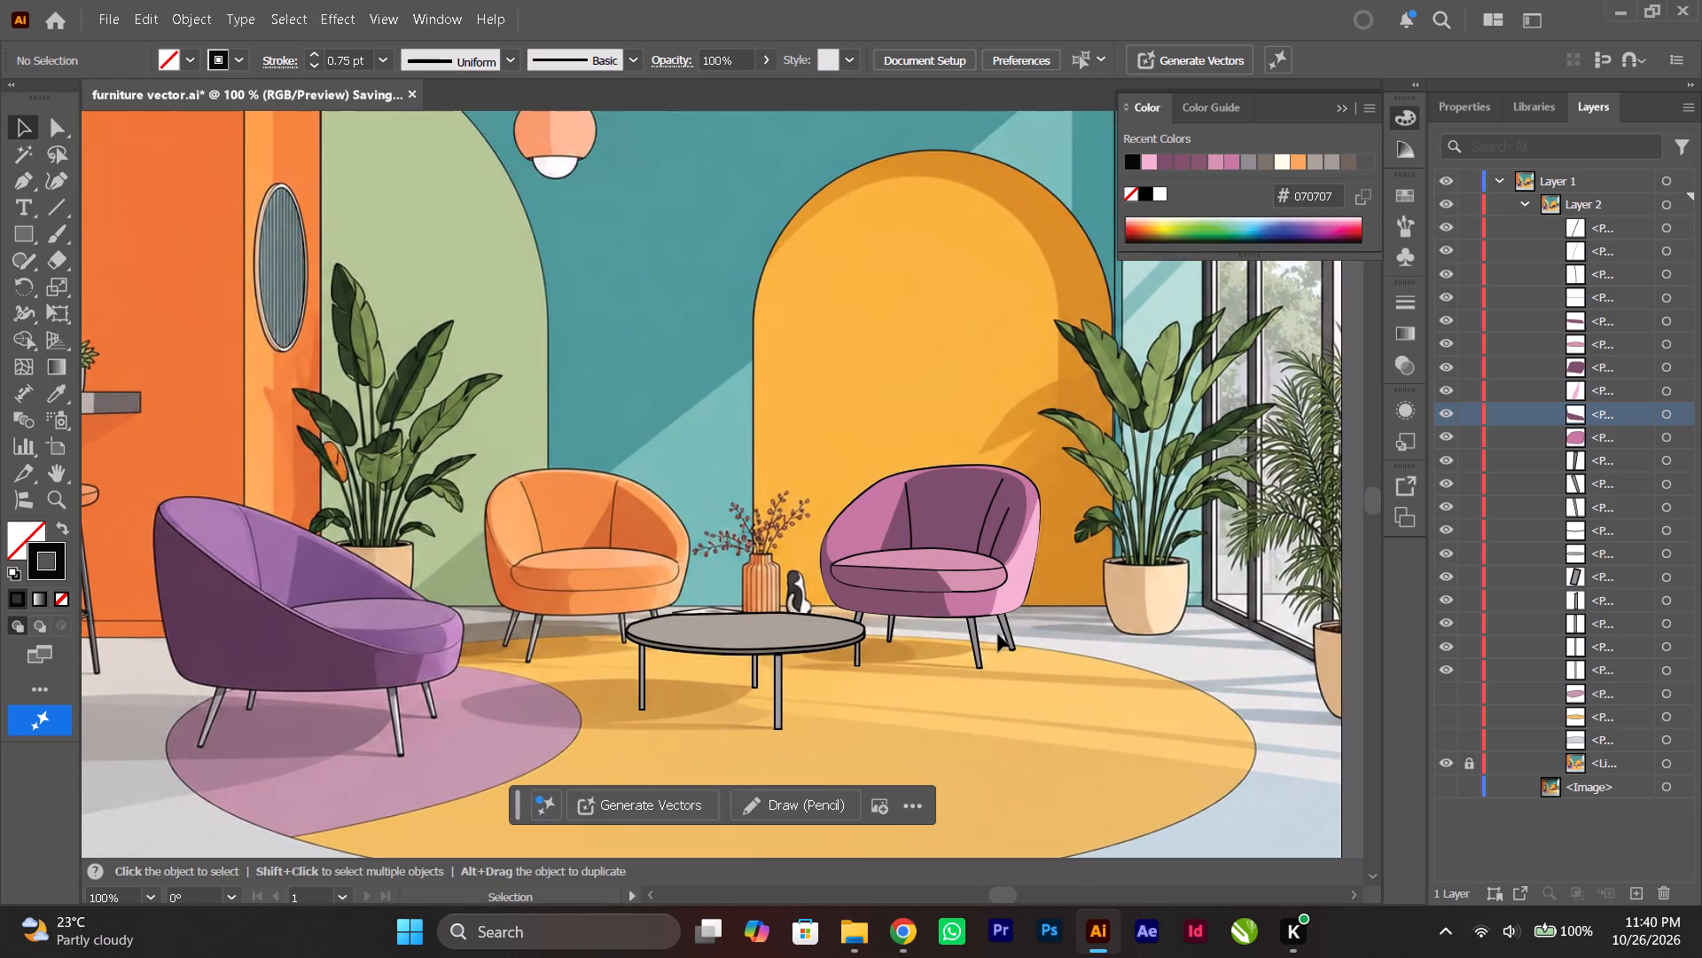
Unhide the three hidden floor shapes: the pink rug area, the yellow rug and the grey floor.
alt+scroll(998, 634, down, 1)
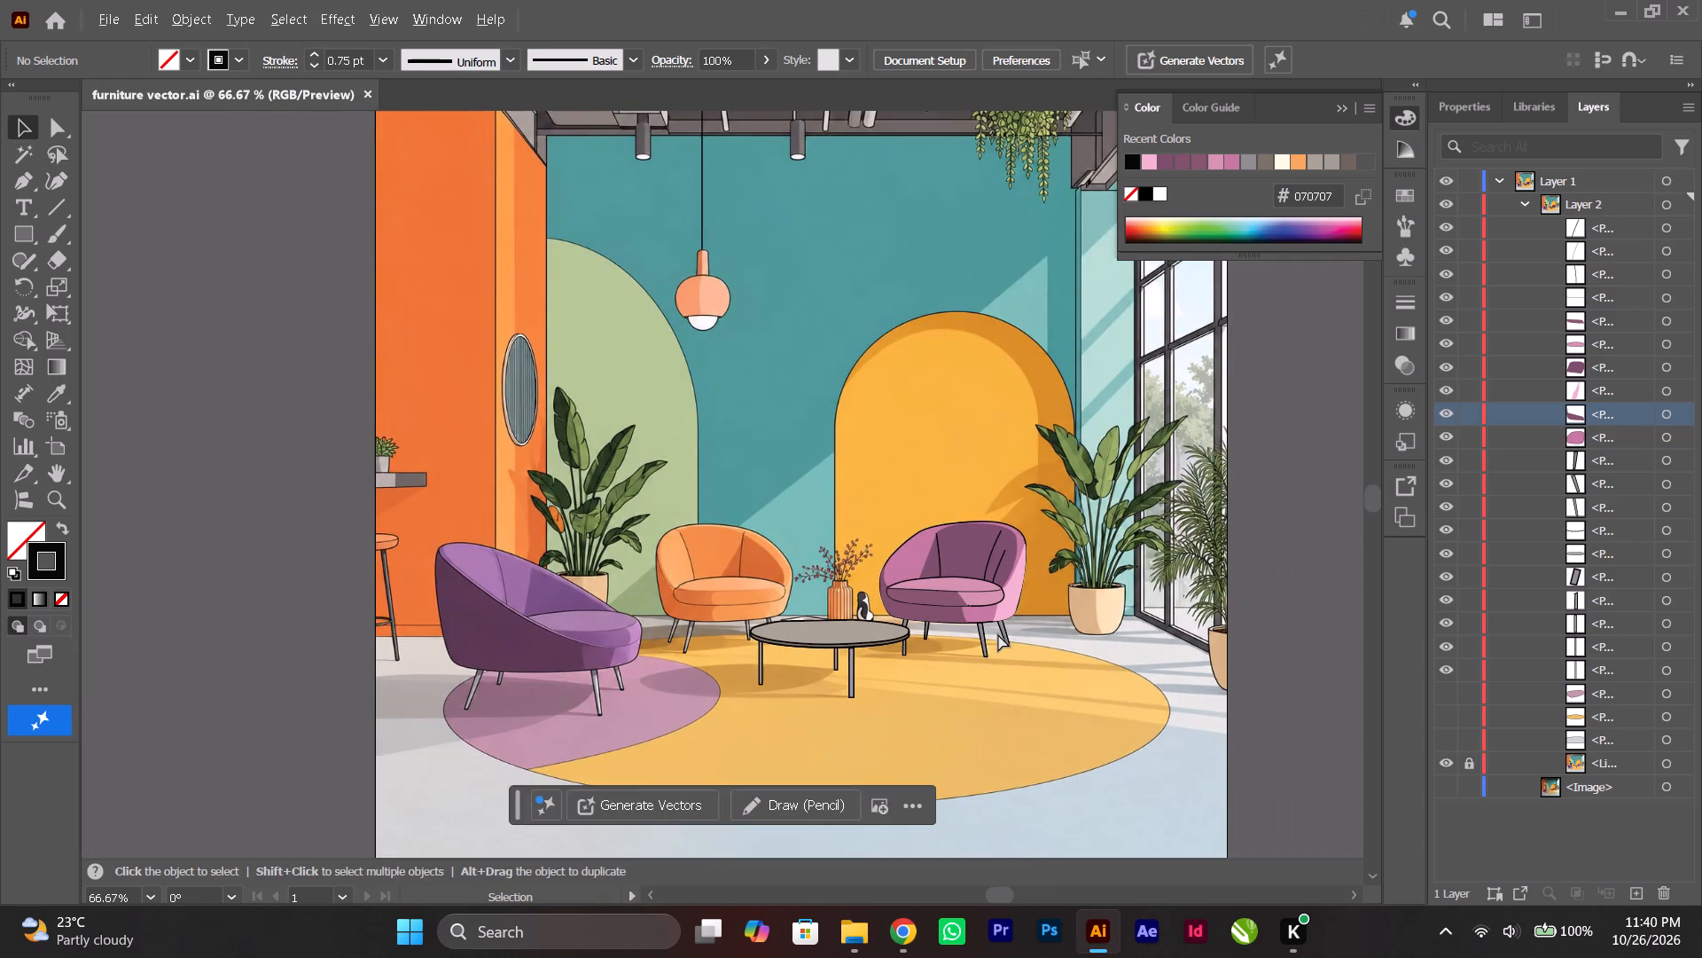
ctrl+scroll(998, 634, up, 2)
scroll(999, 633, down, 4)
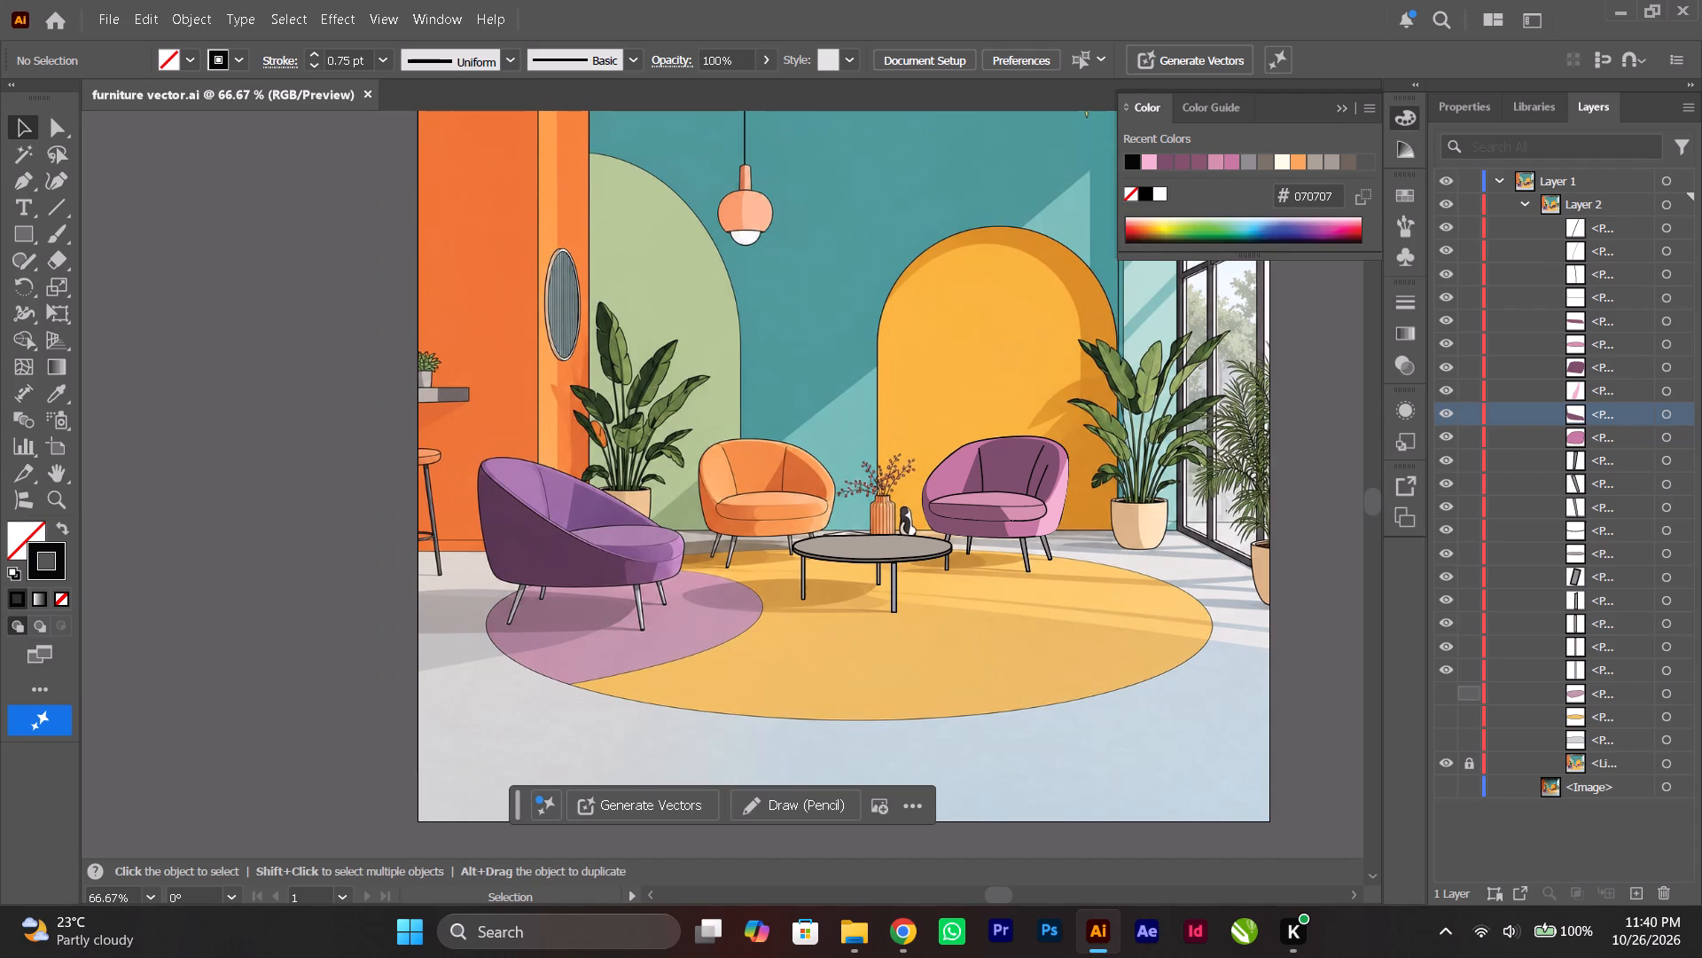
drag(1452, 693, 1441, 746)
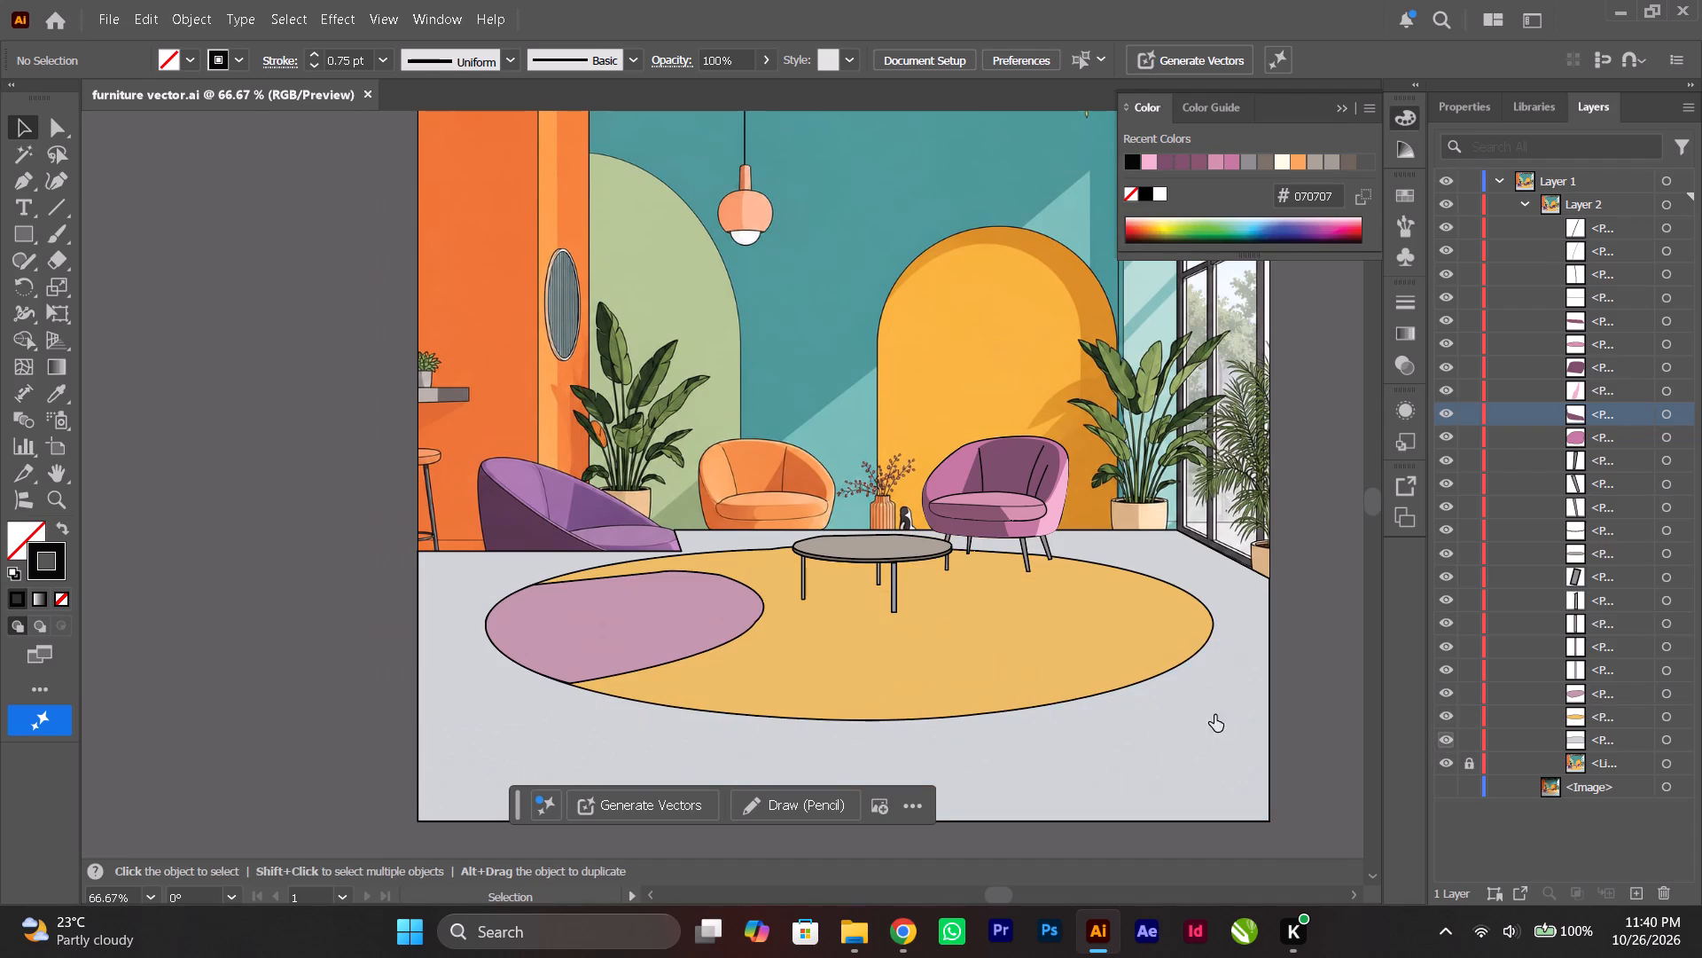
ctrl+scroll(1214, 713, down, 4)
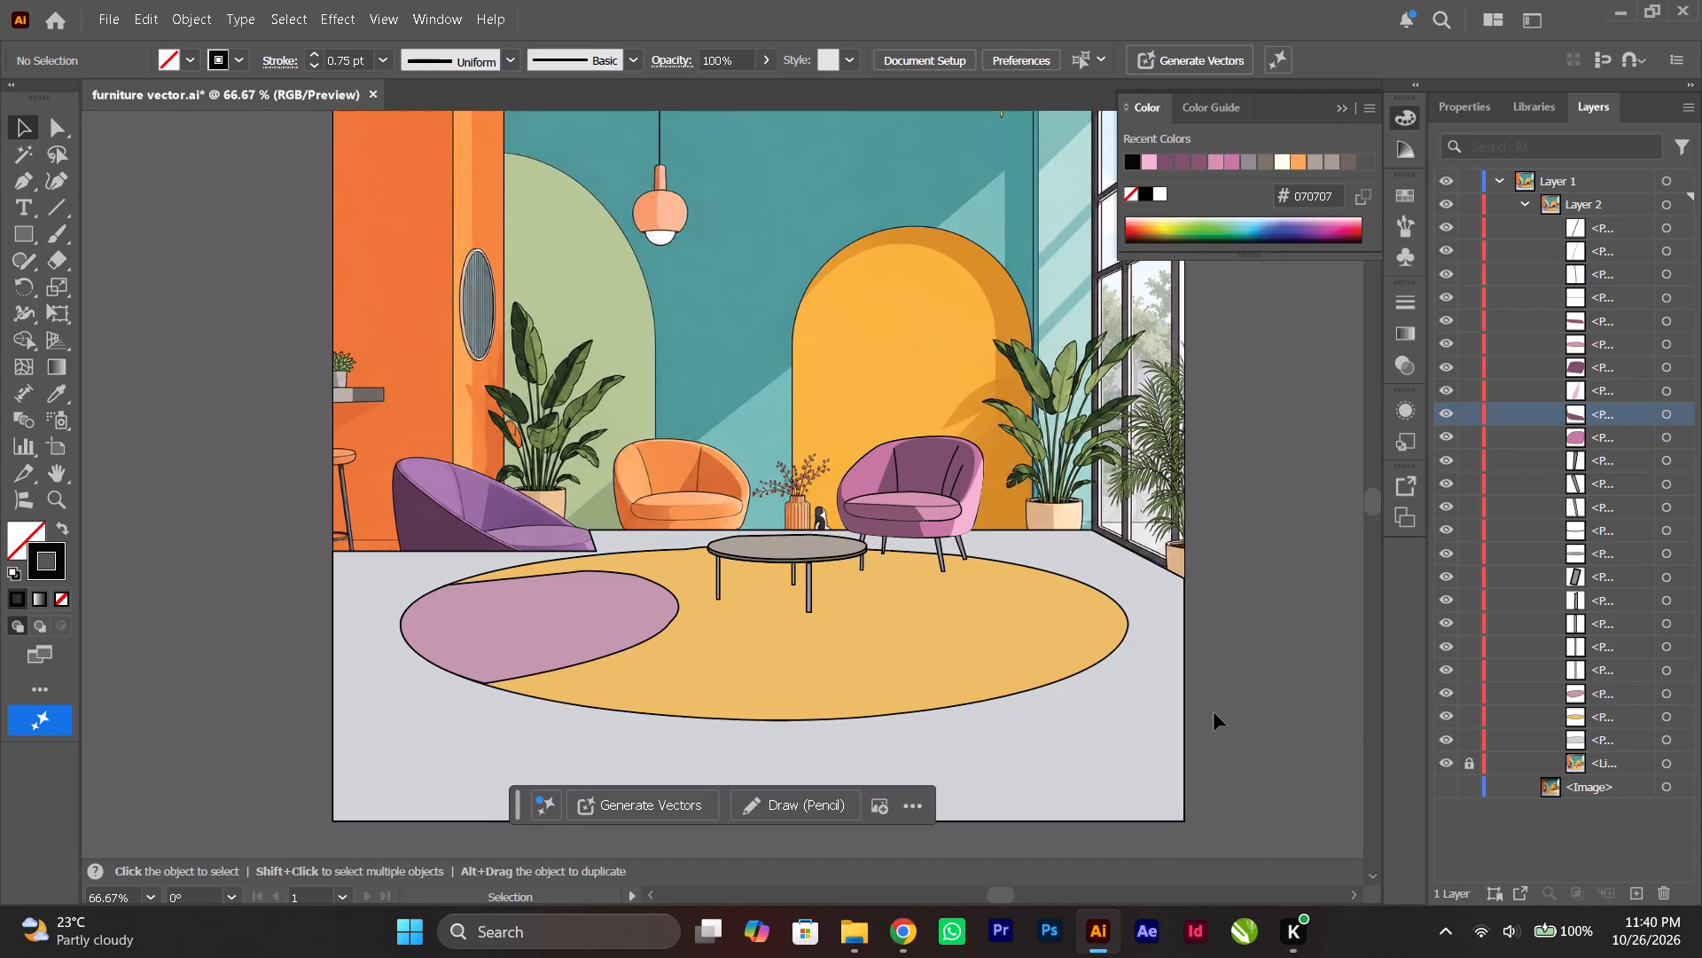
With the Curvature tool, reshape the light pink highlight's lower-right corner so it stays inside the armchair's black outline.
alt+scroll(964, 554, up, 5)
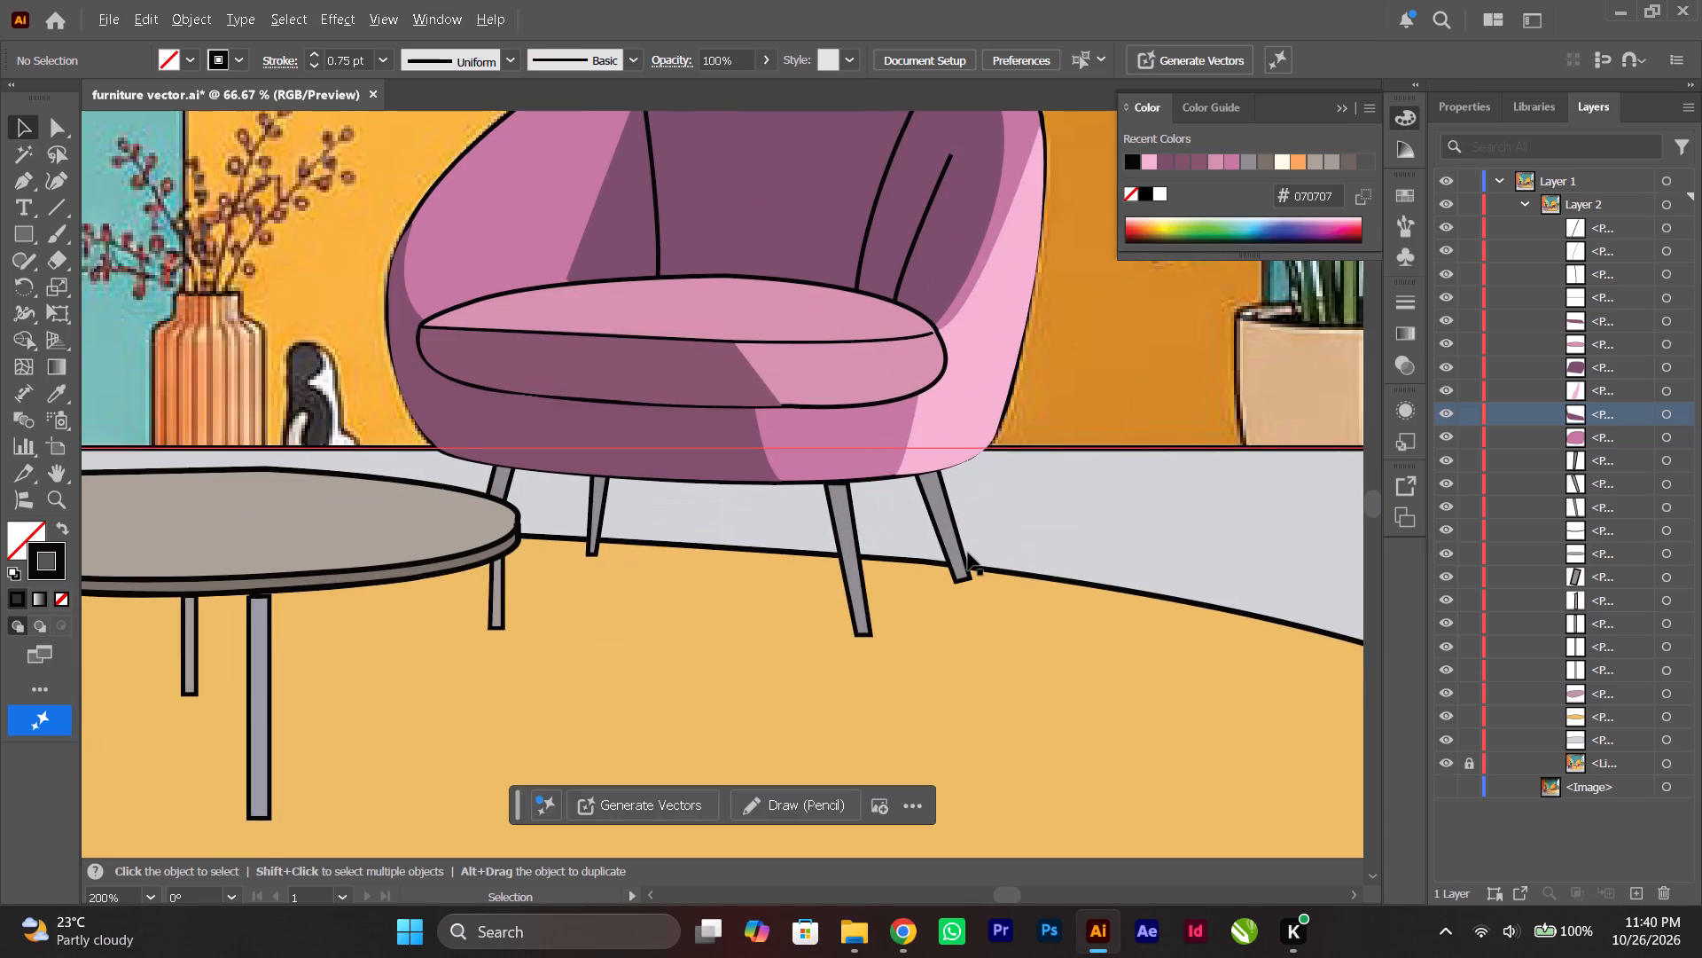
scroll(968, 553, up, 3)
alt+scroll(968, 553, up, 2)
scroll(968, 551, up, 5)
ctrl+scroll(956, 550, down, 4)
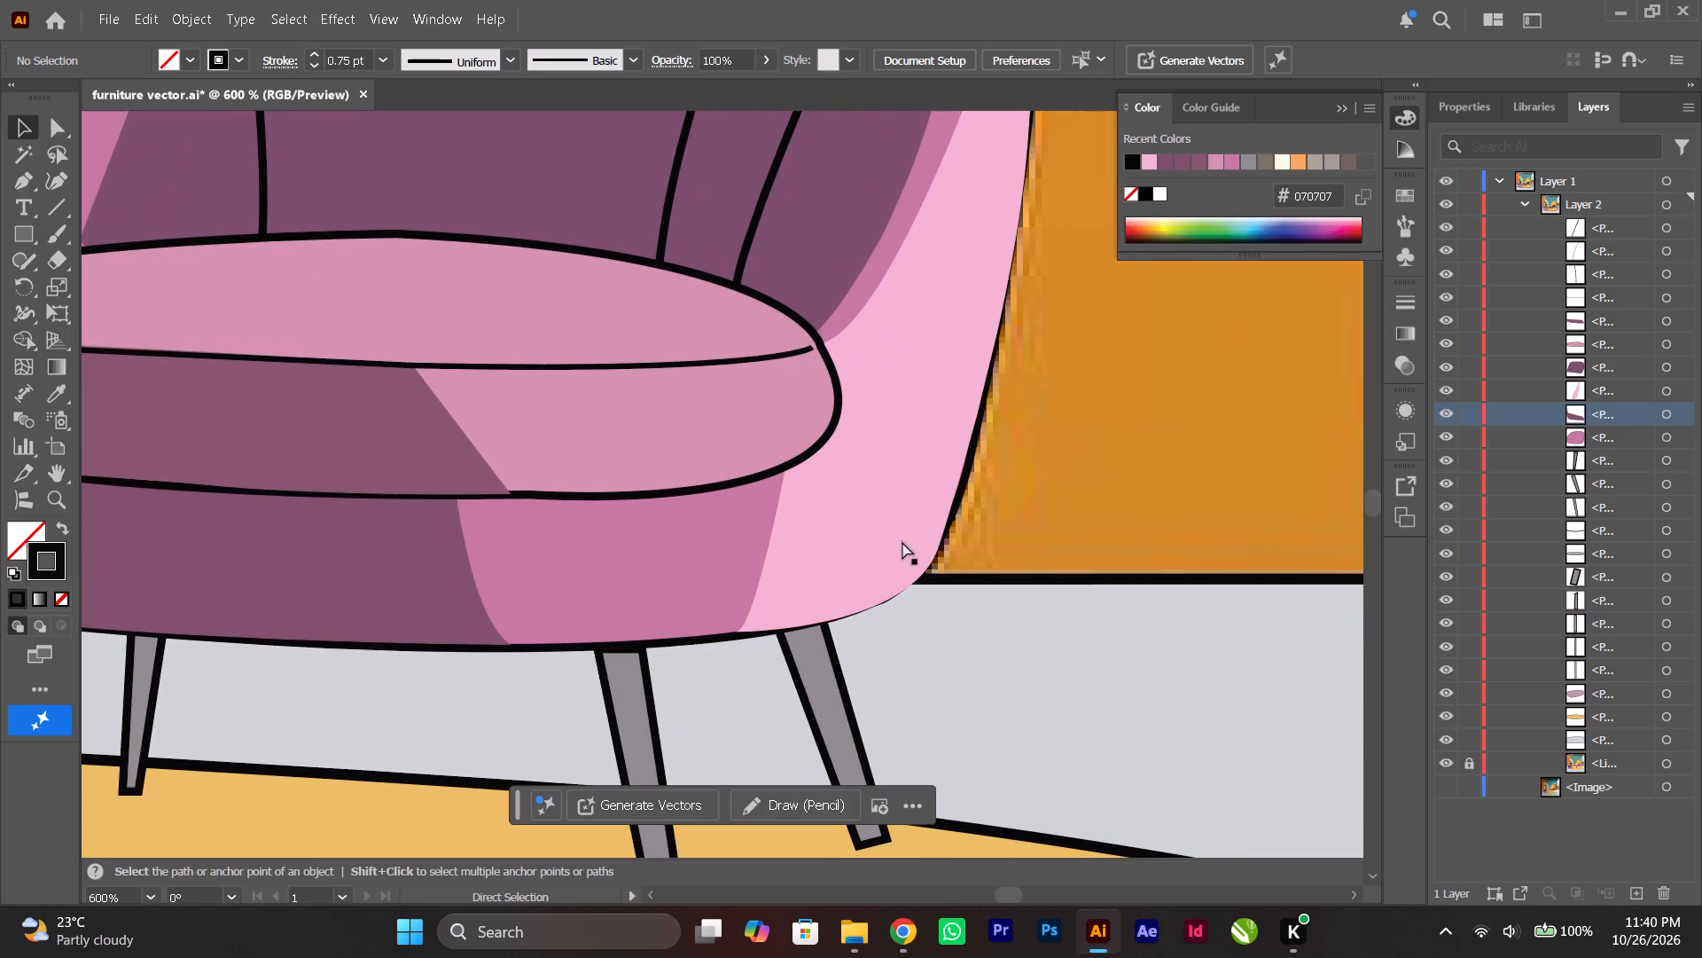
click(901, 539)
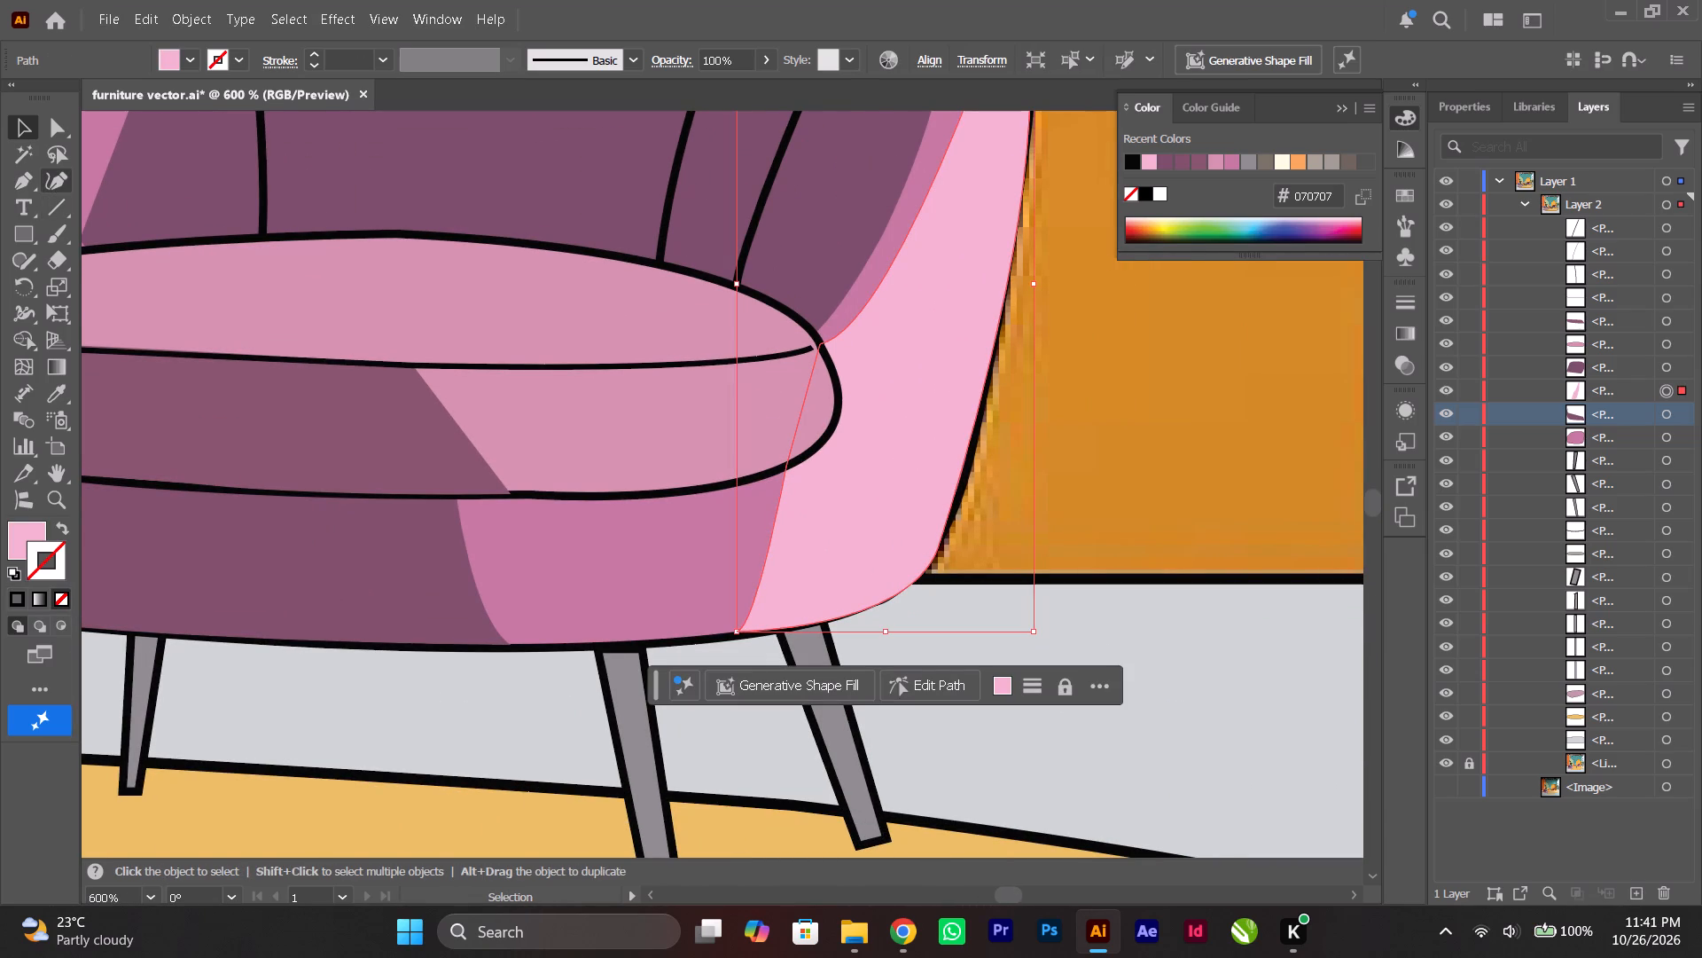
click(60, 182)
alt+scroll(884, 589, up, 2)
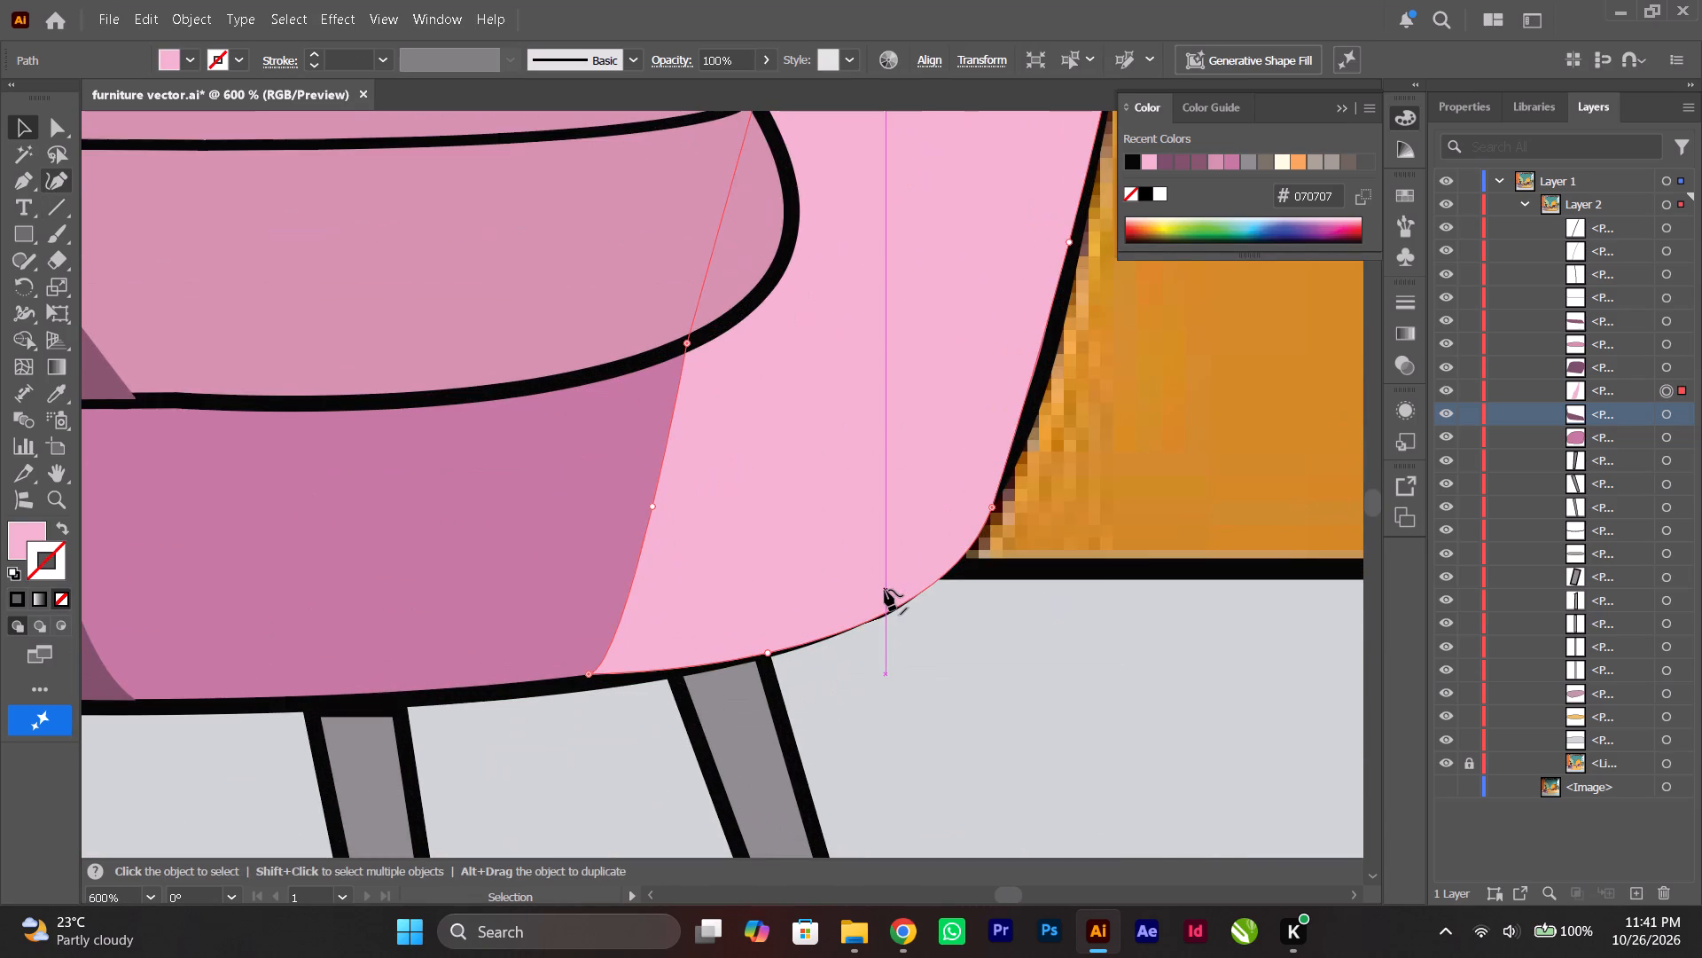
alt+scroll(885, 590, up, 1)
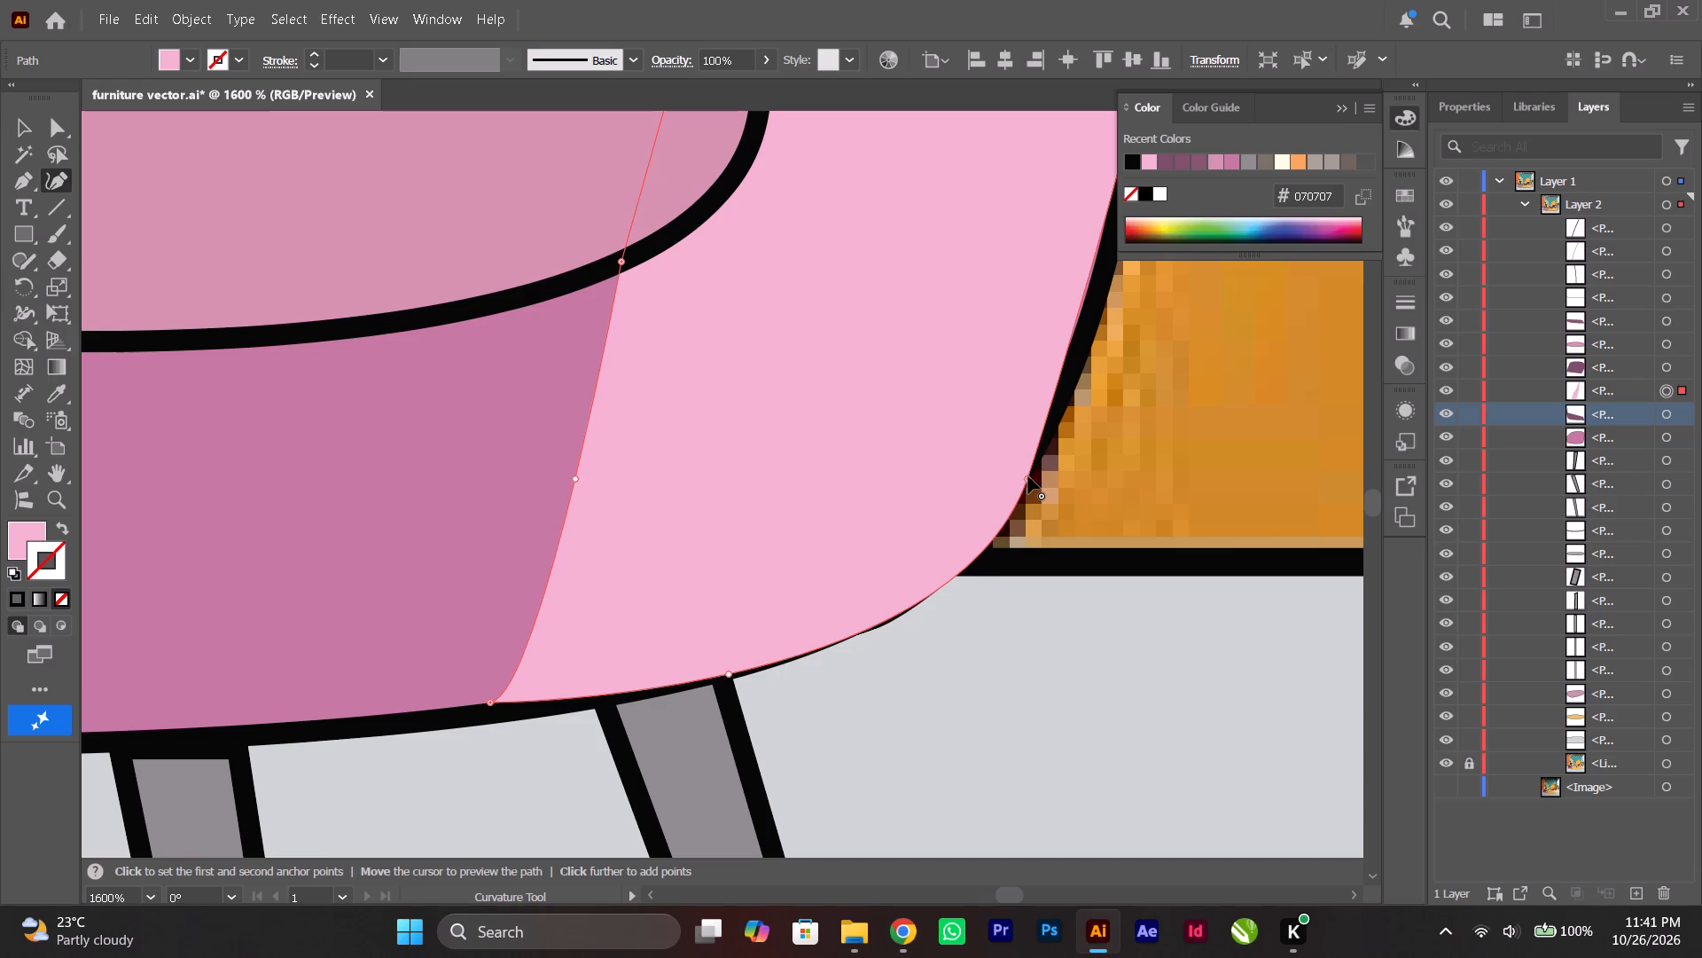
drag(1028, 476, 1023, 476)
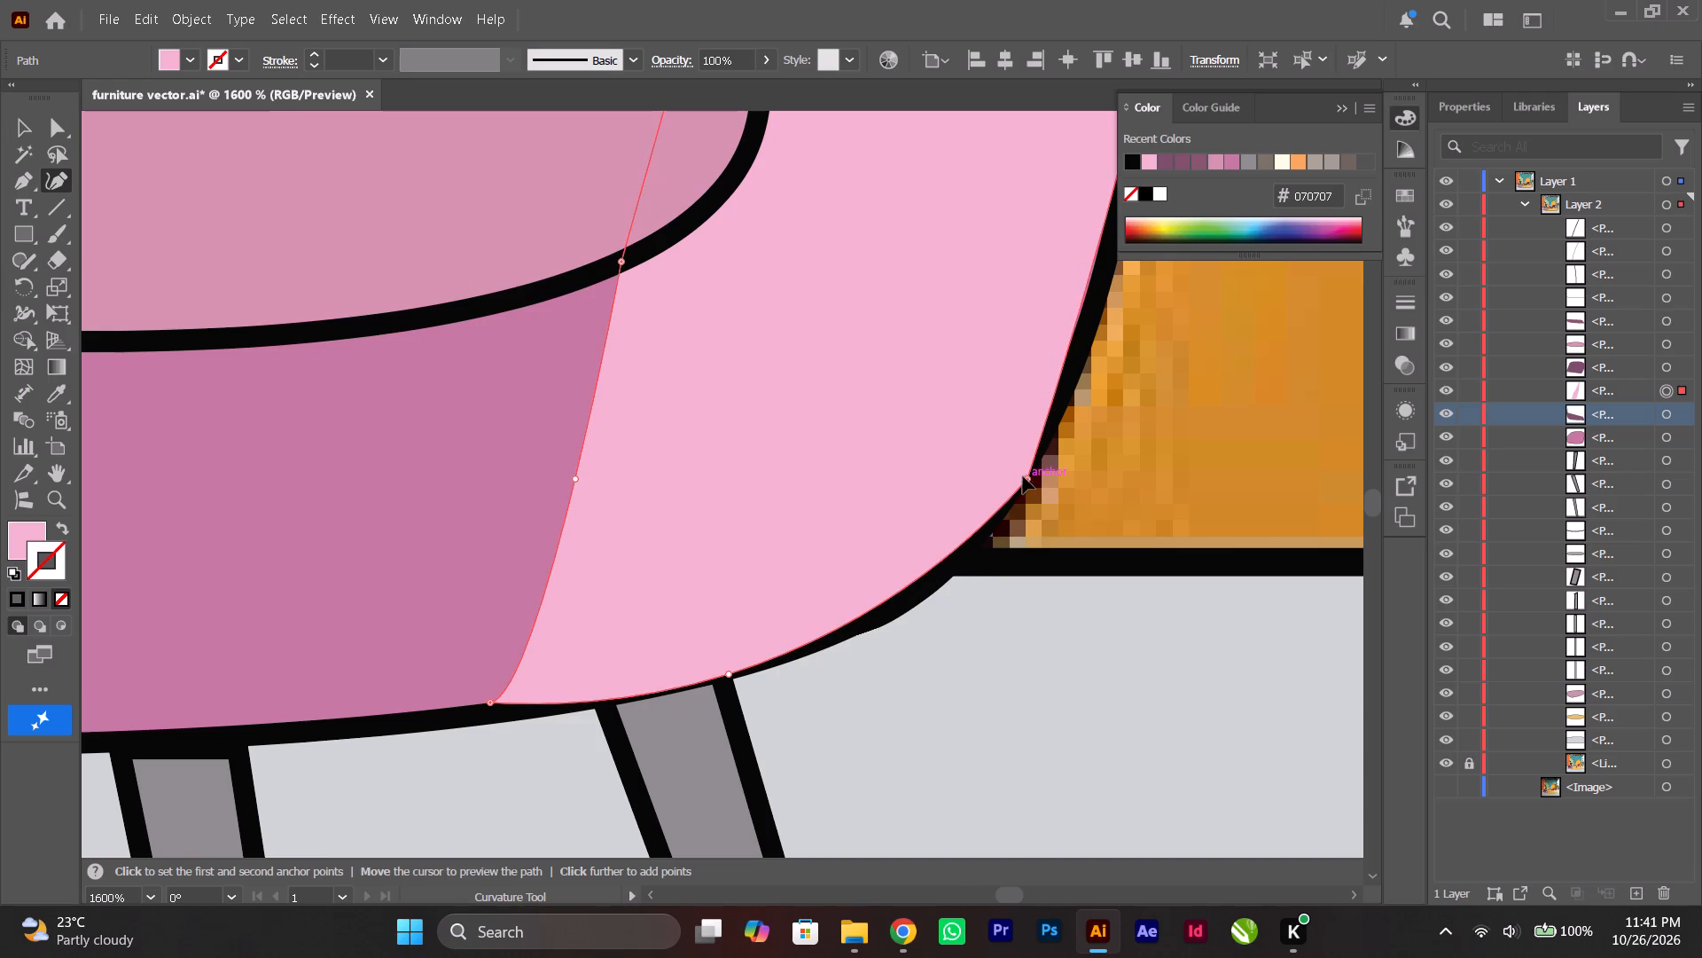
drag(1023, 476, 1001, 499)
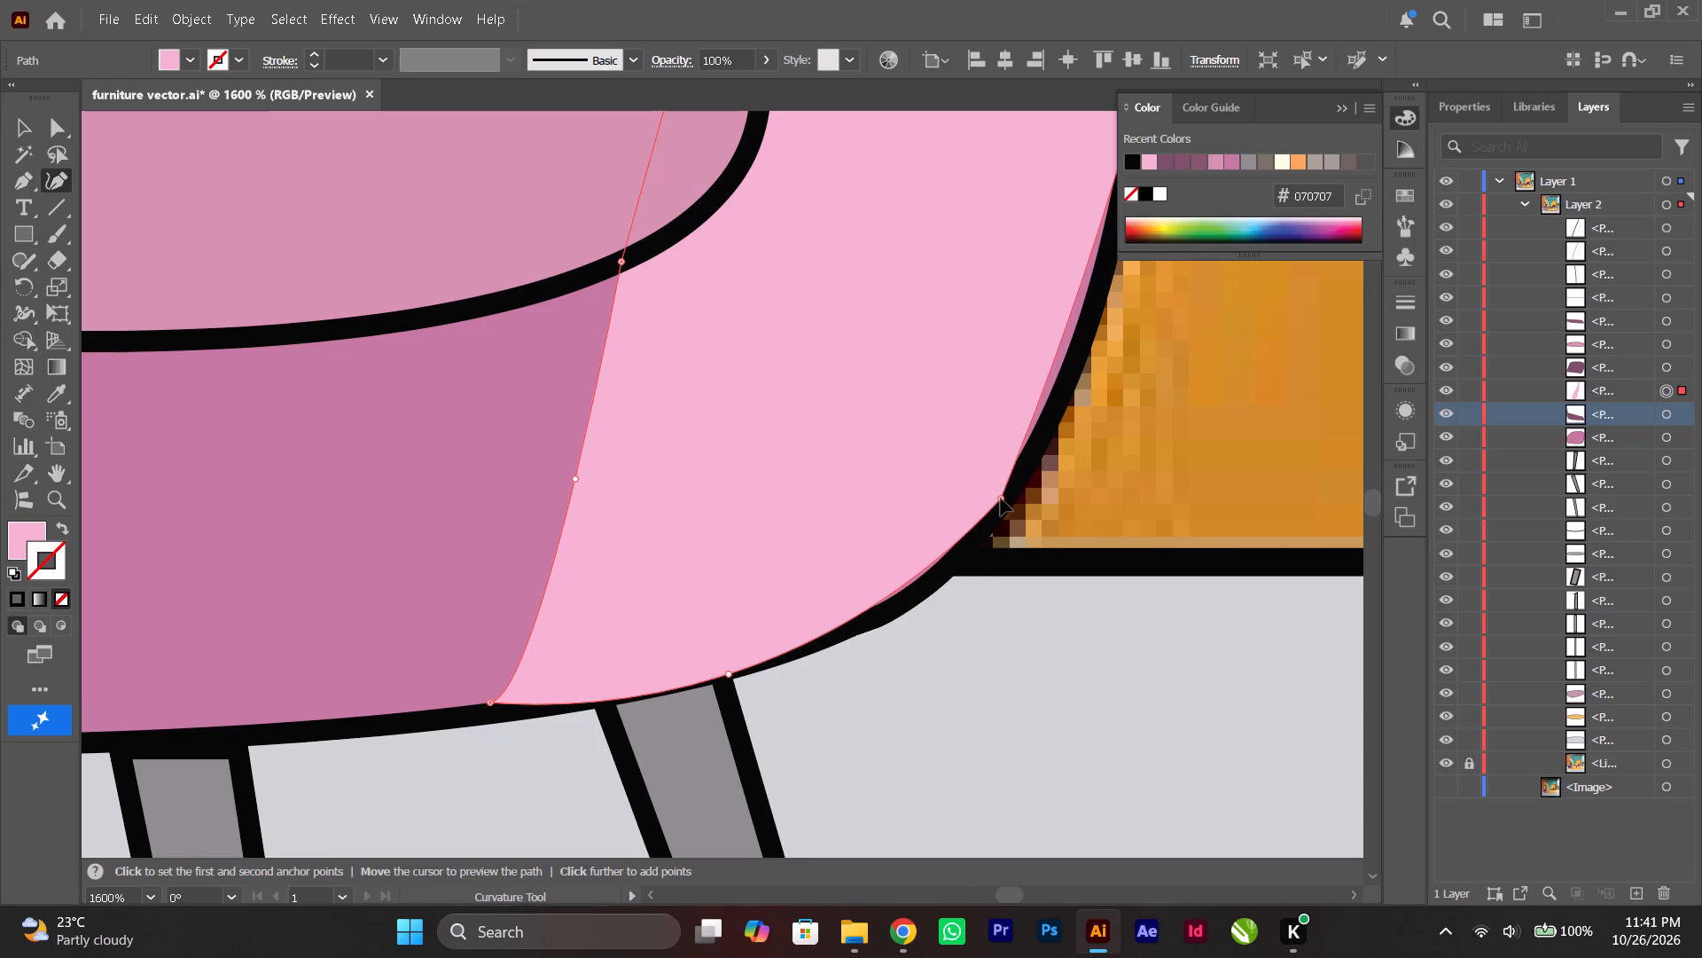
drag(1001, 499, 1001, 503)
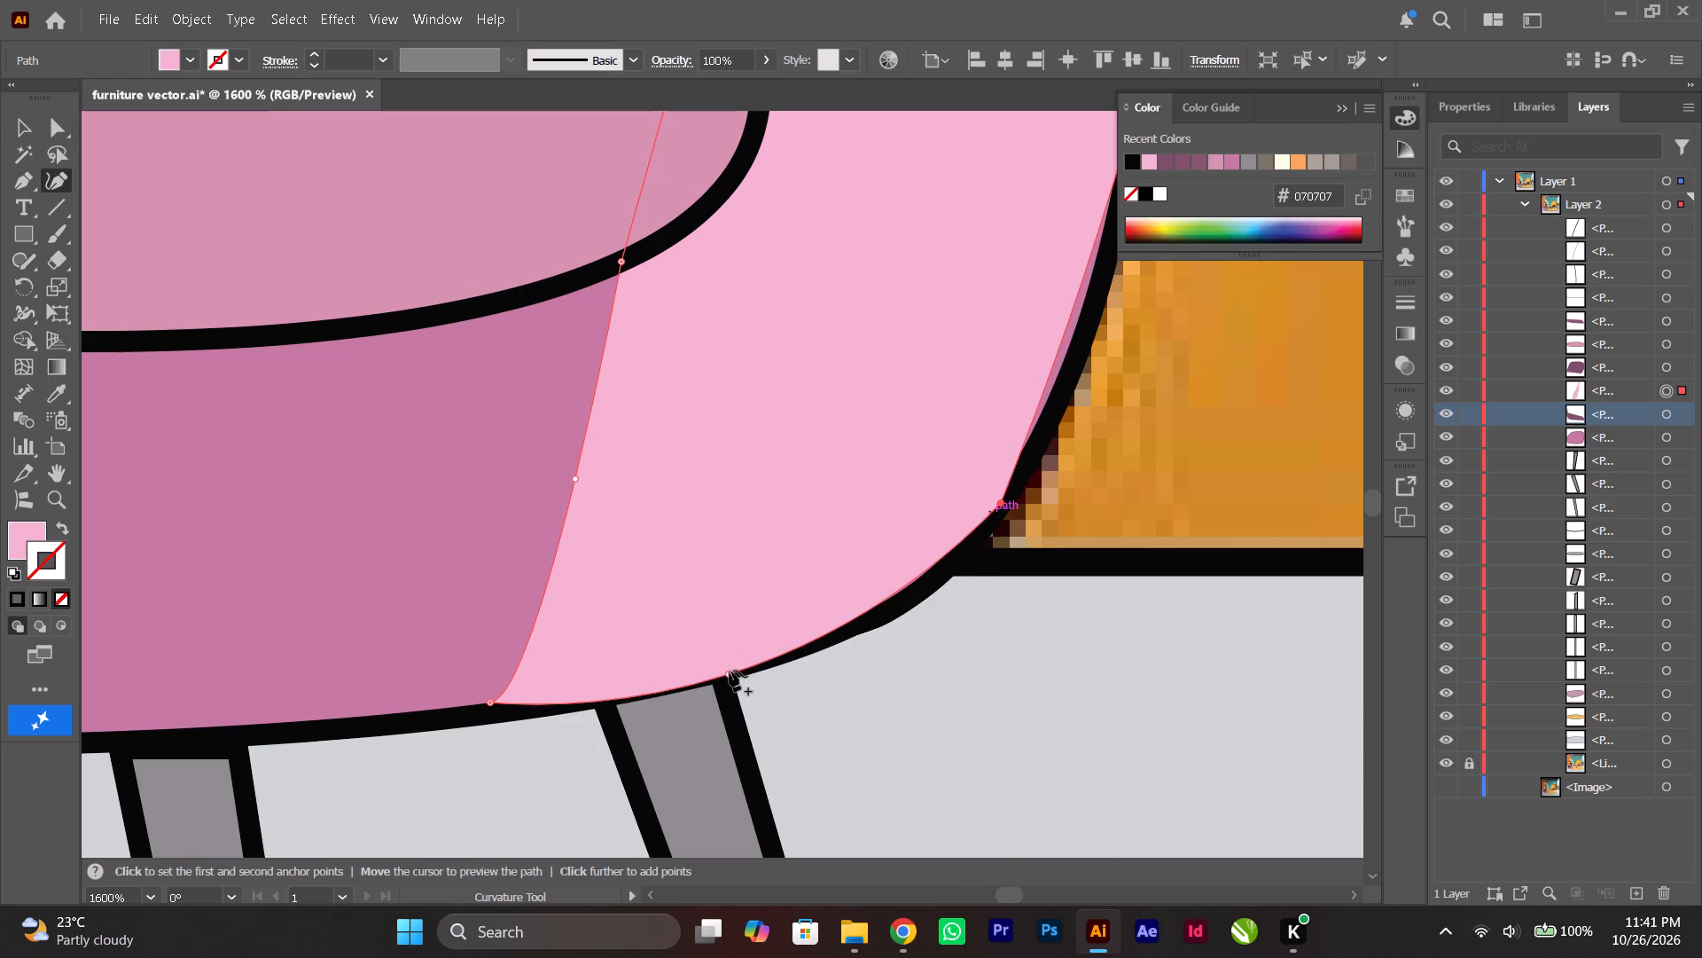
drag(728, 673, 742, 662)
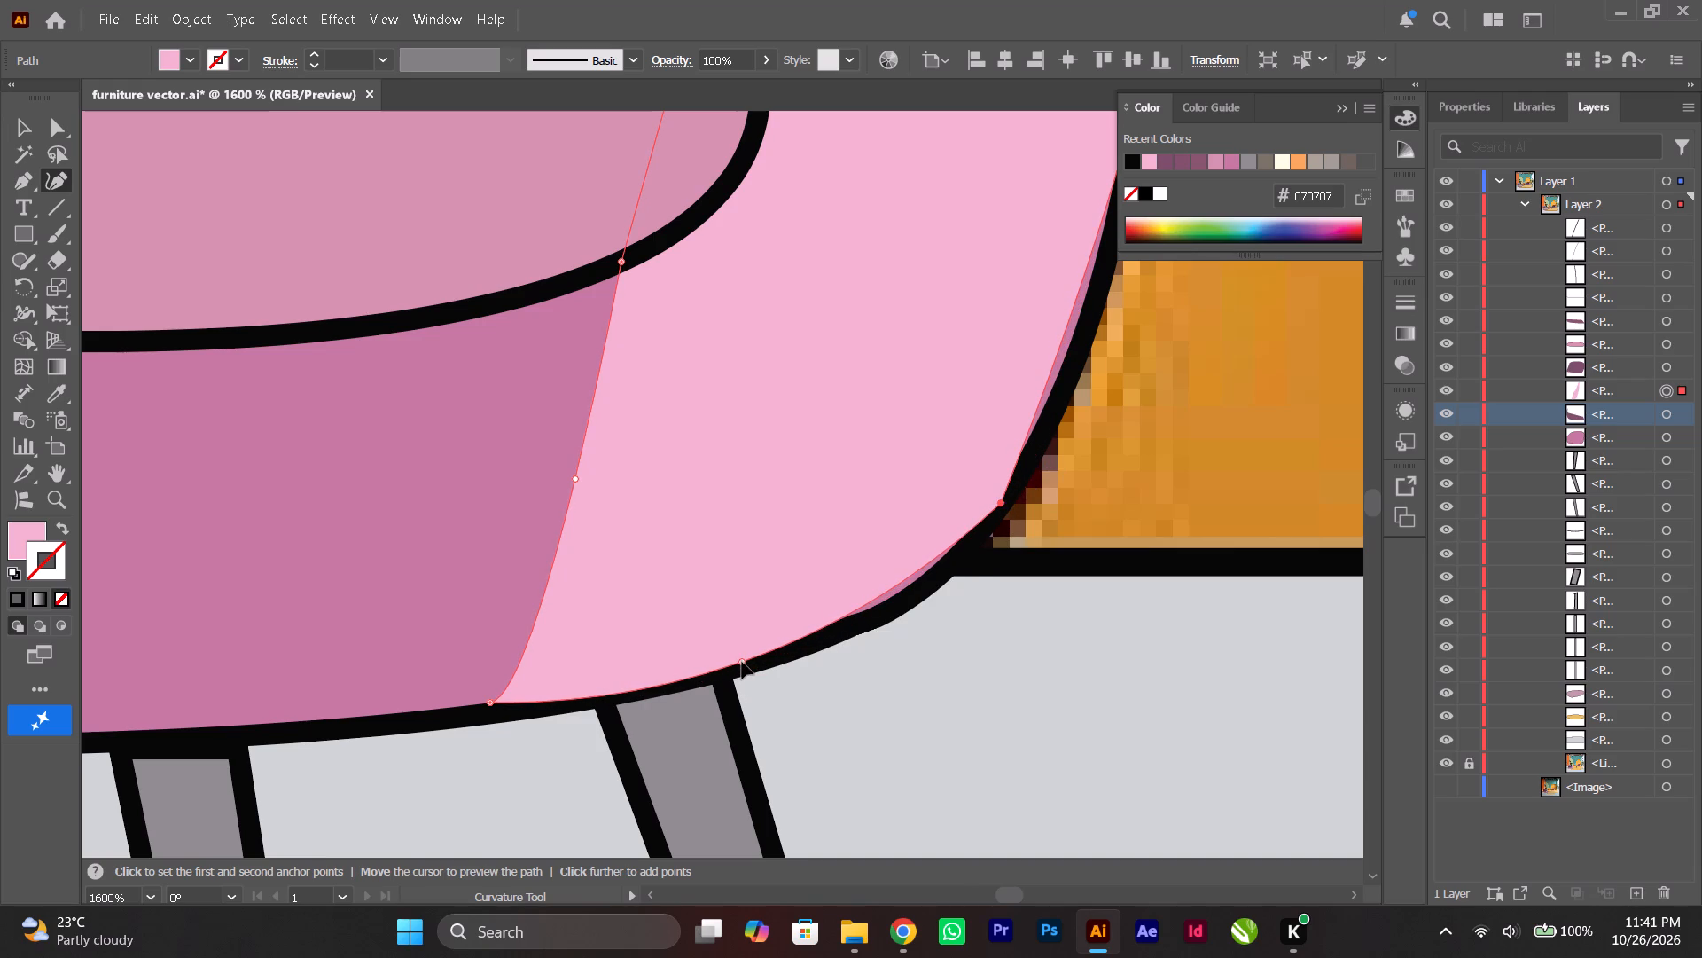
drag(742, 662, 909, 578)
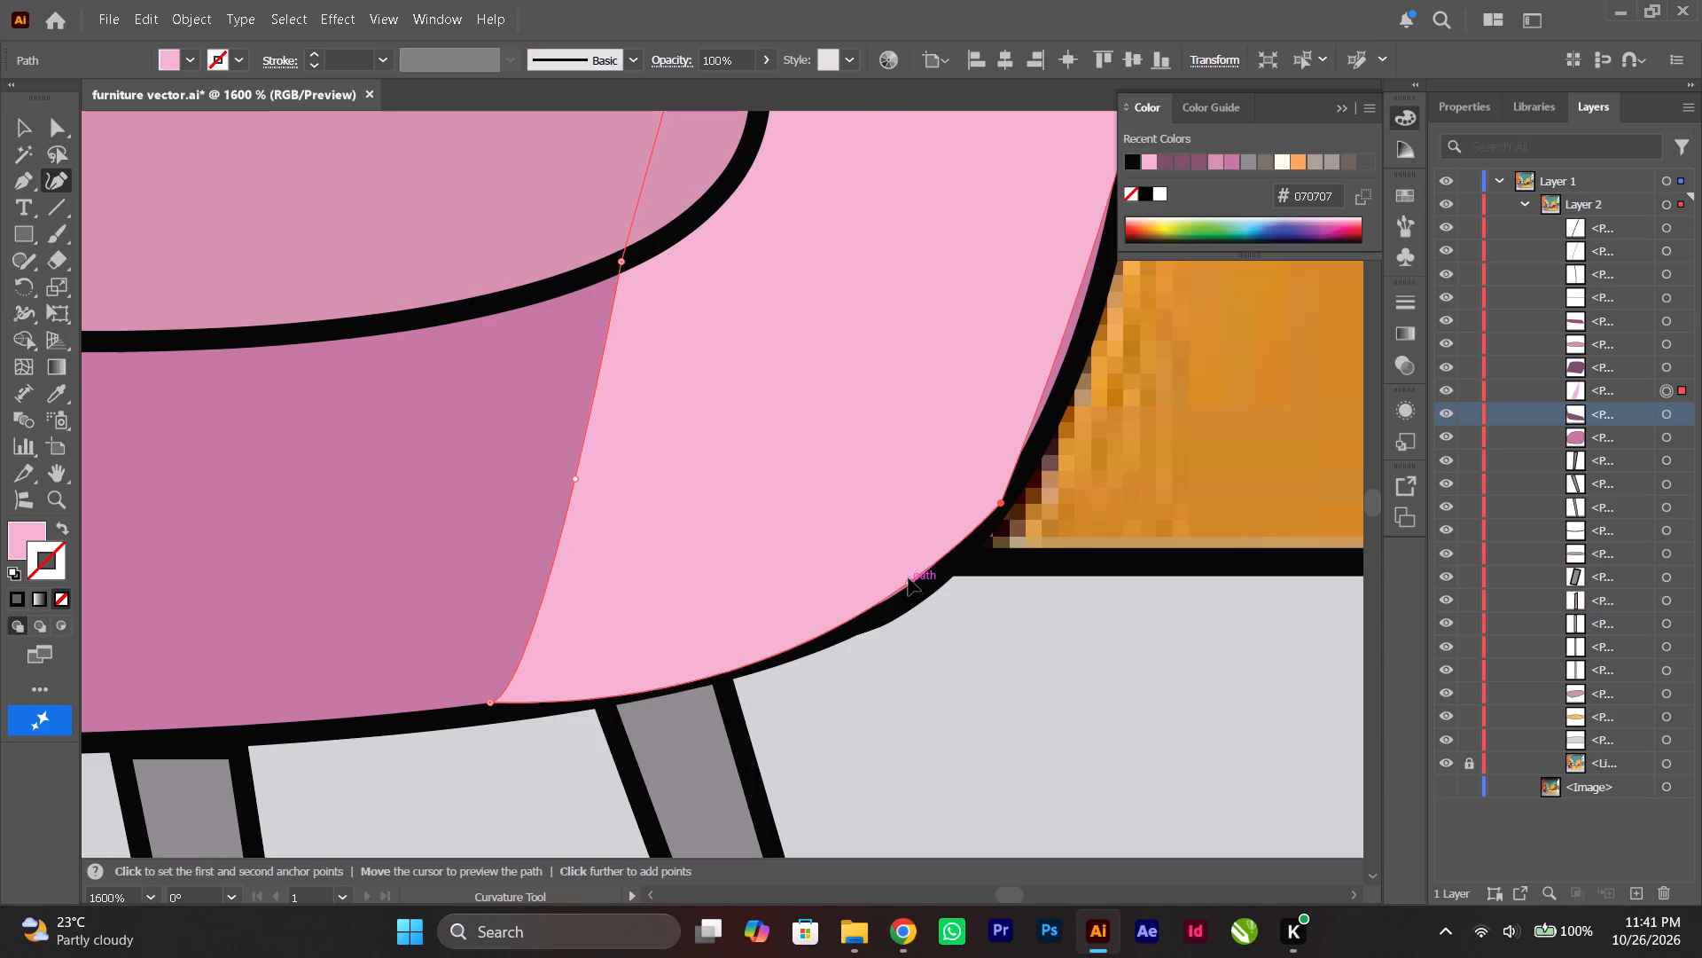
drag(909, 578, 956, 553)
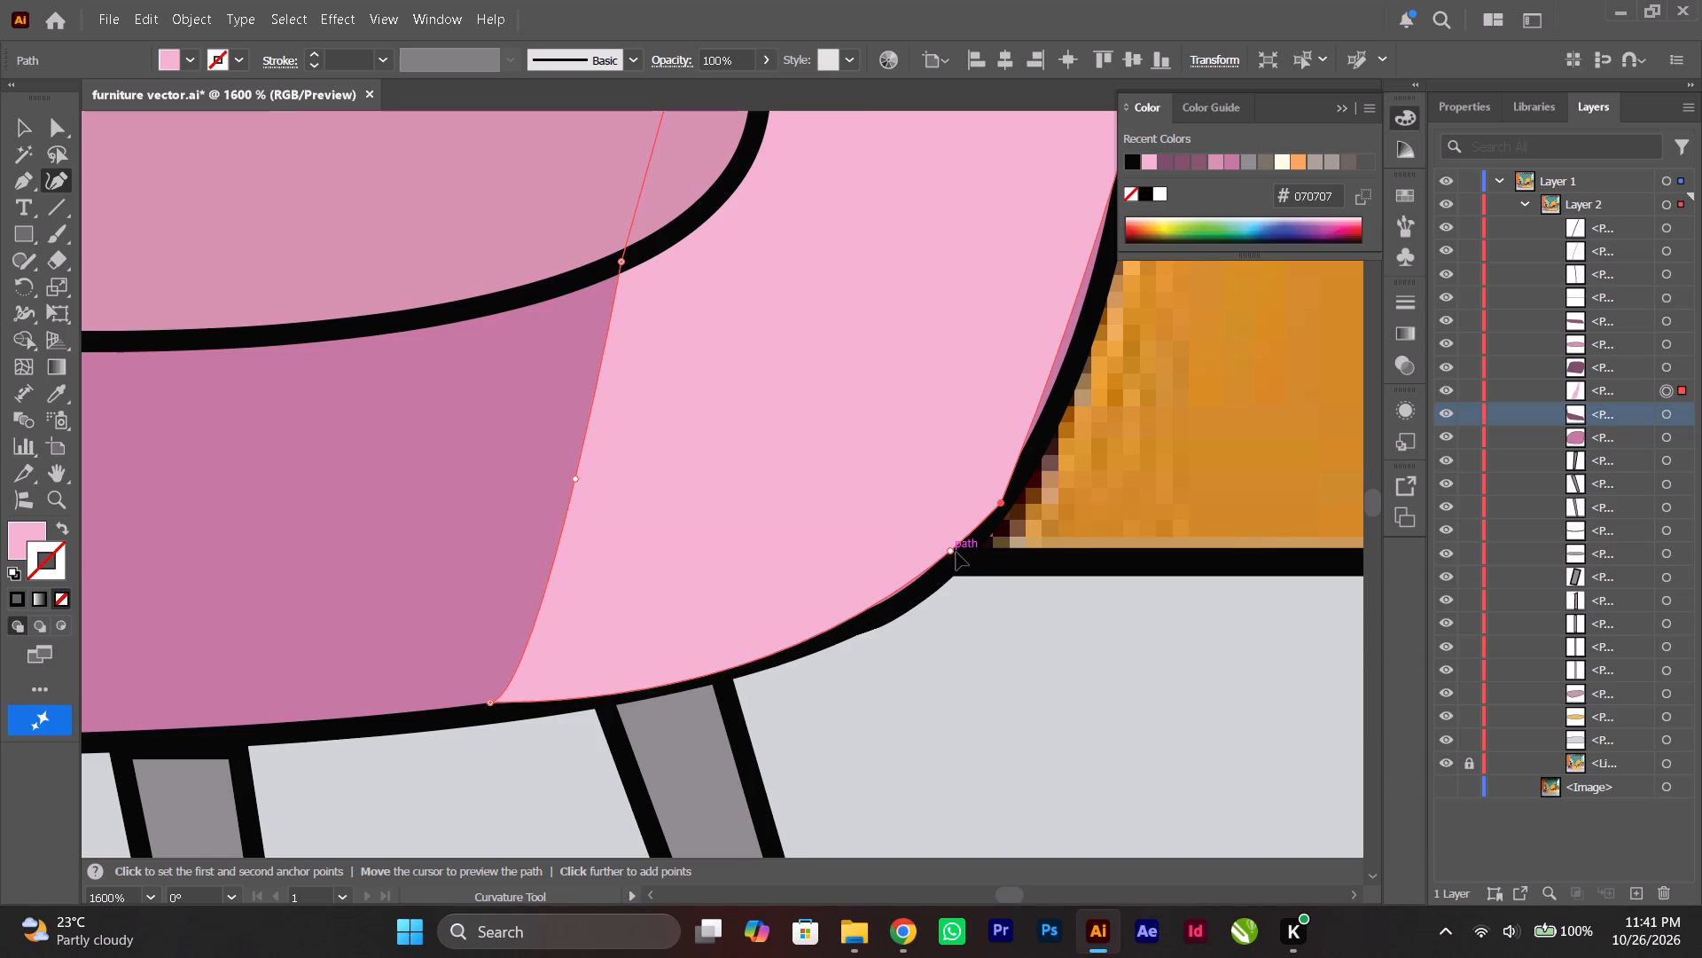
drag(956, 553, 964, 535)
Move the highlight's lower right-edge curve point down along the armchair's outline to fit the edge to it.
ctrl+scroll(964, 535, down, 3)
scroll(964, 535, up, 6)
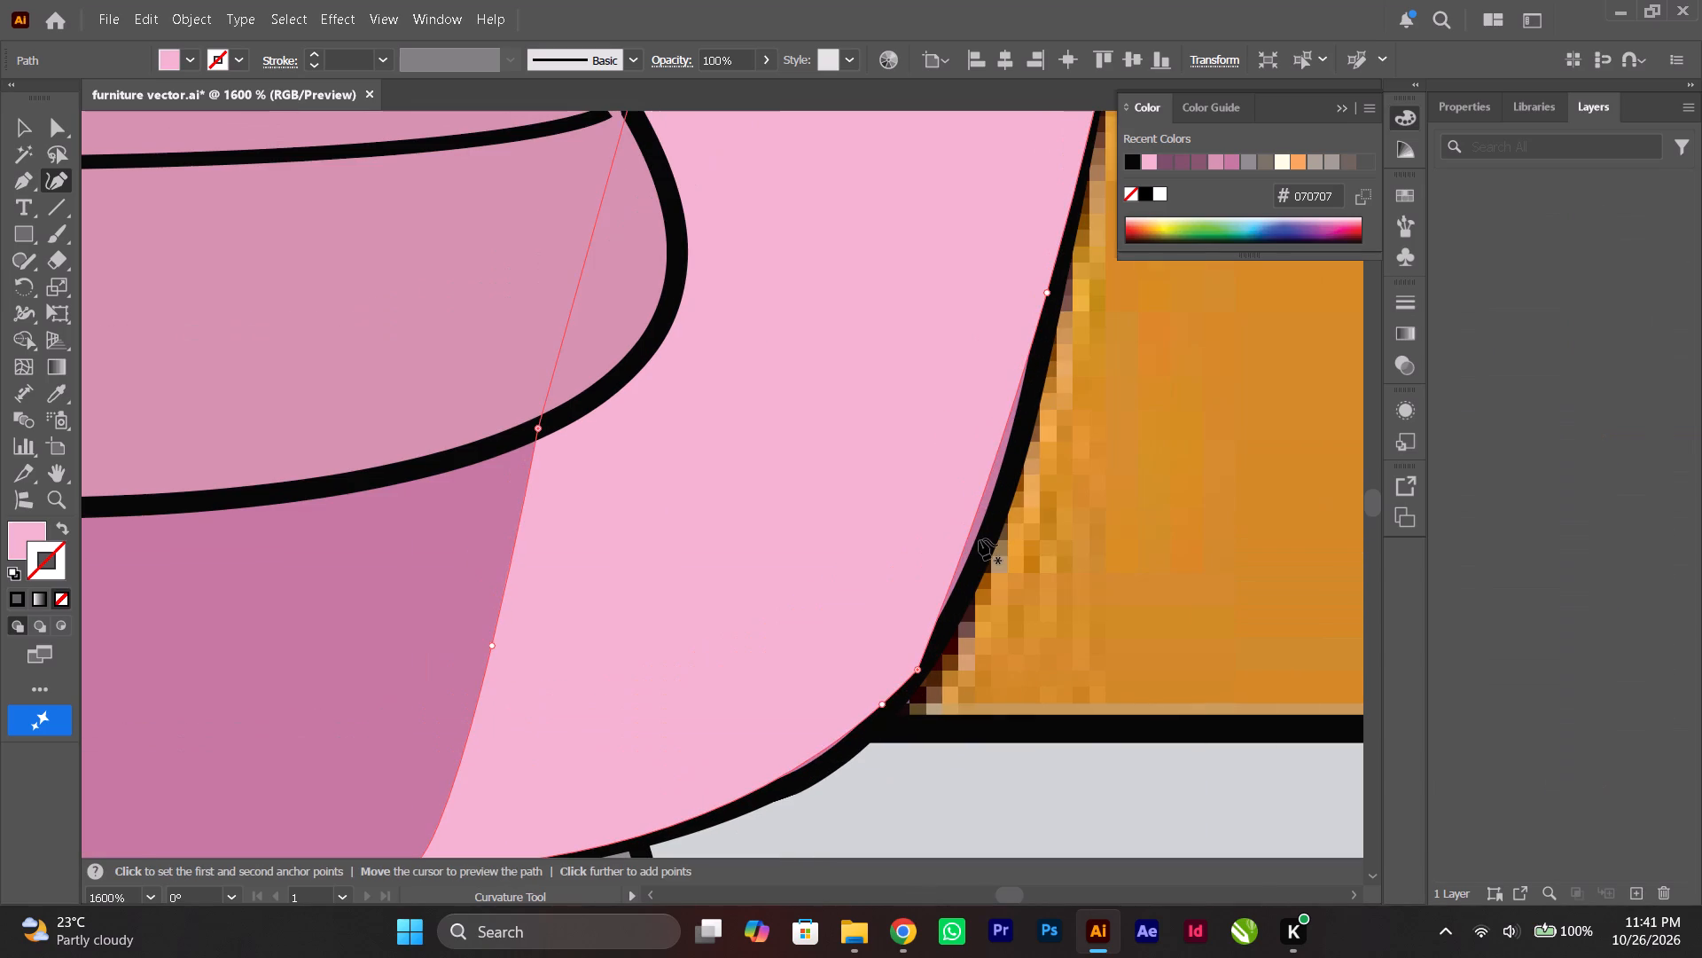
ctrl+scroll(980, 539, down, 4)
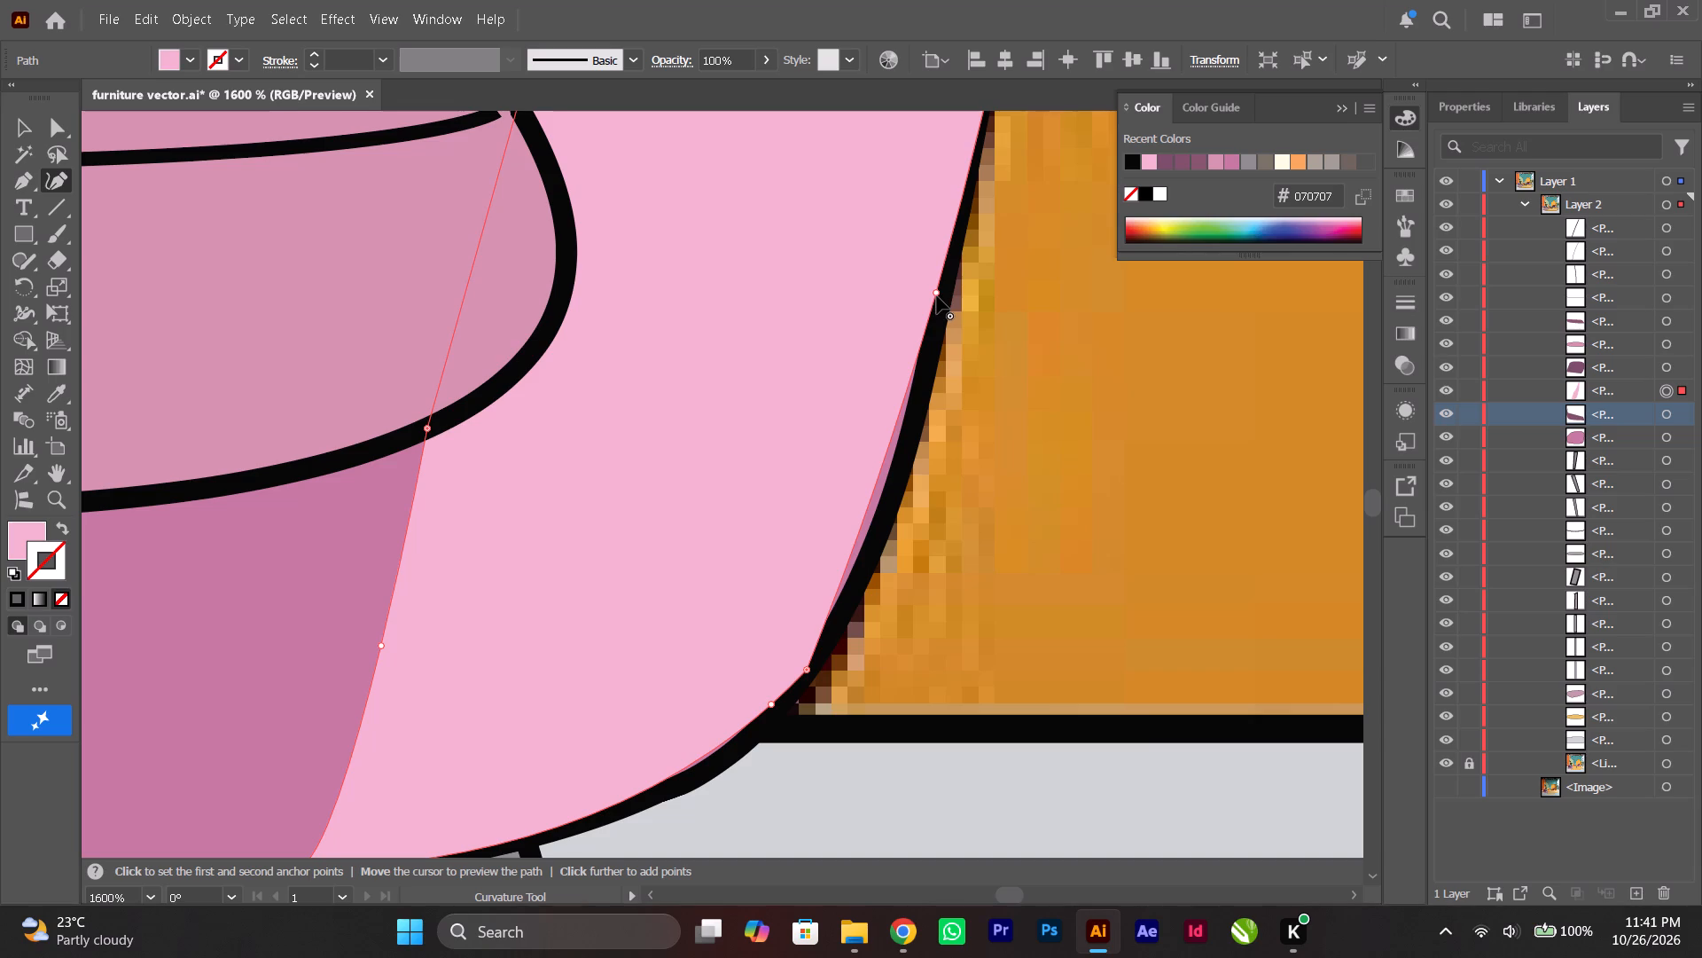
drag(937, 296, 908, 425)
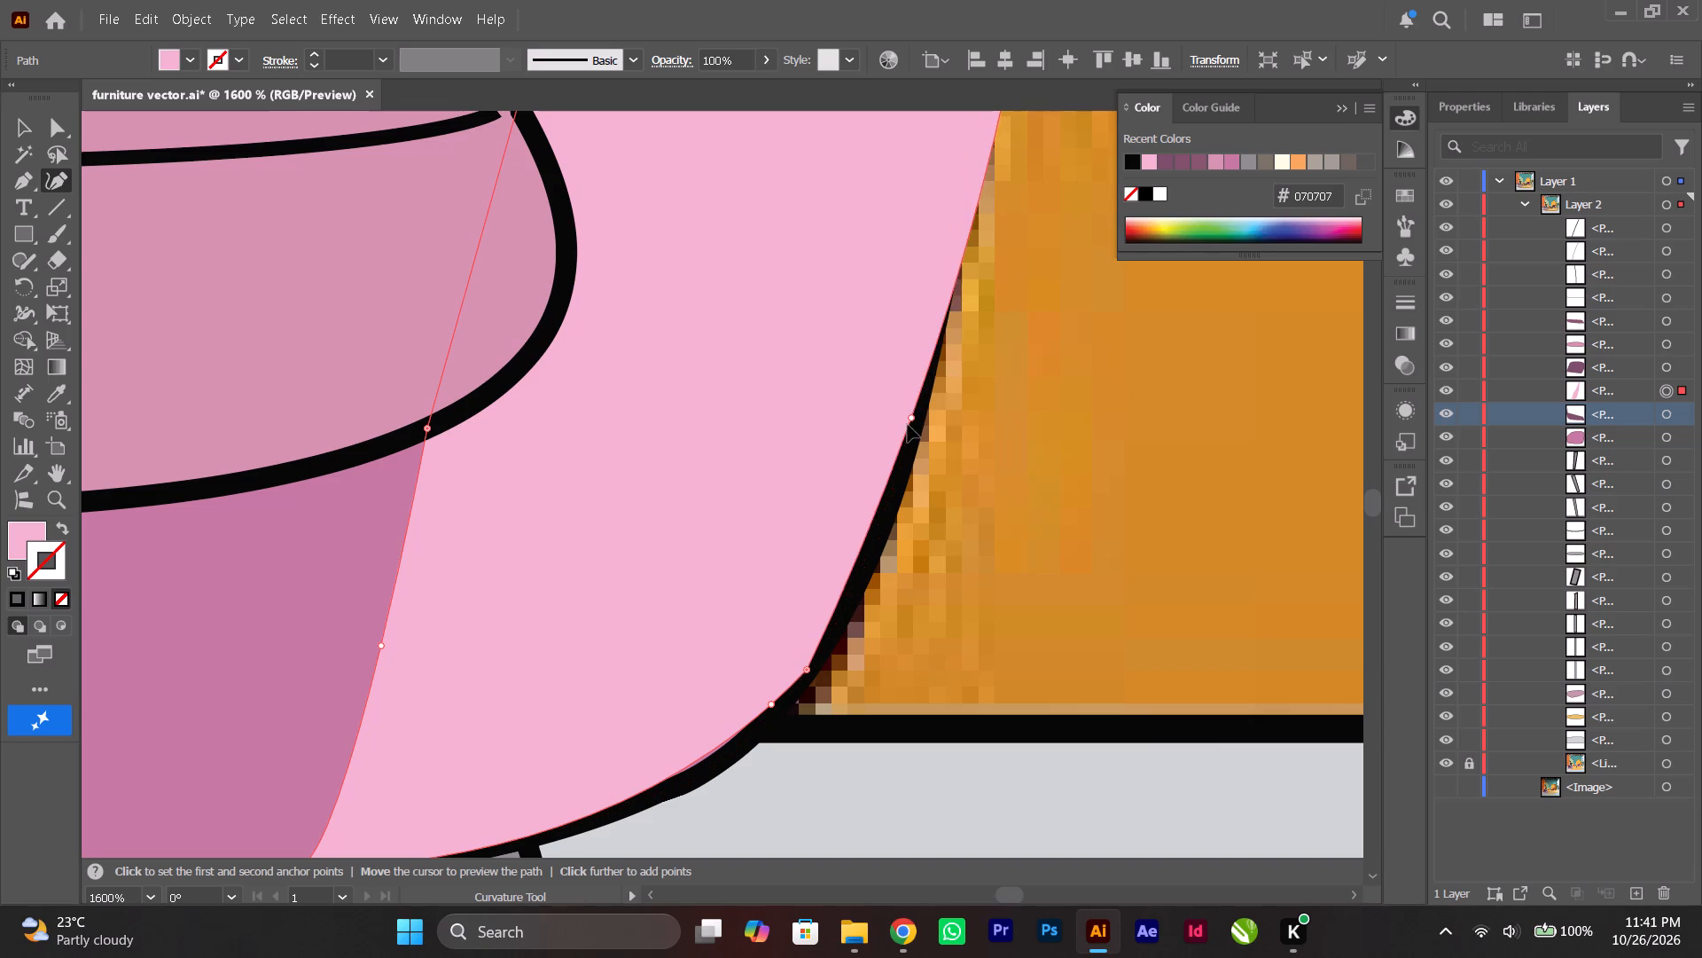
drag(908, 425, 893, 463)
Add and adjust curve points along the highlight's upper right edge, pulling it inward to uncover the armchair's black outline.
scroll(893, 464, up, 14)
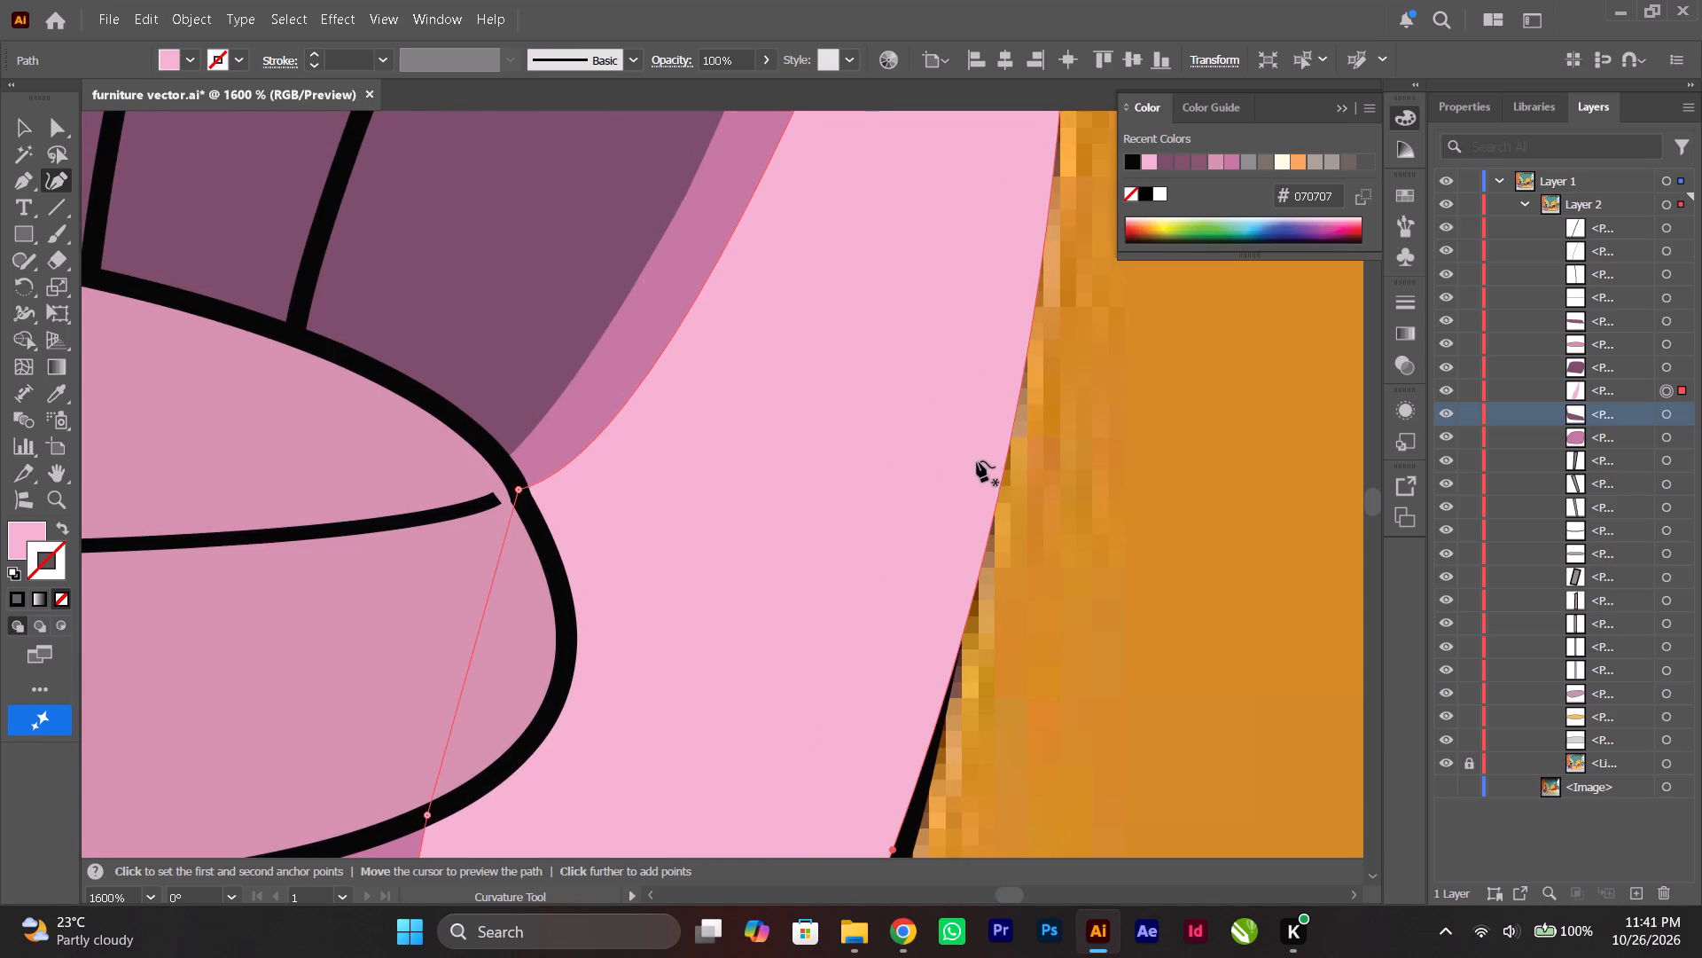
ctrl+scroll(977, 461, down, 7)
scroll(977, 461, up, 7)
alt+scroll(880, 258, down, 1)
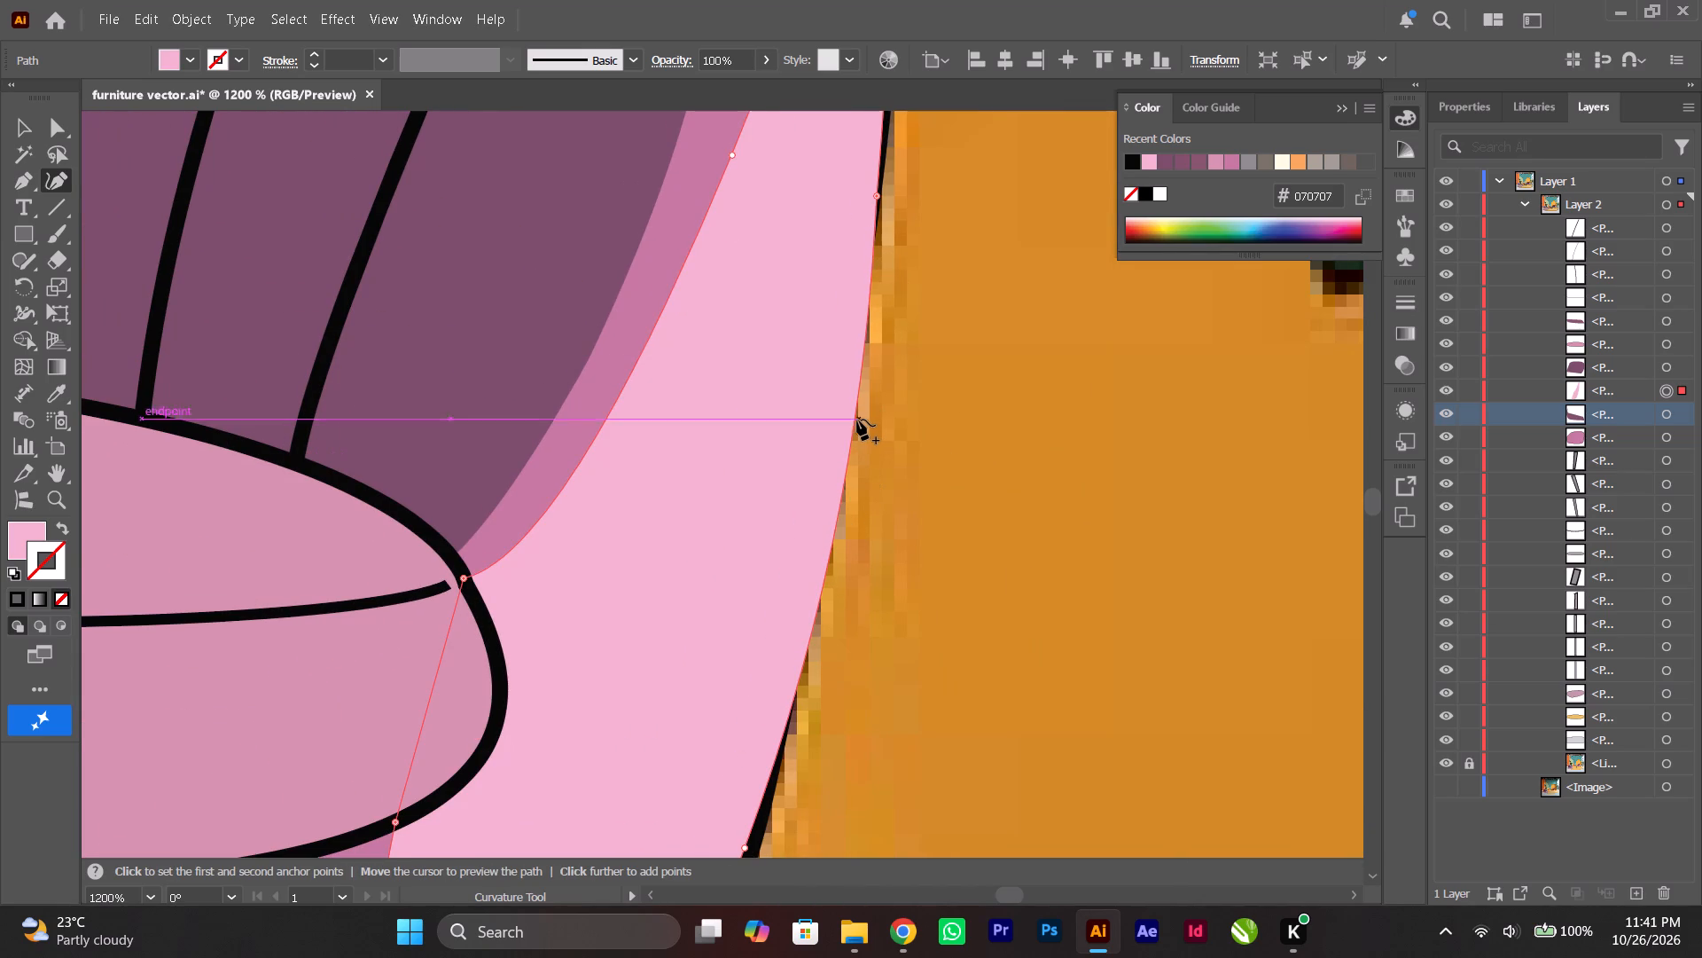
drag(855, 418, 844, 394)
scroll(849, 397, up, 7)
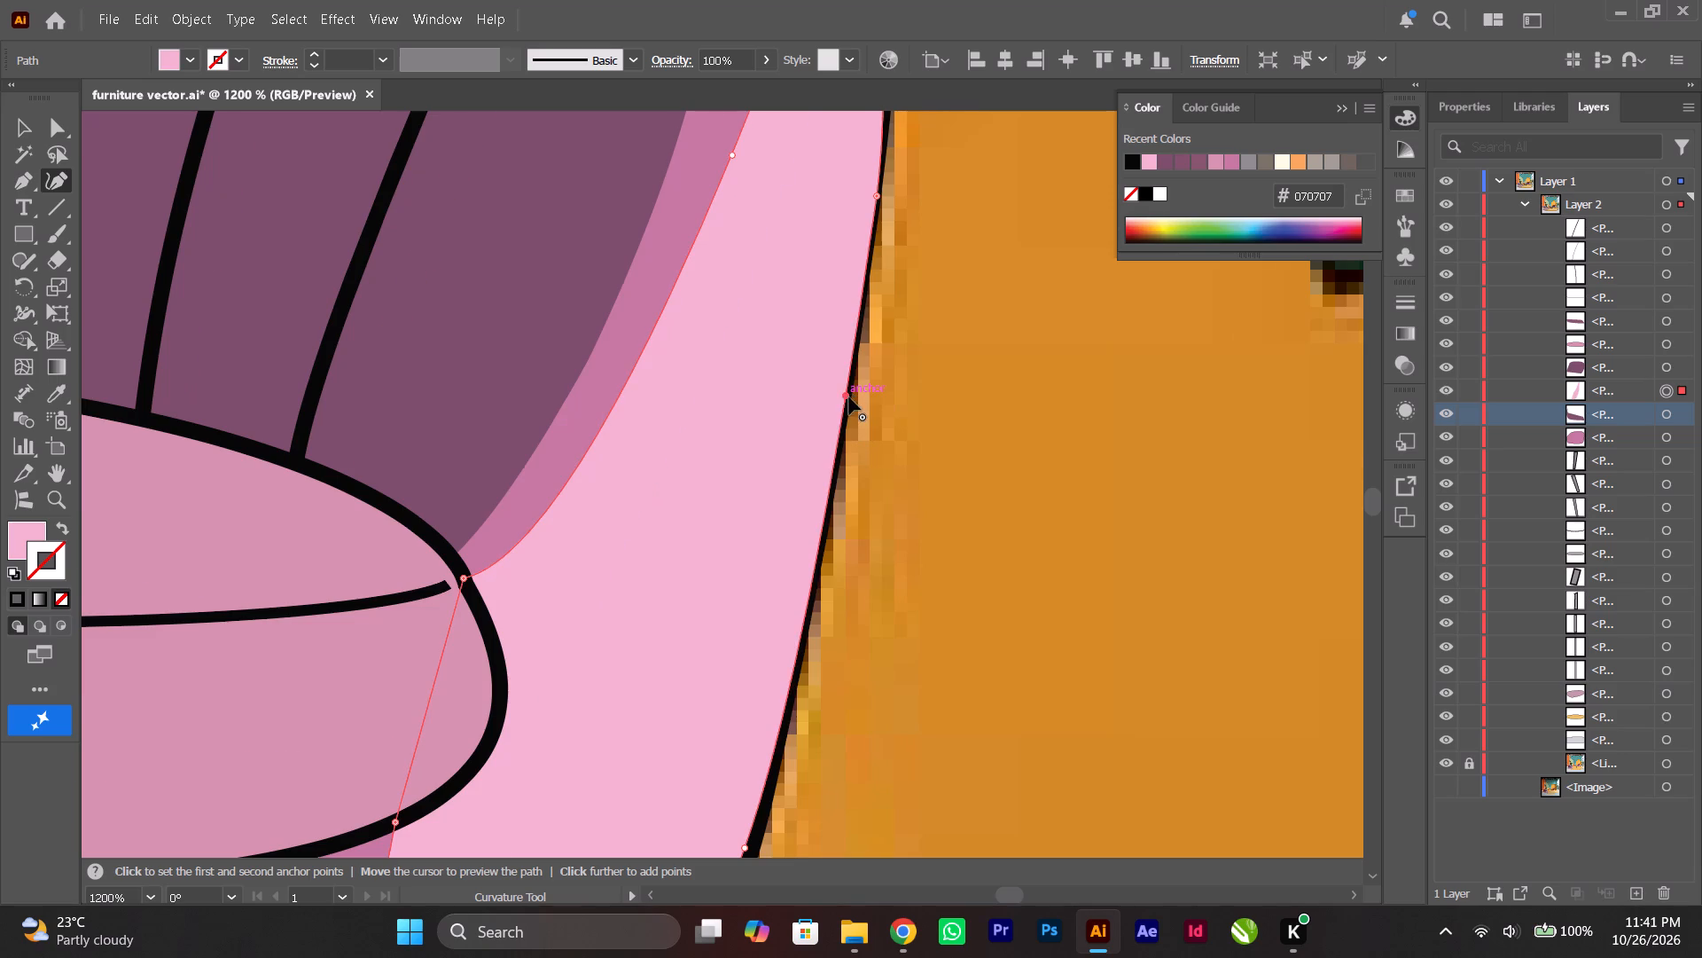
drag(879, 345, 873, 330)
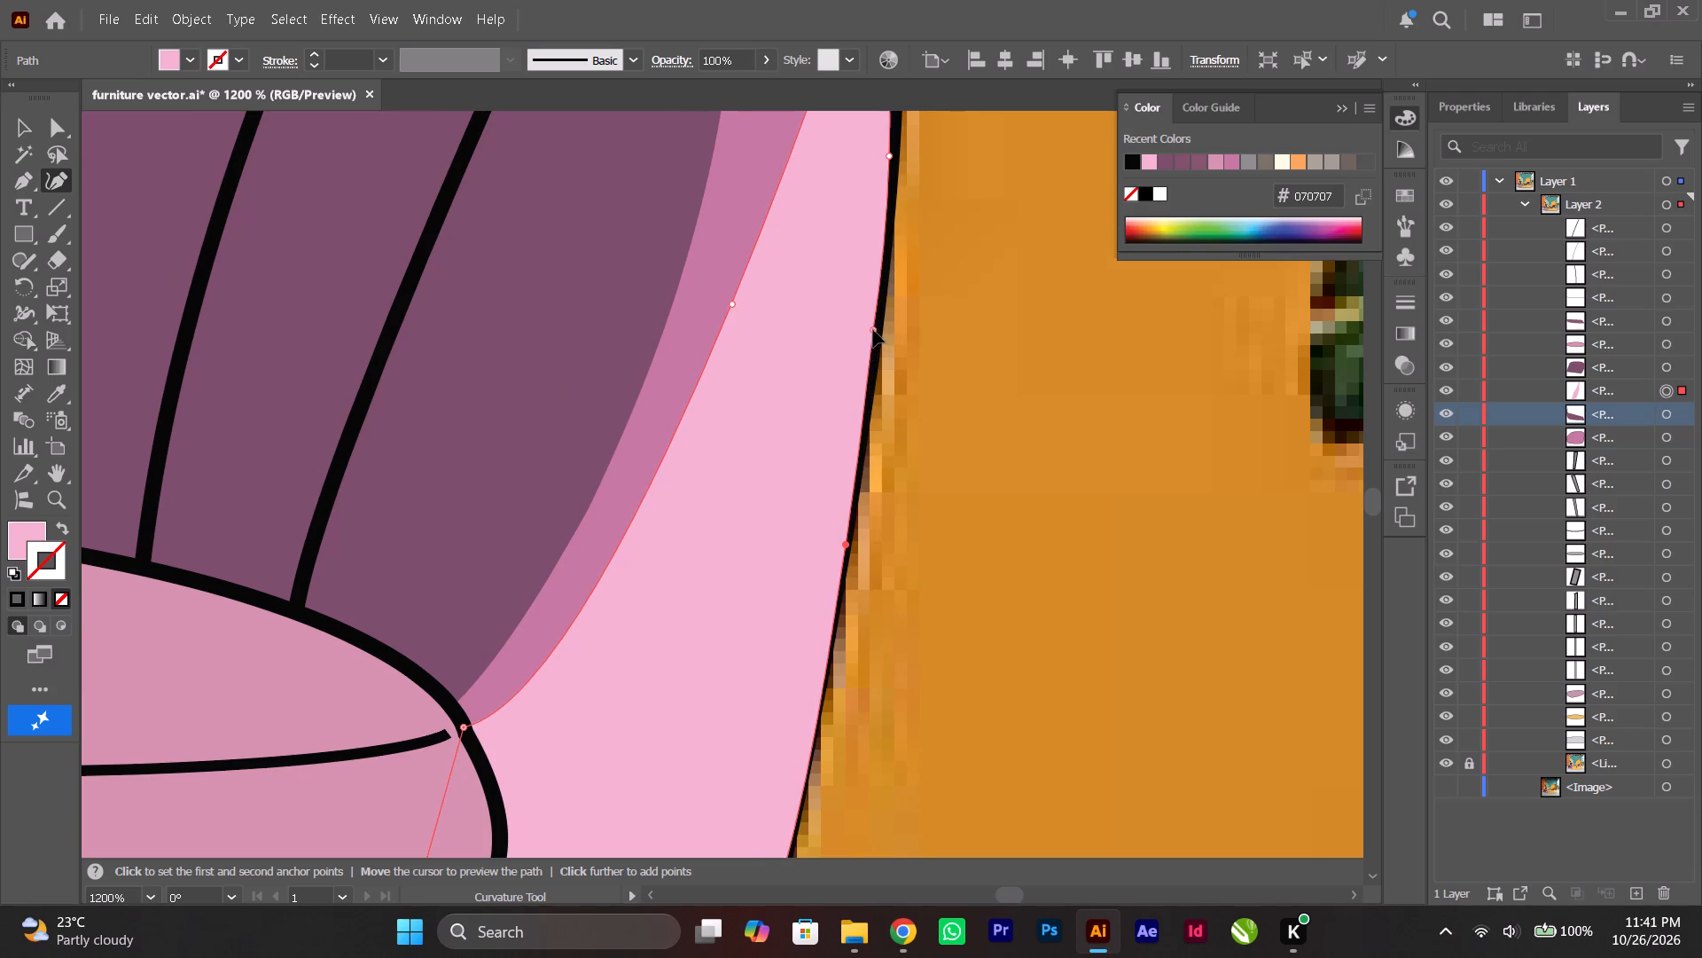
drag(873, 330, 877, 334)
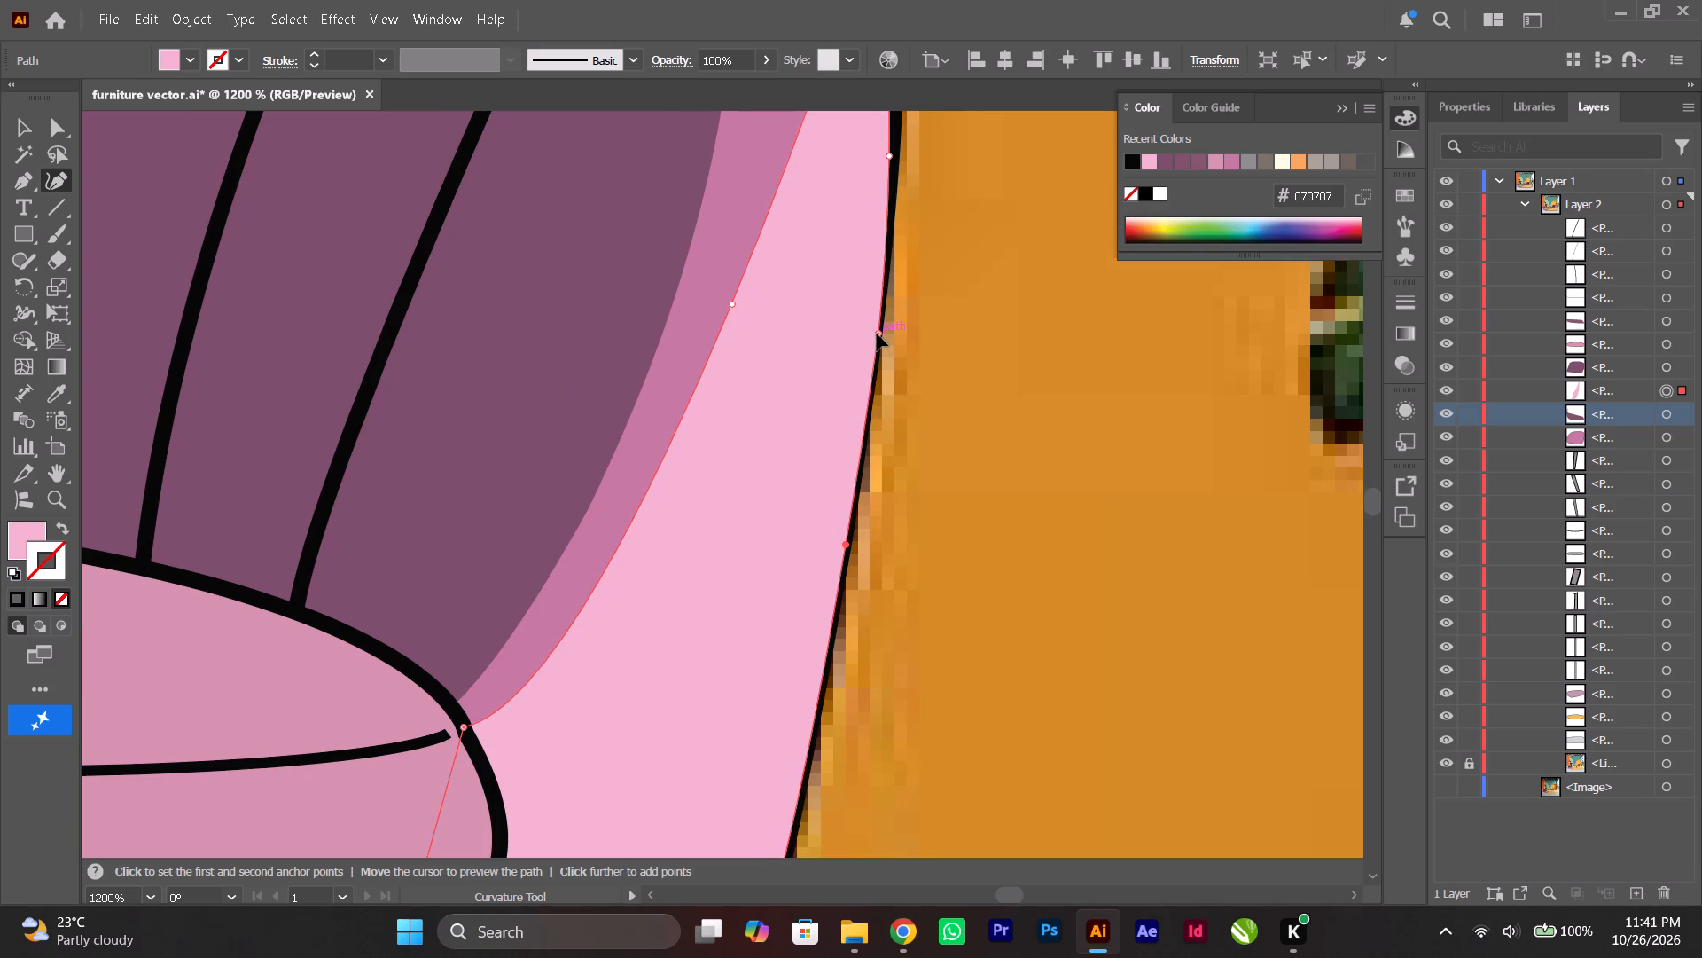
drag(877, 334, 876, 334)
scroll(879, 340, down, 14)
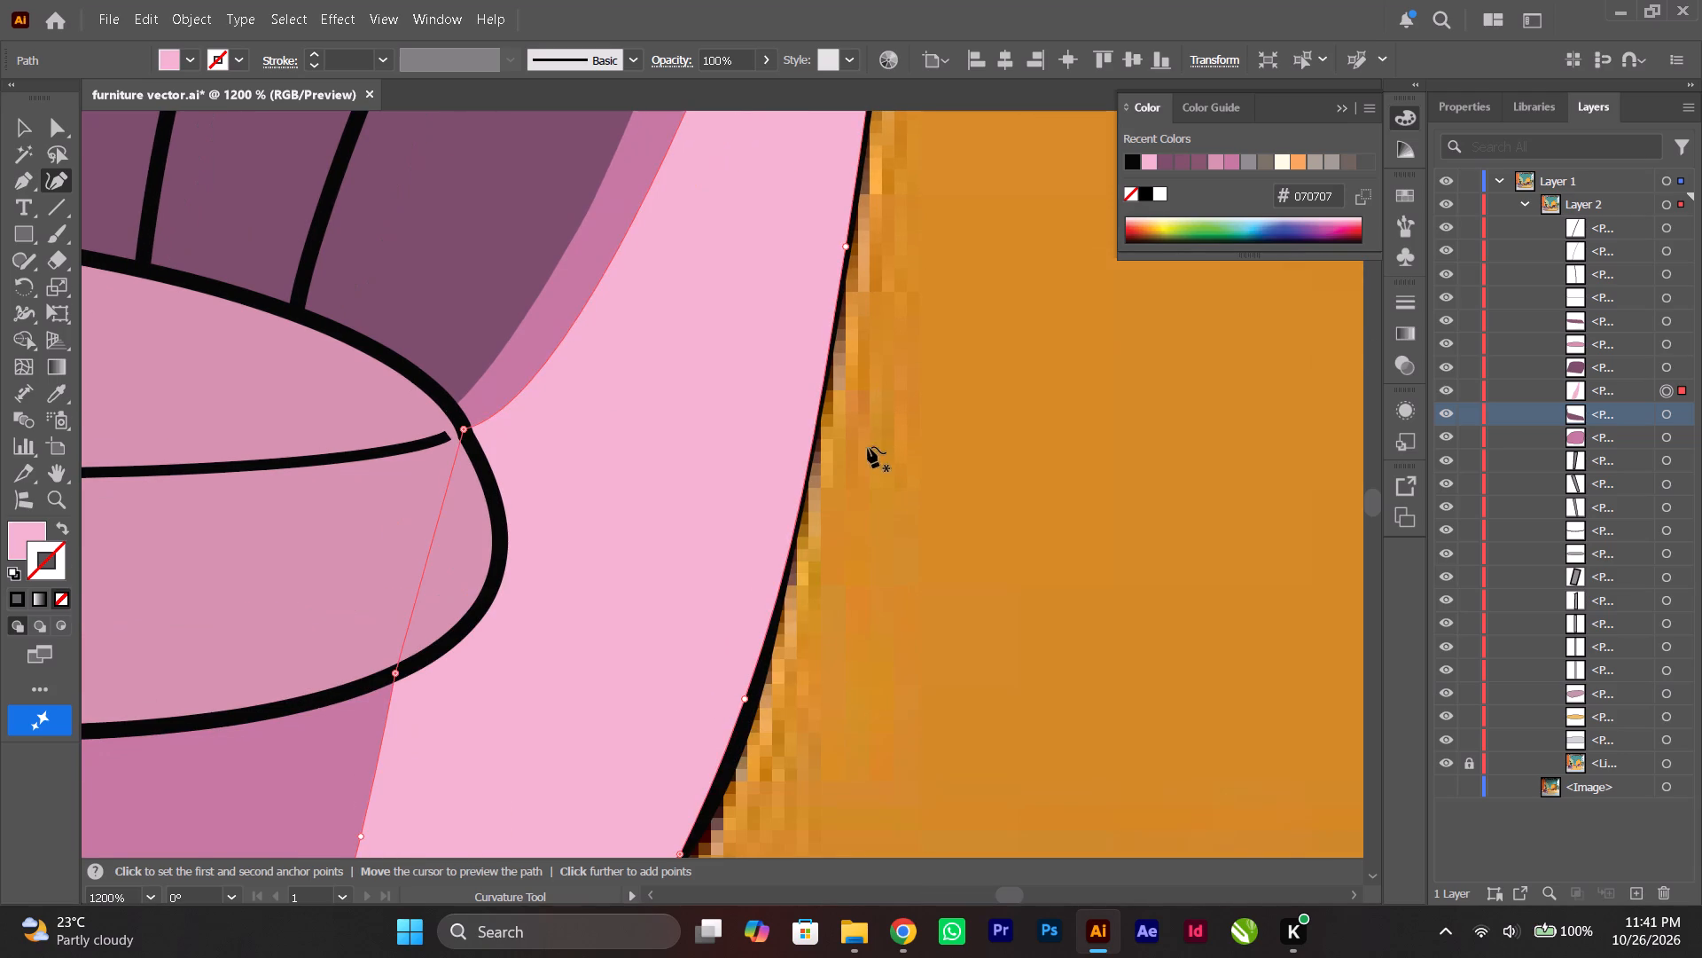
drag(849, 247, 838, 247)
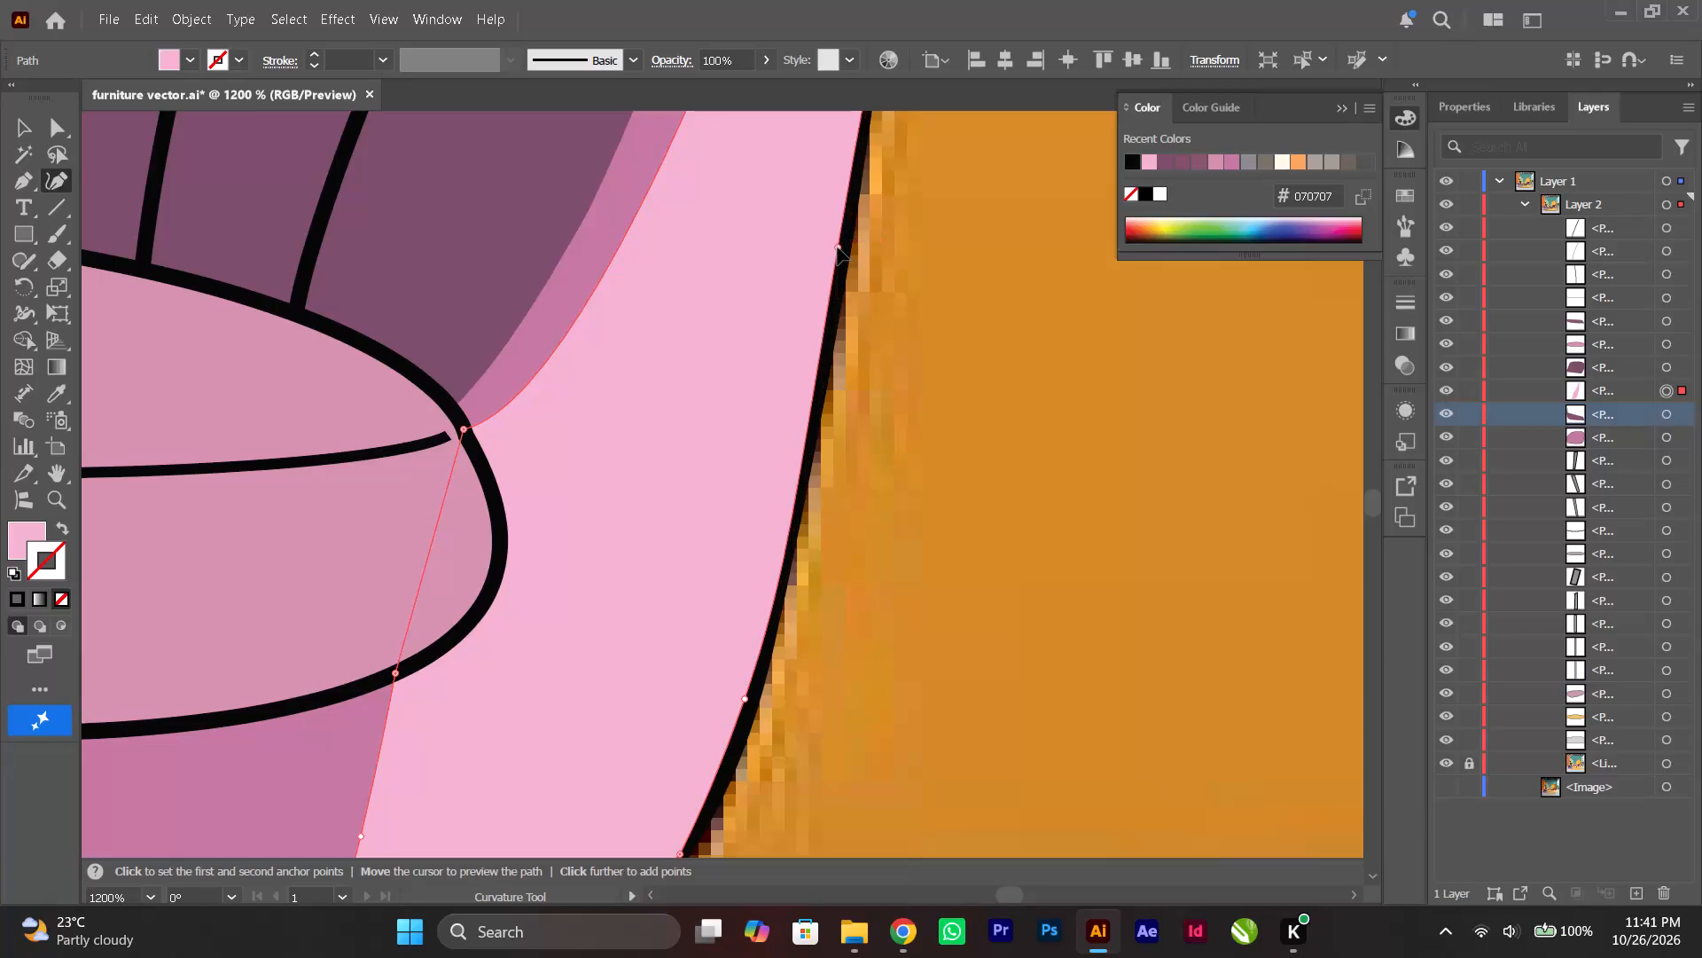
Fine-tune the curve points along the highlight's upper right edge, up to its top tip, to fit it inside the armchair's black outline.
drag(838, 247, 841, 247)
scroll(841, 249, up, 19)
scroll(886, 370, up, 3)
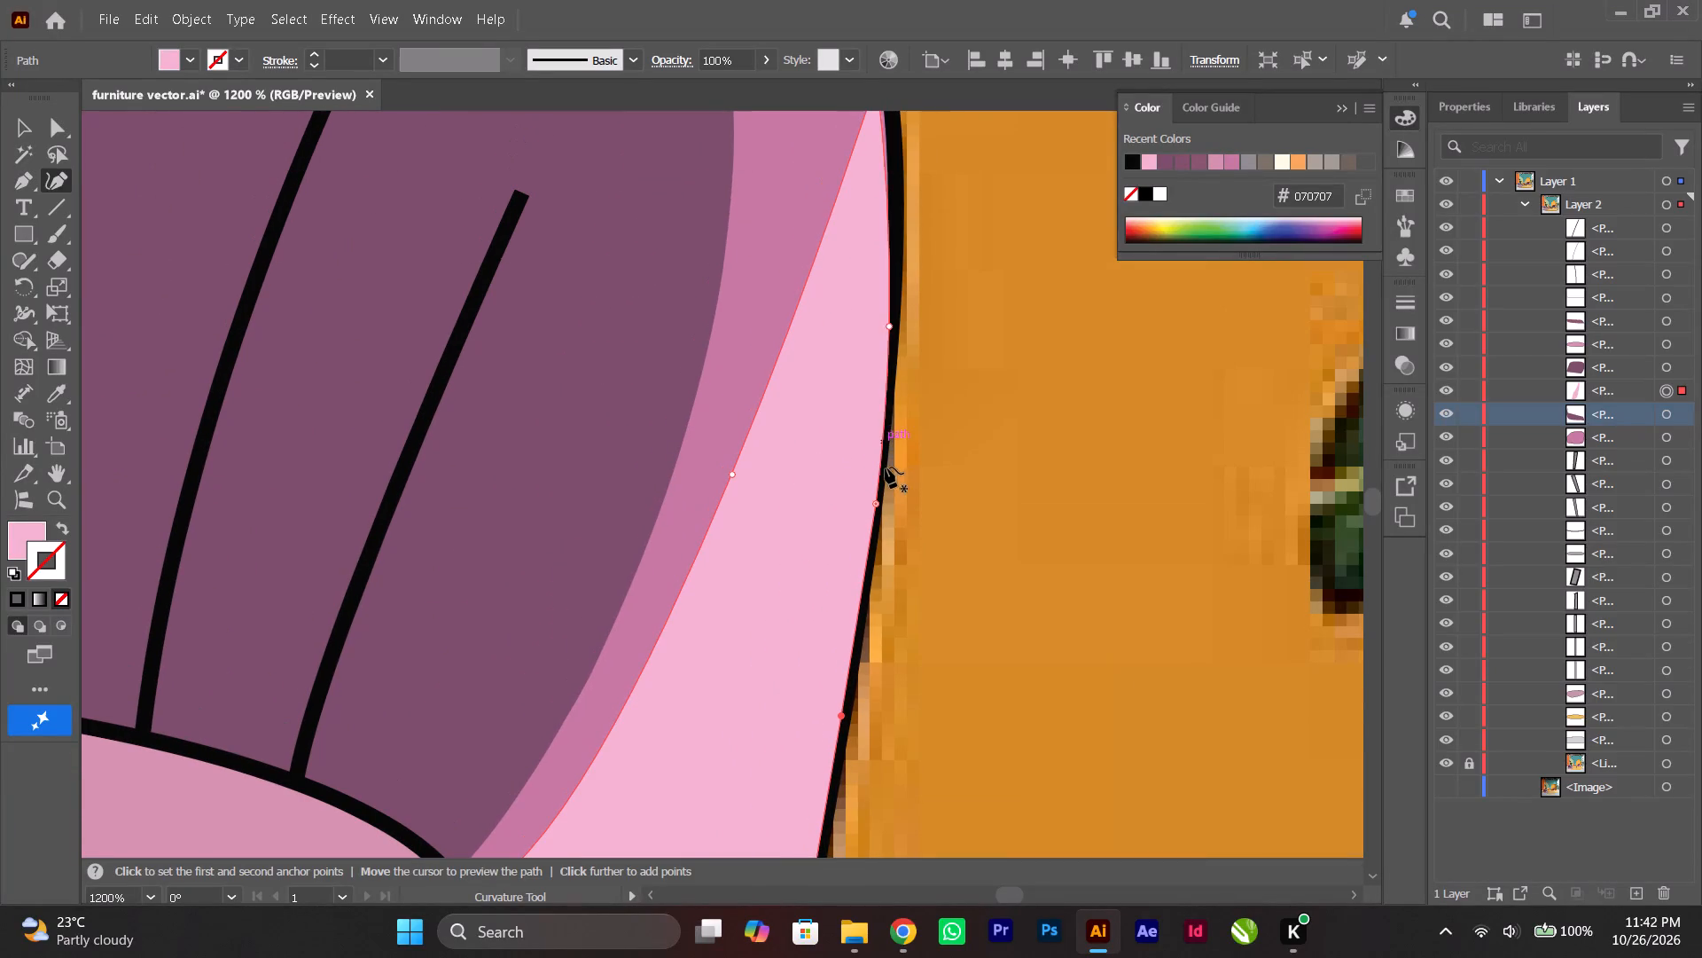
click(877, 502)
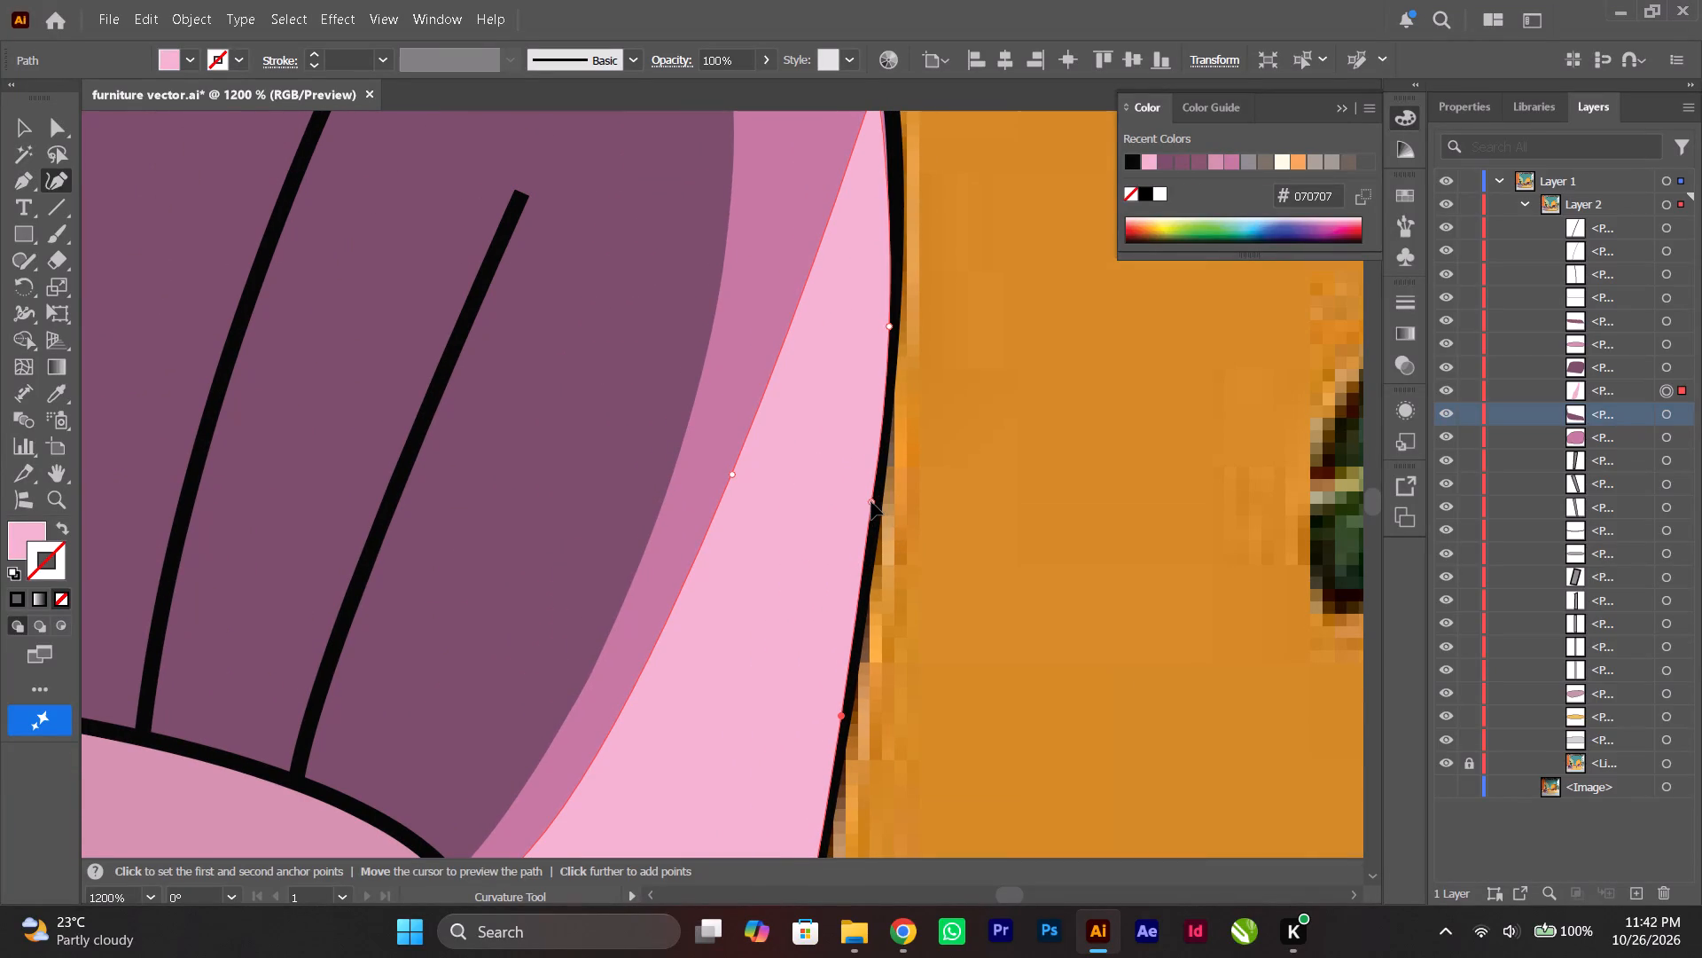
scroll(871, 500, down, 14)
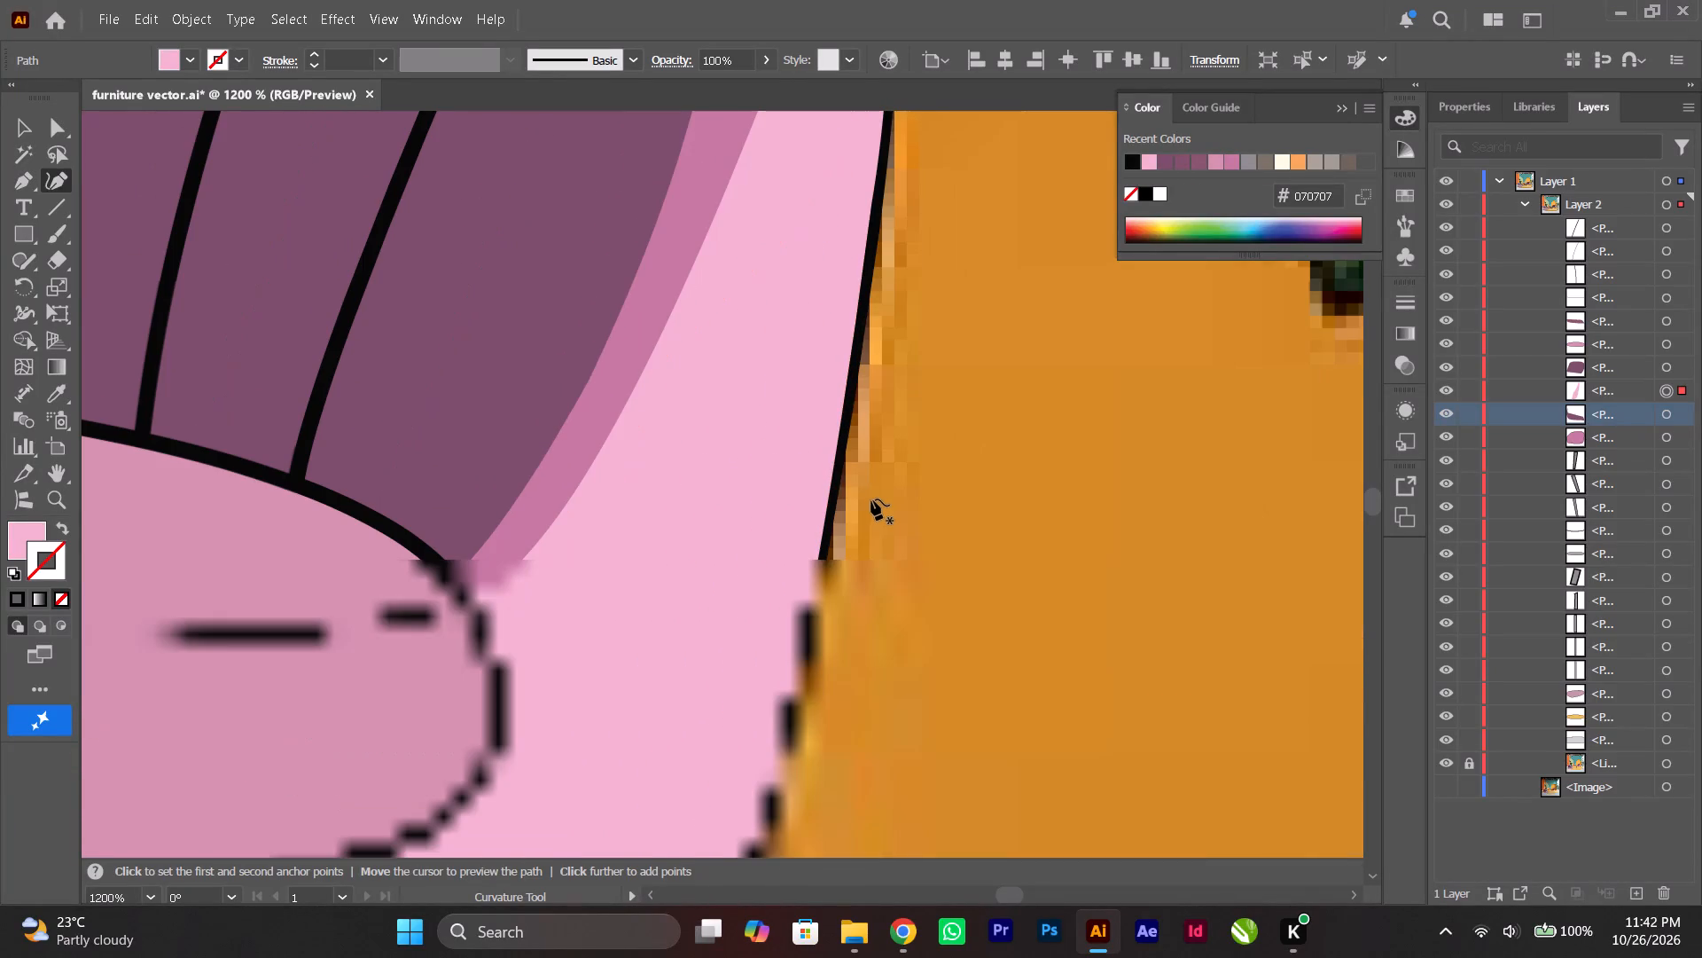
scroll(871, 499, up, 20)
scroll(871, 499, up, 10)
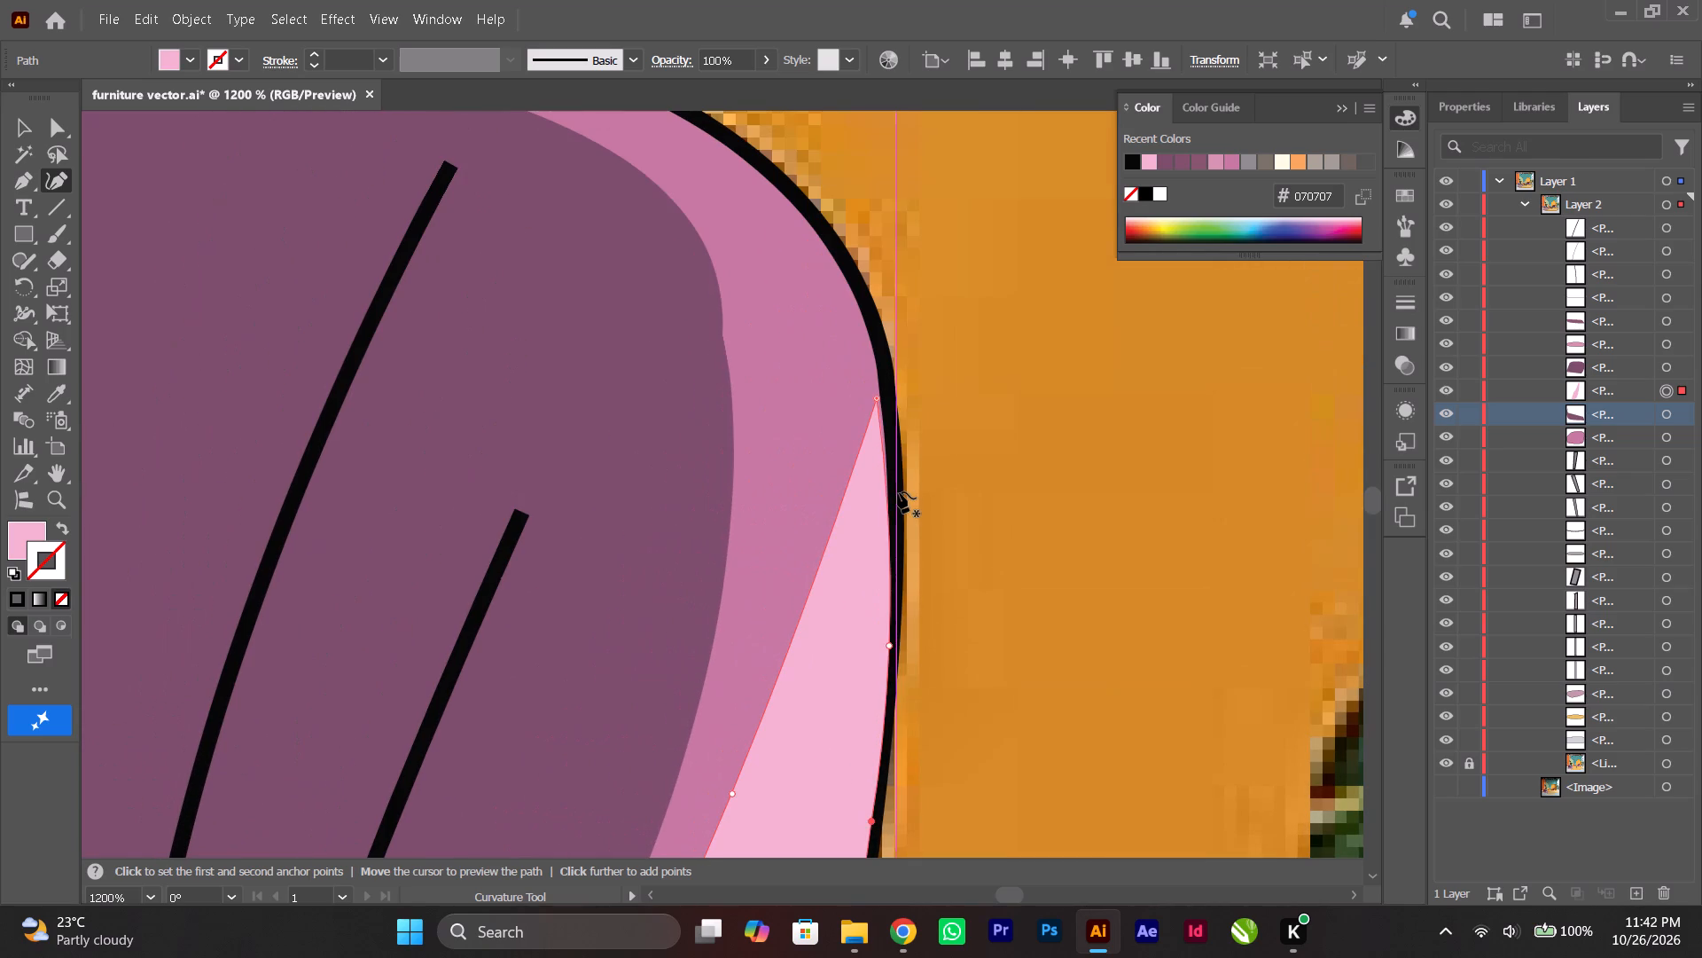
click(879, 399)
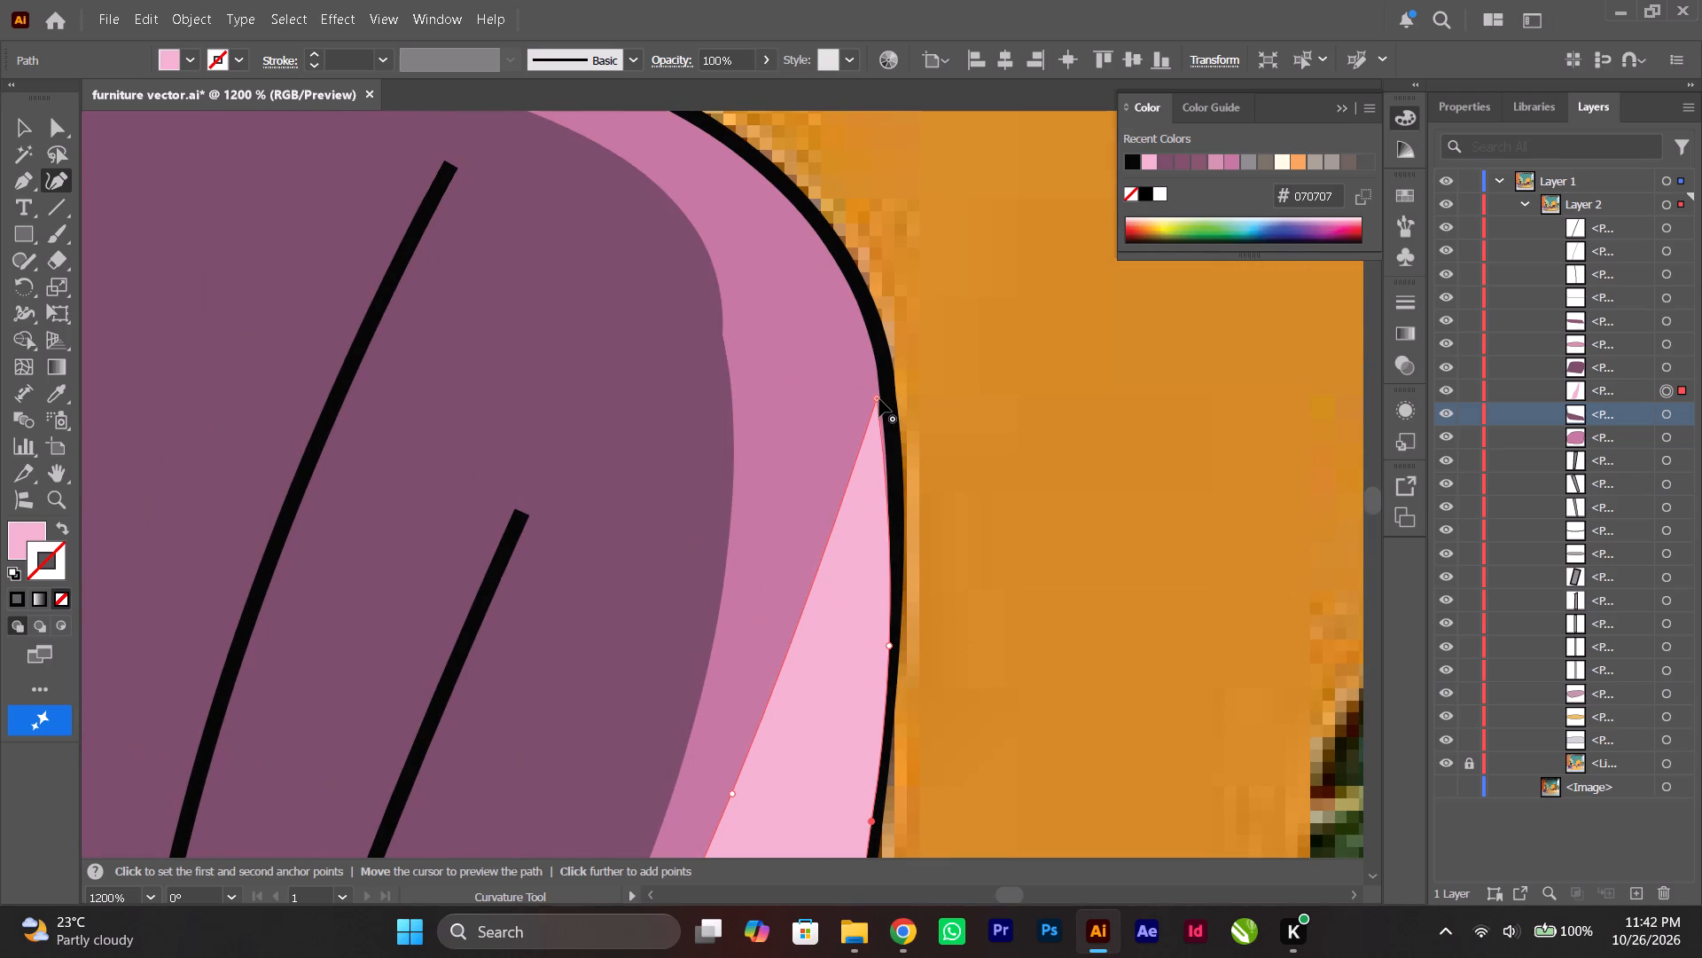
Check the light pink highlight's fit down to the armchair's base, deselect it, and review the armchair within the whole room scene.
scroll(881, 399, down, 7)
scroll(891, 529, down, 2)
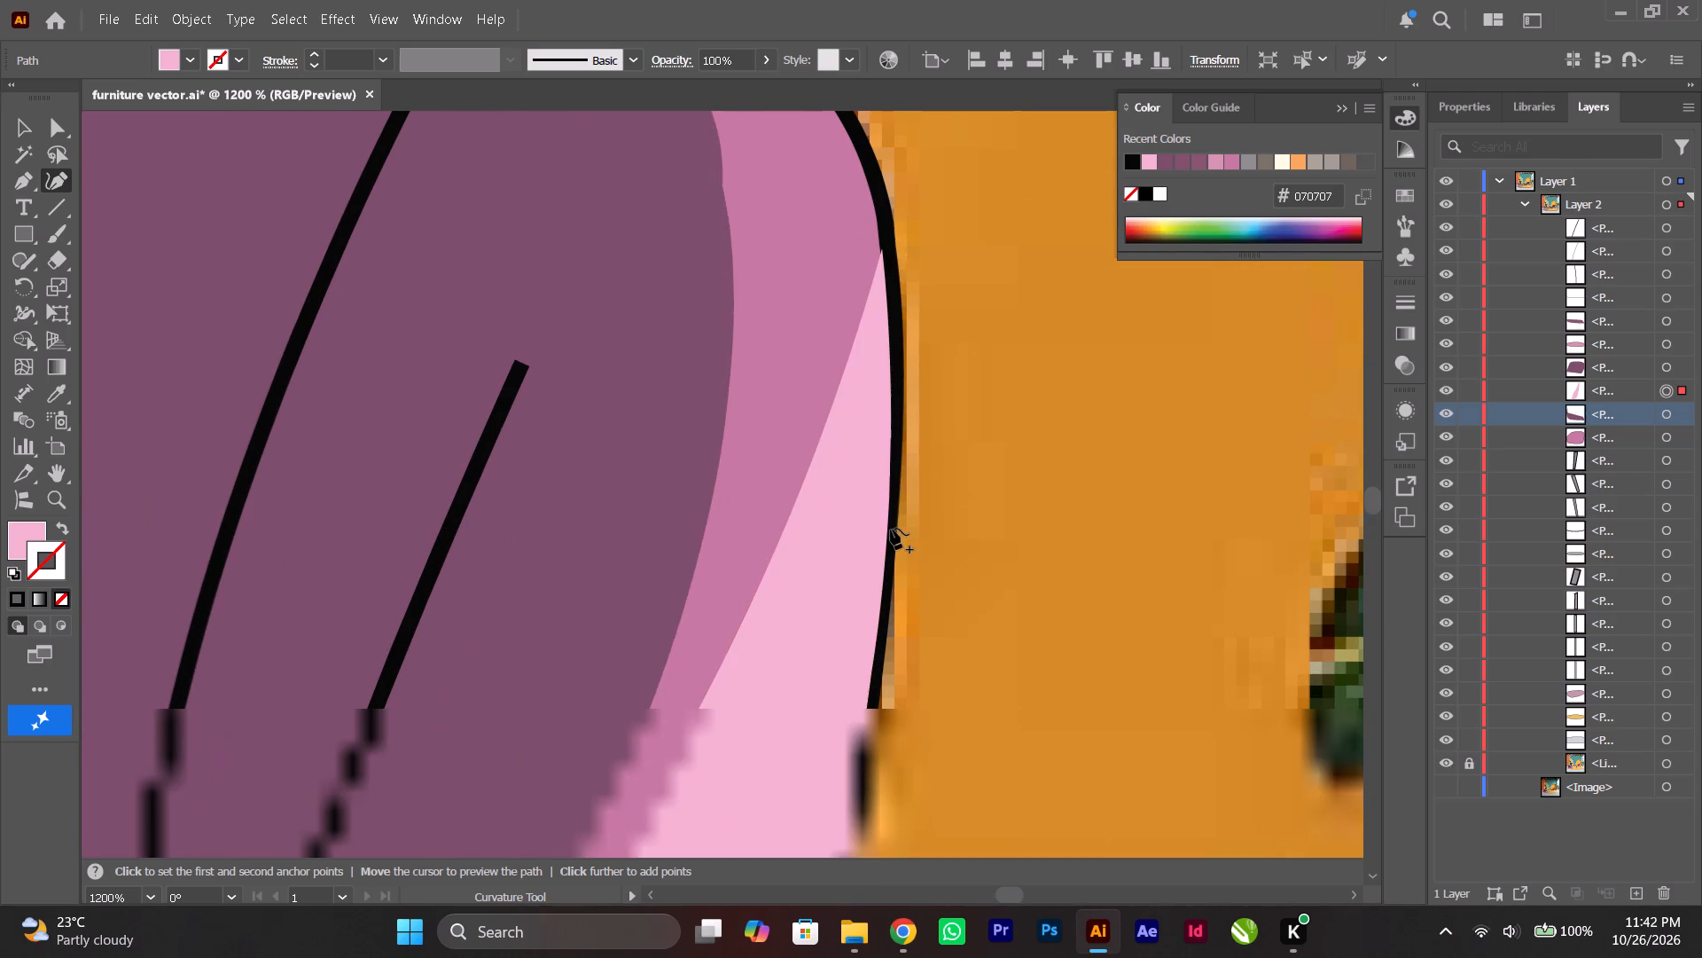
scroll(891, 529, down, 19)
scroll(888, 529, down, 18)
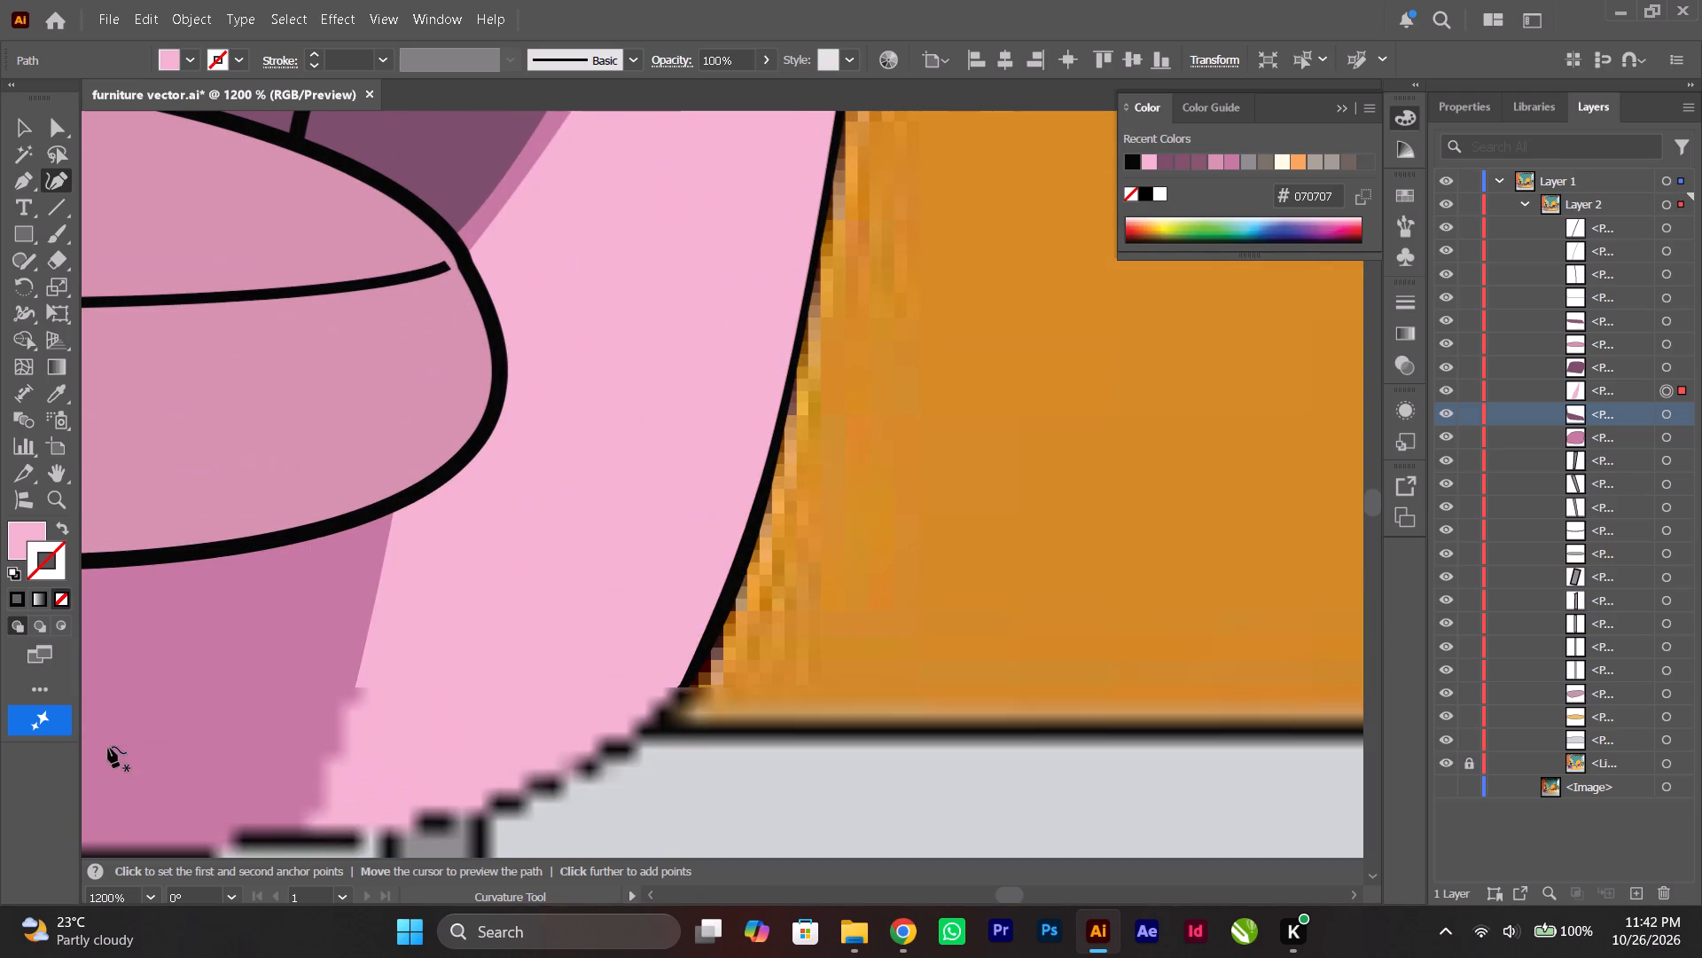
scroll(238, 731, down, 4)
ctrl+scroll(271, 756, up, 2)
alt+scroll(285, 747, down, 3)
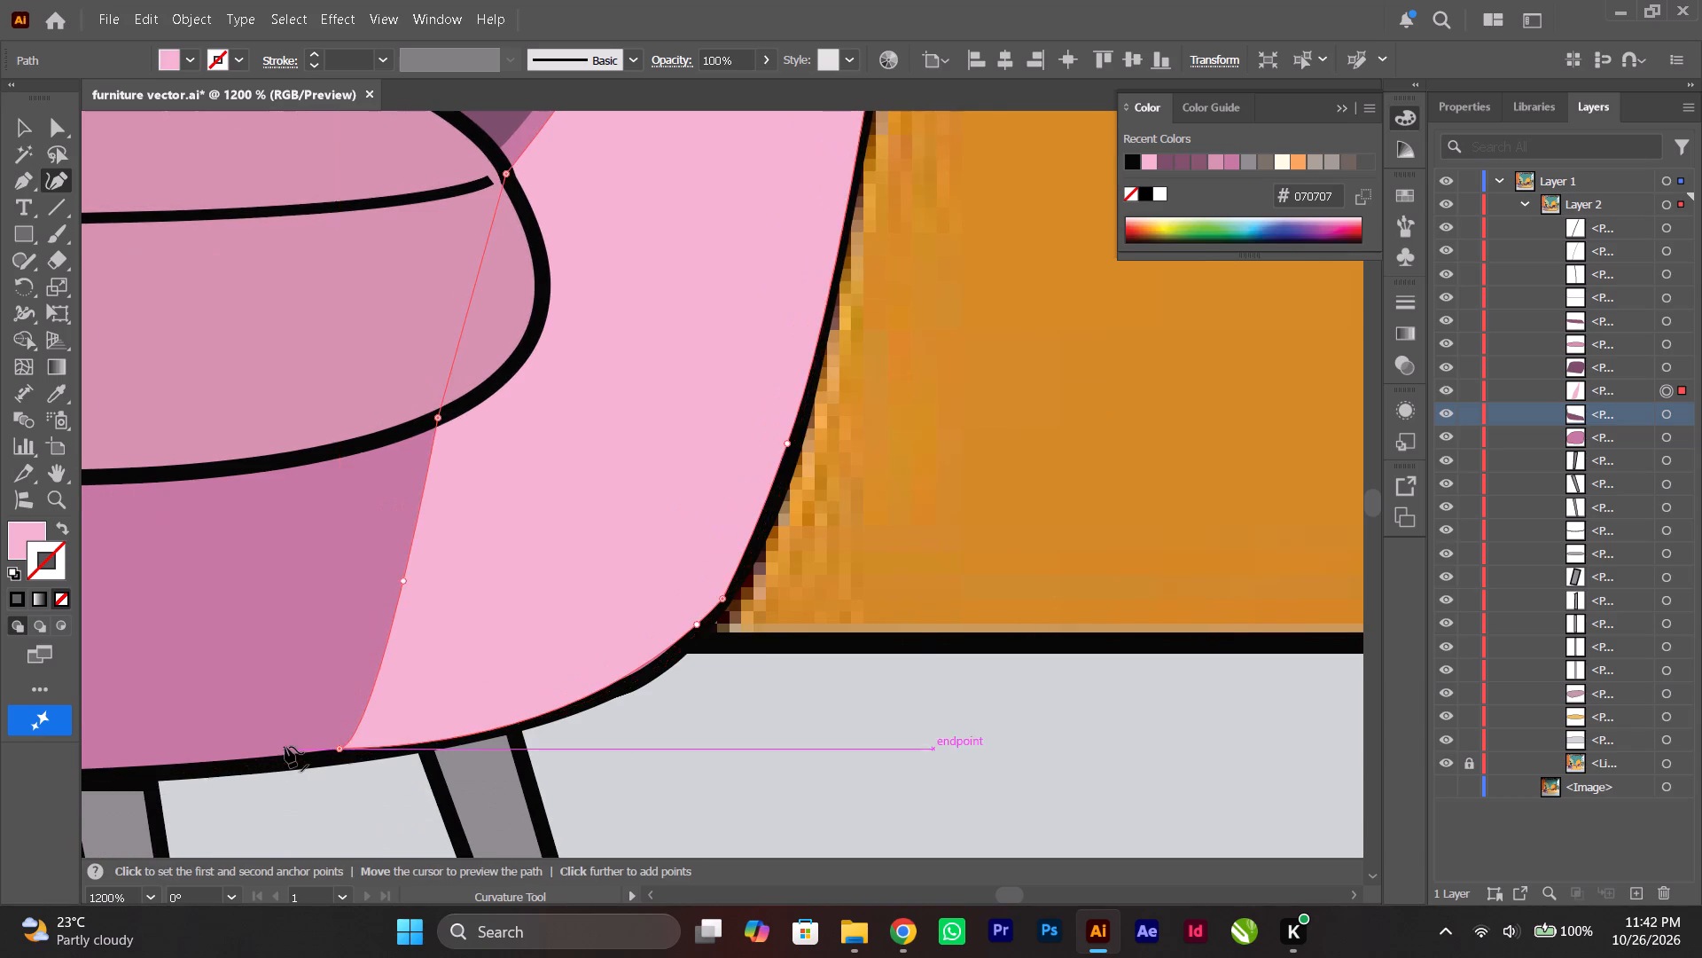
ctrl+scroll(285, 745, down, 1)
ctrl+scroll(285, 743, up, 15)
alt+scroll(370, 723, down, 1)
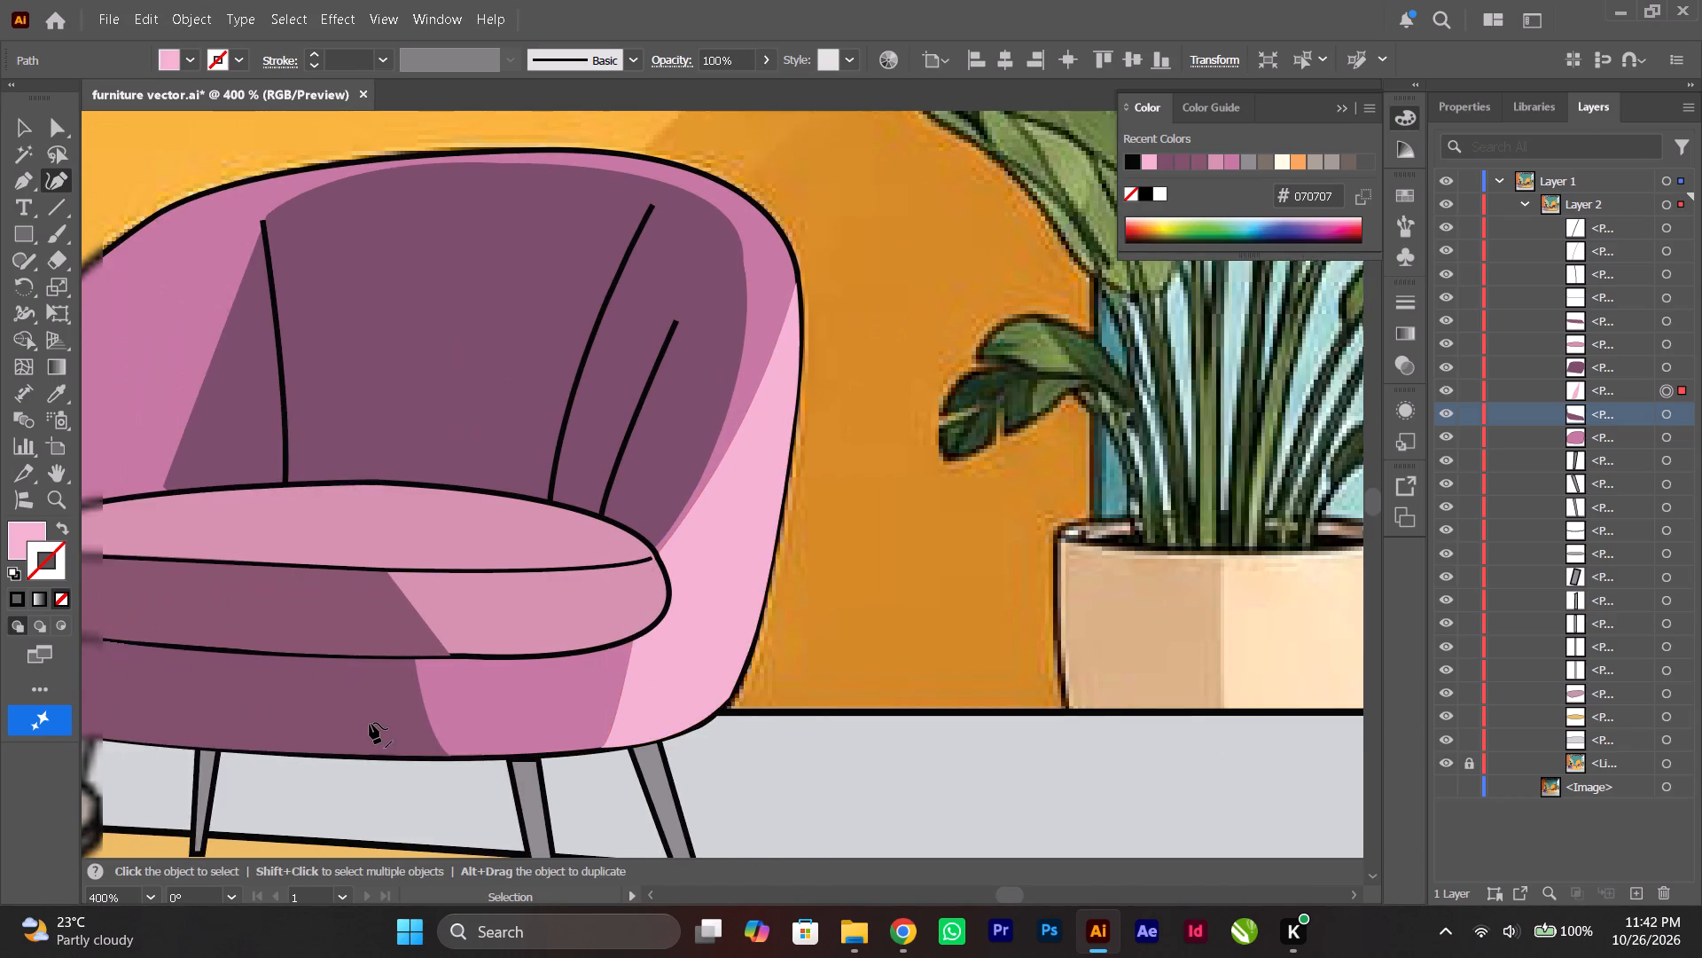
alt+scroll(370, 723, down, 1)
ctrl+scroll(370, 723, up, 6)
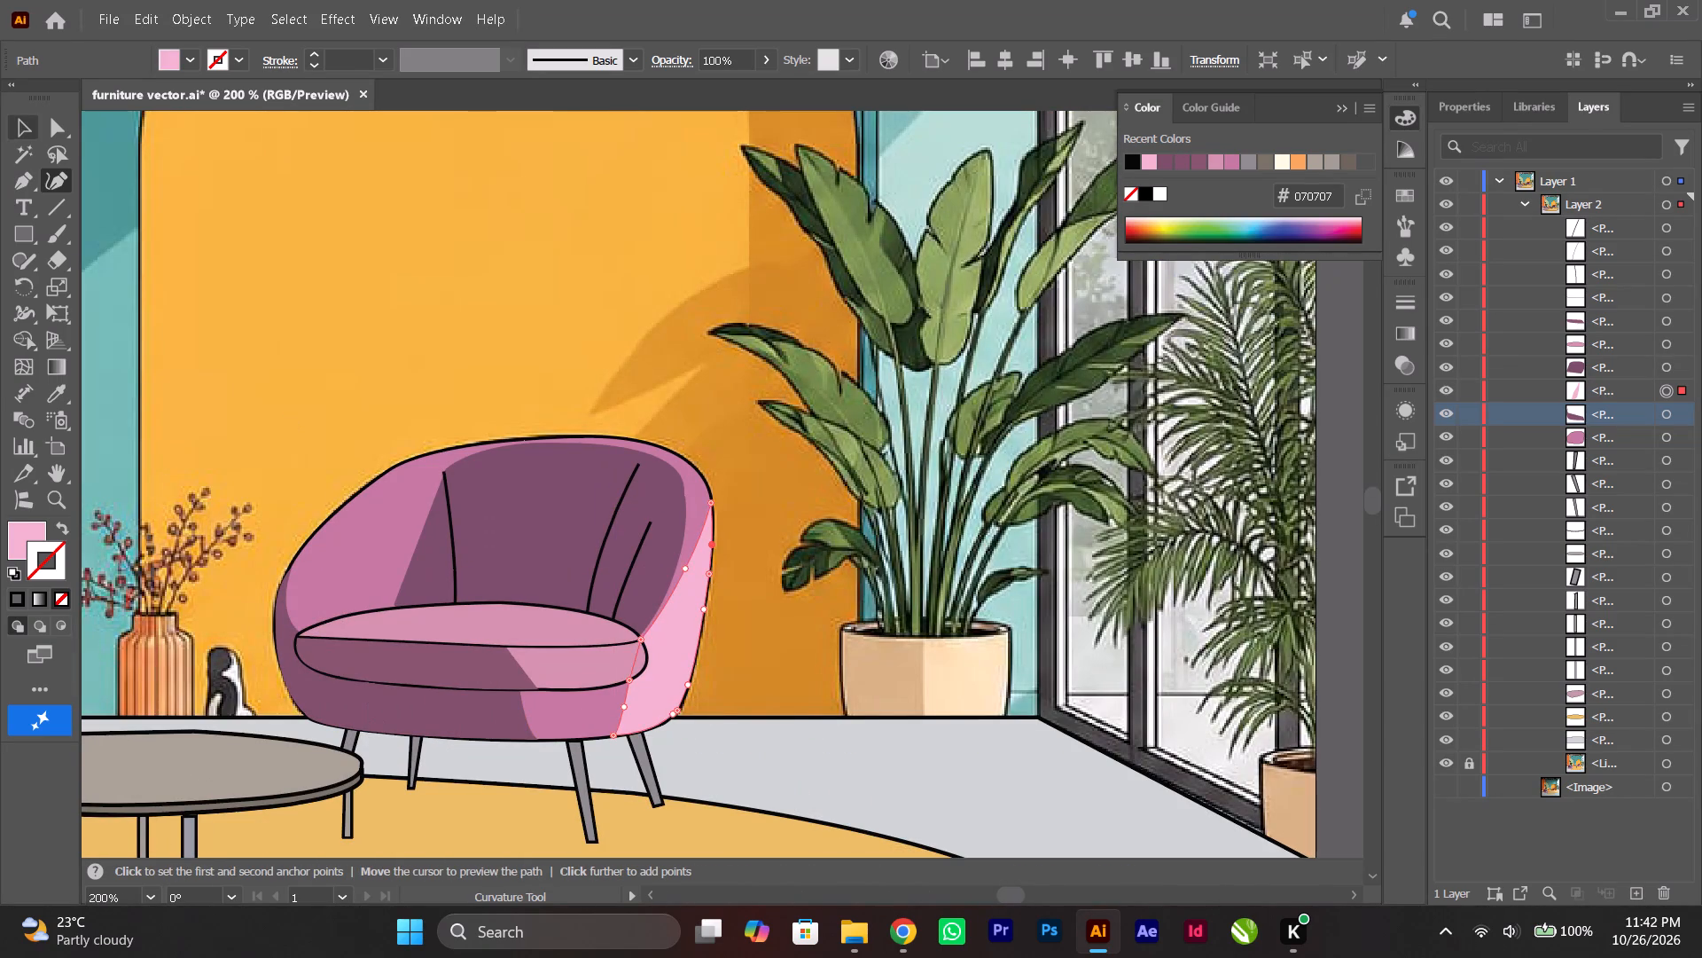
click(29, 129)
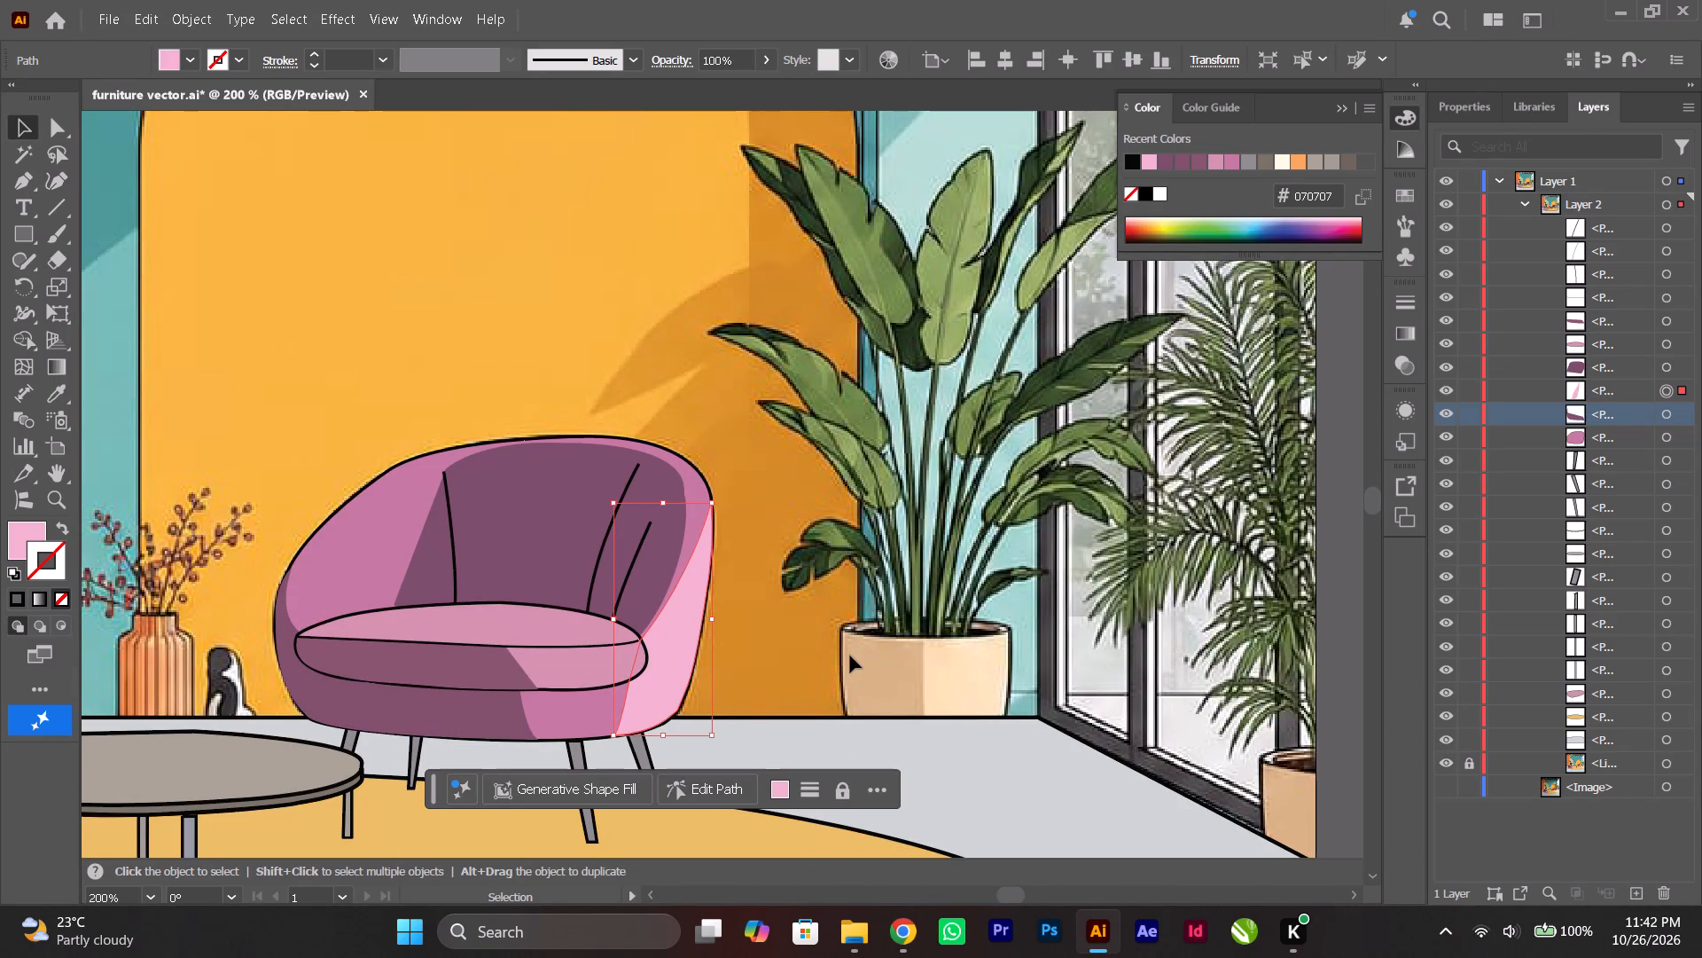
click(766, 642)
alt+scroll(757, 629, down, 2)
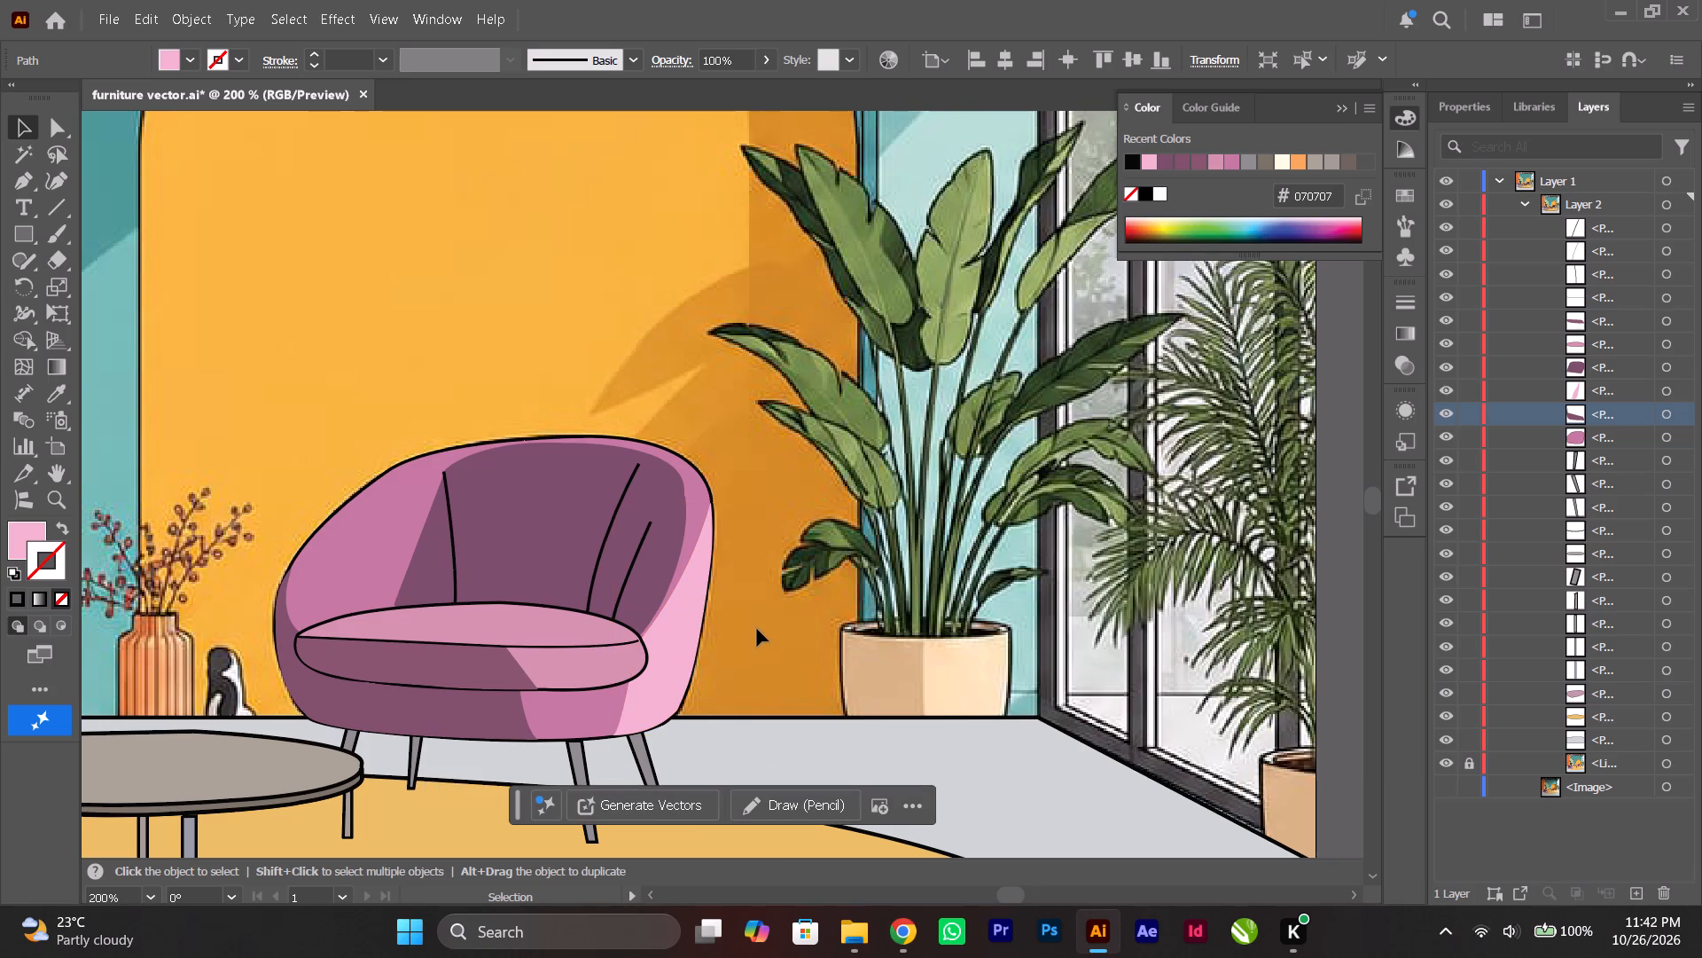
scroll(757, 629, down, 2)
ctrl+scroll(757, 629, up, 5)
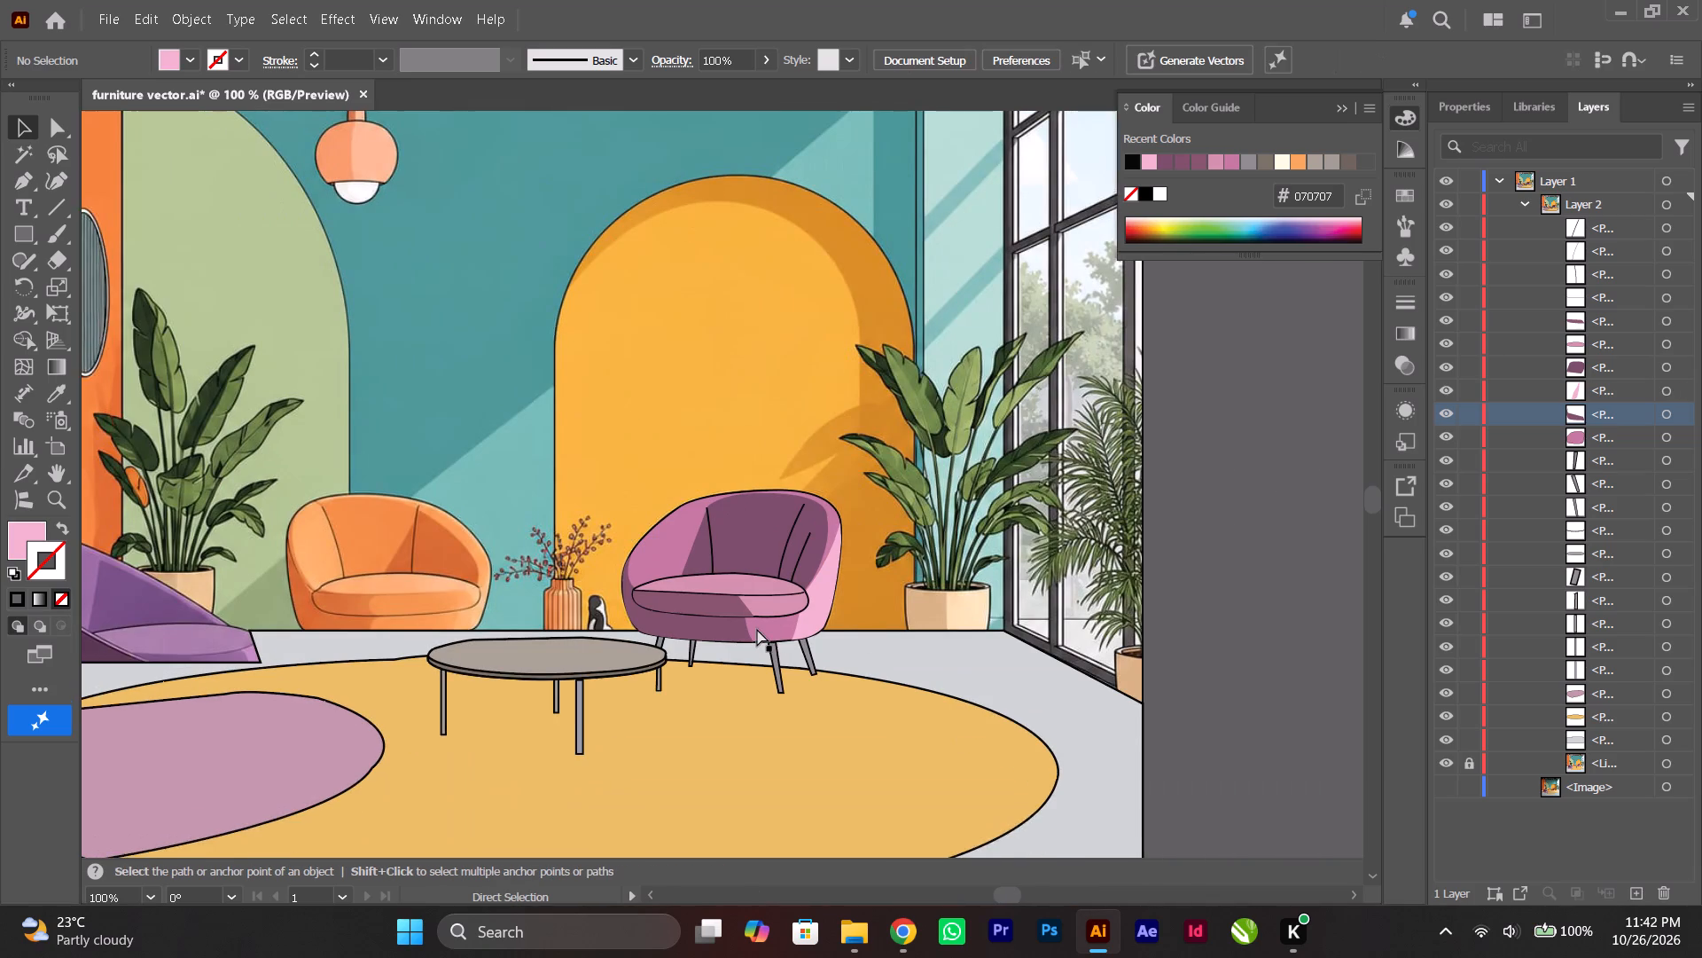
ctrl+scroll(757, 629, up, 5)
alt+scroll(757, 629, down, 1)
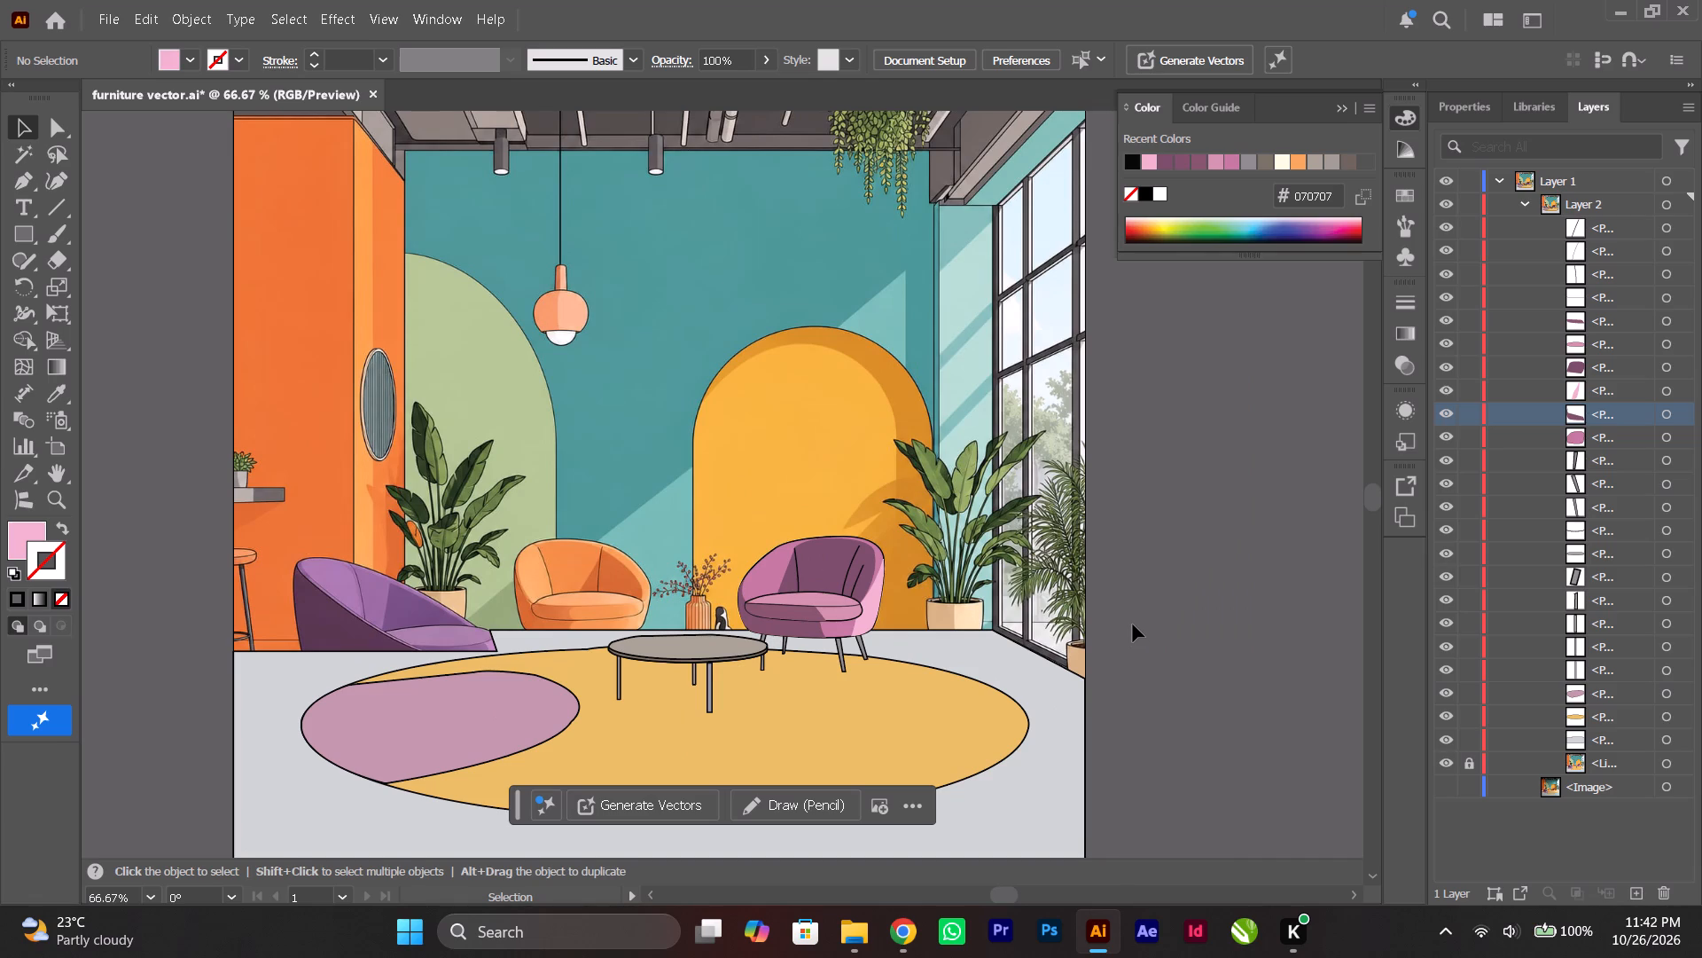
Save the document.
key(ctrl+s)
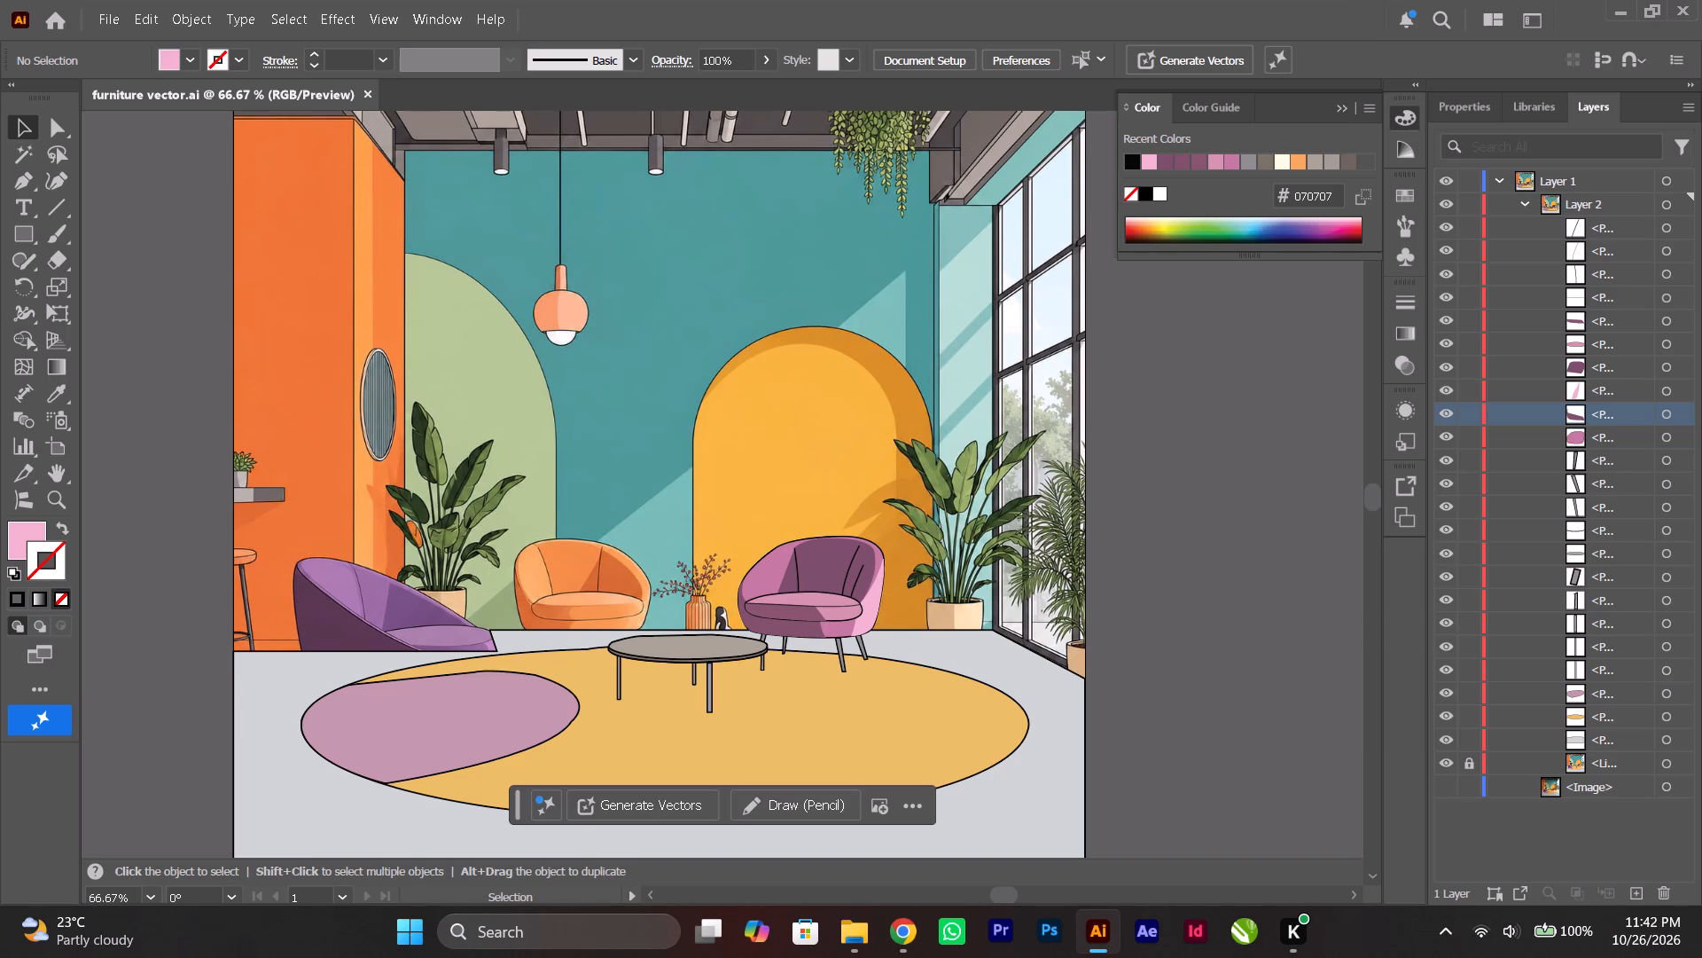
Hide the three floor shapes: the pink rug area, the yellow rug and the grey floor.
drag(1452, 741, 1443, 692)
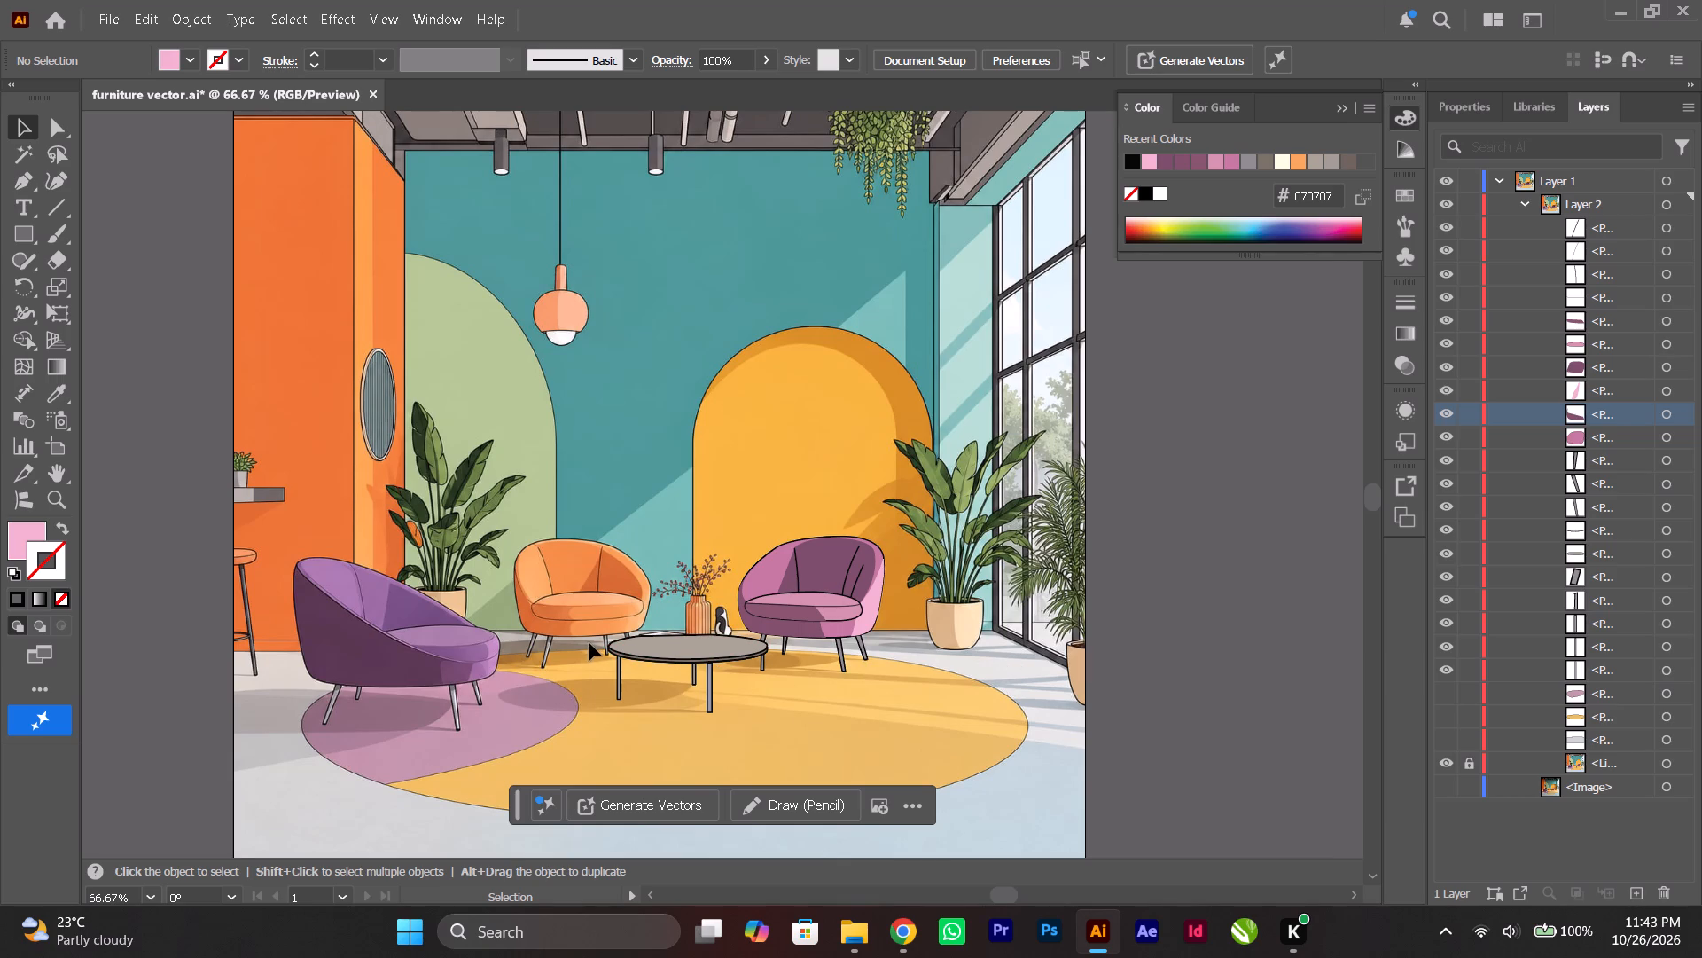
Examine the orange armchair, its legs and the neighbouring furniture in the reference image.
alt+scroll(589, 643, up, 5)
alt+scroll(589, 643, down, 2)
ctrl+scroll(589, 643, up, 5)
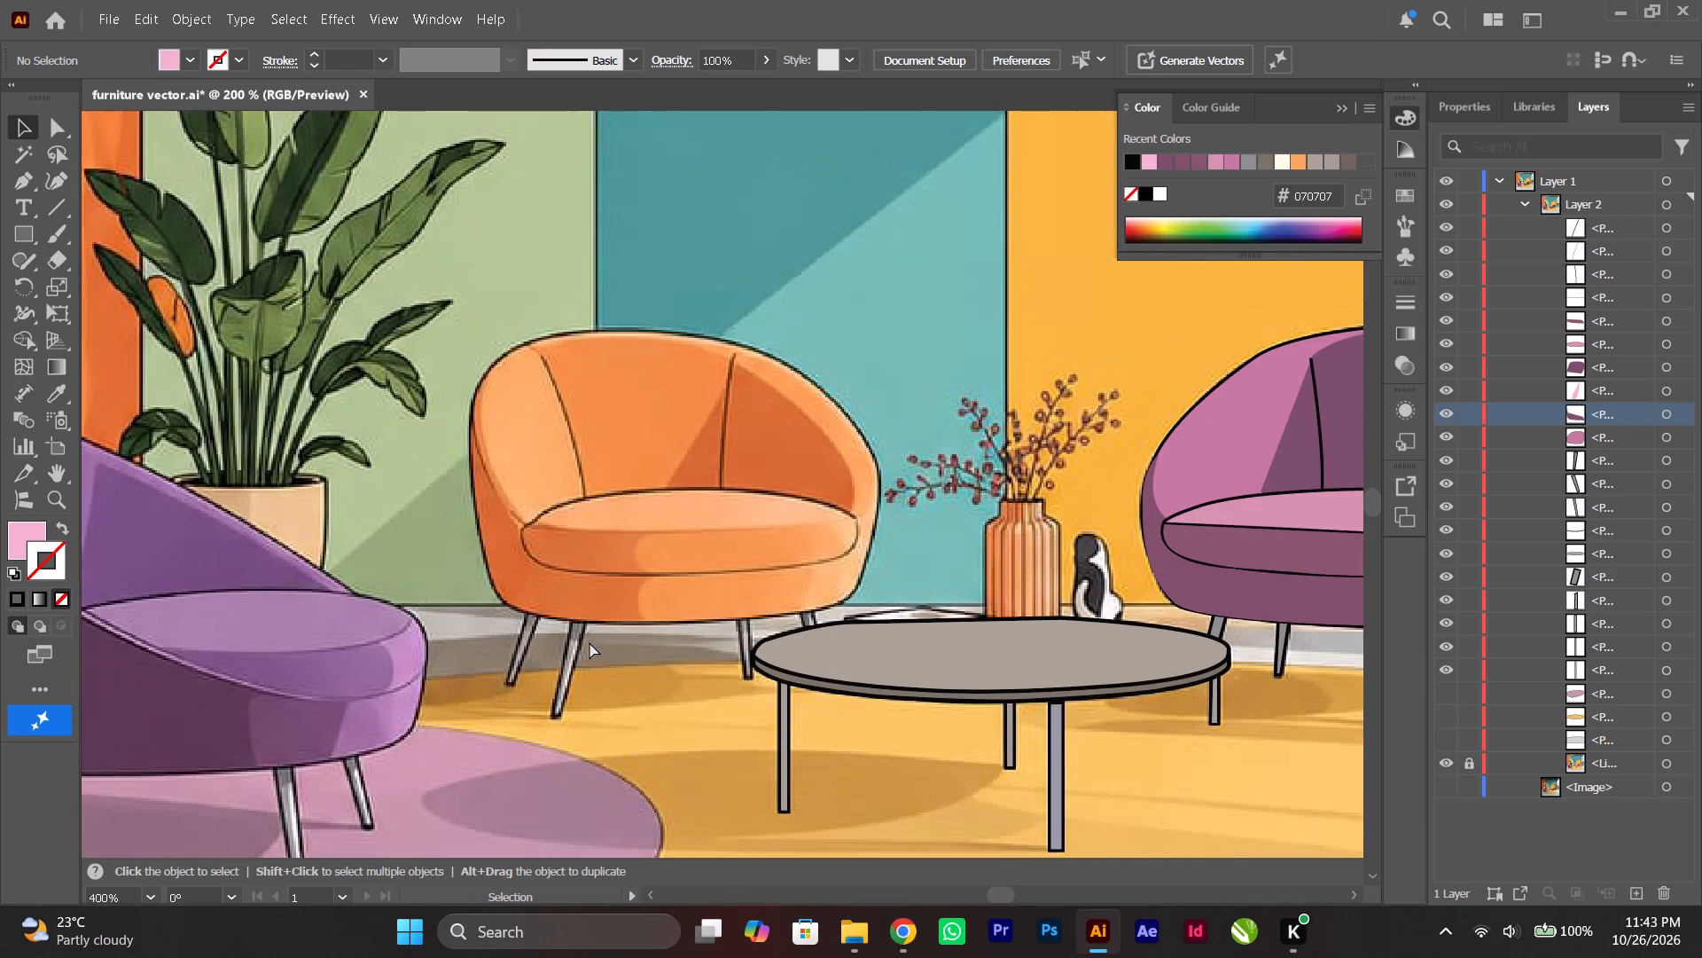
ctrl+scroll(589, 642, up, 12)
alt+scroll(589, 642, down, 1)
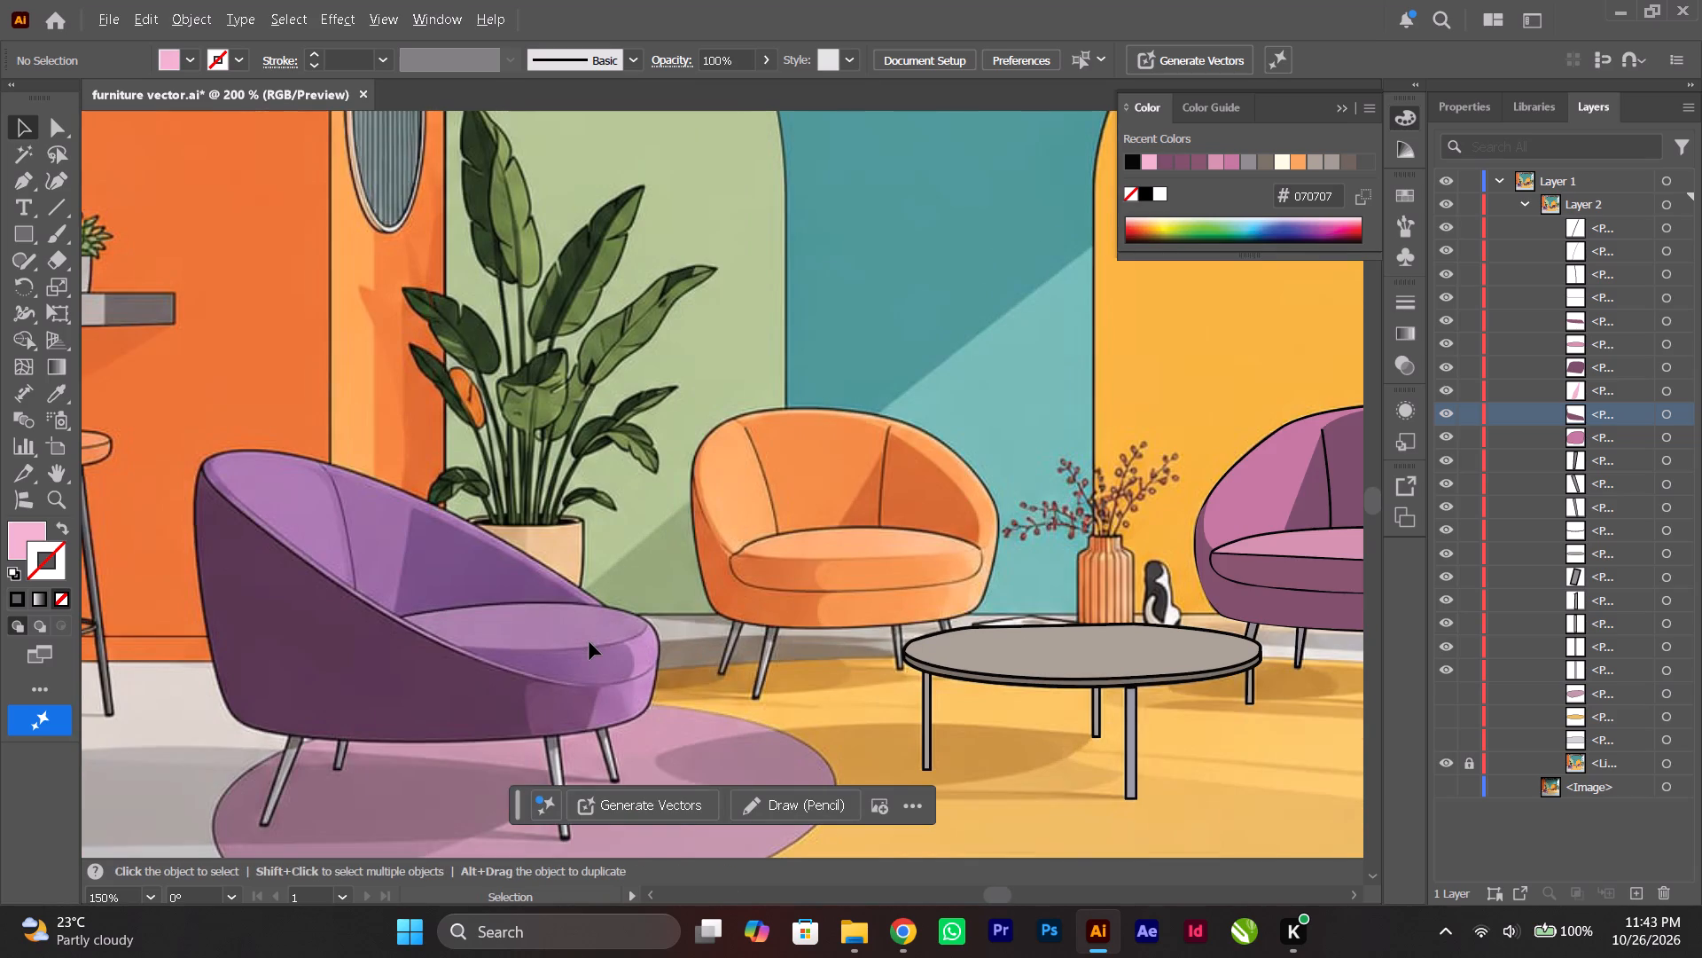
ctrl+scroll(589, 641, down, 11)
alt+scroll(590, 641, up, 1)
scroll(590, 641, up, 4)
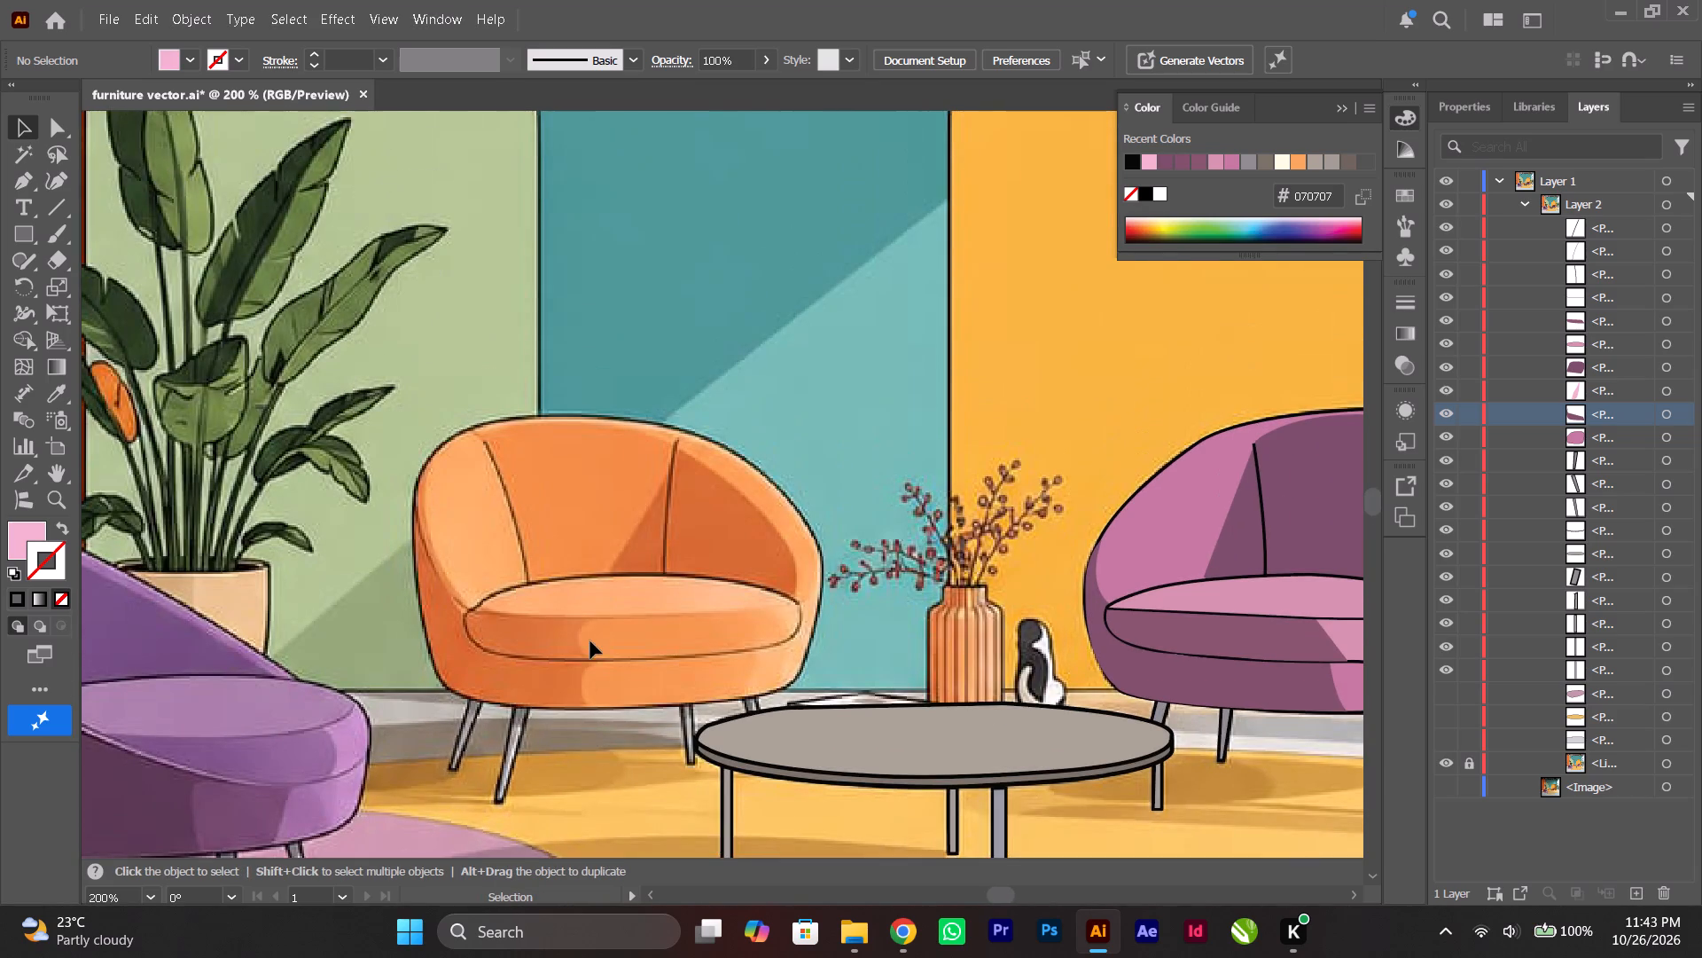
alt+scroll(590, 641, up, 1)
alt+scroll(590, 641, down, 1)
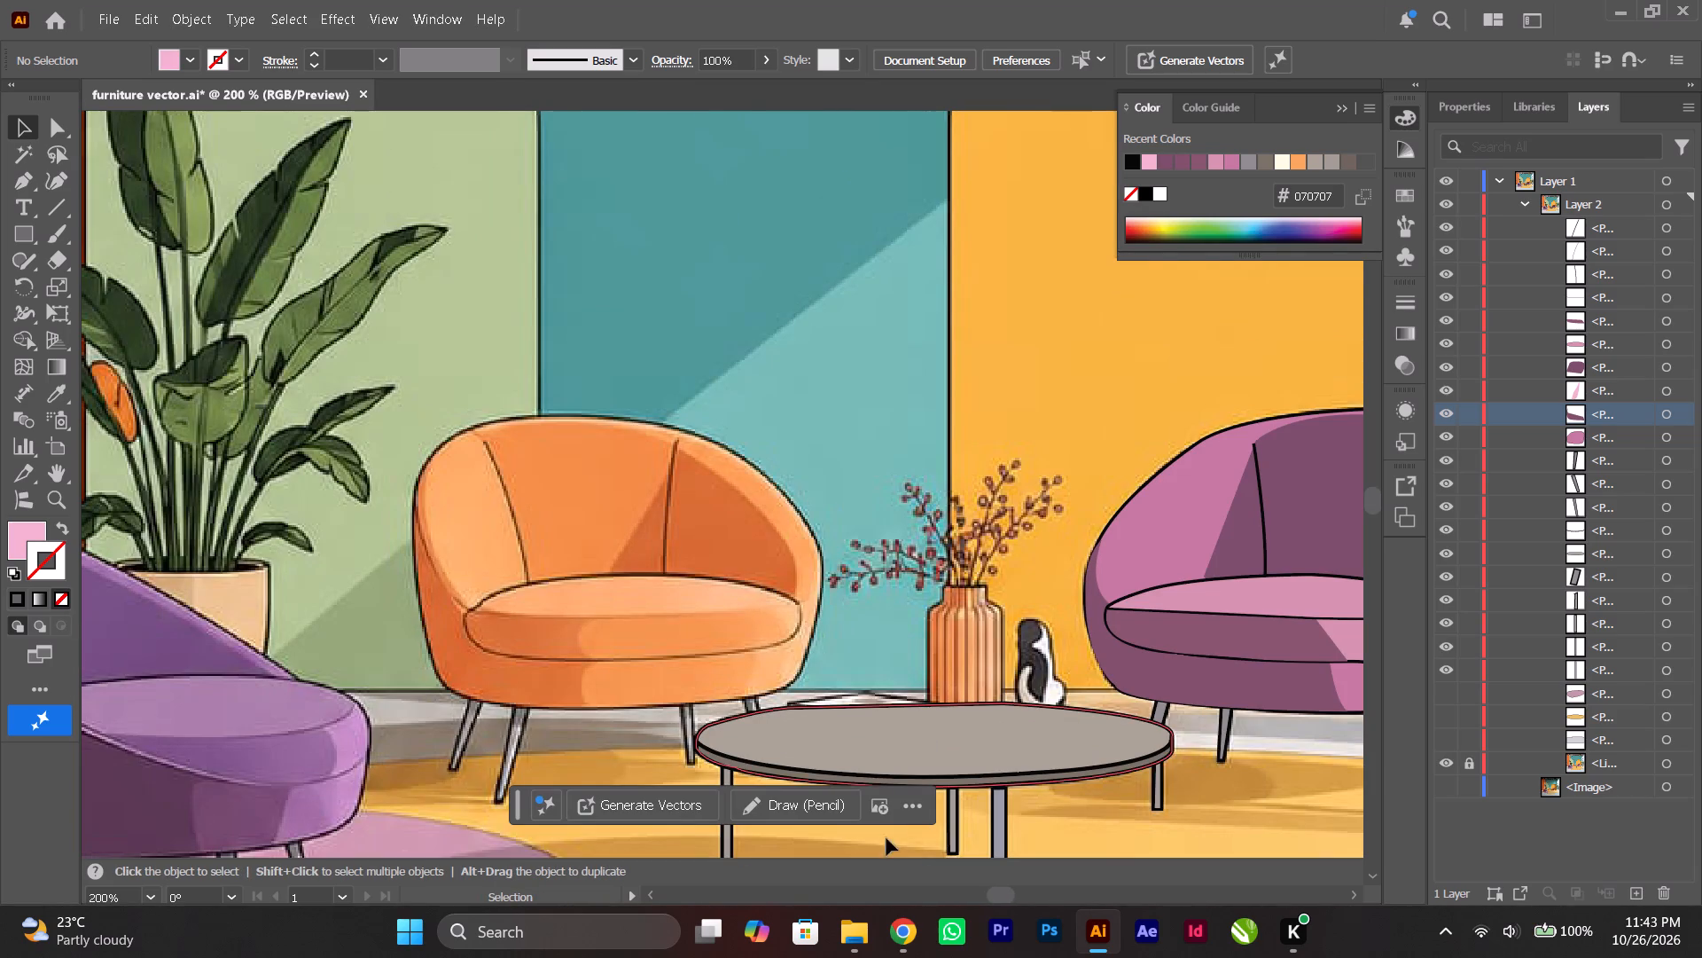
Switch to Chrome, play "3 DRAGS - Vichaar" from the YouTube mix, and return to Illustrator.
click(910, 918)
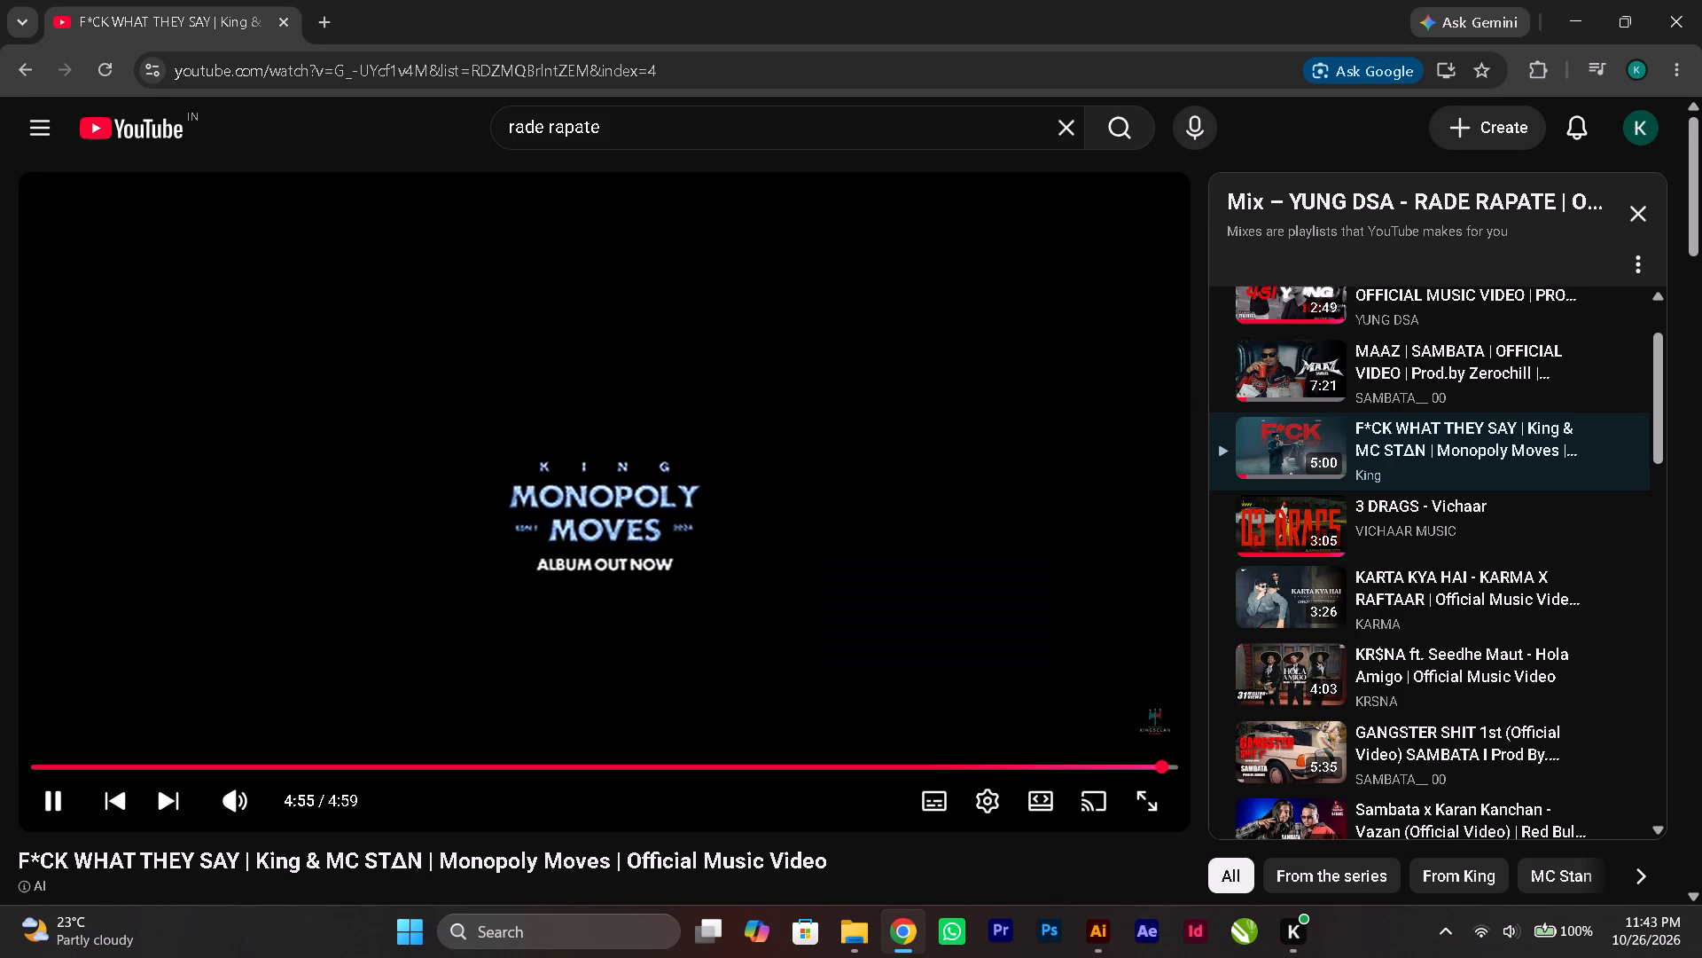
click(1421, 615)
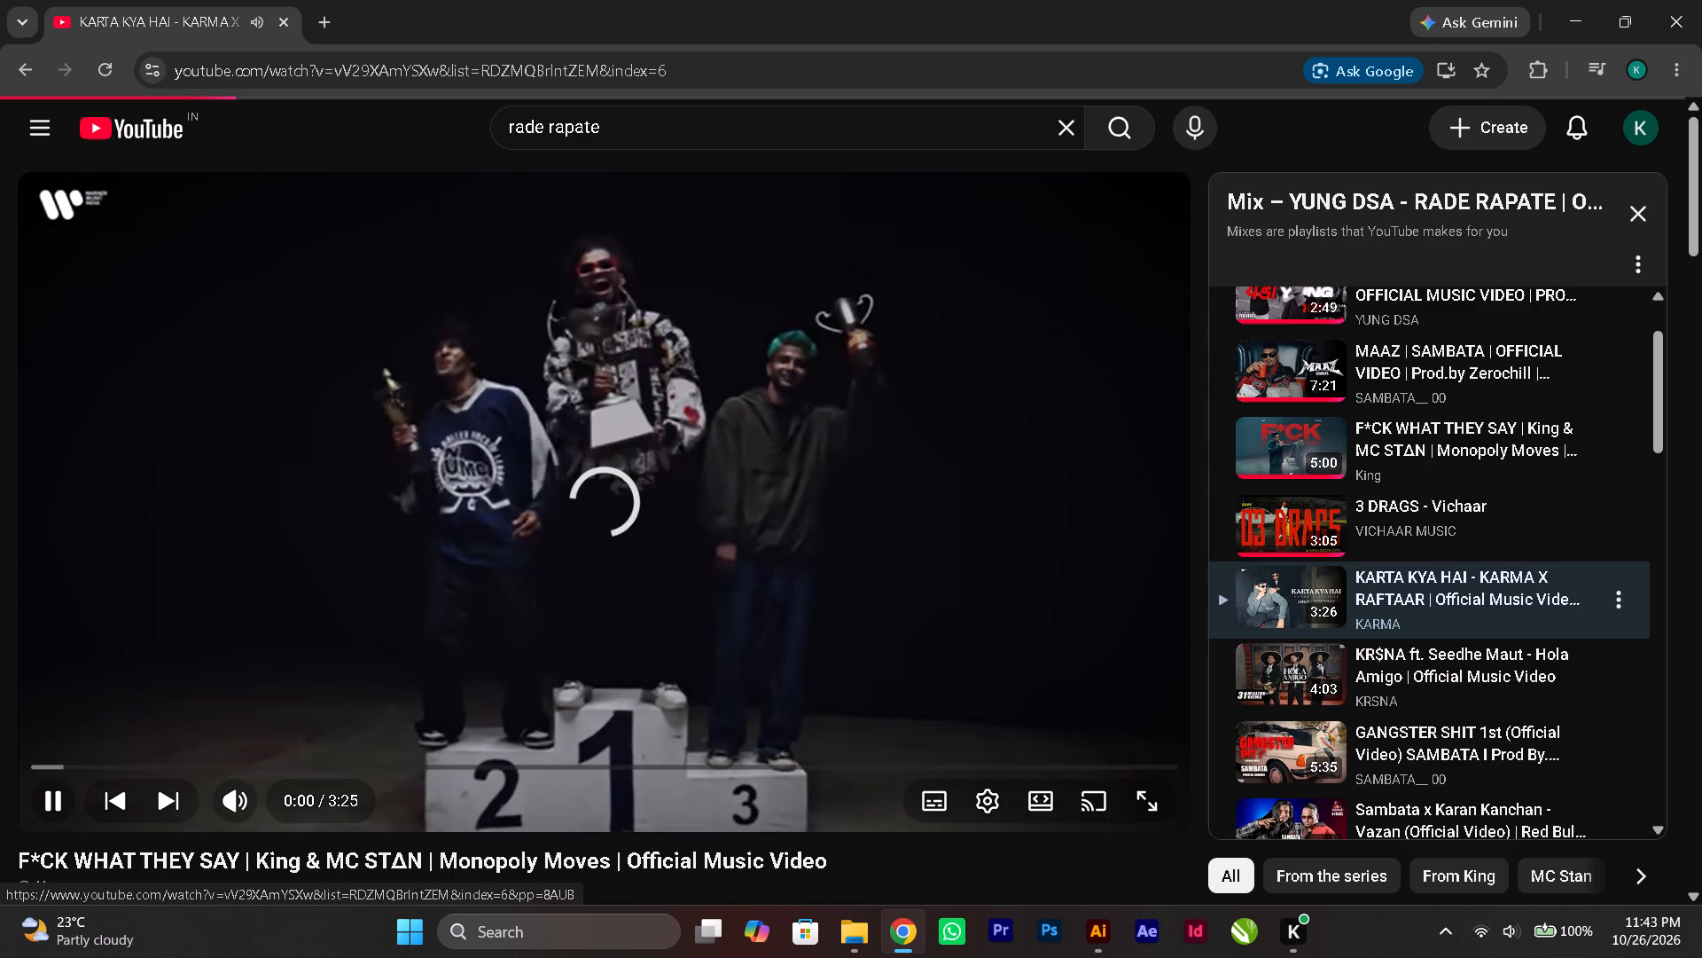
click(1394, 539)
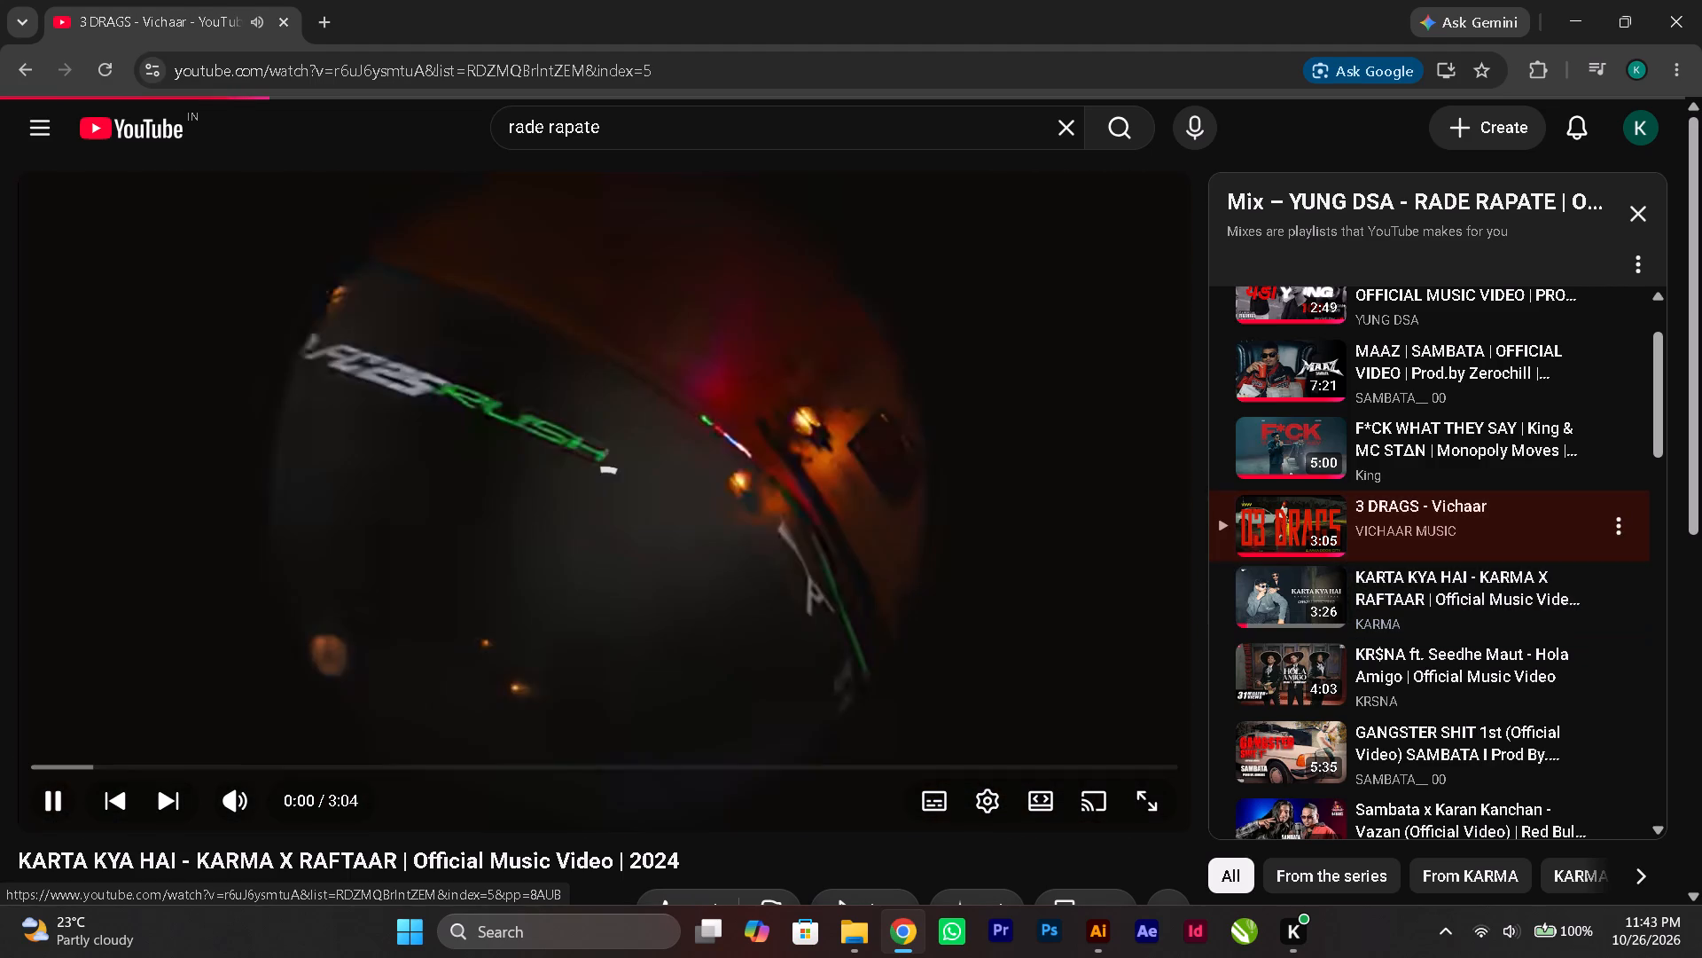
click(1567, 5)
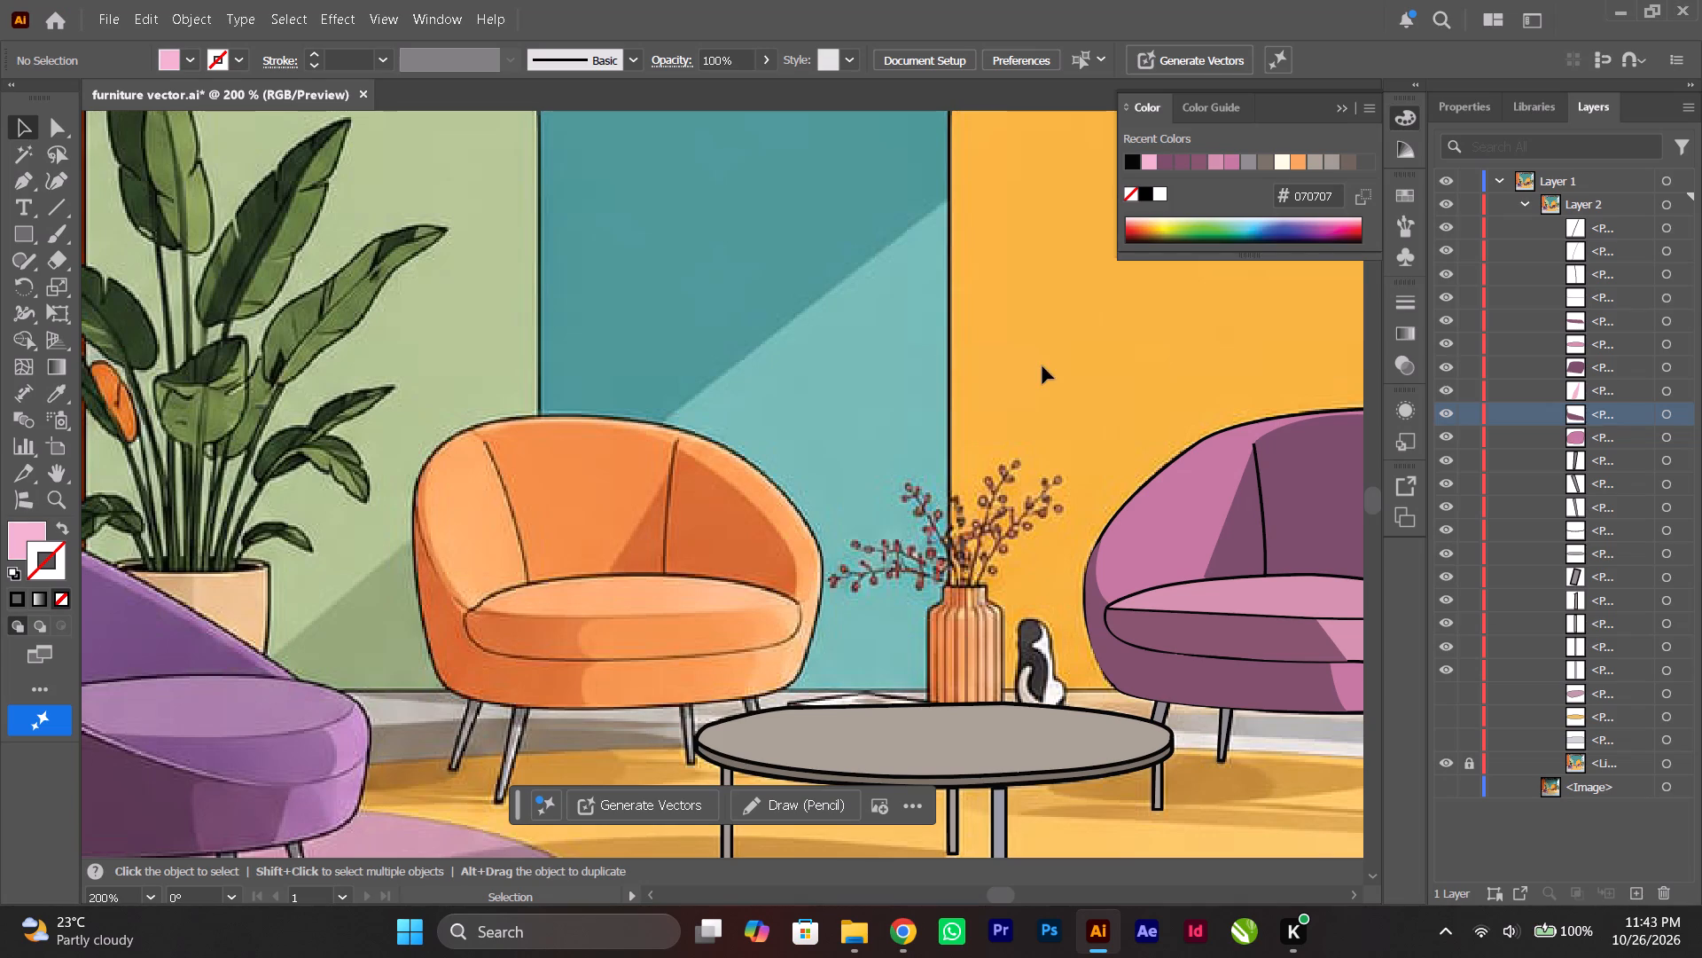
Study the orange armchair in the room reference closely, especially its seat and legs.
scroll(671, 654, down, 5)
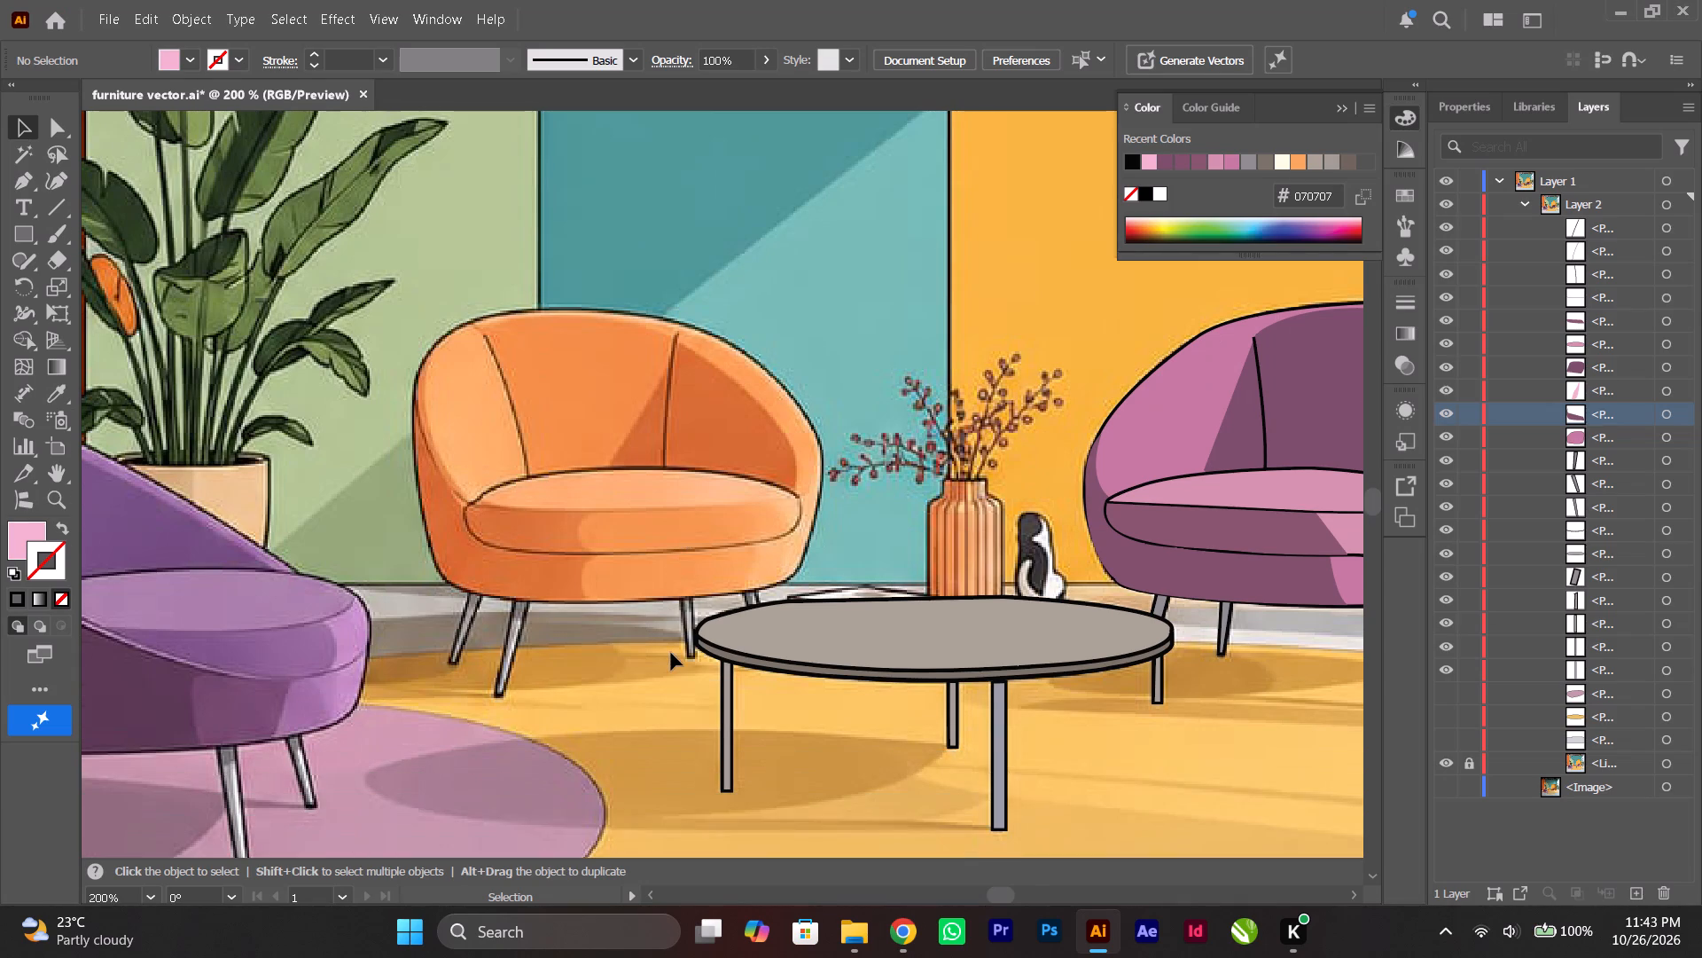
scroll(671, 653, down, 3)
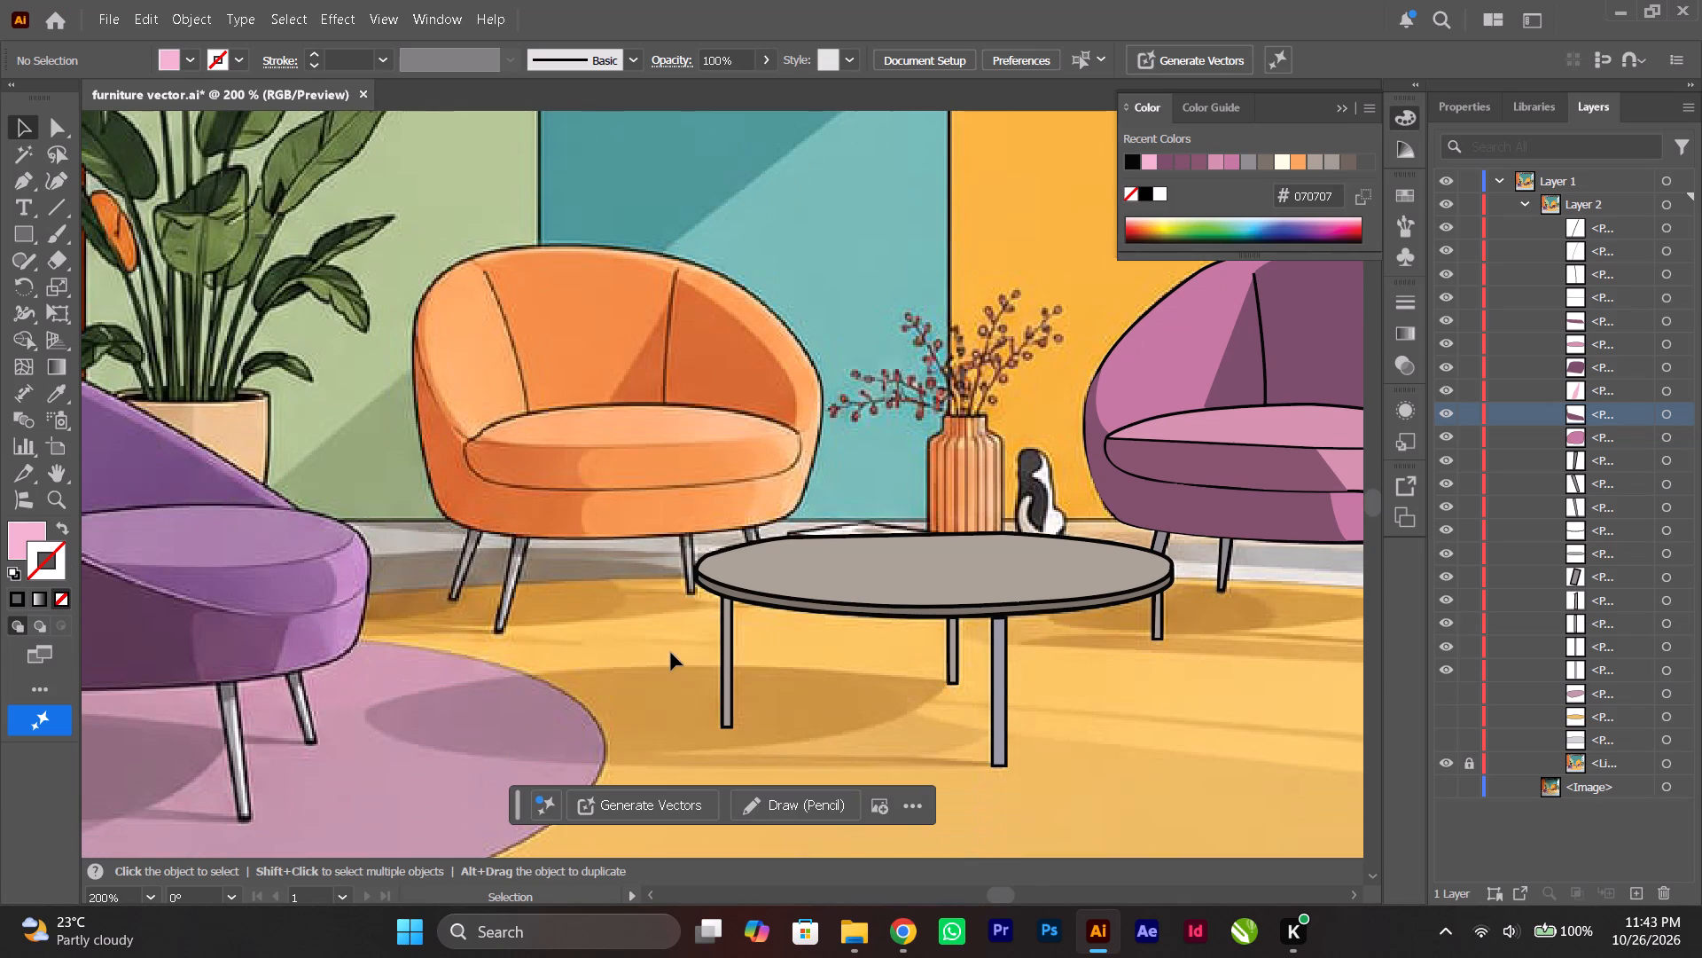
alt+scroll(671, 653, down, 3)
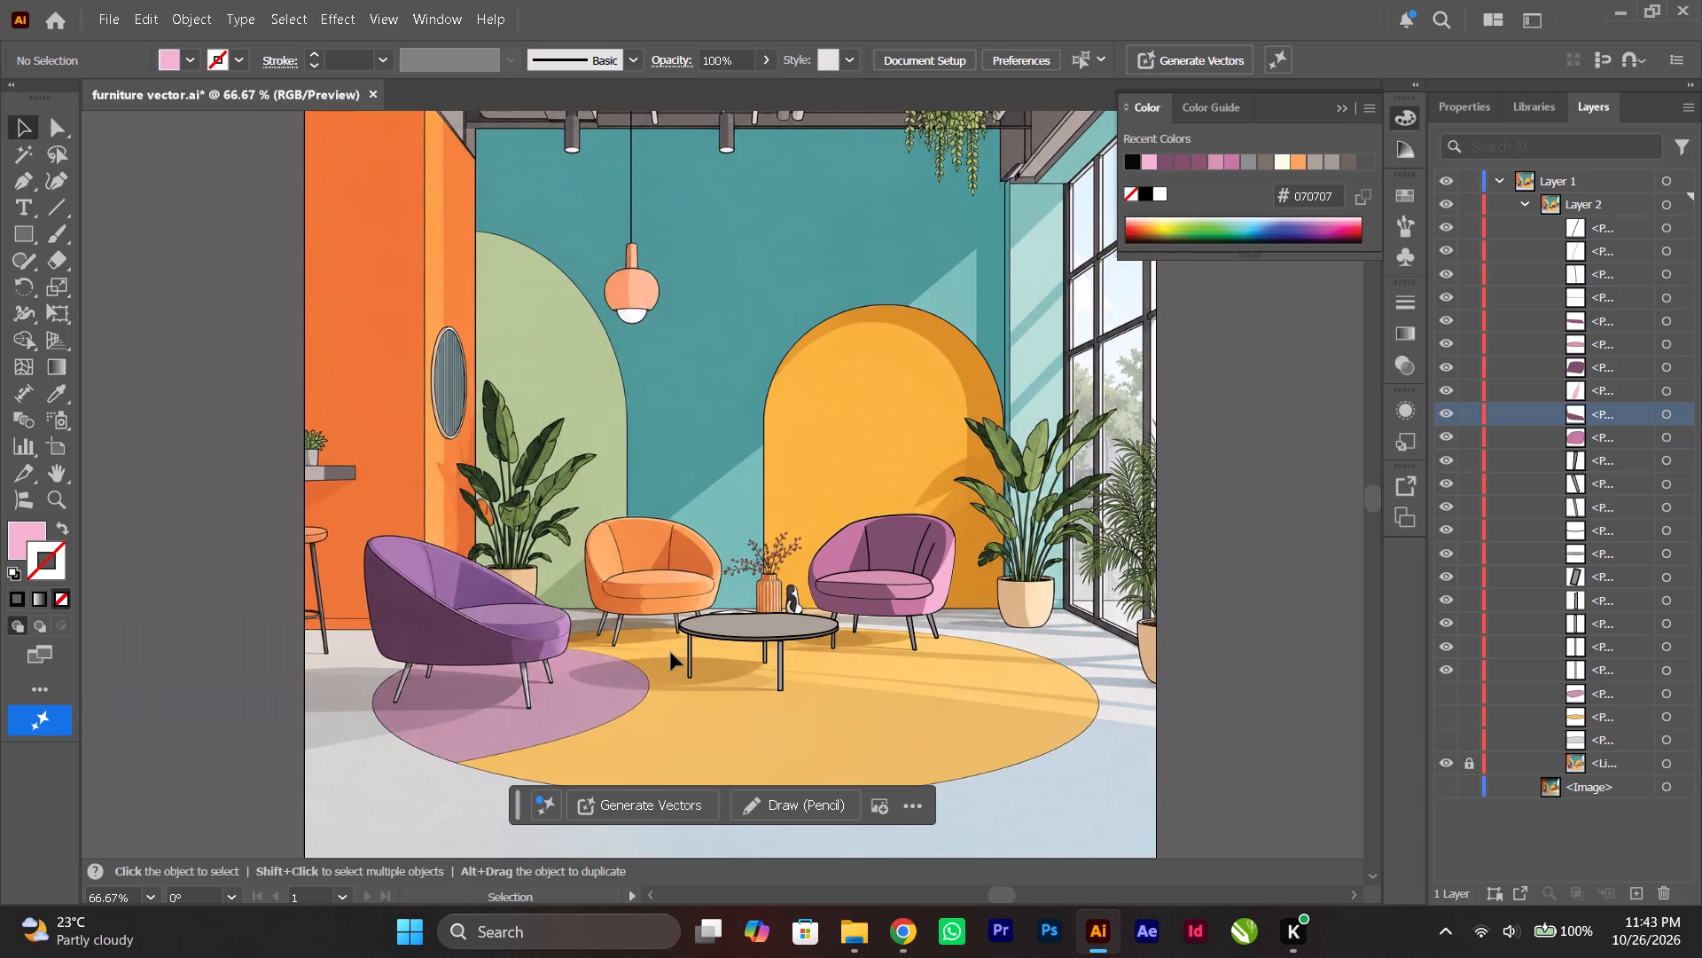
scroll(671, 653, up, 1)
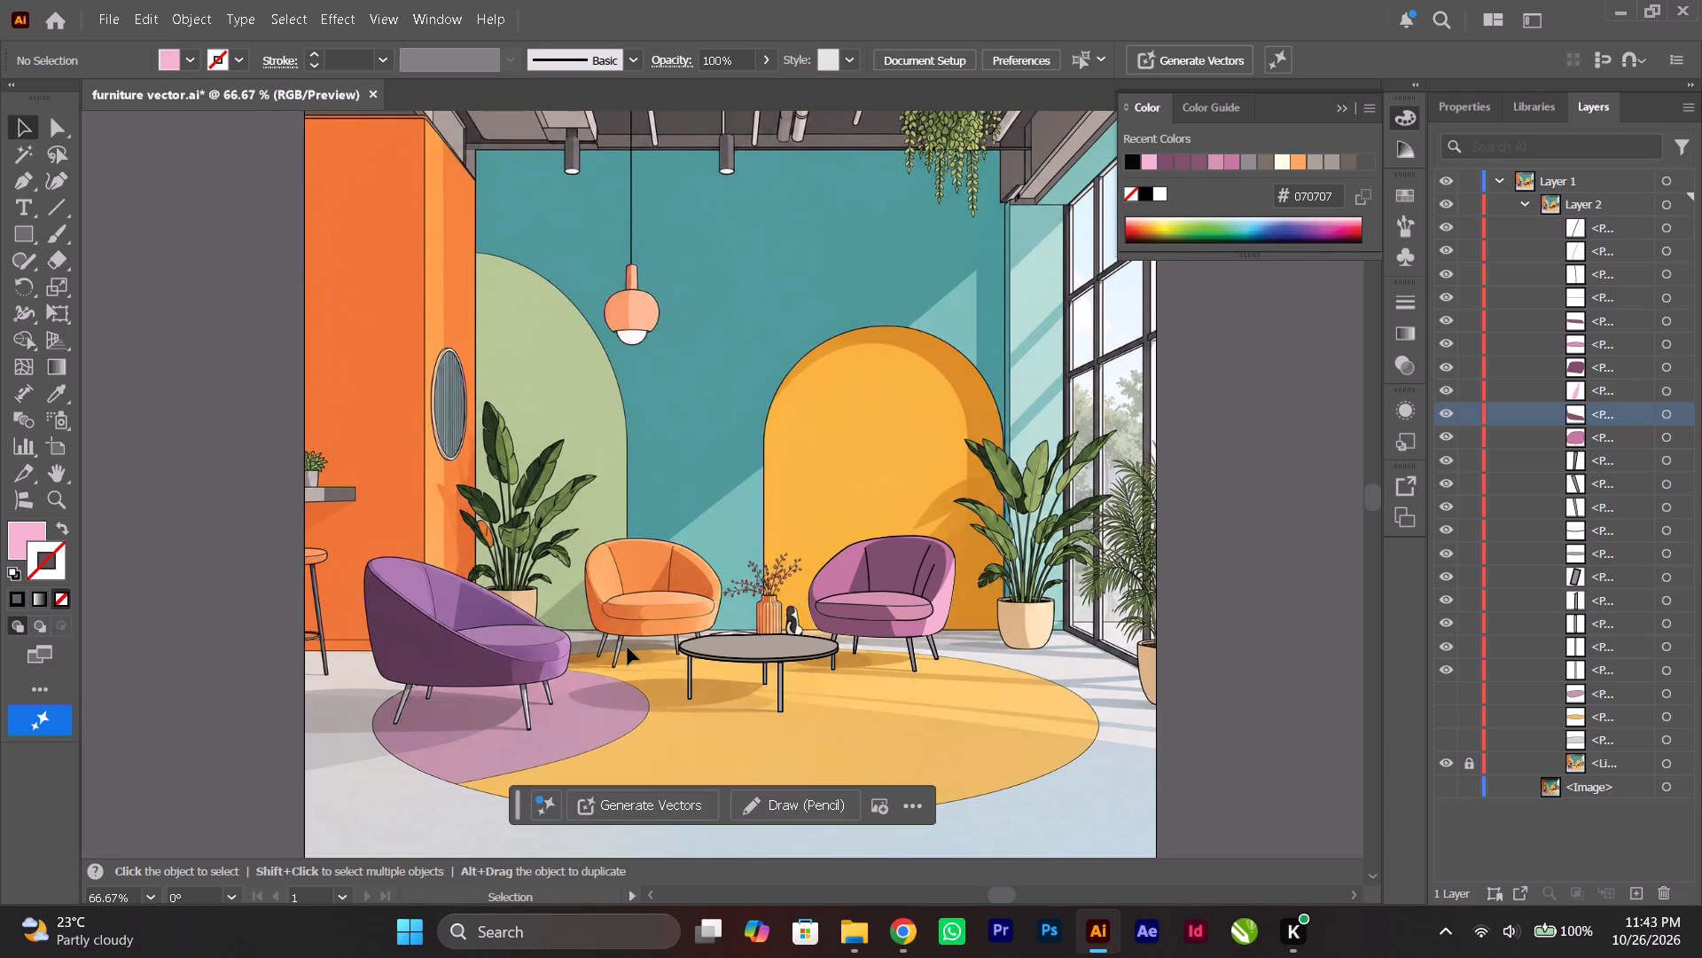
alt+scroll(628, 648, up, 4)
scroll(627, 649, down, 1)
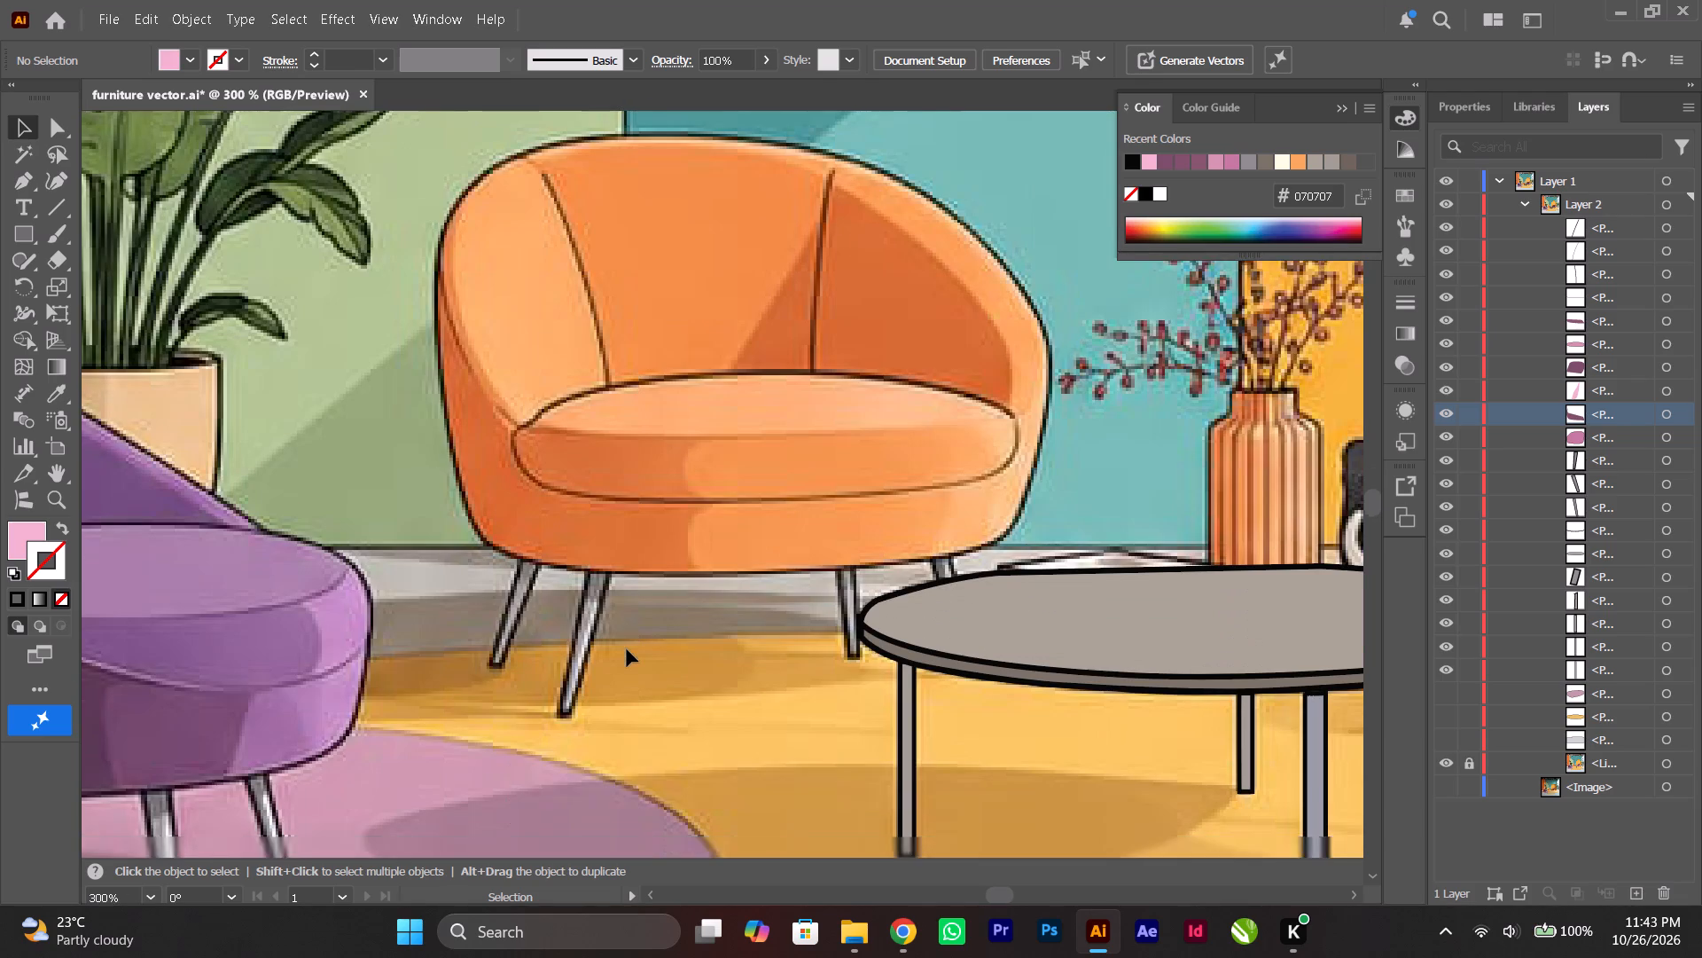
alt+scroll(627, 648, down, 5)
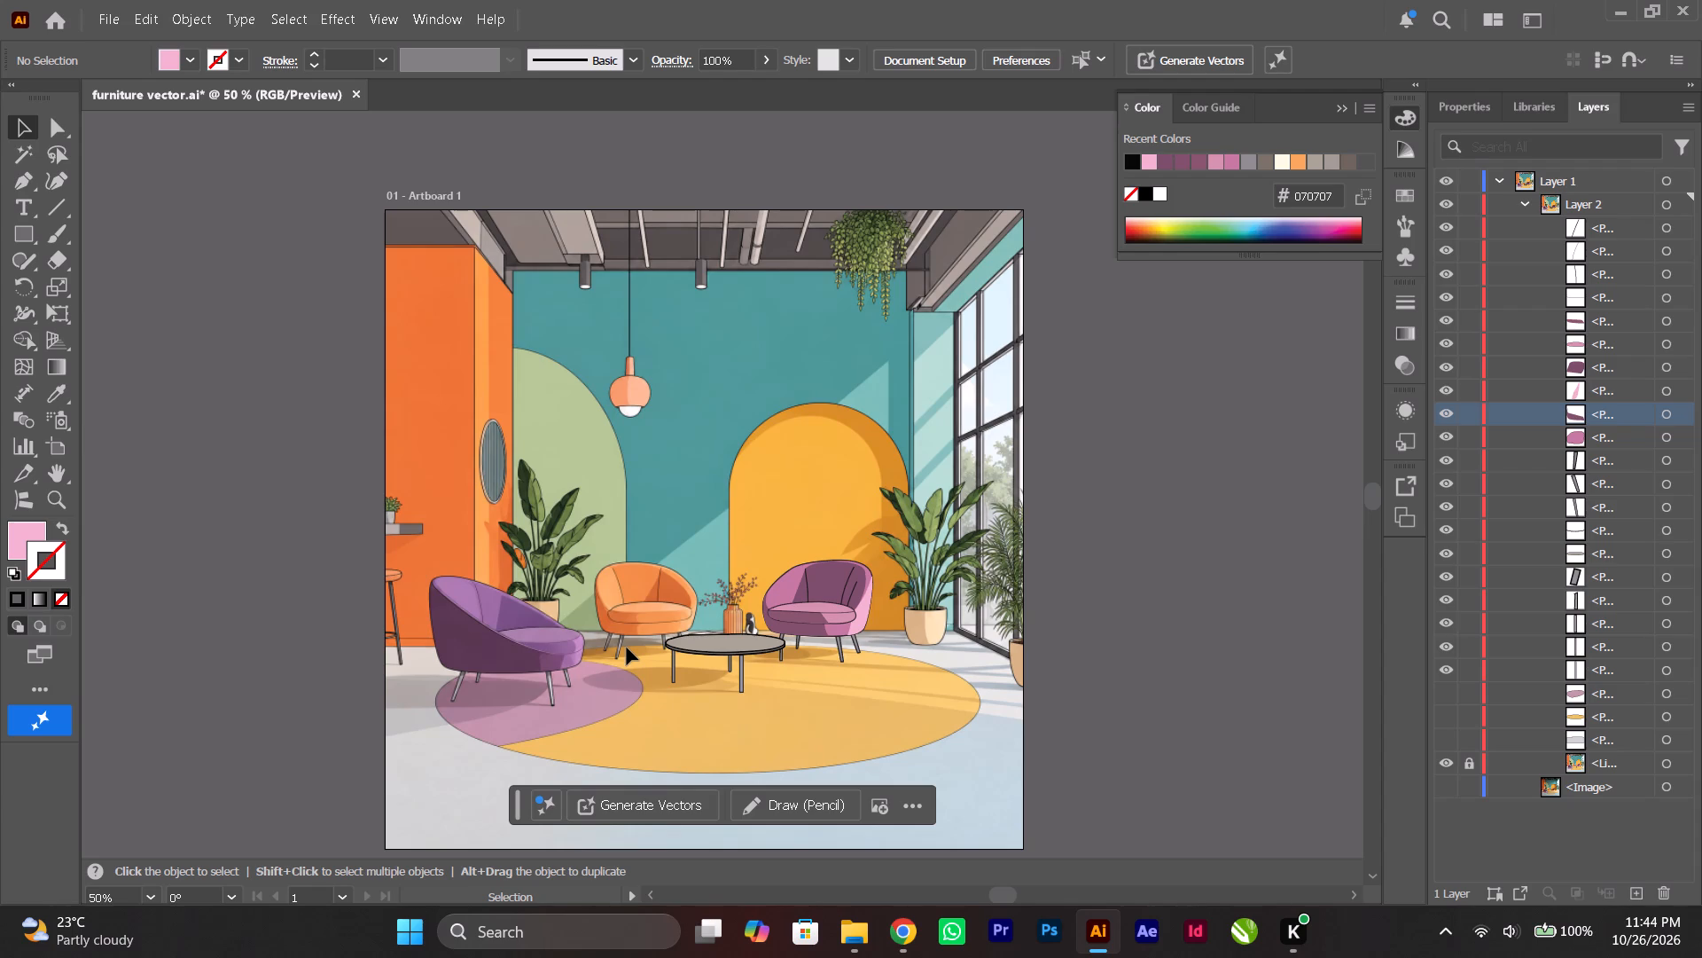
alt+scroll(627, 648, up, 4)
scroll(627, 647, up, 7)
ctrl+scroll(627, 647, down, 4)
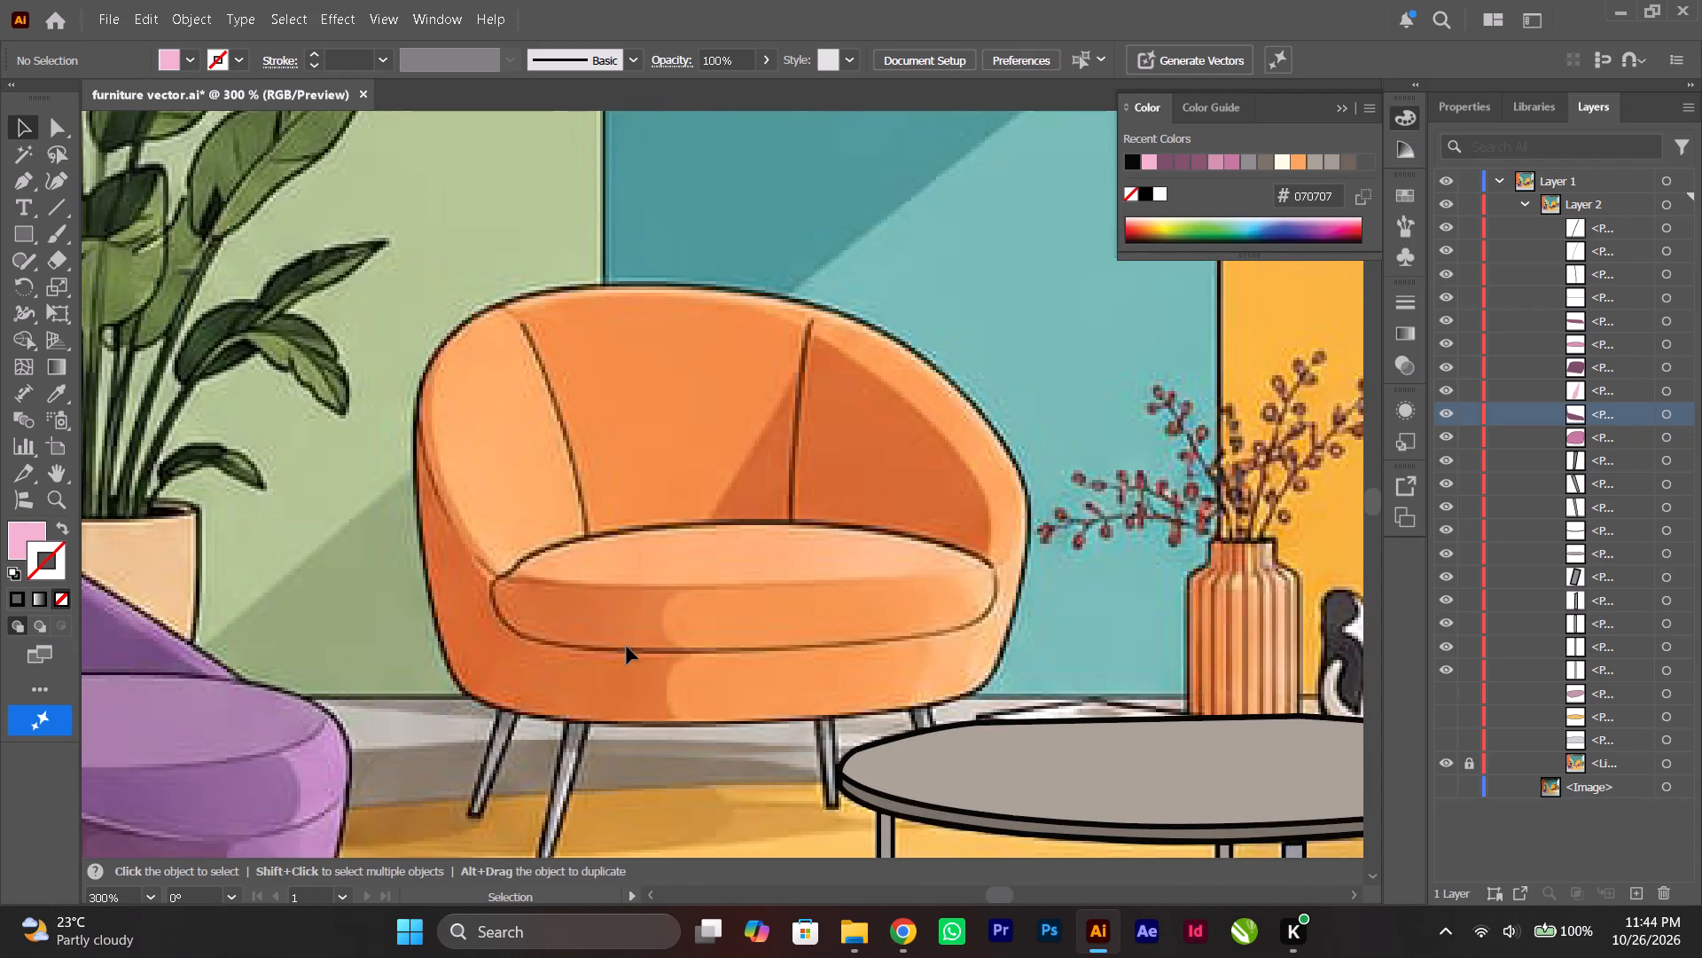
ctrl+scroll(627, 647, down, 4)
ctrl+scroll(589, 658, up, 1)
scroll(589, 658, down, 2)
alt+scroll(589, 658, up, 1)
ctrl+scroll(591, 658, up, 3)
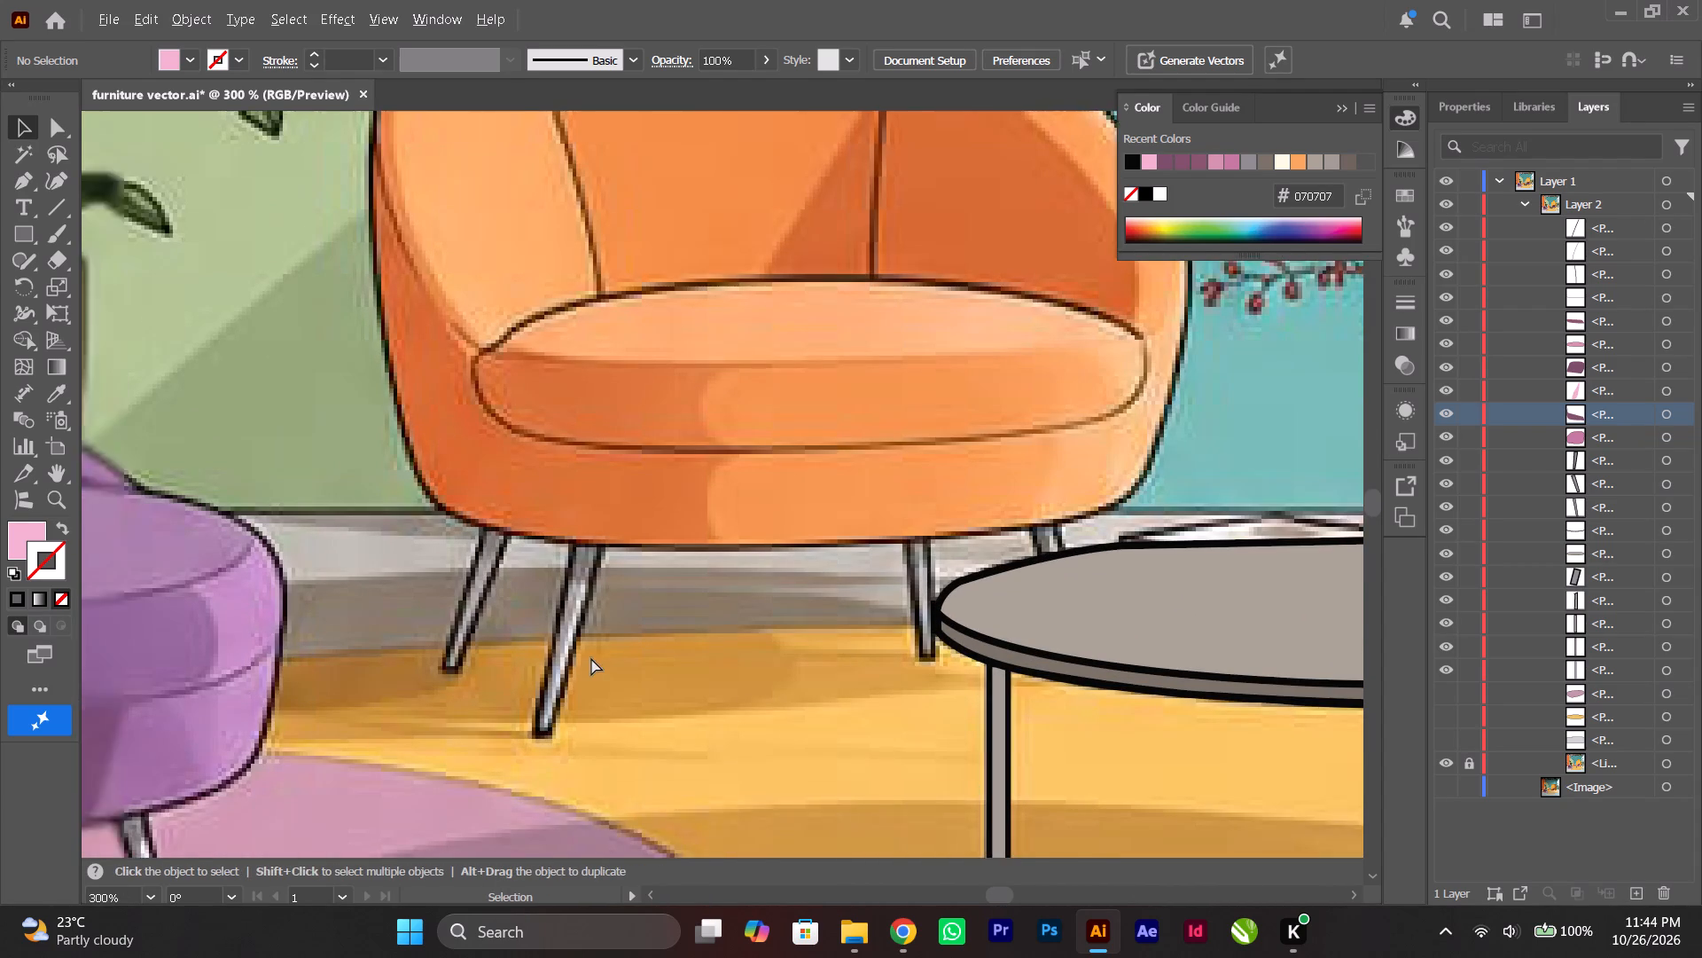
ctrl+scroll(591, 658, up, 1)
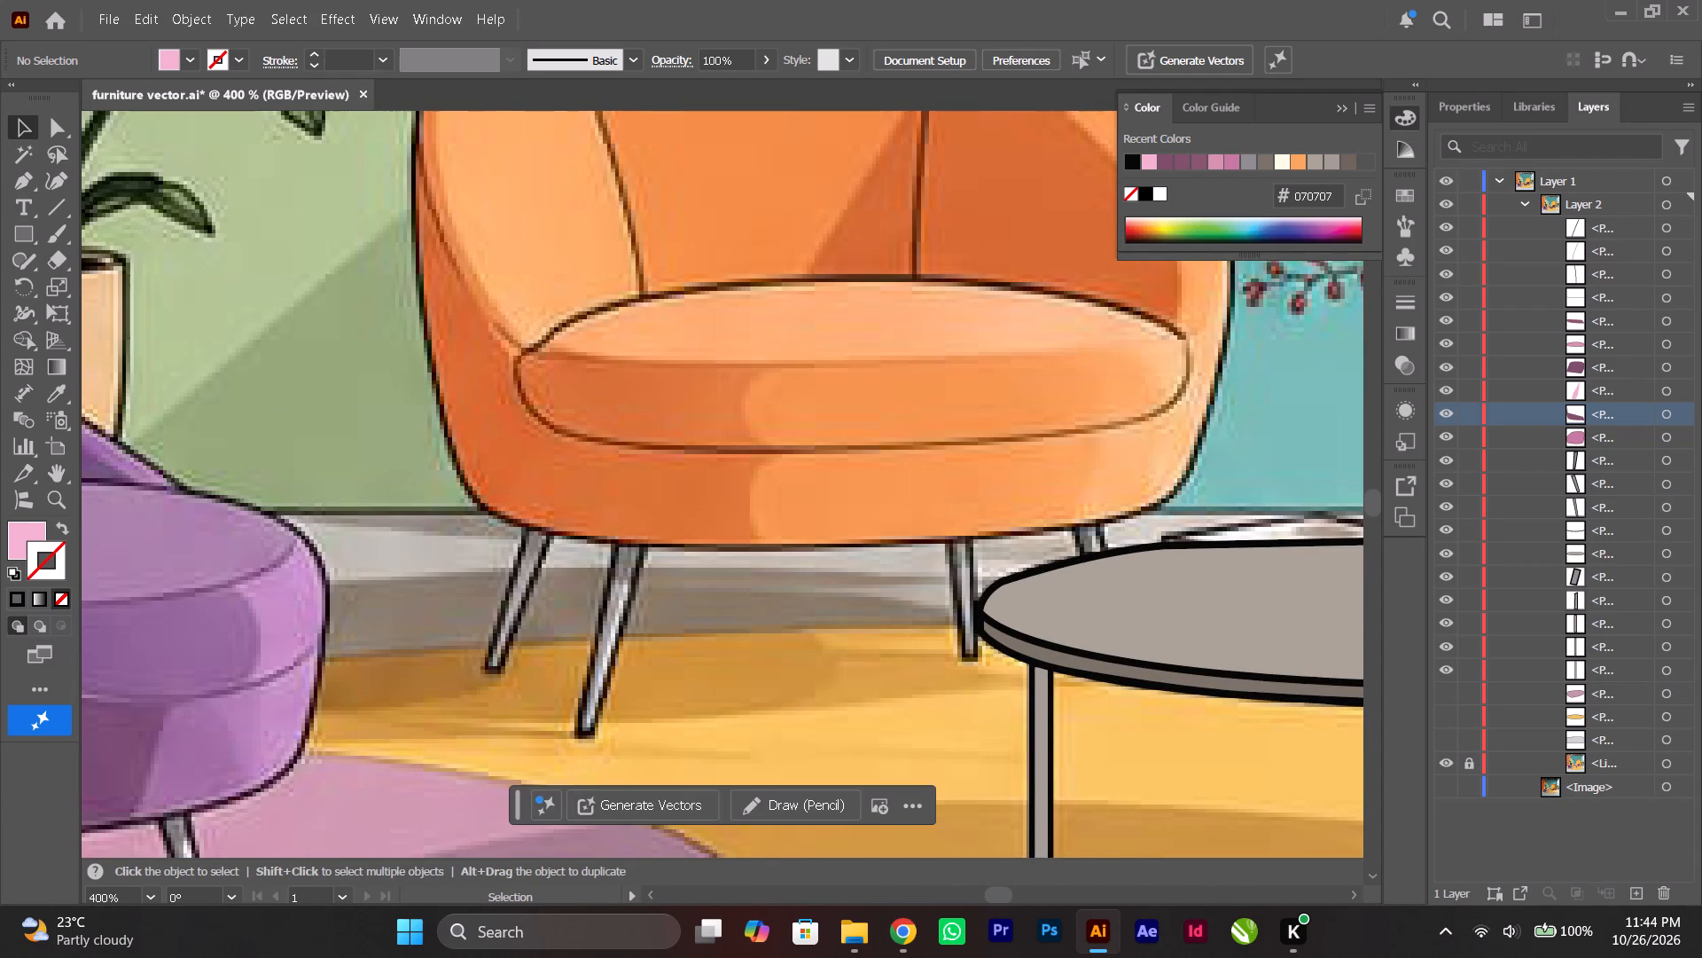
Trace the orange armchair's front-left leg as a closed four-point shape with the Pen tool.
click(22, 185)
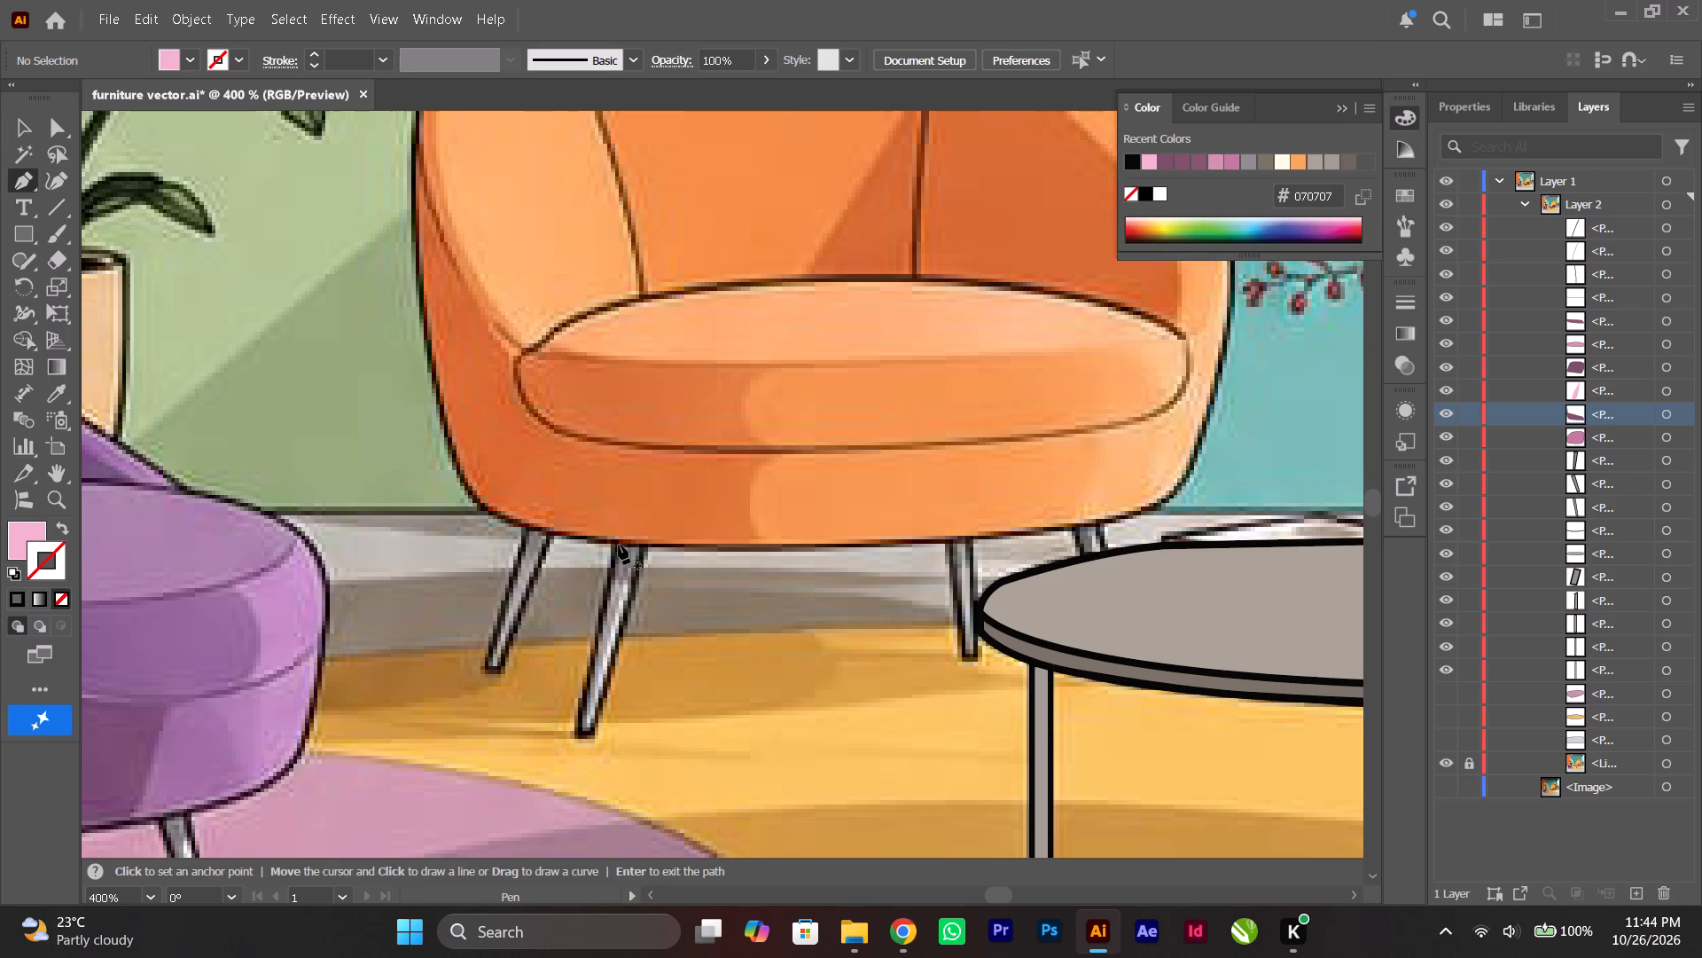
click(617, 544)
click(576, 733)
click(592, 736)
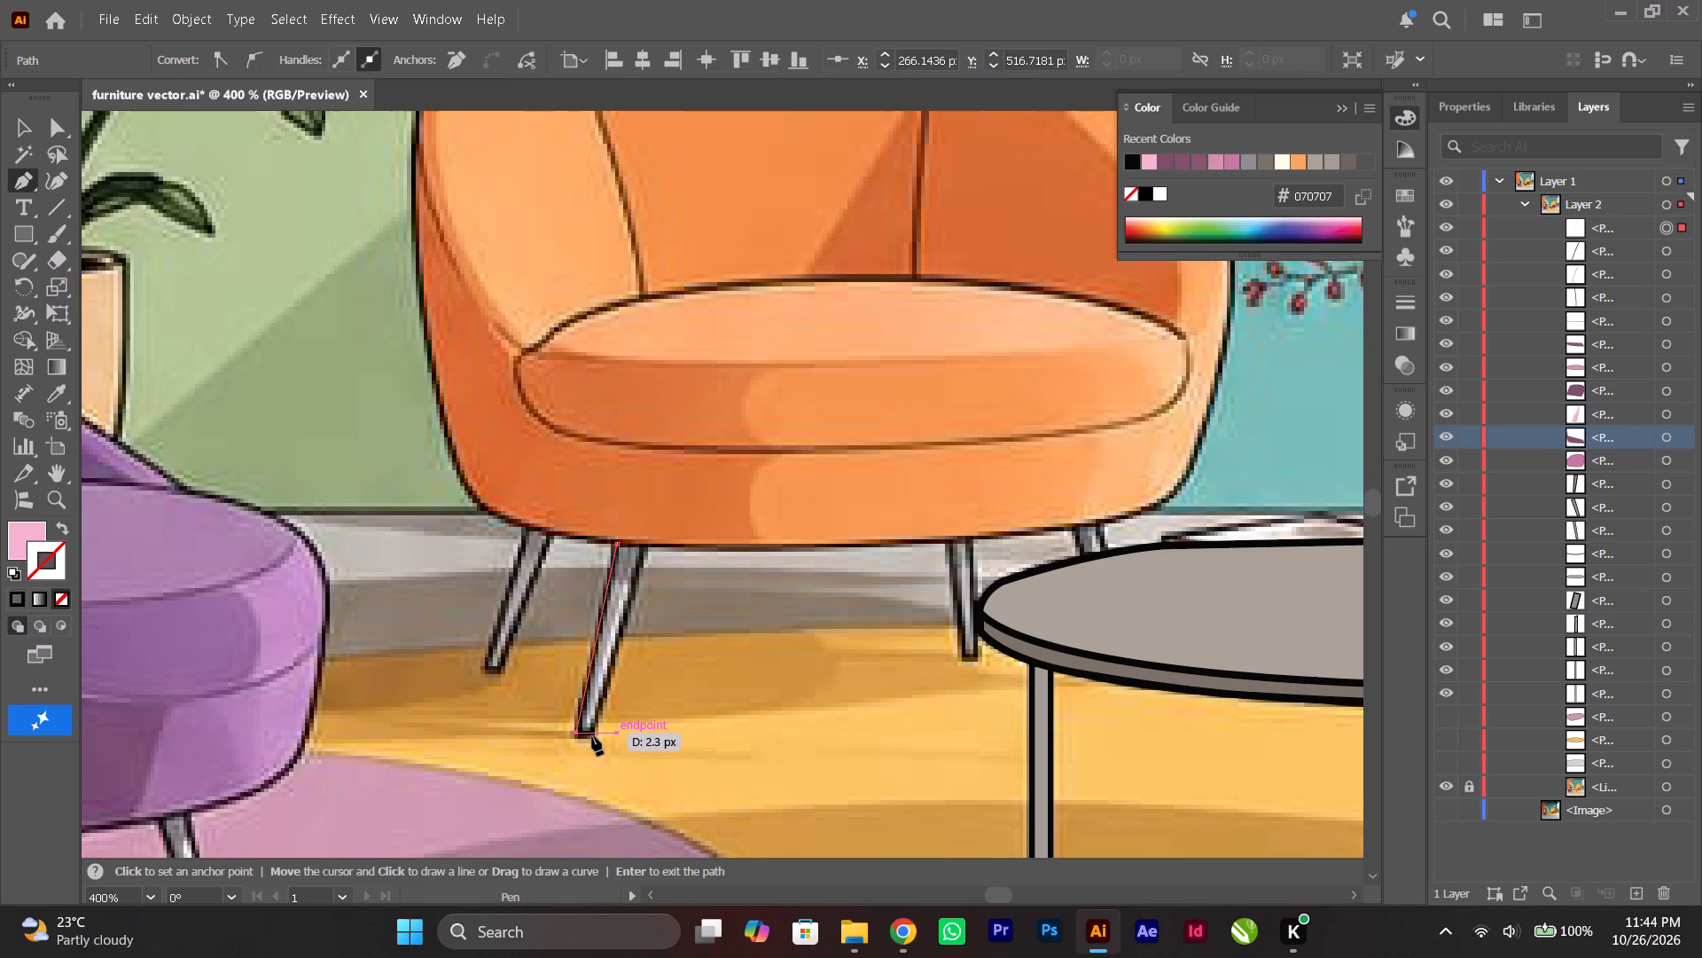
click(650, 546)
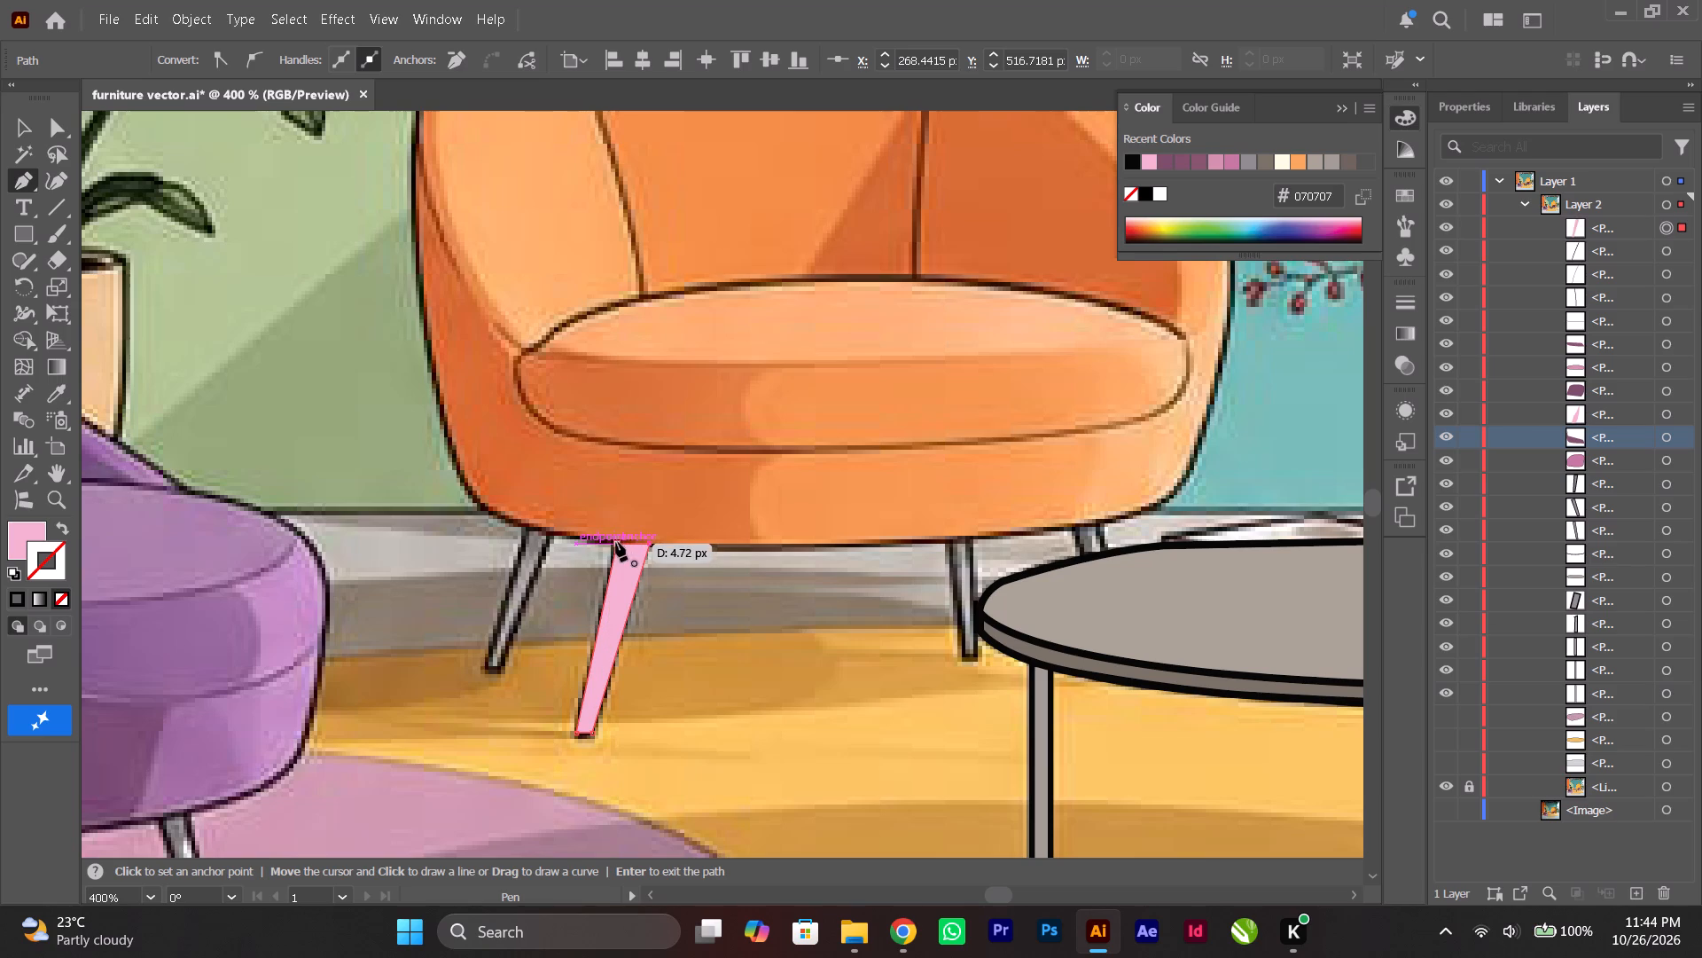
click(616, 541)
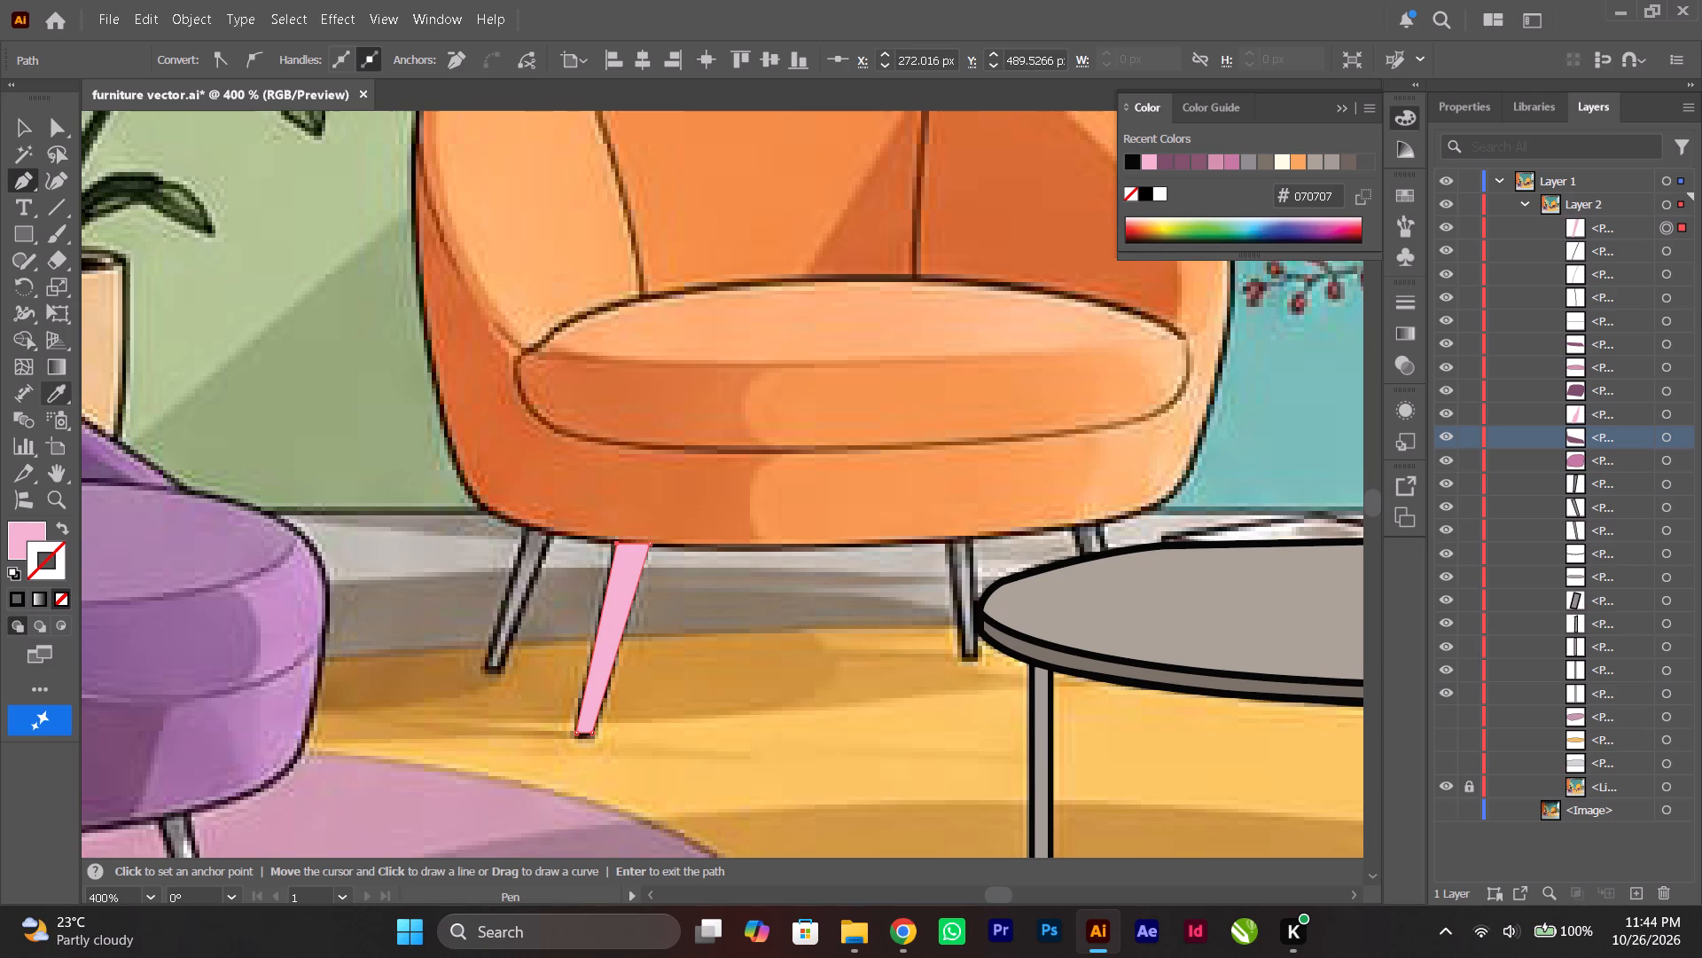
Fill the traced front-left leg with the light grey sampled from the armchair's back-left leg in the reference.
click(56, 398)
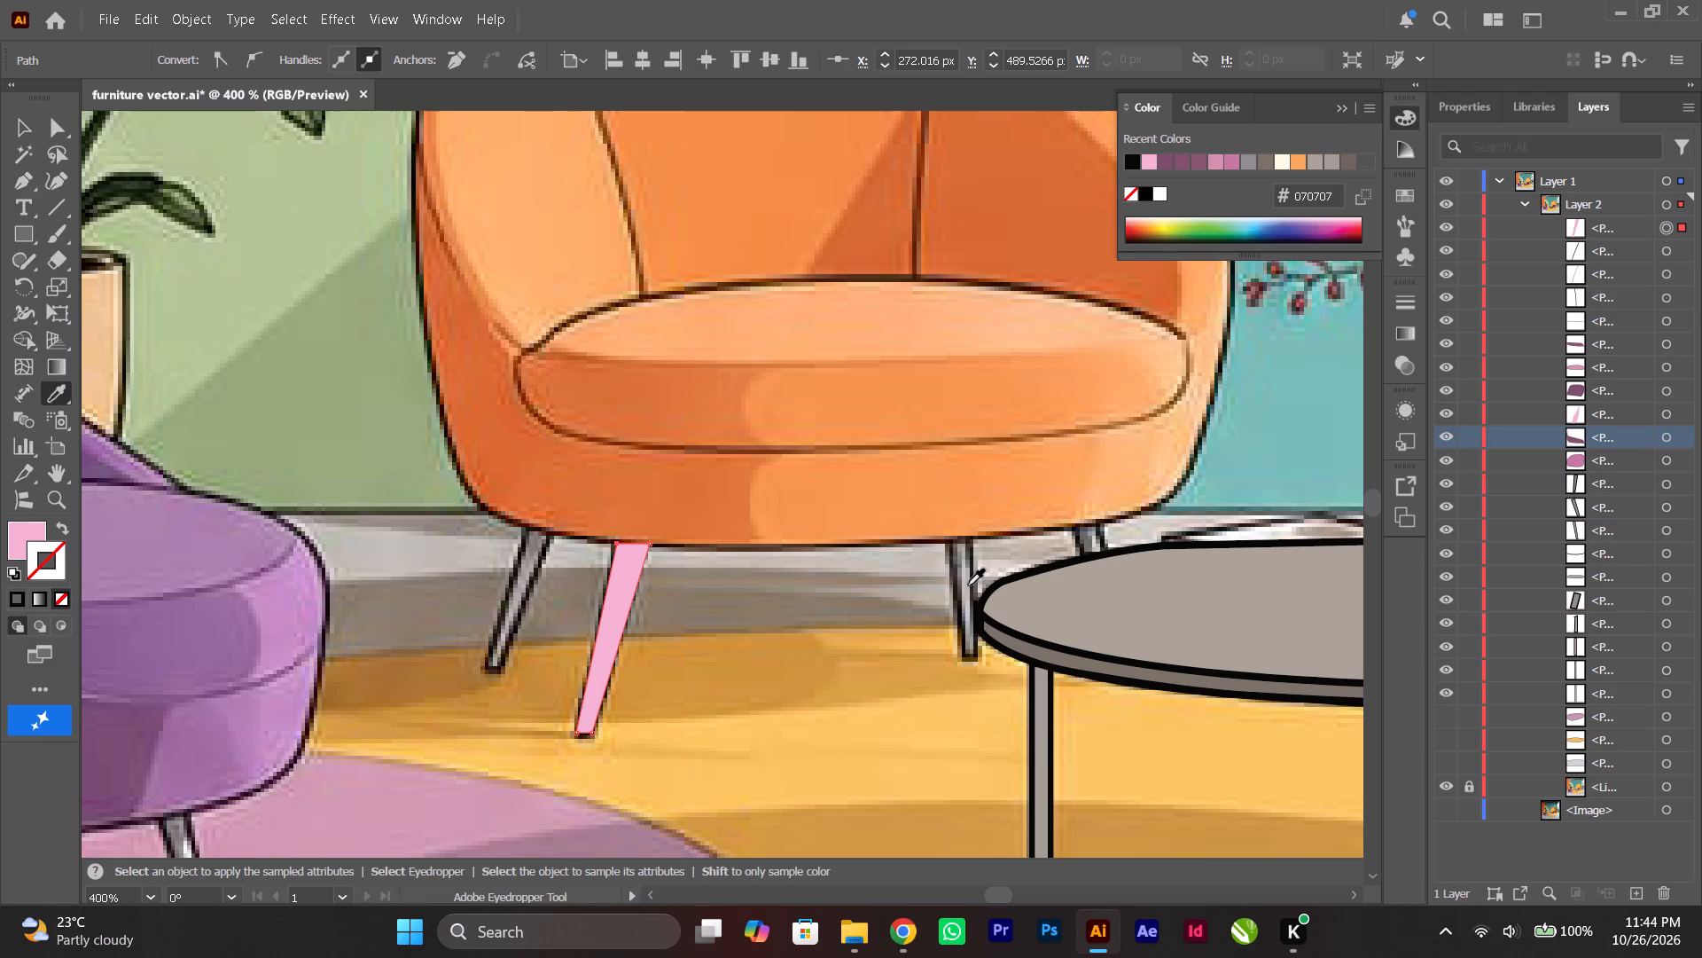
click(968, 585)
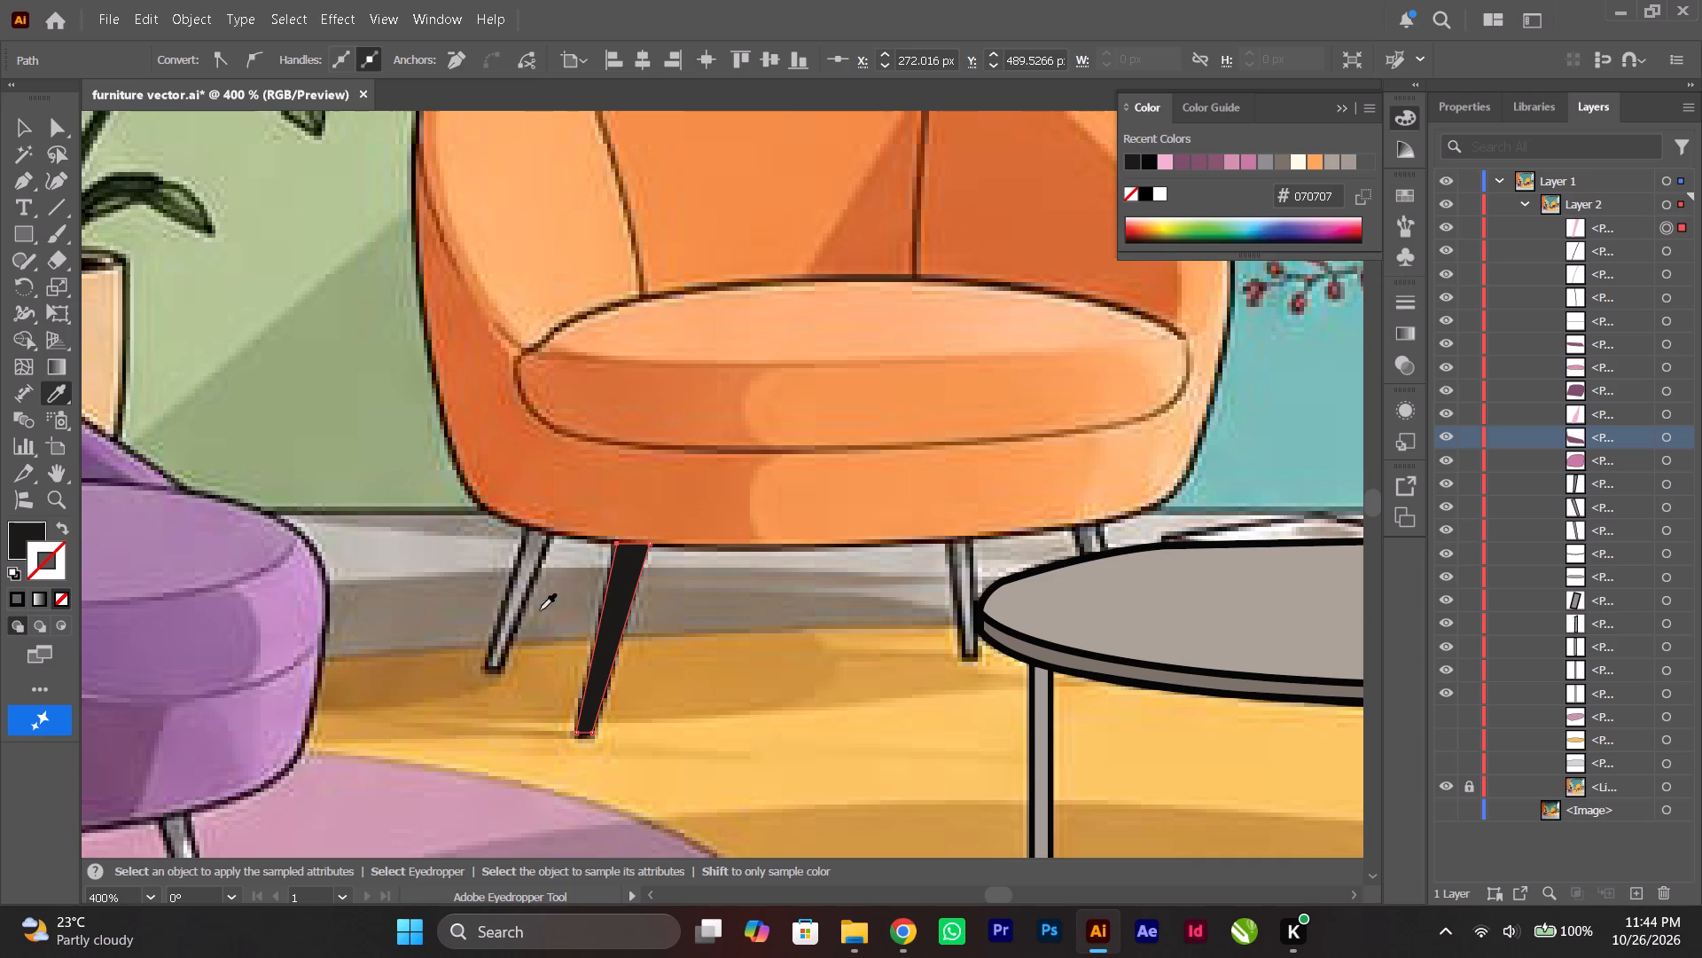
click(522, 579)
click(25, 124)
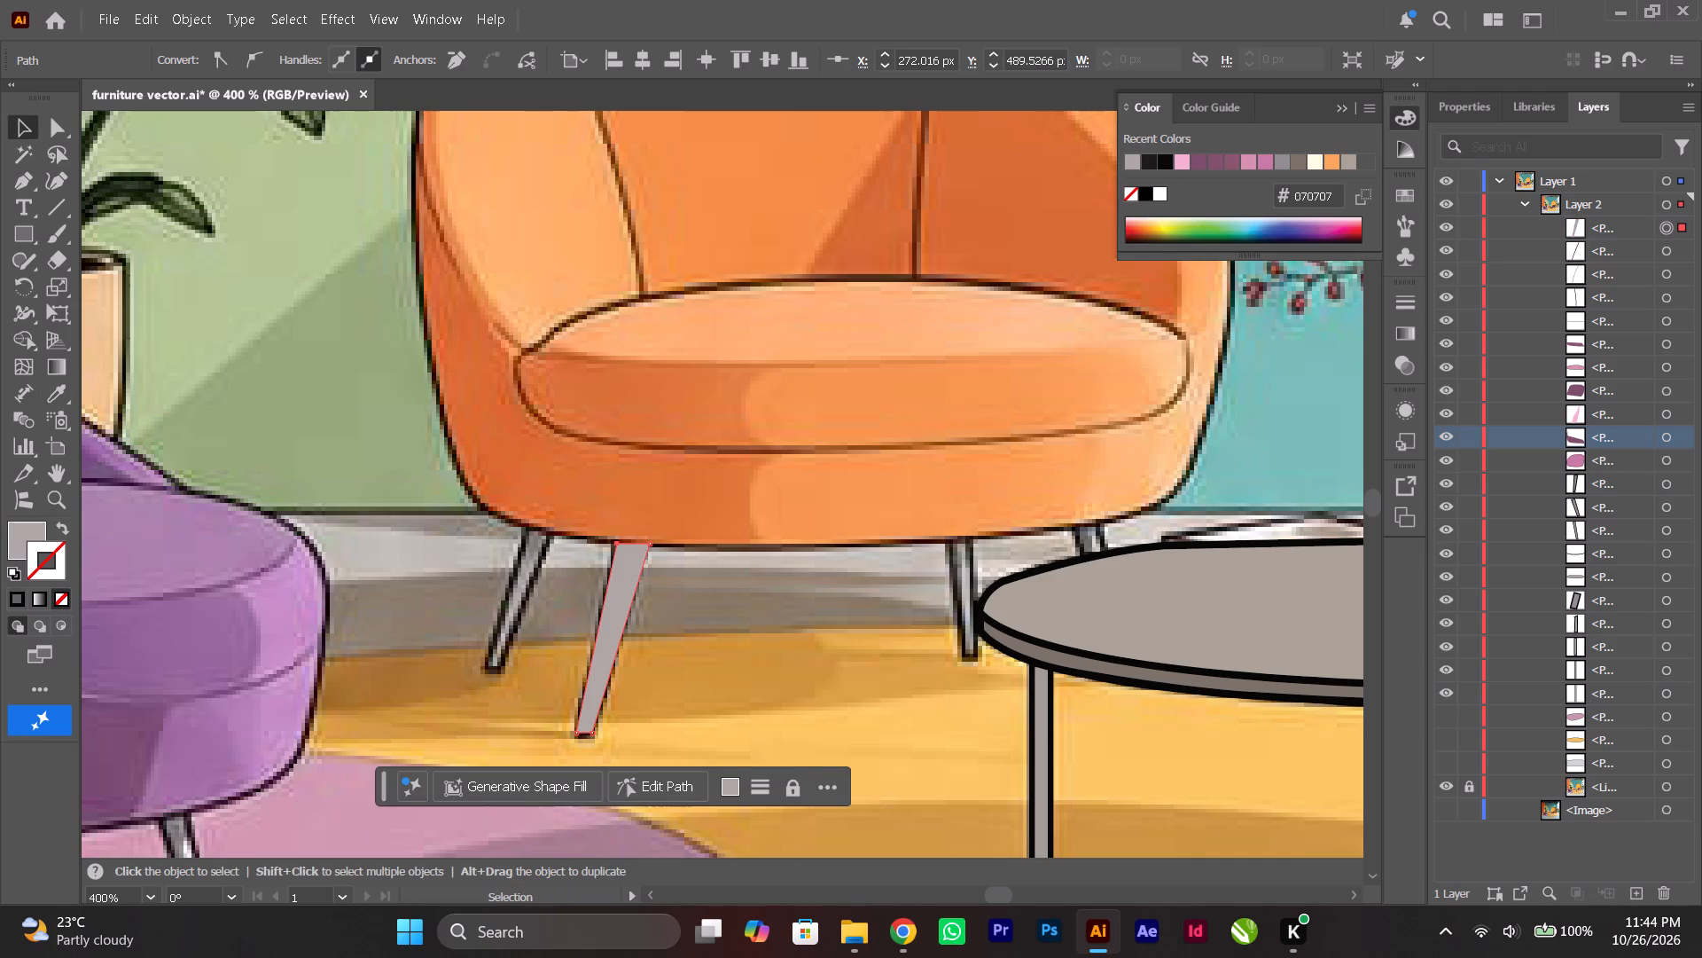
click(720, 593)
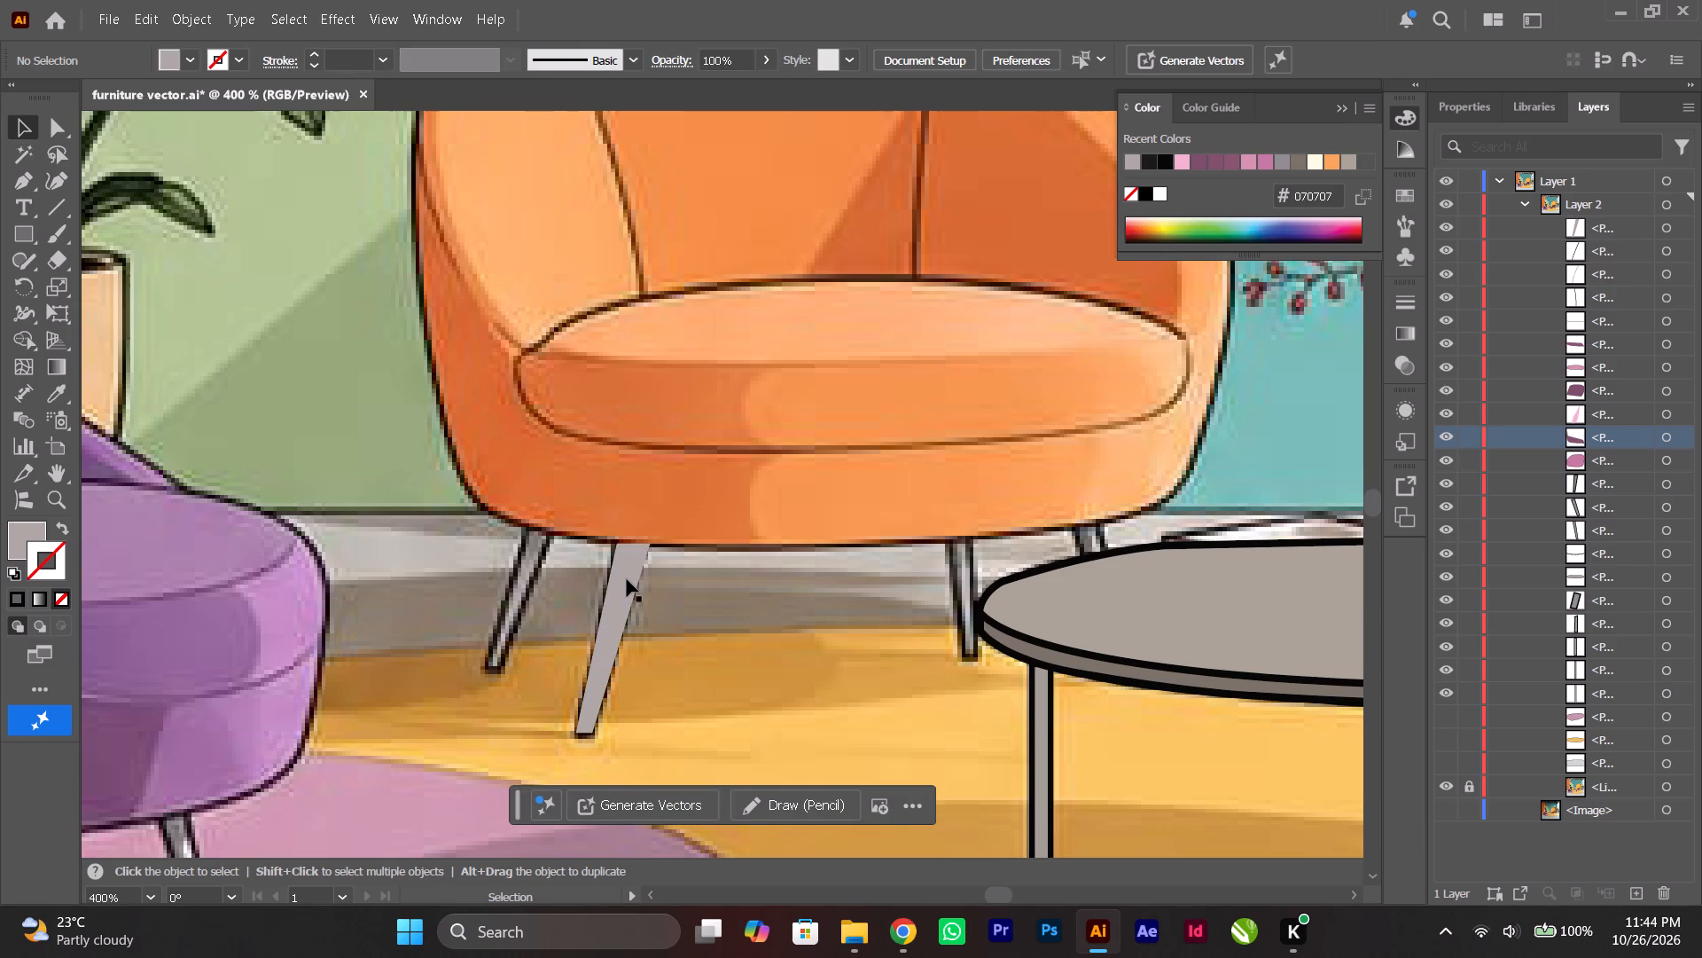
Give the front-left leg shape a black outline with a 0.75 pt stroke weight.
click(627, 579)
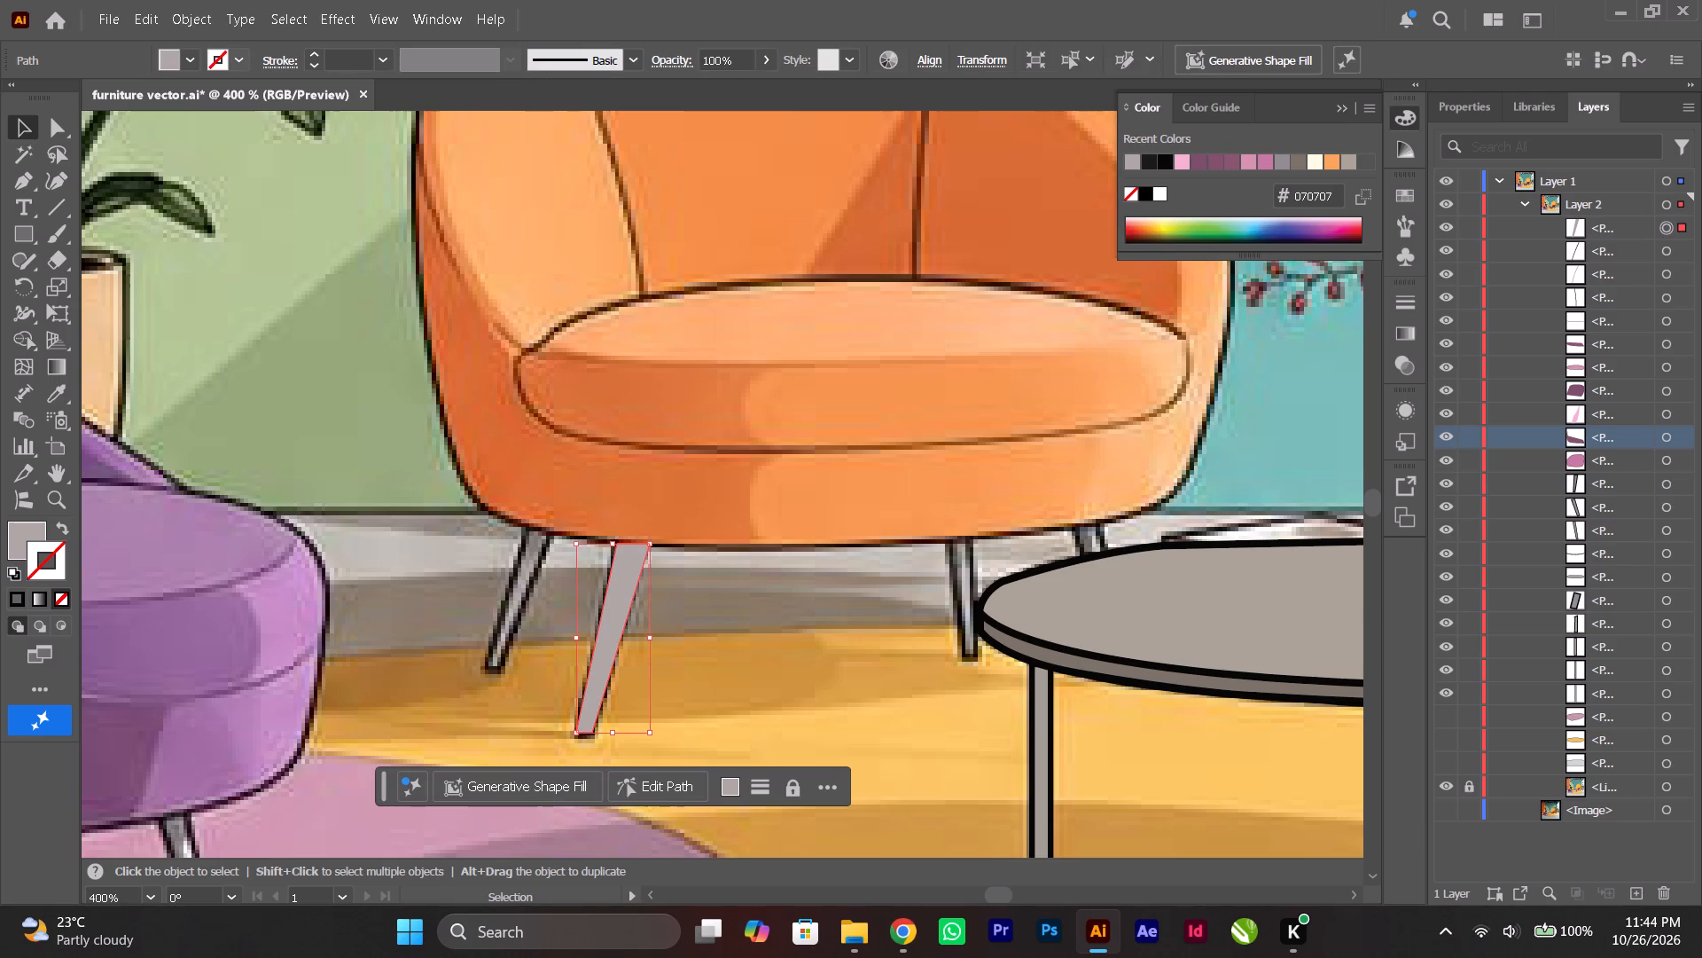
click(239, 66)
click(52, 172)
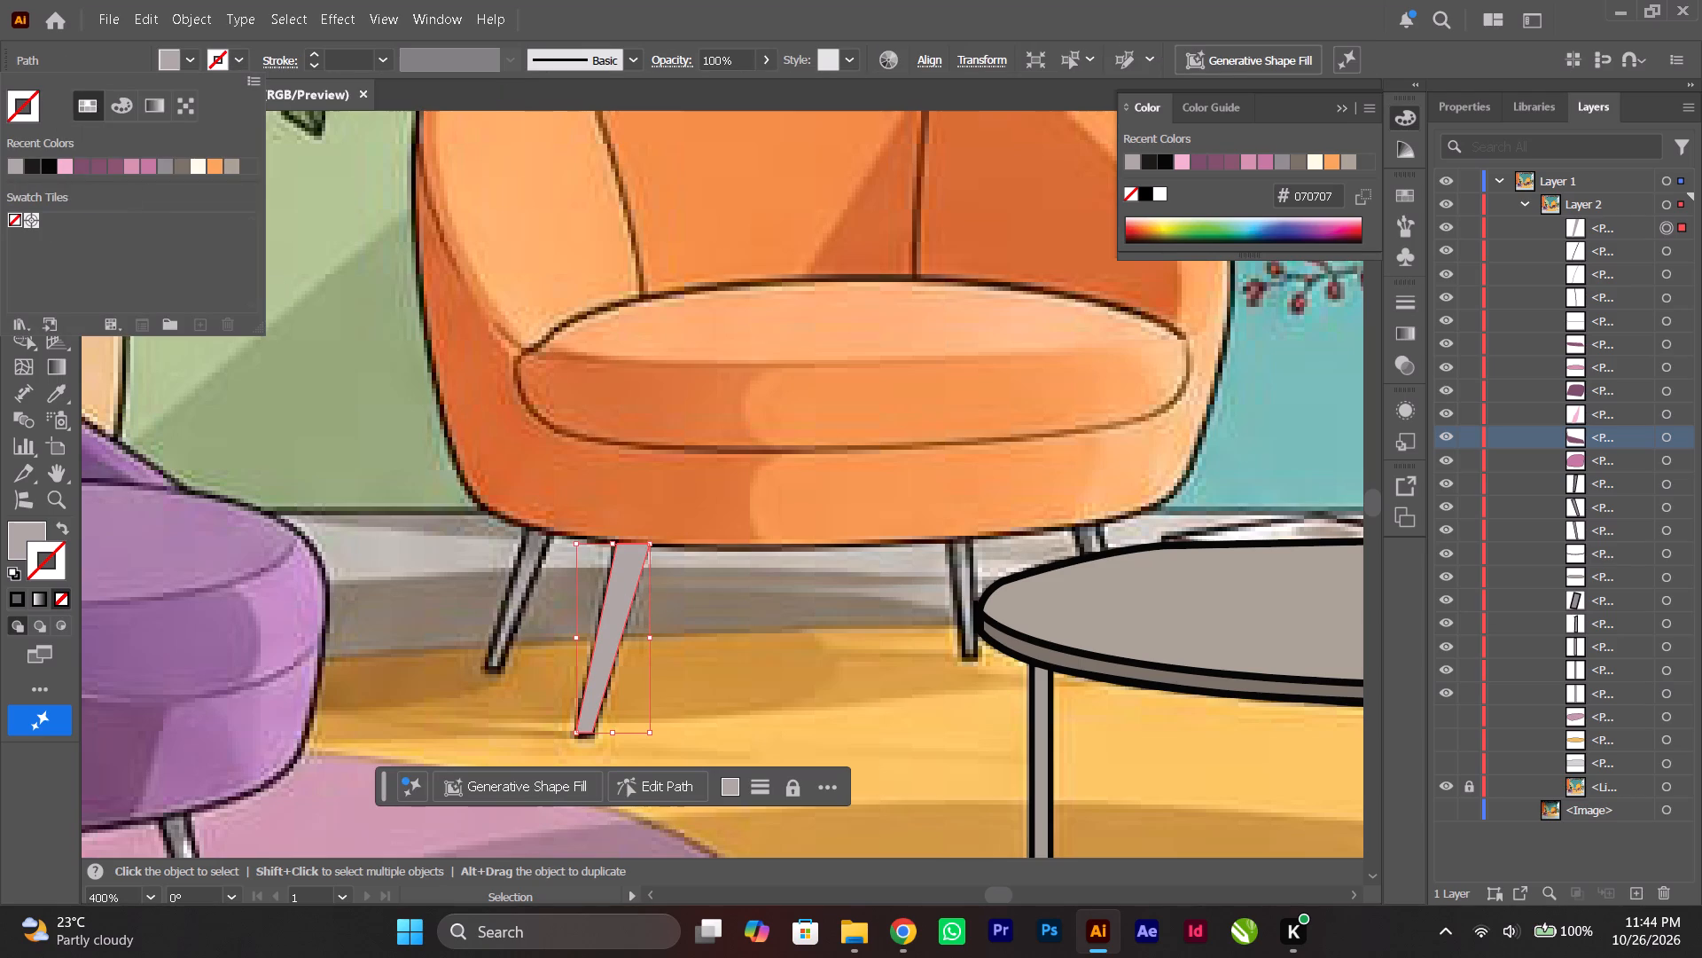
click(318, 66)
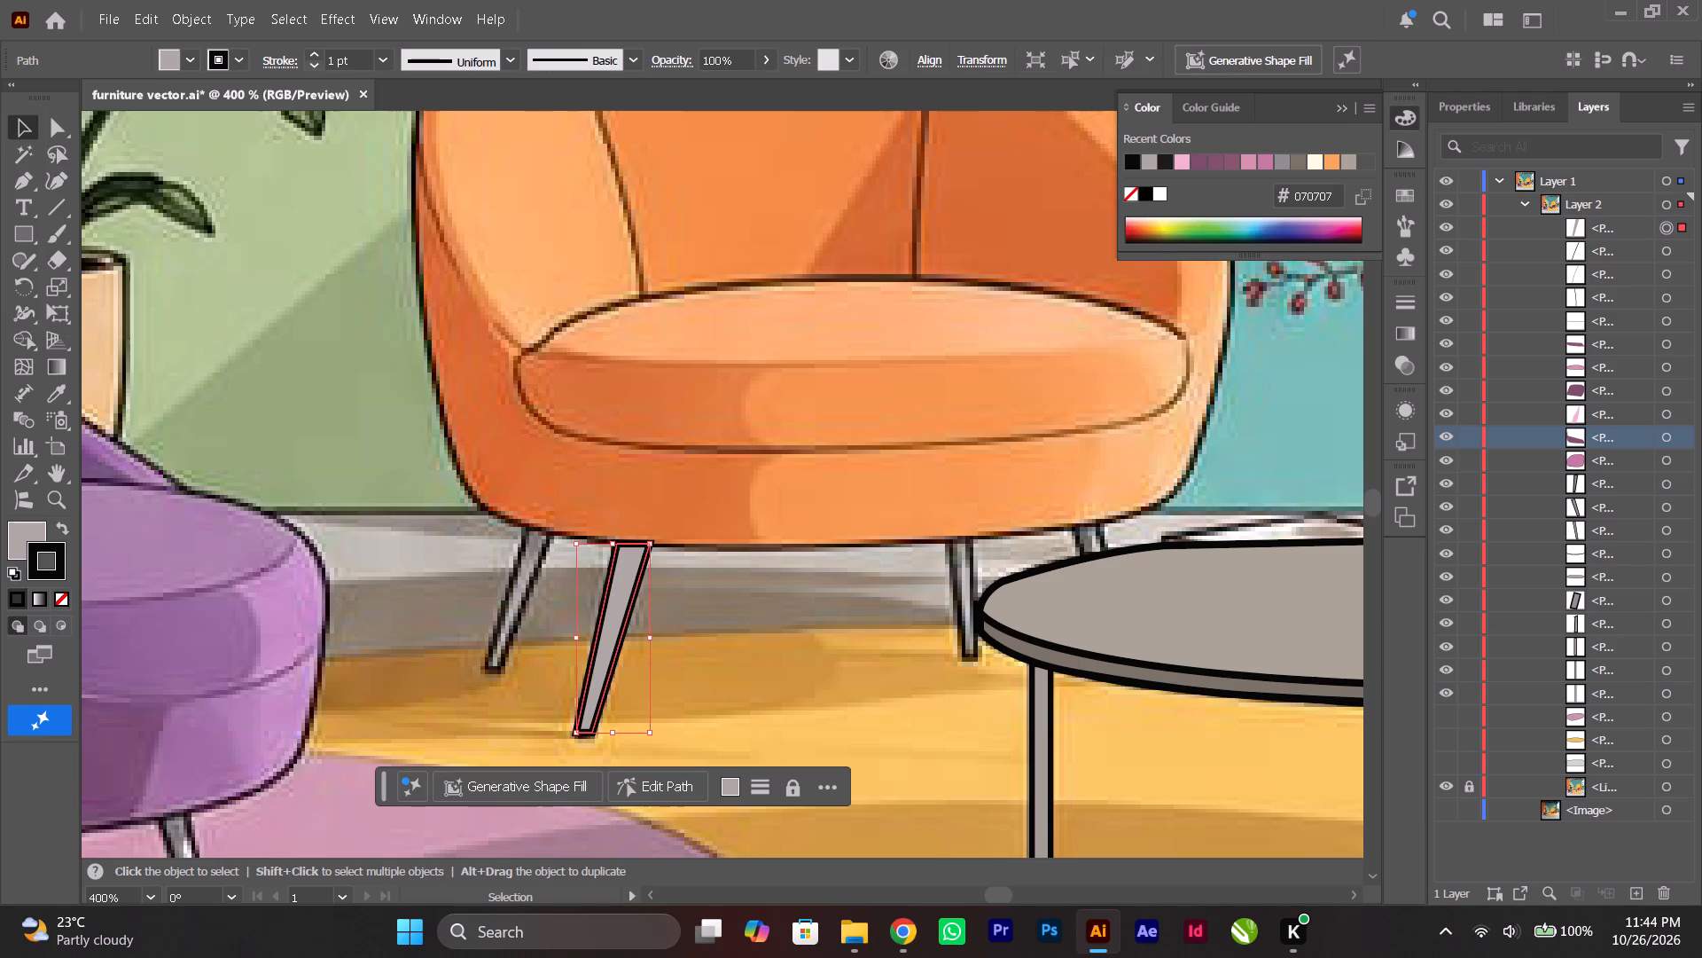
click(318, 66)
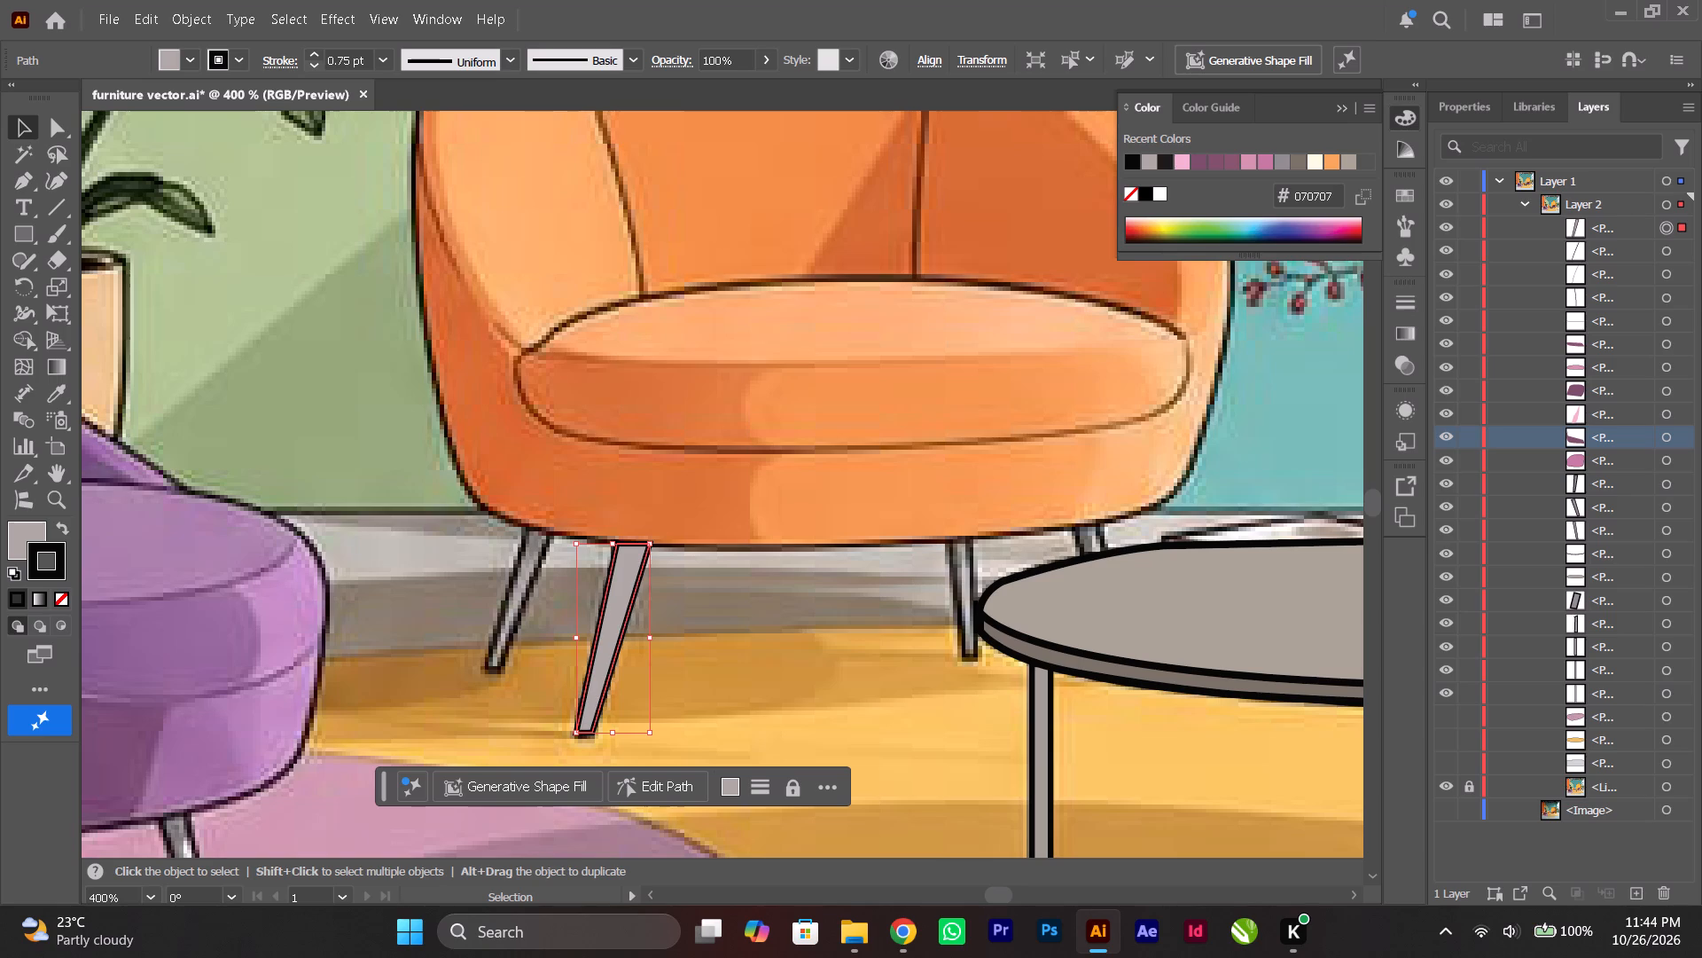
click(318, 66)
click(315, 56)
click(386, 440)
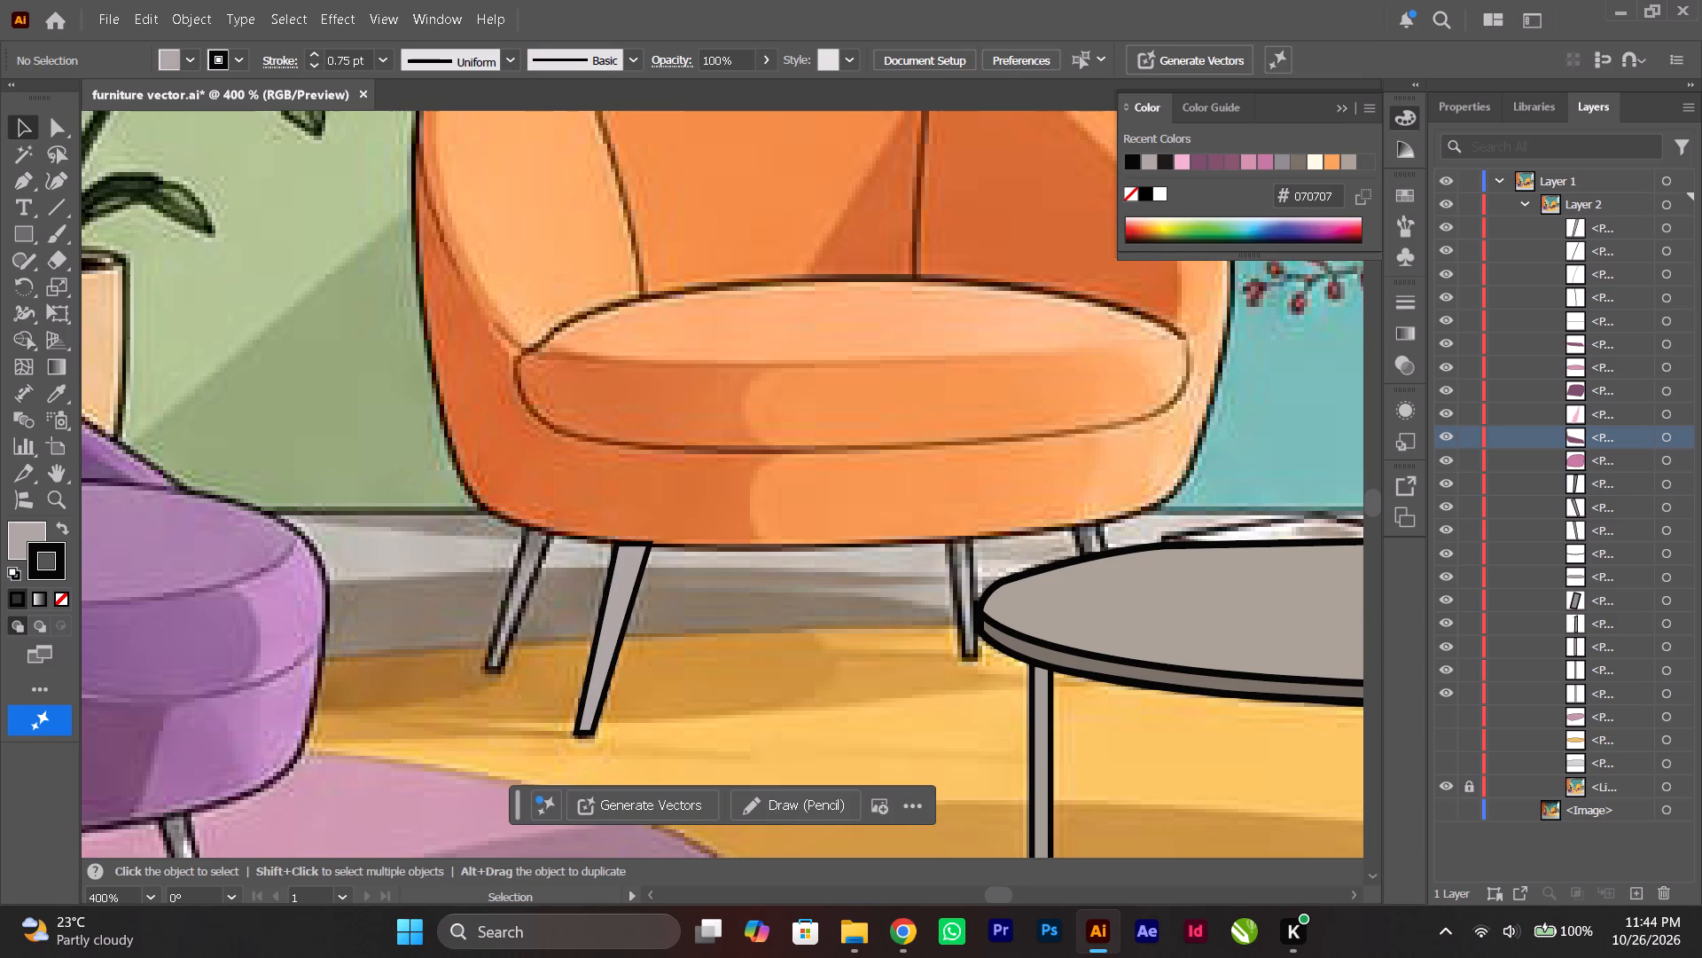
Trace the orange armchair's back-left leg as a closed grey shape with the same 0.75 pt black outline.
click(19, 187)
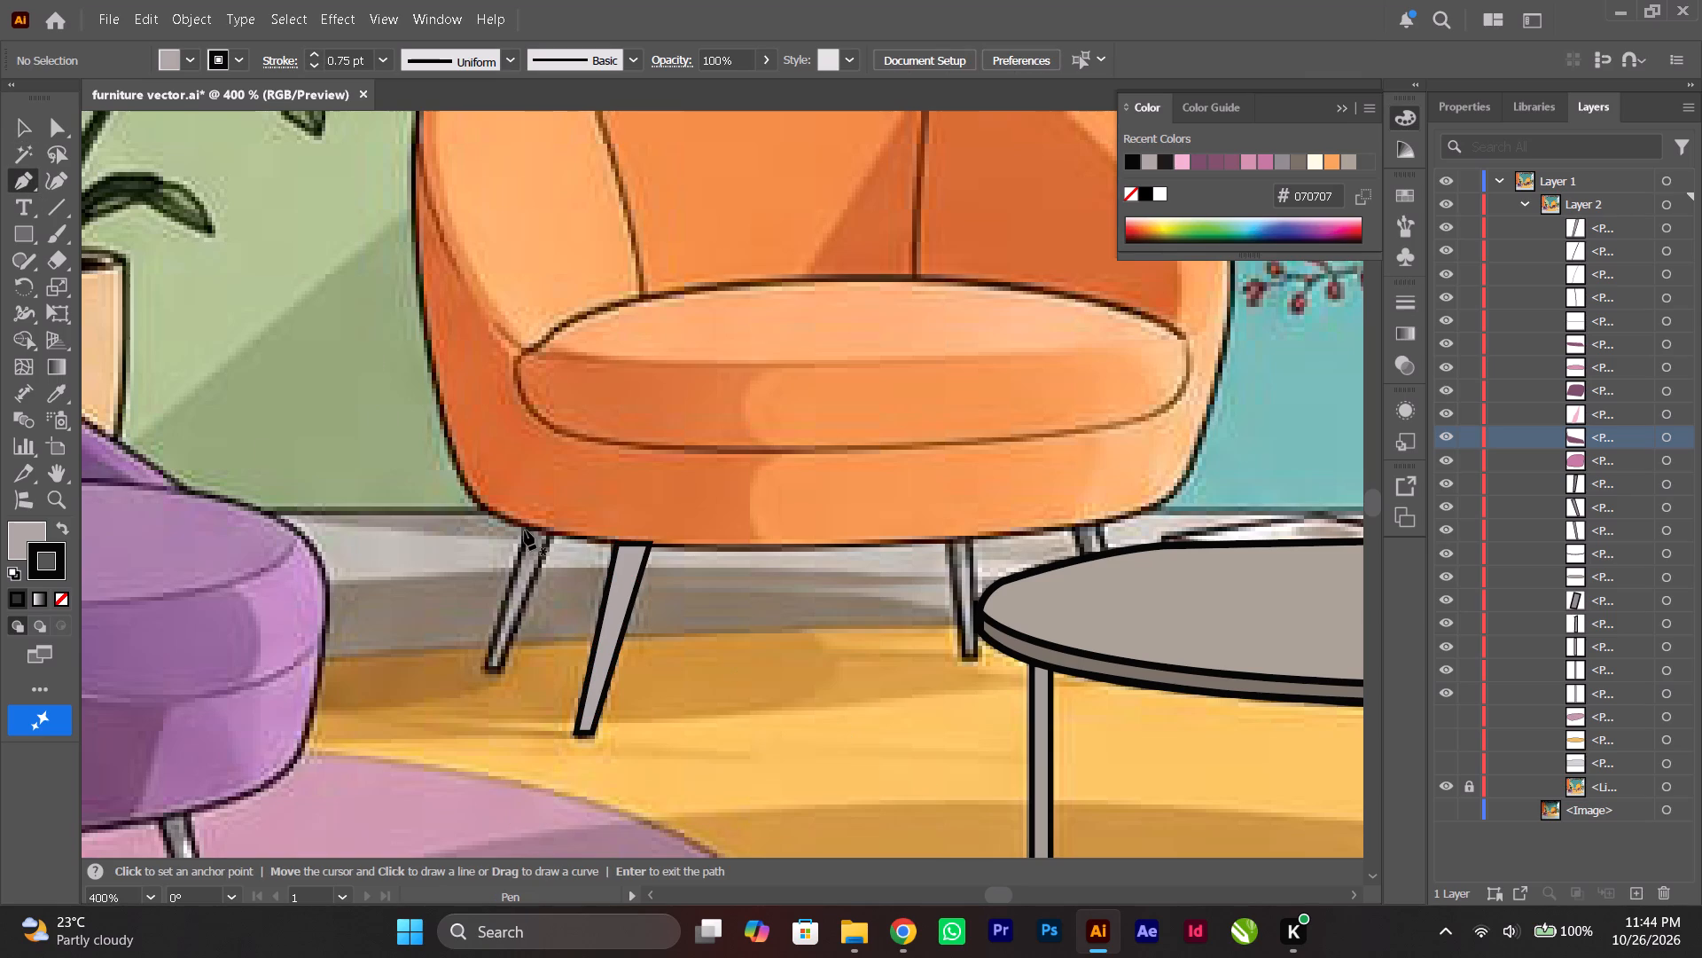
click(525, 526)
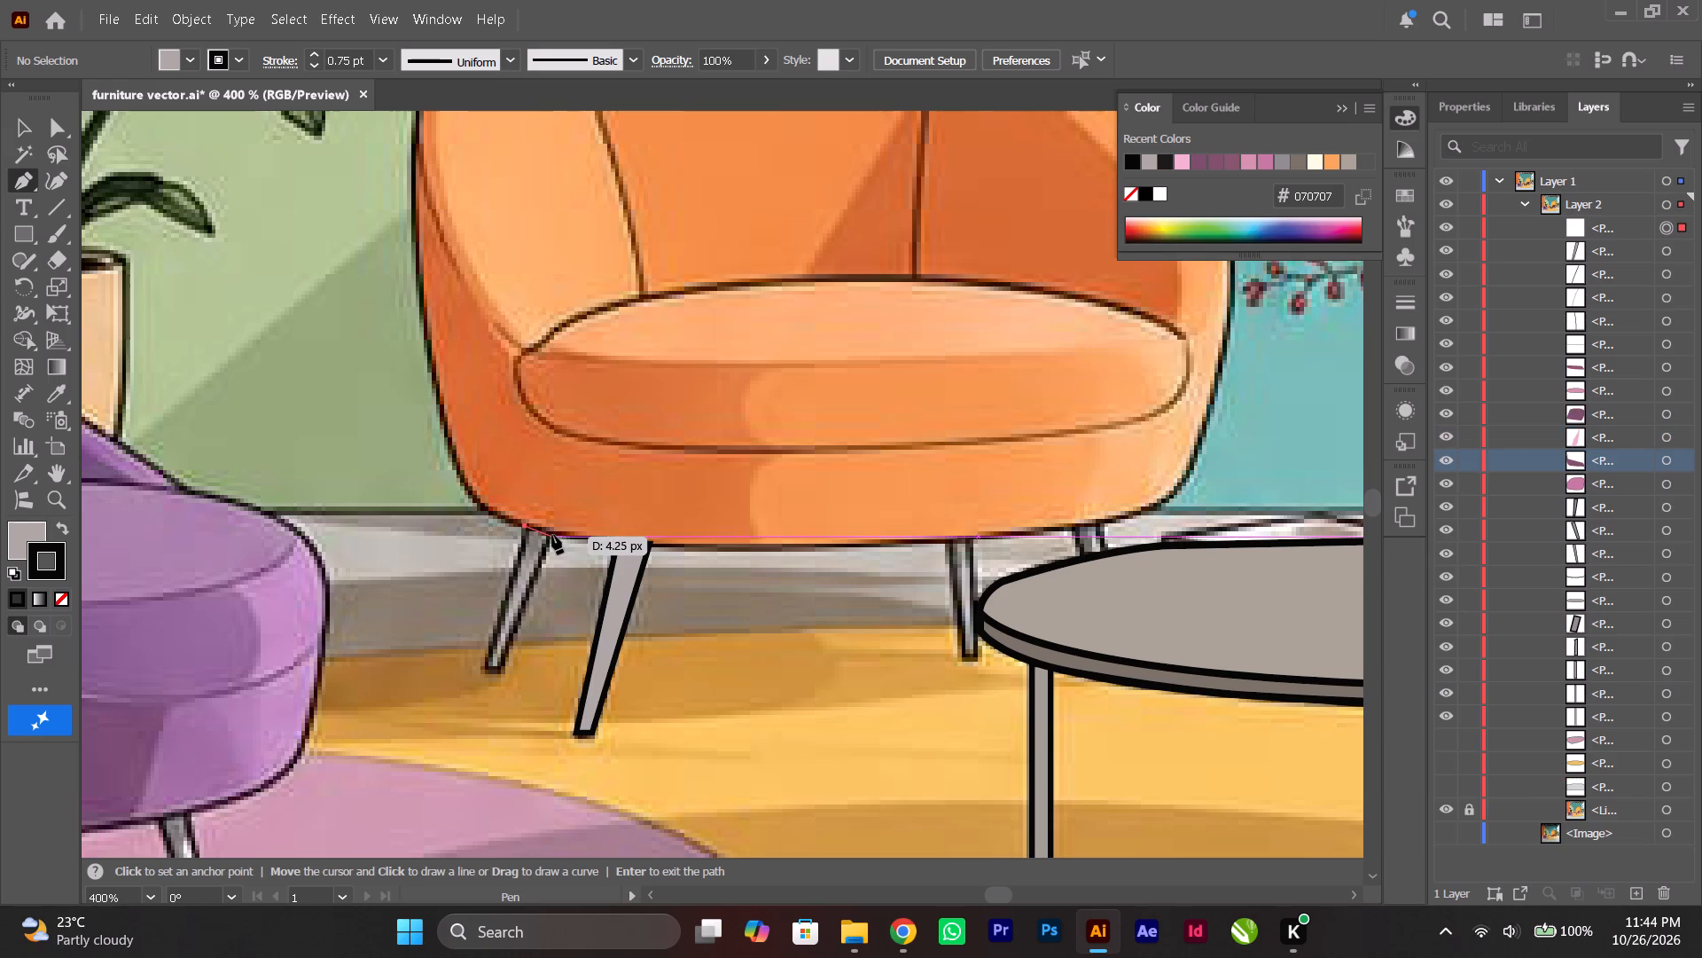
click(554, 533)
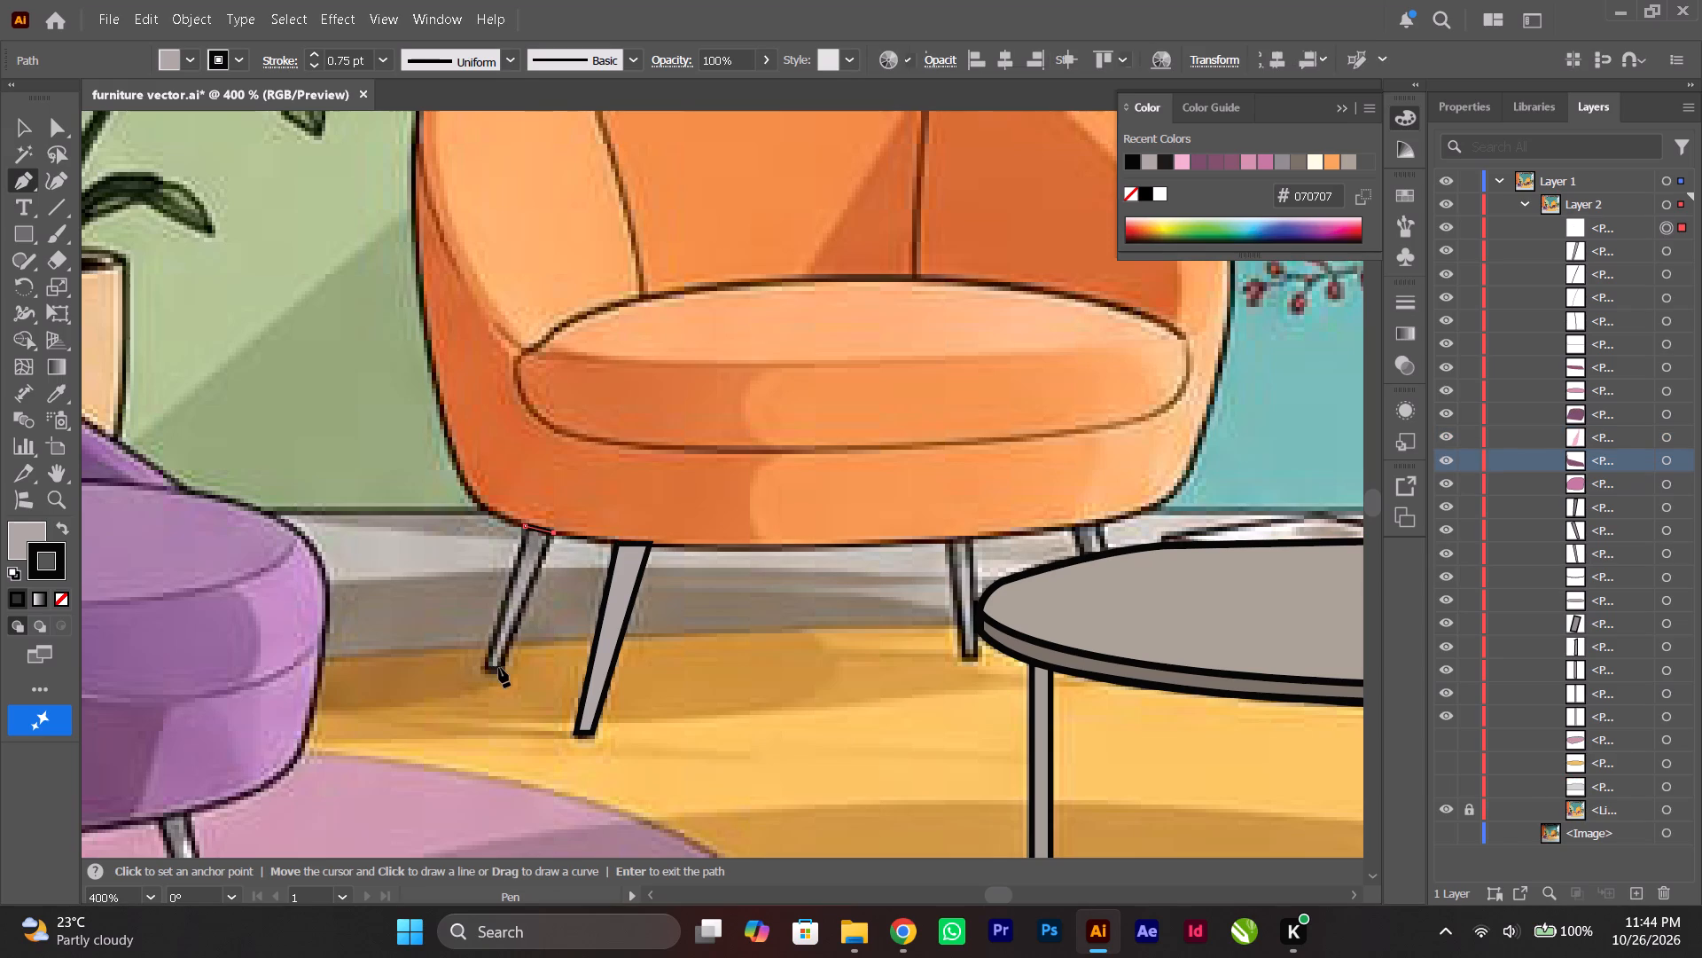
click(499, 671)
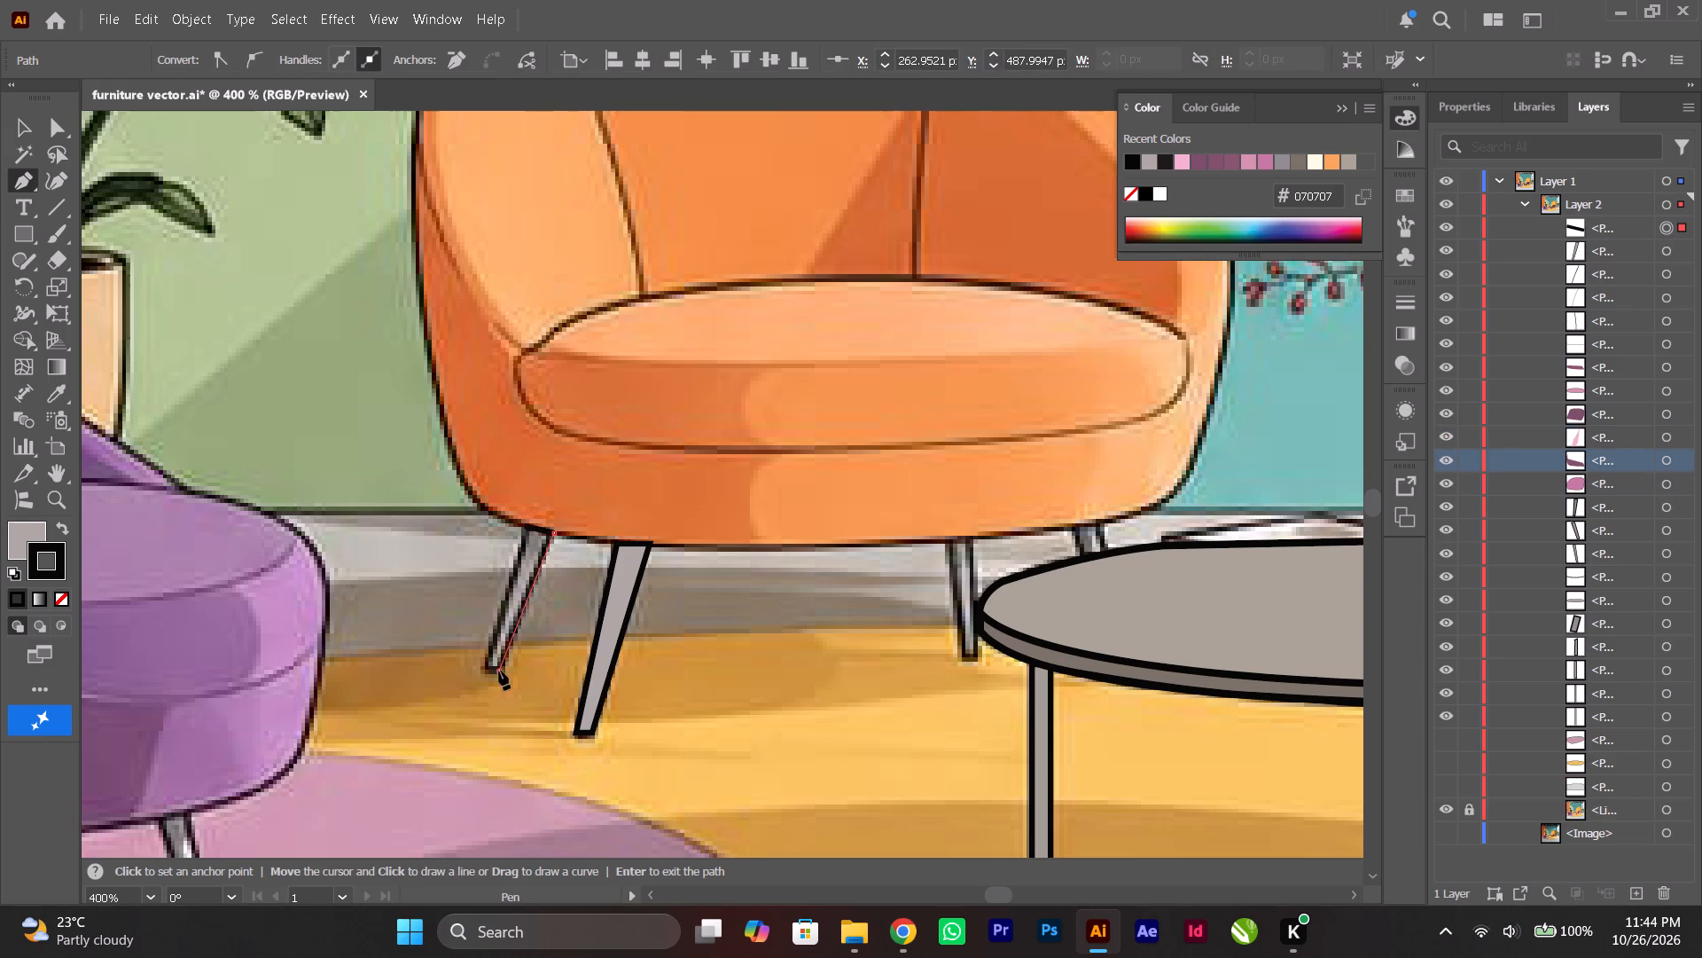
click(488, 666)
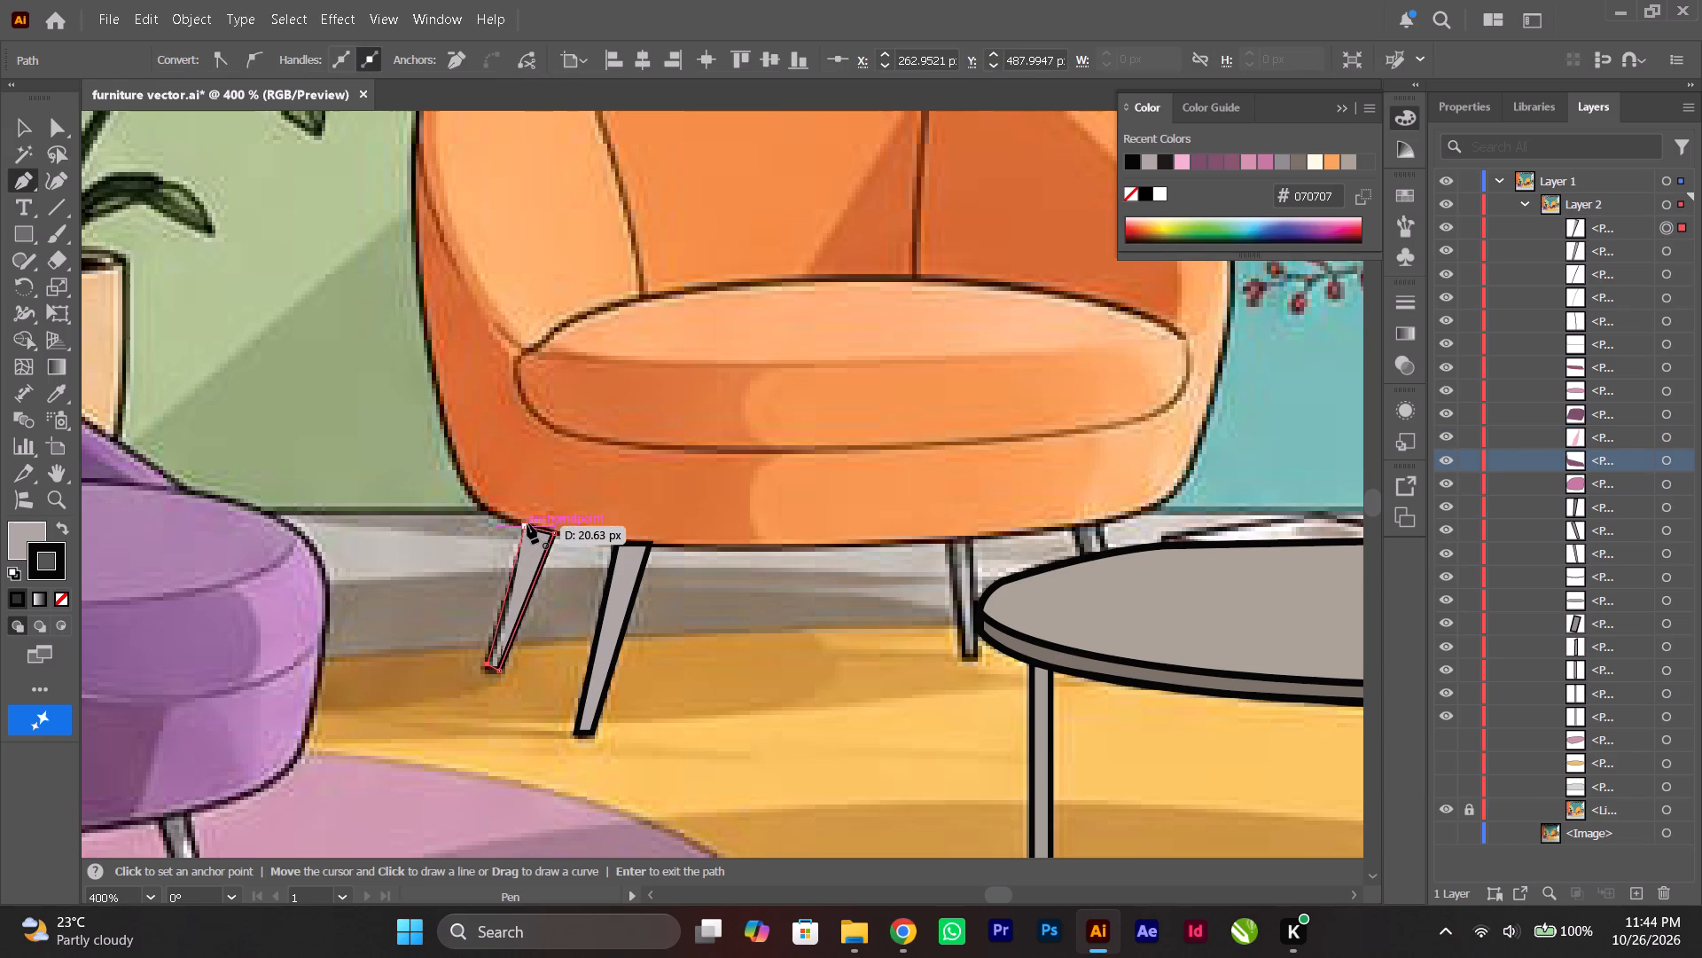
click(527, 522)
Trace the orange armchair's front-right leg beside the coffee table as a closed grey shape with the black outline.
ctrl+scroll(589, 565, down, 4)
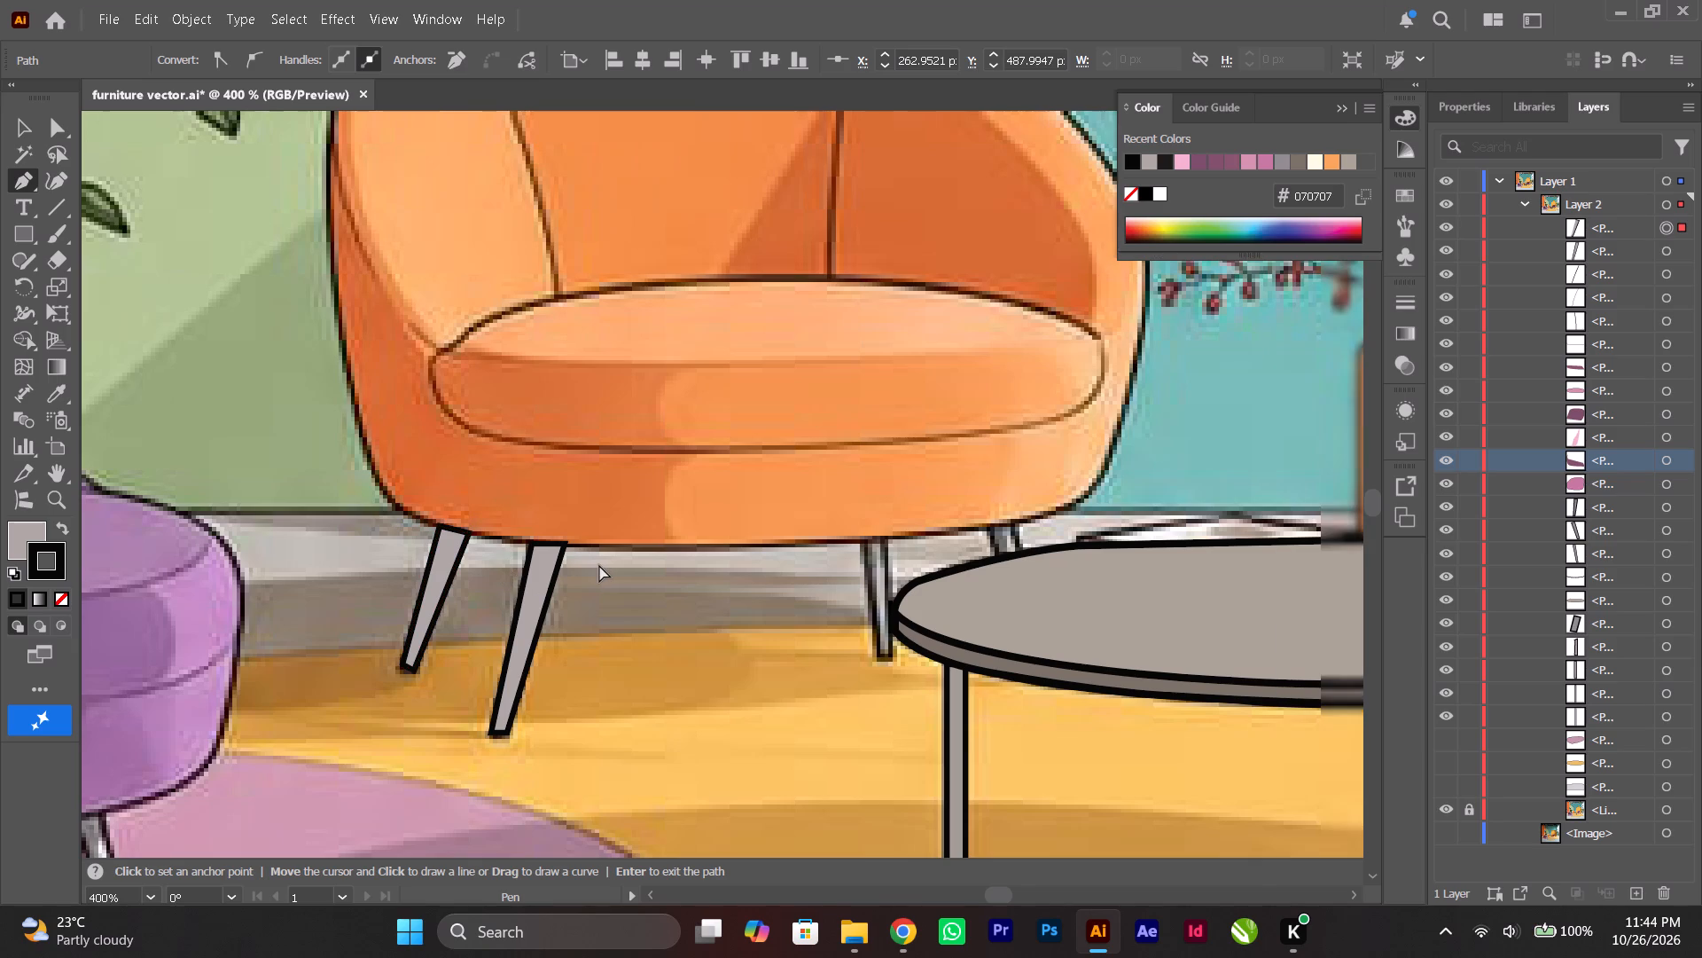
ctrl+scroll(599, 565, down, 5)
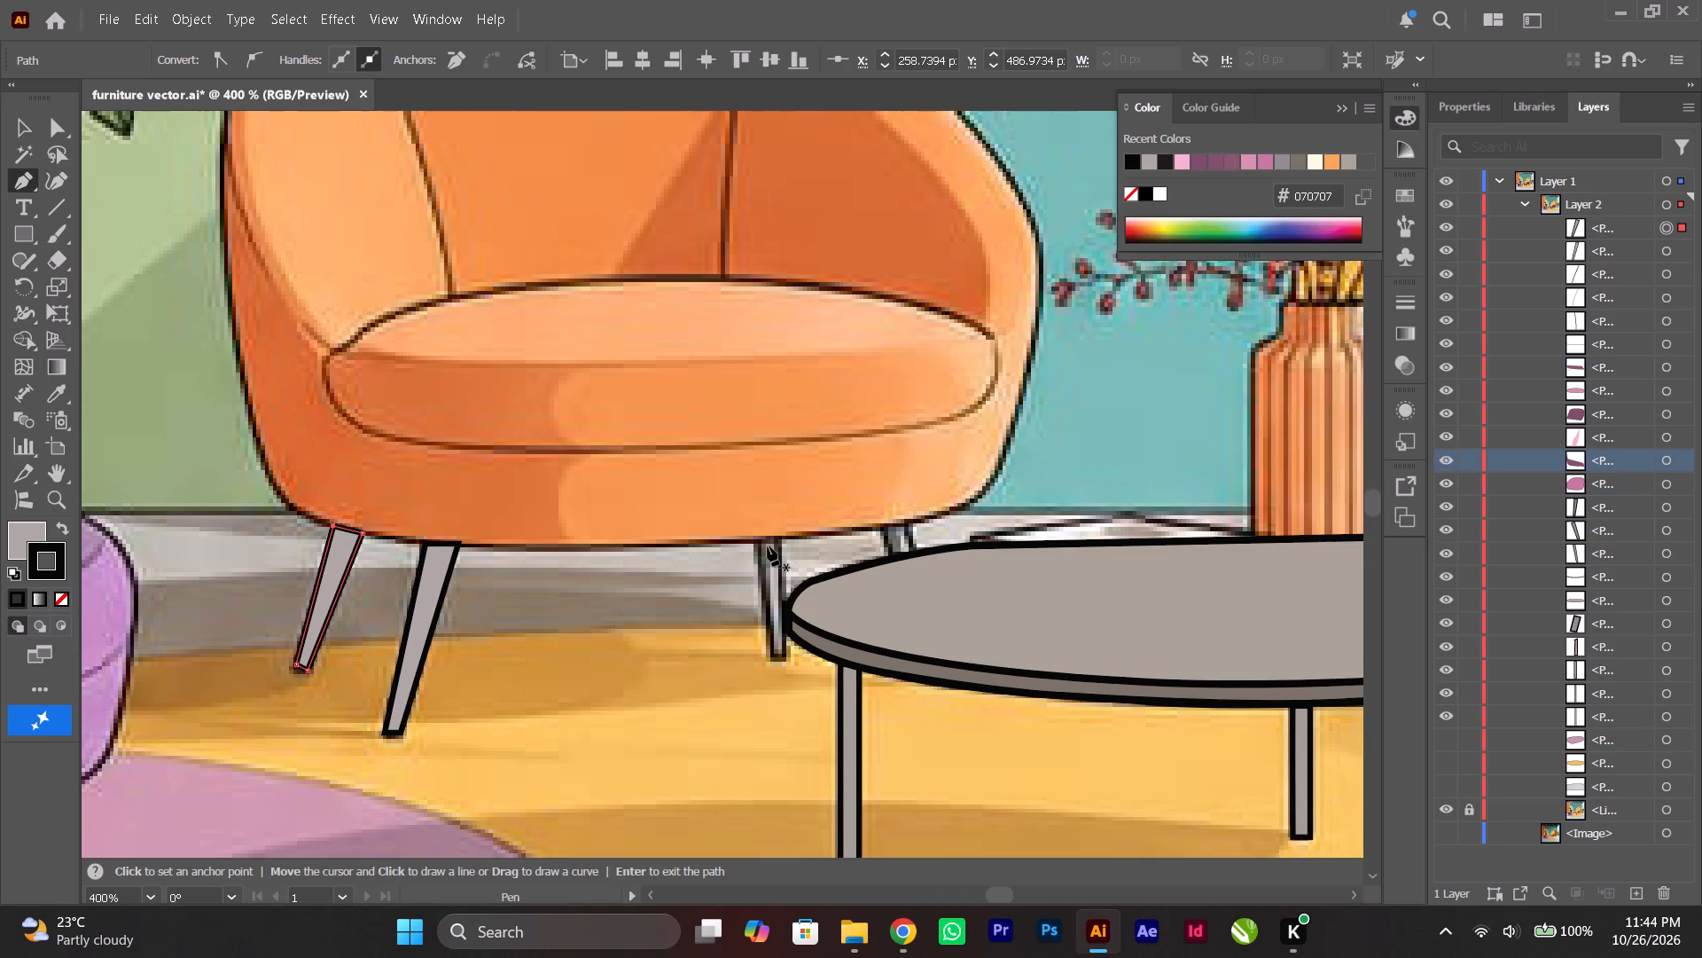
click(755, 542)
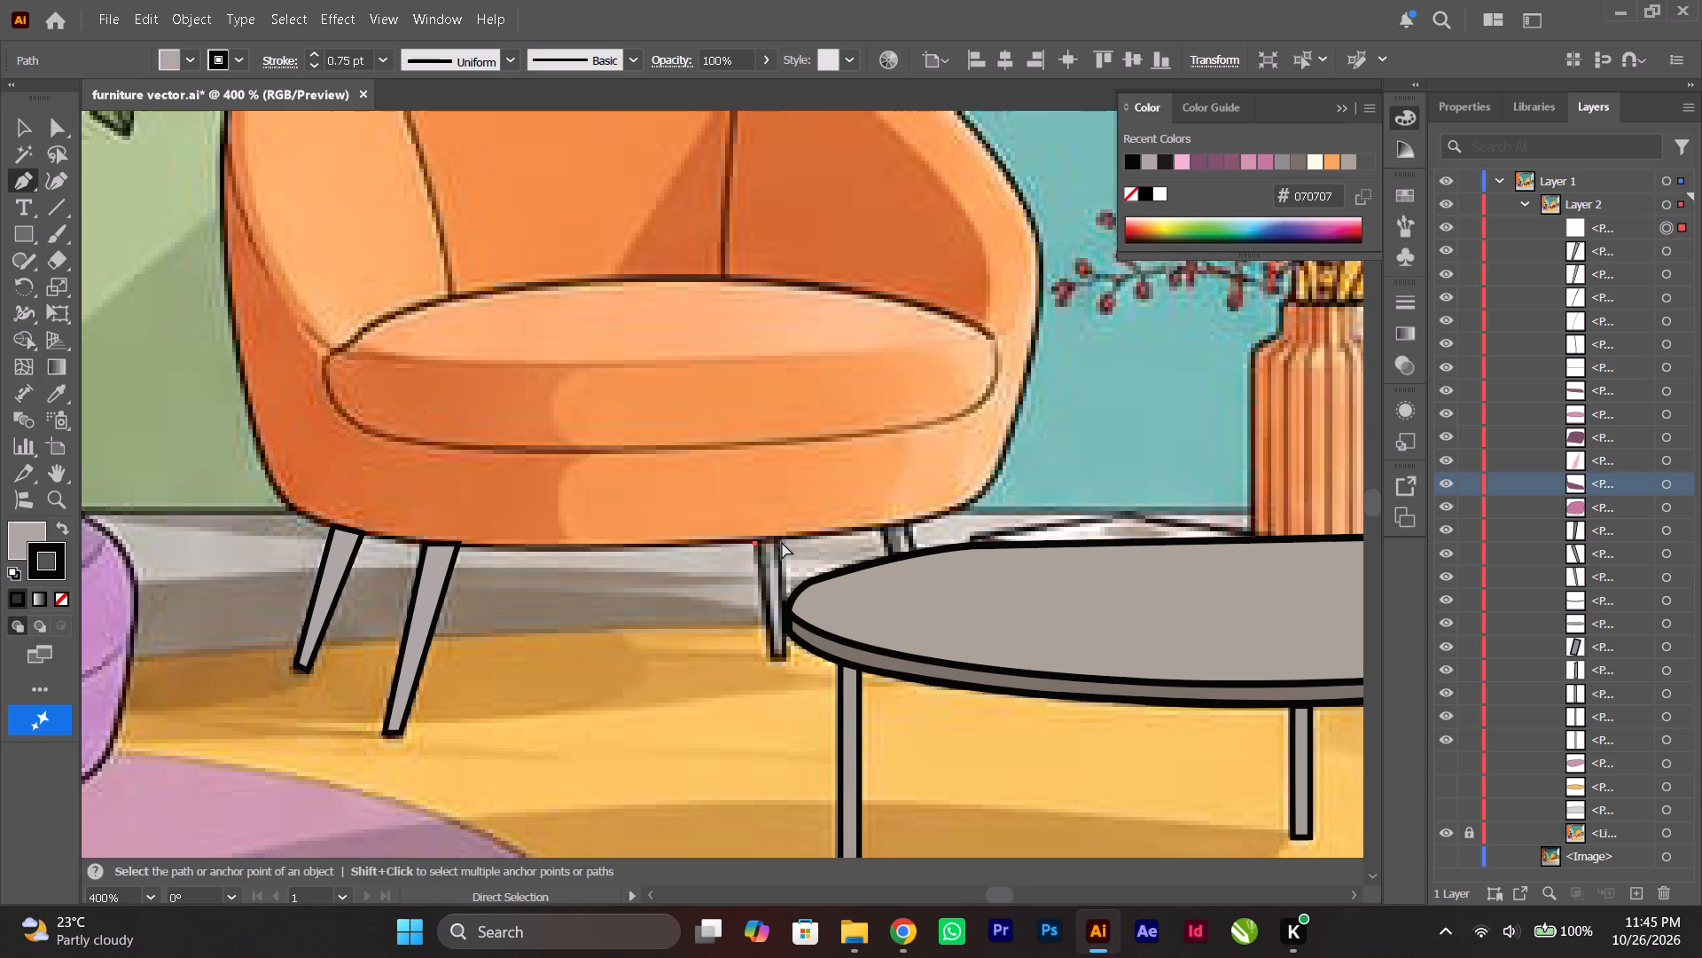
key(ctrl+z)
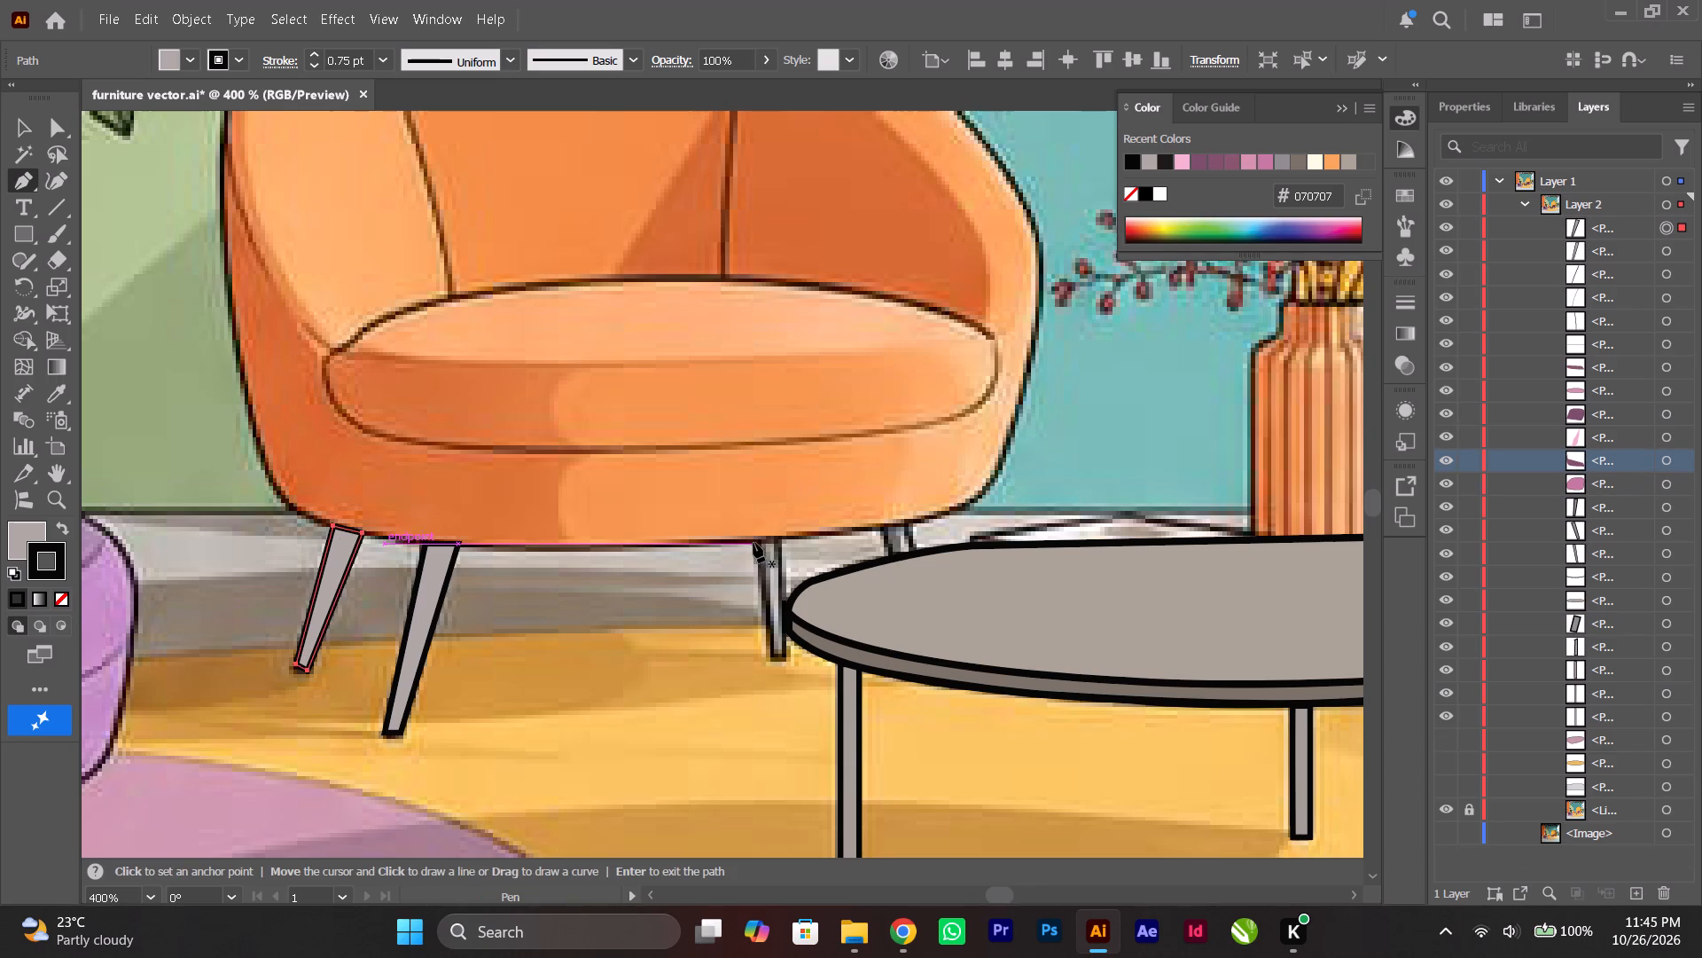
click(753, 543)
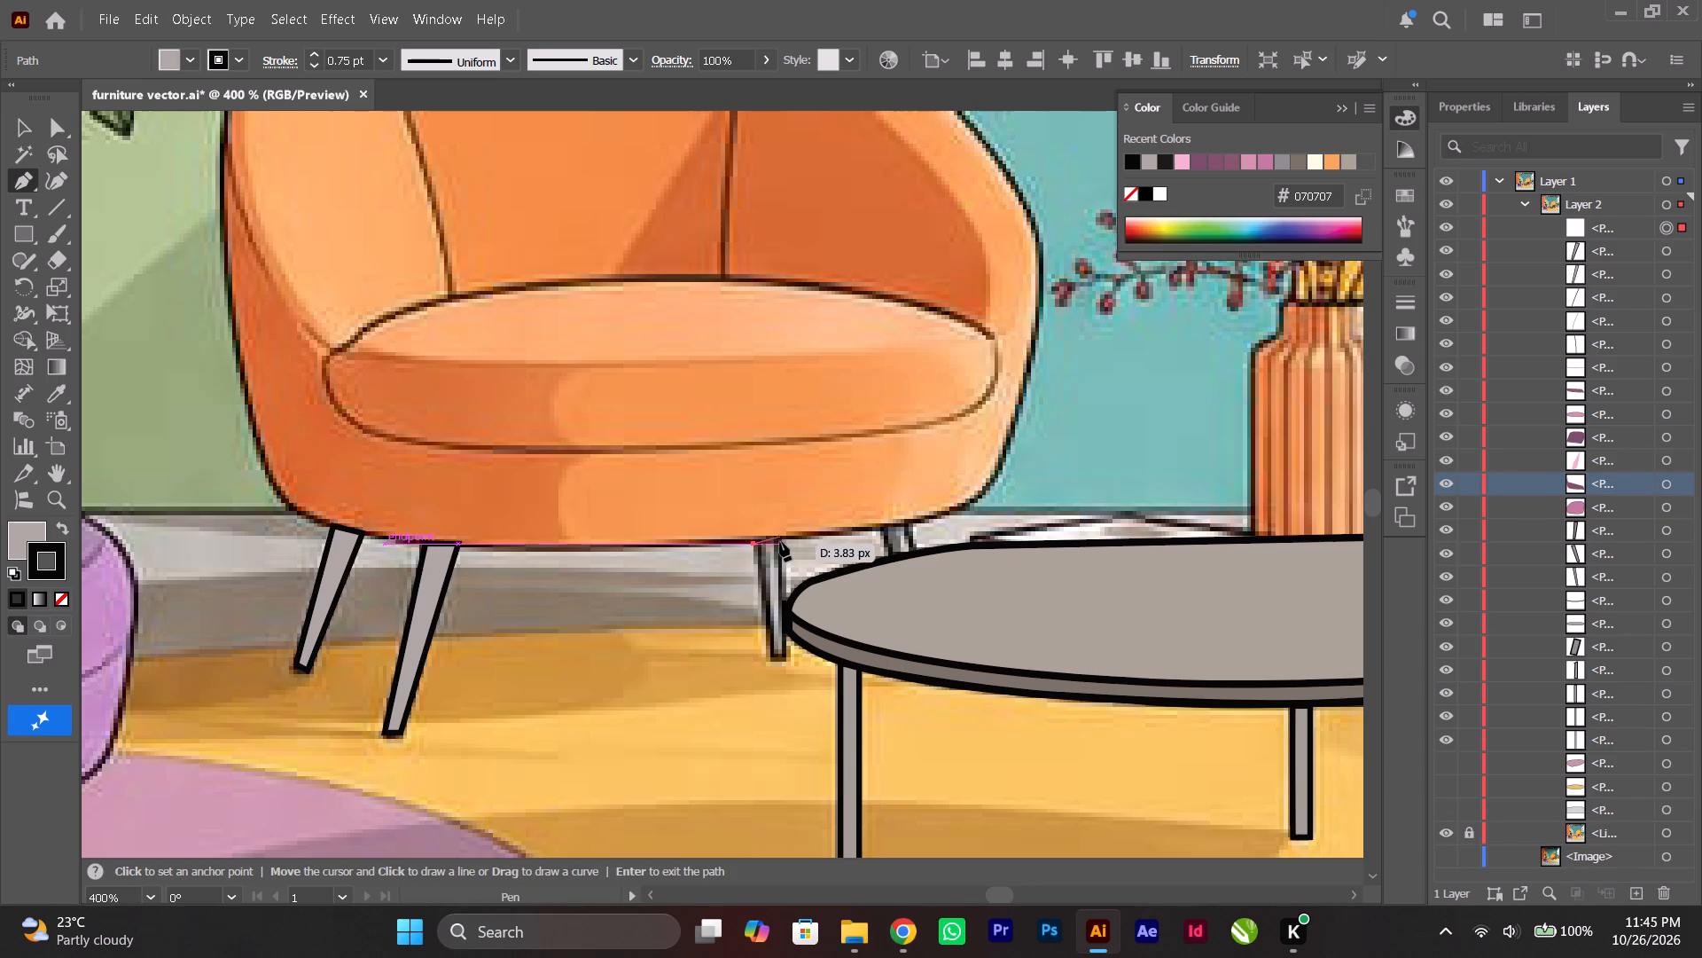
click(780, 540)
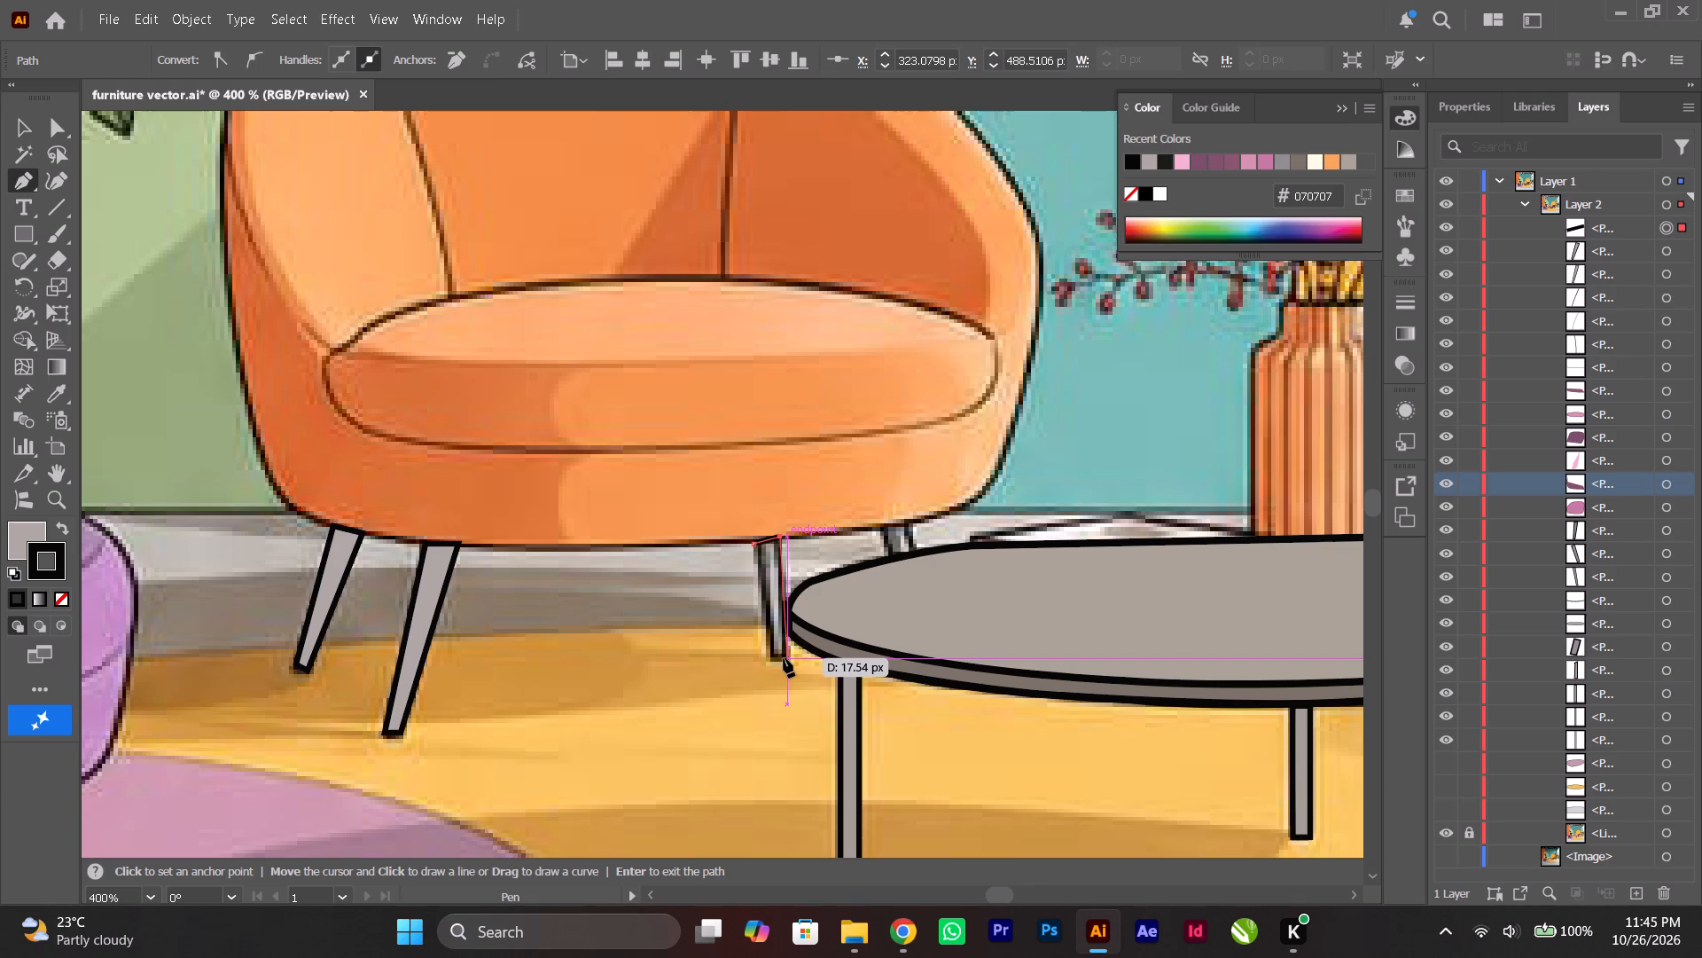
click(785, 656)
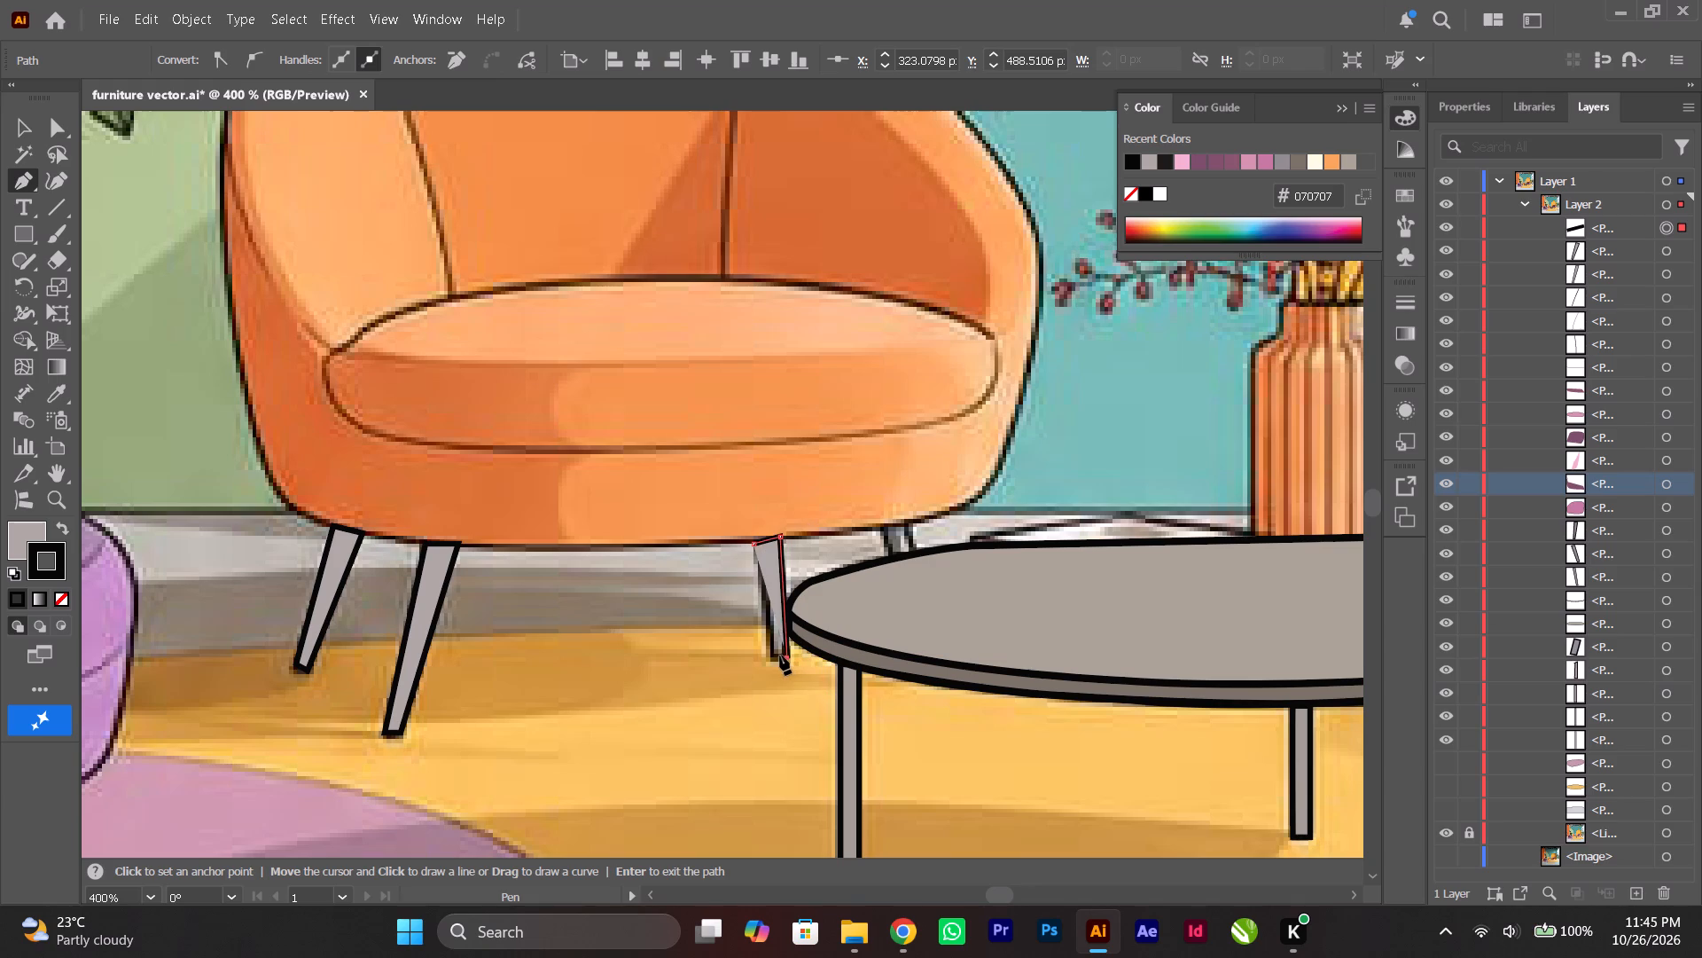
click(772, 656)
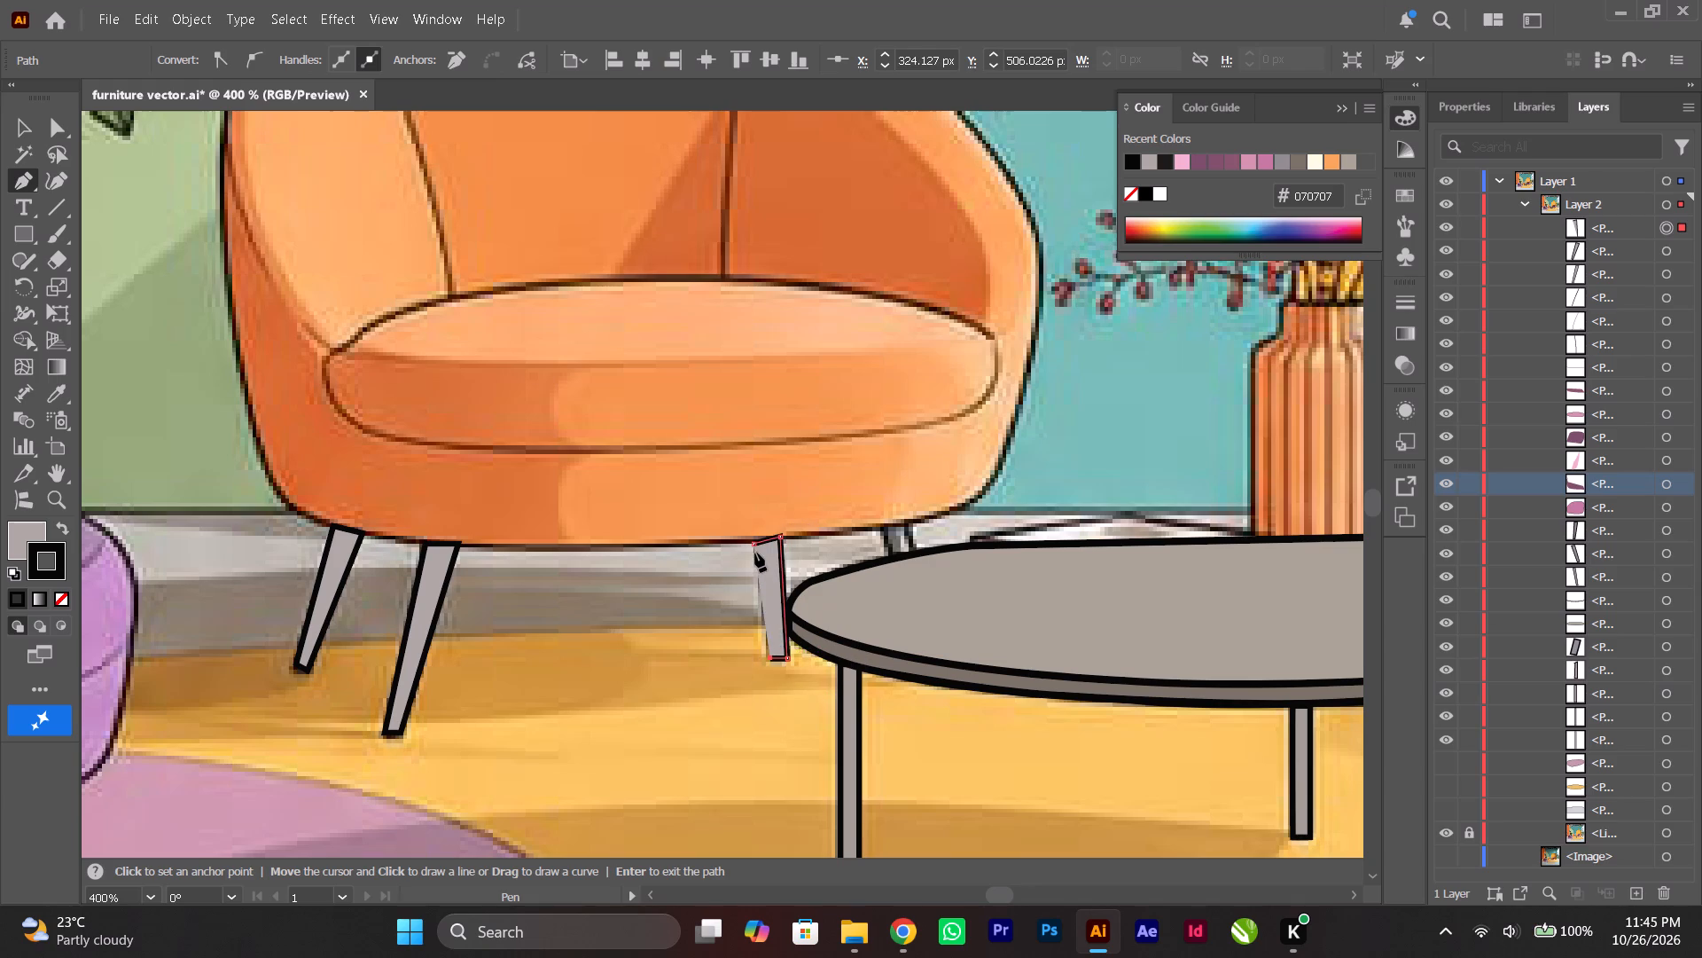
click(755, 546)
Trace the short visible part of the armchair's back-right leg, between the seat base and the coffee table top, as a closed outlined grey shape.
ctrl+scroll(762, 578, down, 10)
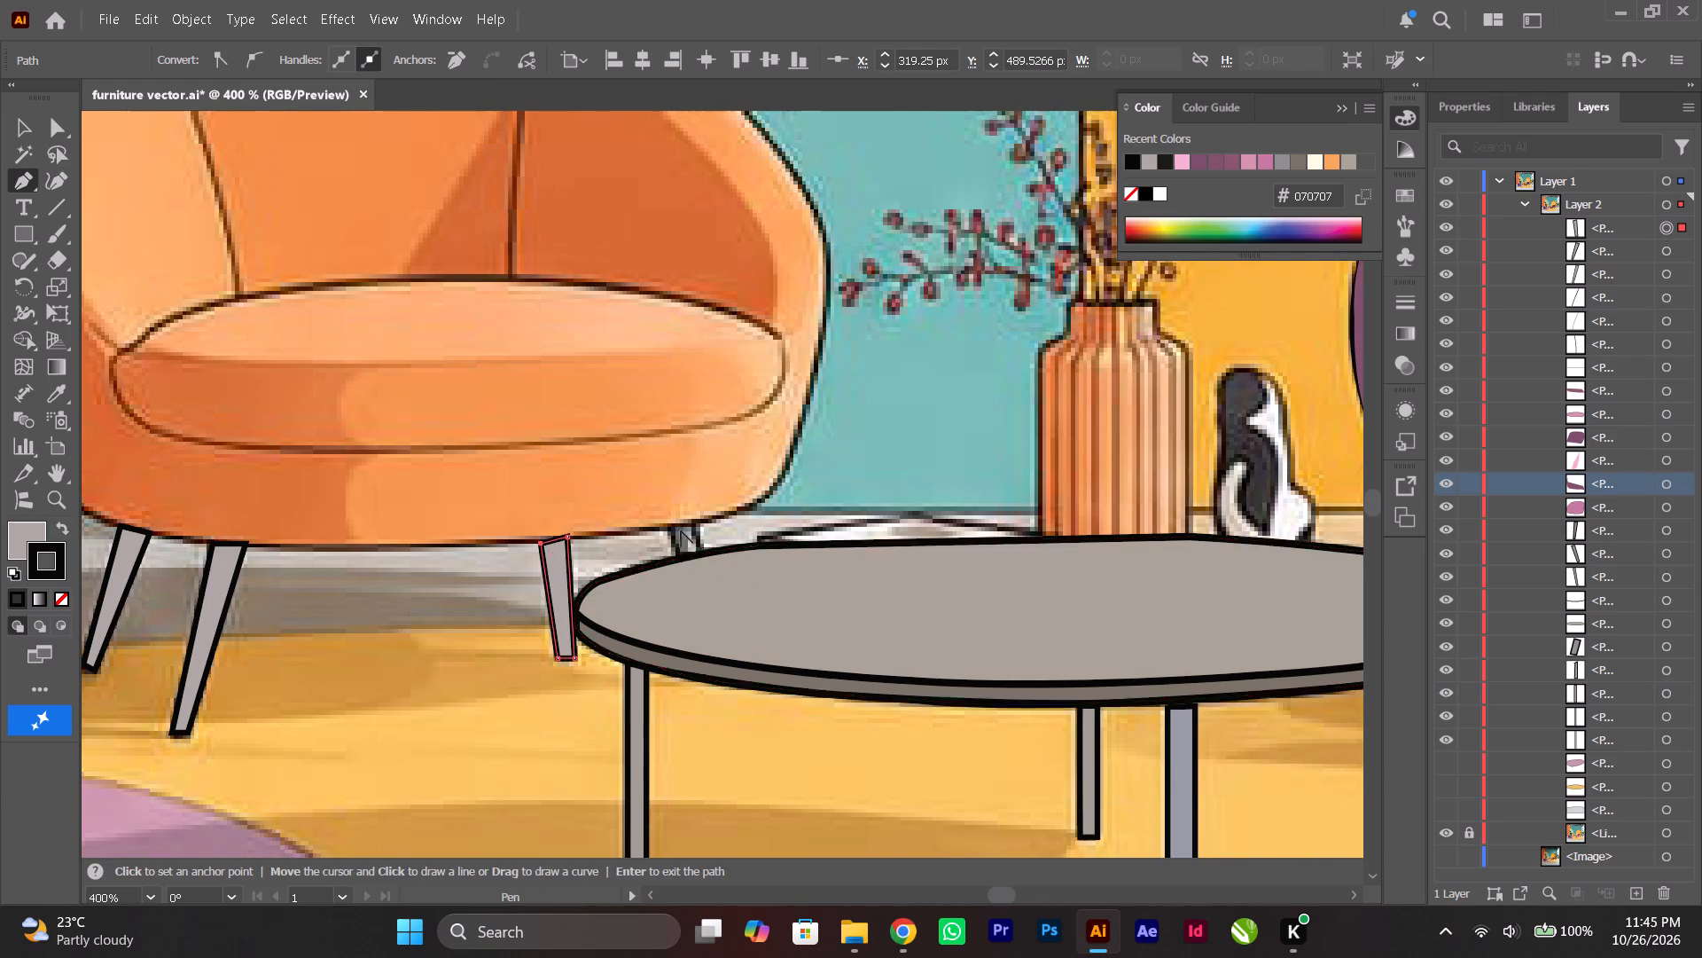
alt+scroll(681, 530, up, 3)
click(661, 522)
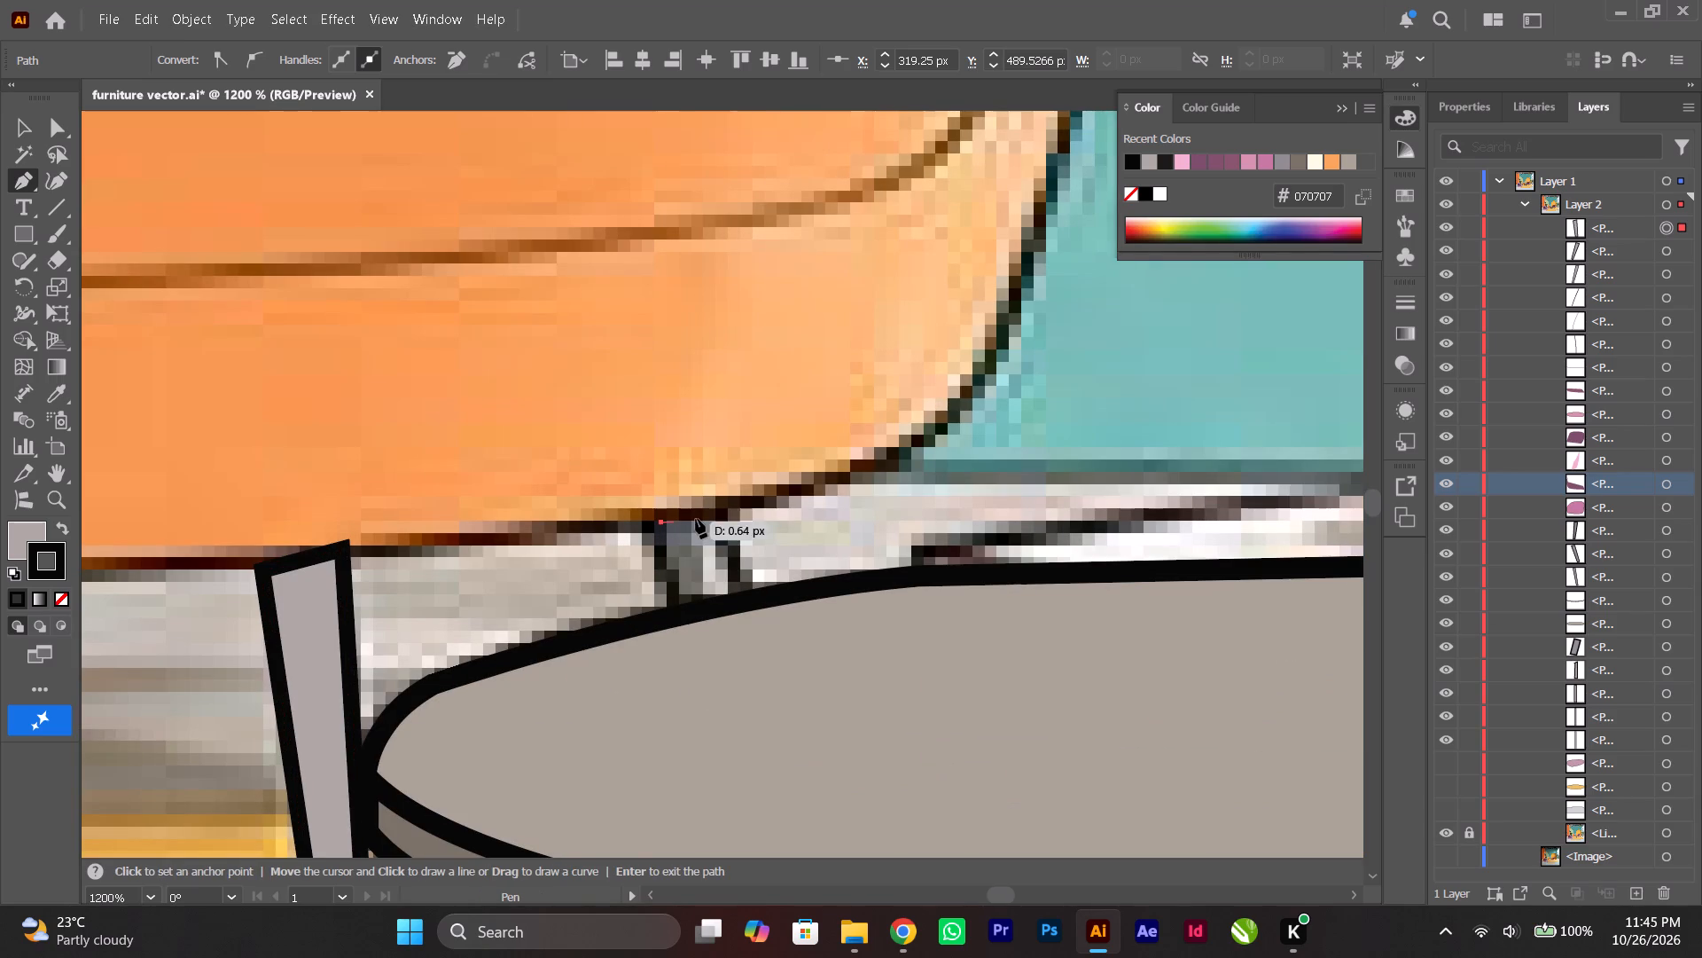
click(731, 509)
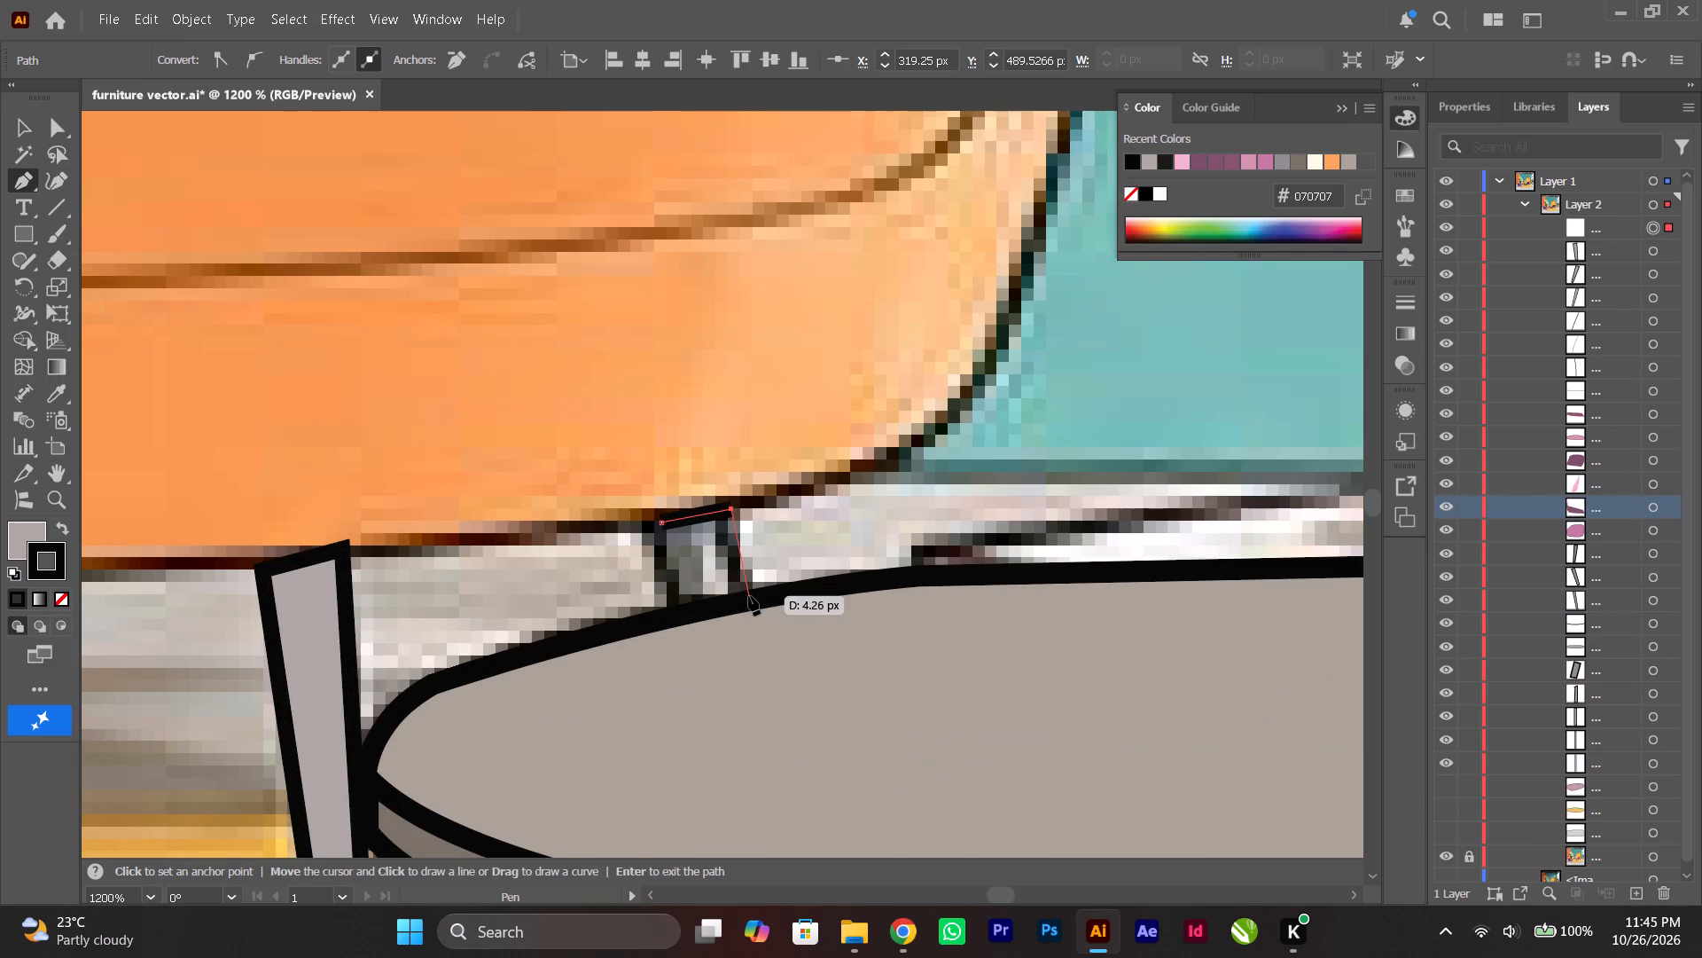
click(748, 595)
click(675, 611)
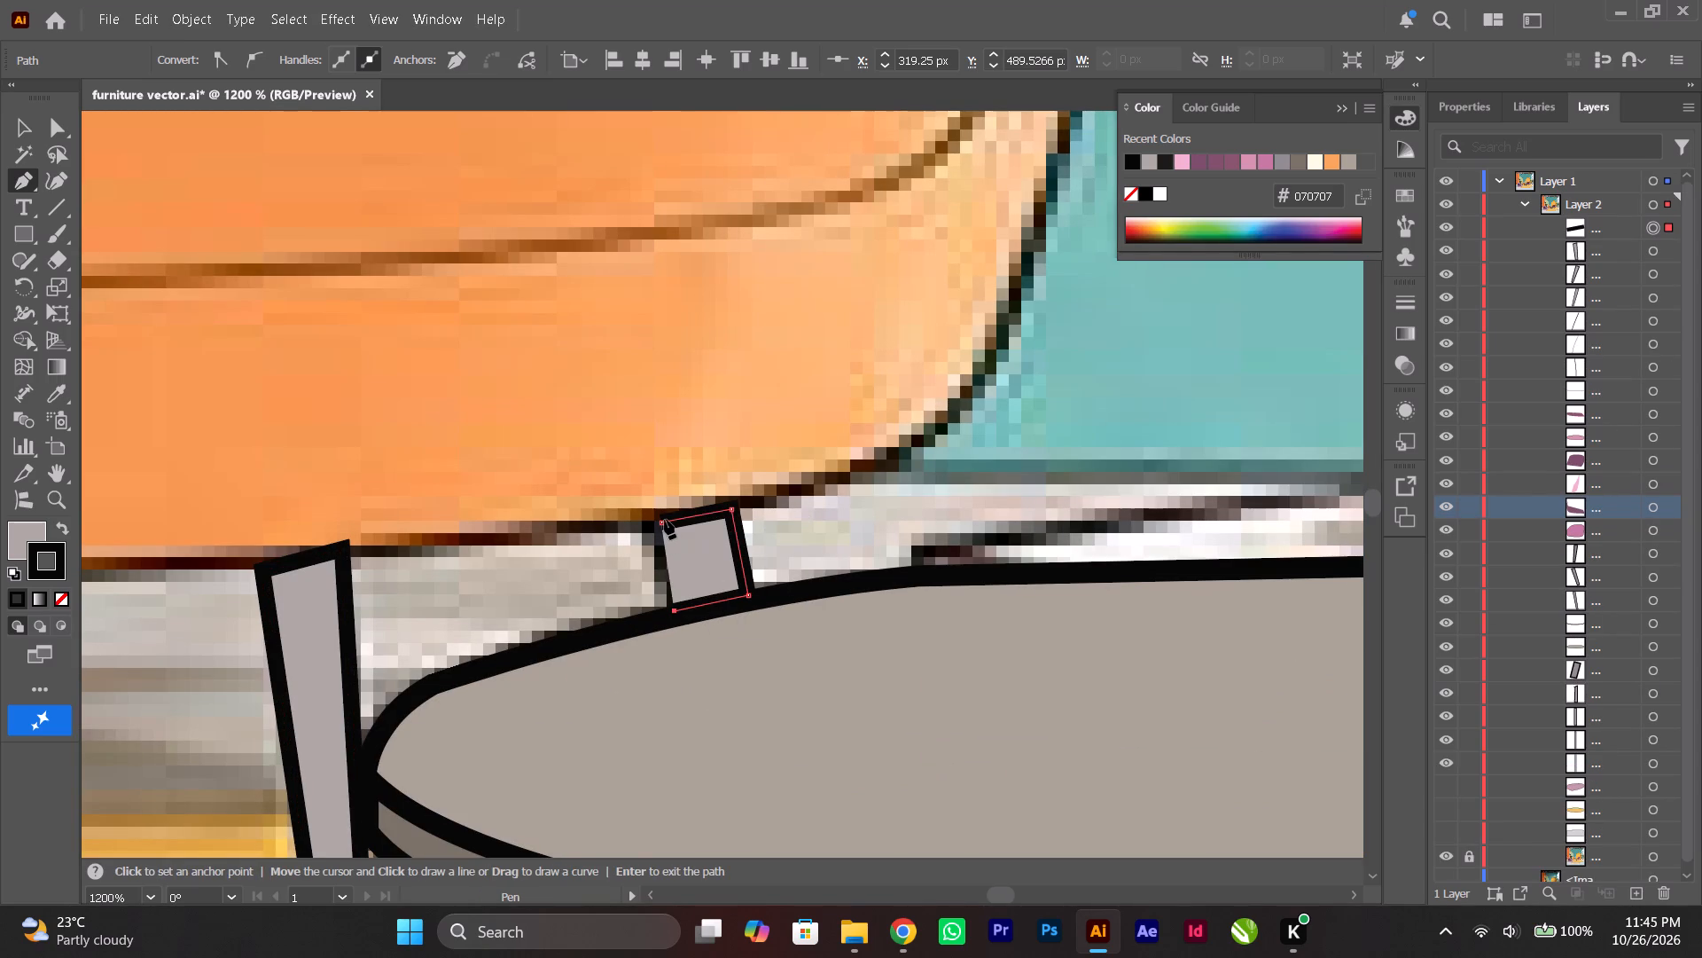
click(662, 522)
alt+scroll(662, 522, down, 10)
Leave the Pen tool and deselect the finished back-right leg shape.
alt+scroll(662, 522, up, 1)
ctrl+scroll(662, 522, up, 2)
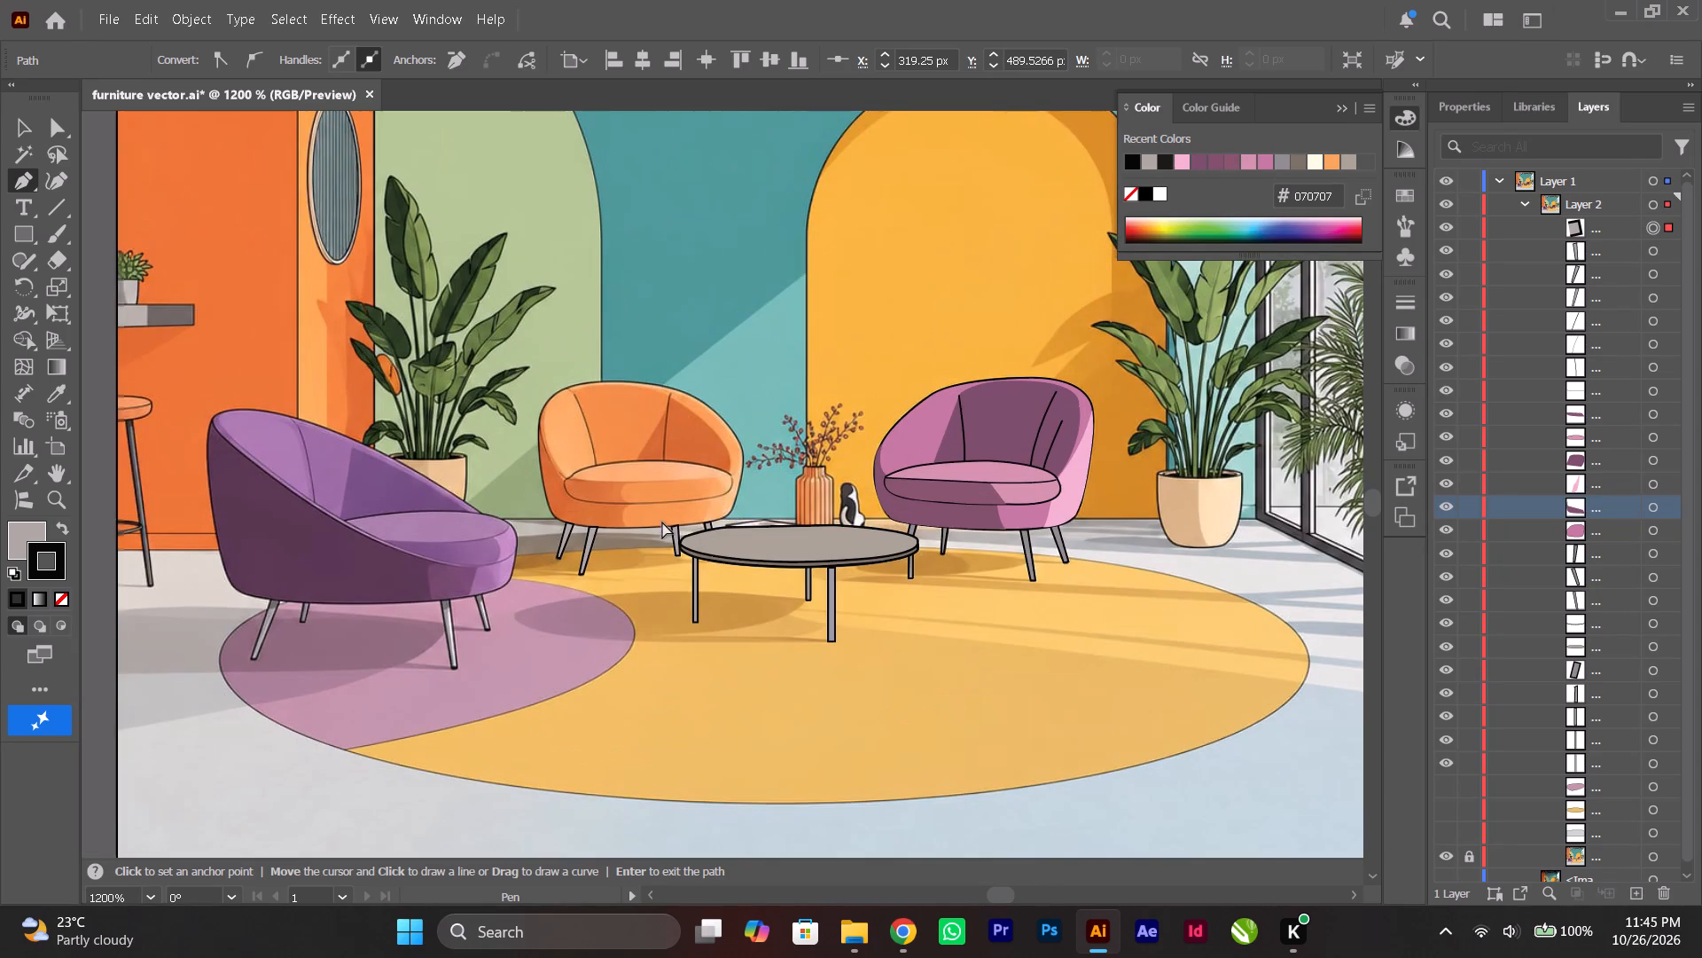
click(25, 129)
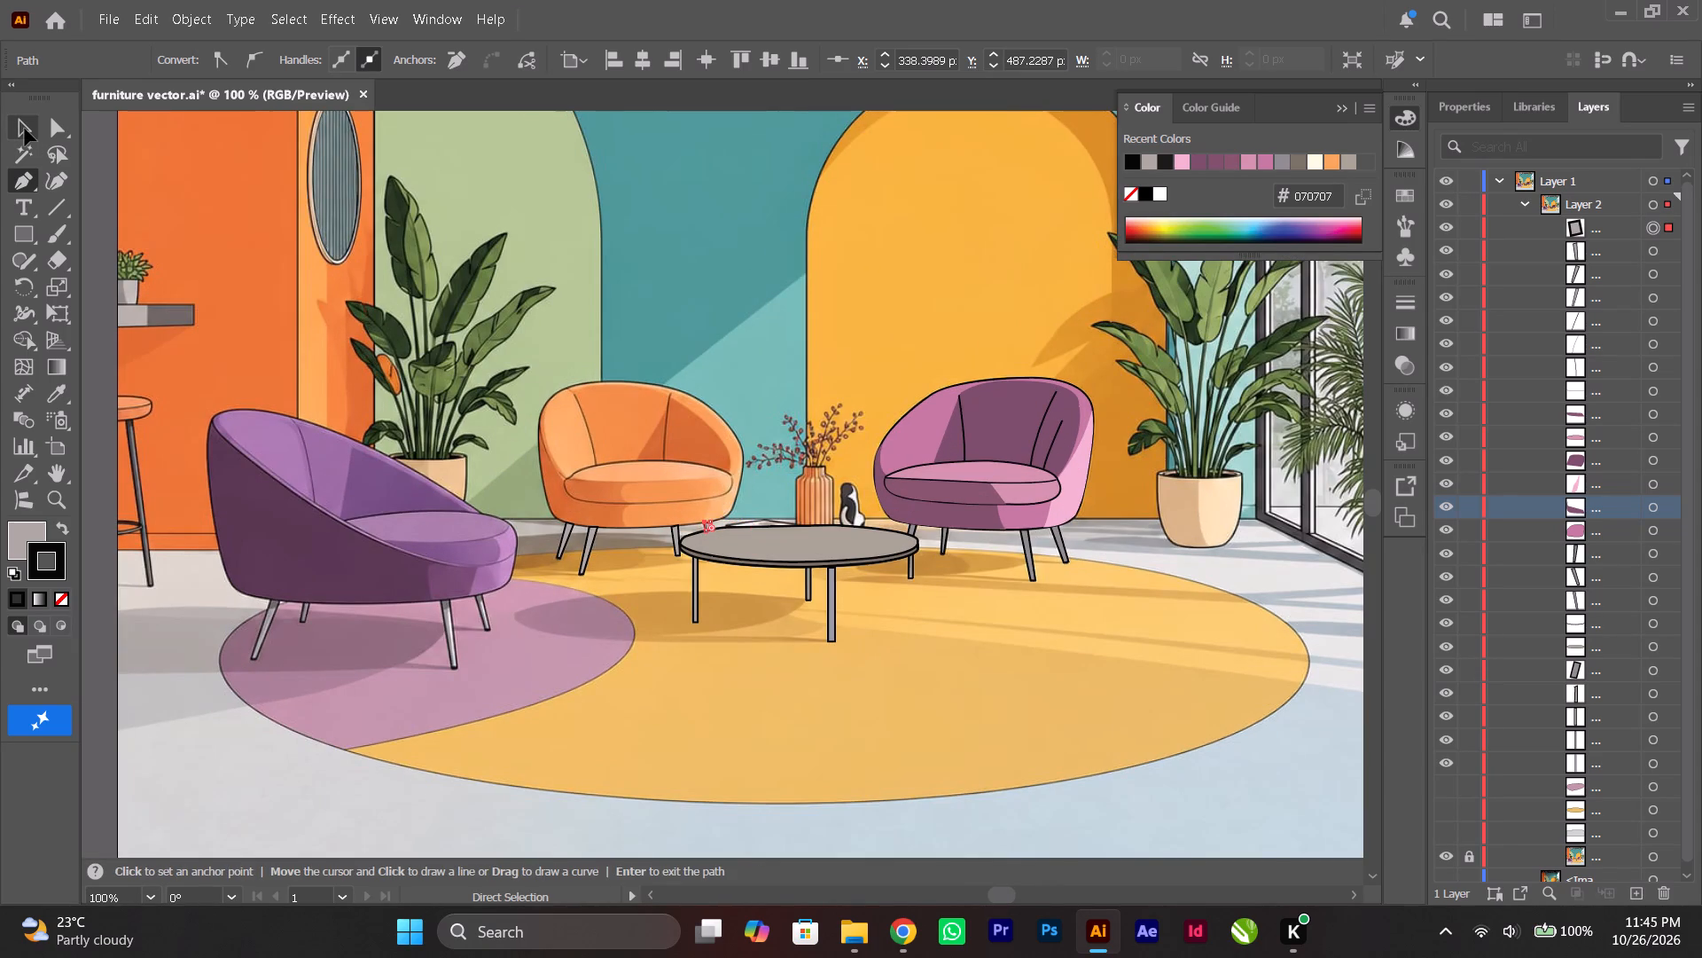
click(1222, 804)
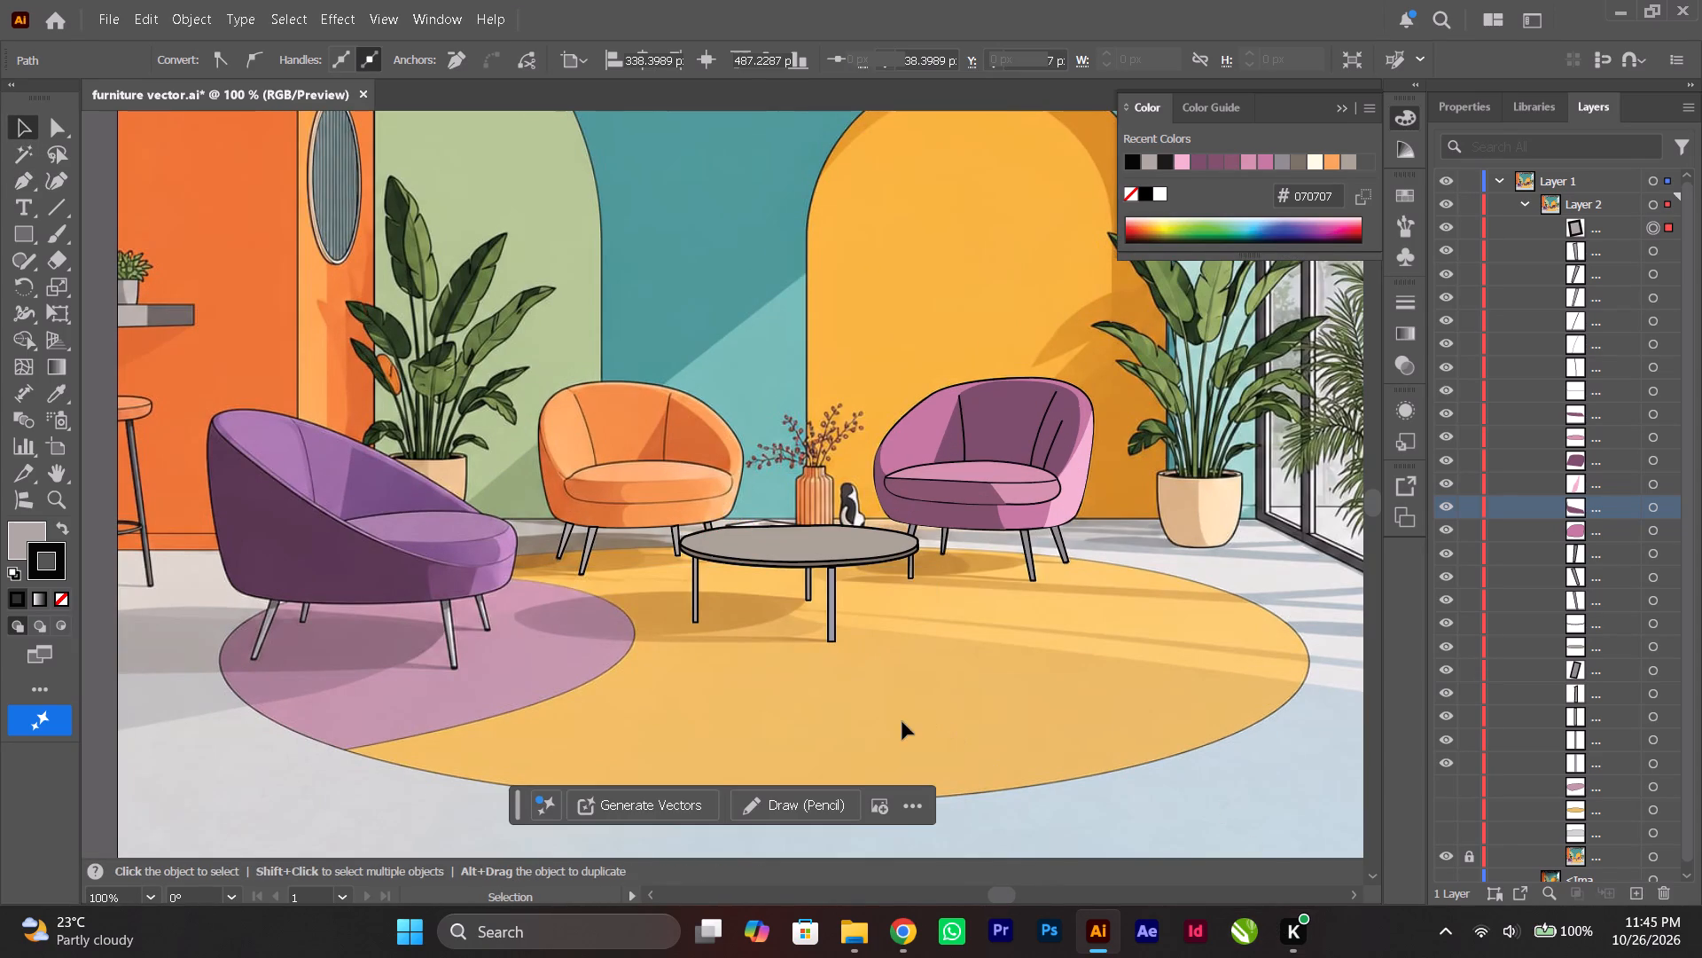
Examine the traced armchair legs and the untraced orange armchair body against the rest of the room.
alt+scroll(669, 547, up, 6)
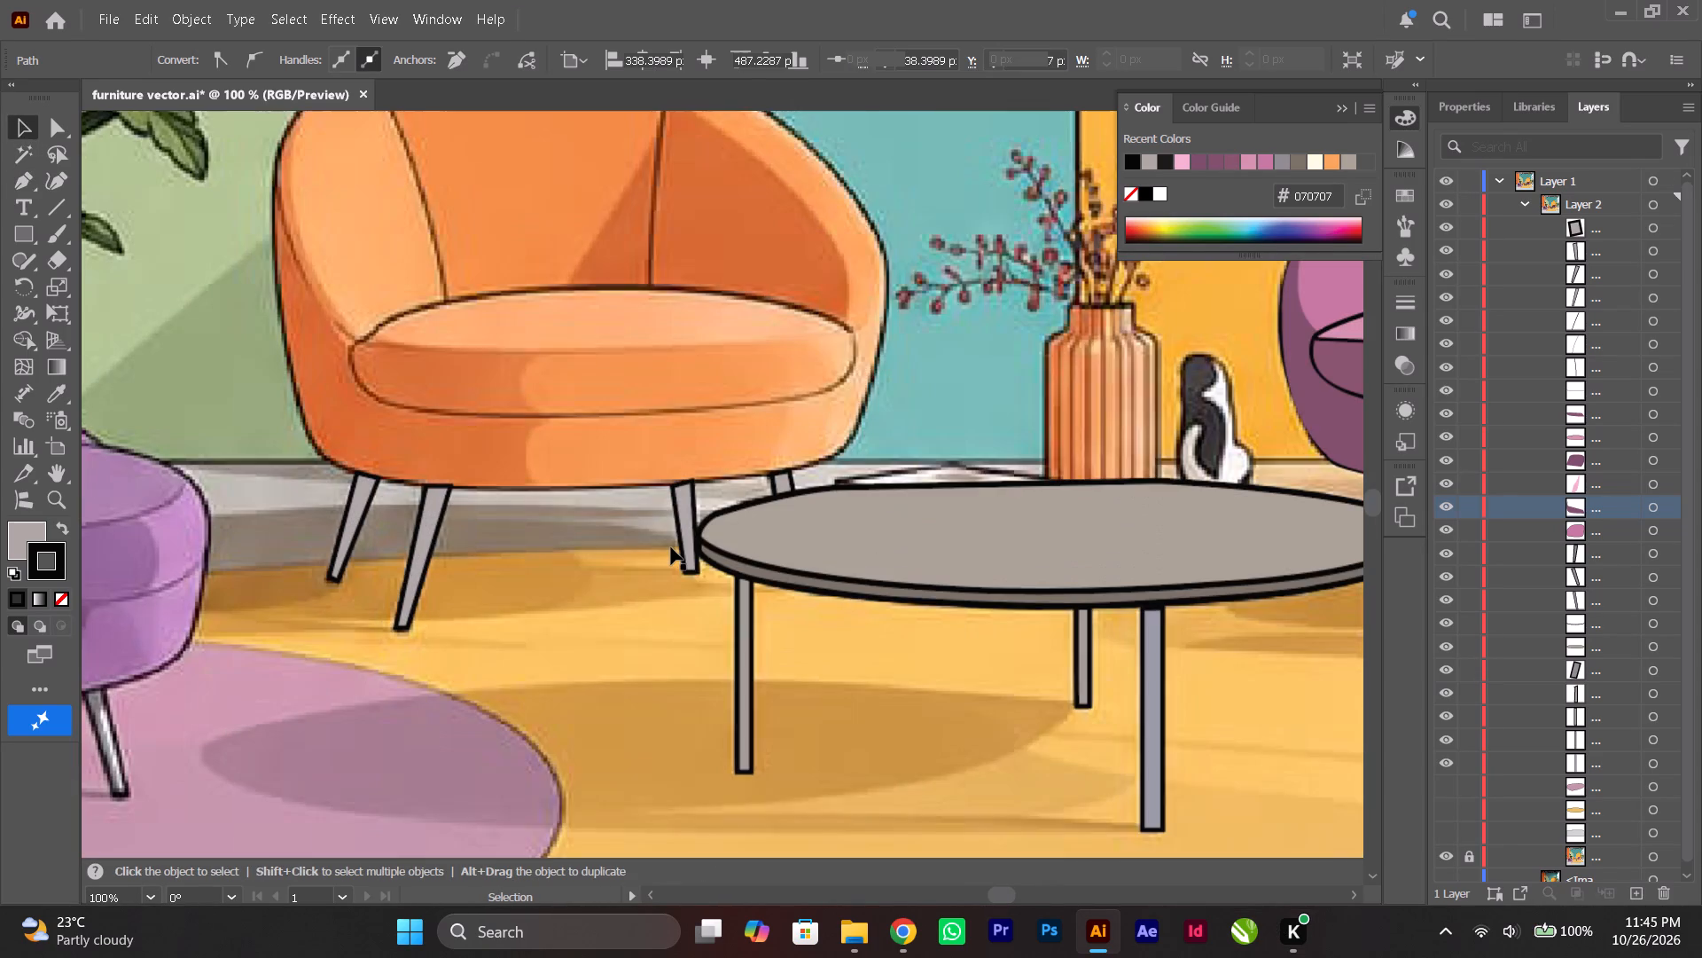
alt+scroll(671, 547, up, 4)
alt+scroll(671, 546, down, 4)
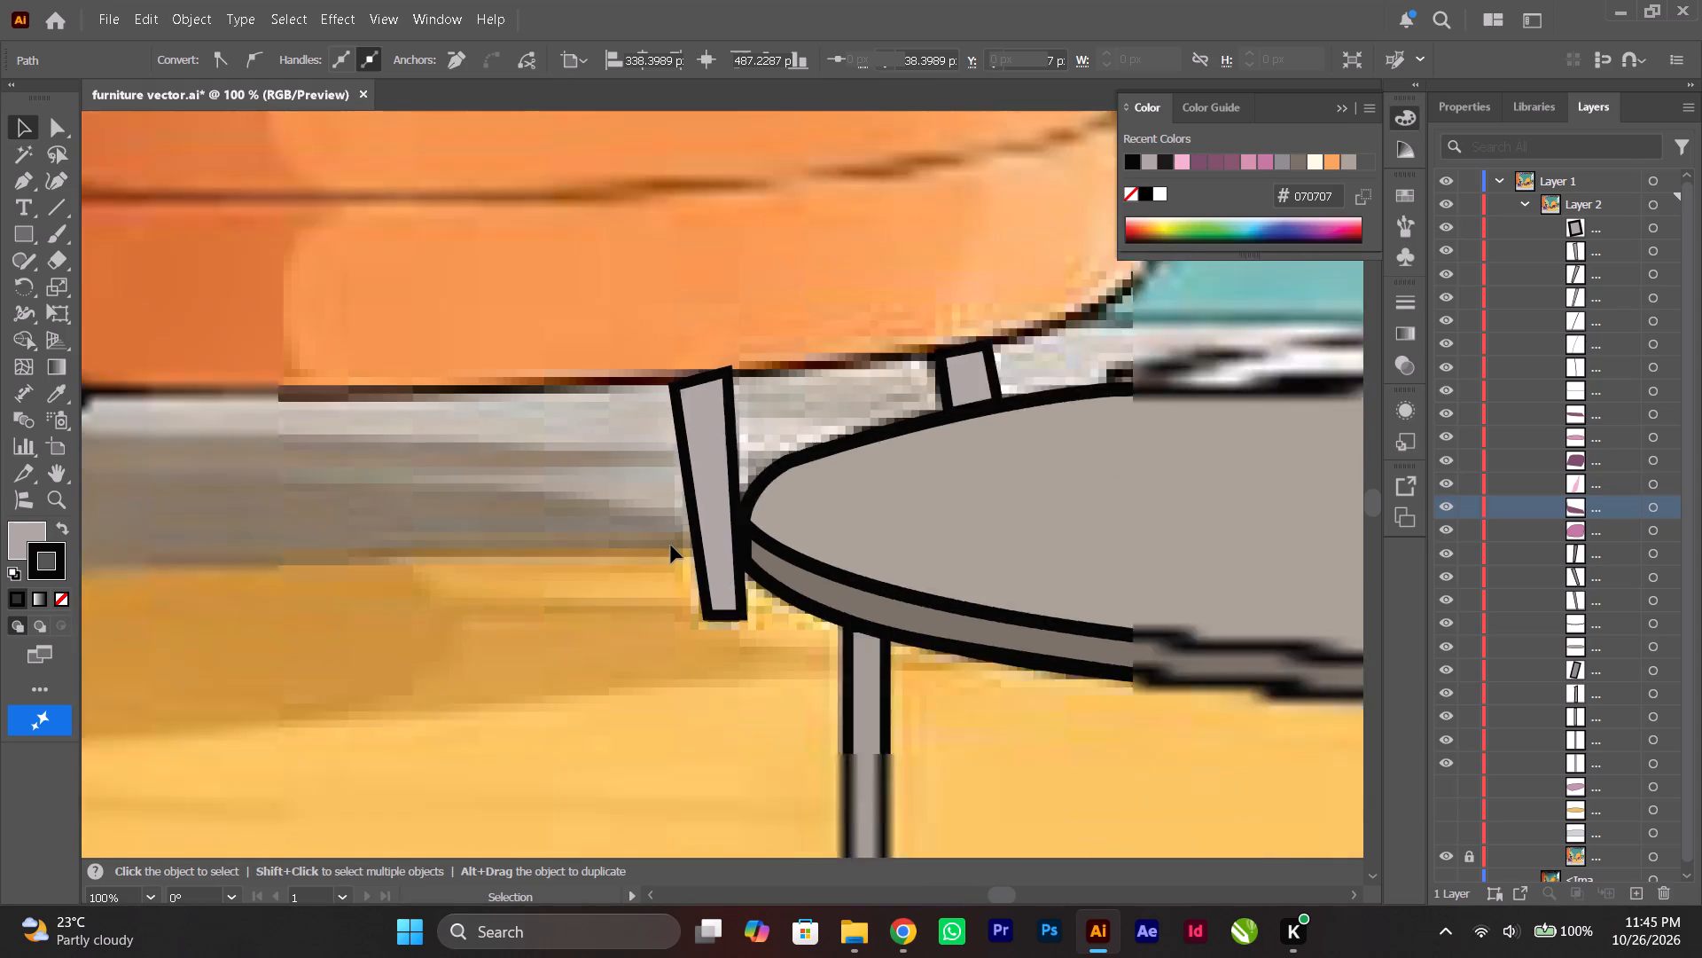
alt+scroll(671, 546, down, 5)
ctrl+scroll(671, 546, down, 3)
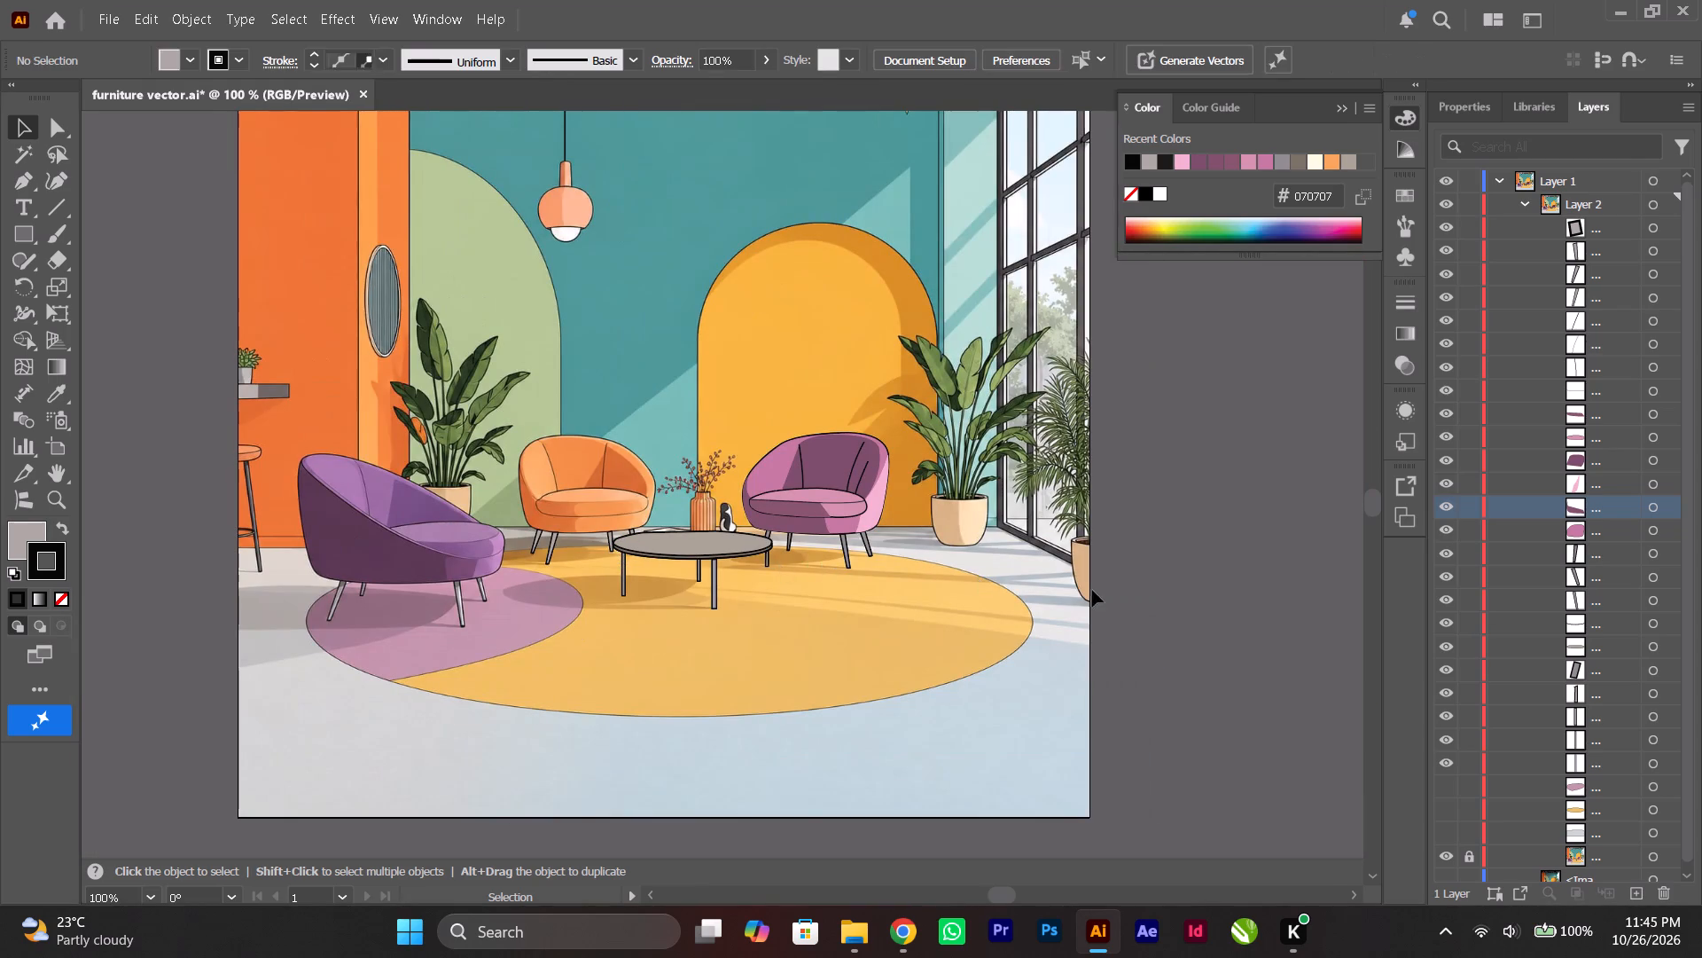
click(1263, 578)
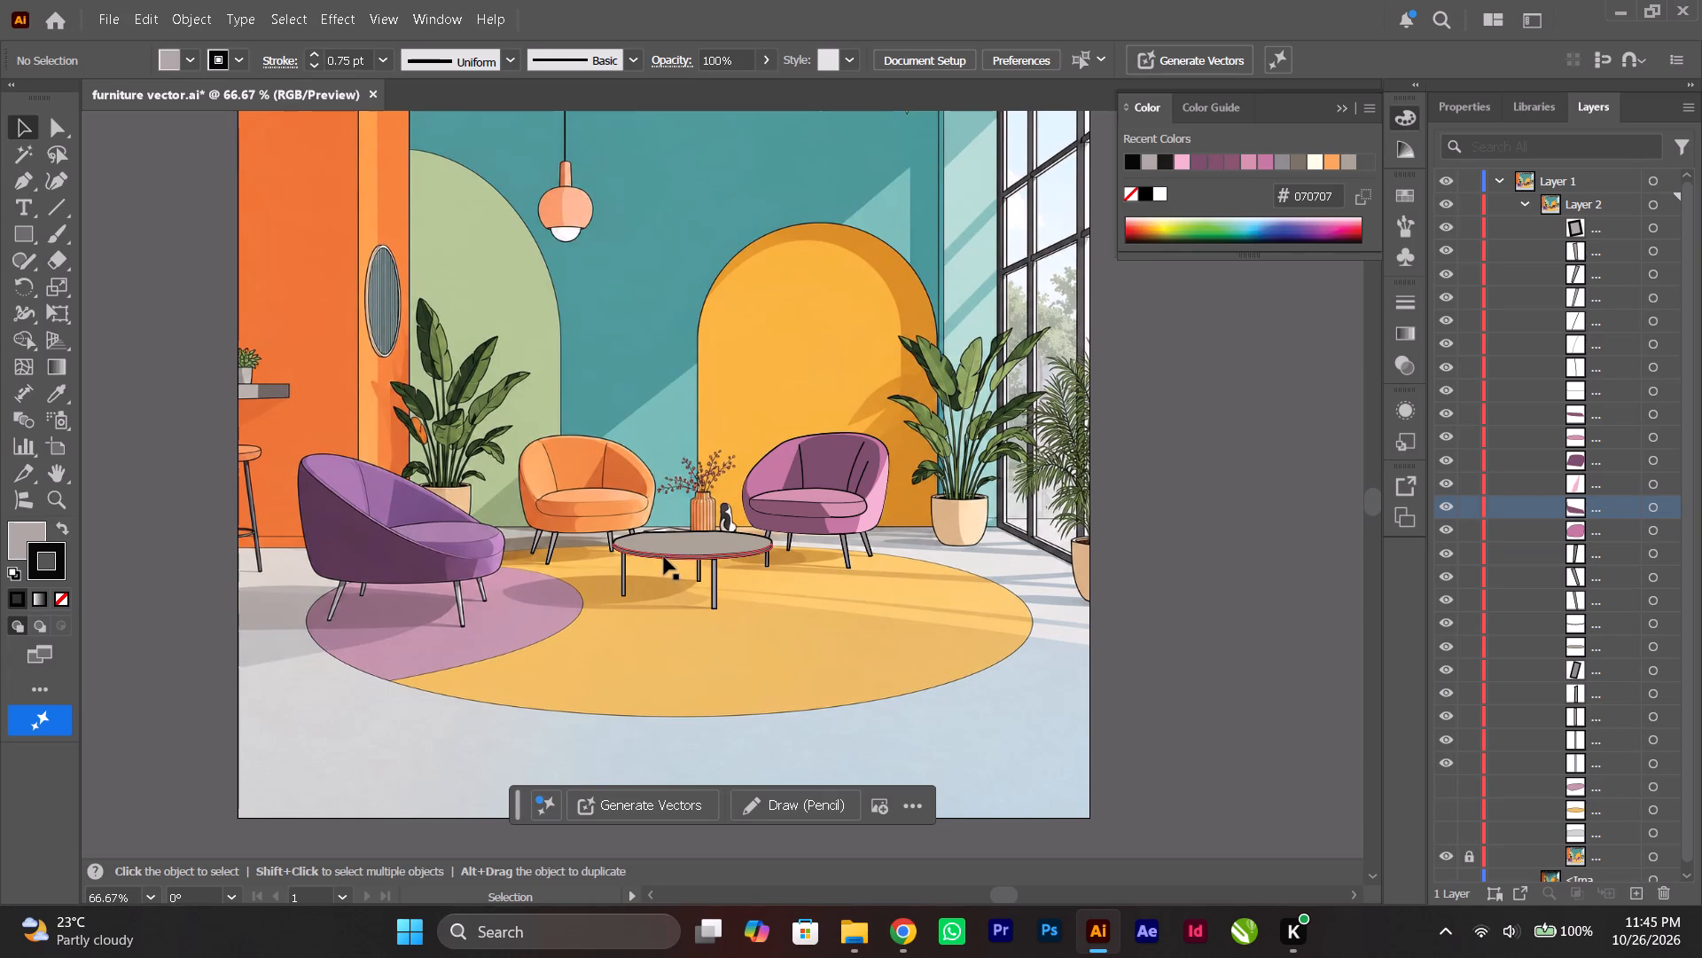
scroll(664, 557, up, 1)
click(1285, 561)
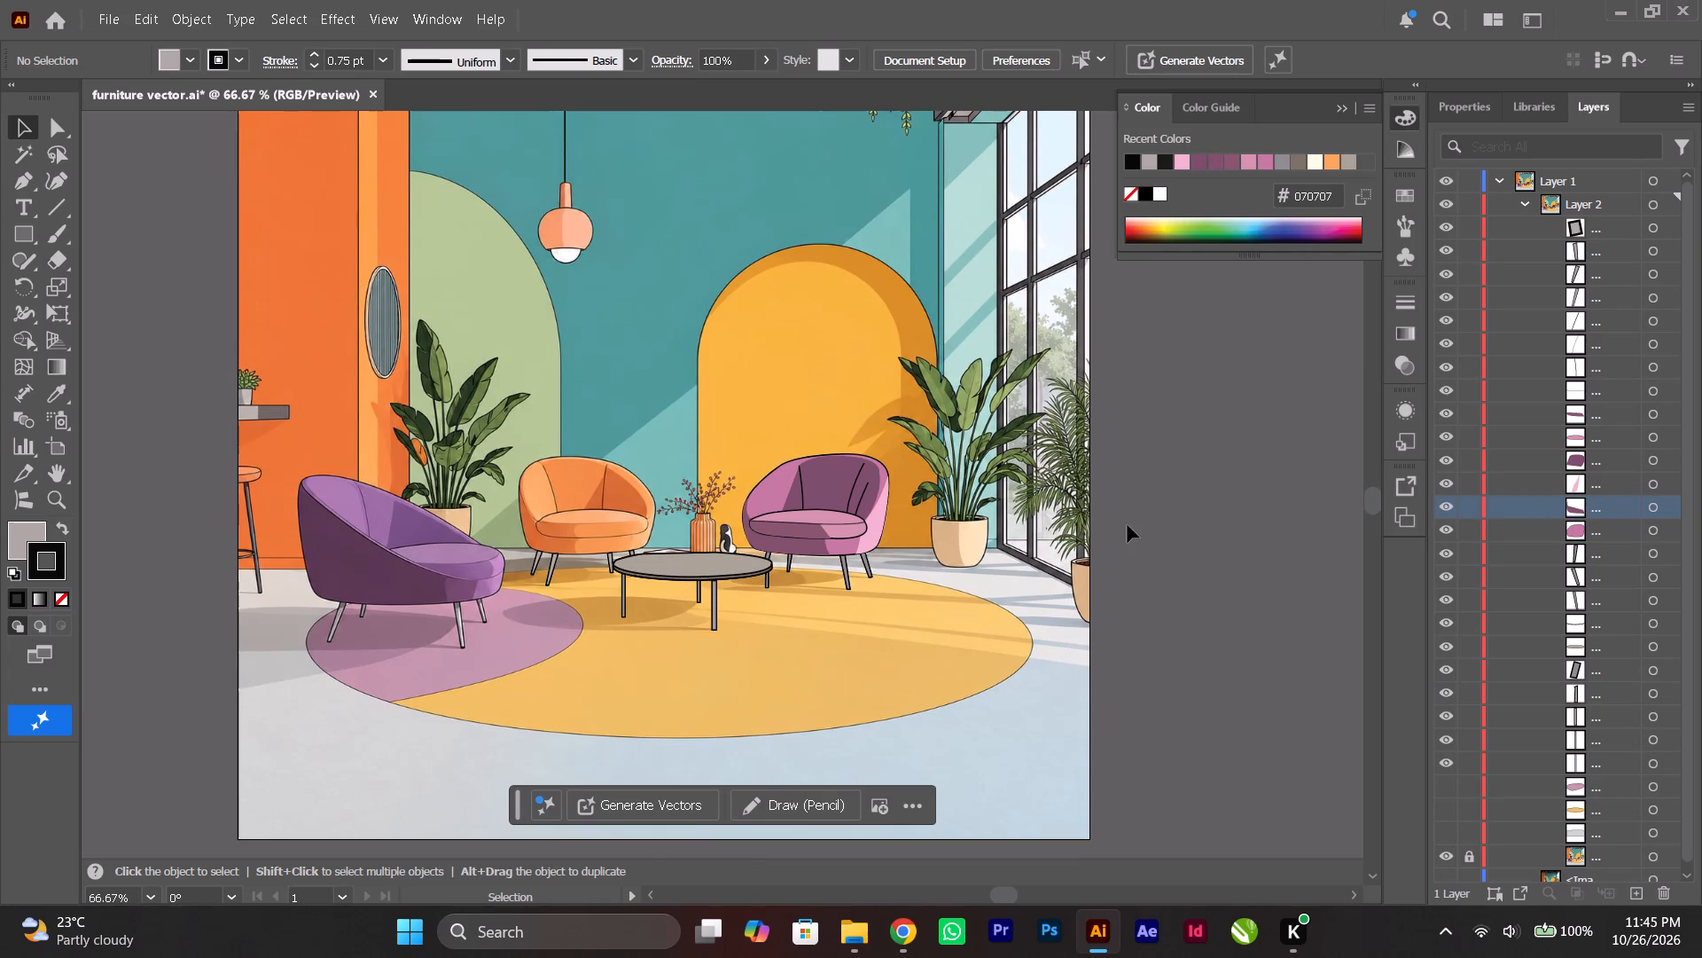
alt+scroll(550, 518, up, 3)
scroll(551, 517, up, 2)
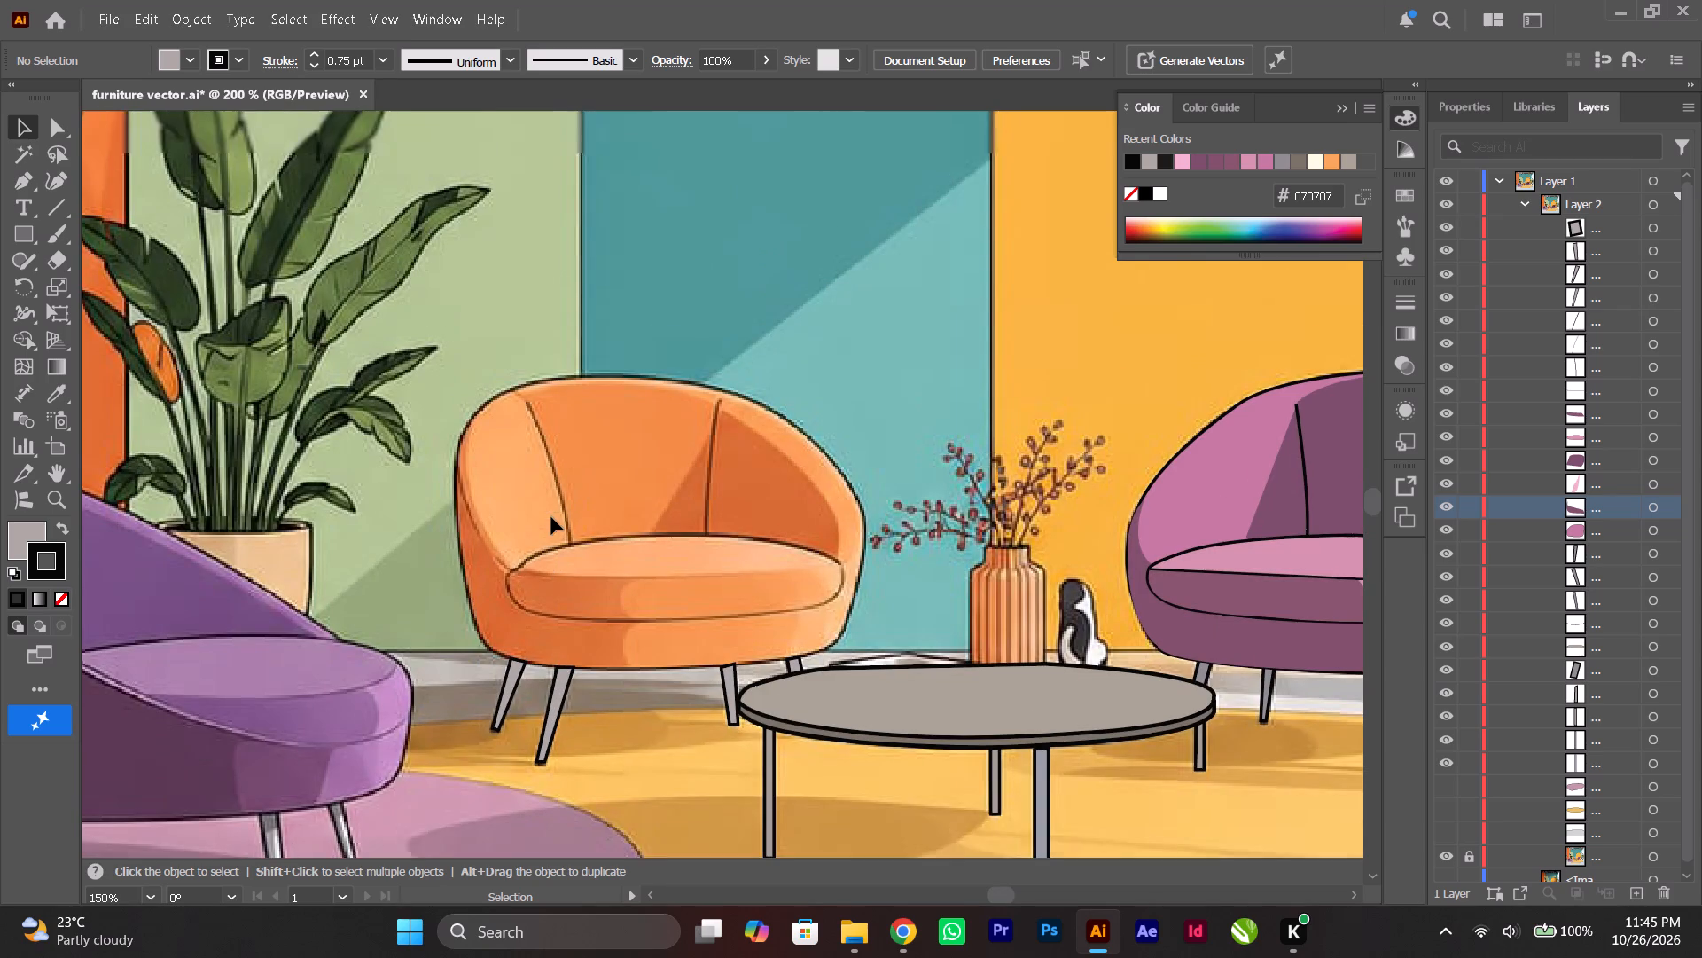
scroll(551, 517, up, 1)
ctrl+scroll(551, 517, down, 2)
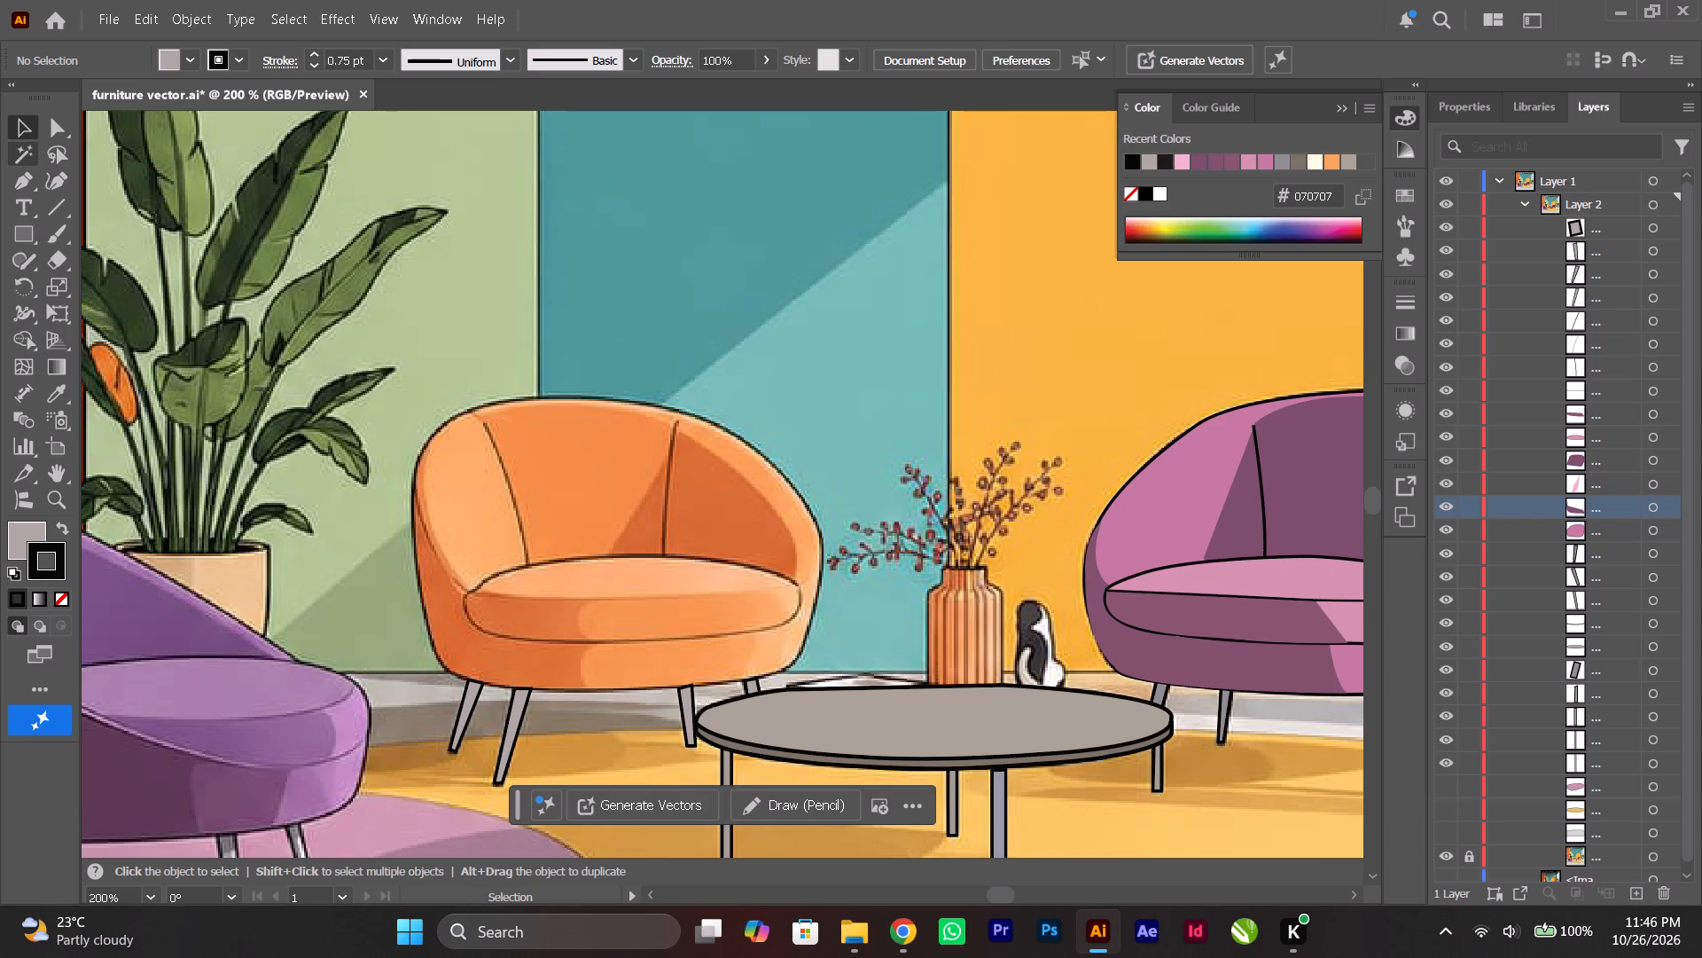
Start the orange armchair's body outline with the Pen tool at the lower-left base corner, curving up its left side.
click(15, 186)
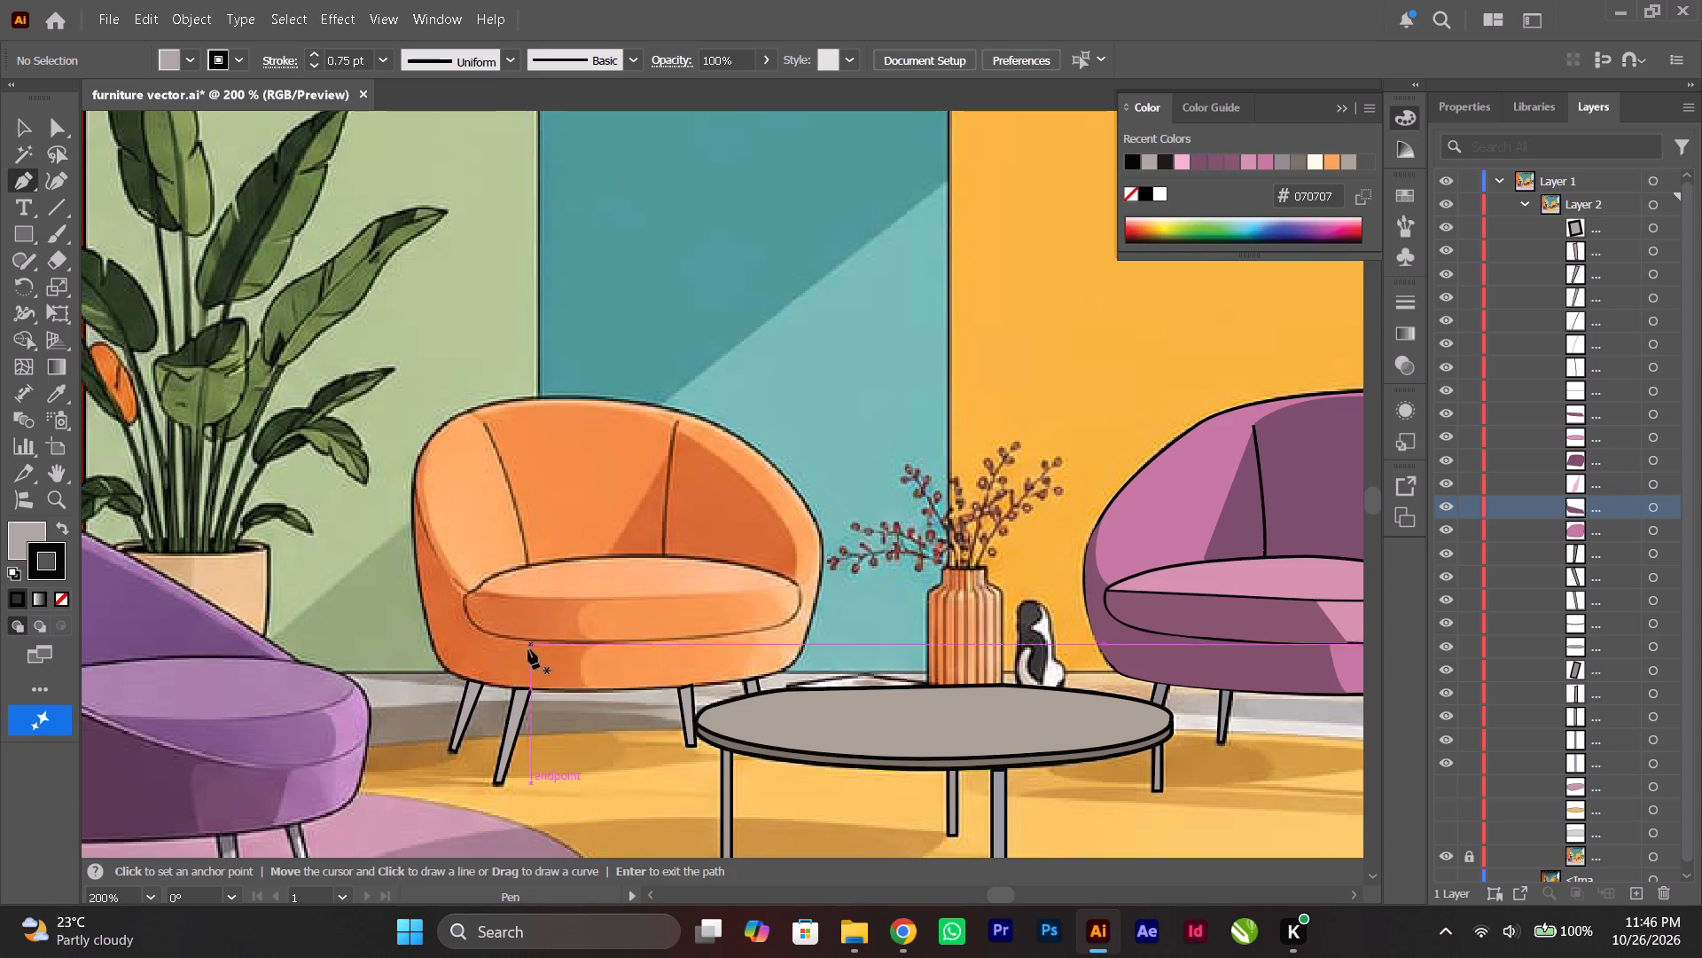
alt+scroll(510, 678, up, 2)
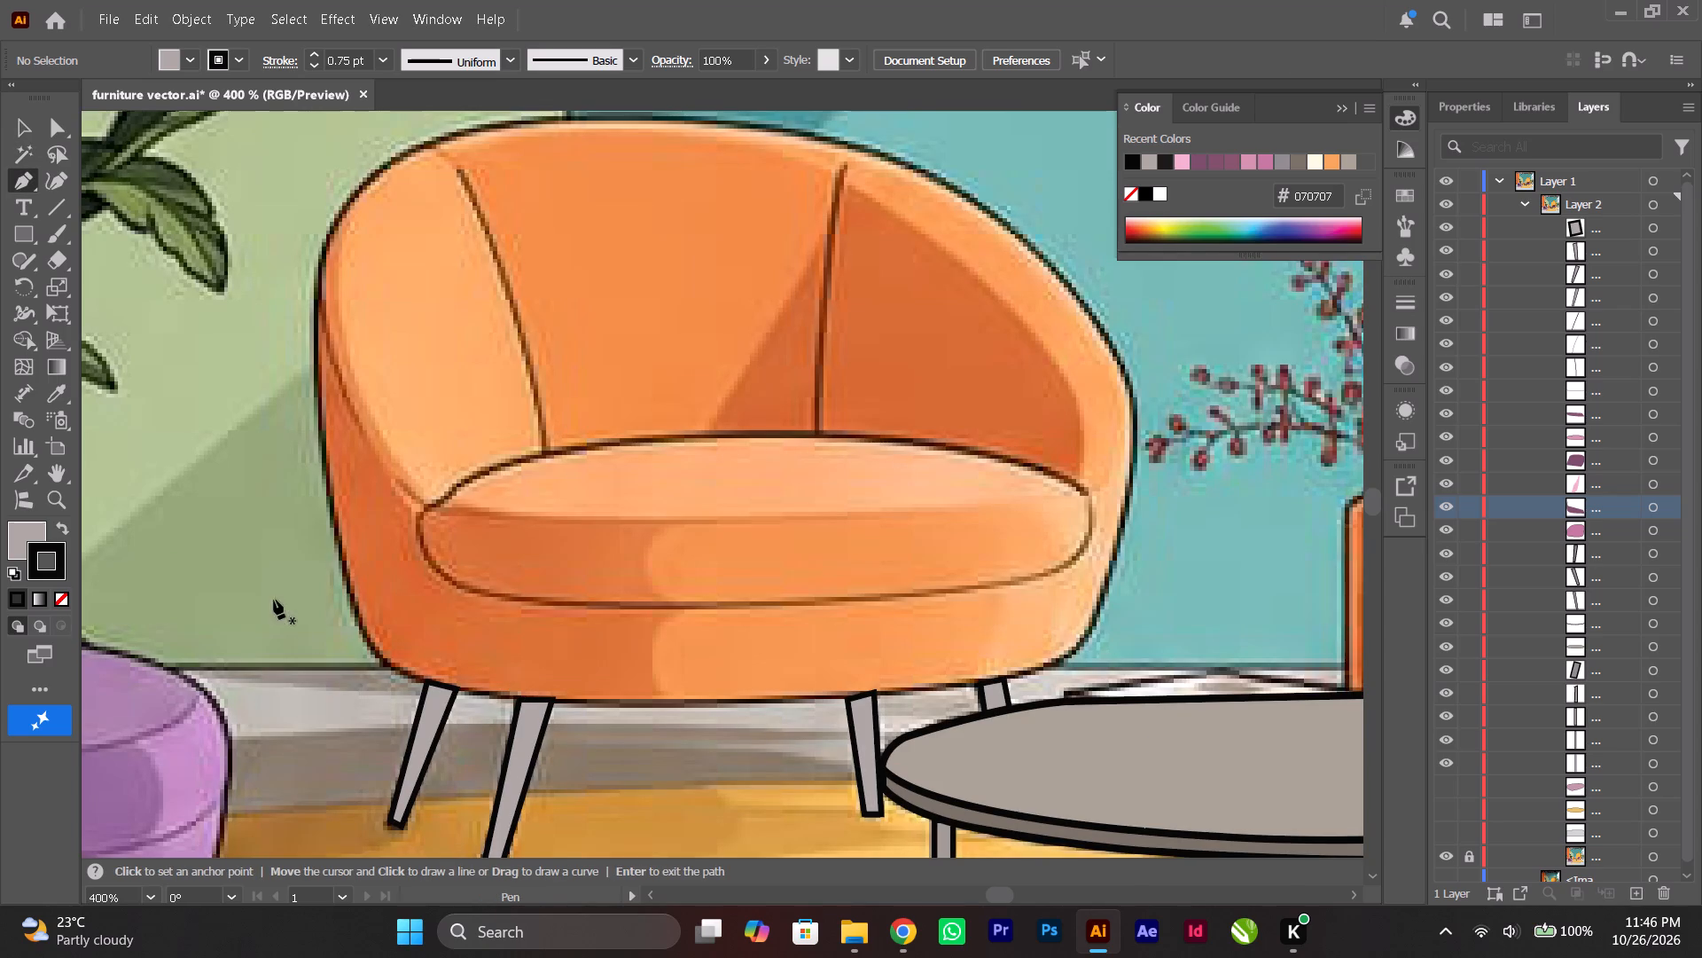
alt+scroll(400, 624, up, 1)
click(377, 679)
scroll(376, 677, down, 5)
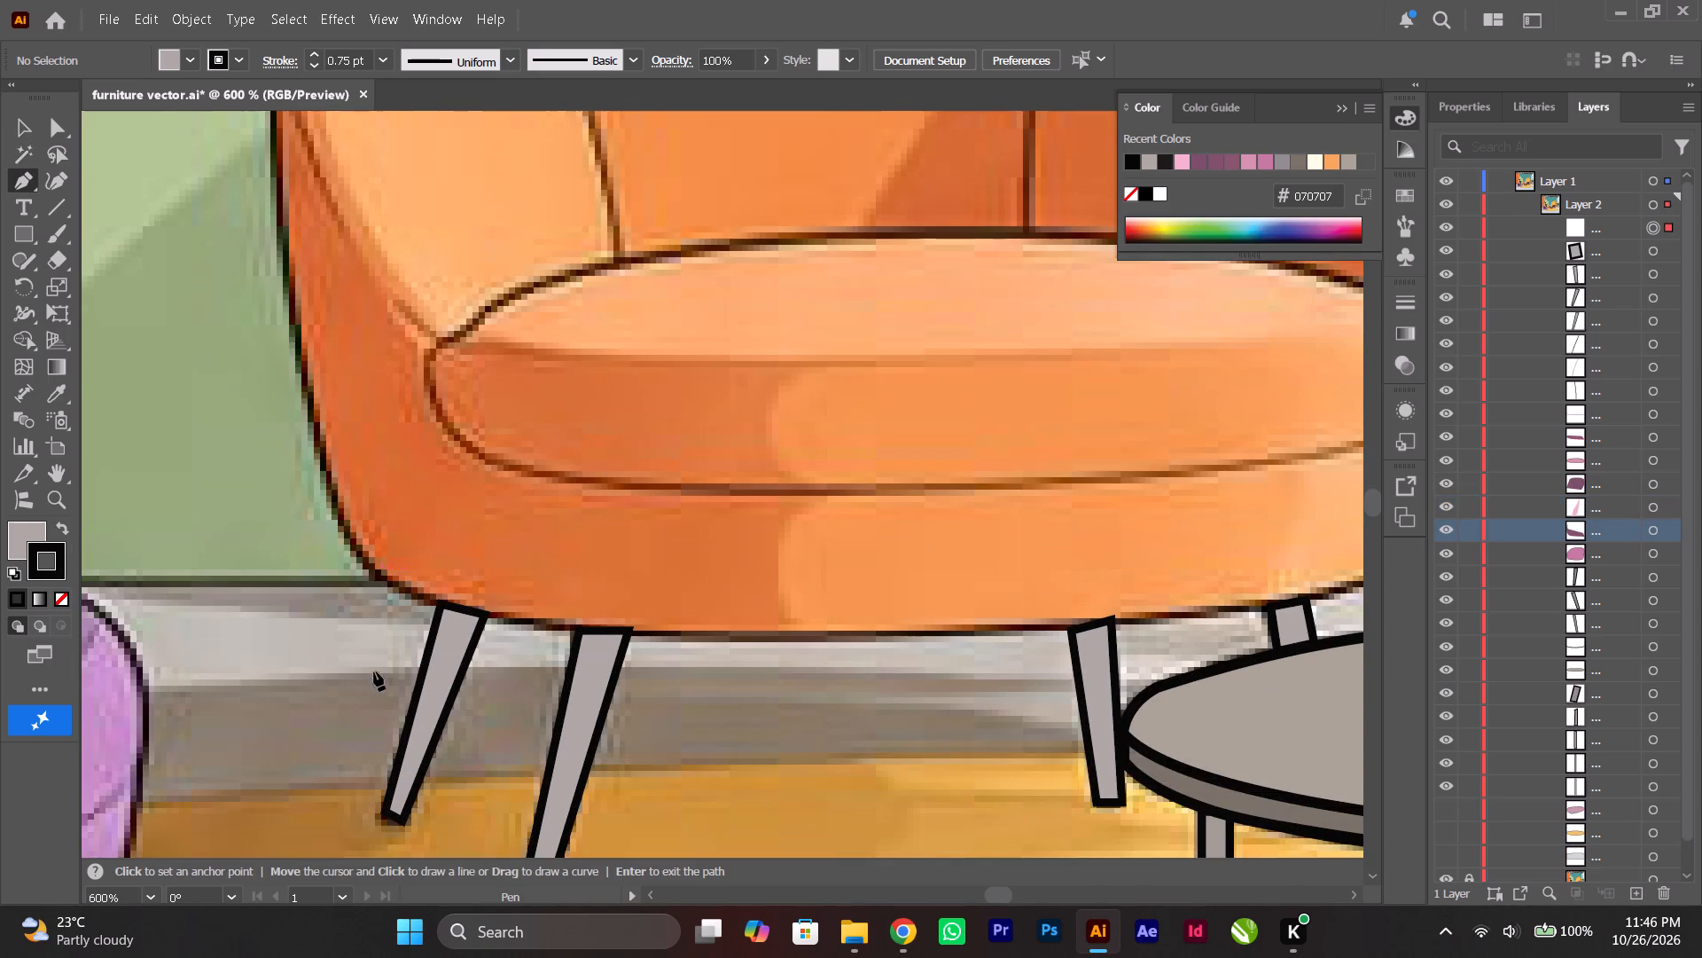
alt+scroll(371, 657, down, 1)
scroll(371, 657, up, 5)
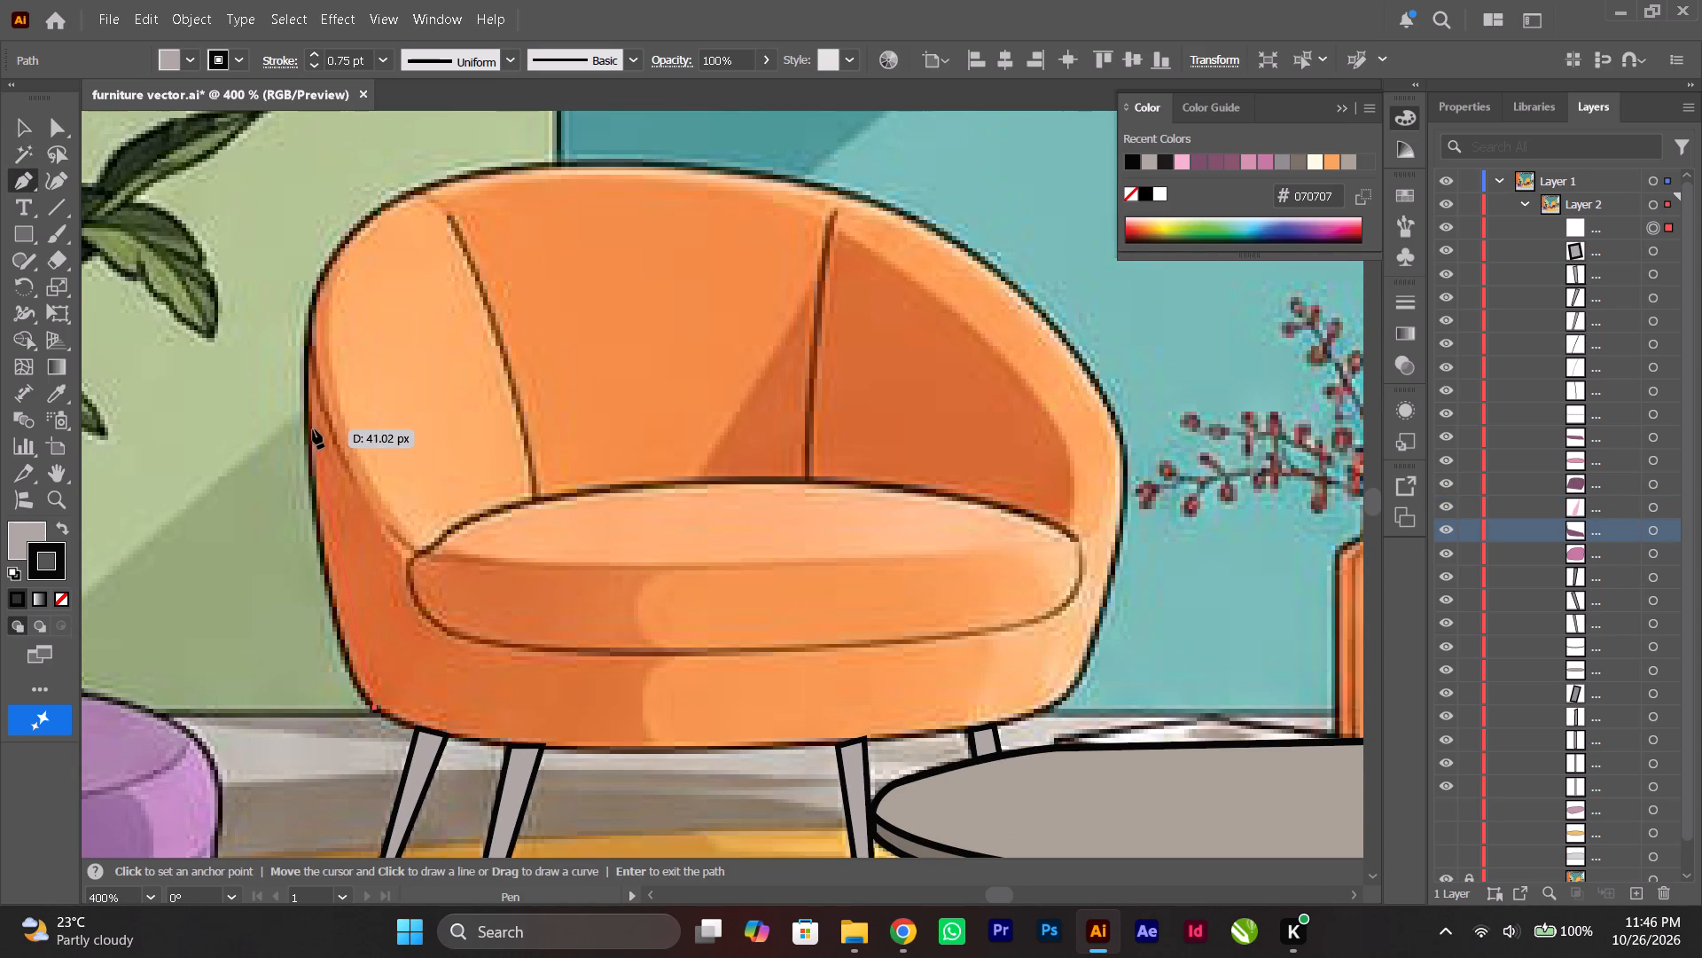
drag(309, 431, 308, 186)
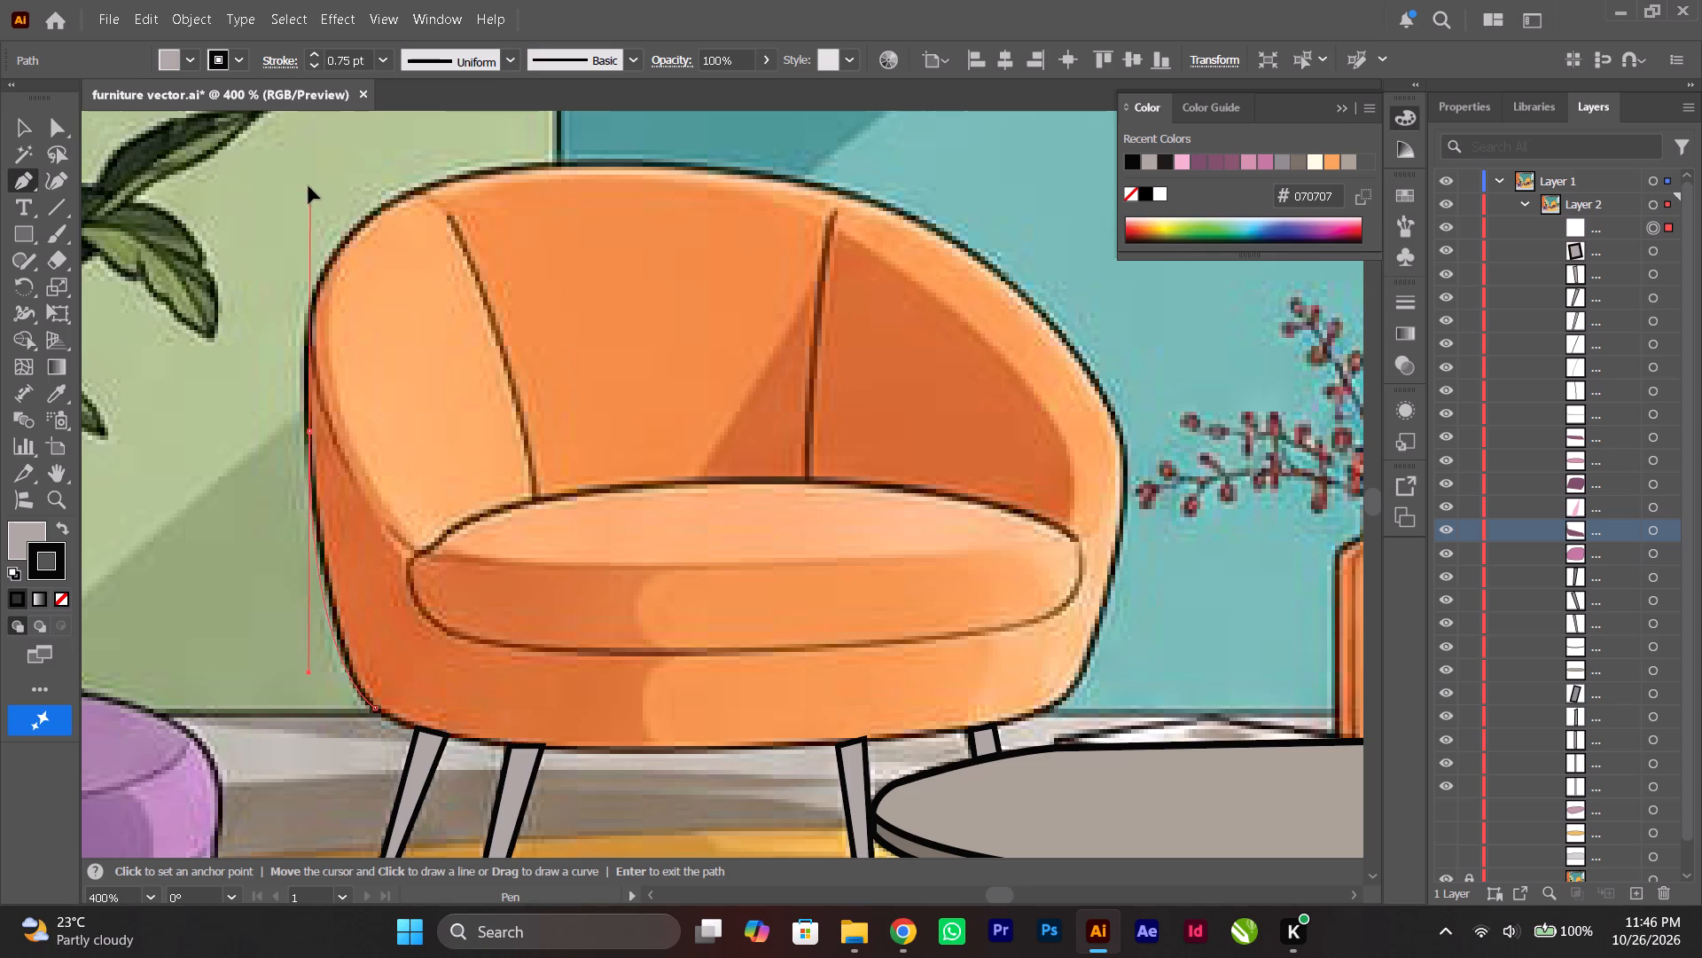
drag(308, 186, 285, 159)
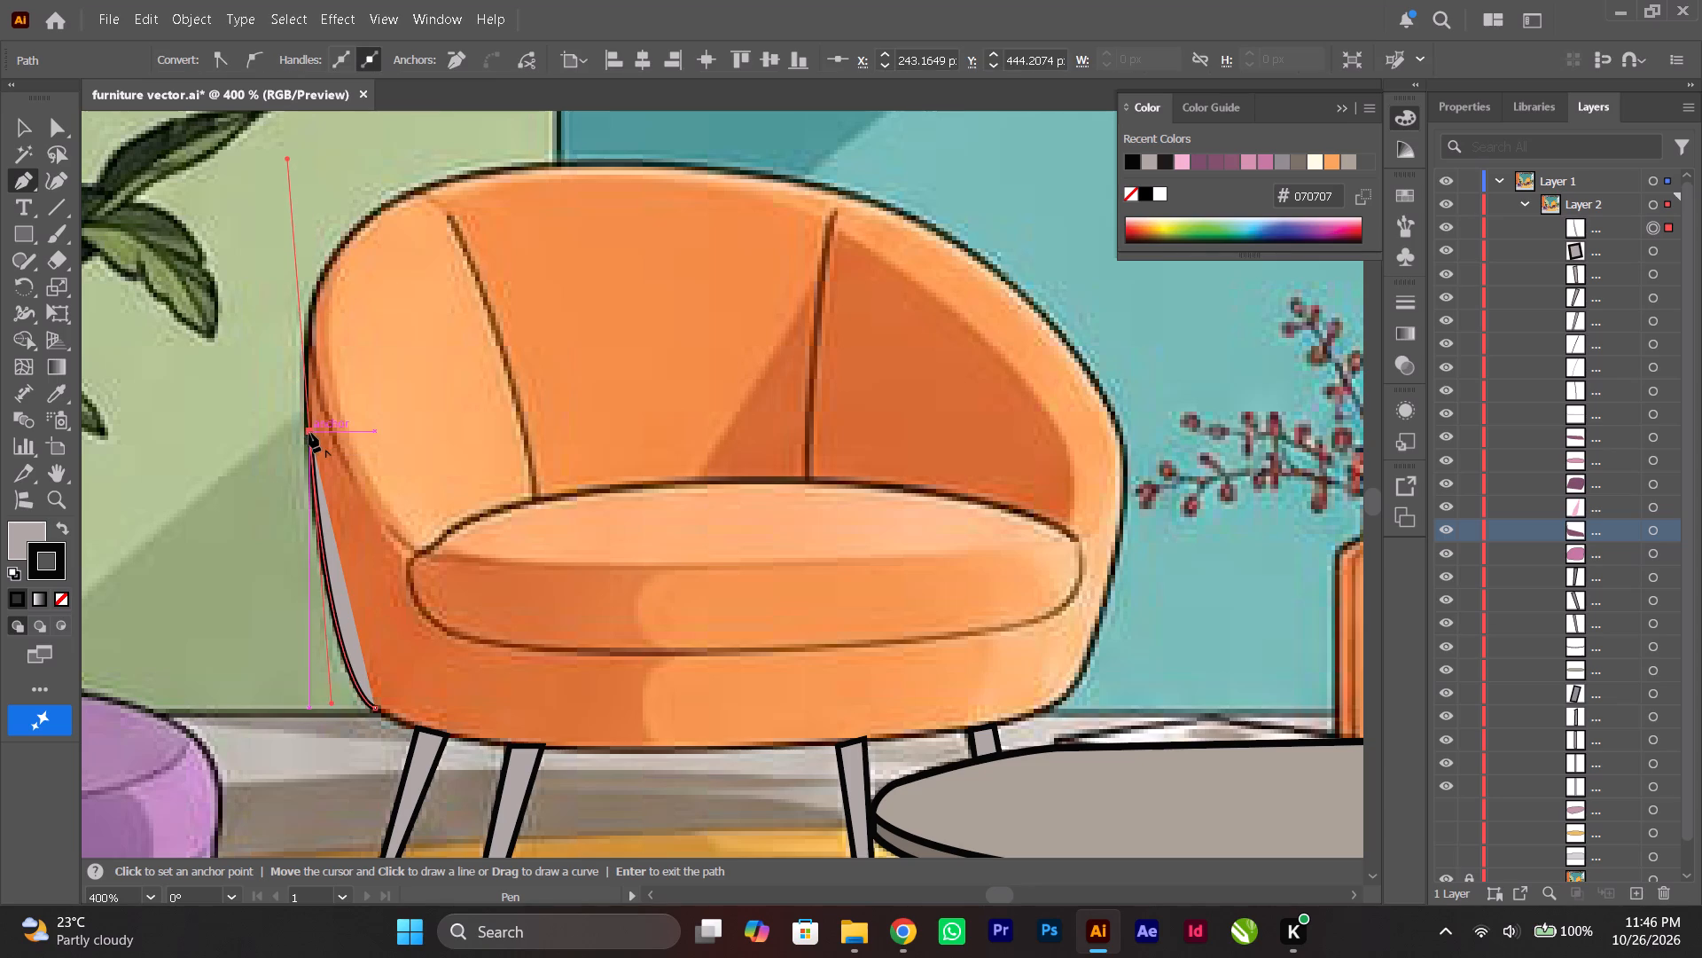
click(309, 431)
Set the body outline's fill to none, keeping the black stroke.
click(18, 548)
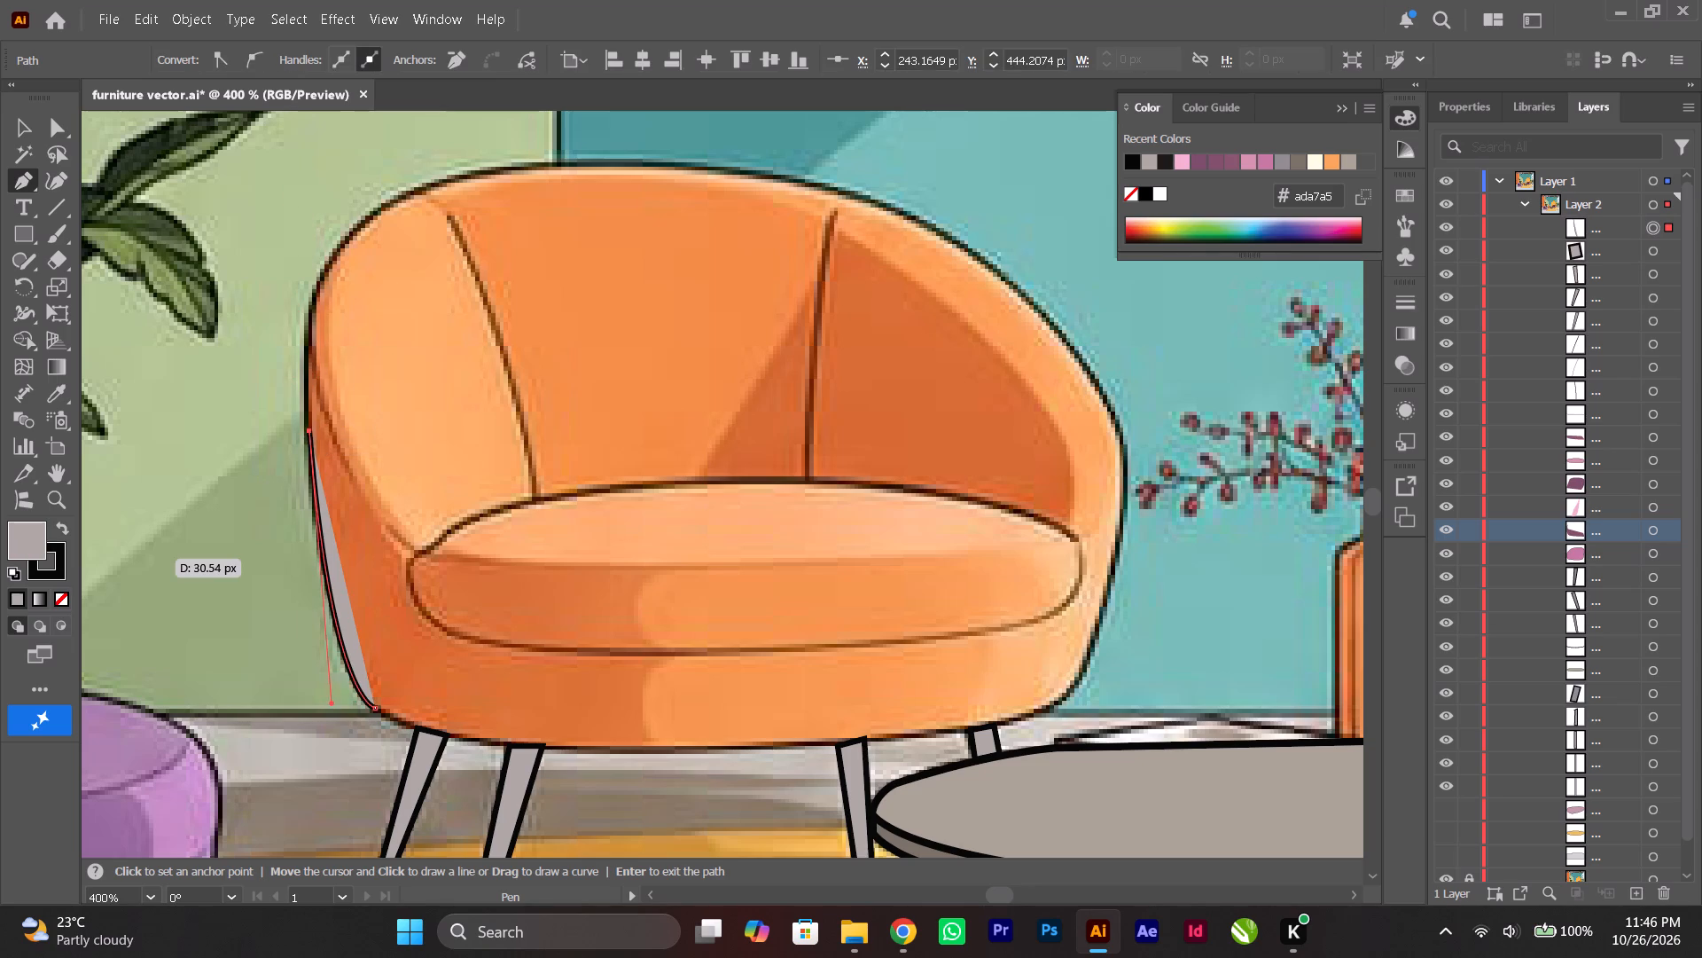
click(58, 608)
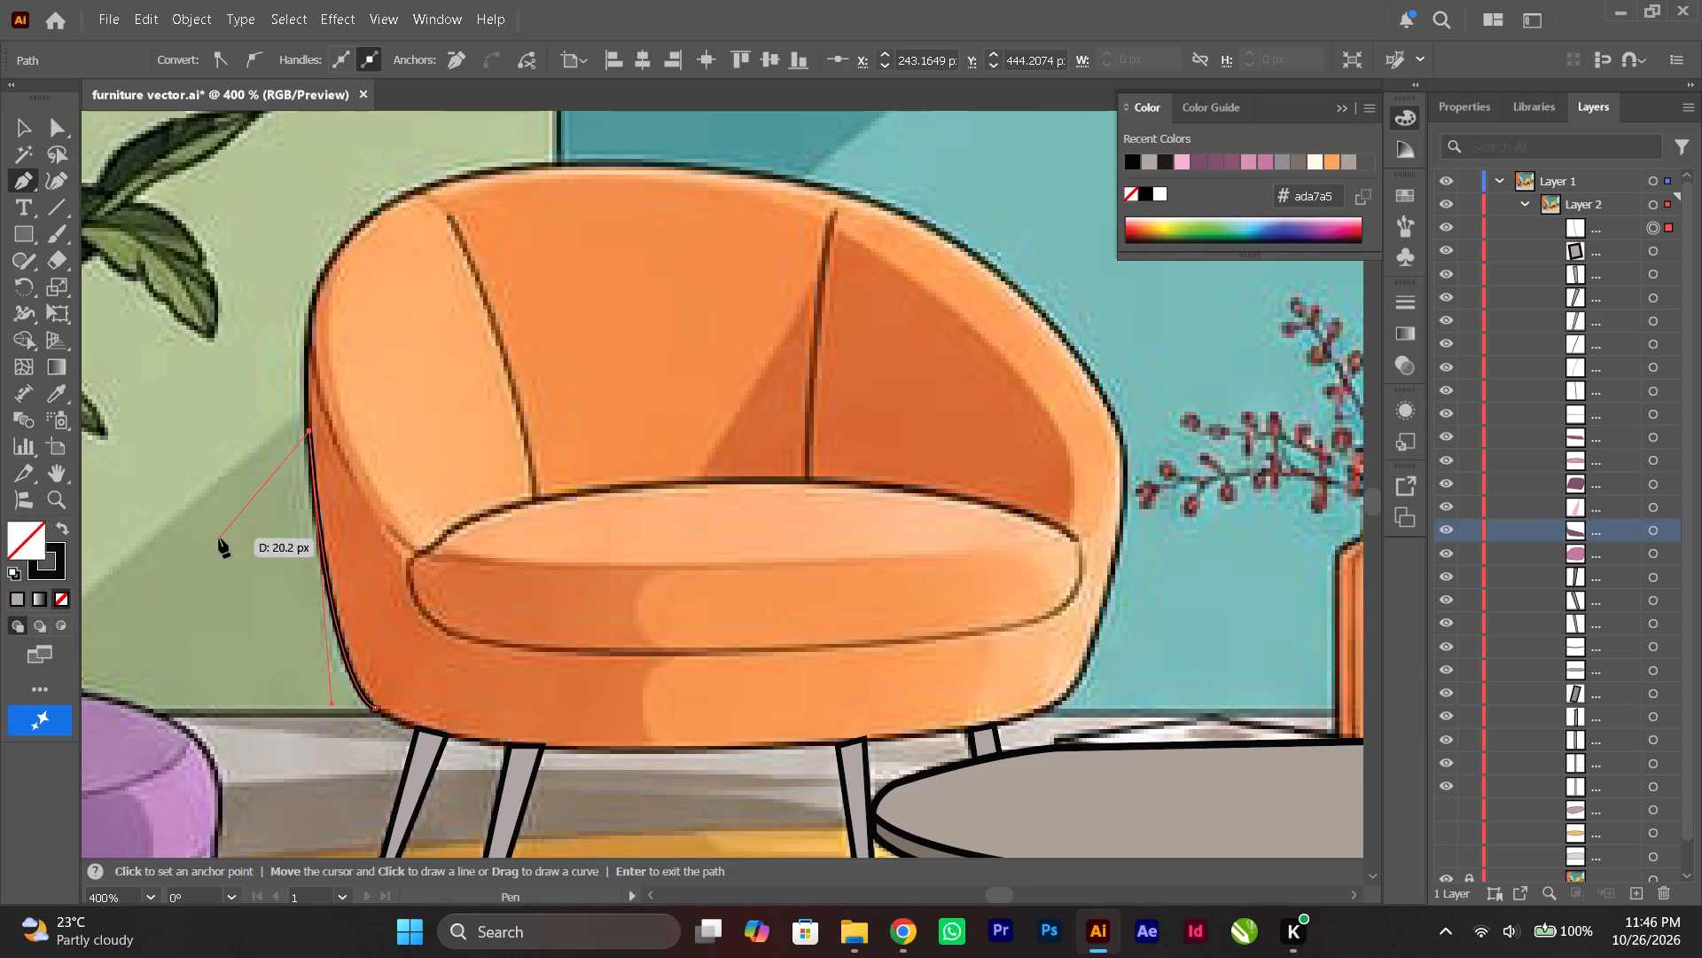
Continue the body outline around the backrest's upper-left shoulder to the top edge of the armchair.
scroll(219, 538, up, 5)
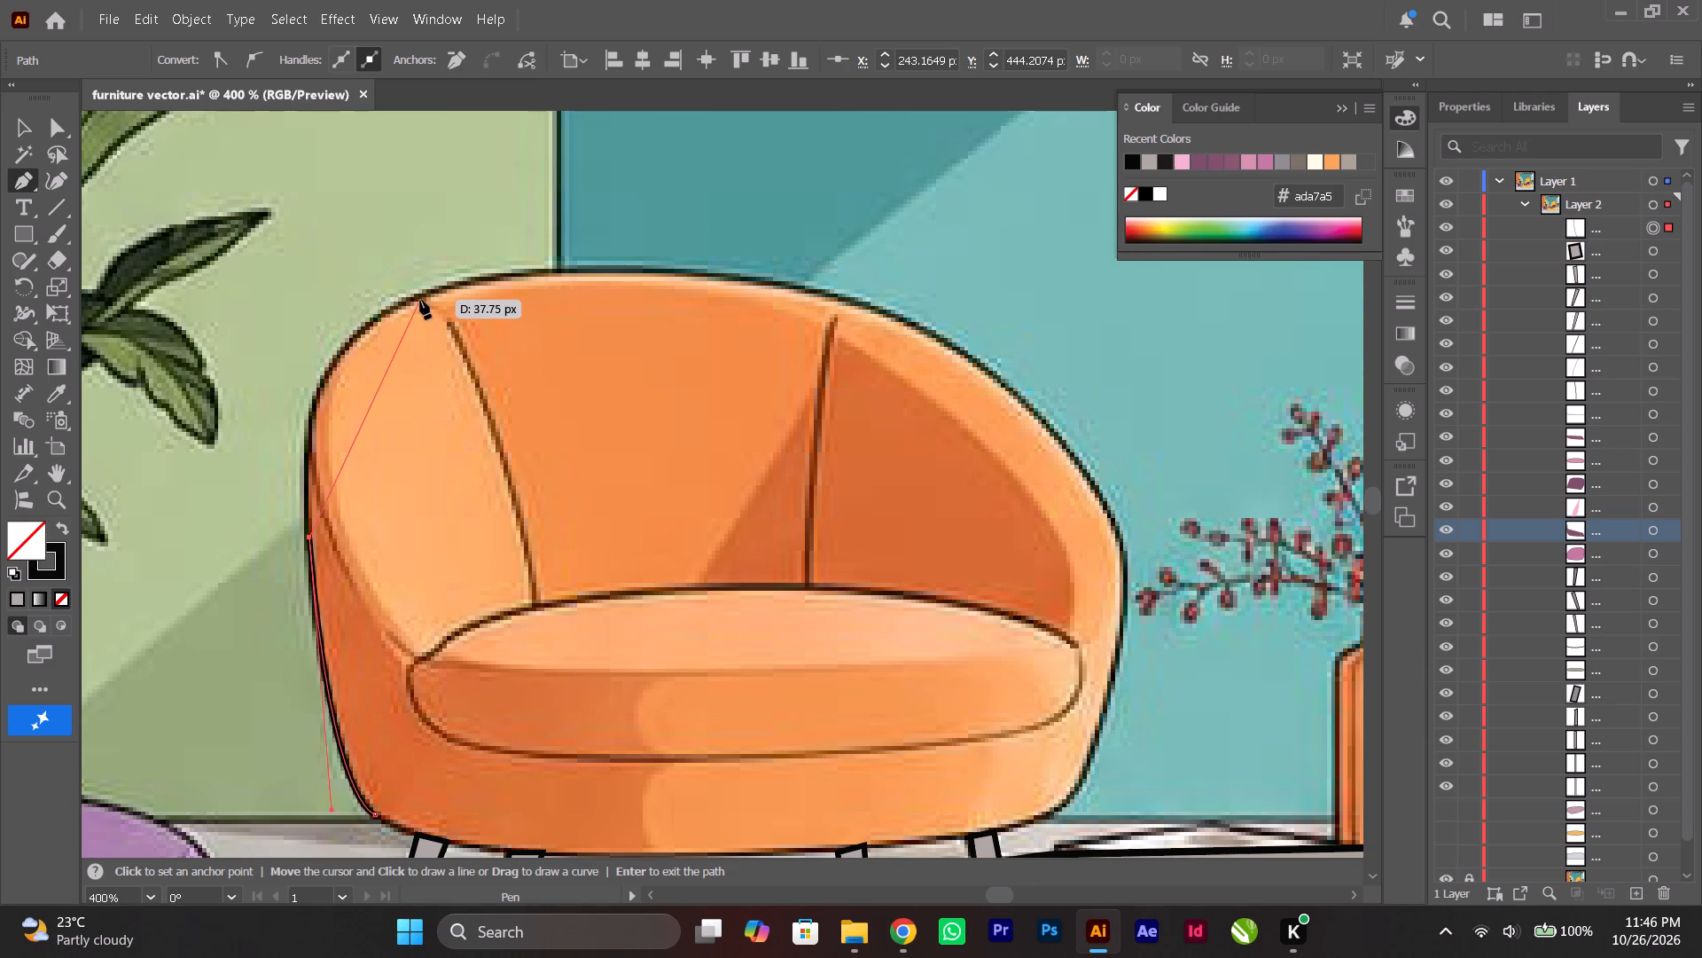
drag(420, 298, 579, 246)
key(ctrl+z)
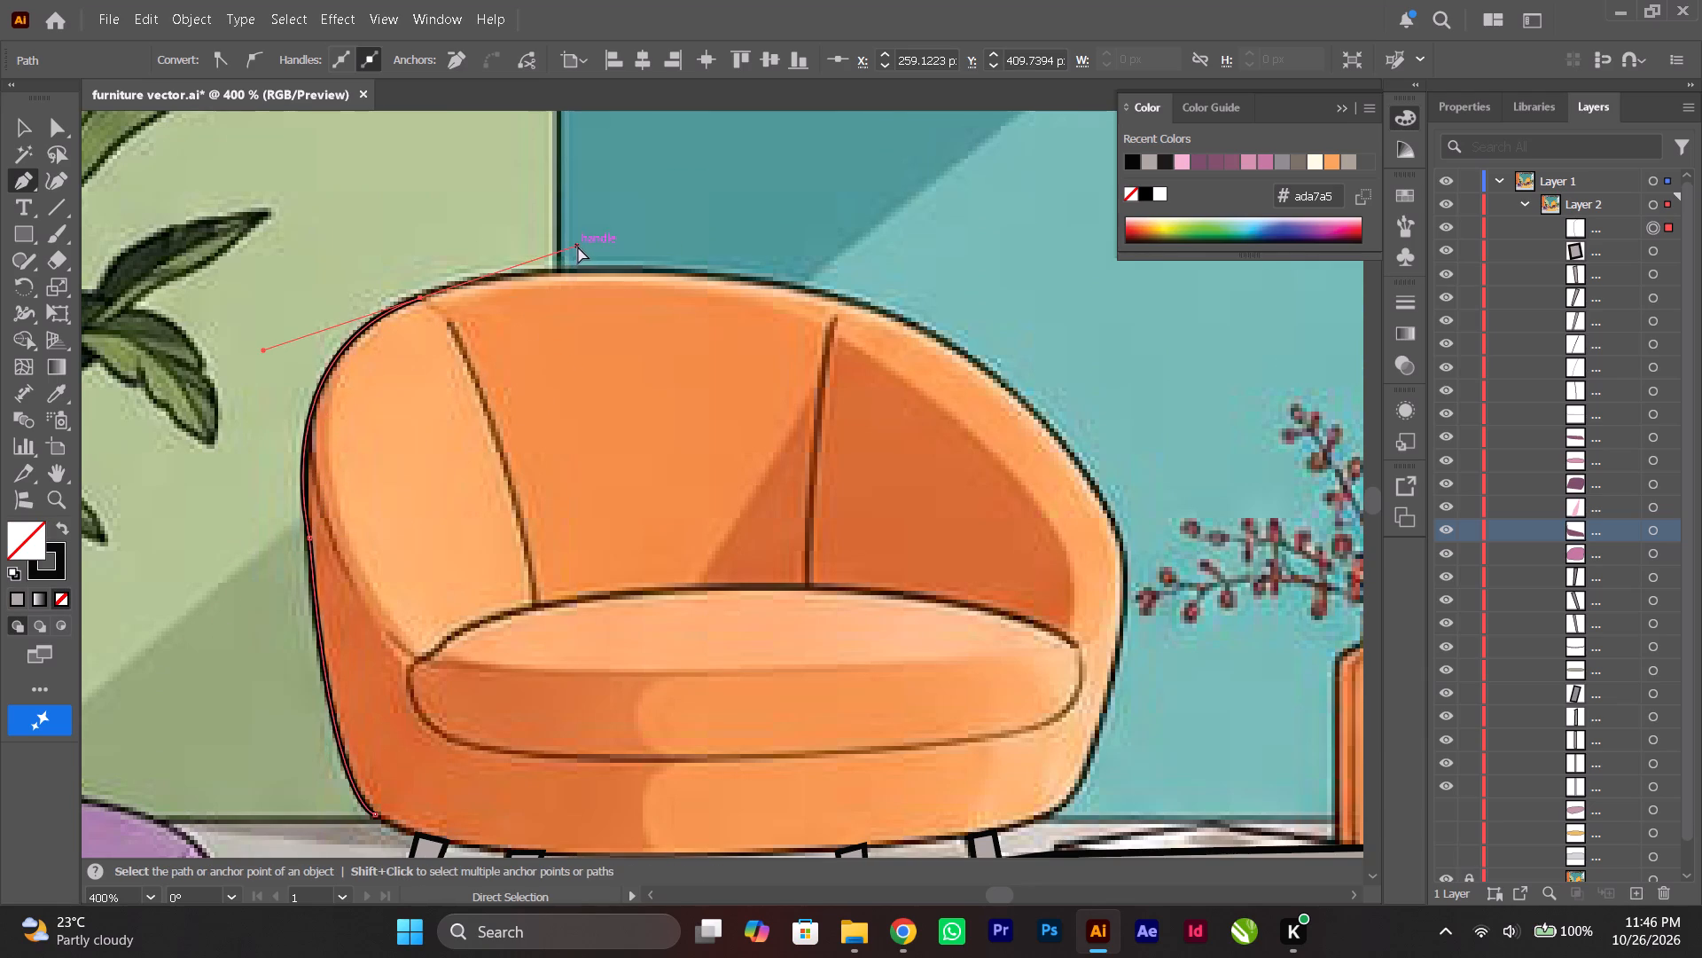
drag(397, 307, 512, 263)
click(396, 309)
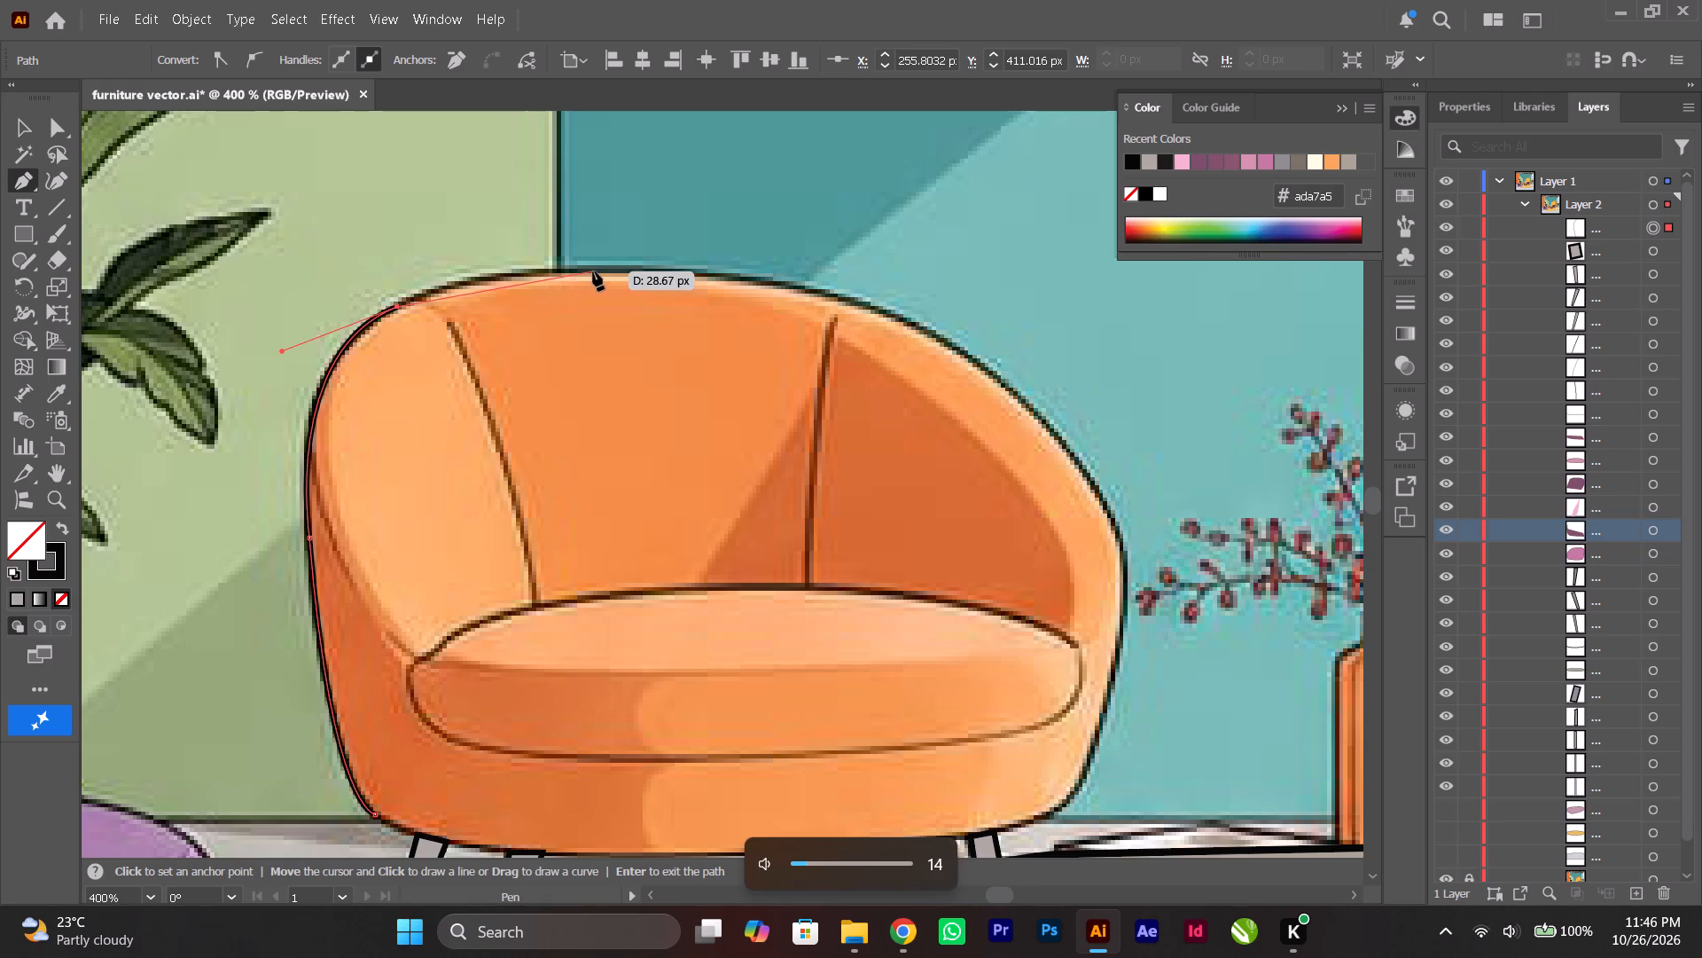
drag(593, 271, 612, 271)
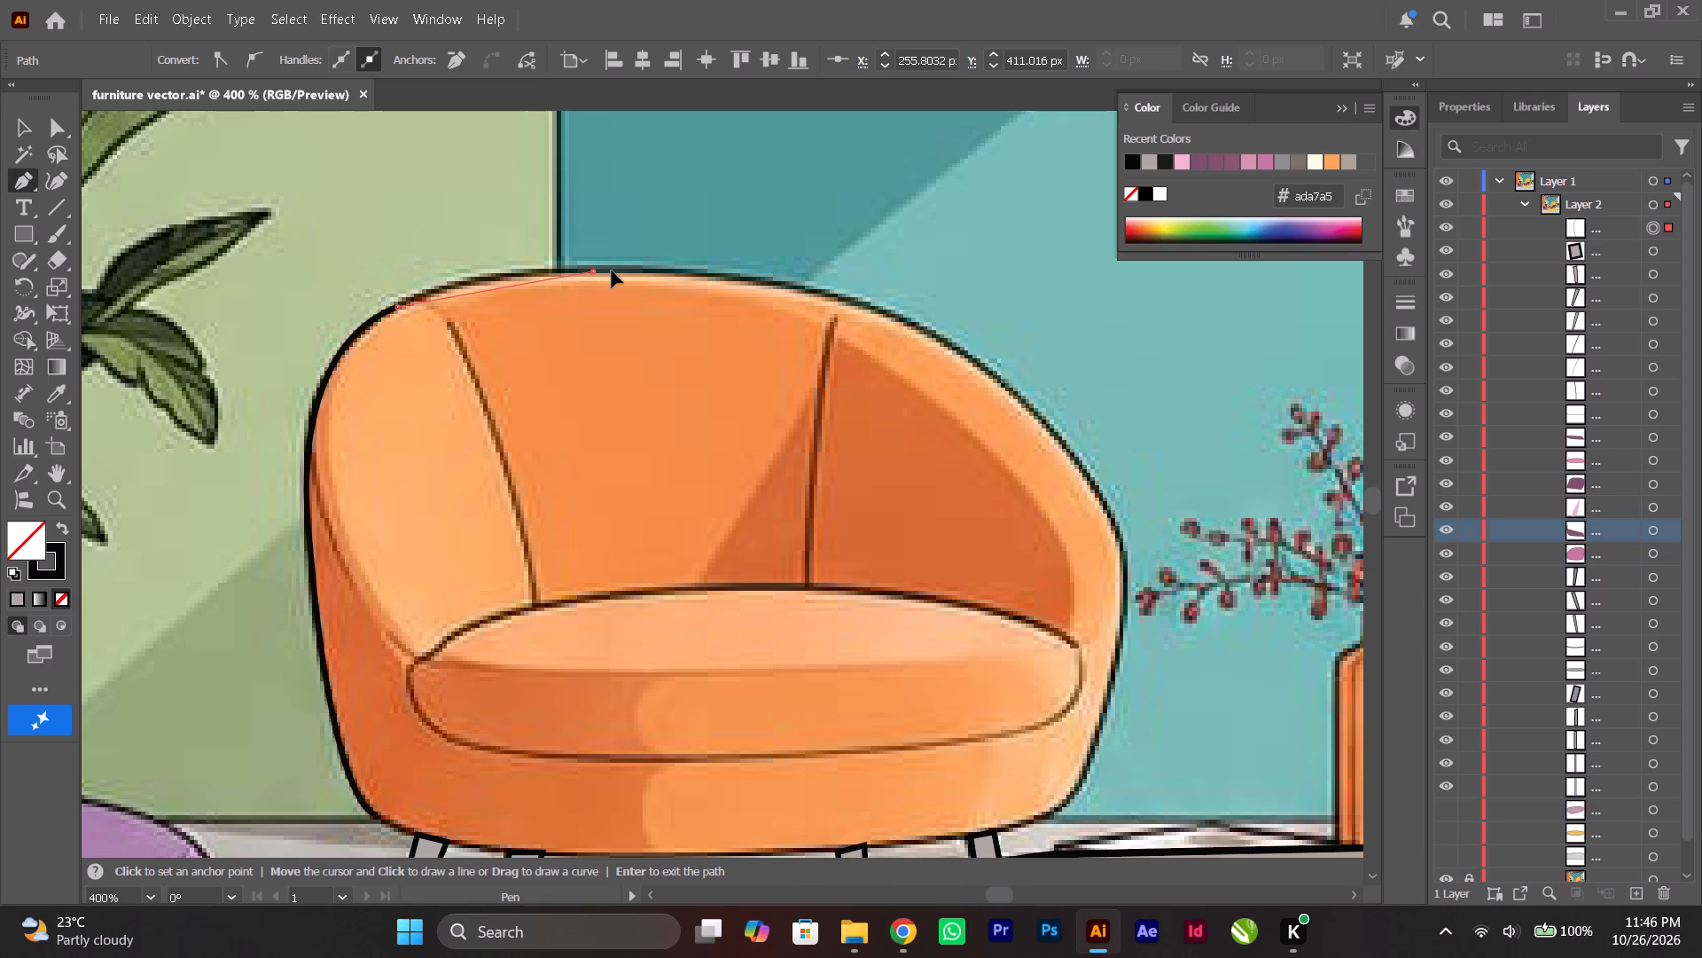
drag(612, 271, 726, 270)
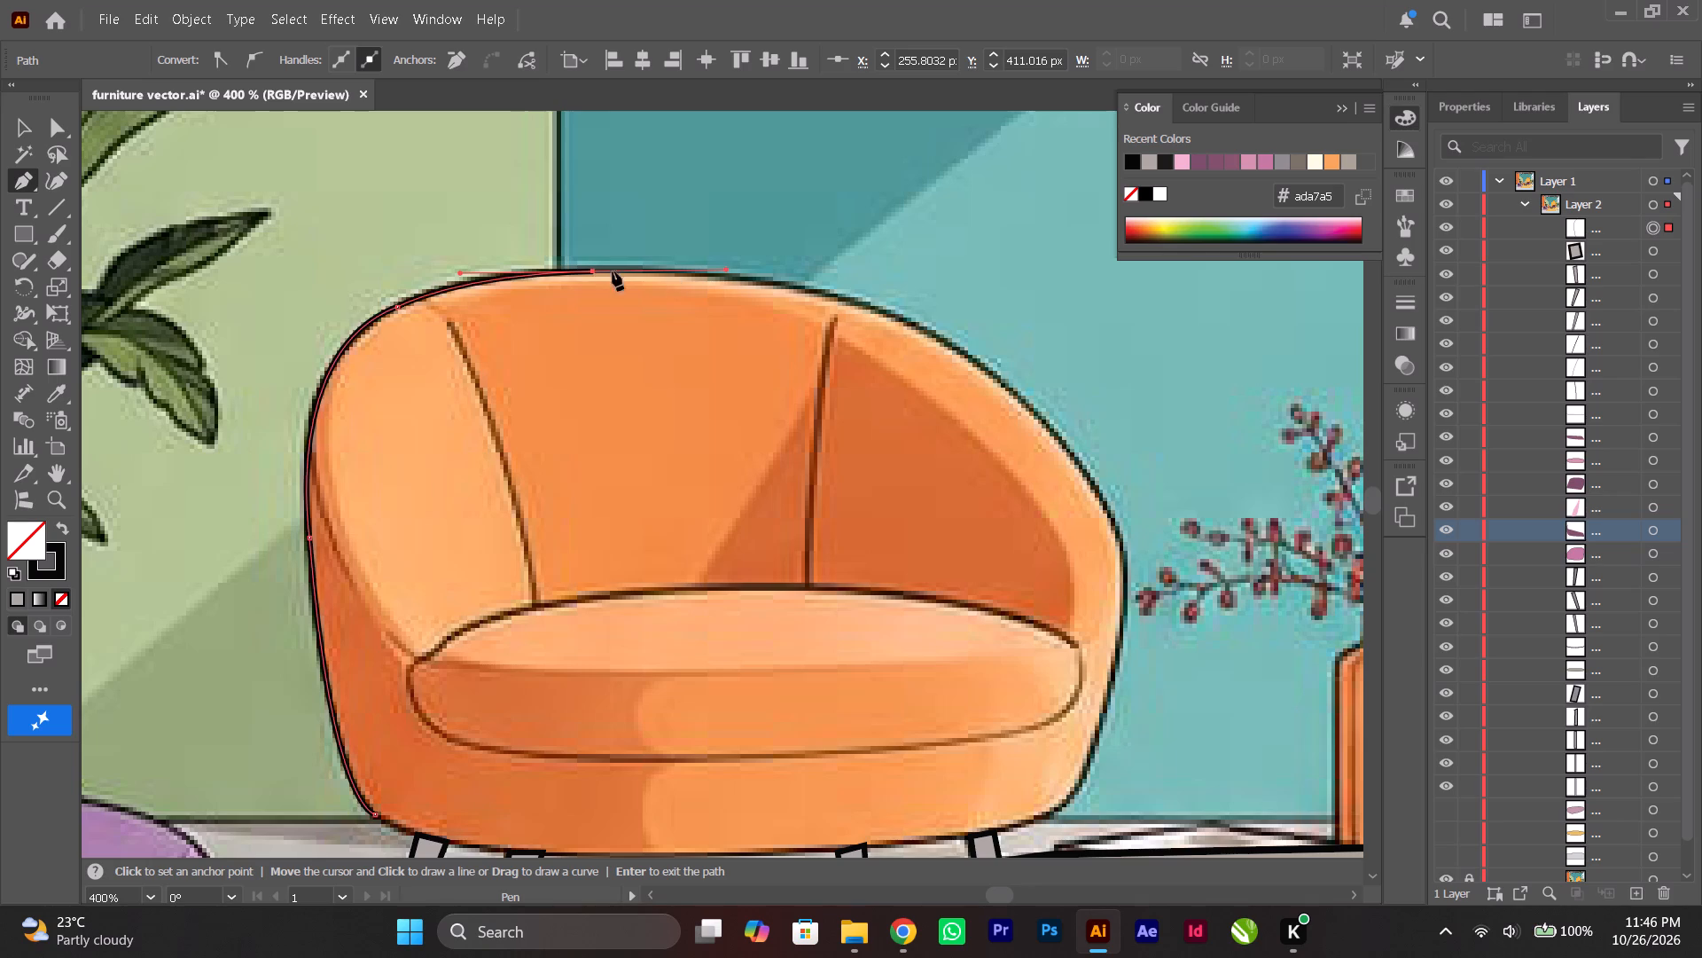
click(592, 270)
Extend the body outline from the top edge down the backrest's right curve to the armchair's outermost right side.
drag(958, 351, 1079, 440)
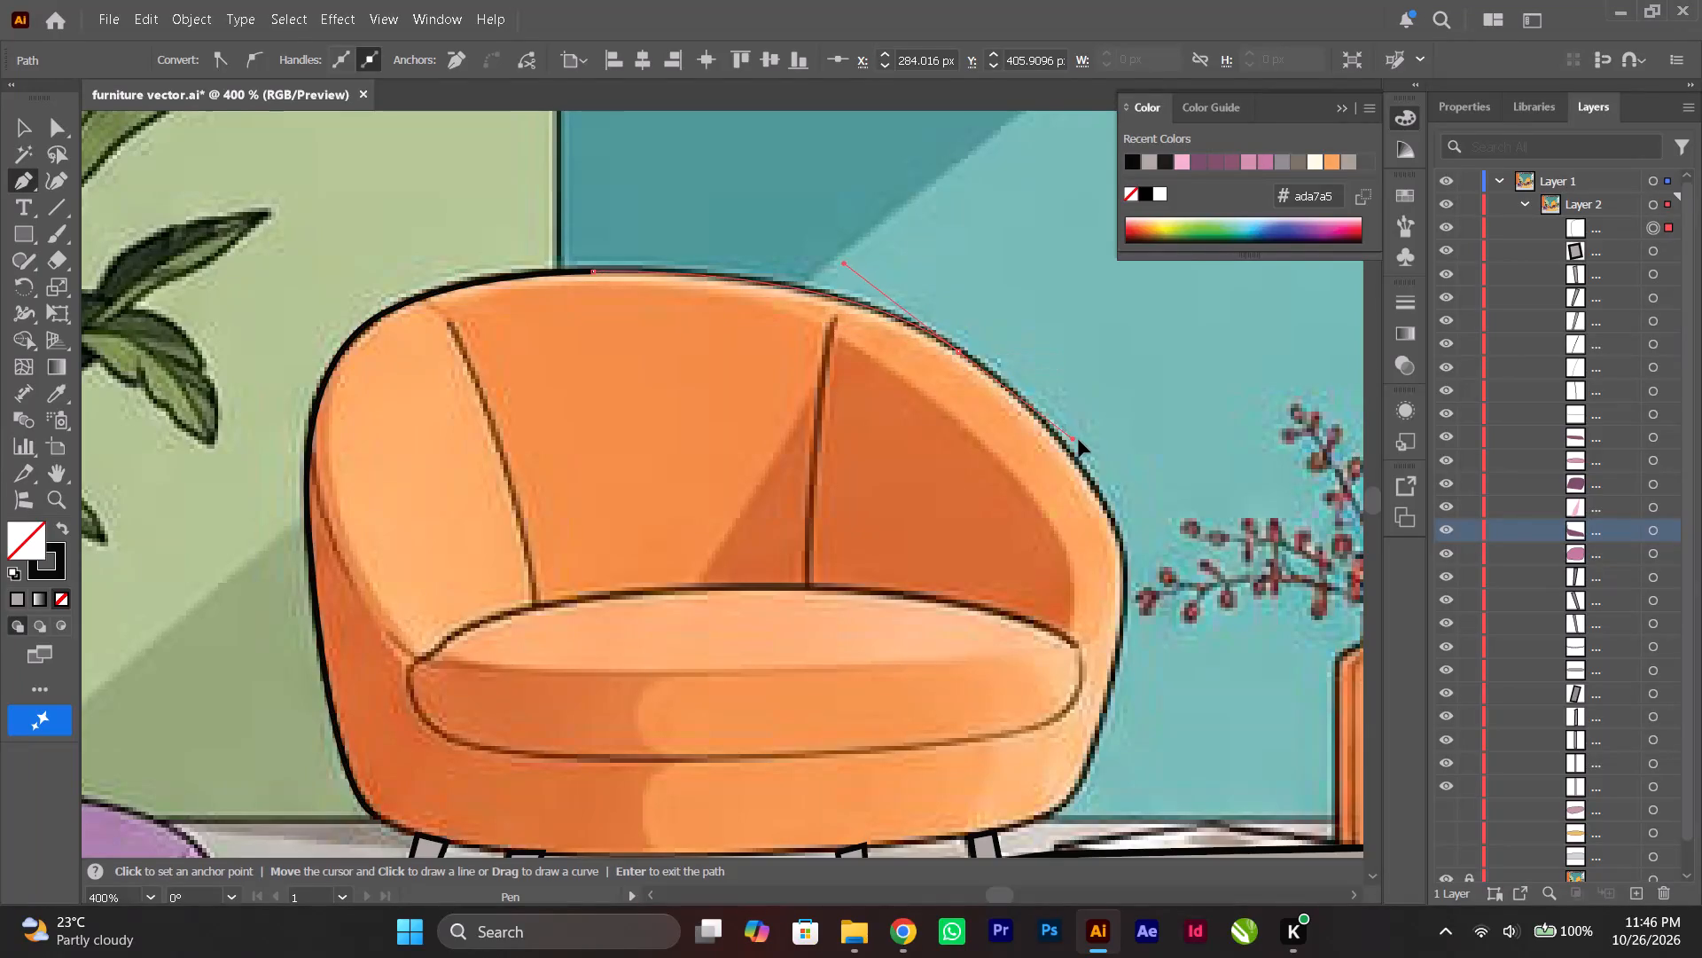
drag(1079, 440, 1078, 442)
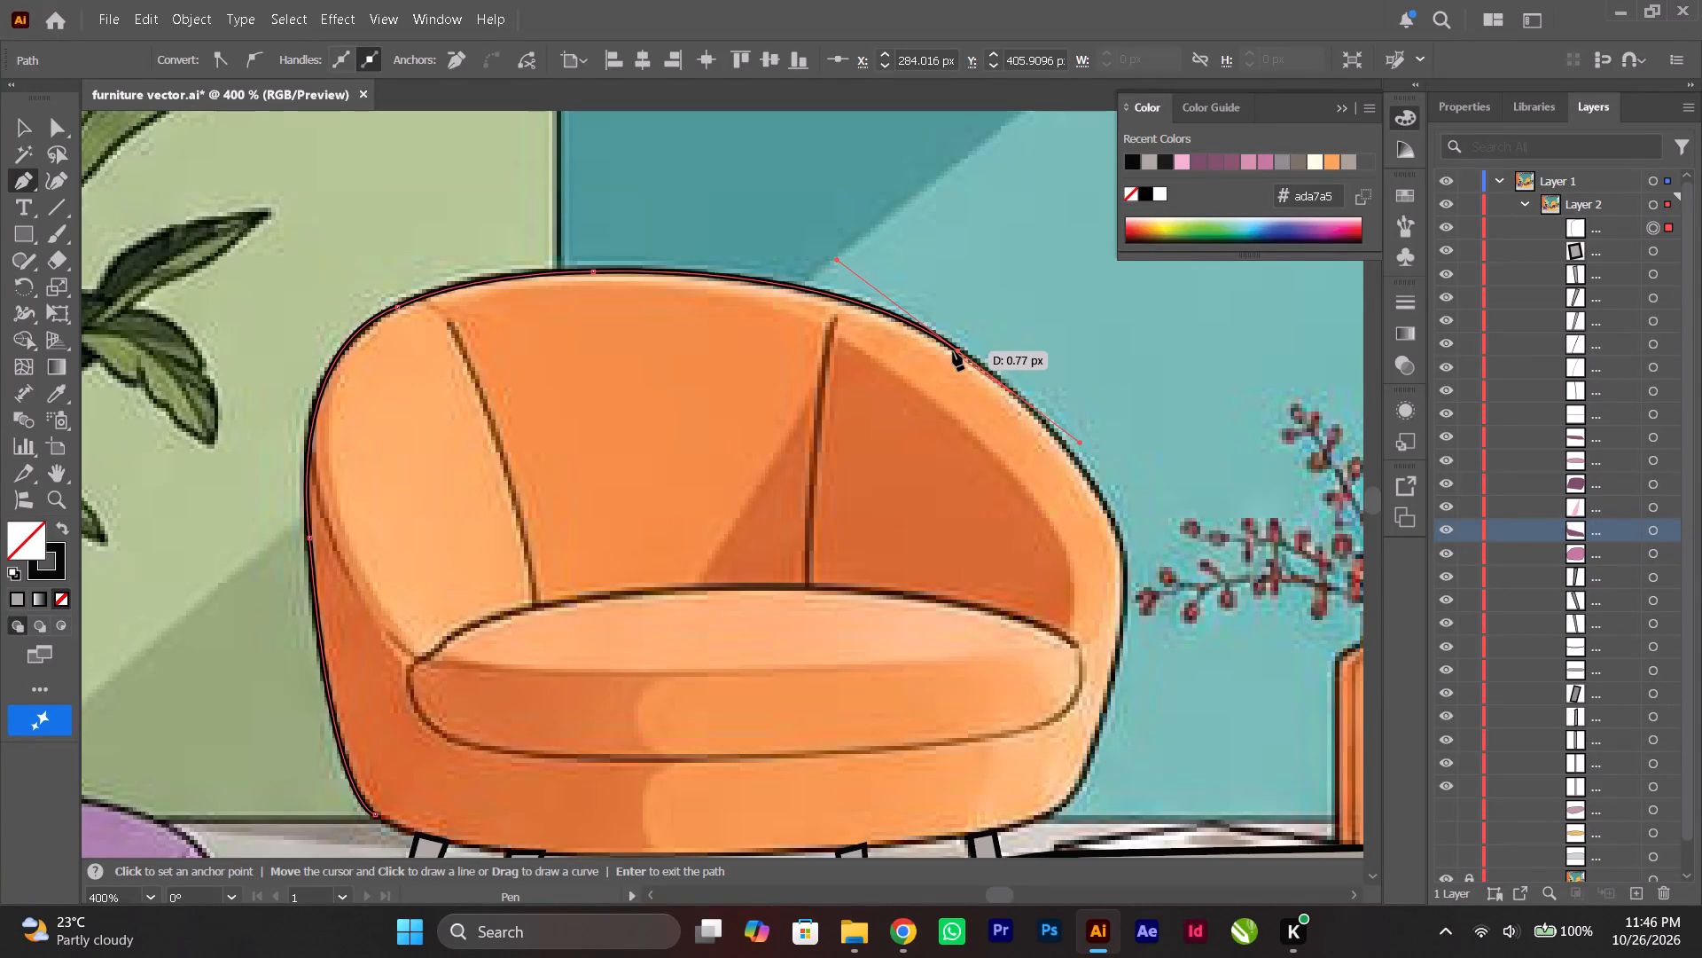
click(957, 351)
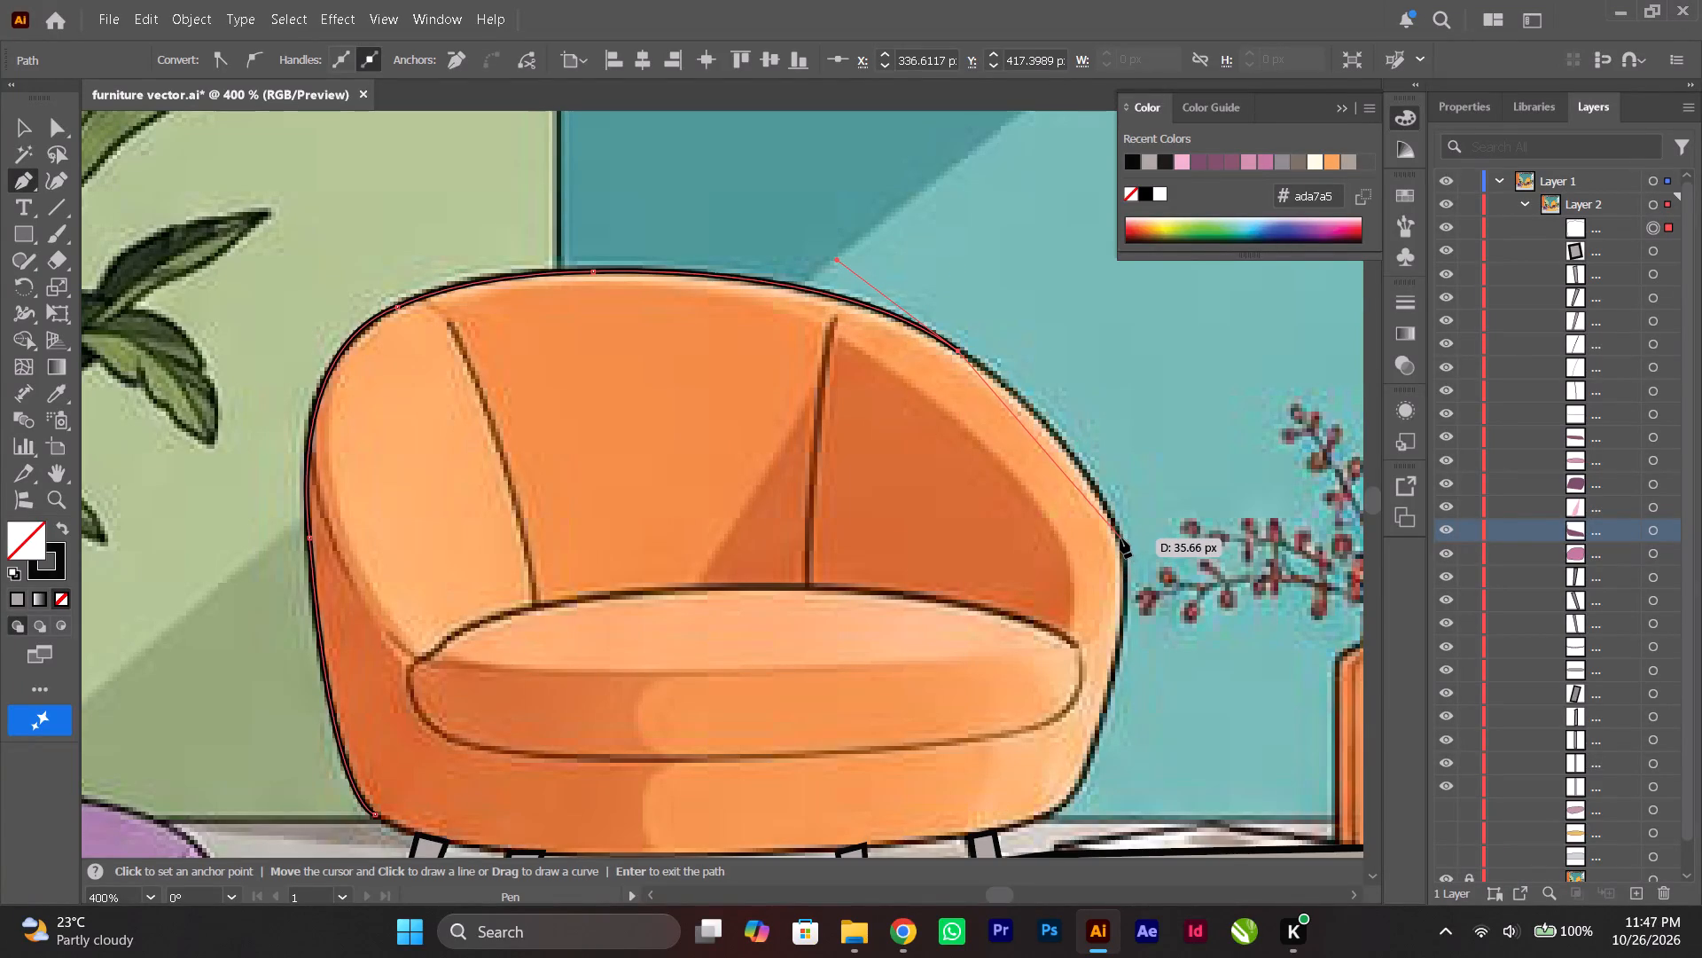
drag(1120, 538, 1144, 623)
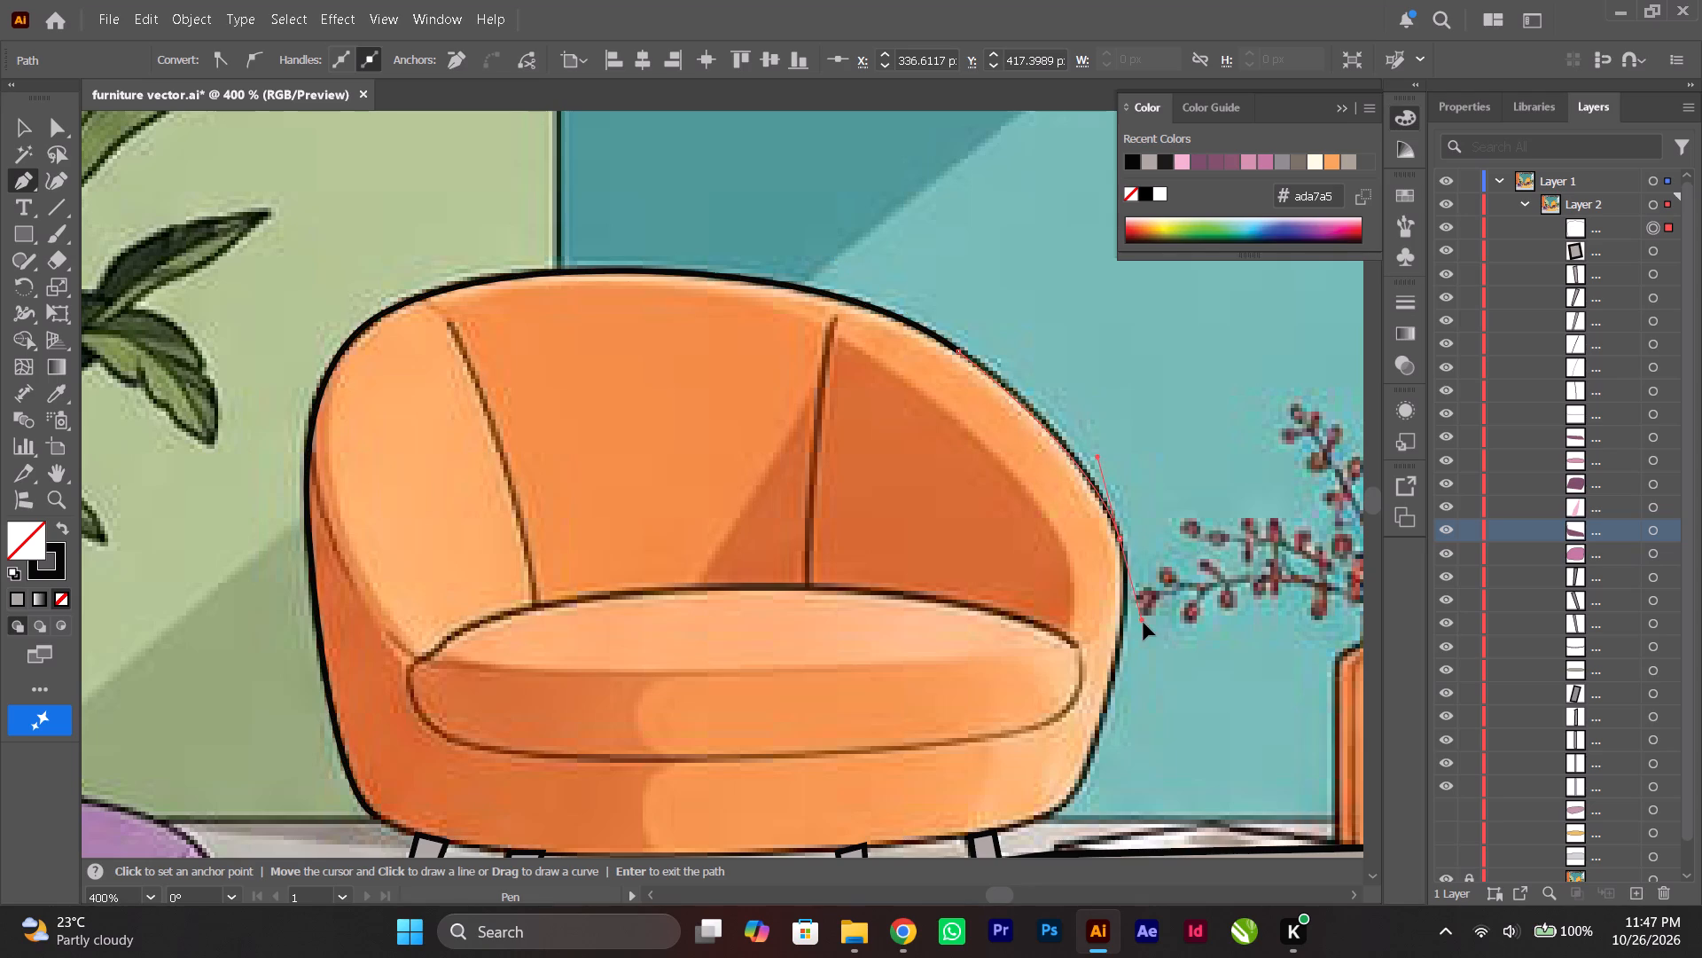
drag(1144, 623, 1148, 635)
click(1148, 635)
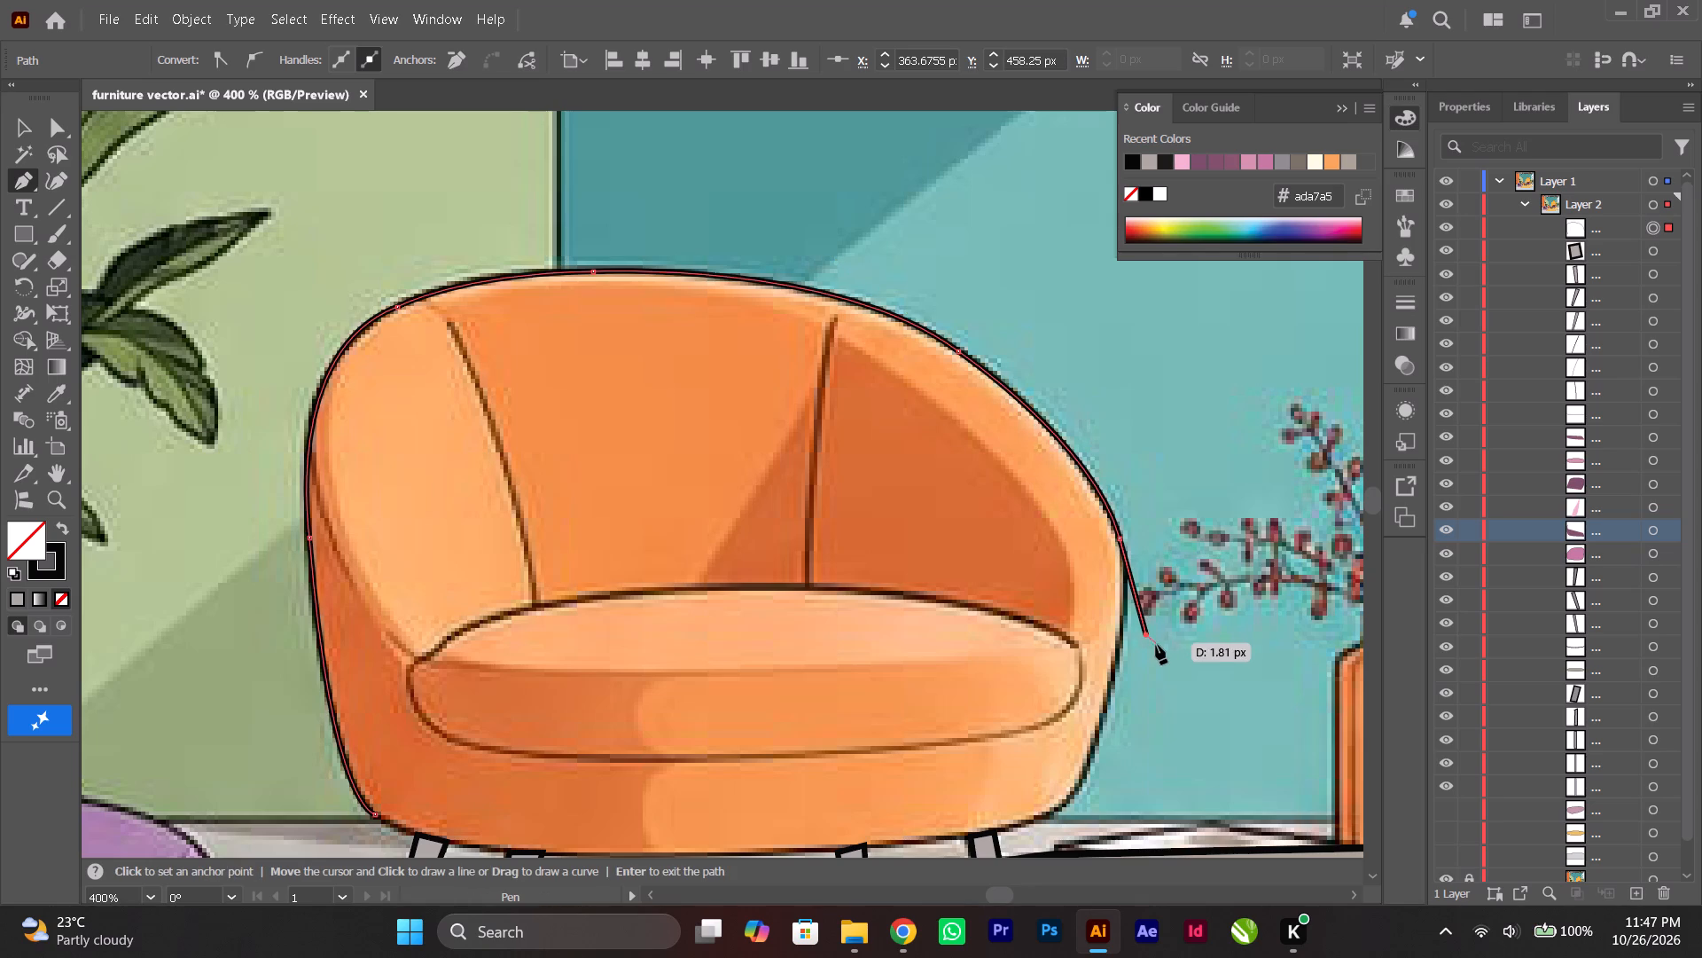
key(ctrl+z)
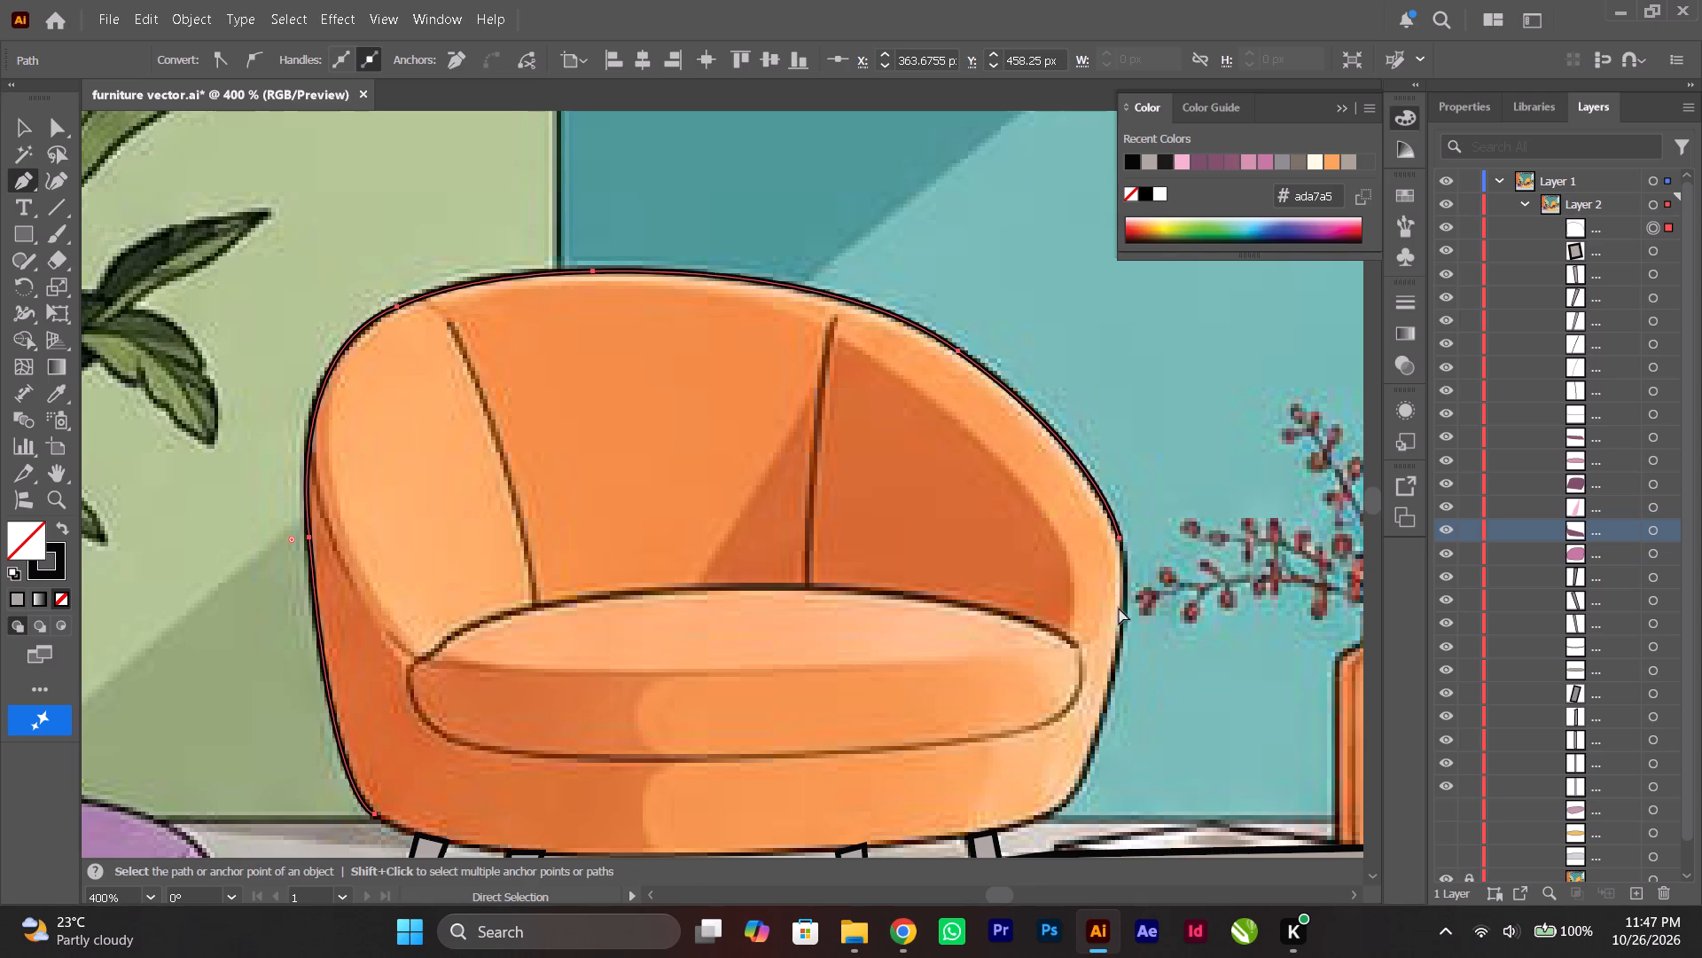
scroll(1125, 635, down, 3)
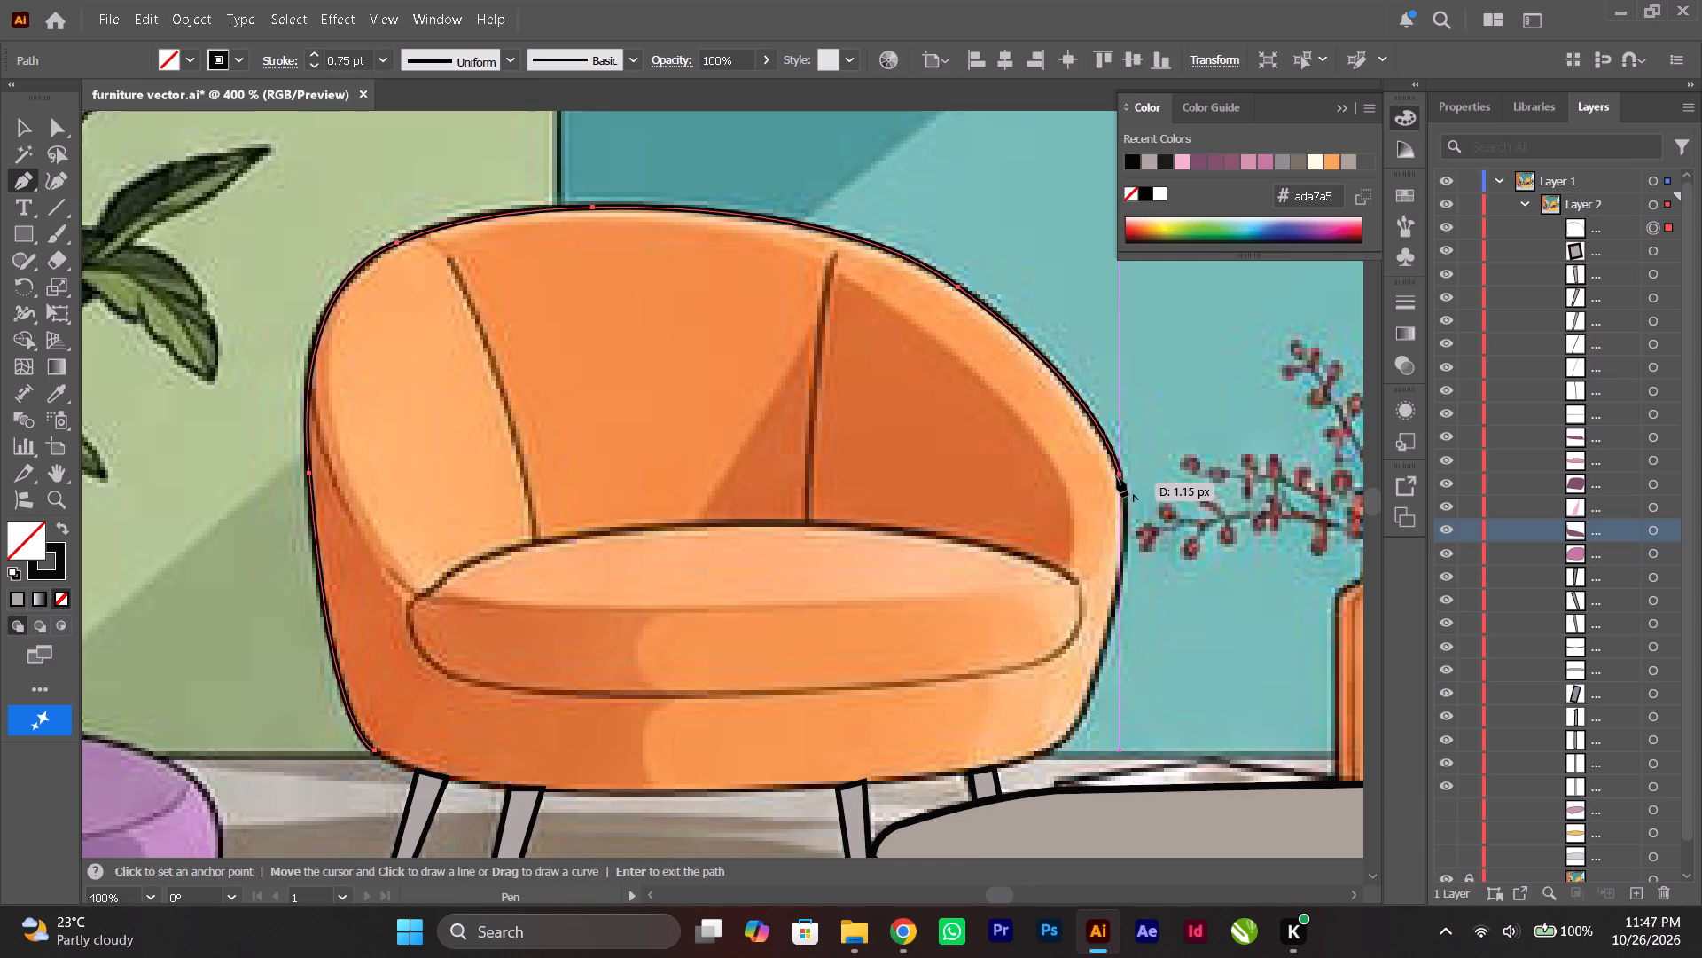
click(1117, 476)
Continue the body outline from the armchair's outermost right side around the lower-right corner to the base above the rear right leg.
scroll(1117, 476, down, 3)
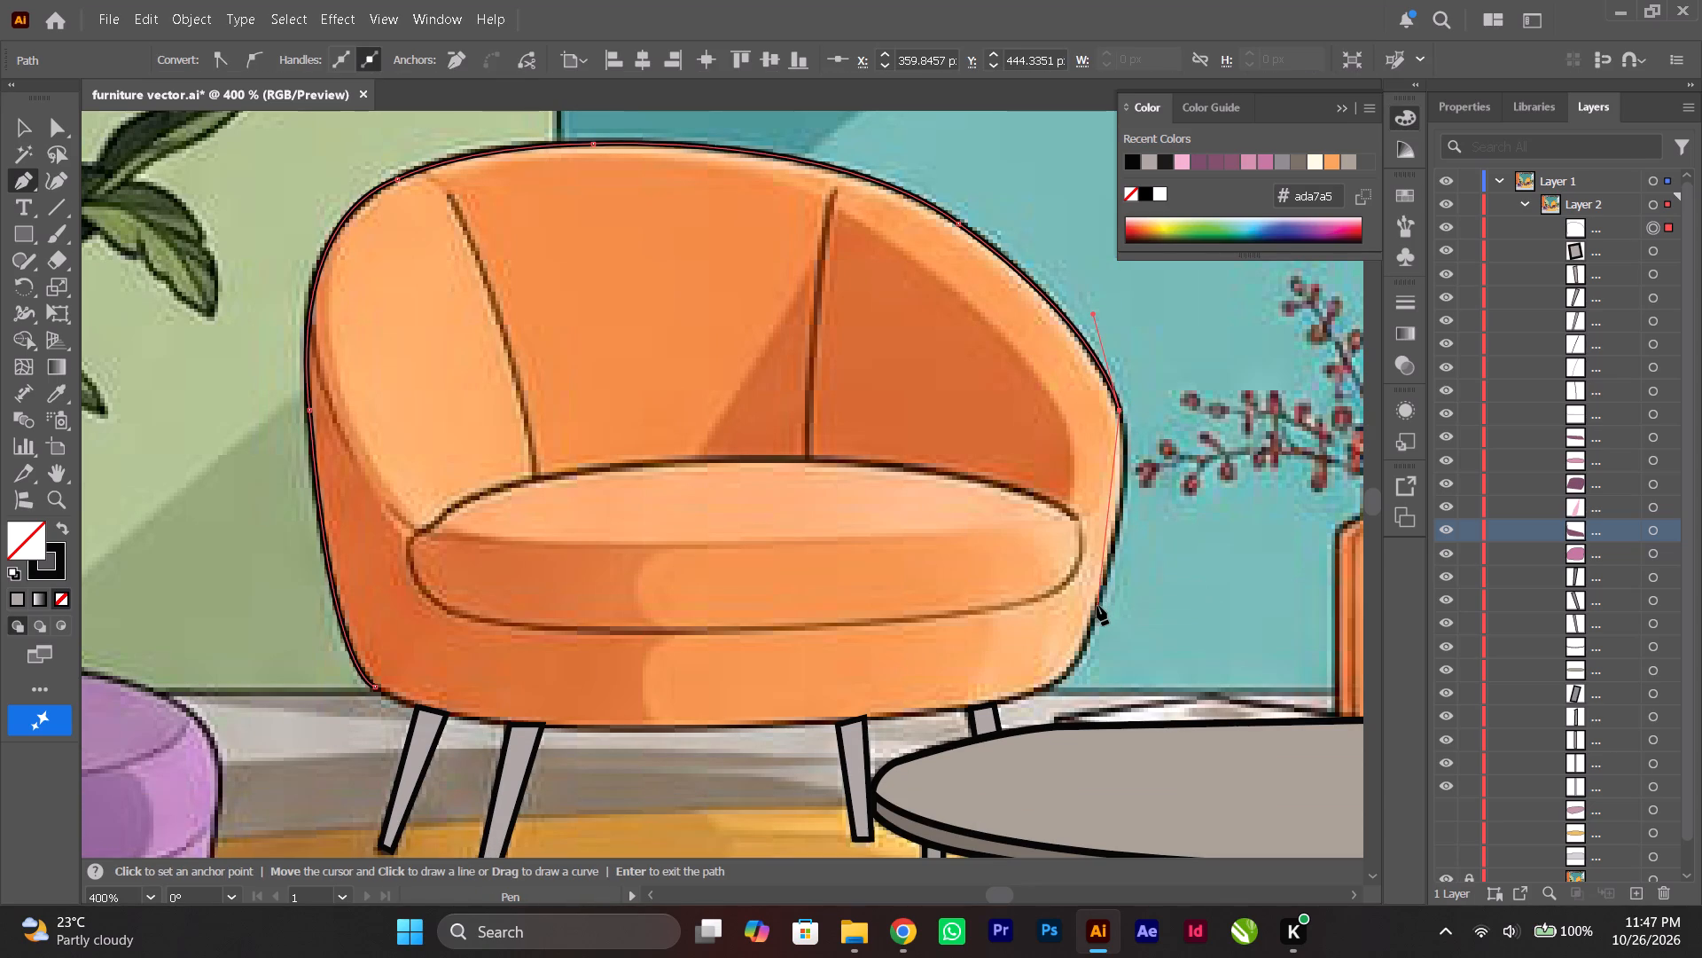
drag(1097, 606, 1063, 678)
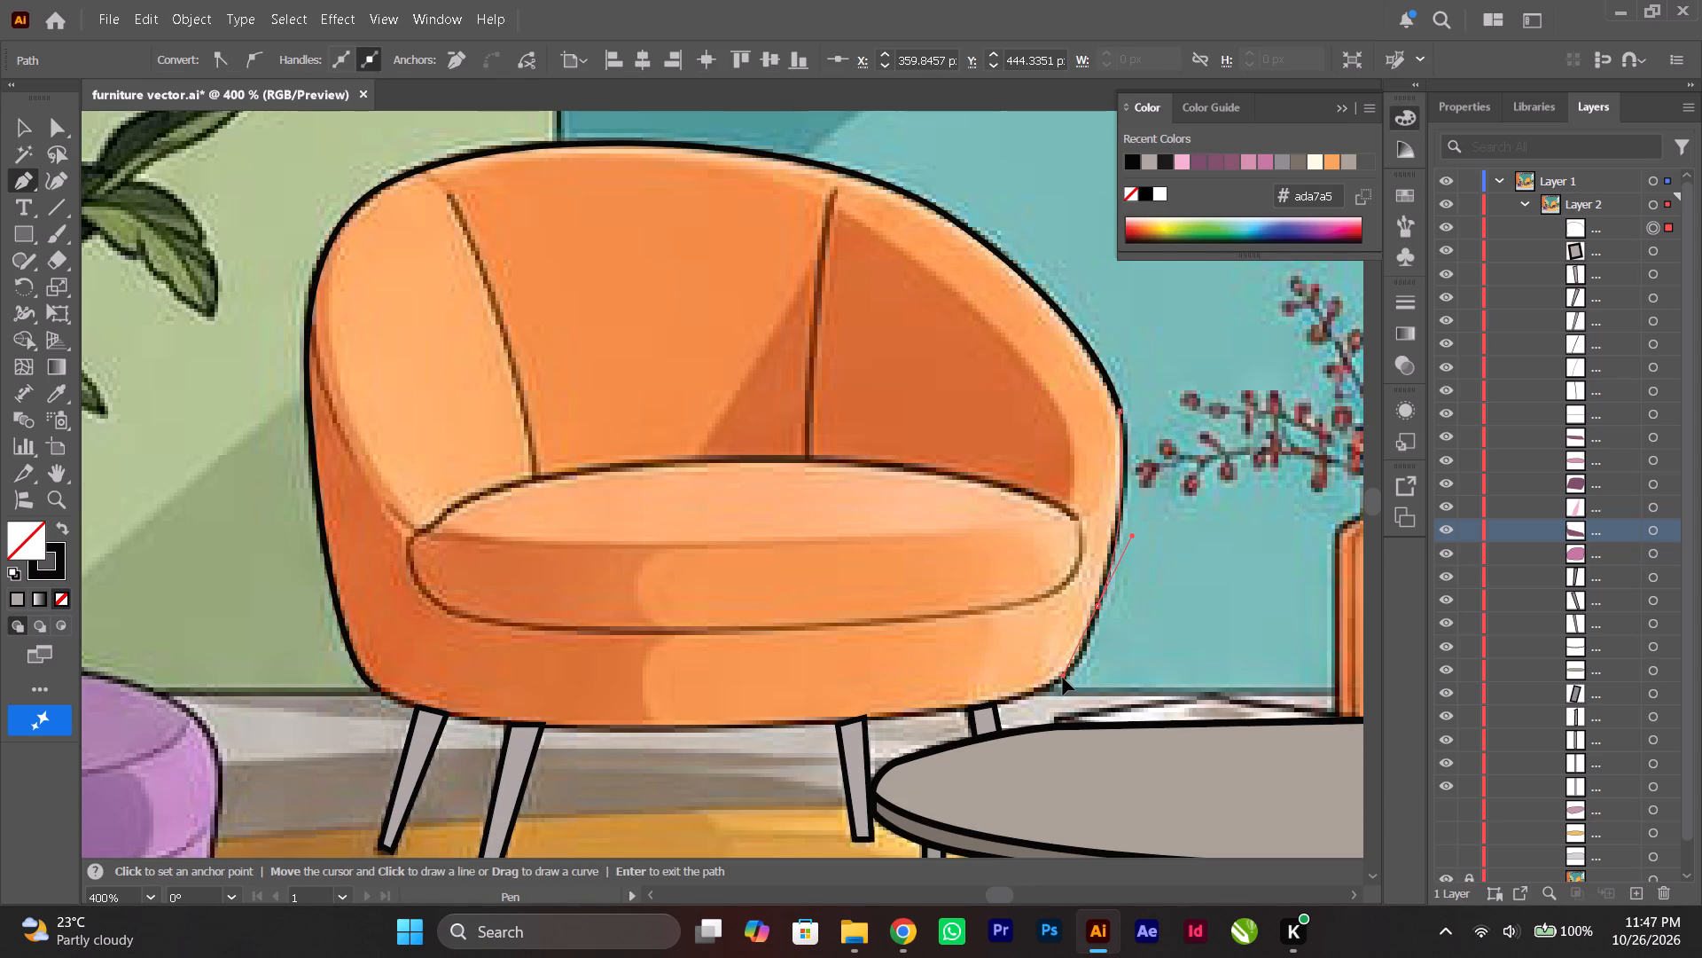
drag(1063, 678, 1063, 679)
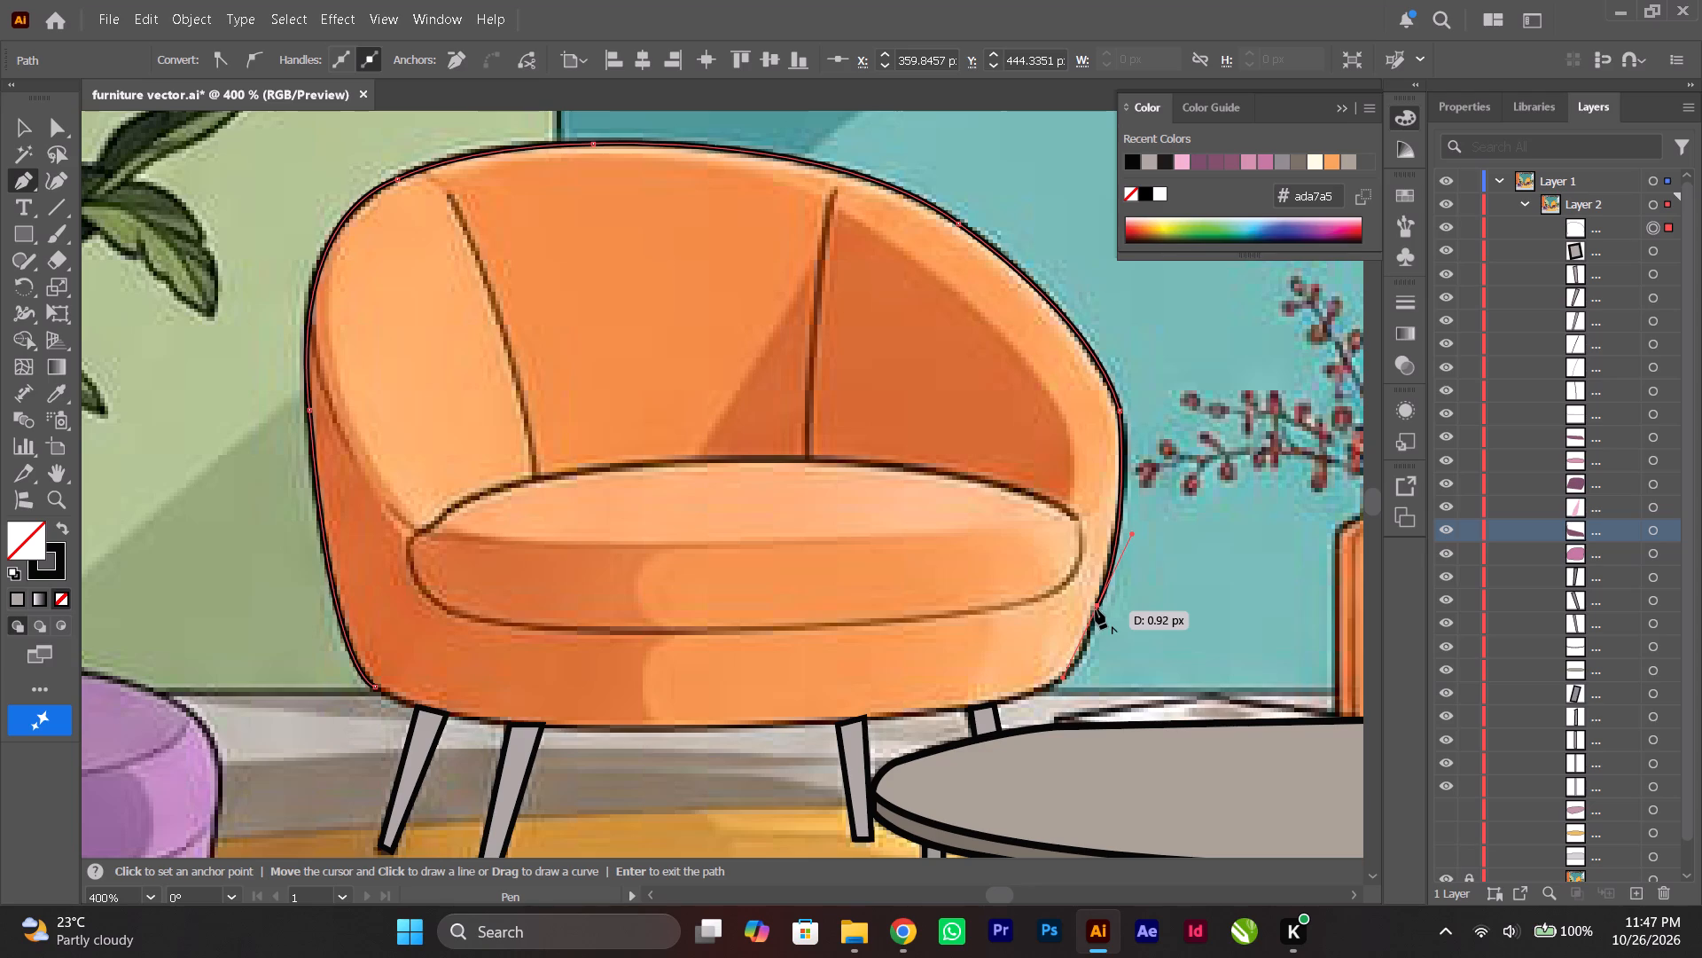
click(1096, 608)
scroll(1095, 607, down, 5)
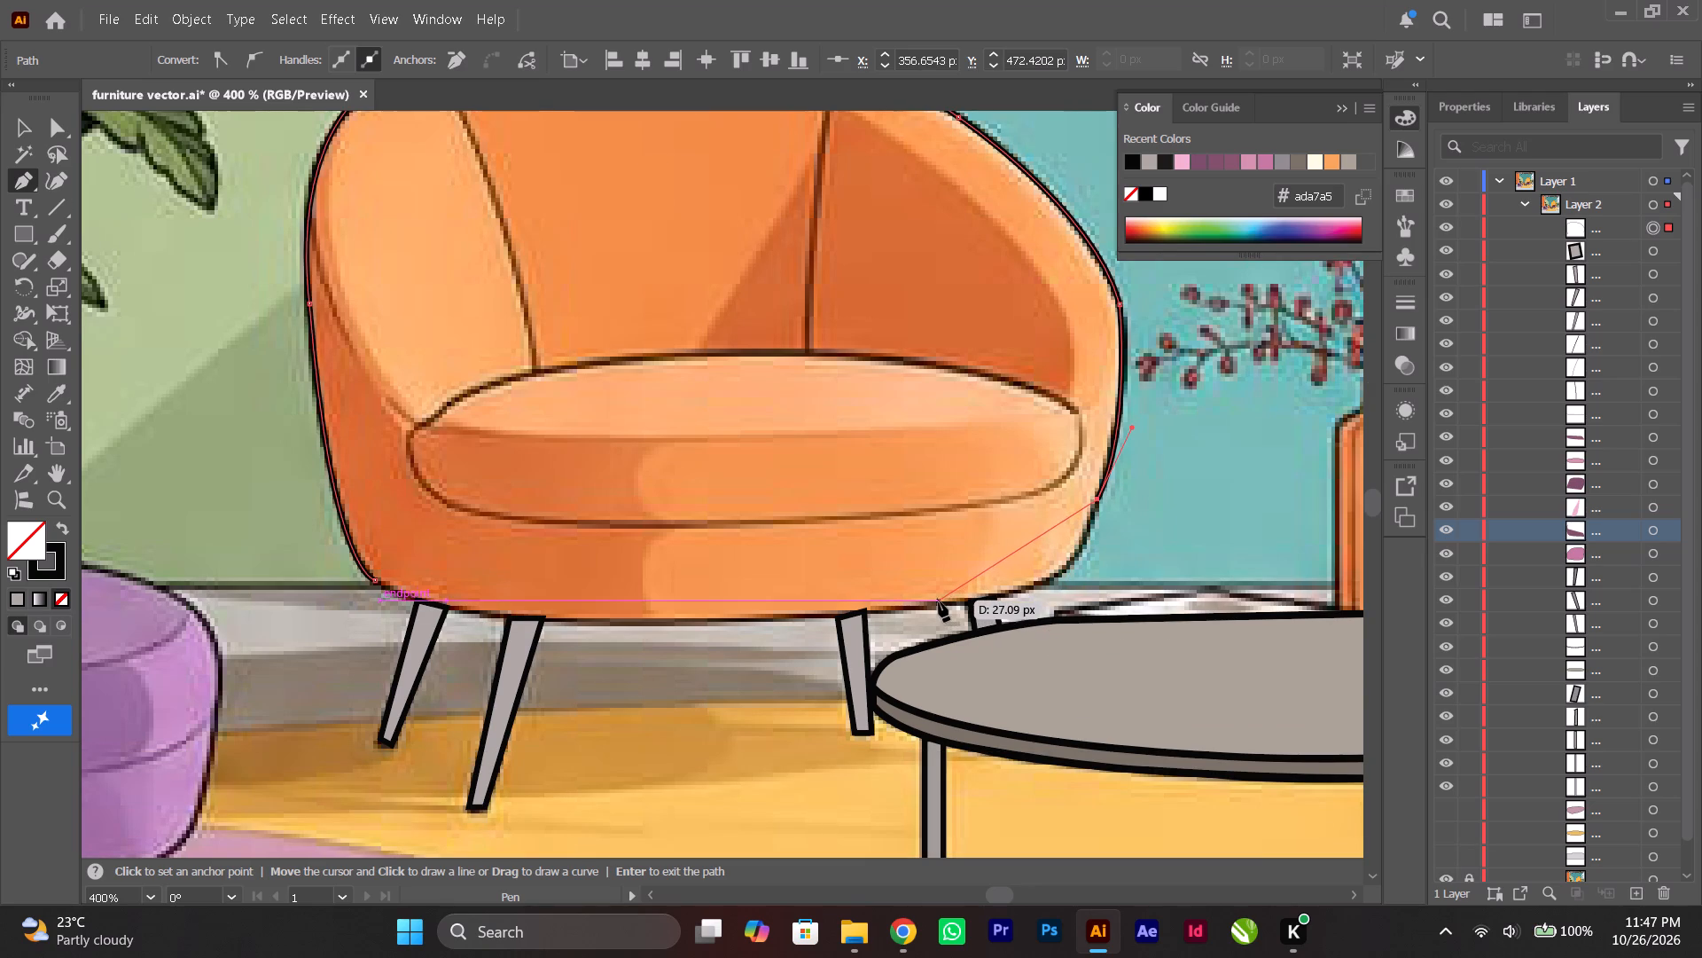
drag(940, 604, 779, 636)
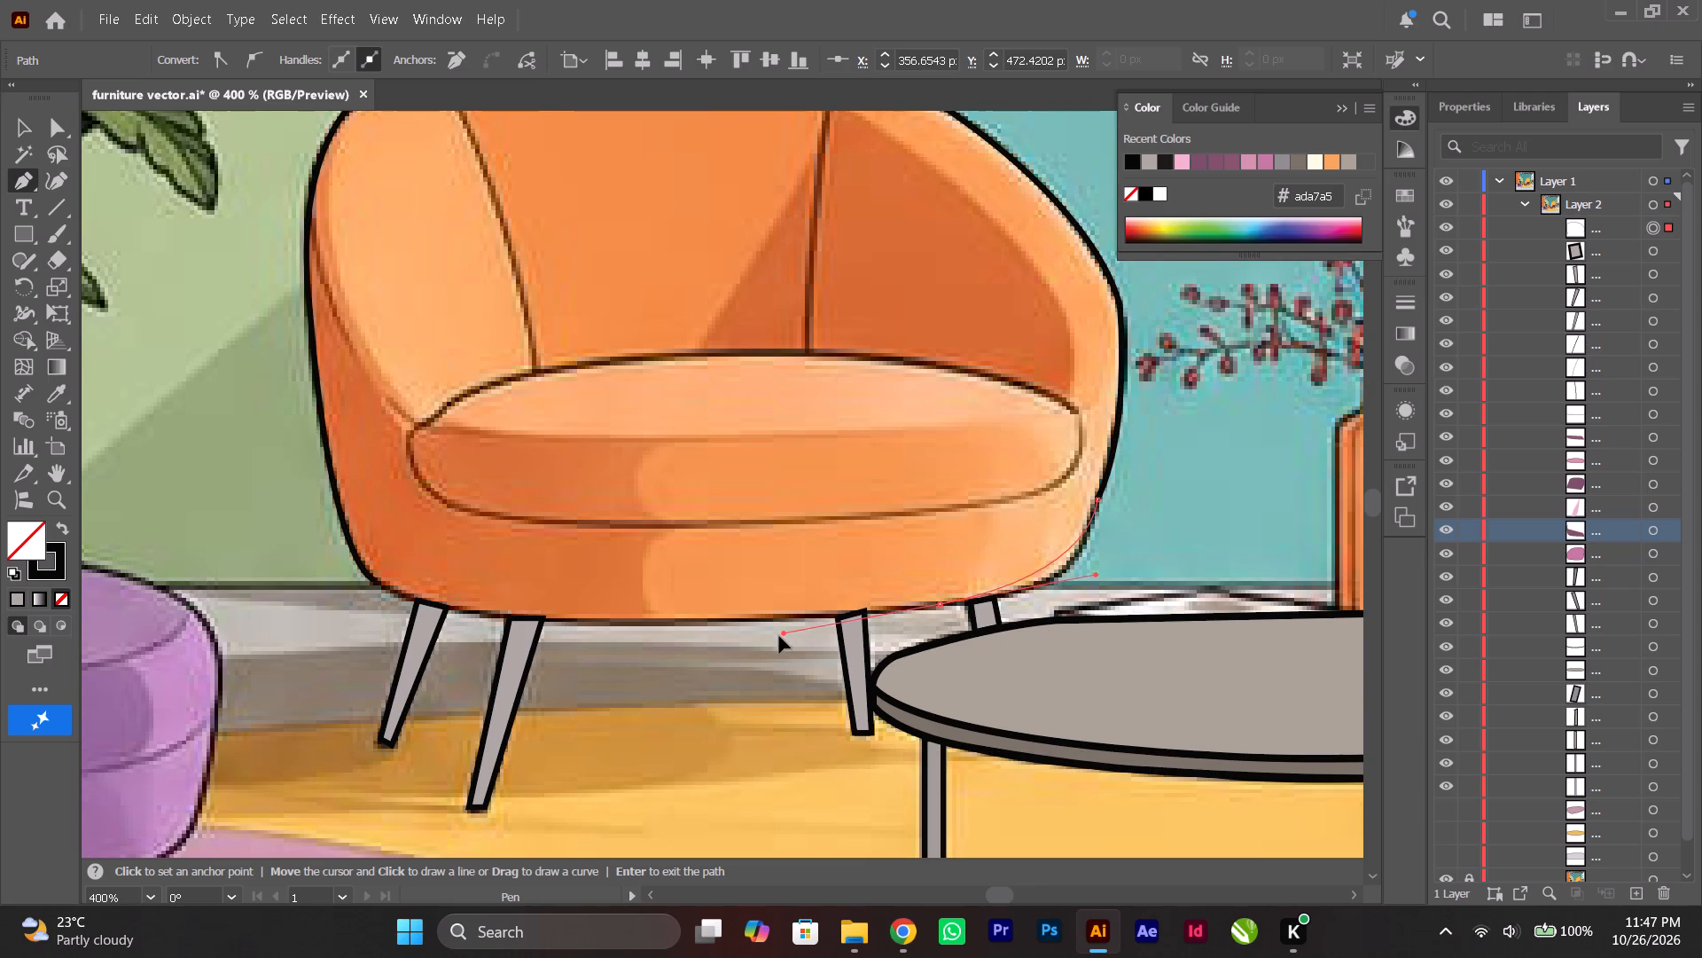
drag(779, 636, 817, 600)
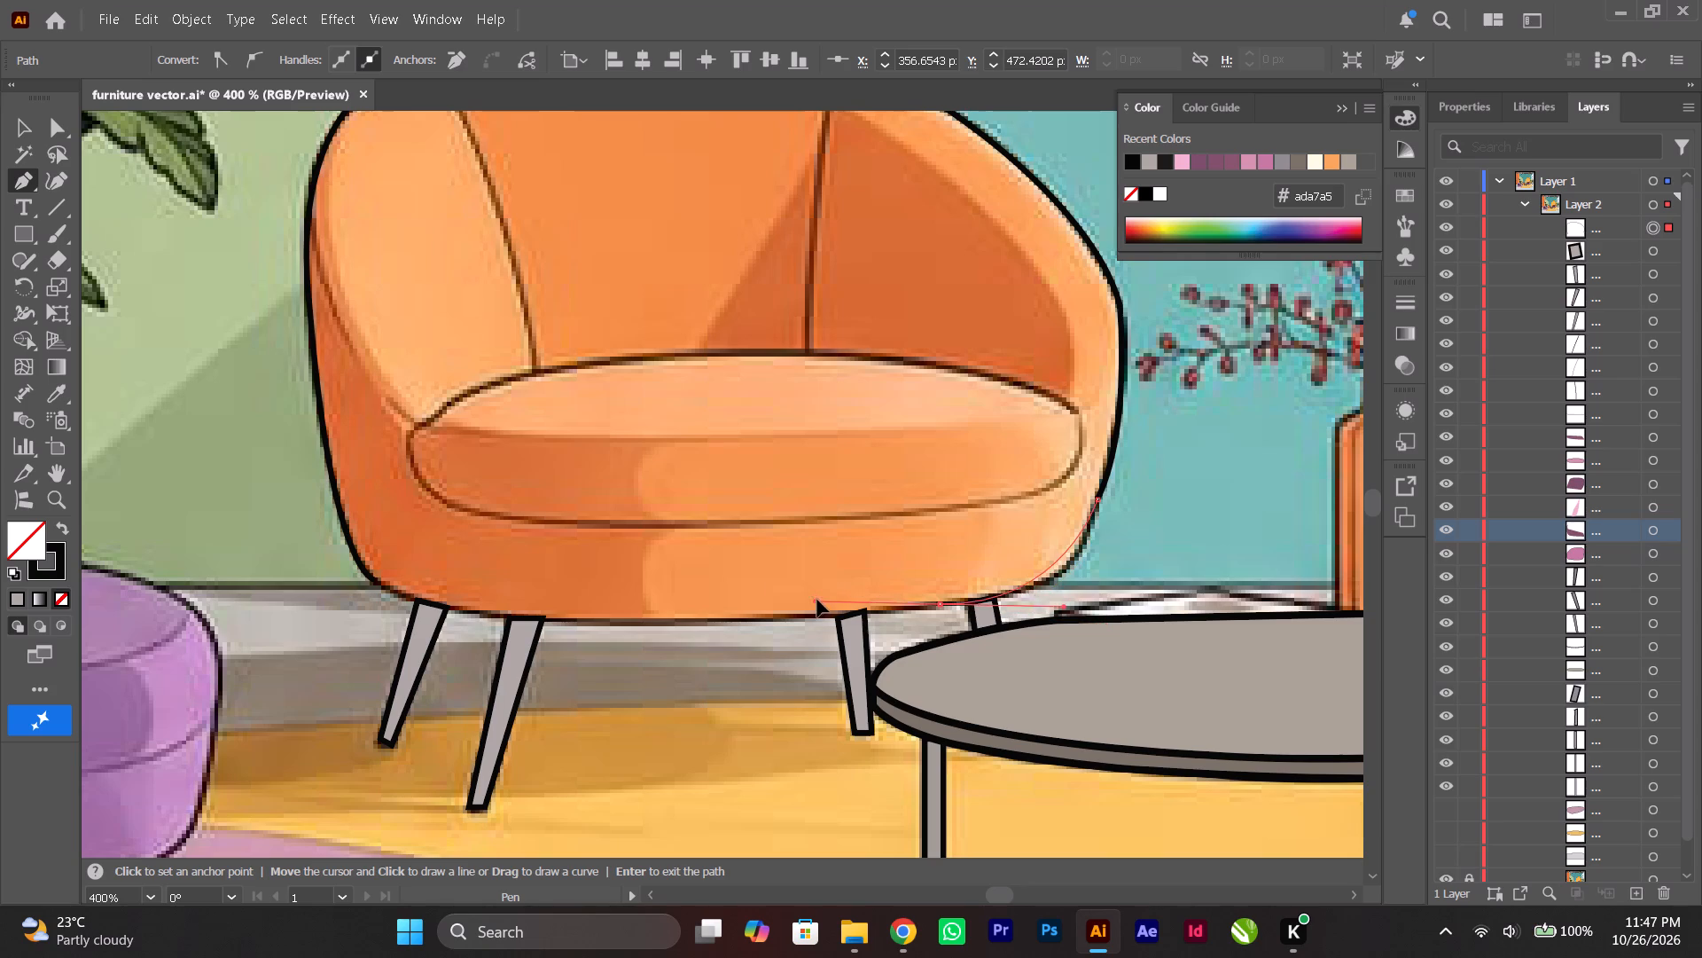
drag(817, 600, 779, 609)
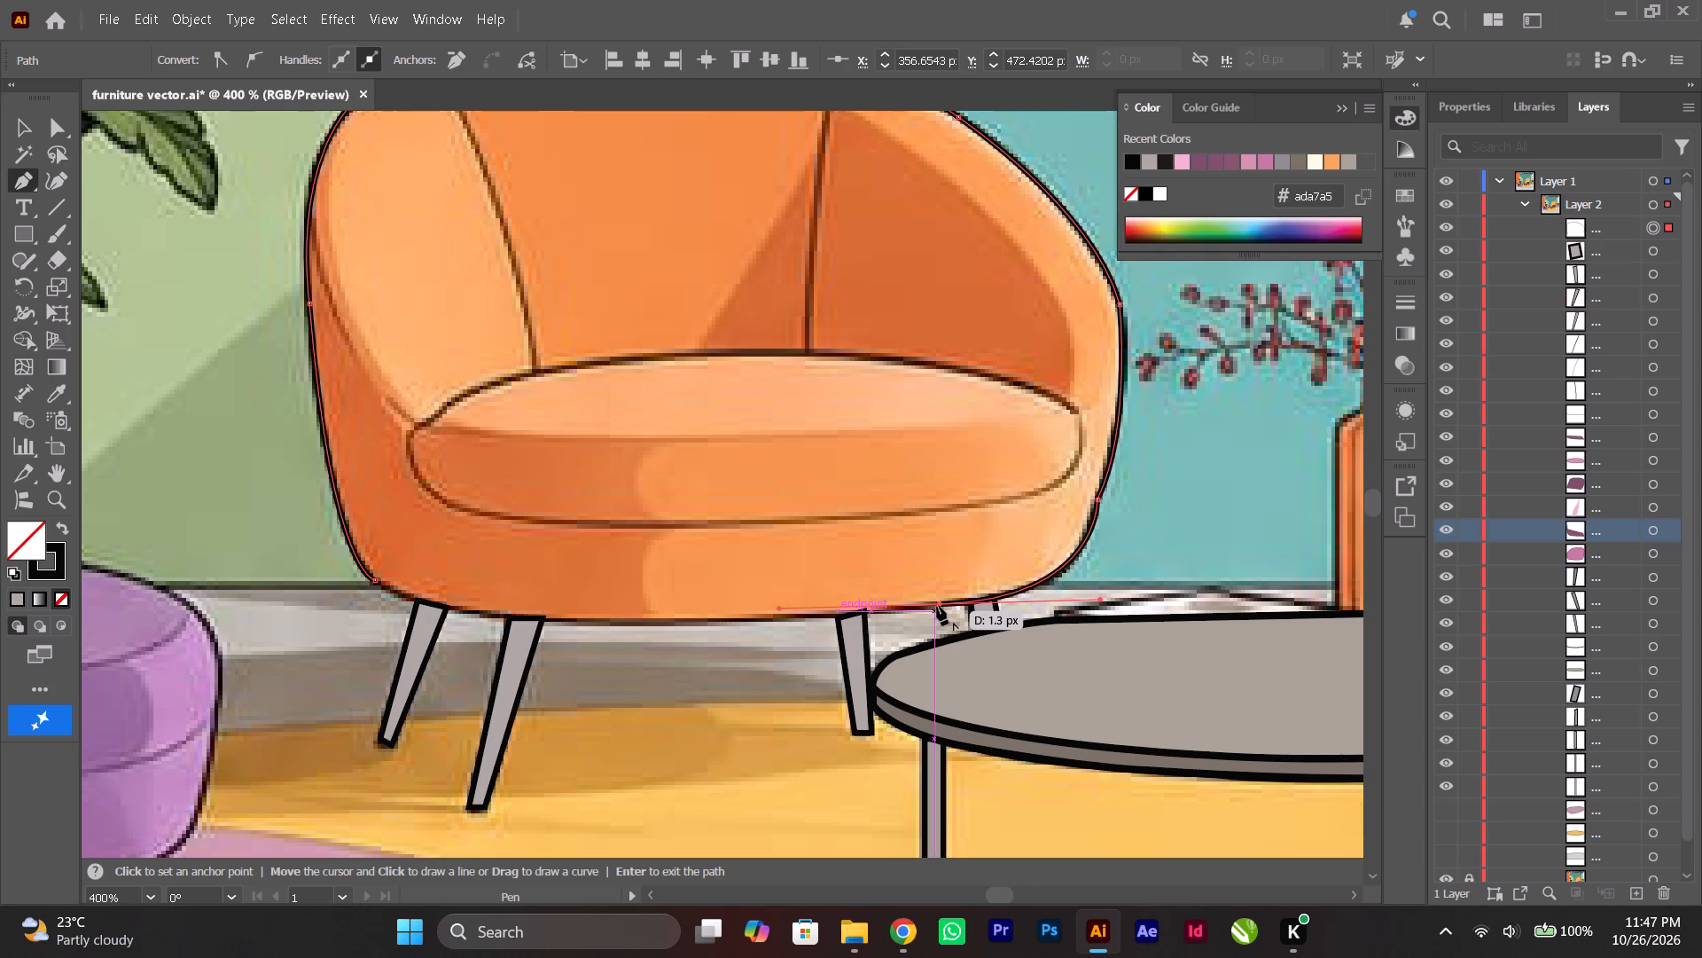
click(938, 604)
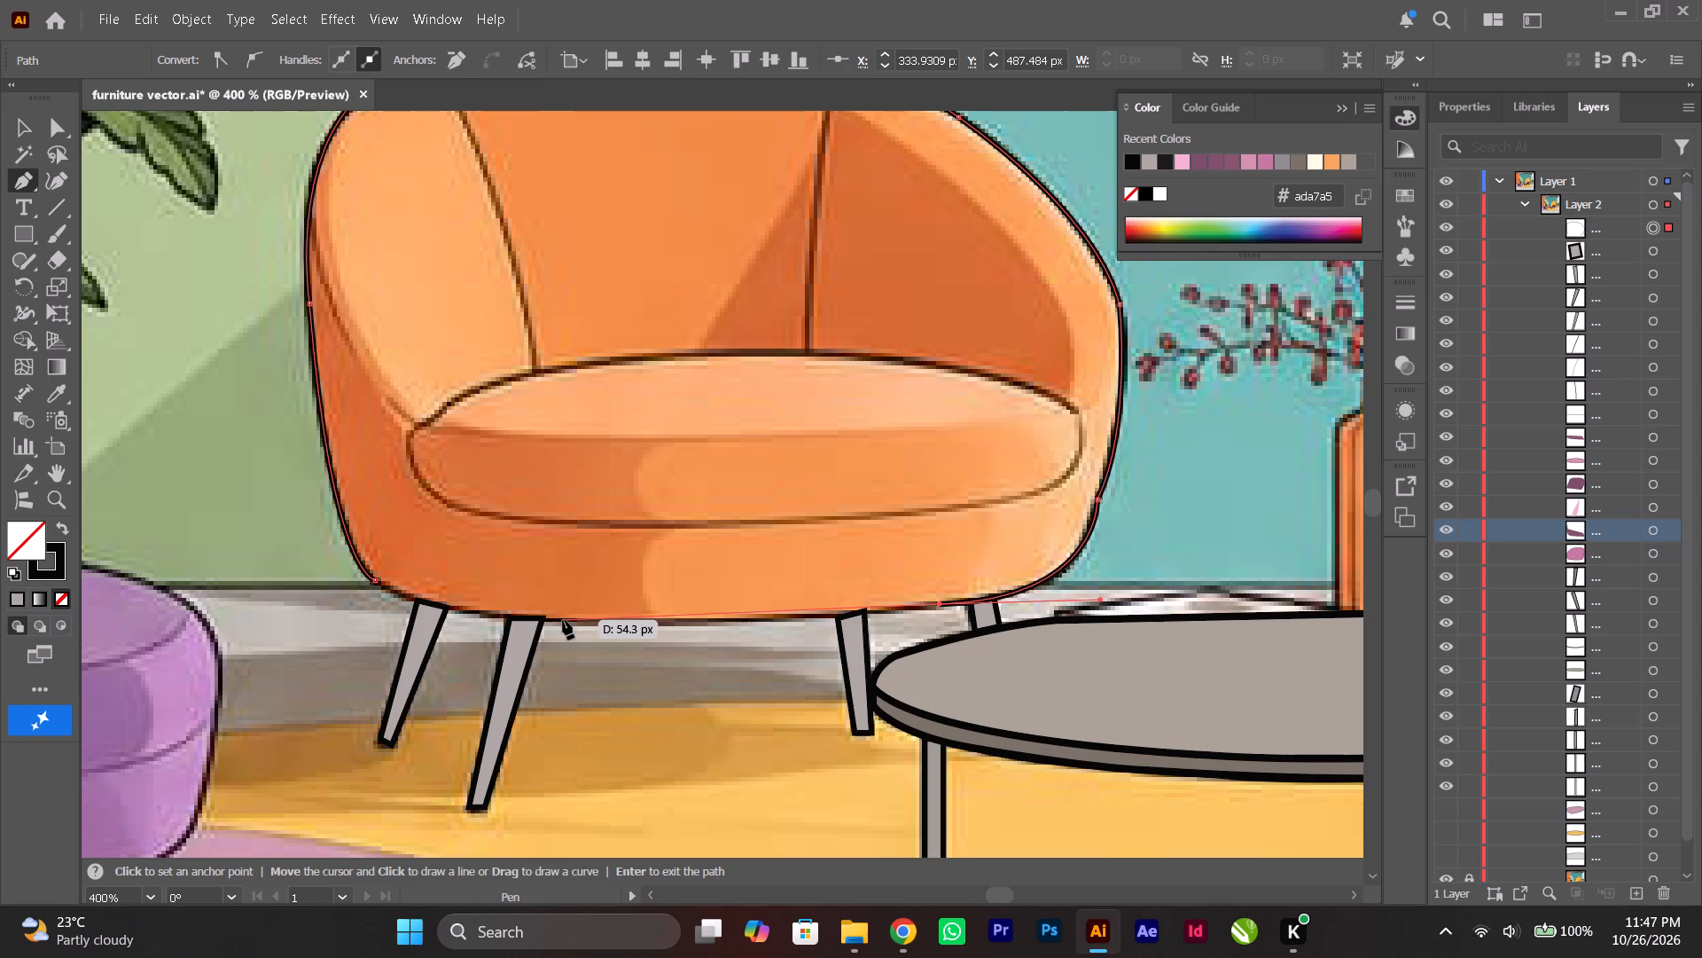
Close the body outline by curving along the armchair's bottom edge back to the starting point at the lower-left base corner.
drag(565, 619, 558, 616)
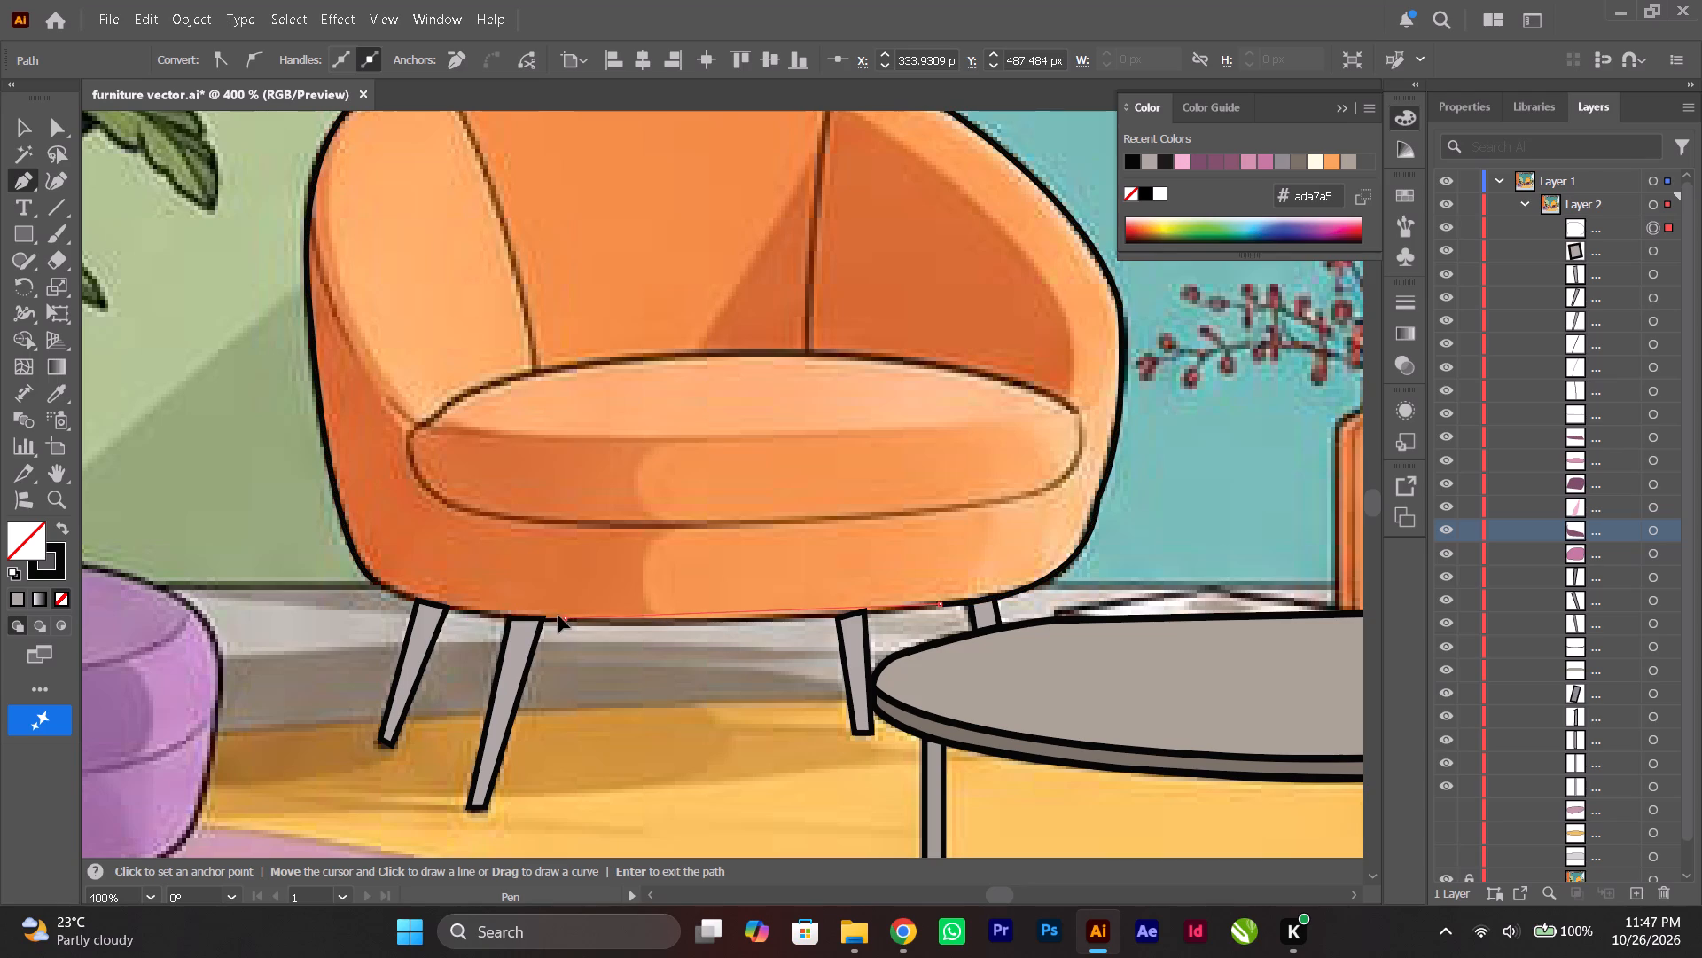
drag(558, 616, 435, 606)
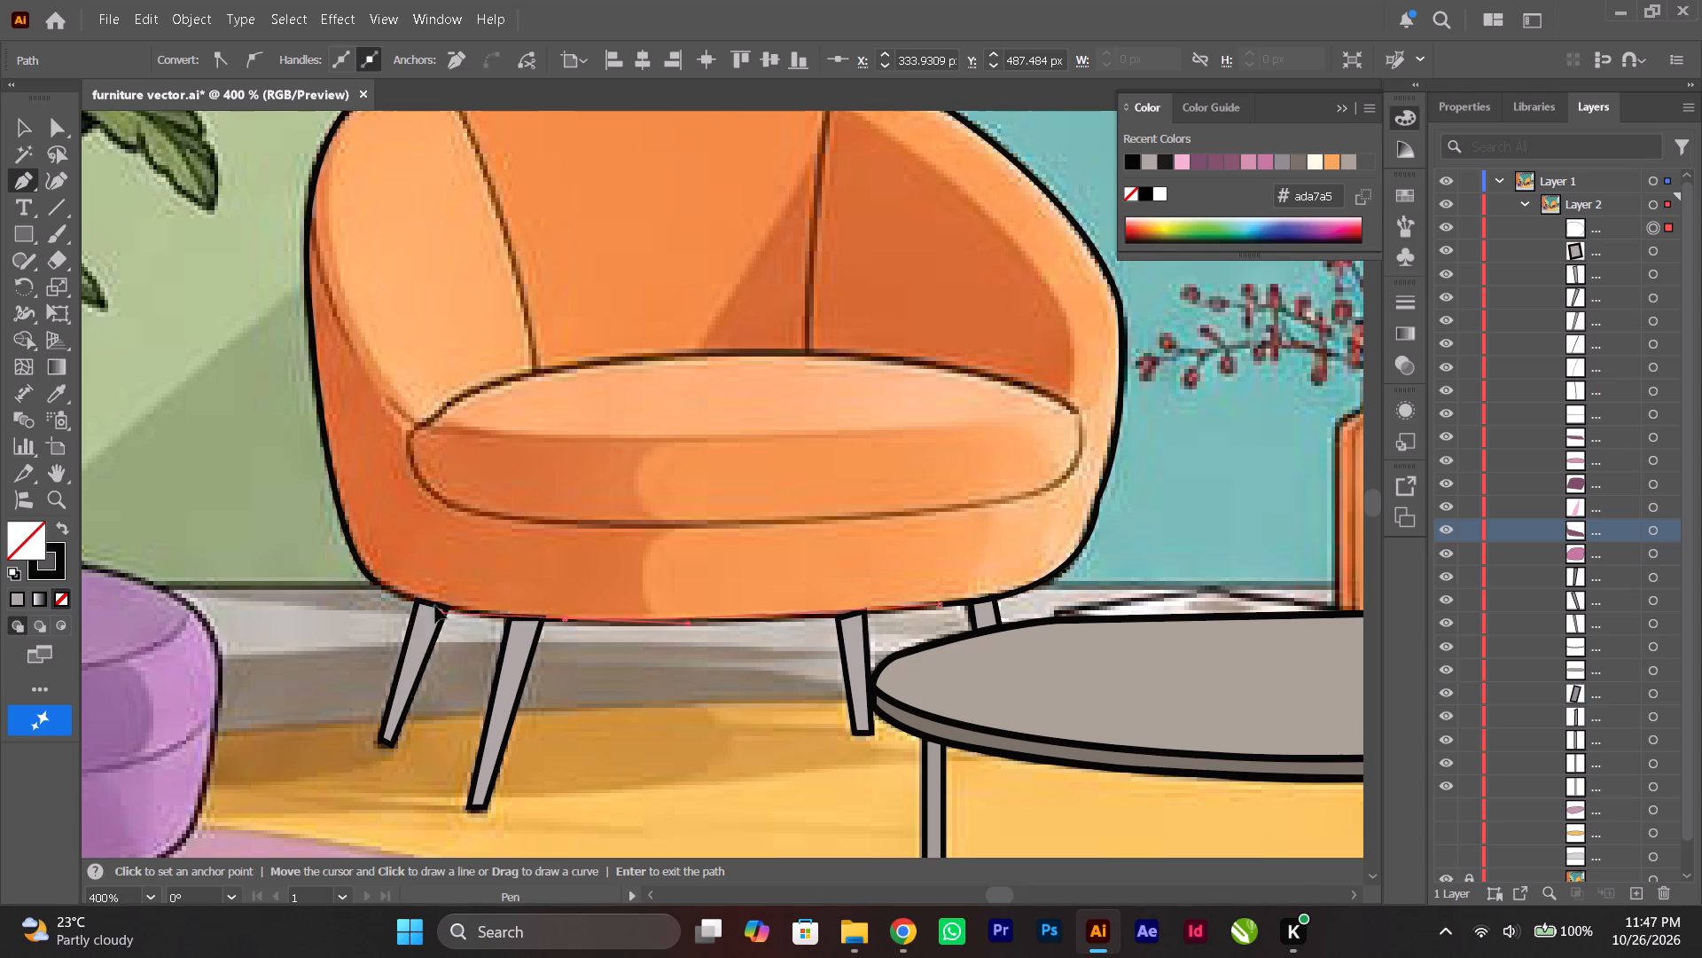
drag(435, 606, 391, 606)
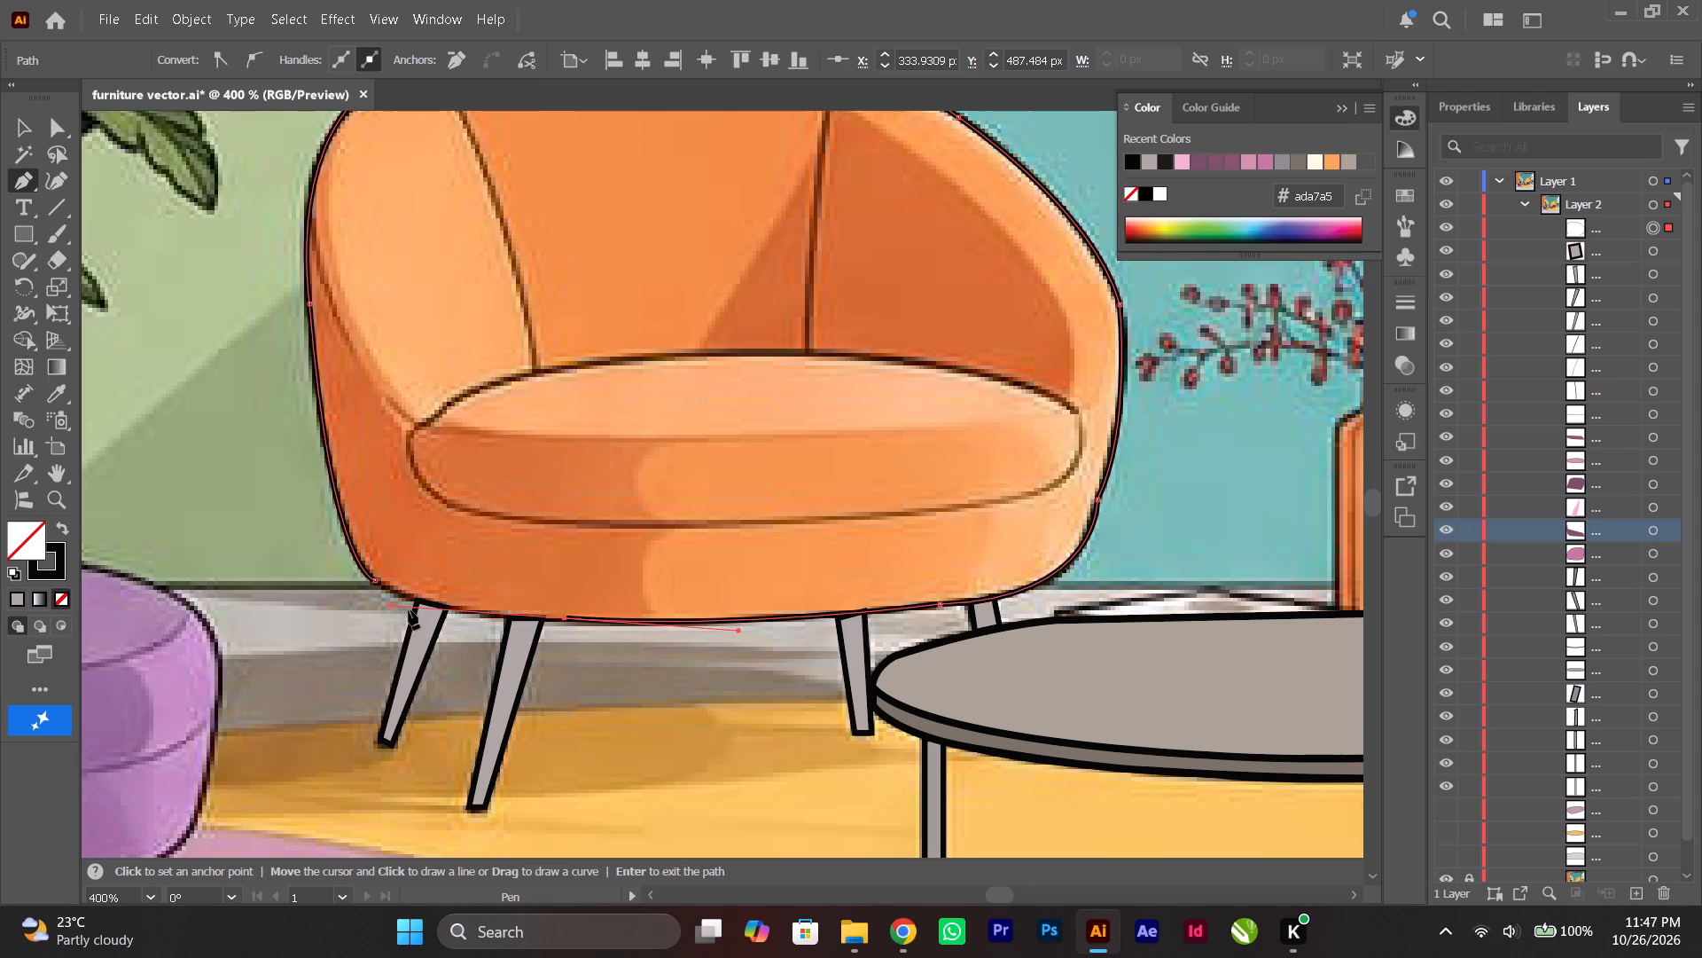
click(562, 616)
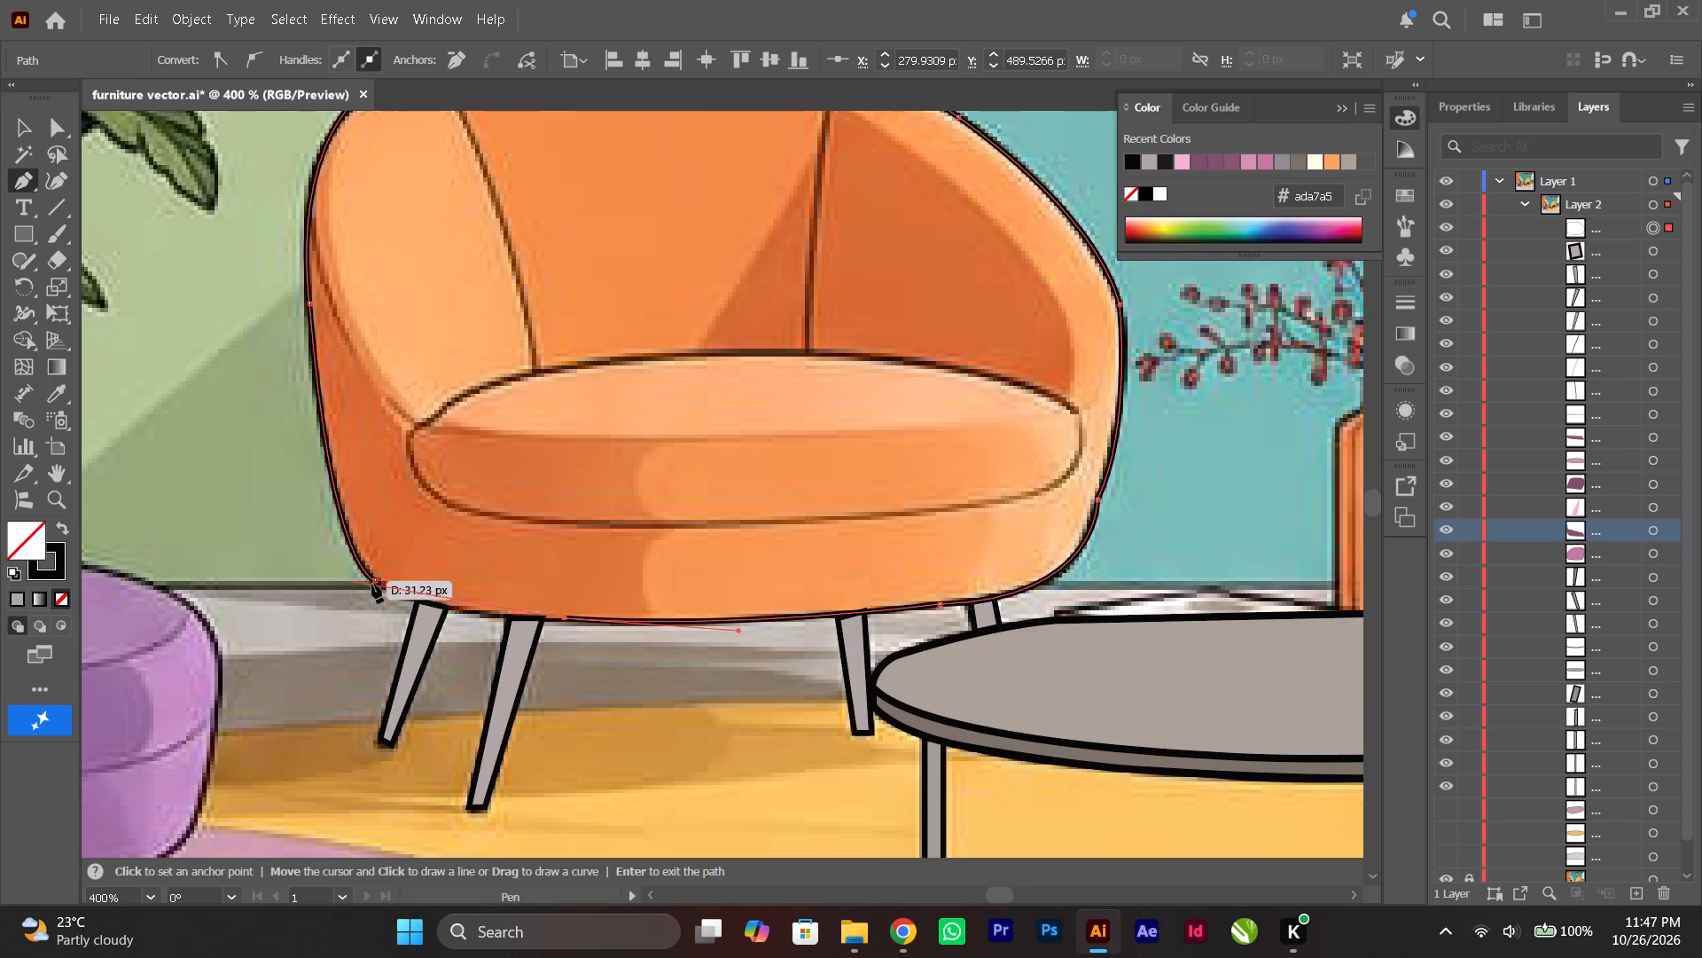
drag(374, 580, 335, 540)
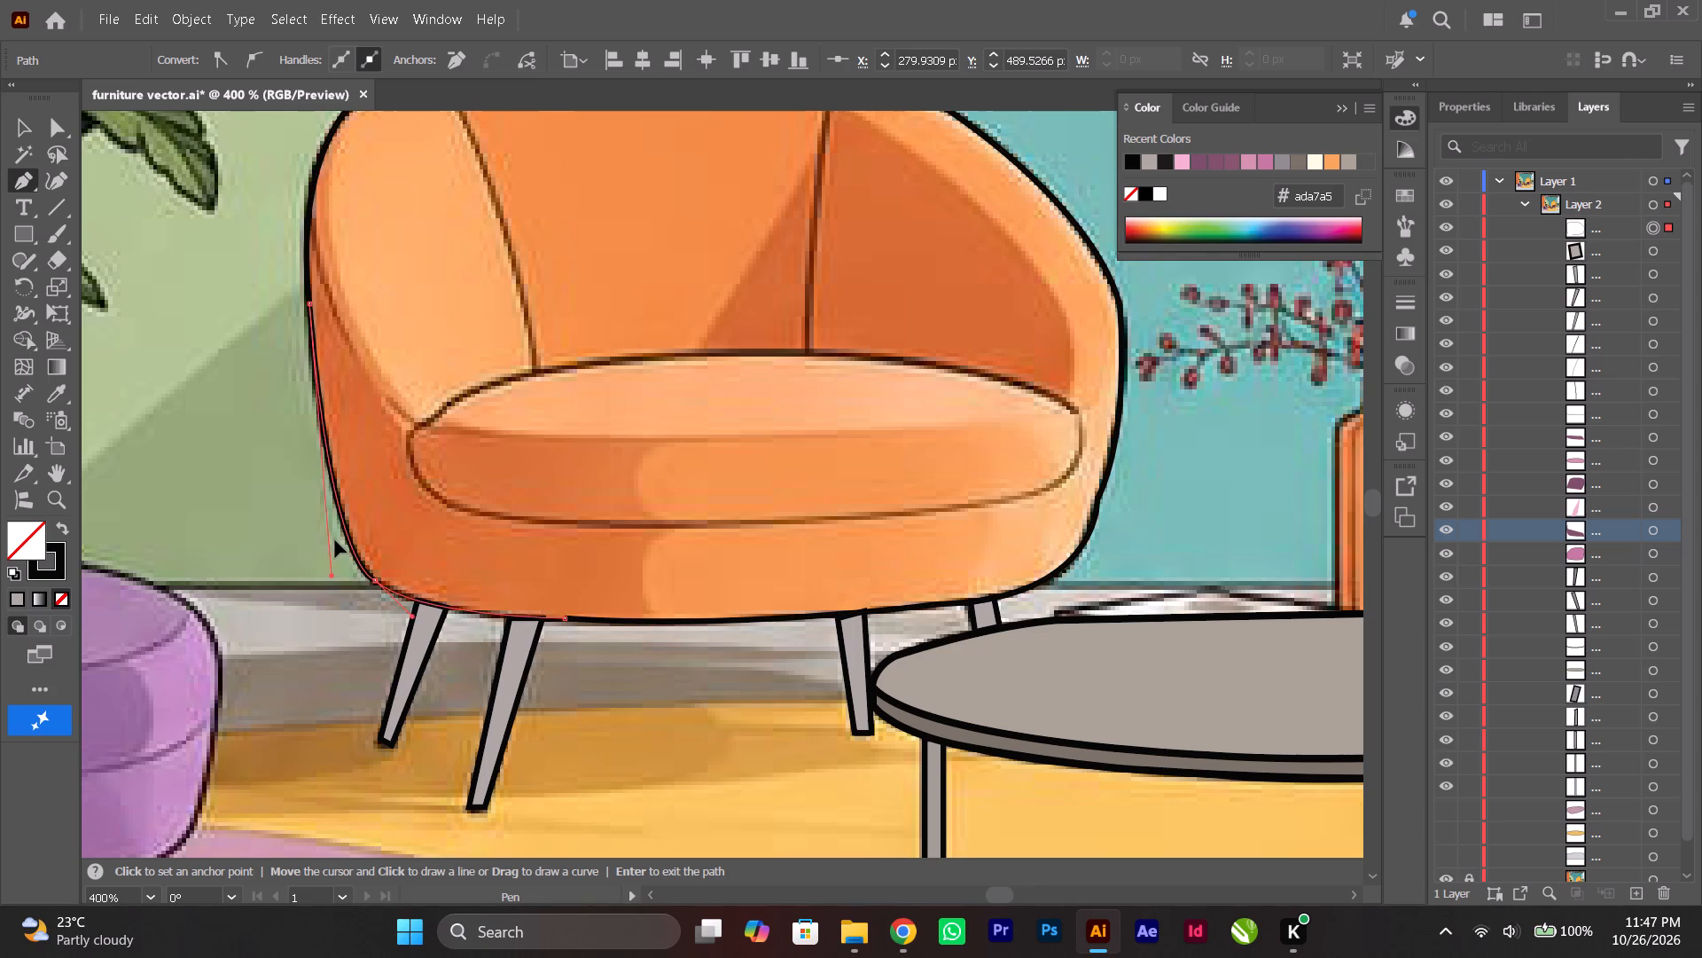
drag(335, 540, 334, 540)
Fill the armchair body with light orange #f2a361, sampled from the reference's right backrest rim with the Eyedropper.
alt+scroll(457, 549, down, 1)
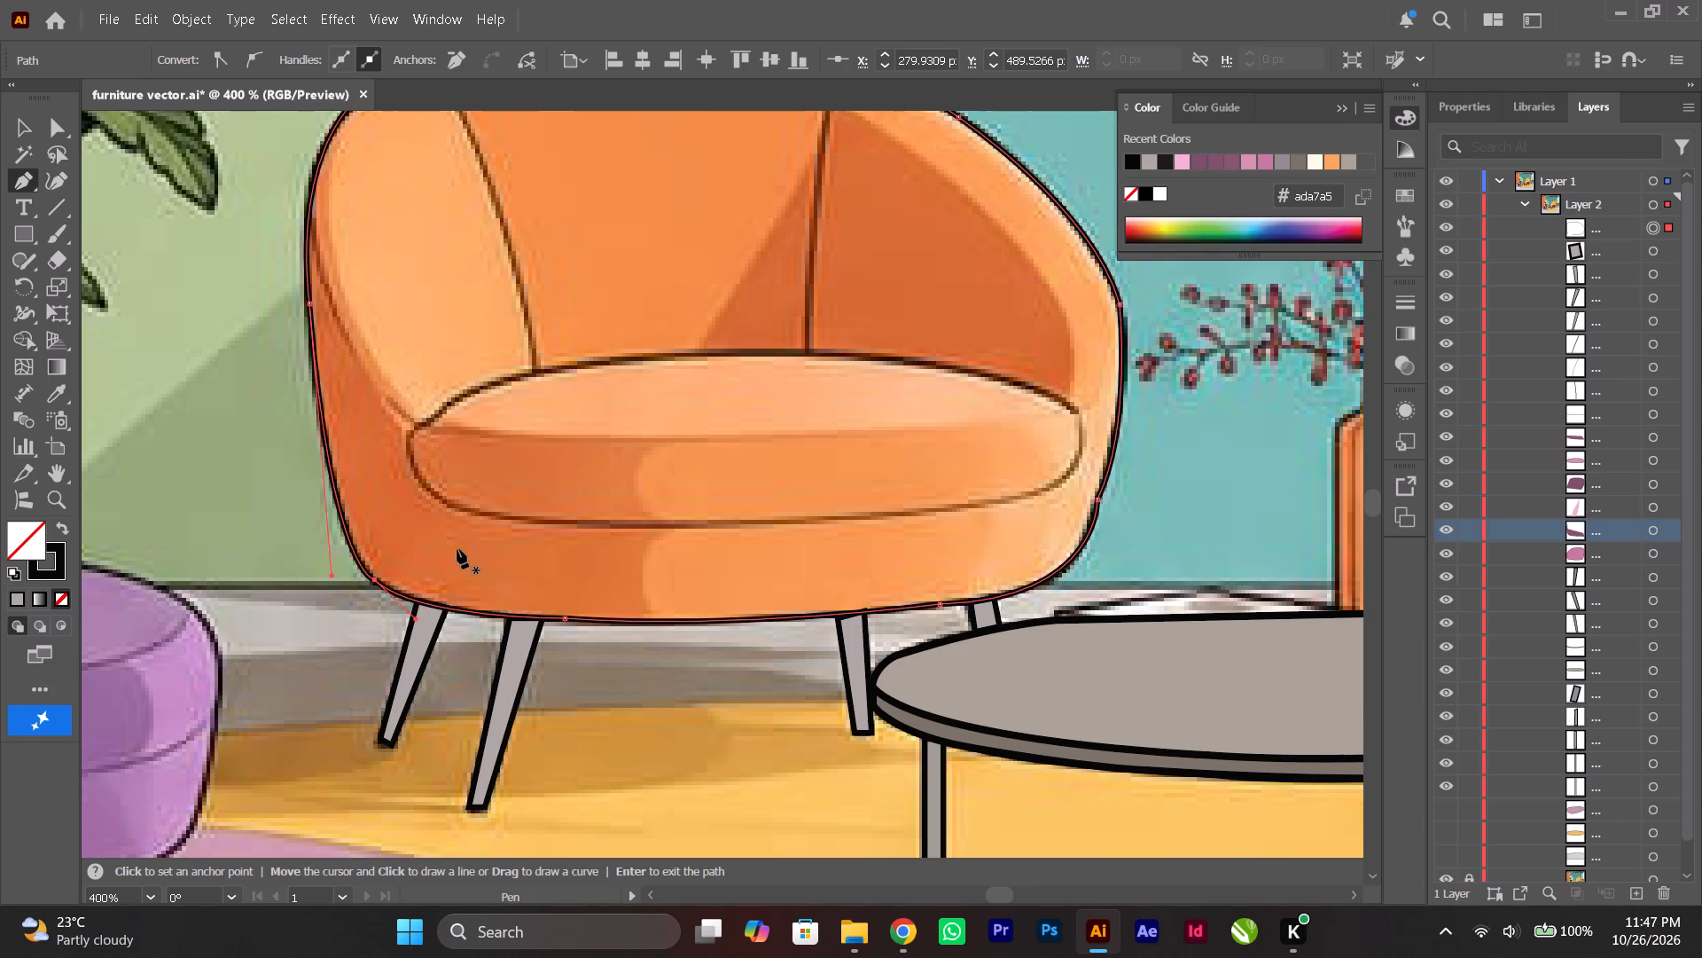
scroll(458, 547, up, 2)
ctrl+scroll(458, 547, down, 4)
scroll(458, 547, up, 1)
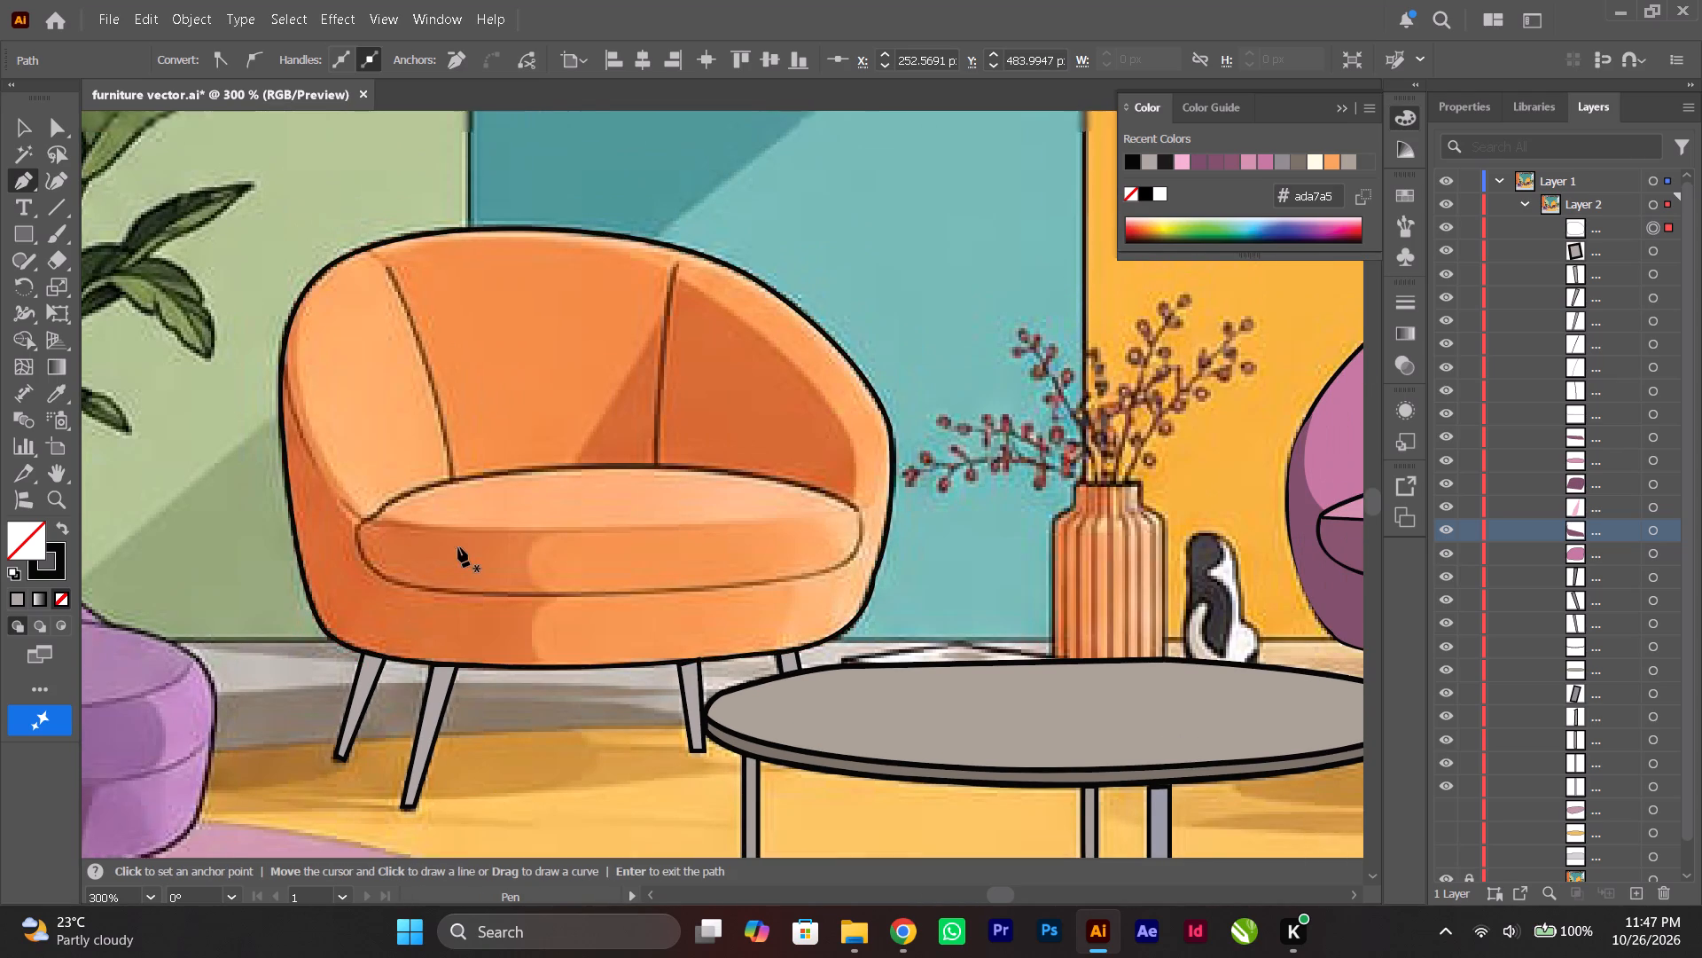
scroll(458, 547, up, 2)
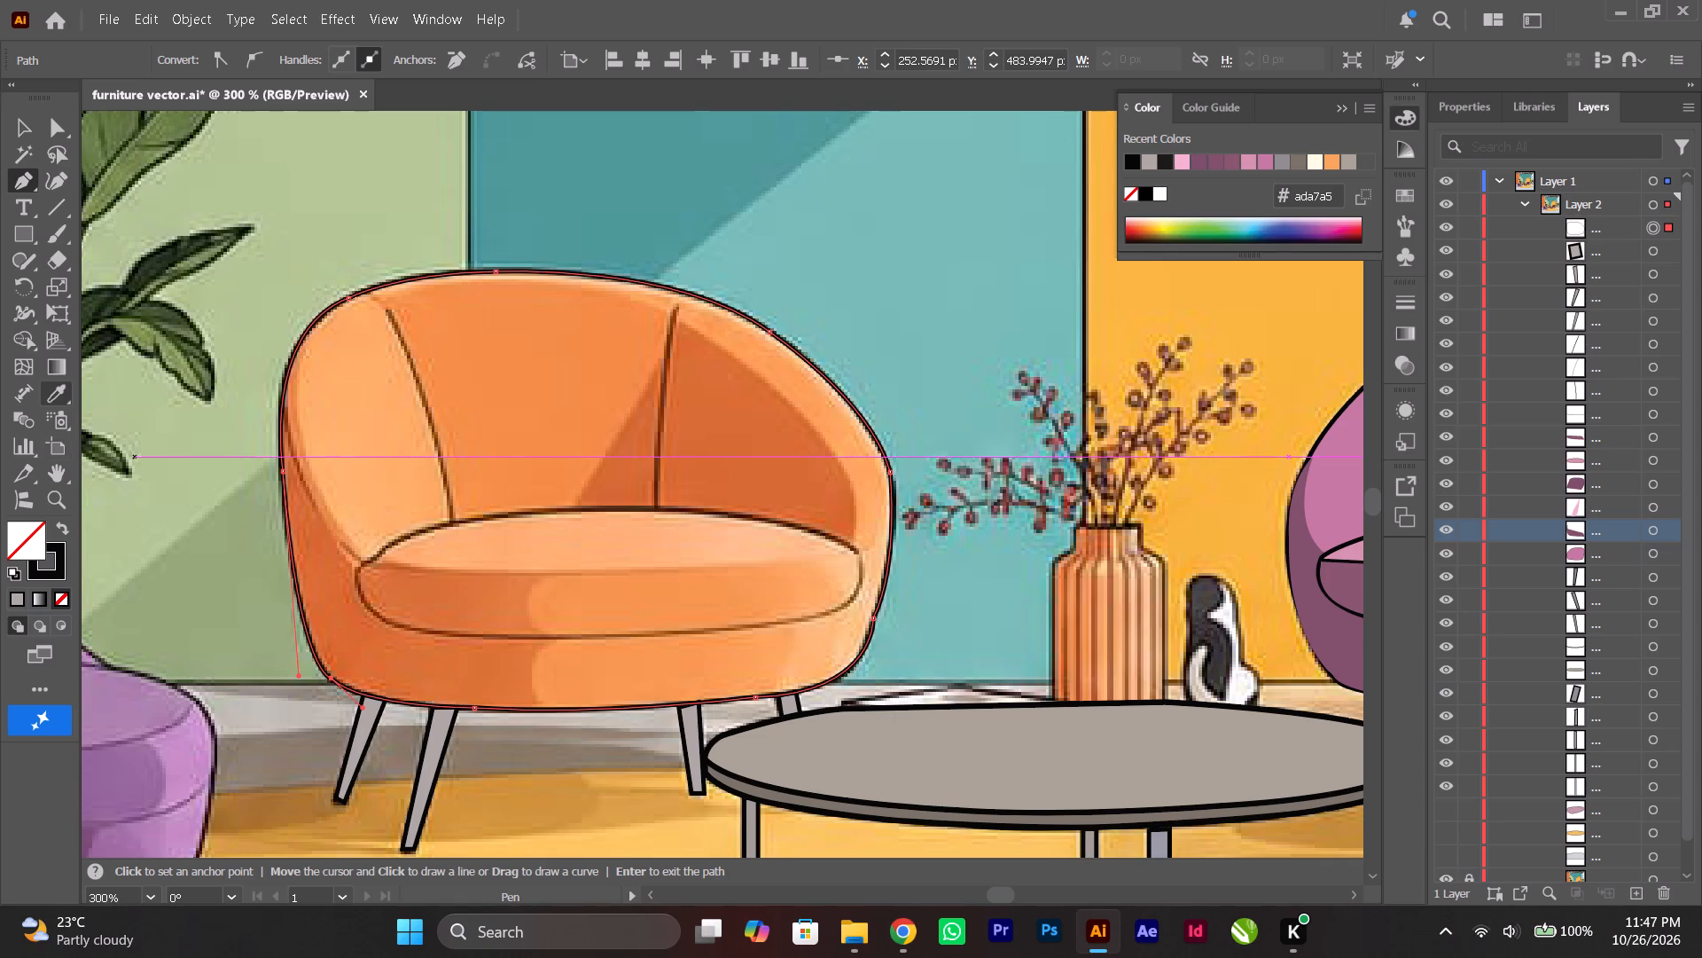
click(56, 397)
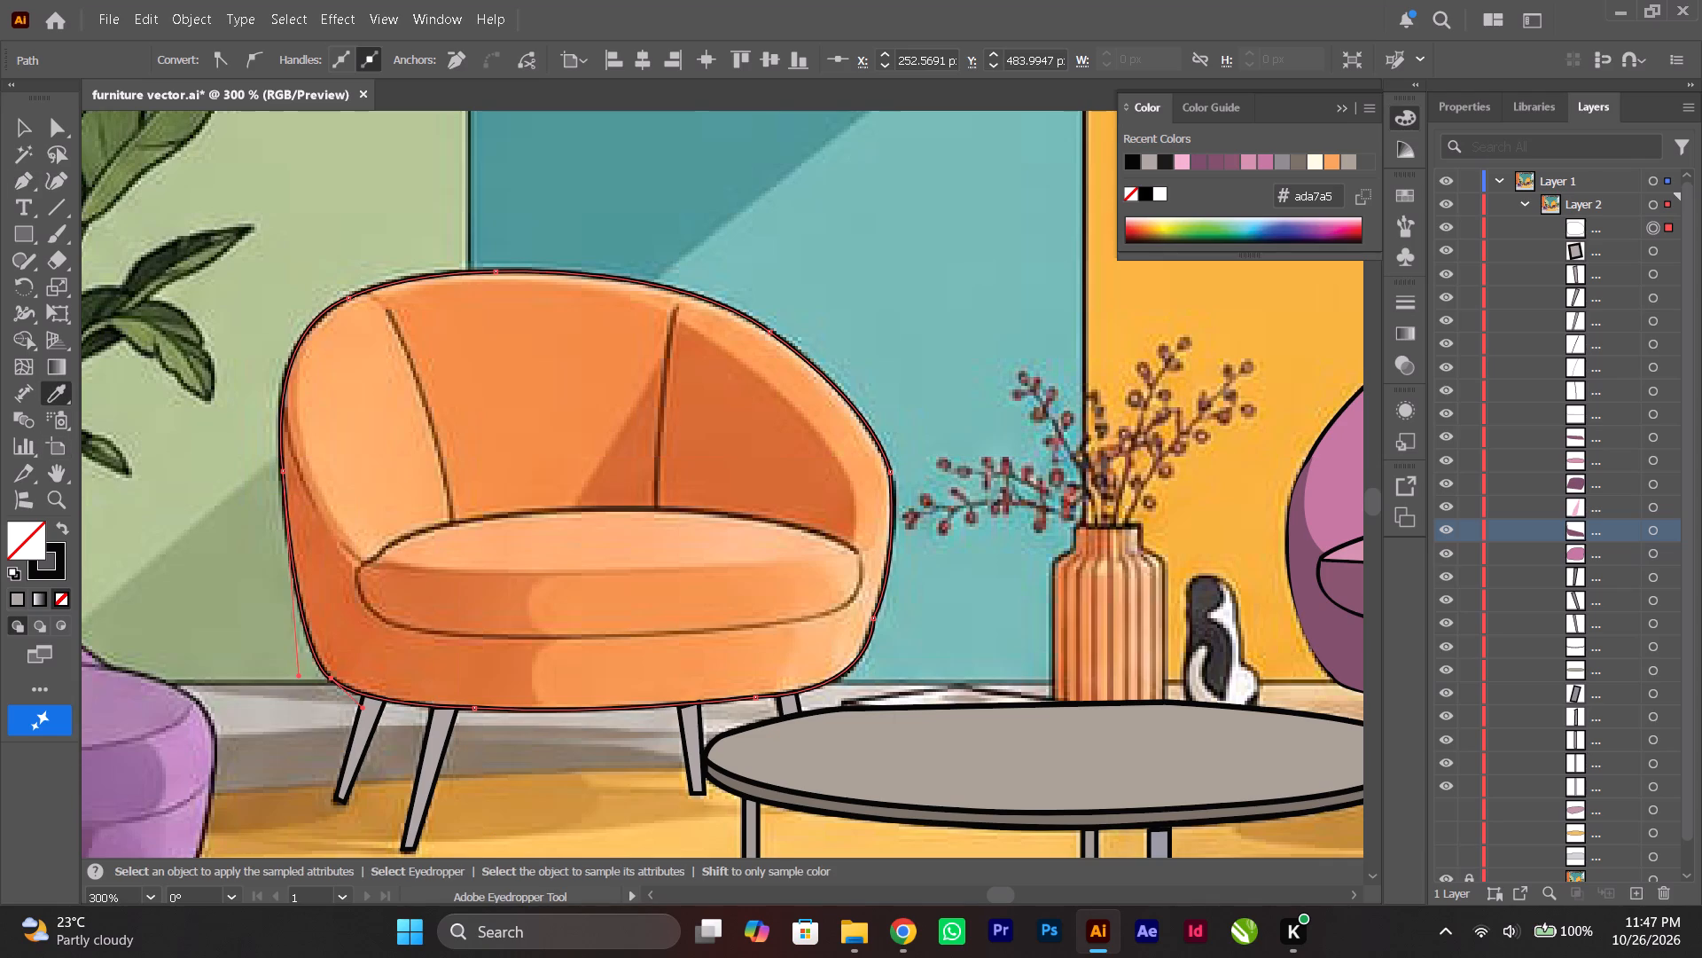
click(780, 356)
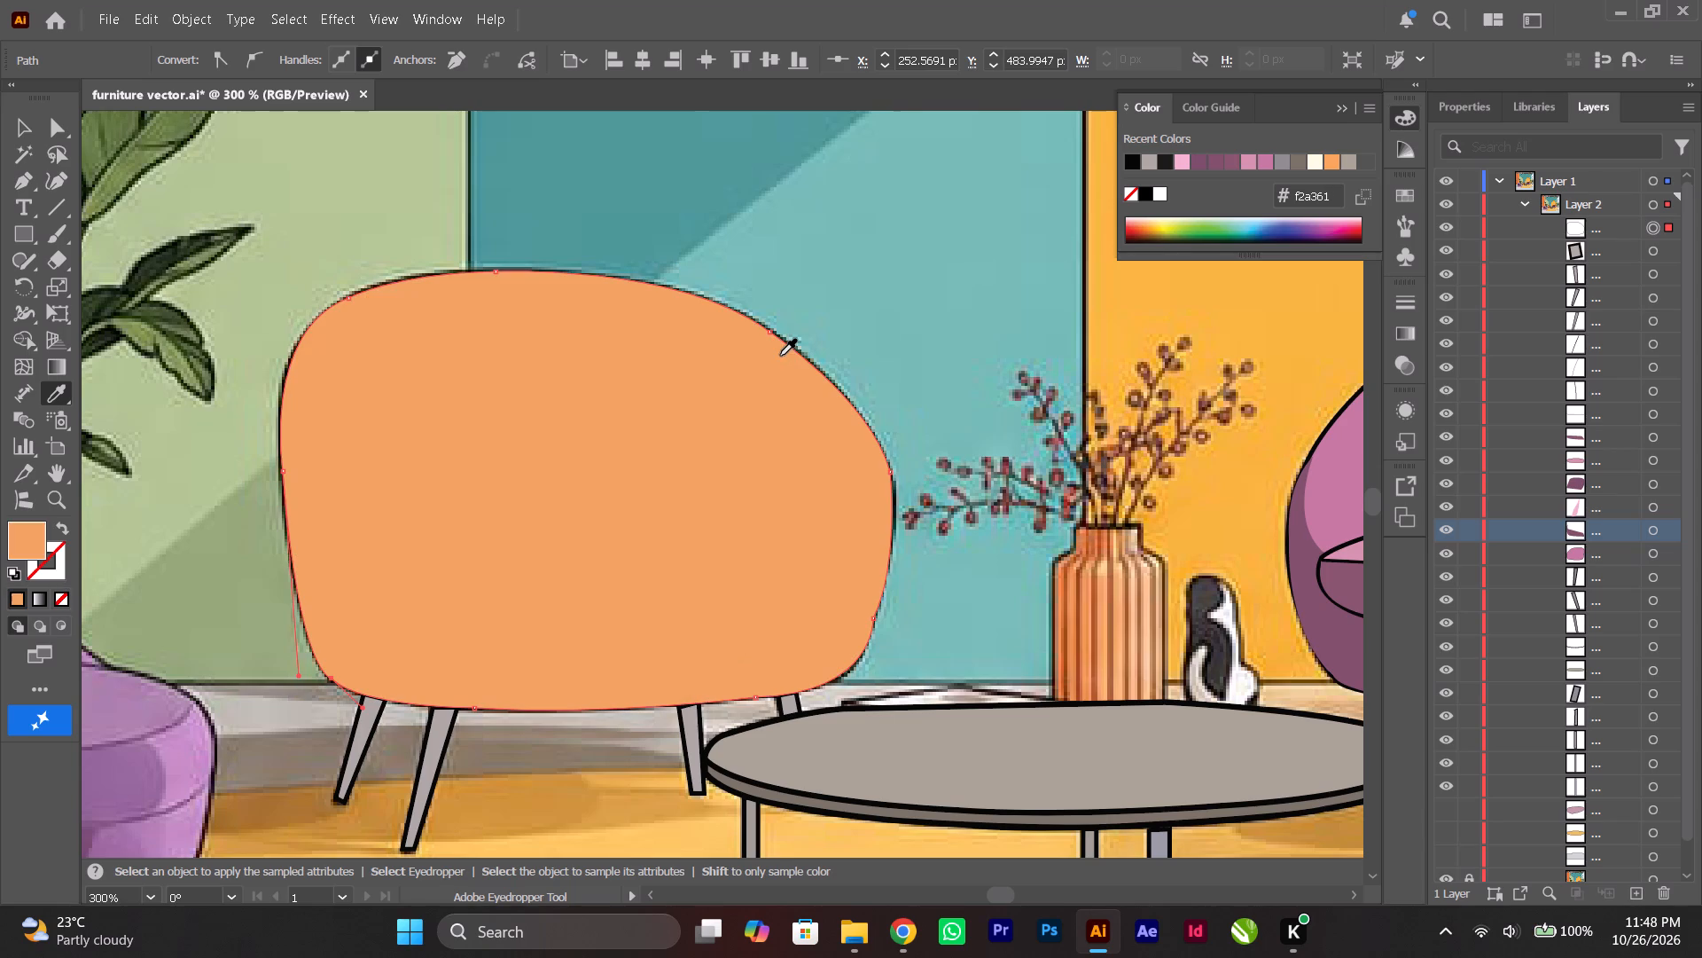
Give the orange armchair body a black 1 pt stroke and deselect it.
click(18, 133)
click(369, 437)
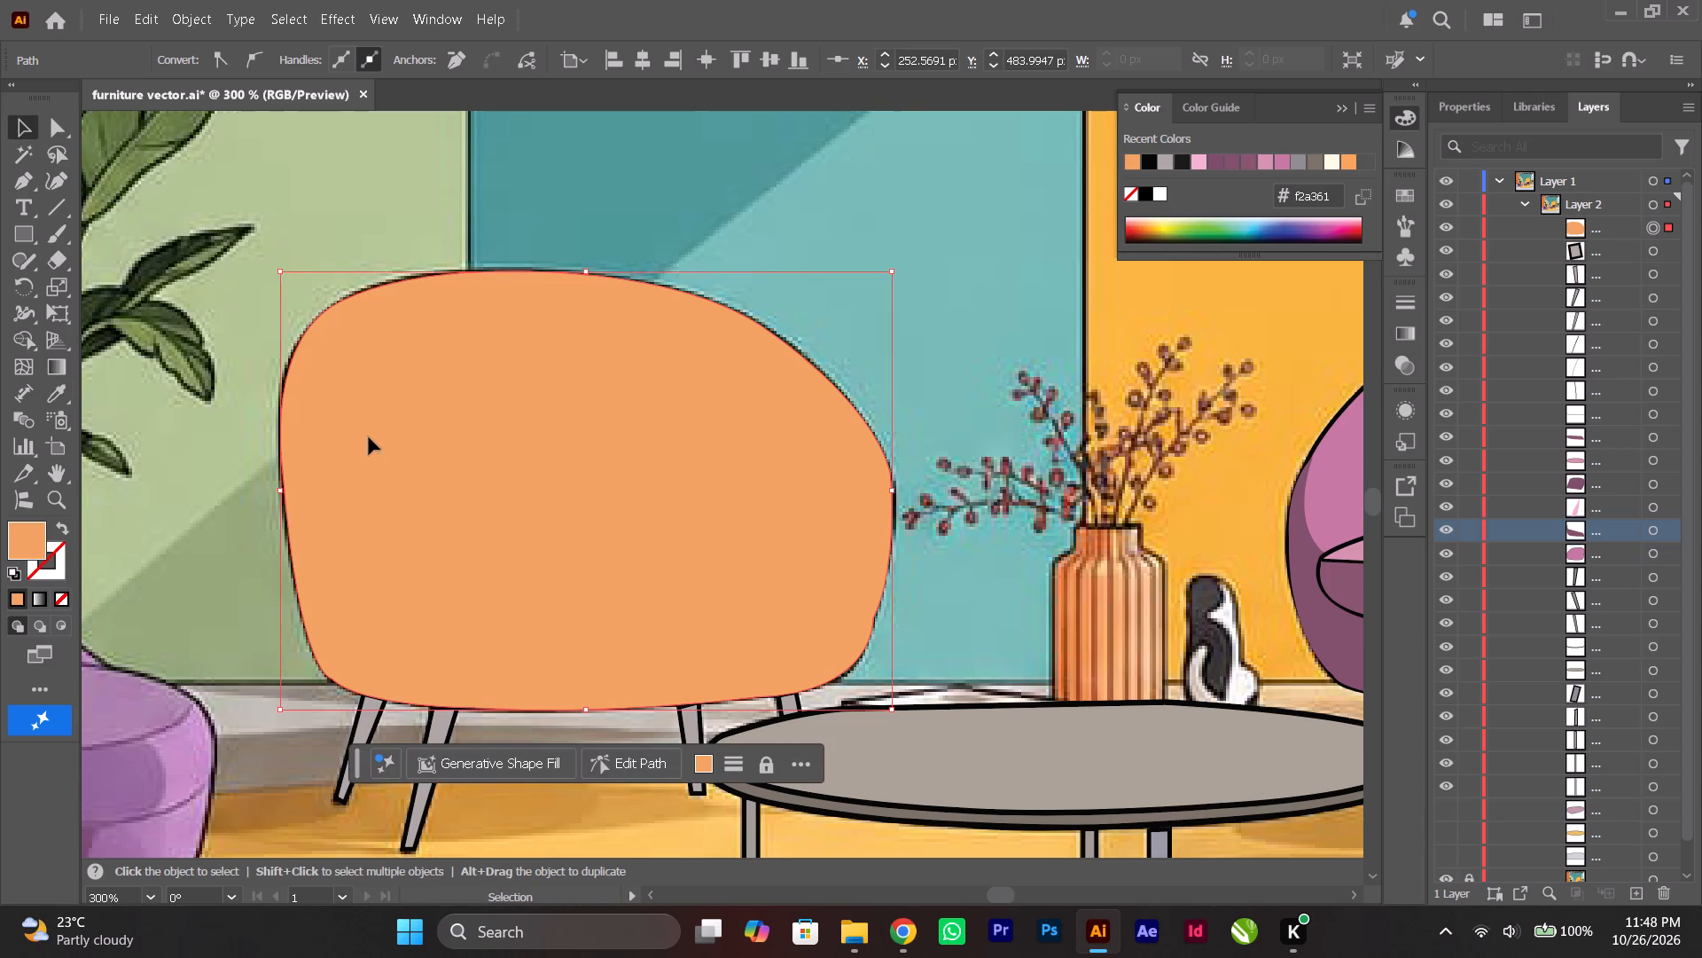
click(171, 452)
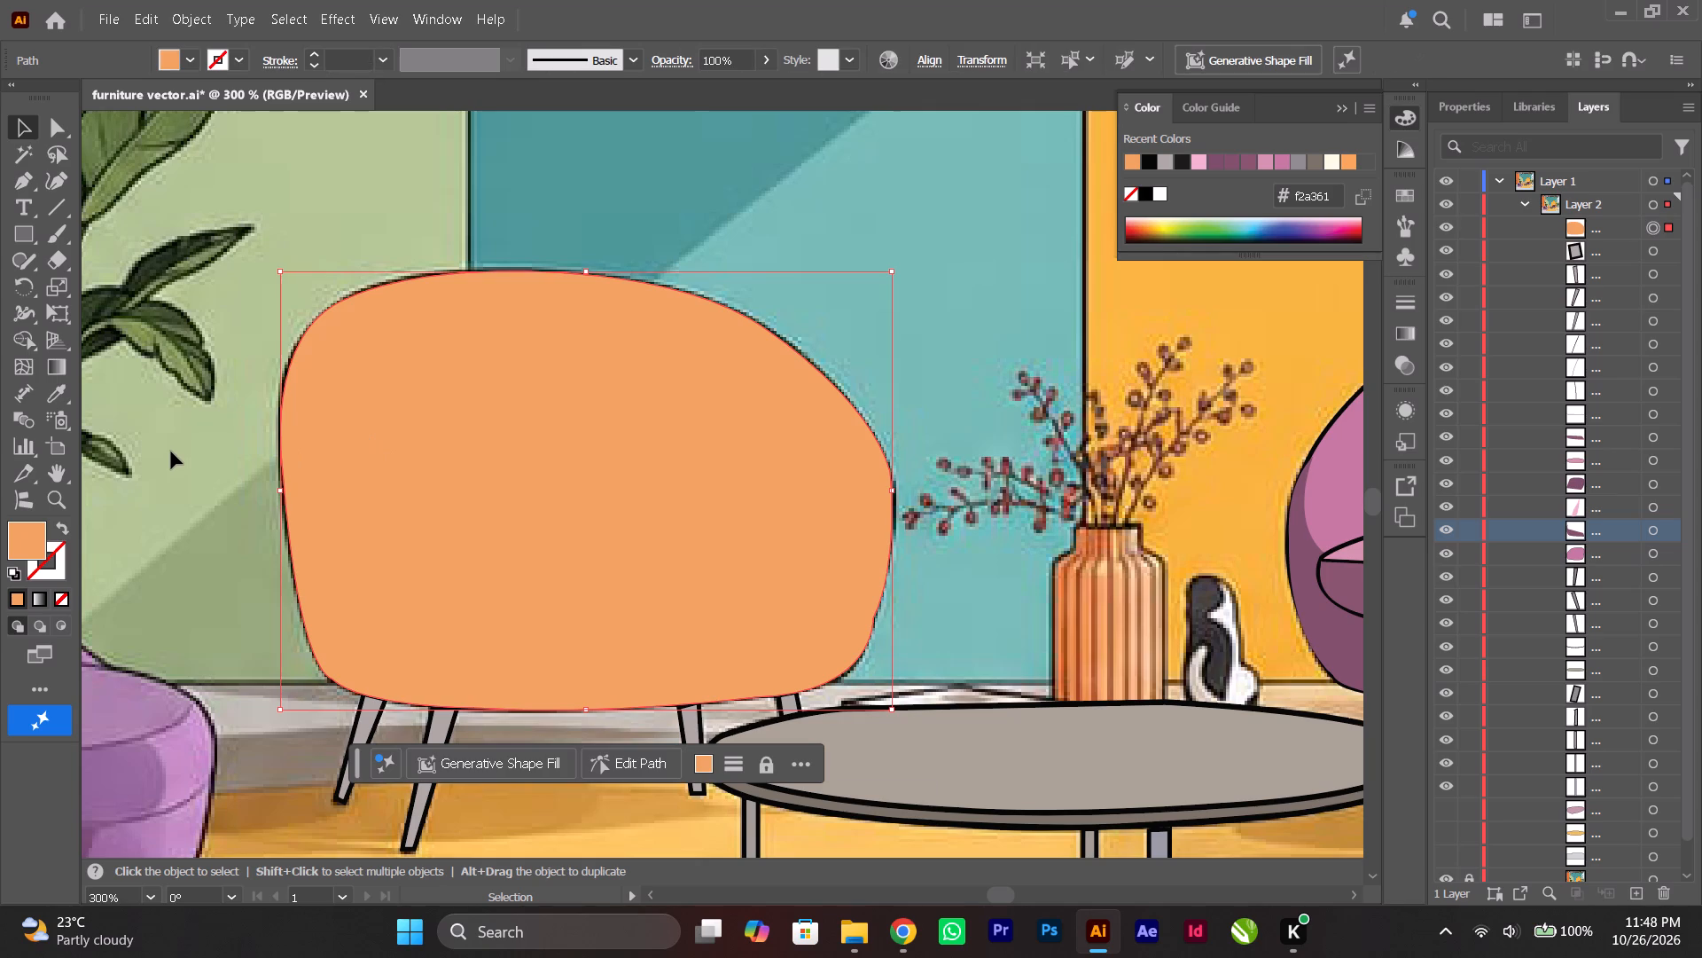
click(371, 460)
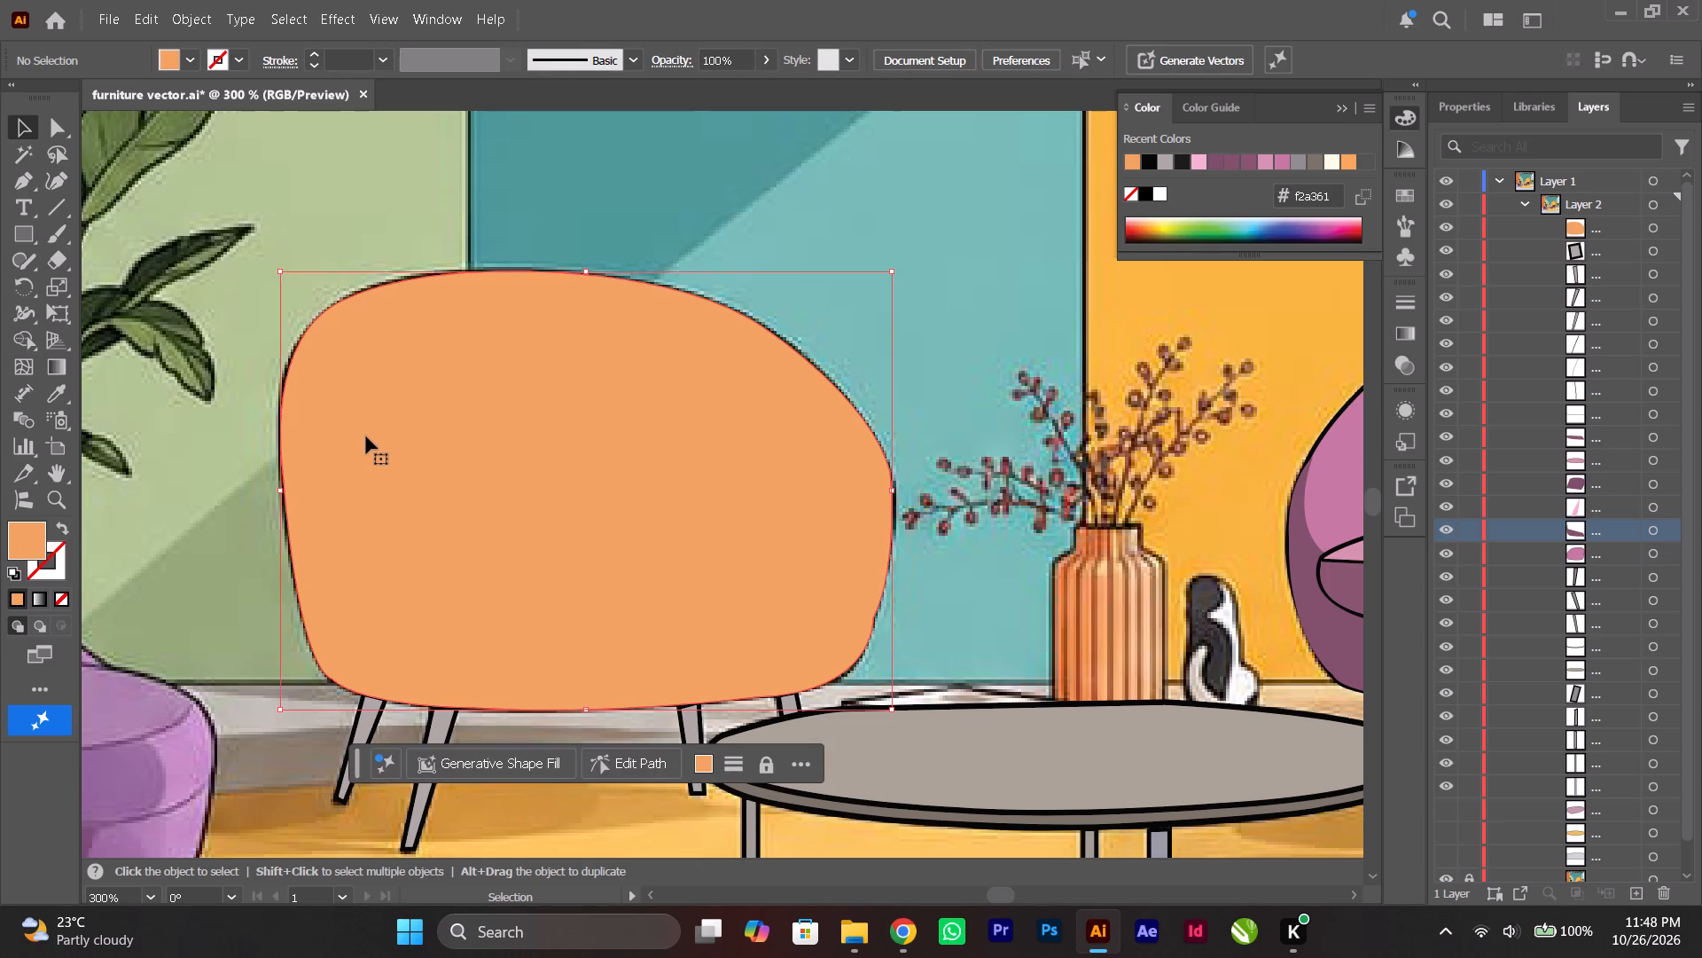
click(244, 66)
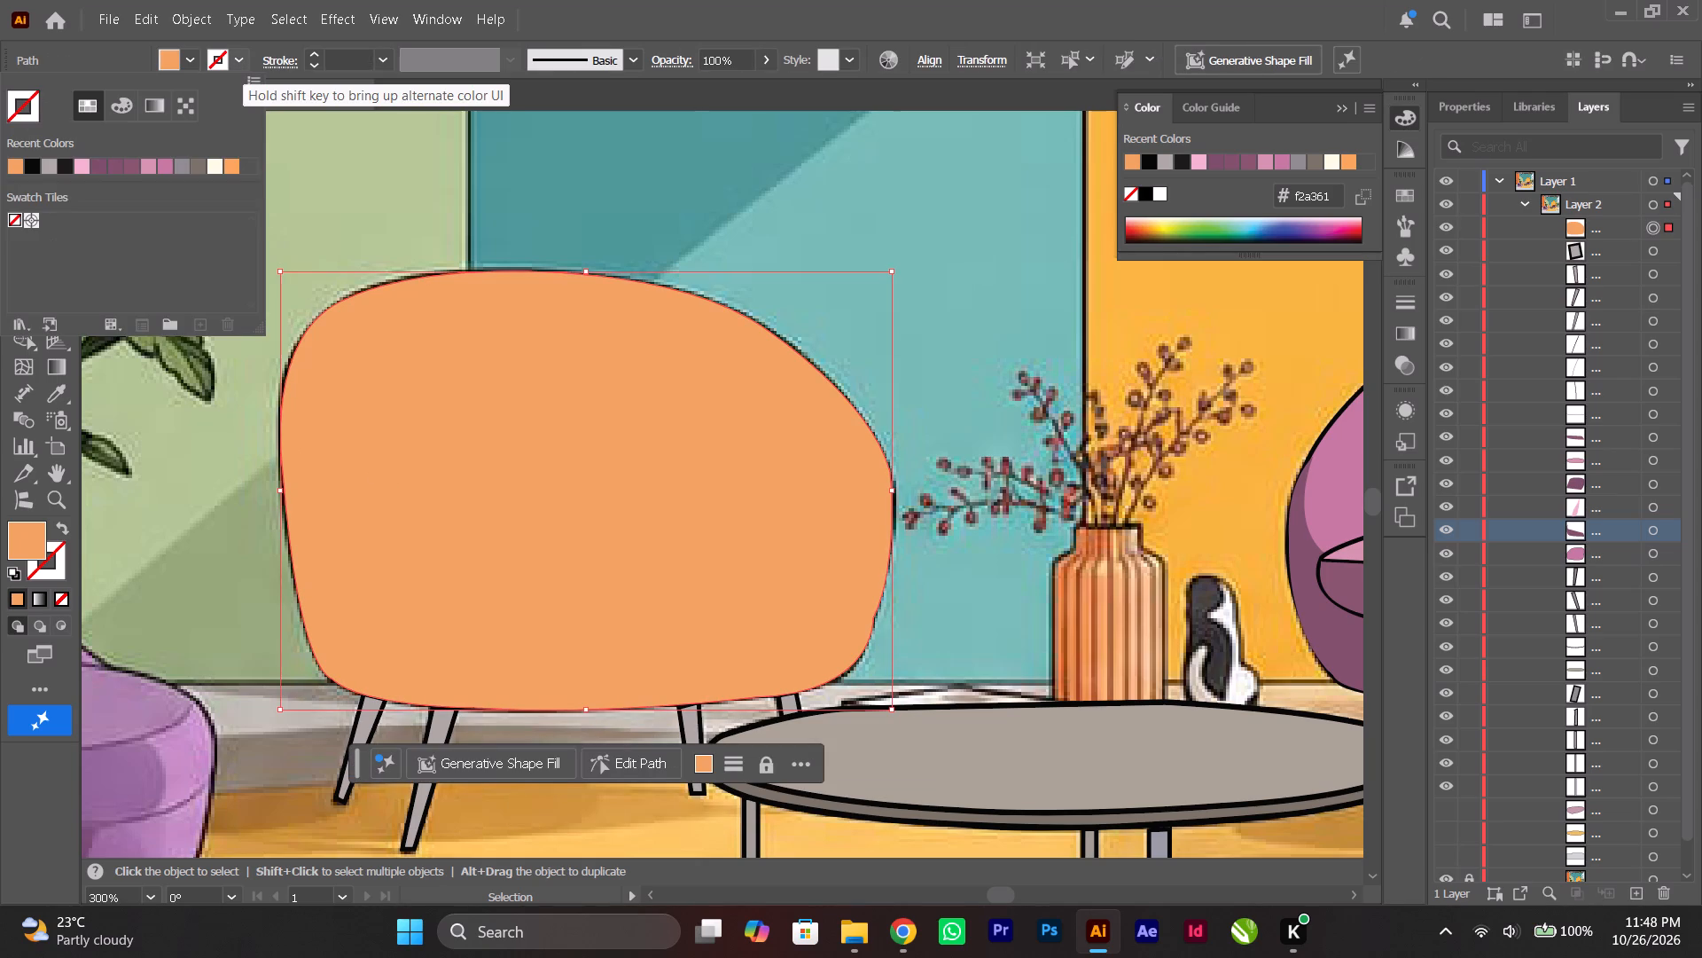
click(28, 161)
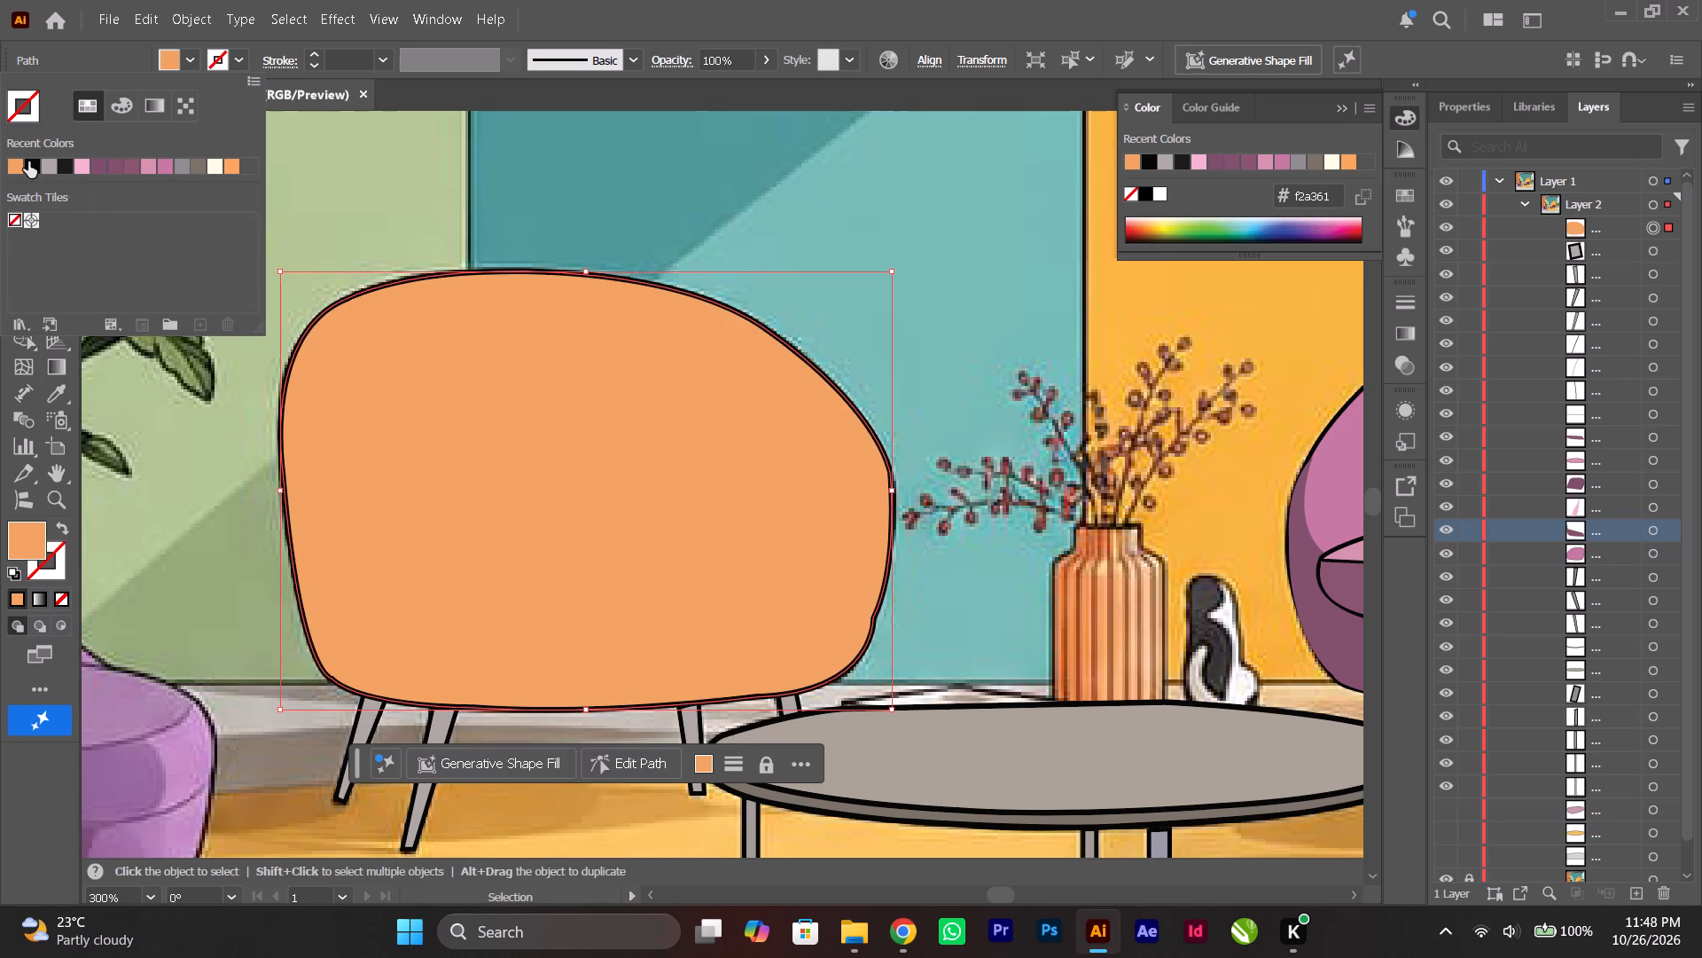
click(302, 132)
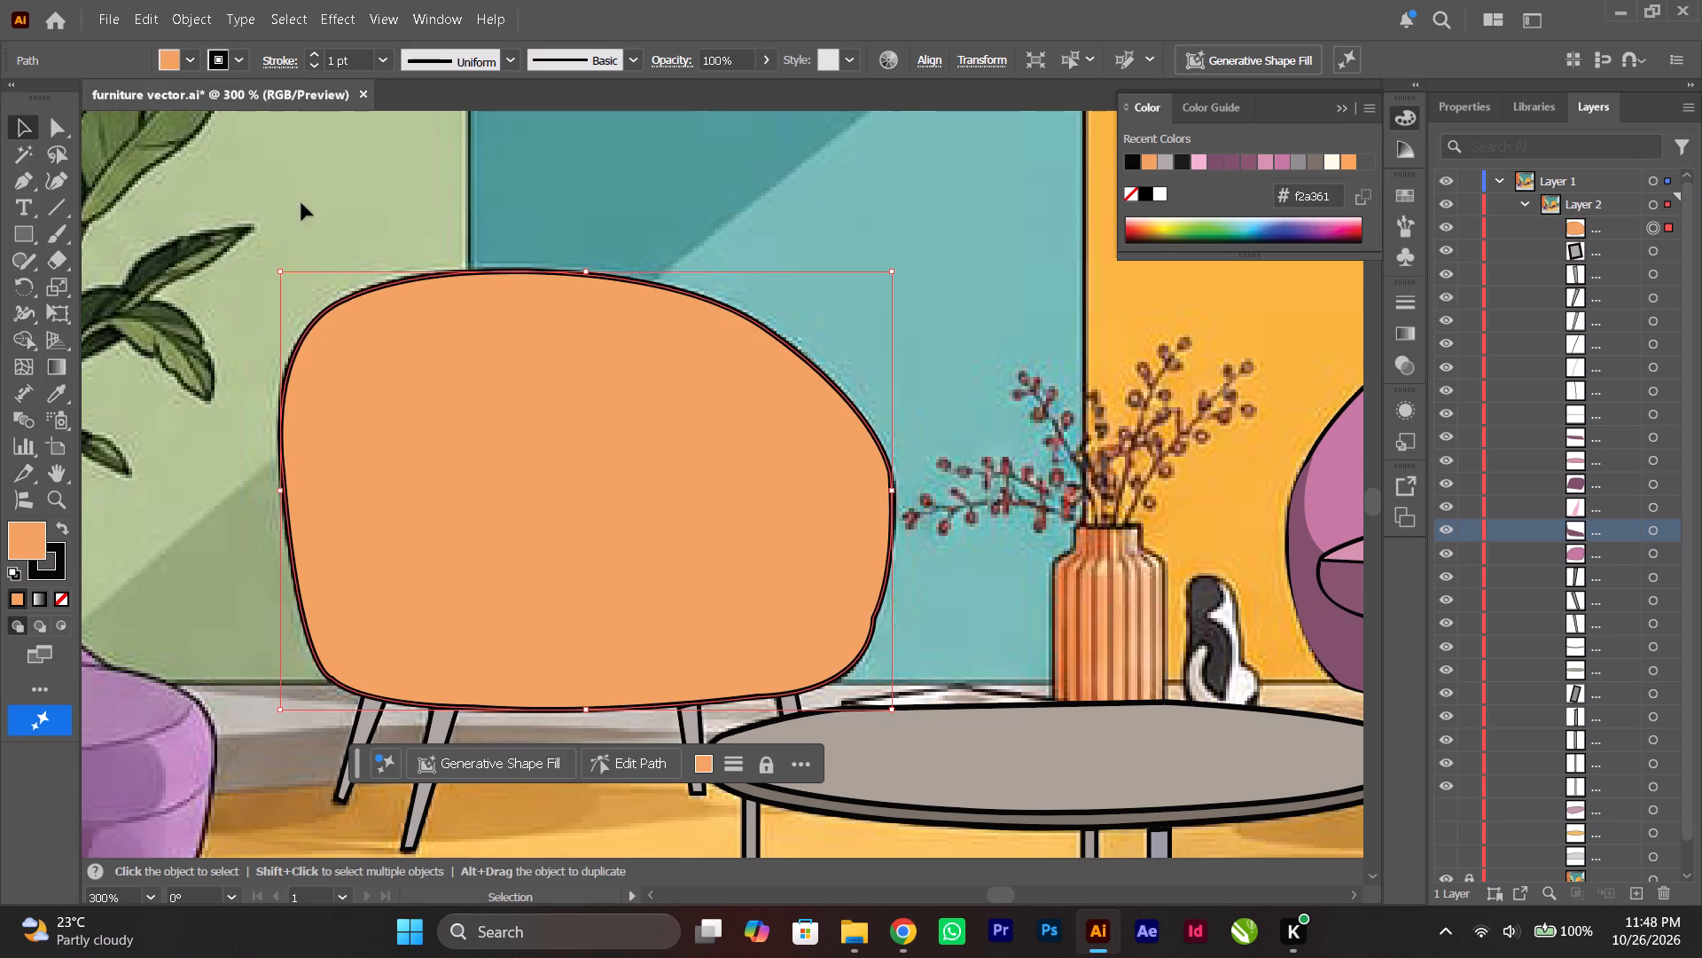
click(255, 208)
Hide the filled orange armchair body shape to expose the reference armchair beneath it.
alt+scroll(191, 353, down, 2)
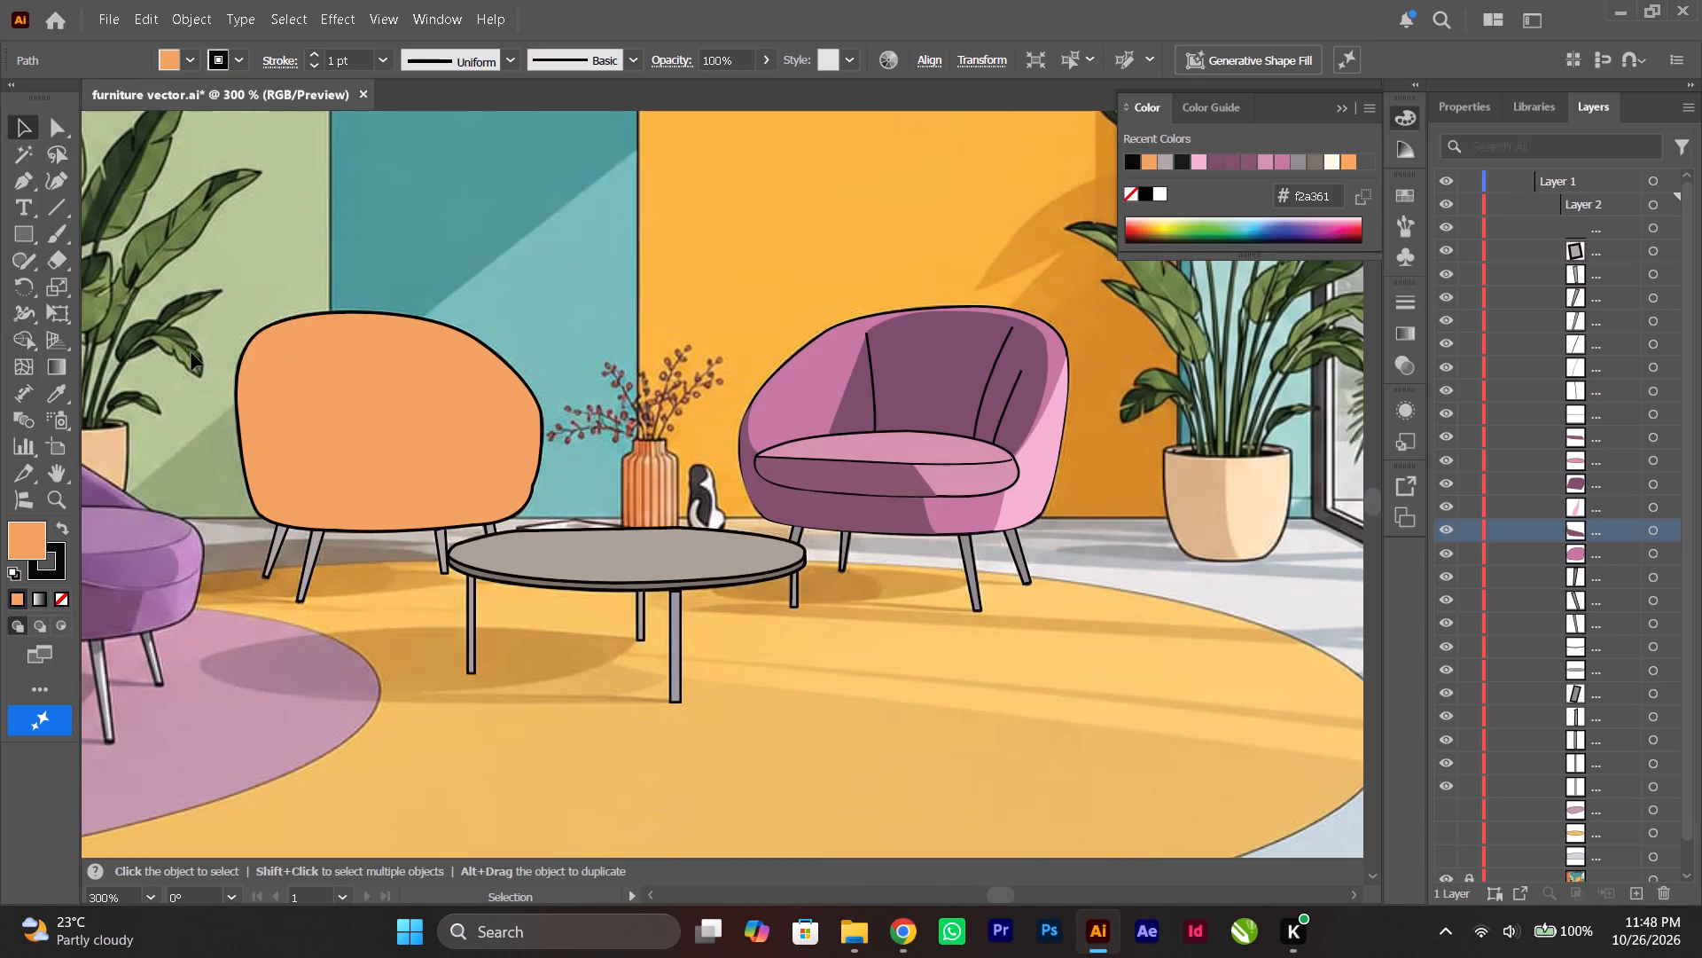
ctrl+scroll(206, 374, up, 12)
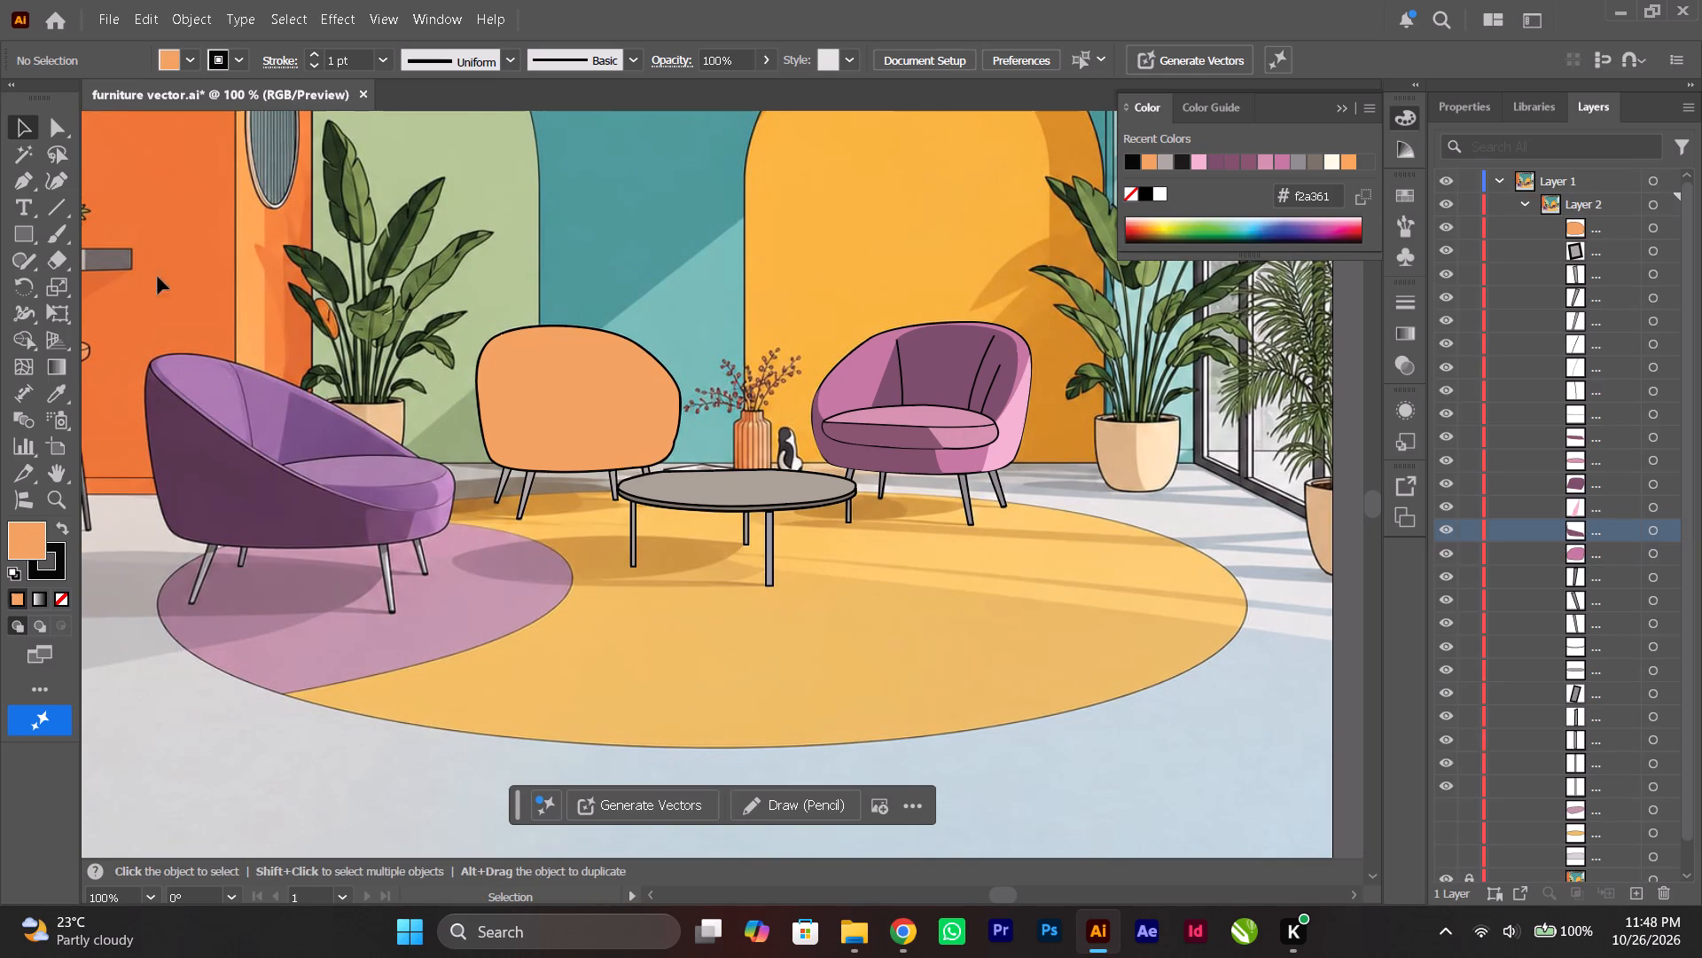
alt+scroll(574, 422, up, 5)
alt+scroll(574, 420, down, 3)
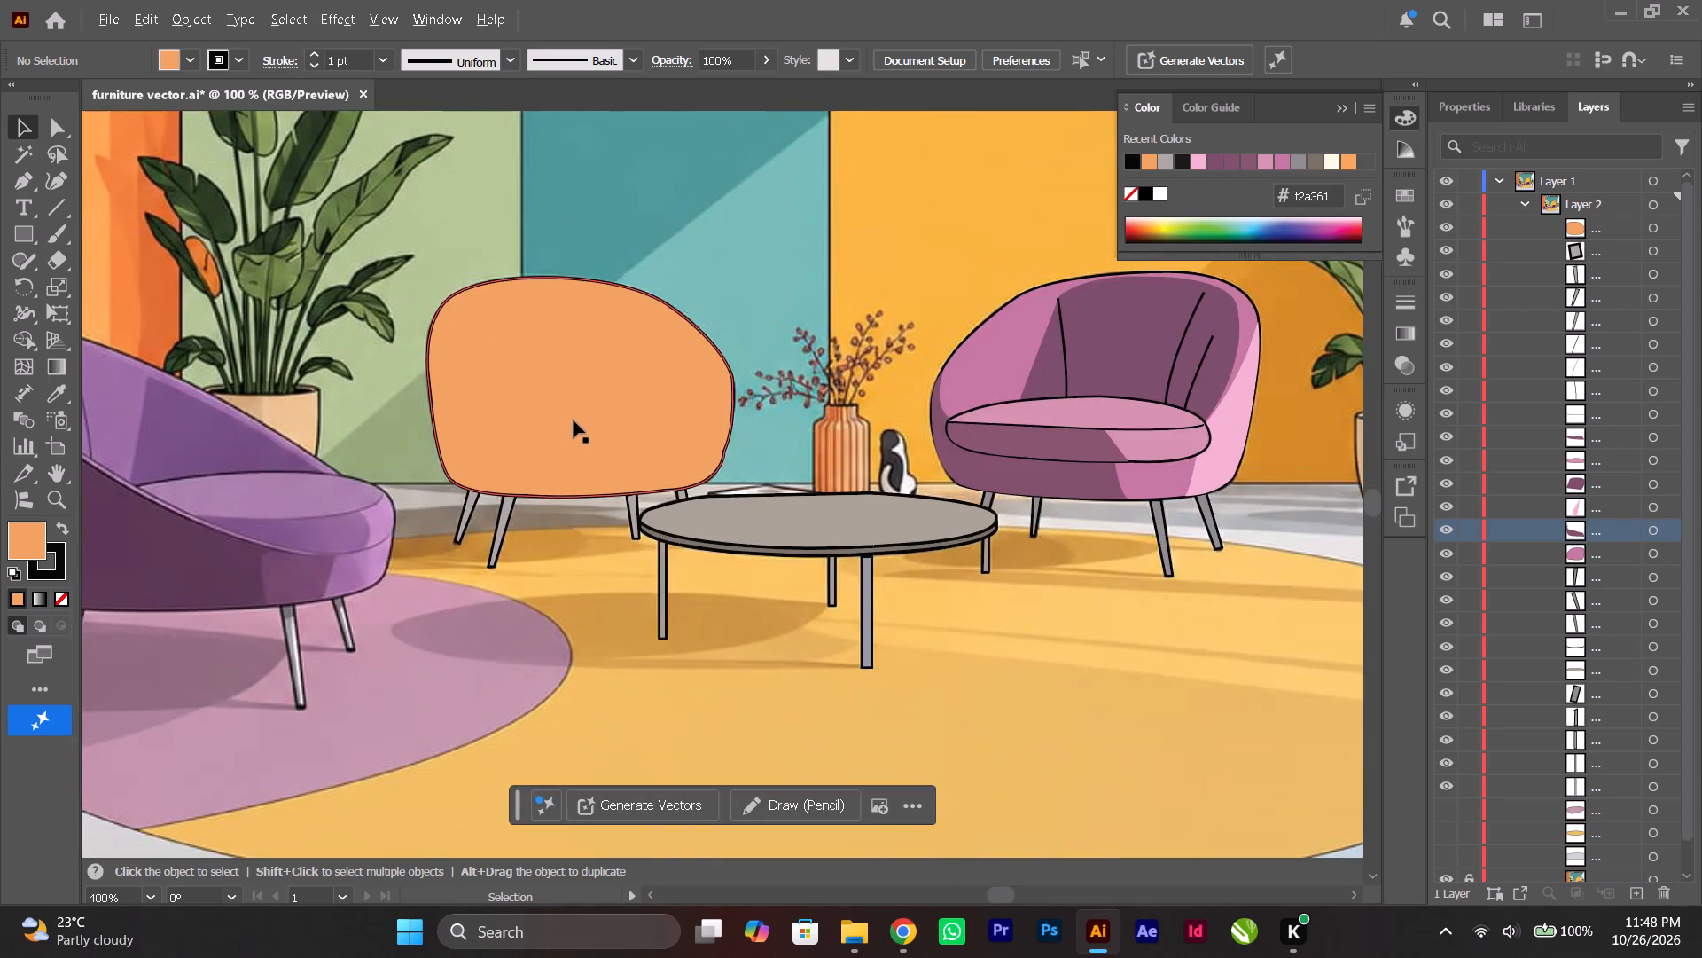
alt+scroll(574, 420, up, 1)
scroll(574, 420, up, 4)
alt+scroll(582, 428, up, 2)
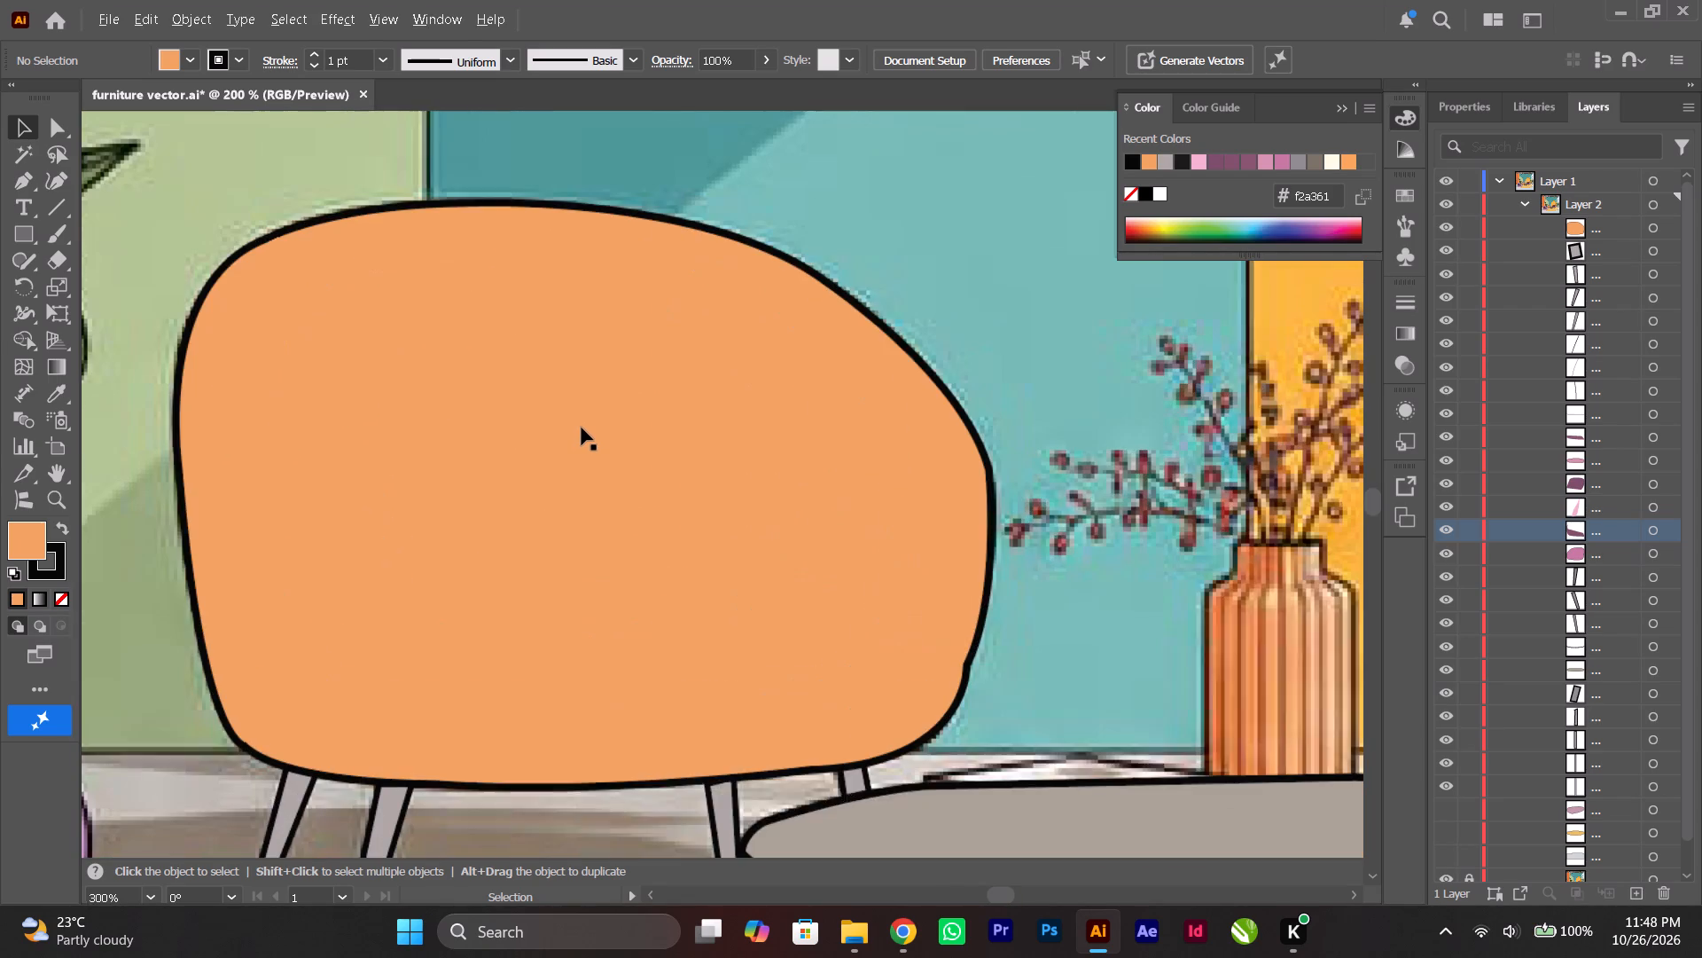
click(584, 427)
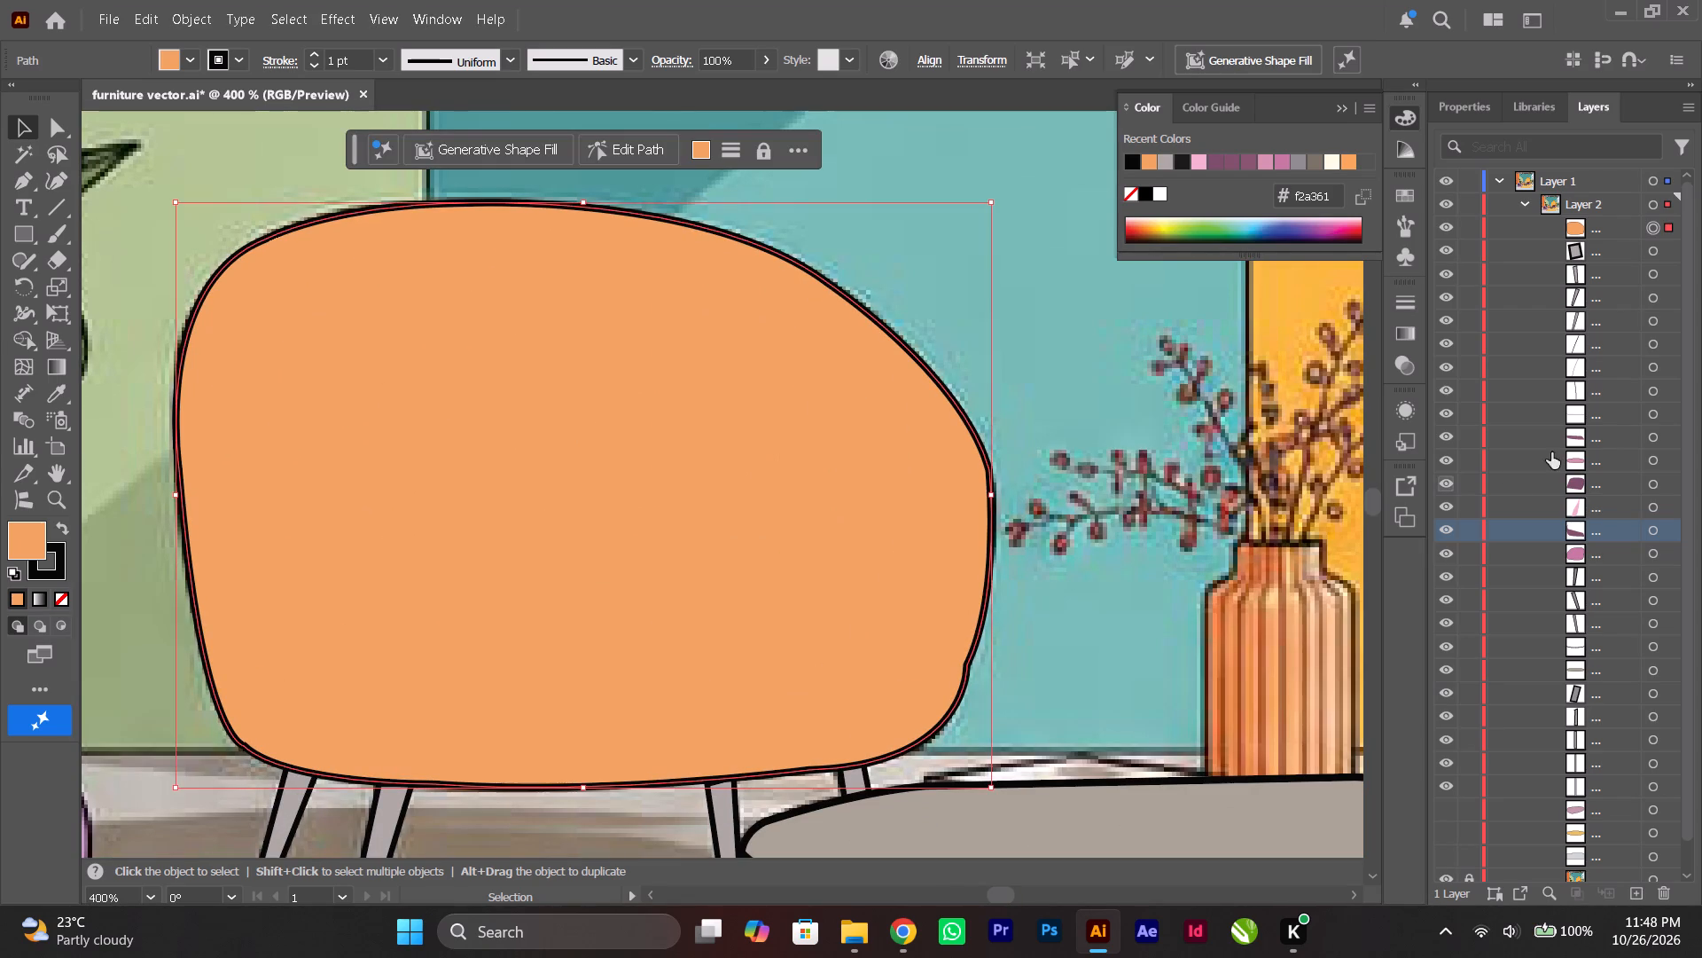
click(1449, 224)
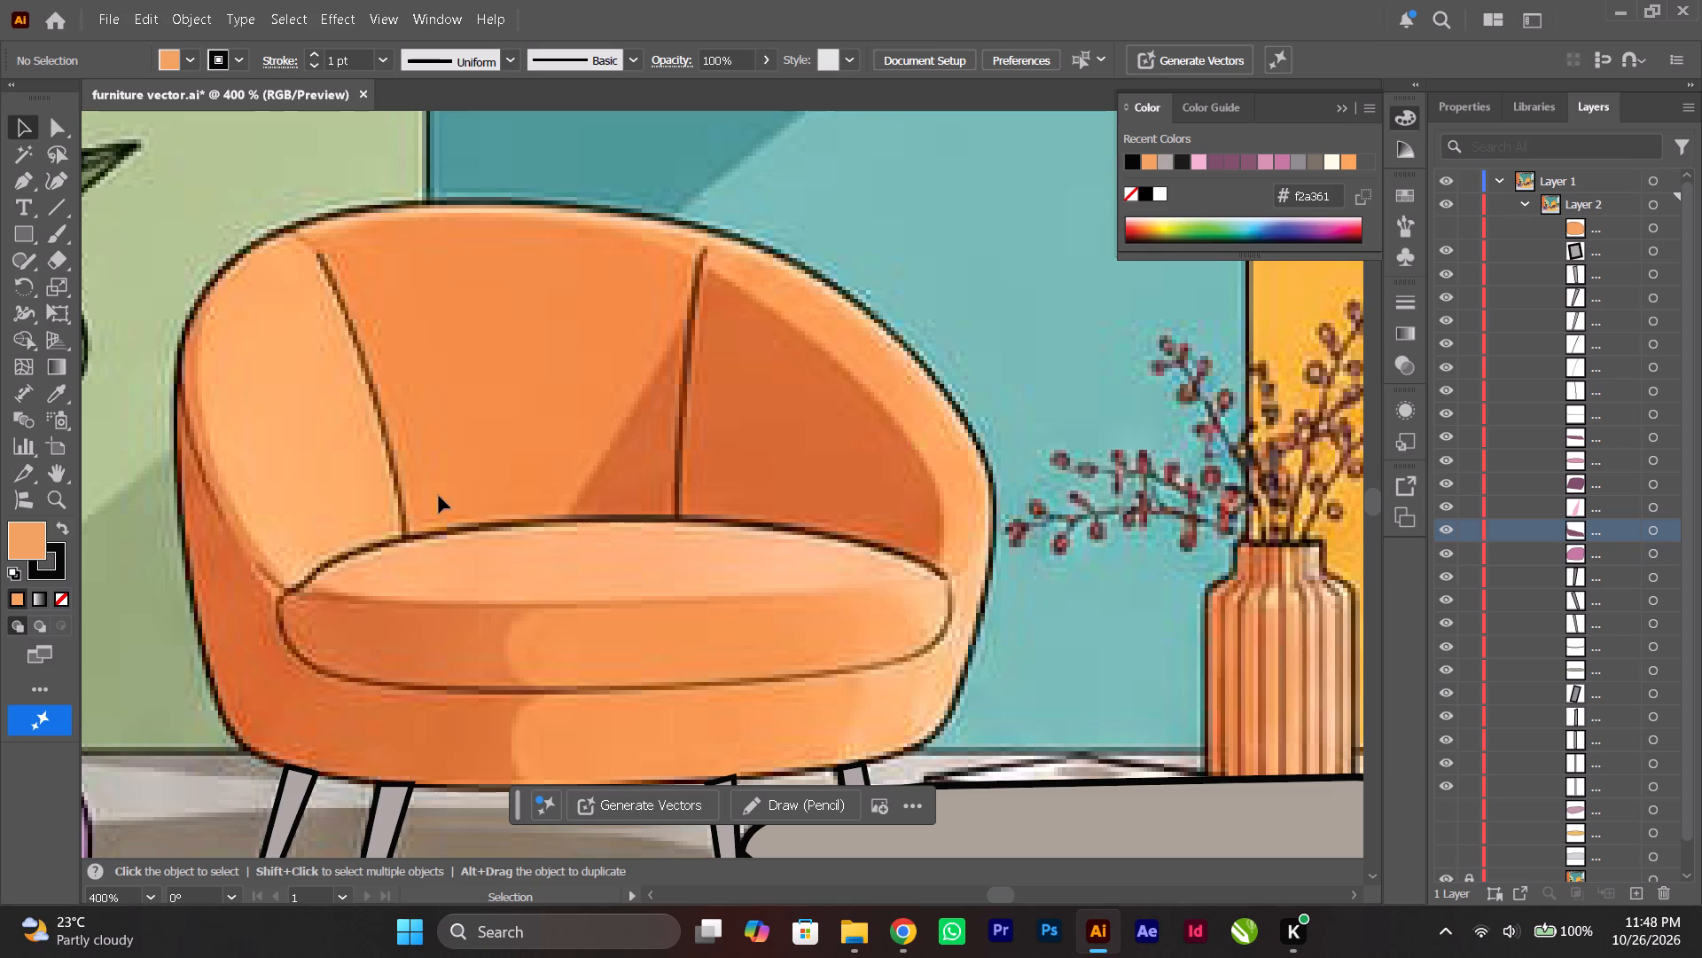
Begin the seat cushion outline with the Pen tool at its left corner, curving along the top edge to the right end, with no fill.
click(27, 180)
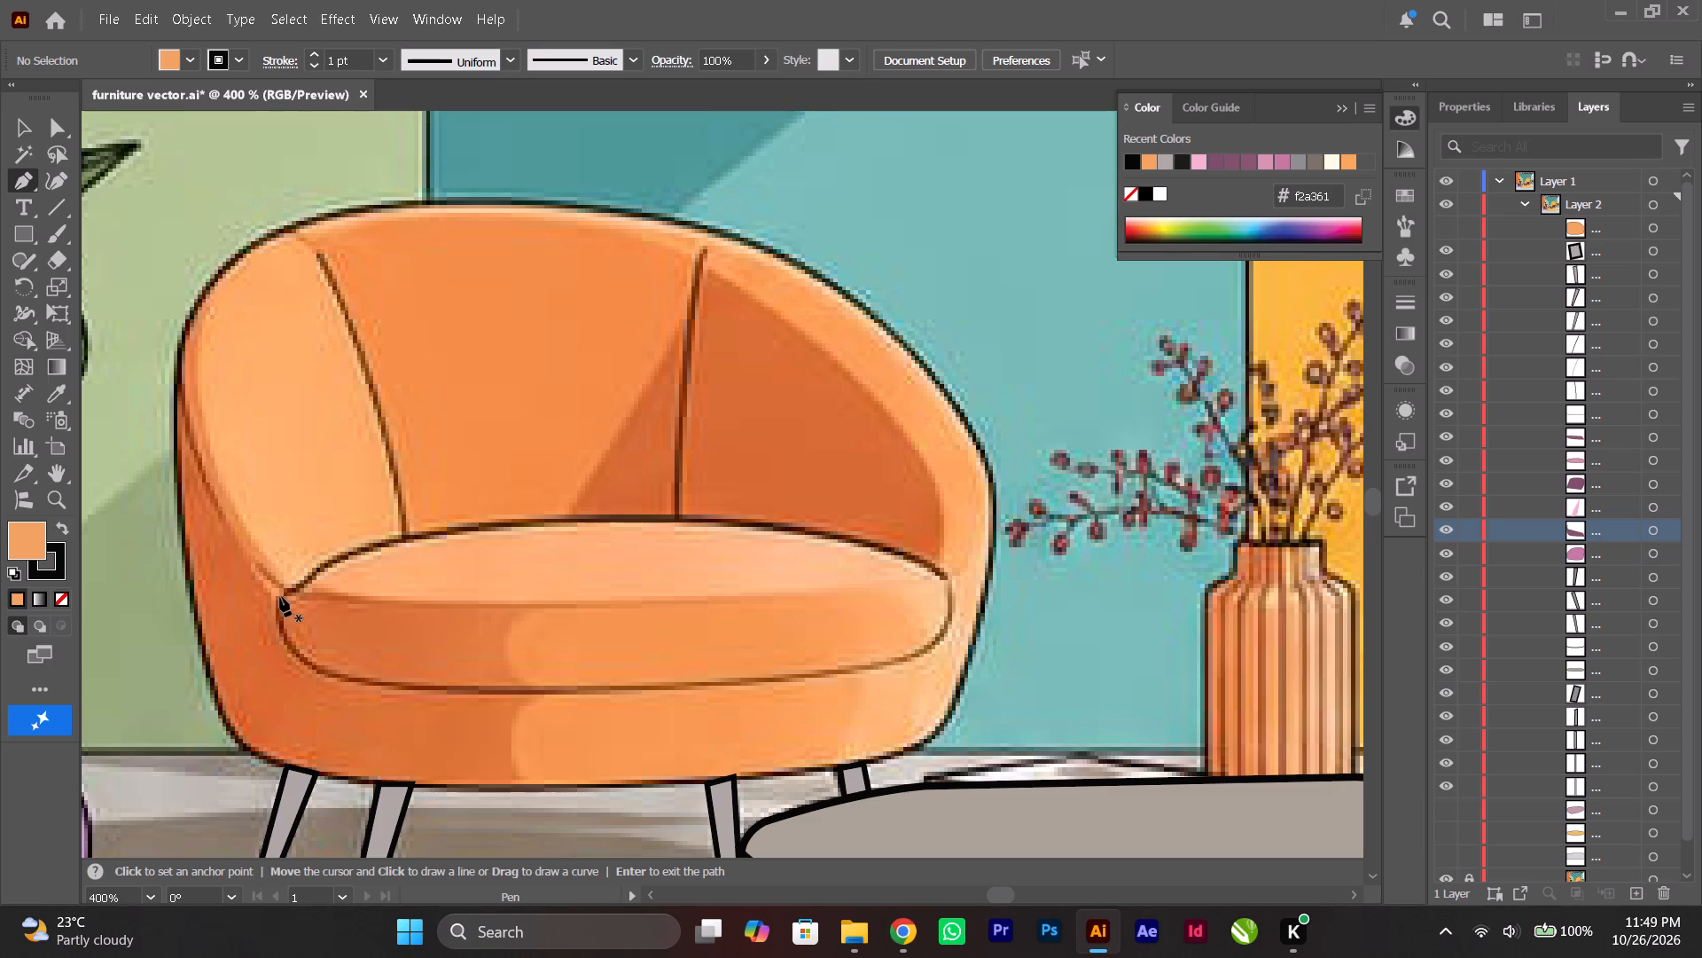
click(281, 597)
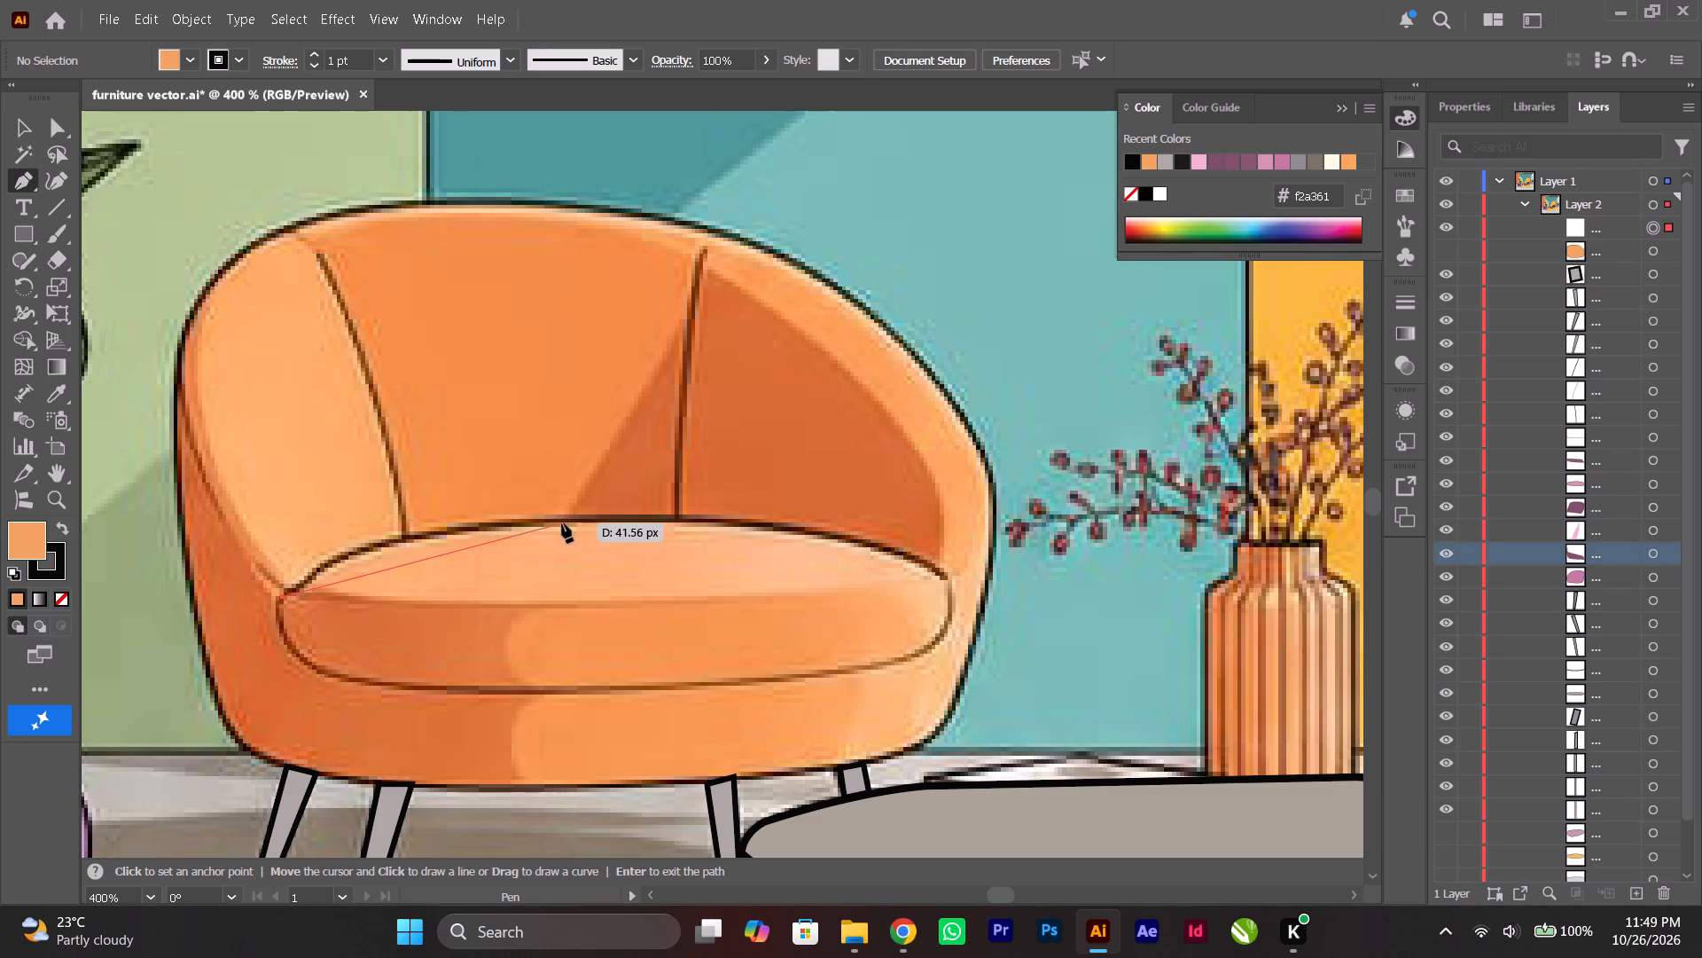
drag(562, 519, 800, 516)
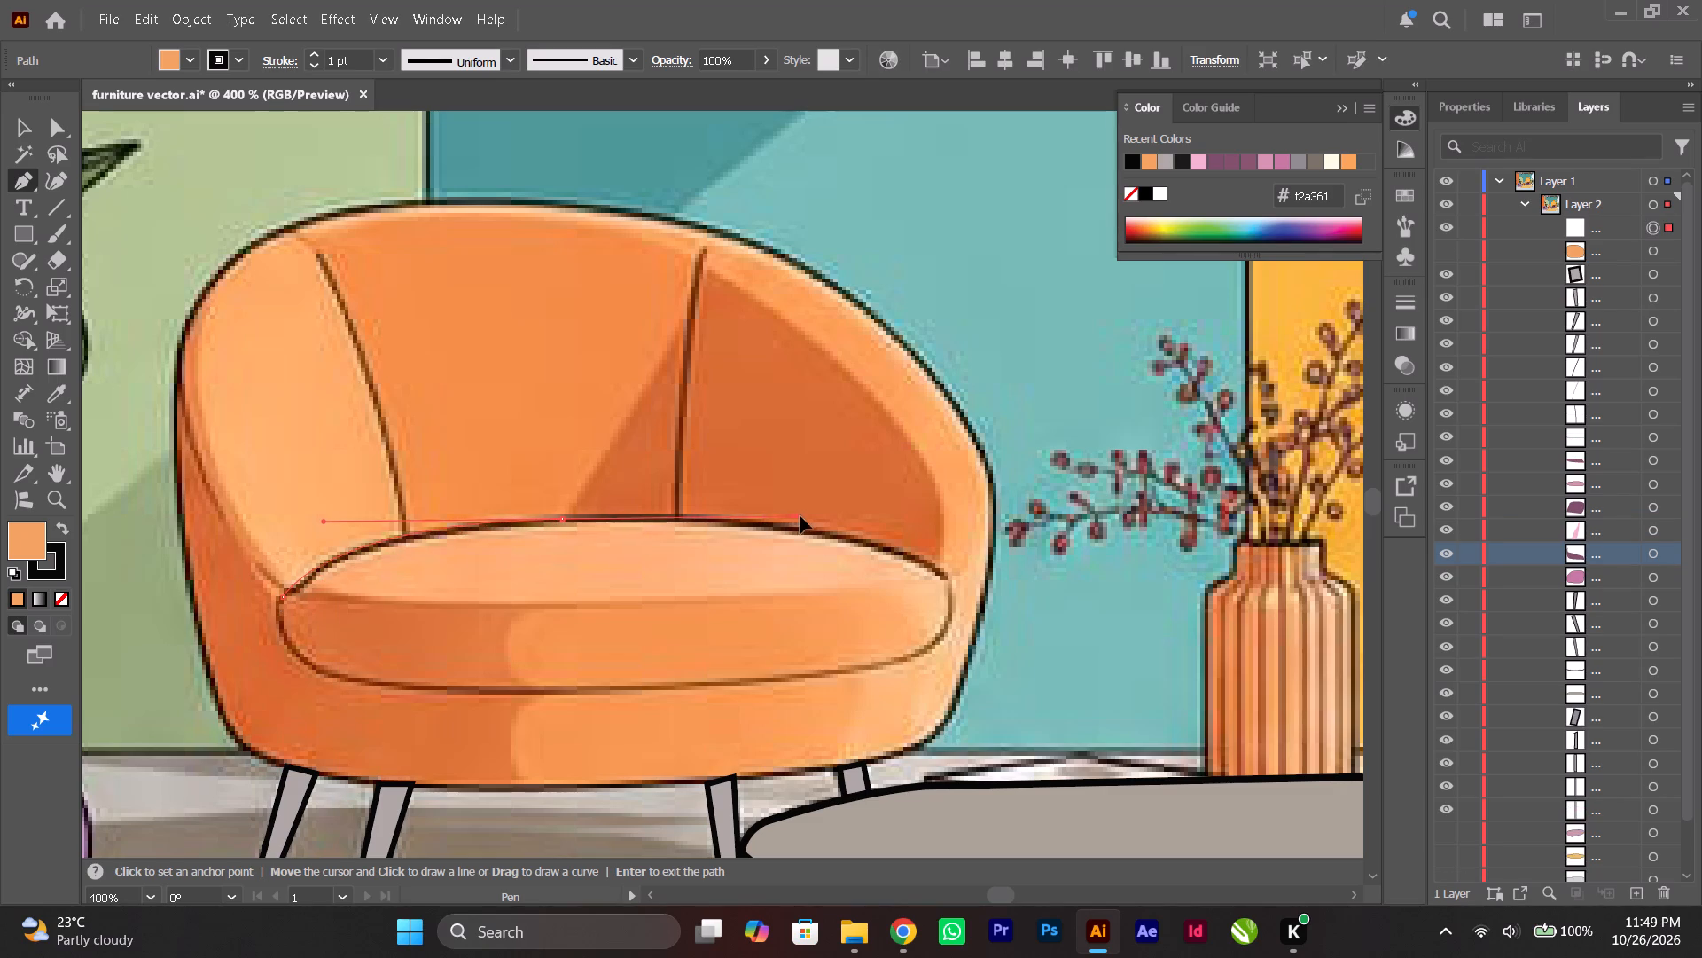
drag(800, 516, 793, 512)
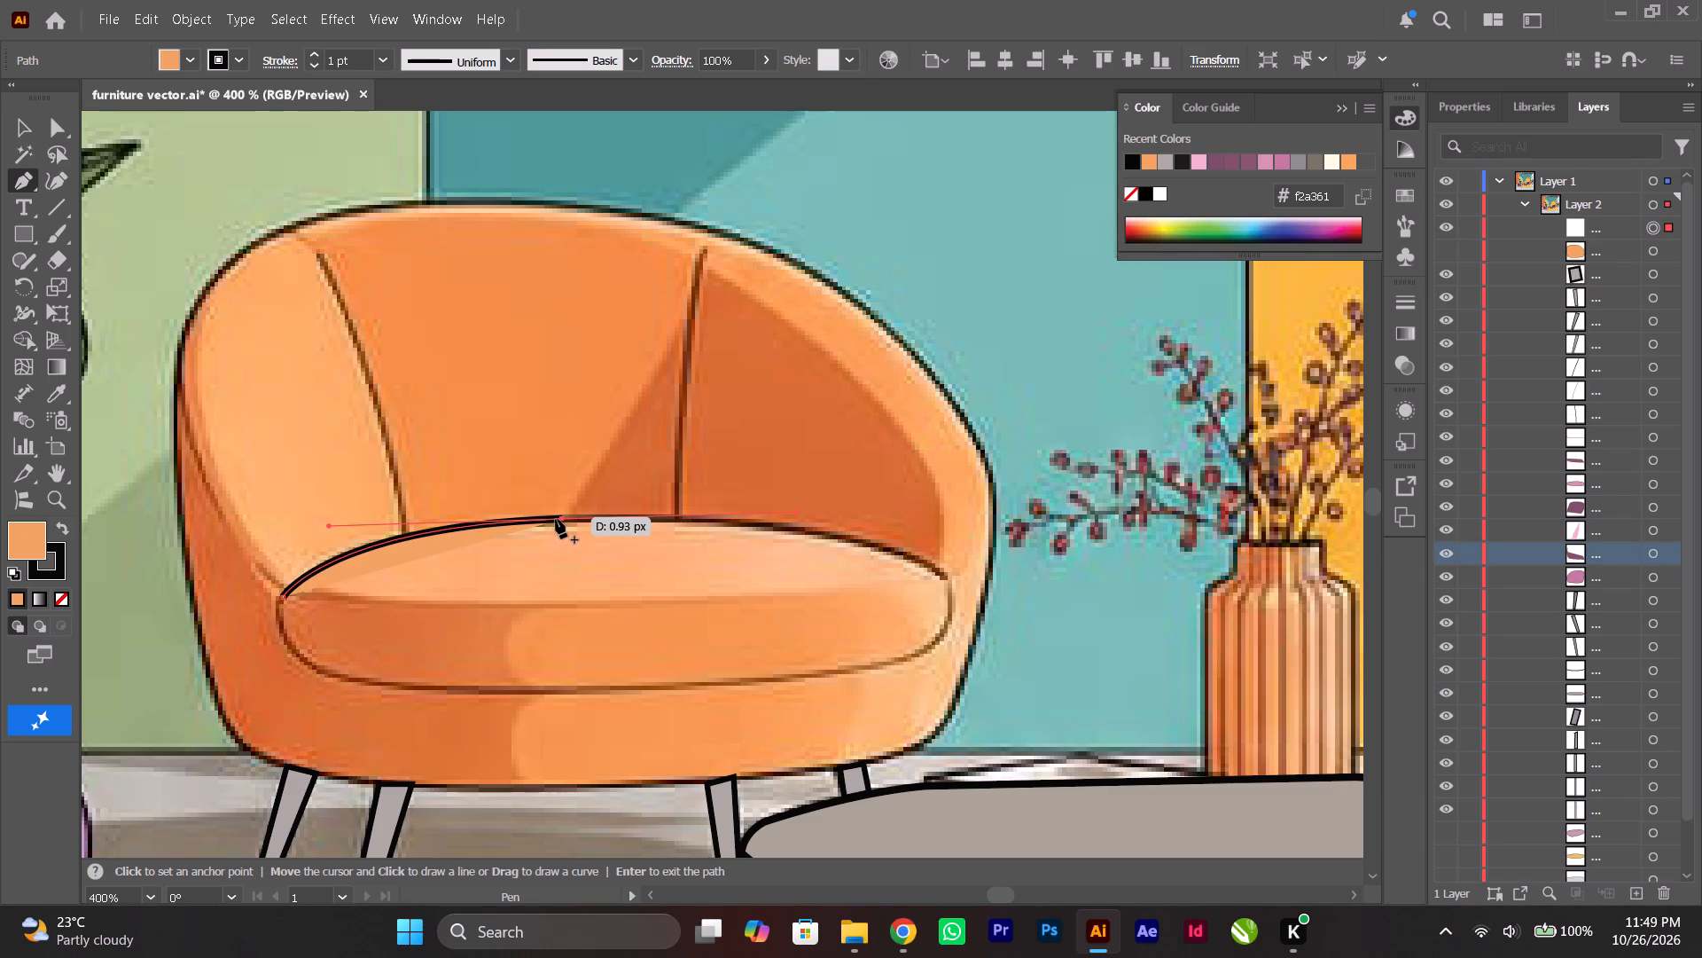
click(560, 518)
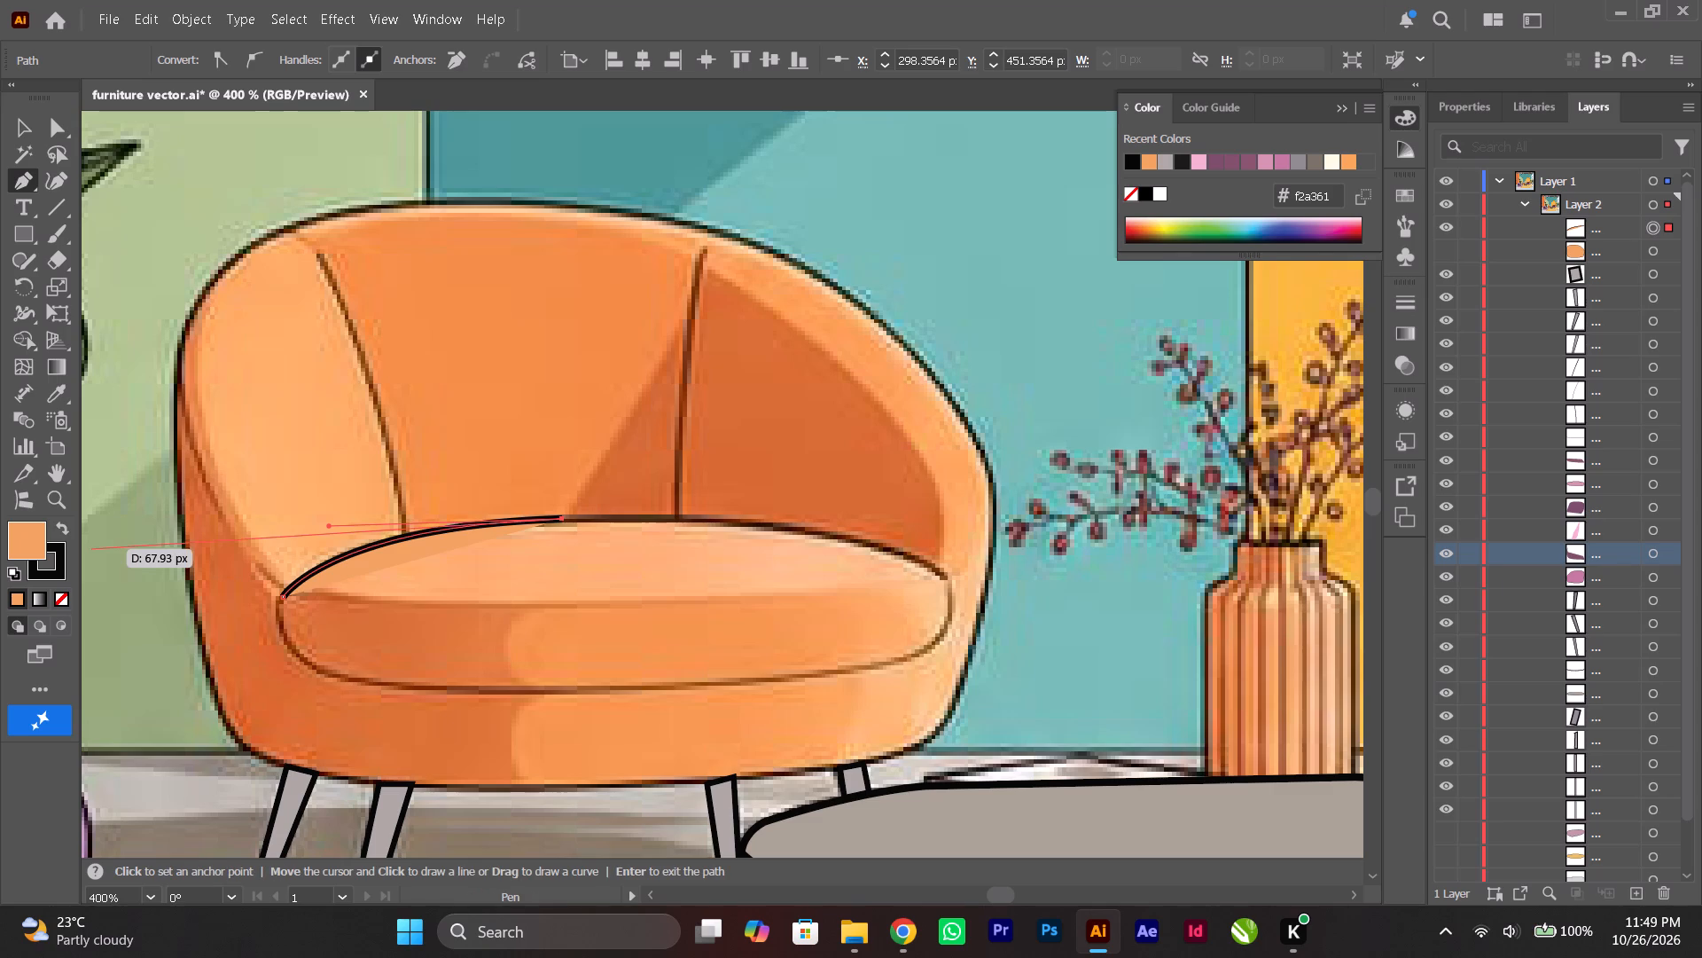
click(62, 601)
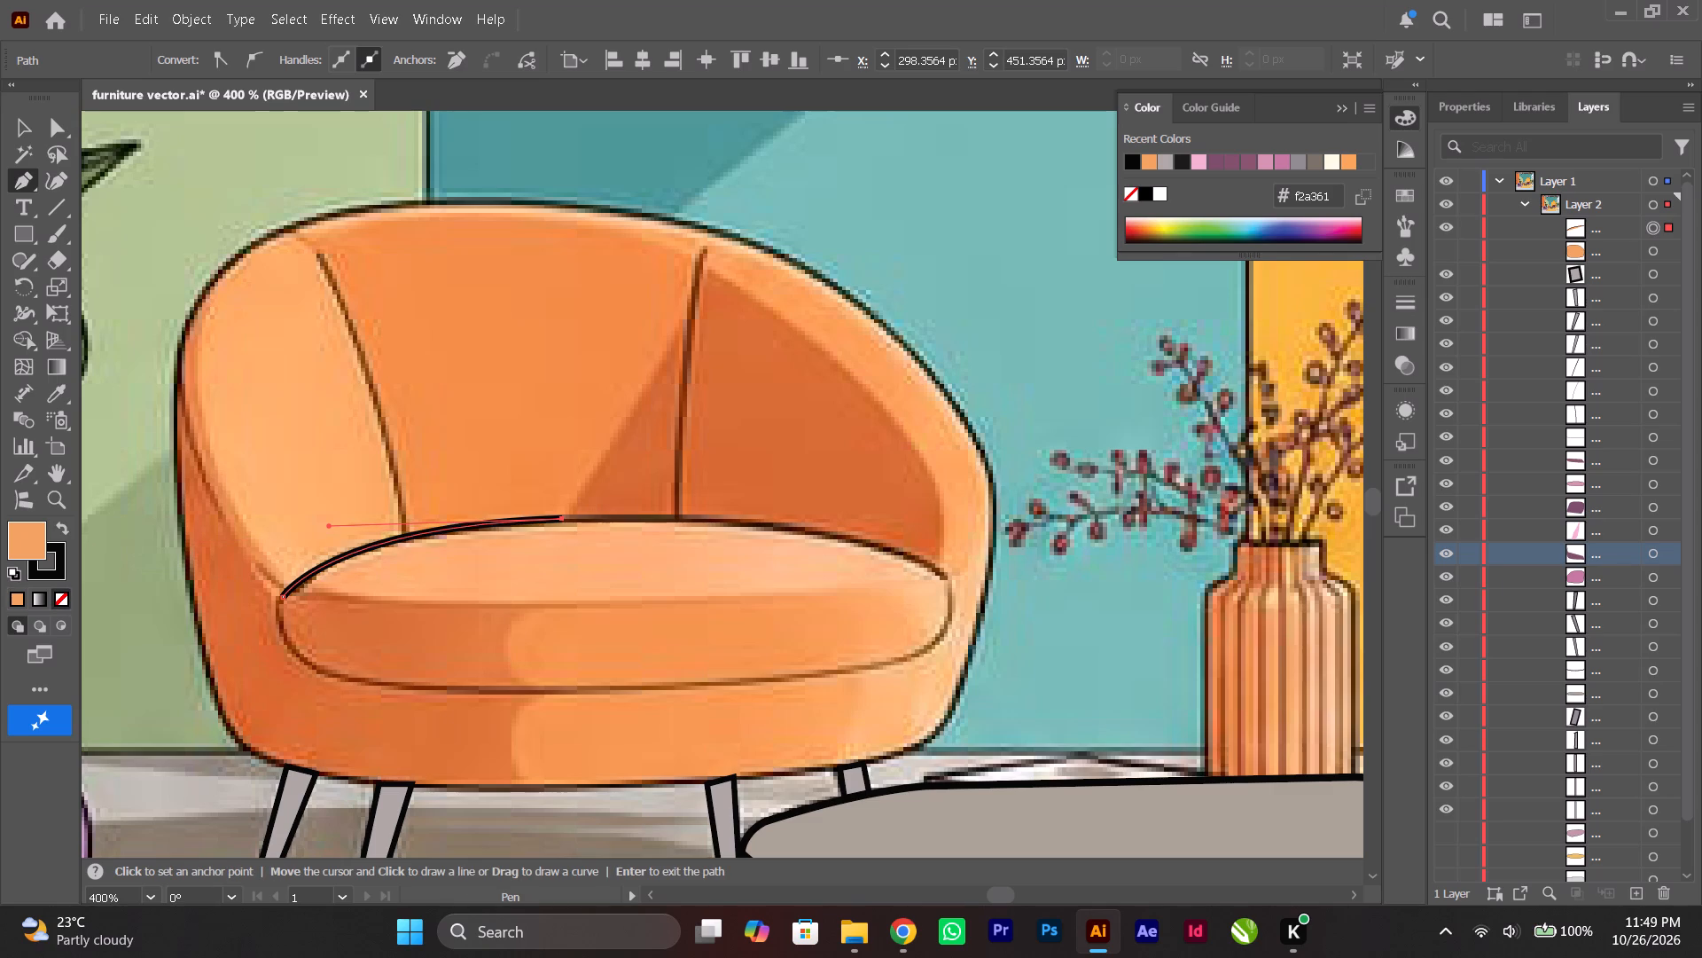
drag(901, 553, 944, 578)
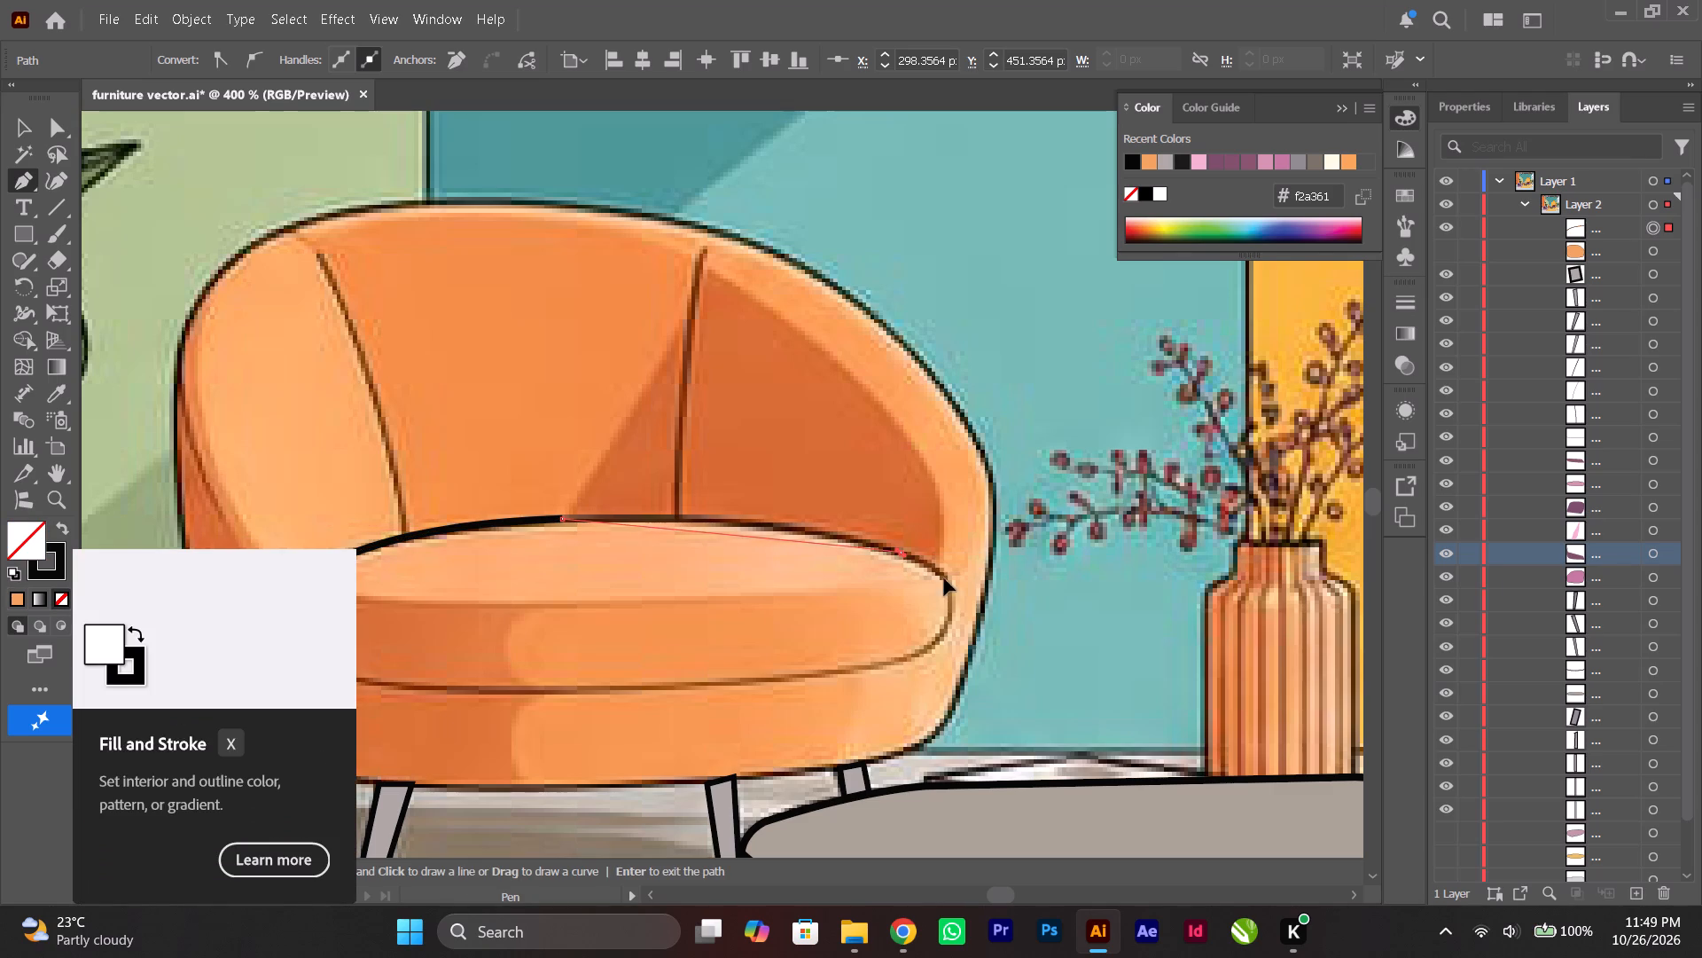
drag(944, 578, 1003, 600)
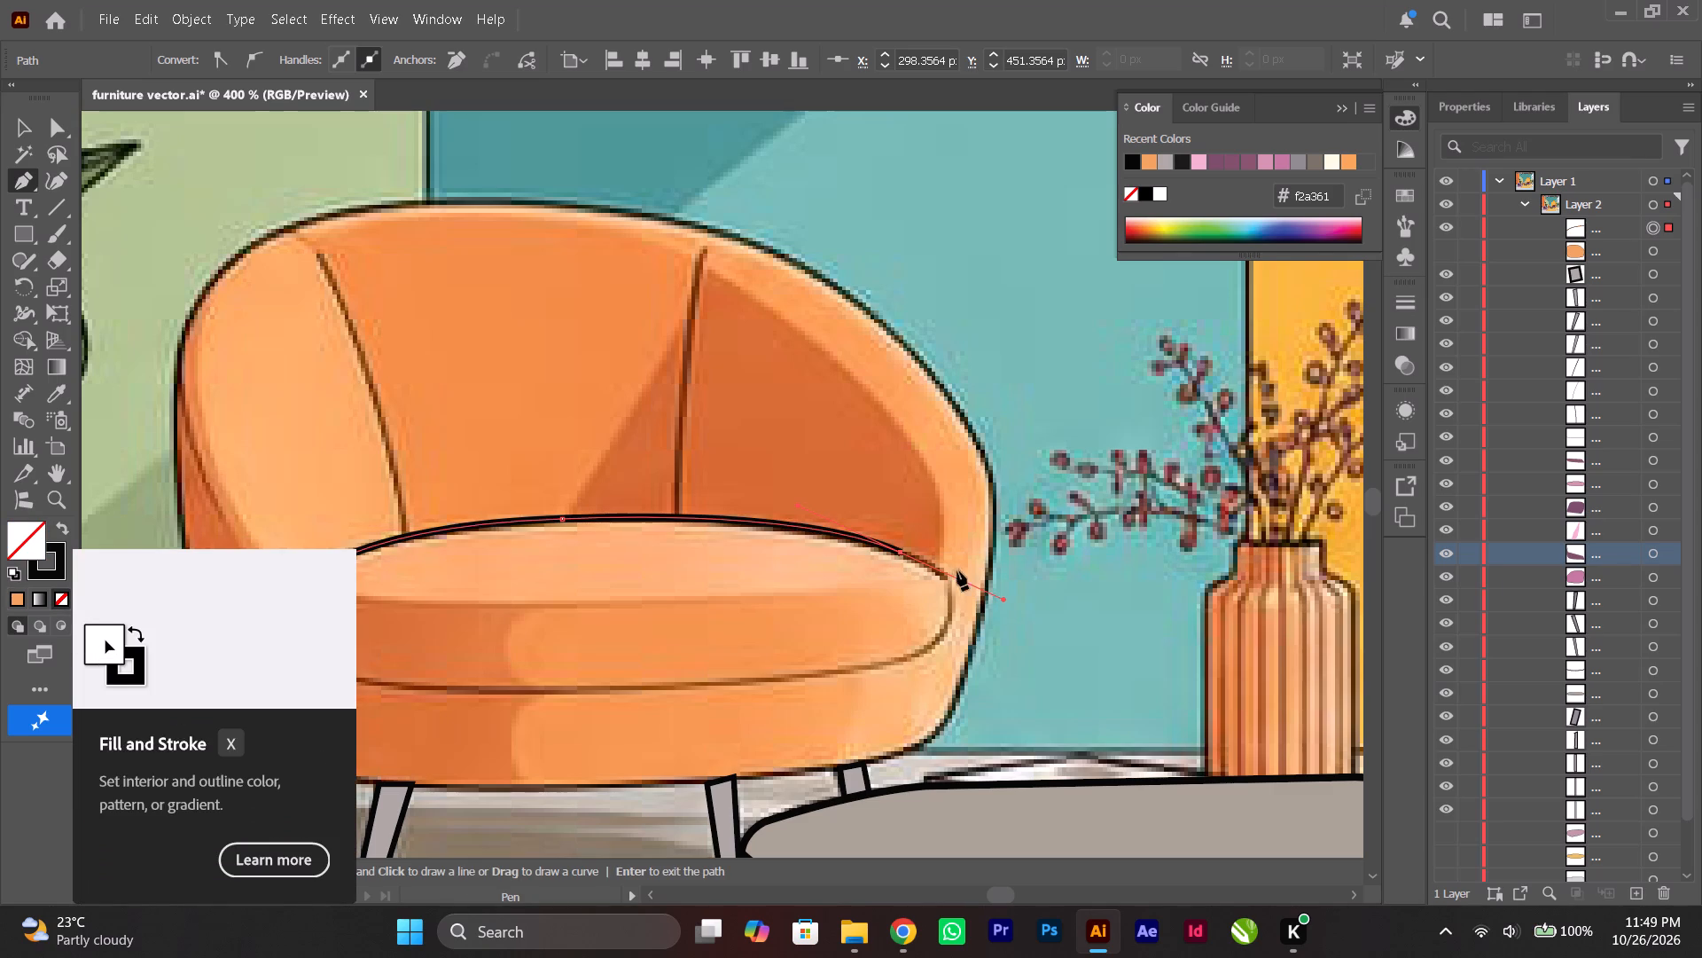
click(902, 551)
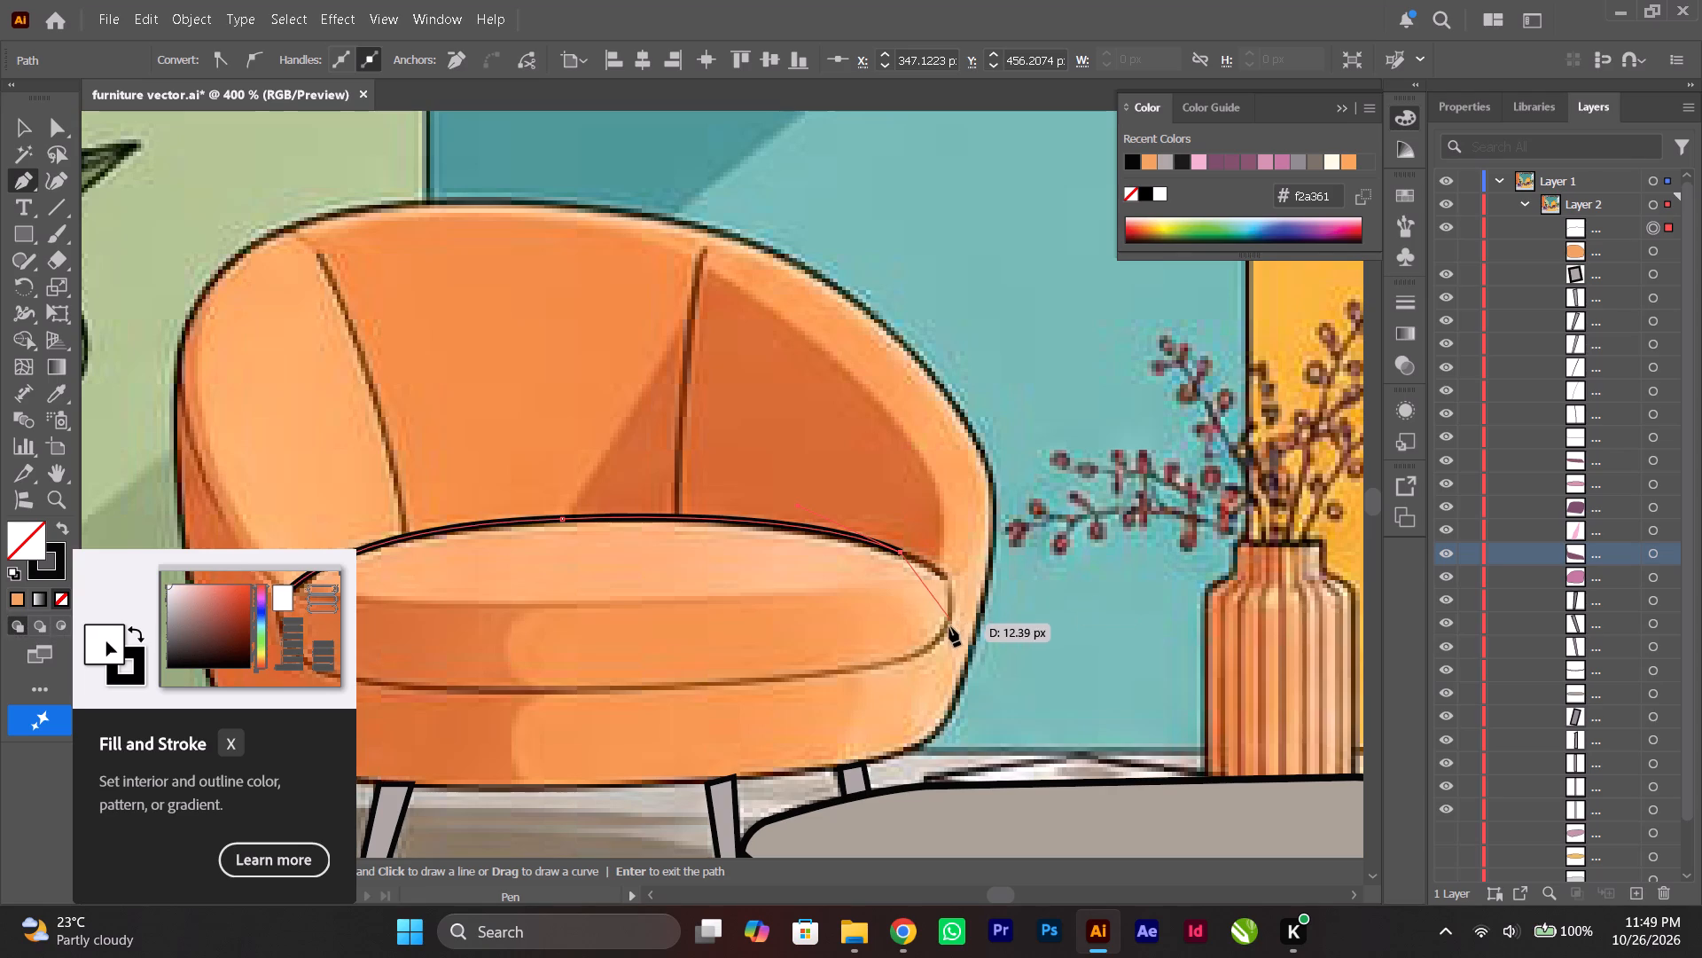
Continue the cushion outline around its rounded right end and onto the right part of its bottom edge.
drag(944, 631, 925, 671)
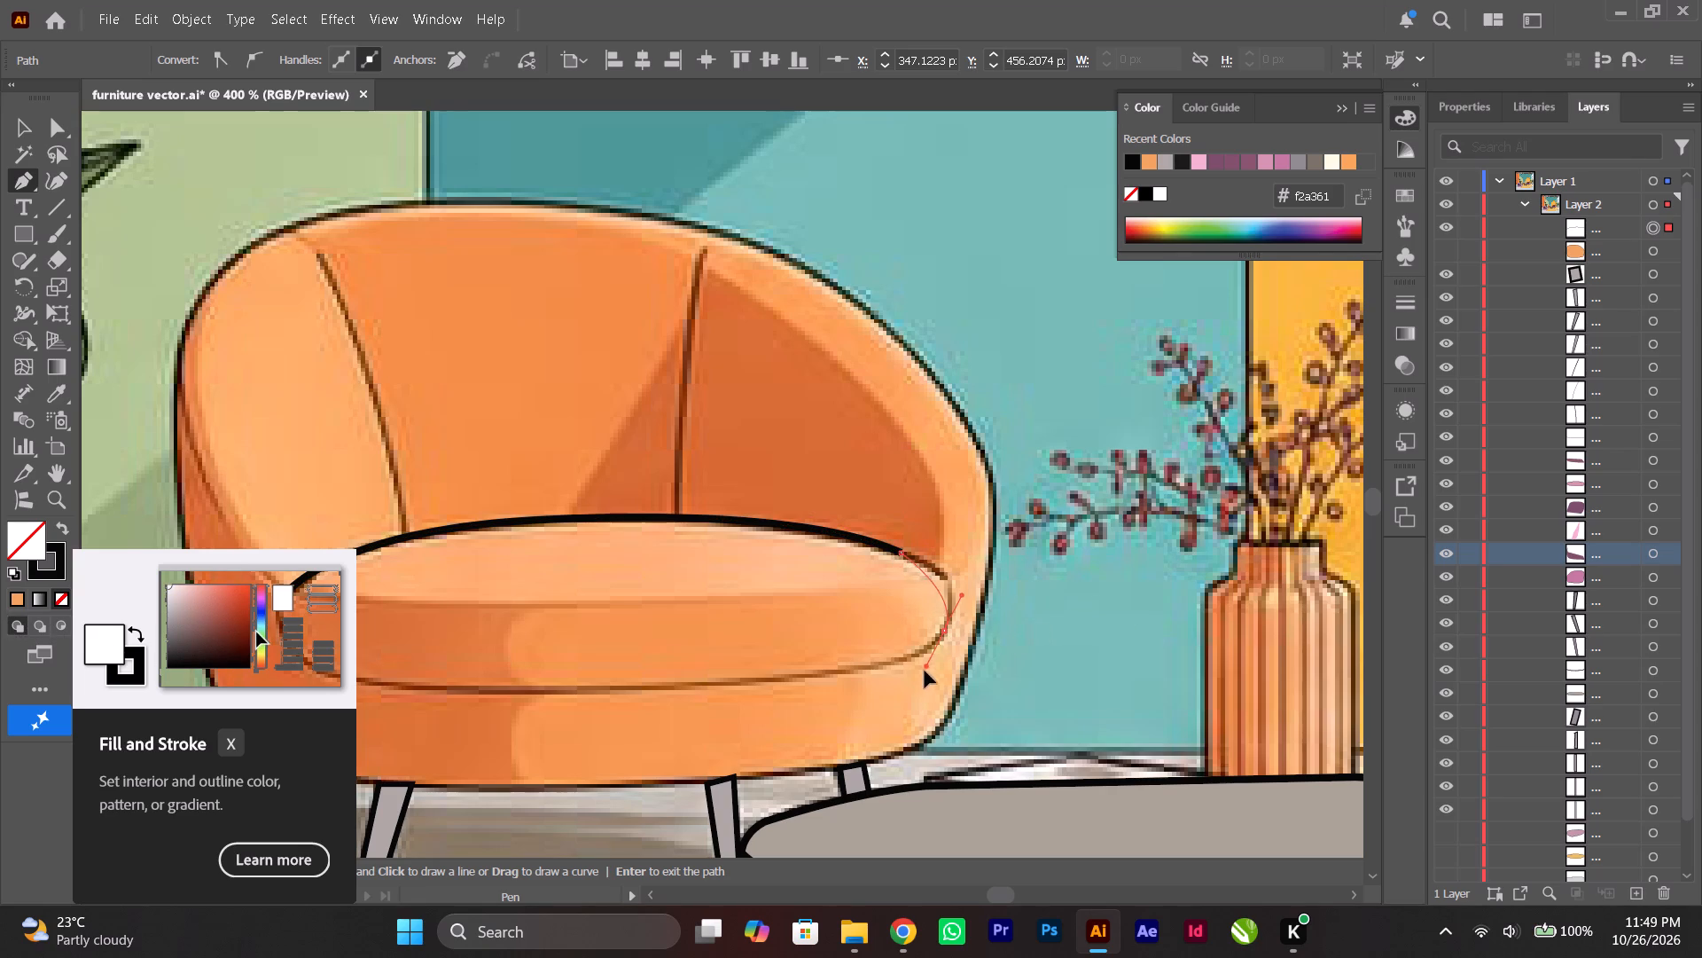
drag(925, 671, 922, 701)
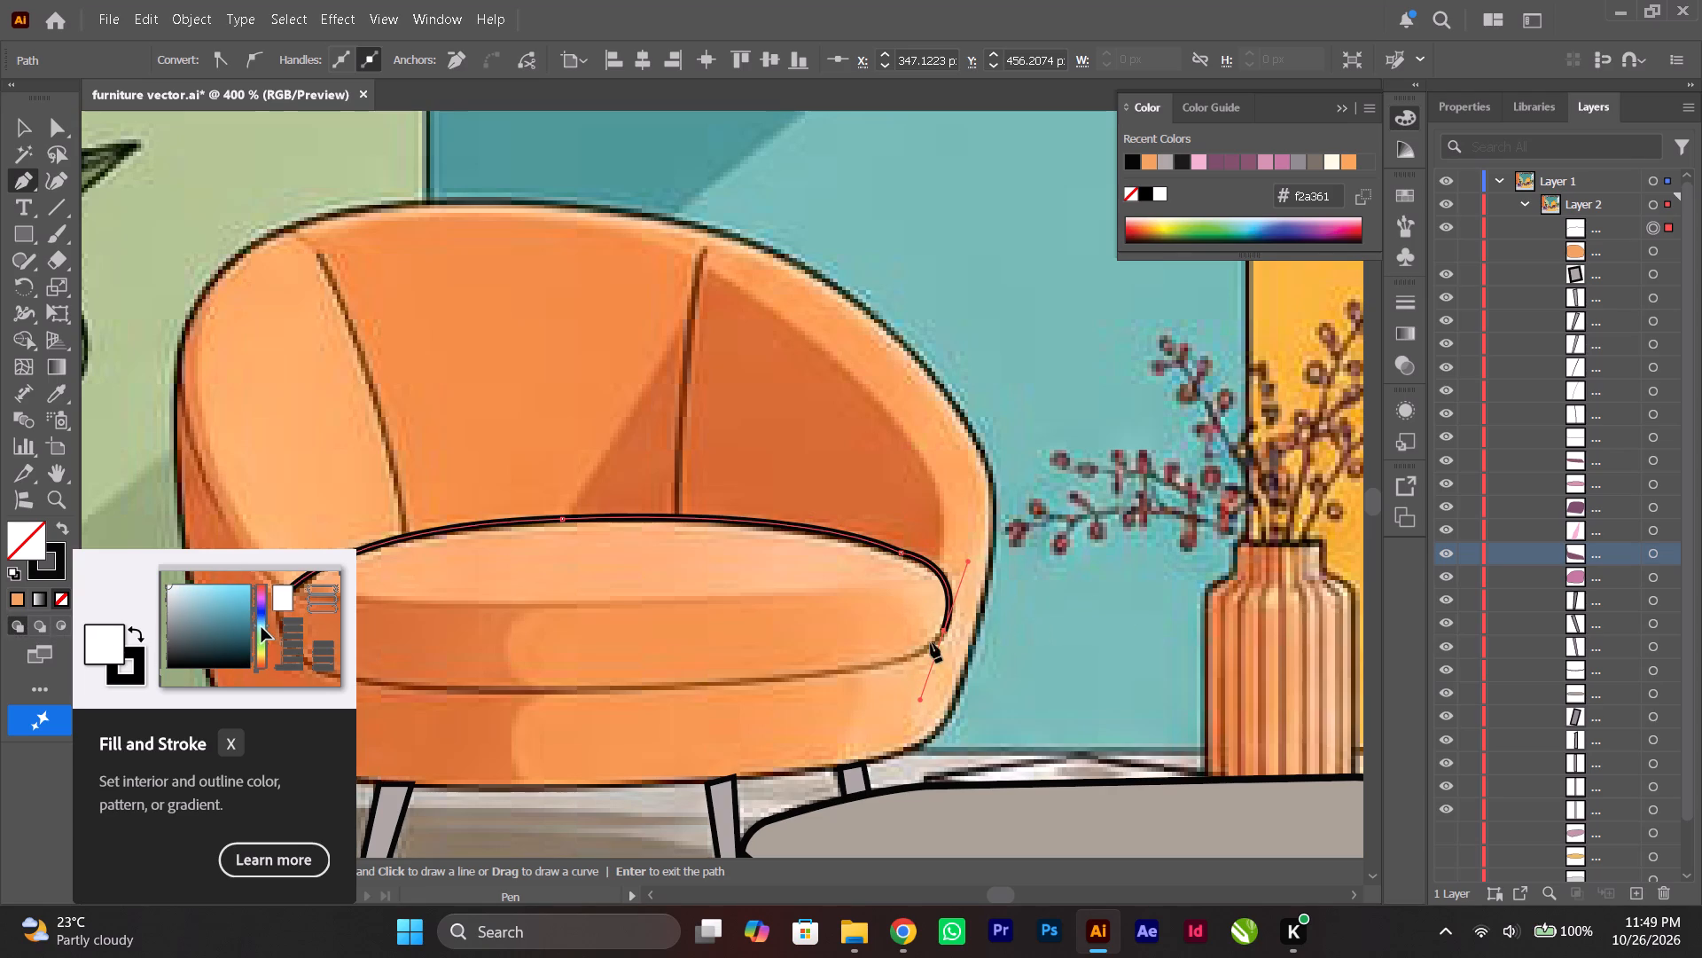
click(943, 632)
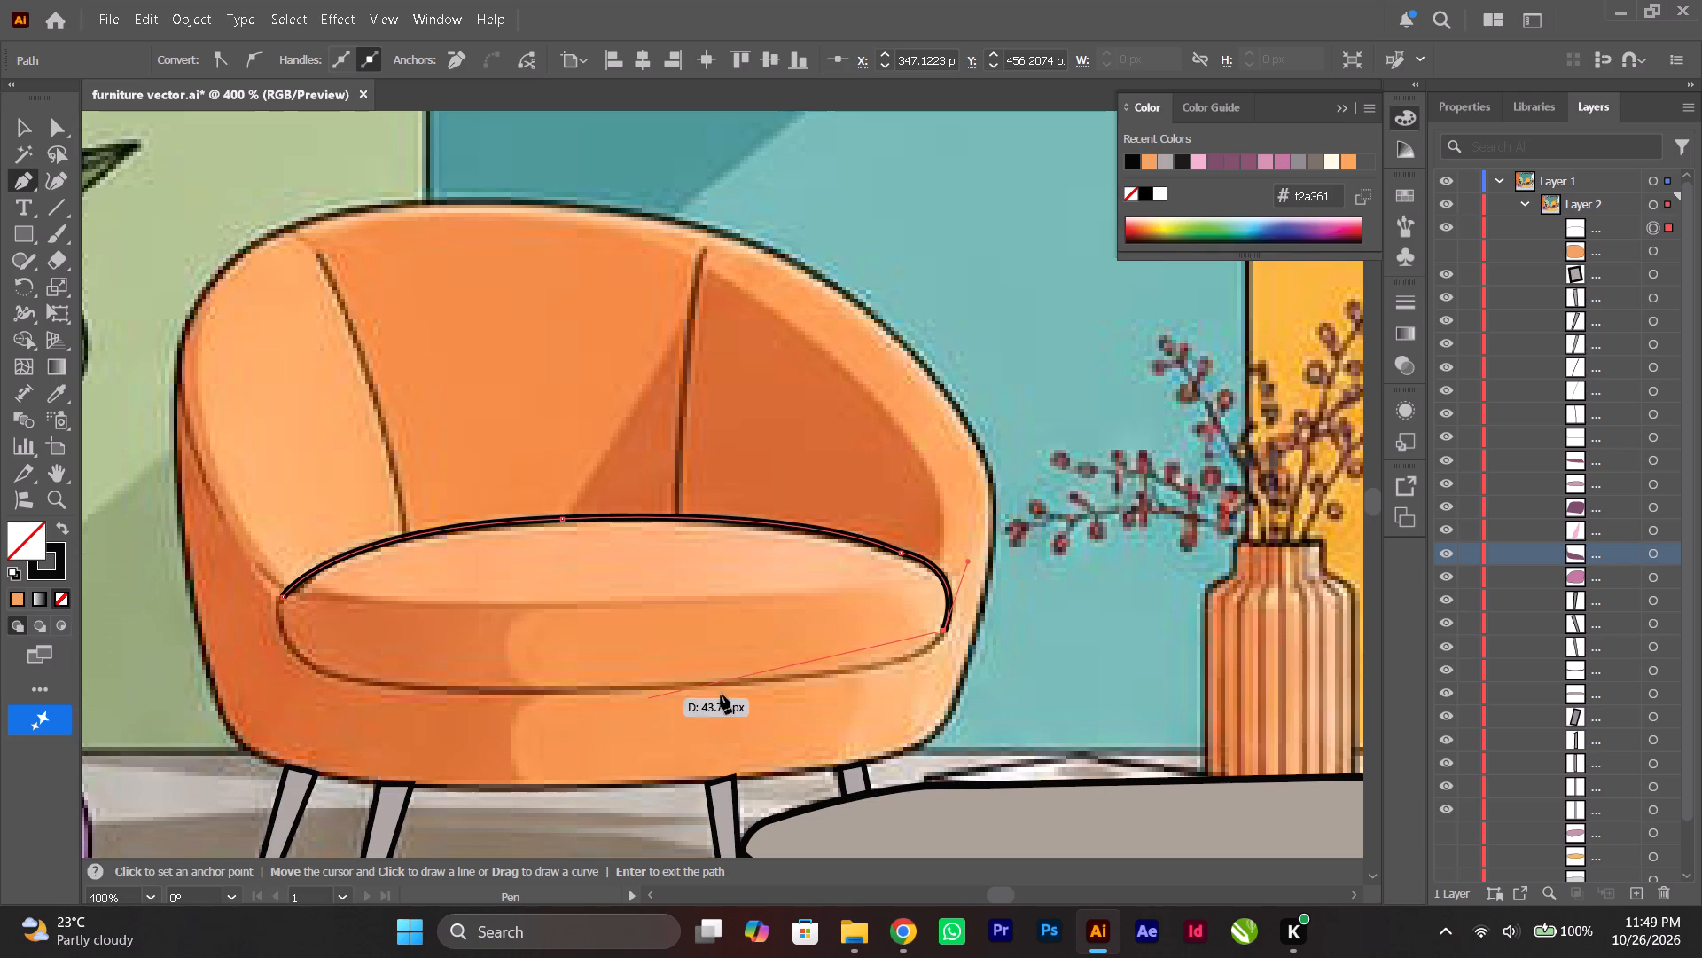
drag(798, 677, 704, 693)
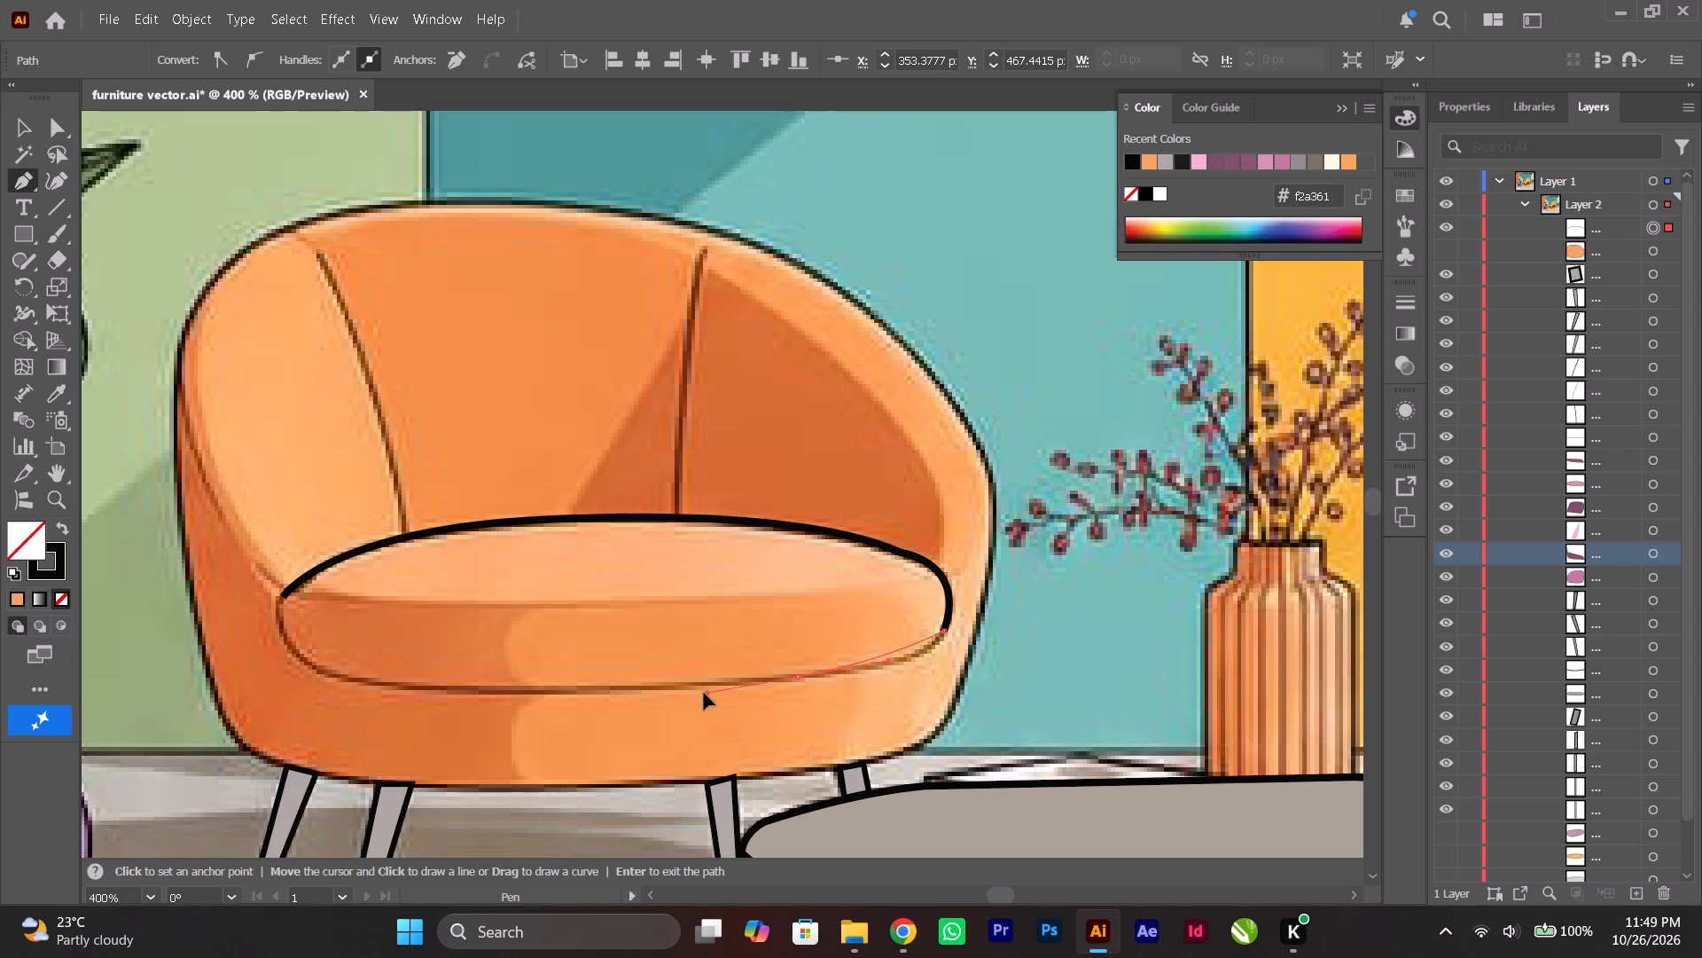
drag(704, 693, 648, 688)
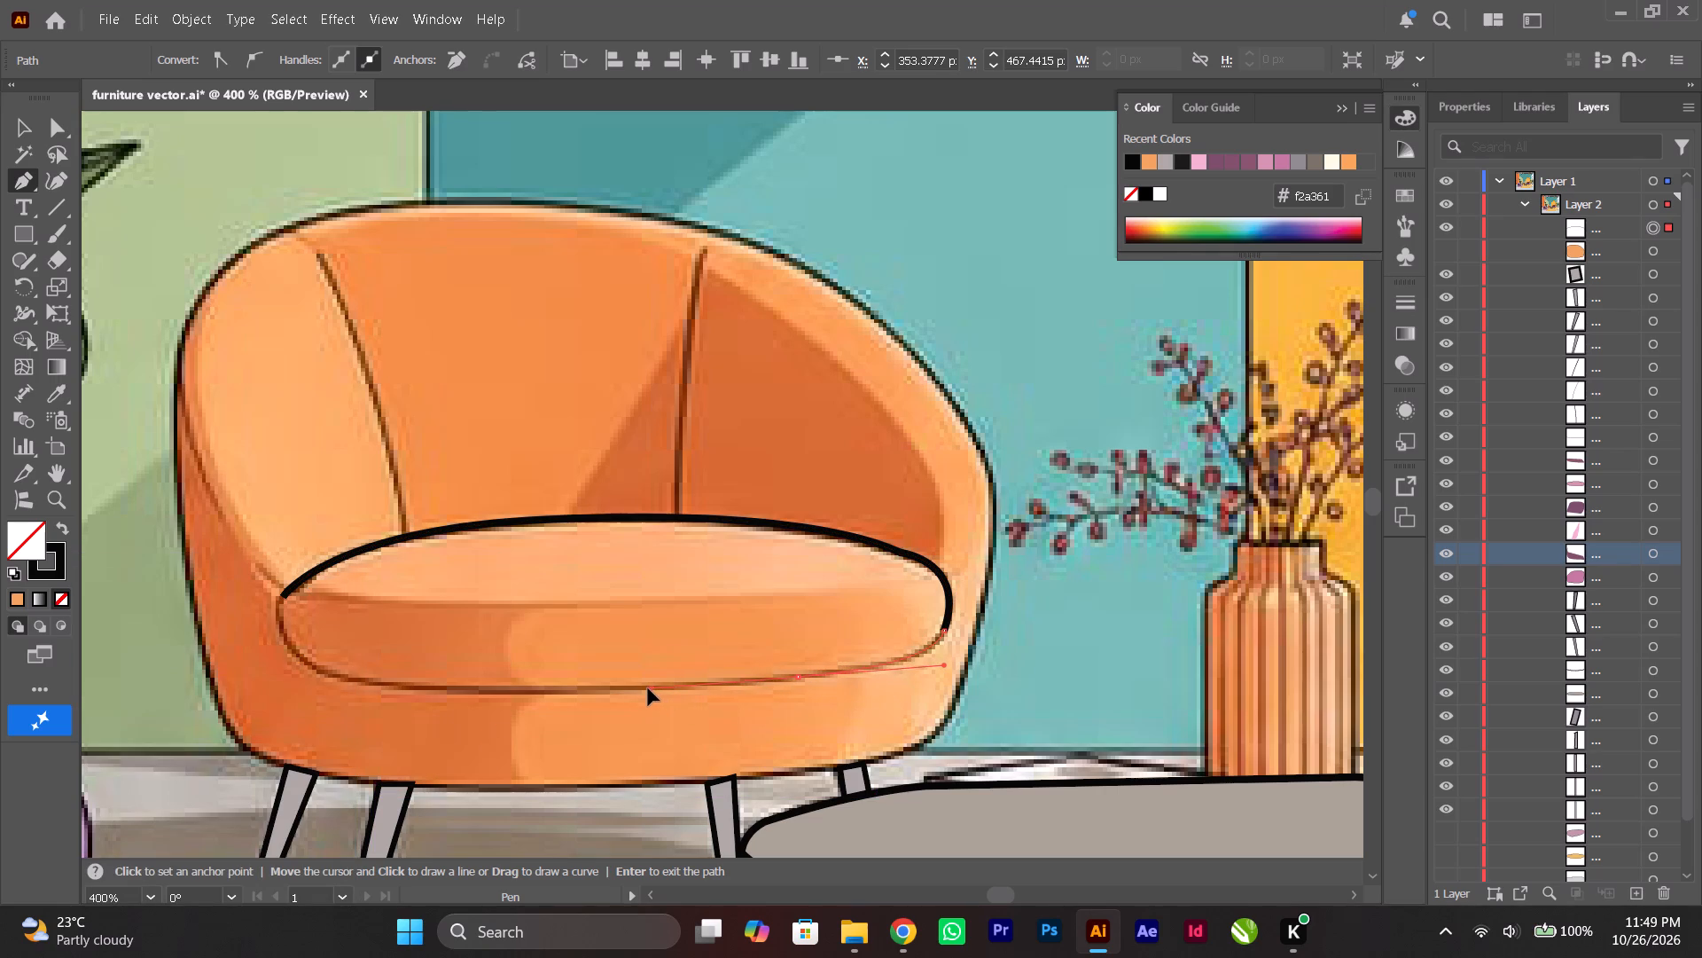
drag(648, 688, 637, 689)
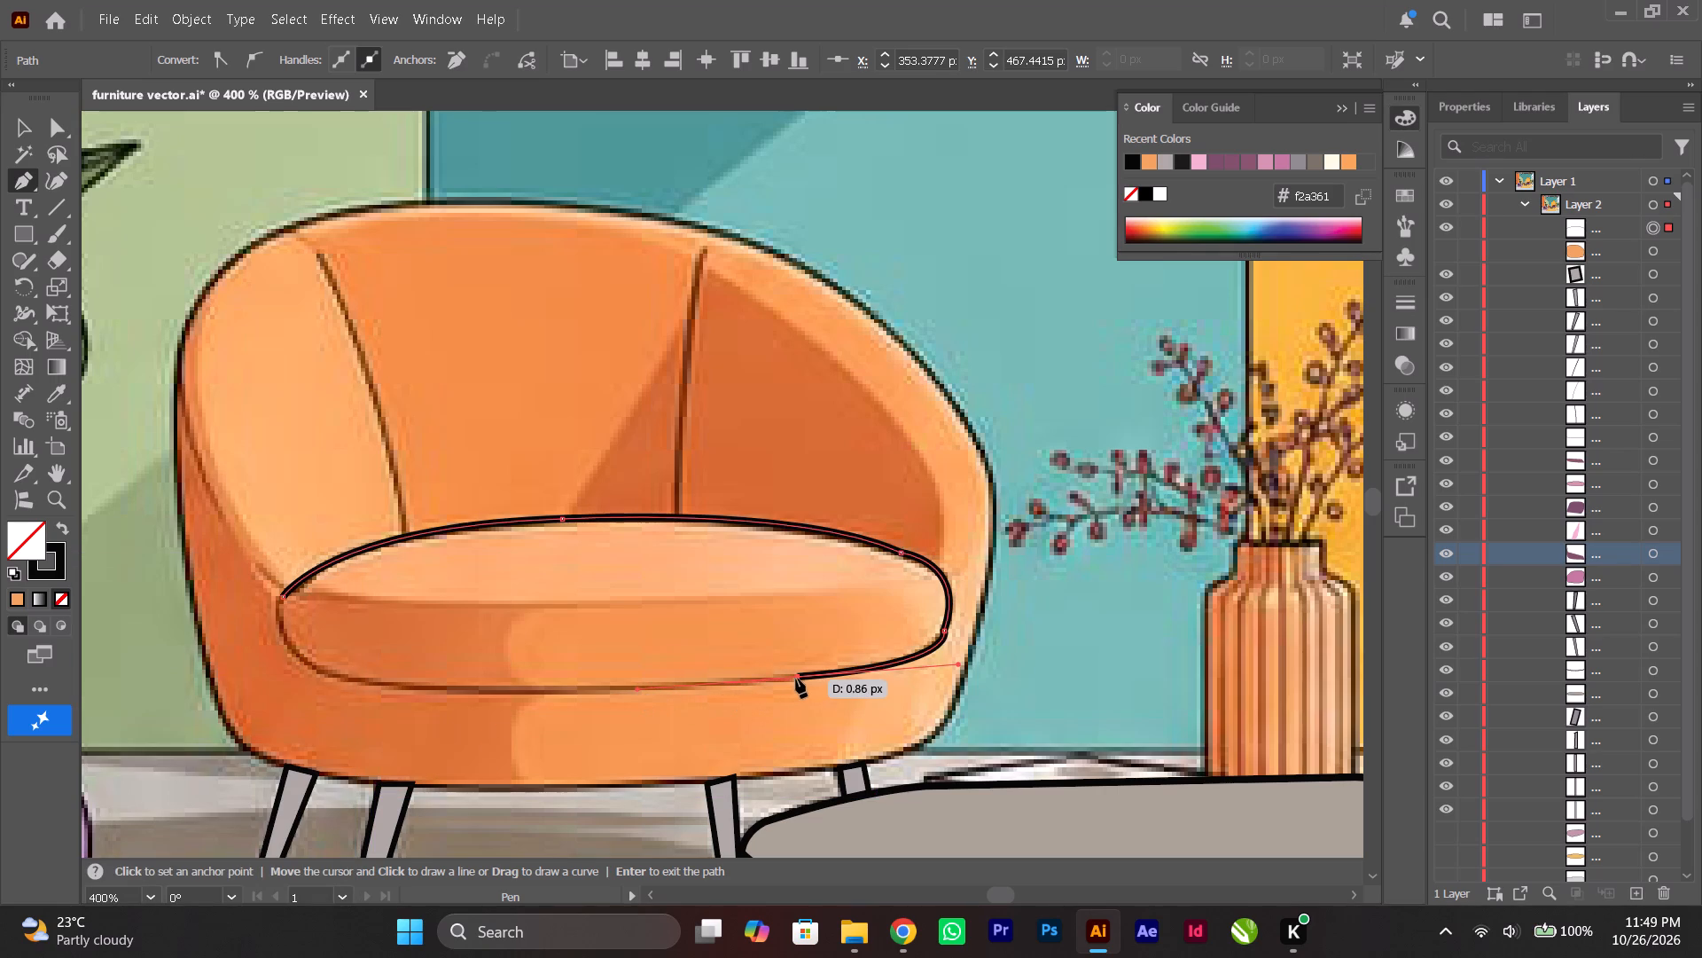
click(796, 678)
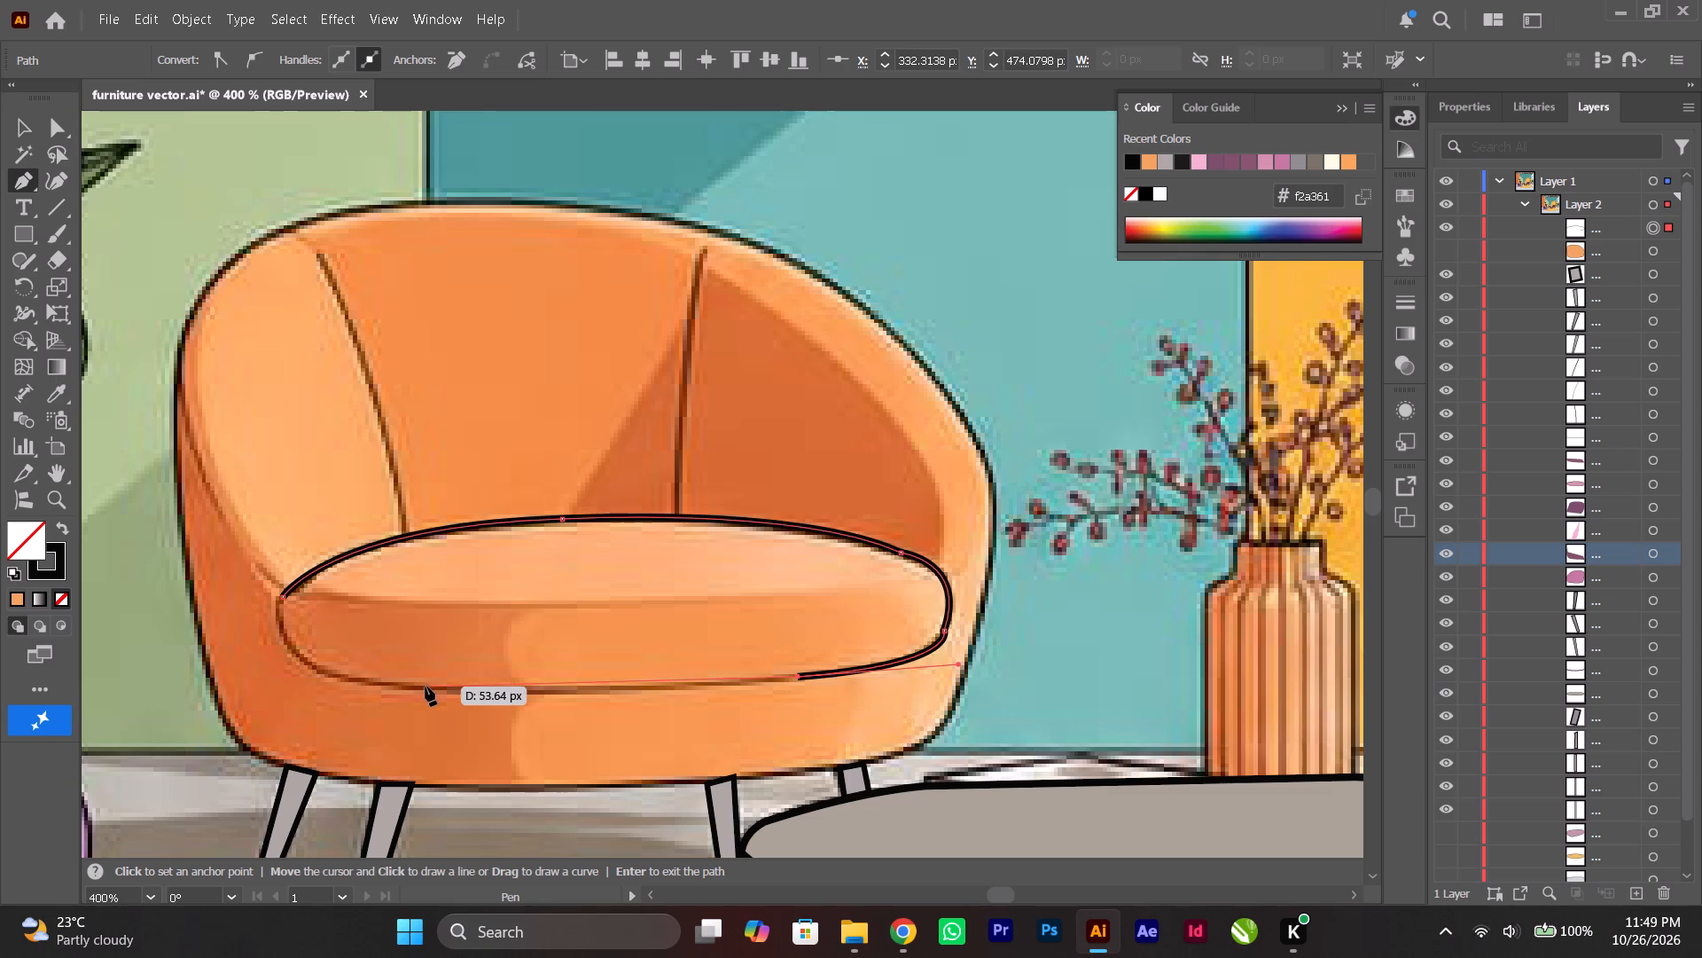
Close the cushion outline by curving along the rest of the bottom edge and around the left end to the starting point.
drag(423, 687, 359, 671)
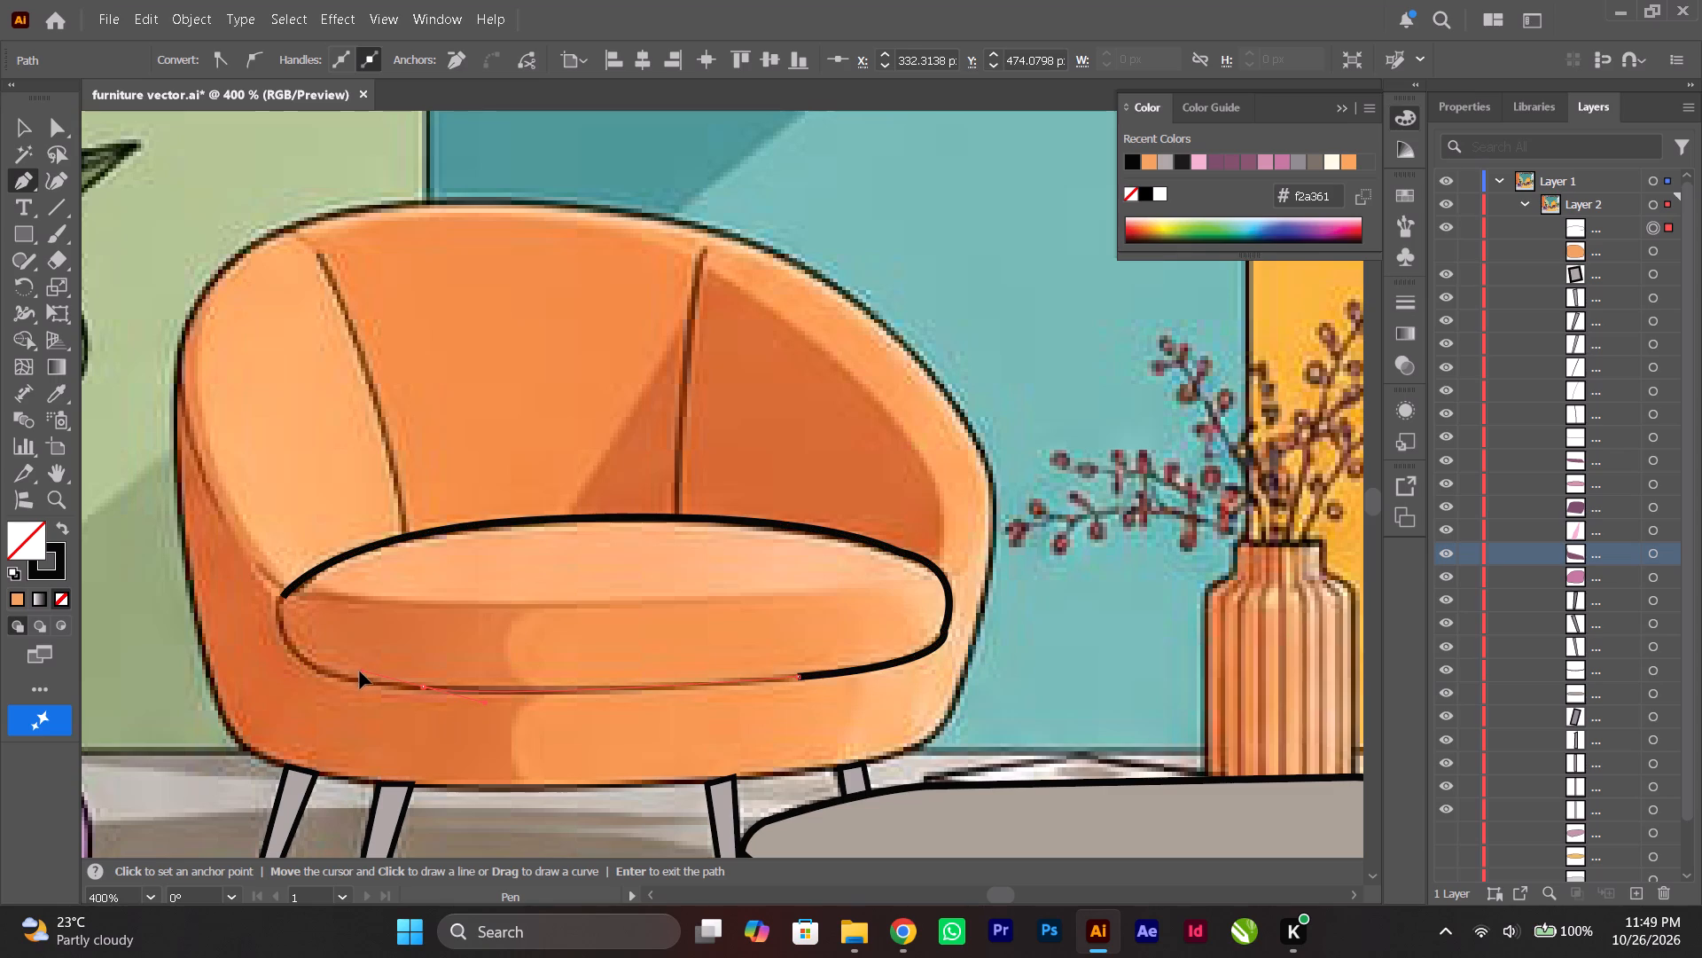
click(421, 687)
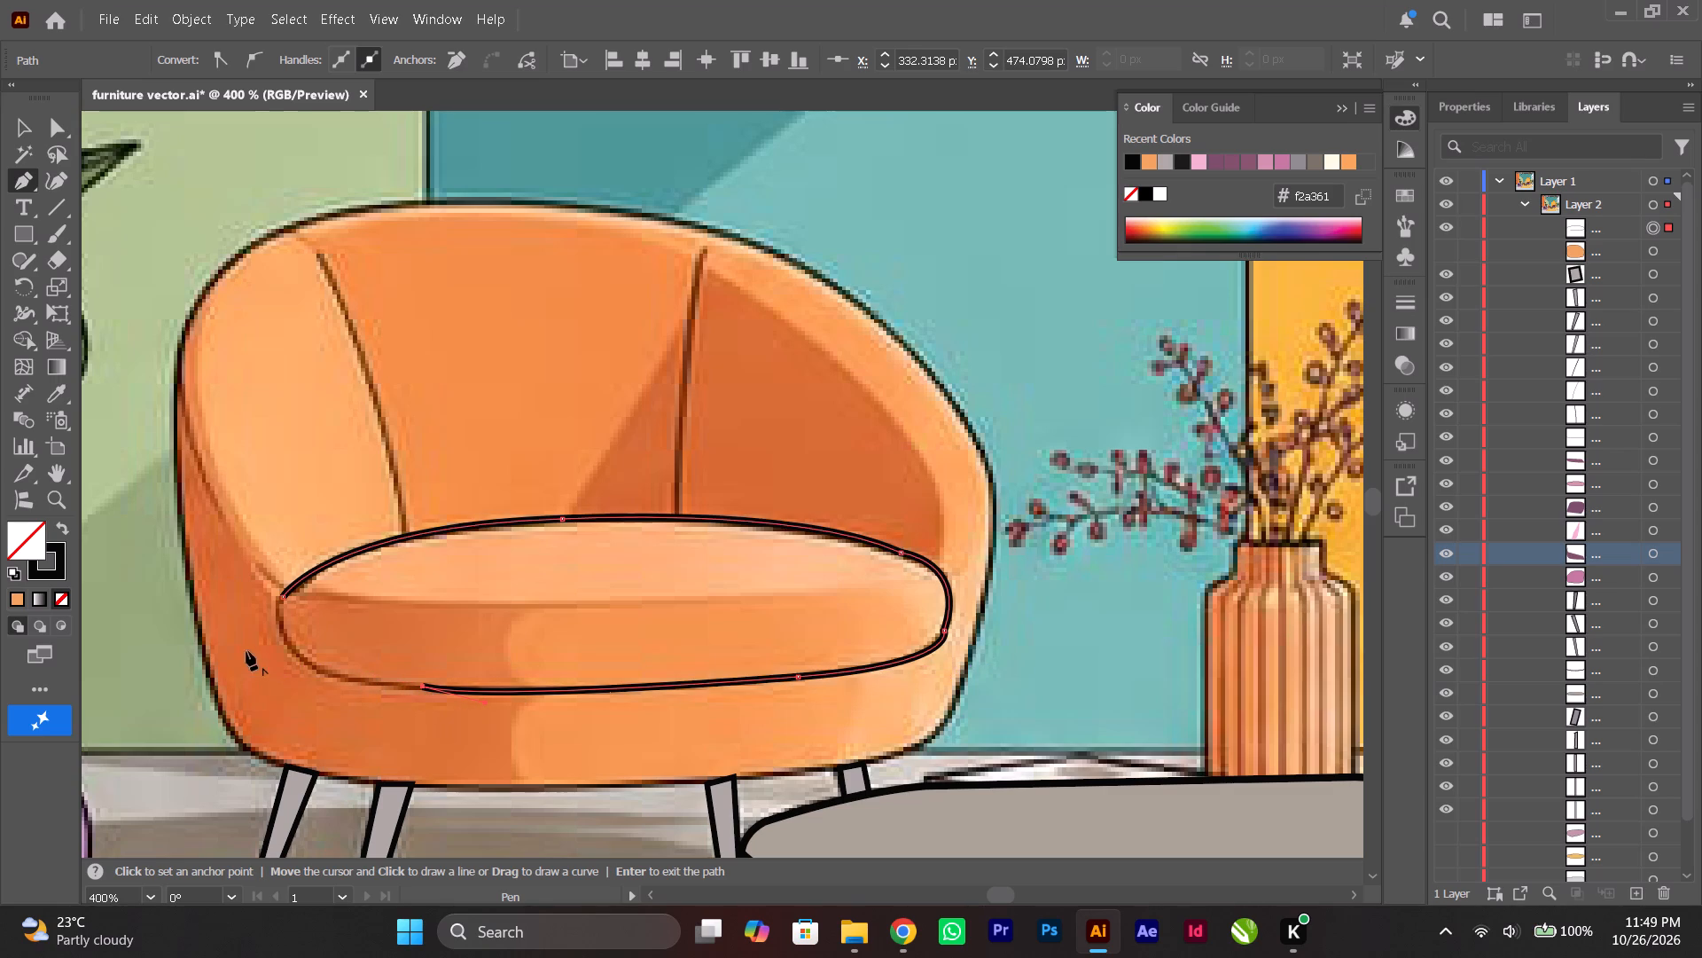
drag(282, 626, 262, 588)
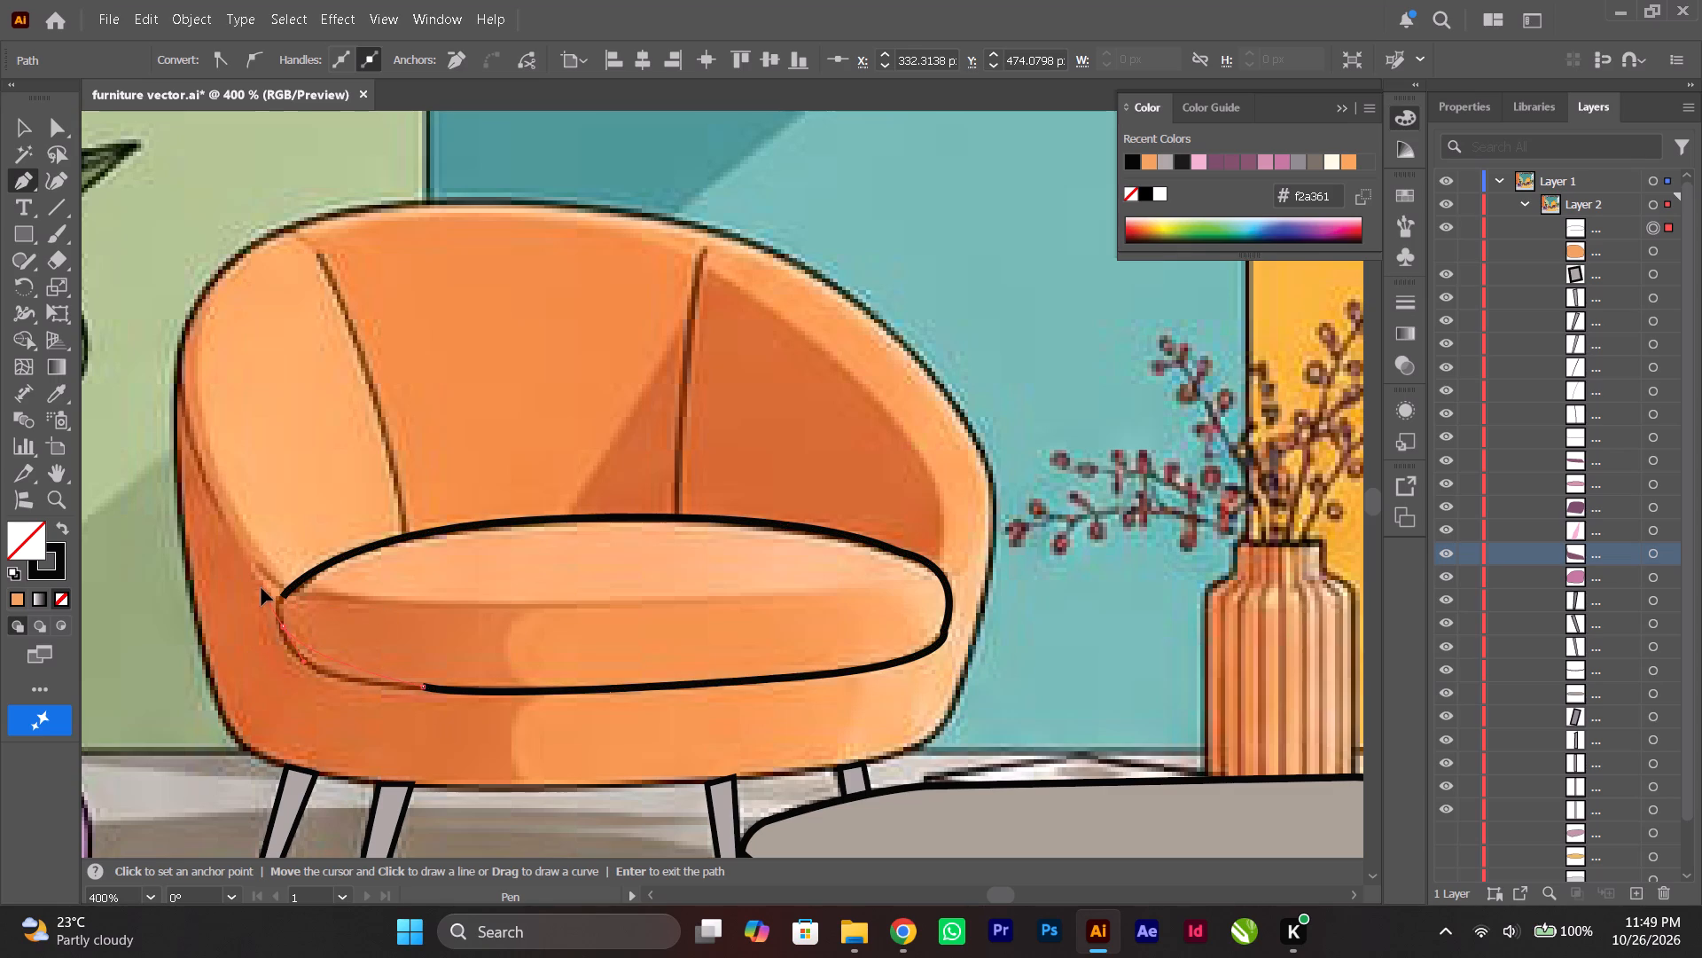
drag(262, 588, 283, 561)
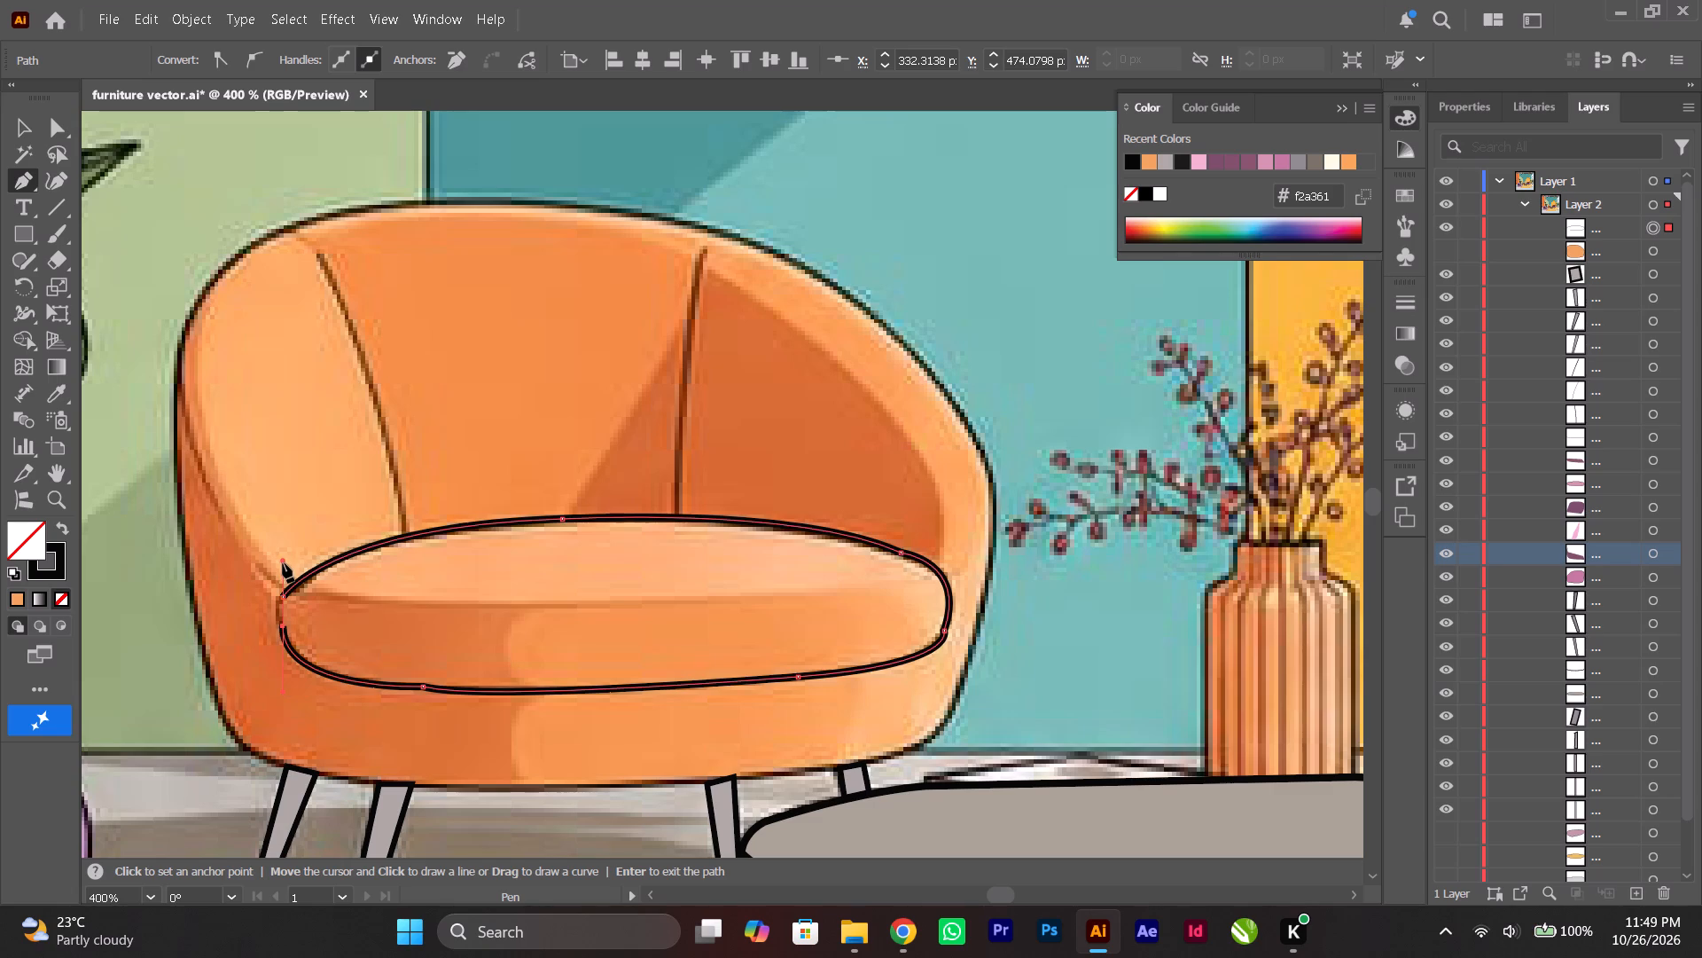
click(280, 624)
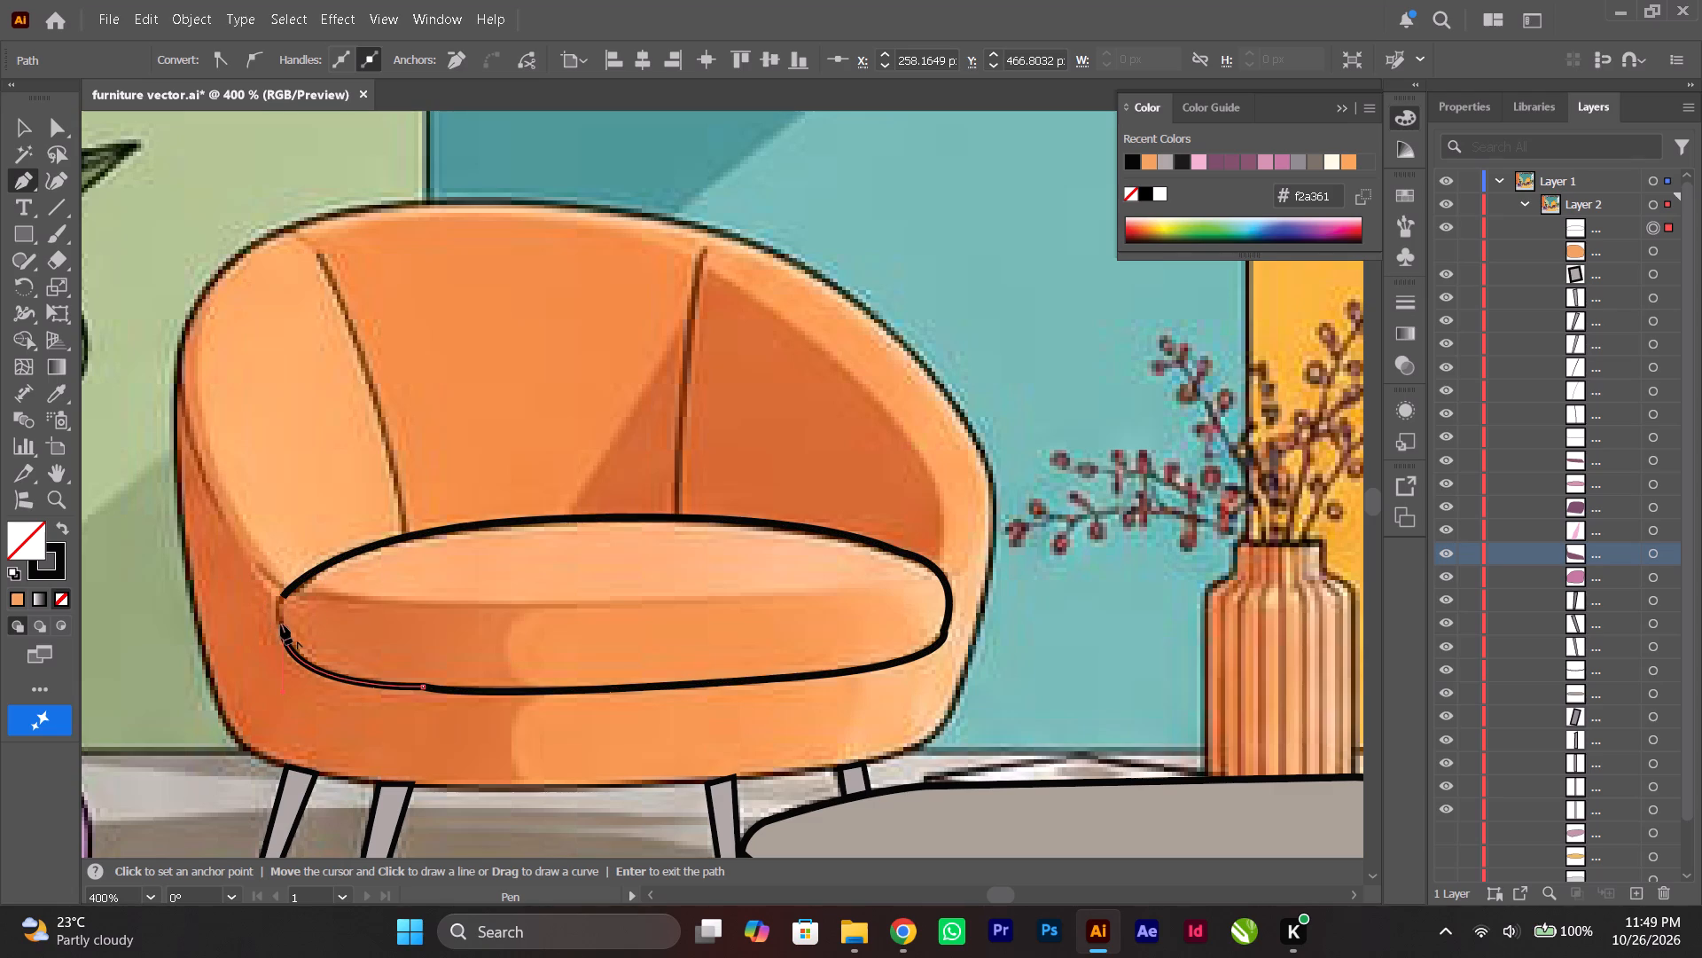
drag(282, 598, 301, 578)
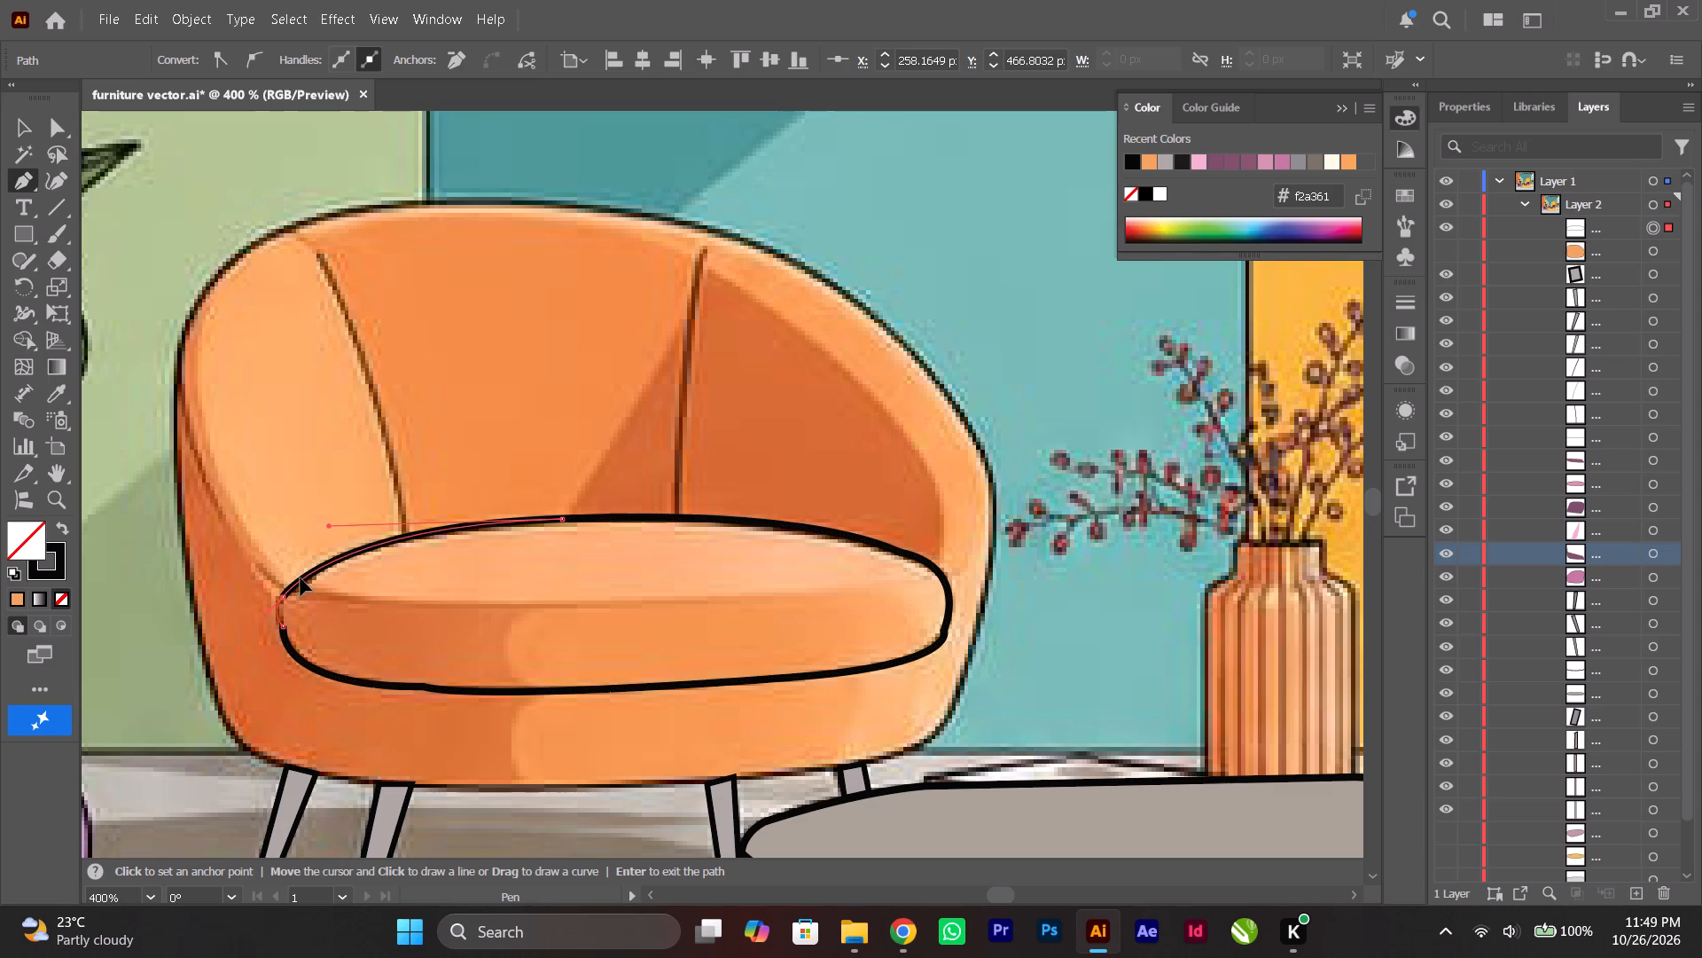
drag(301, 578, 288, 577)
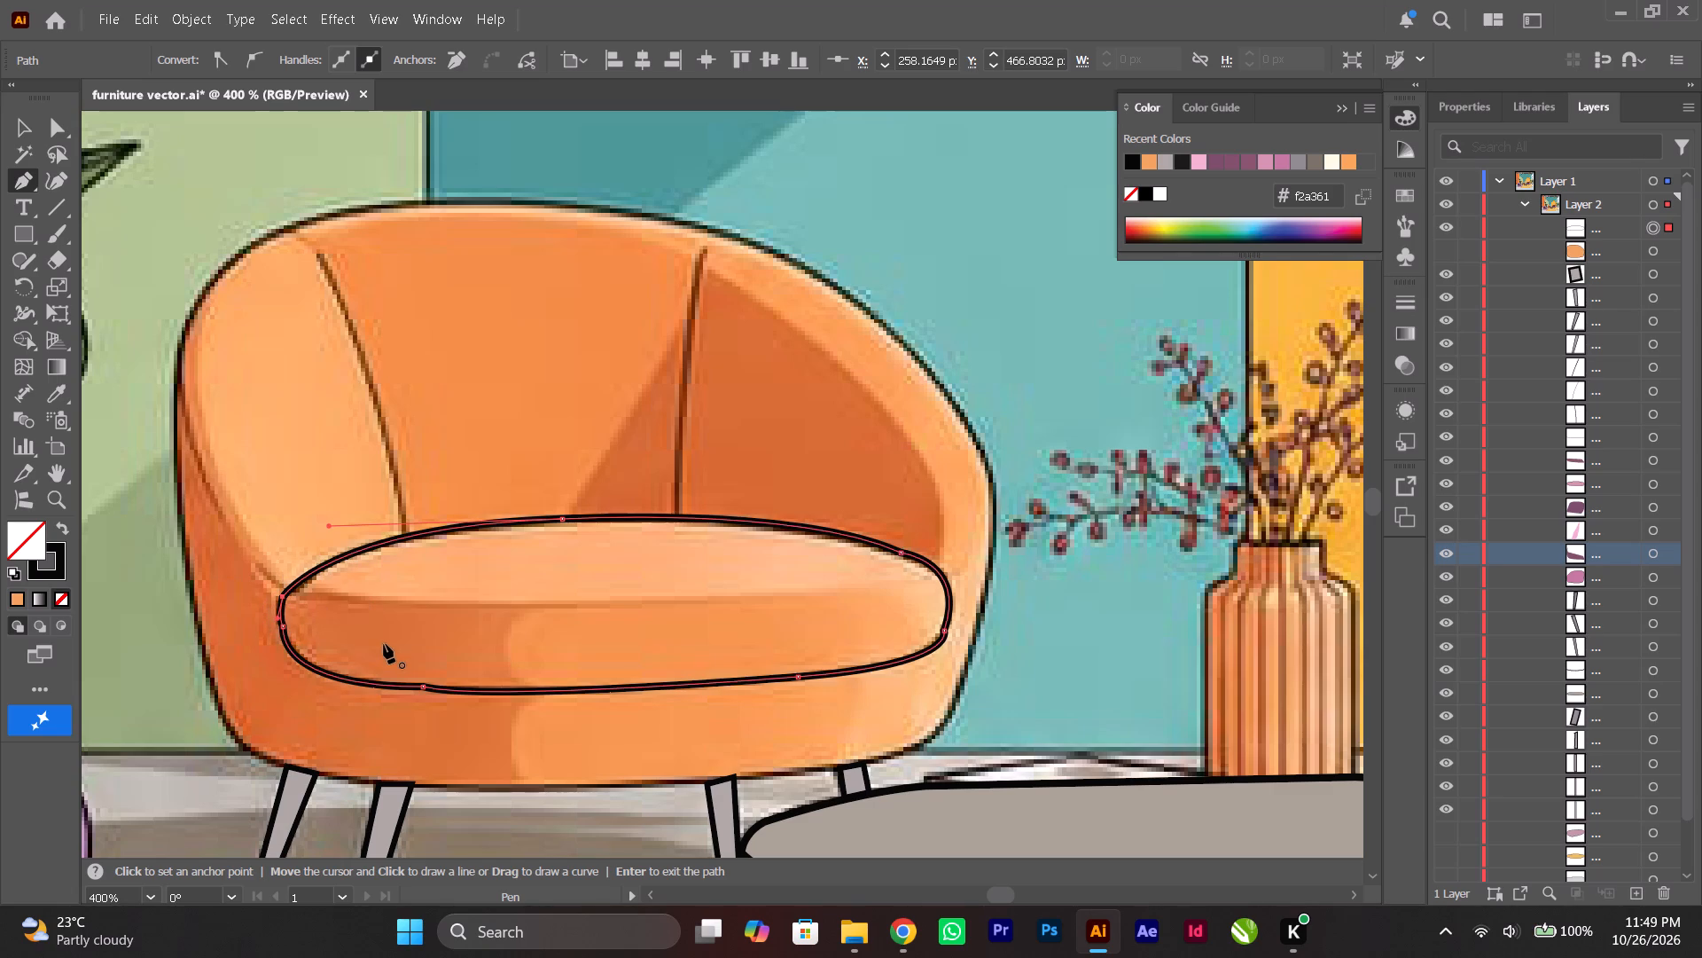
Smooth the kink at the lower-left of the cushion outline by repositioning its bottom anchor point with the Curvature tool.
alt+scroll(307, 668, up, 5)
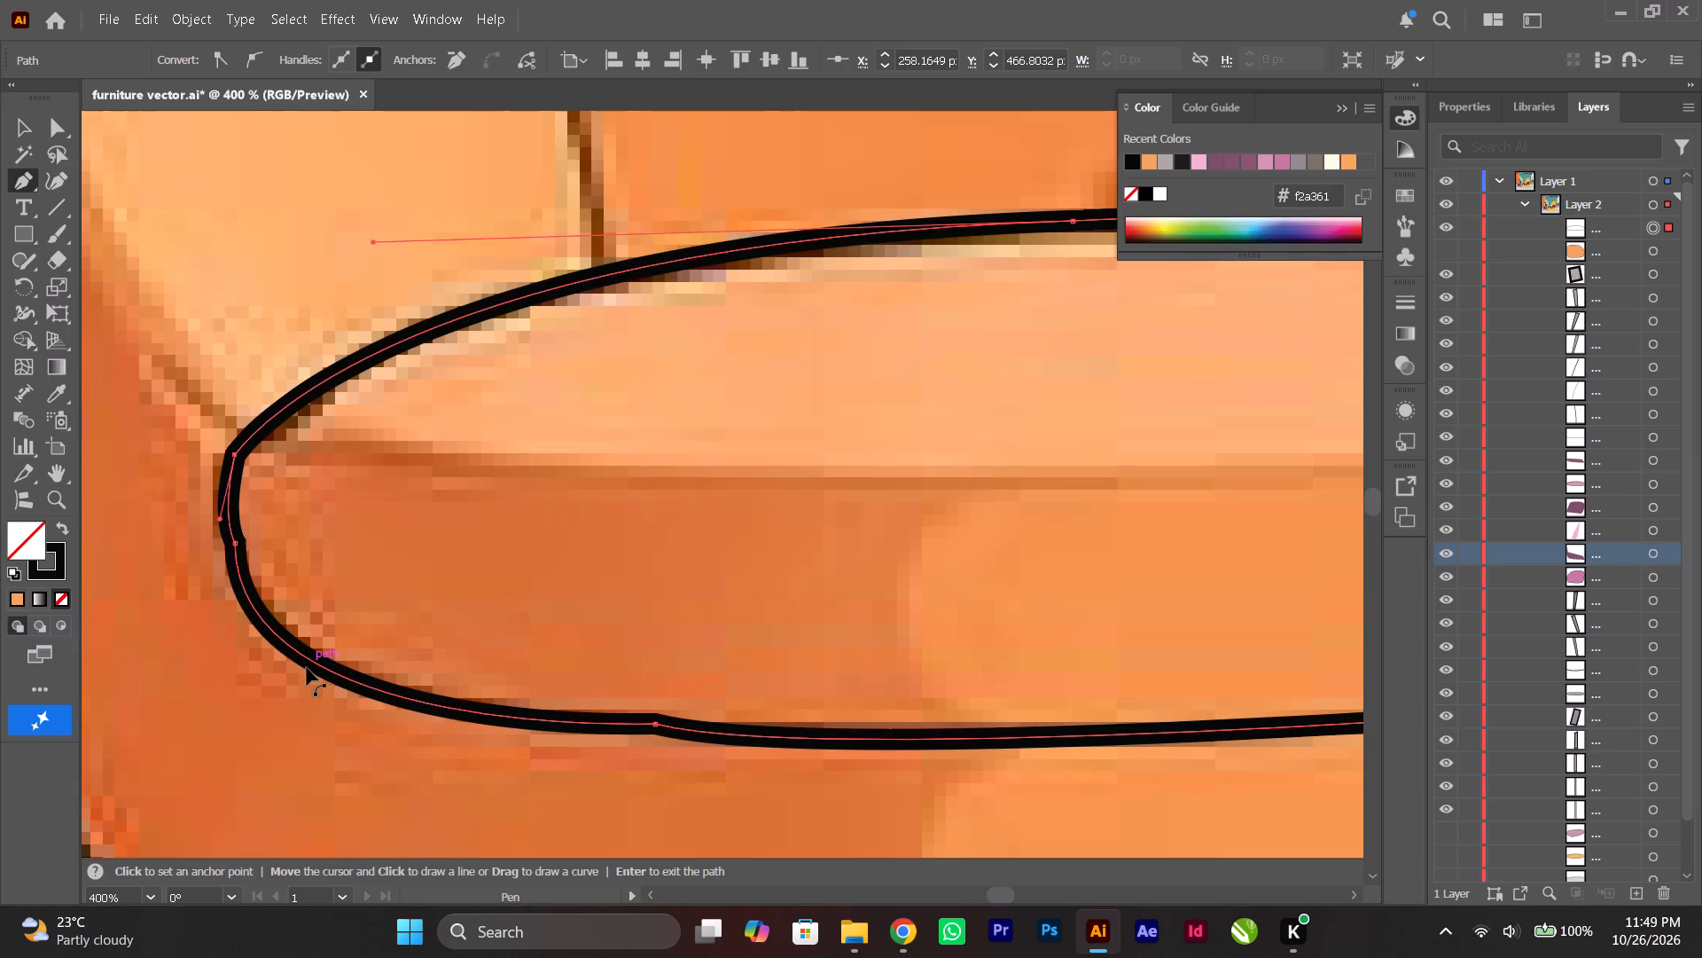
alt+scroll(307, 668, down, 2)
ctrl+scroll(307, 668, down, 3)
alt+scroll(405, 690, up, 1)
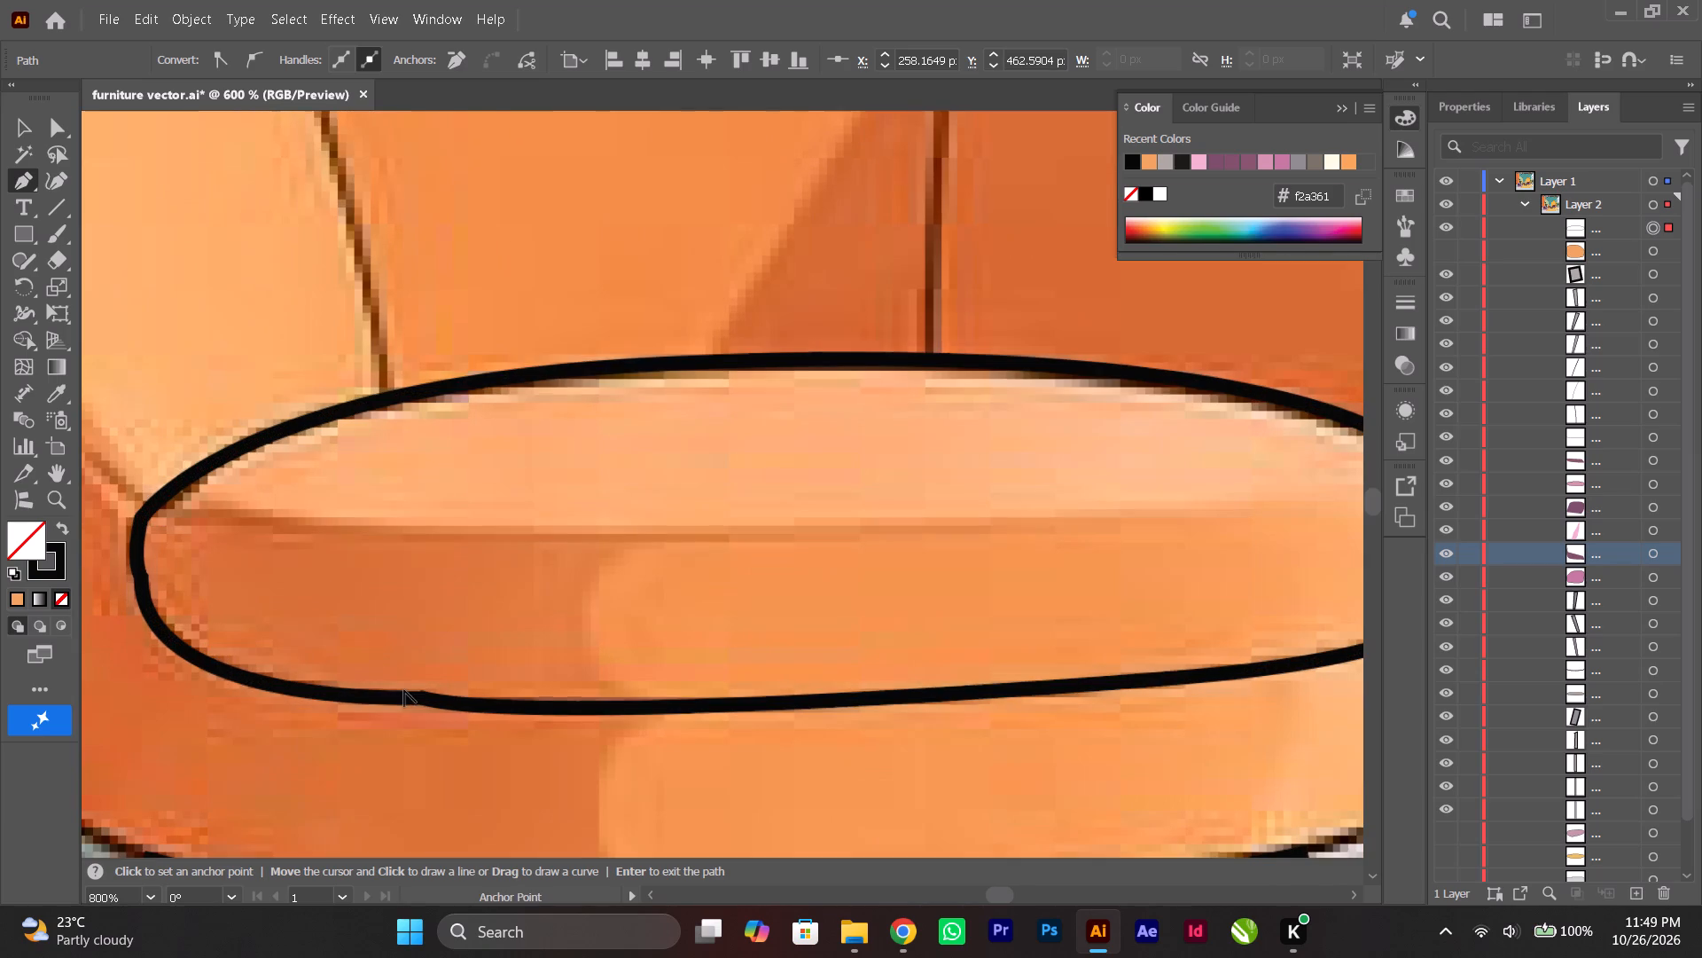
alt+scroll(406, 671, up, 1)
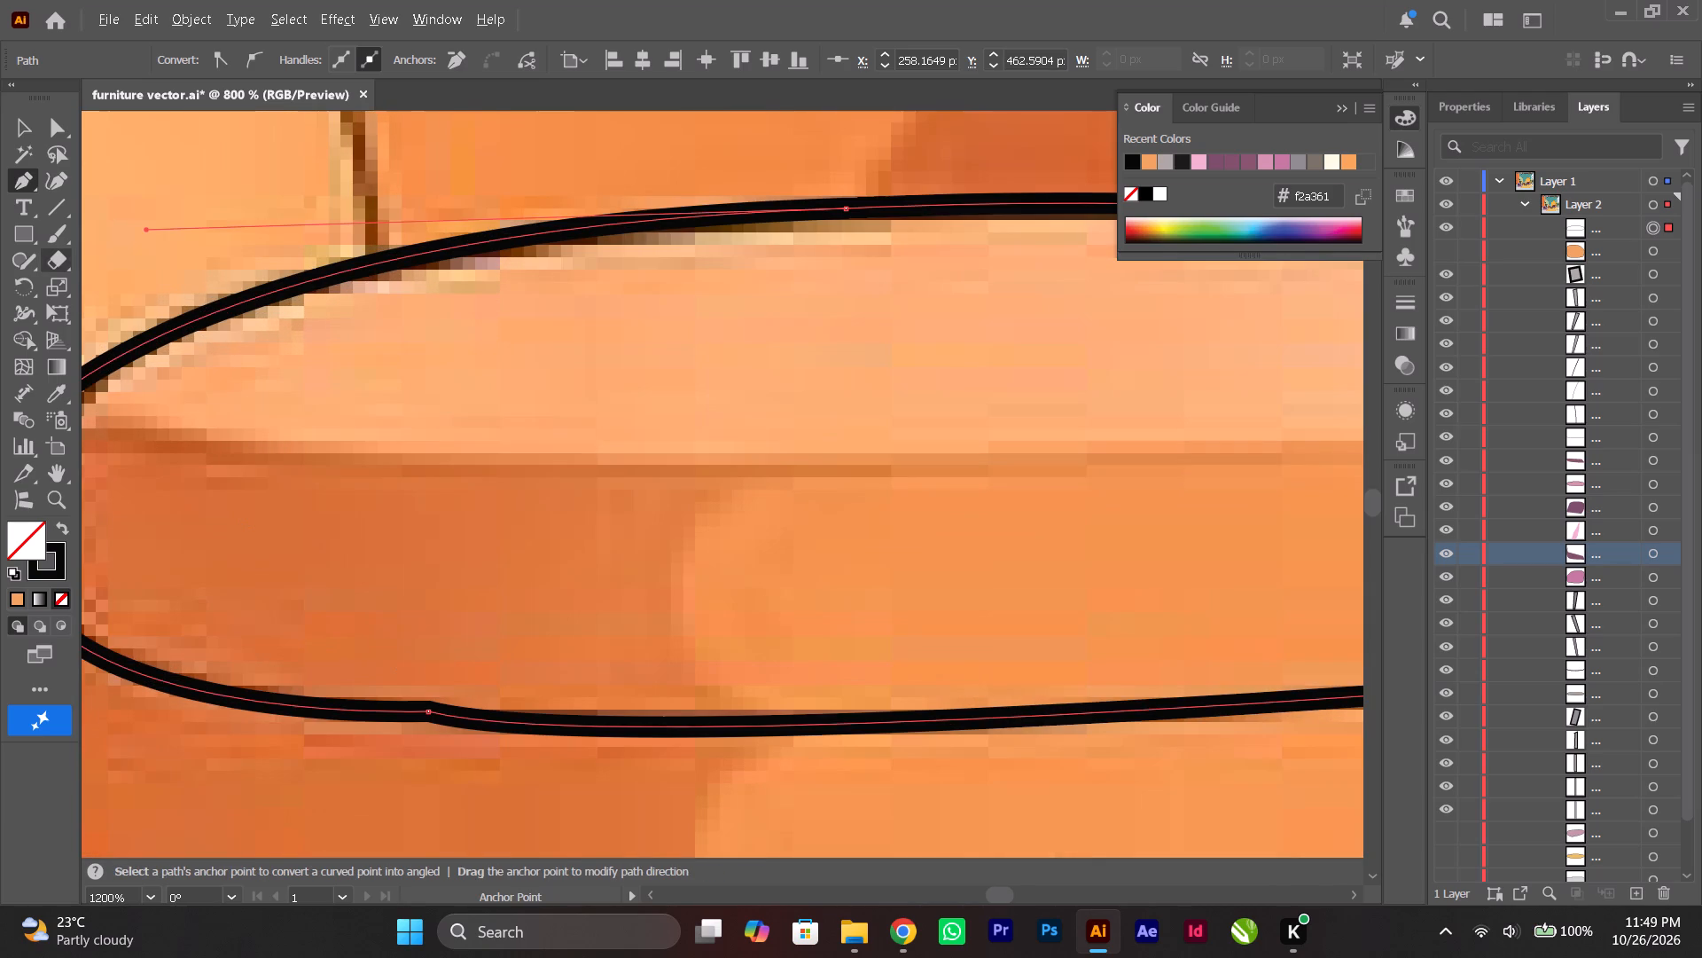
click(63, 183)
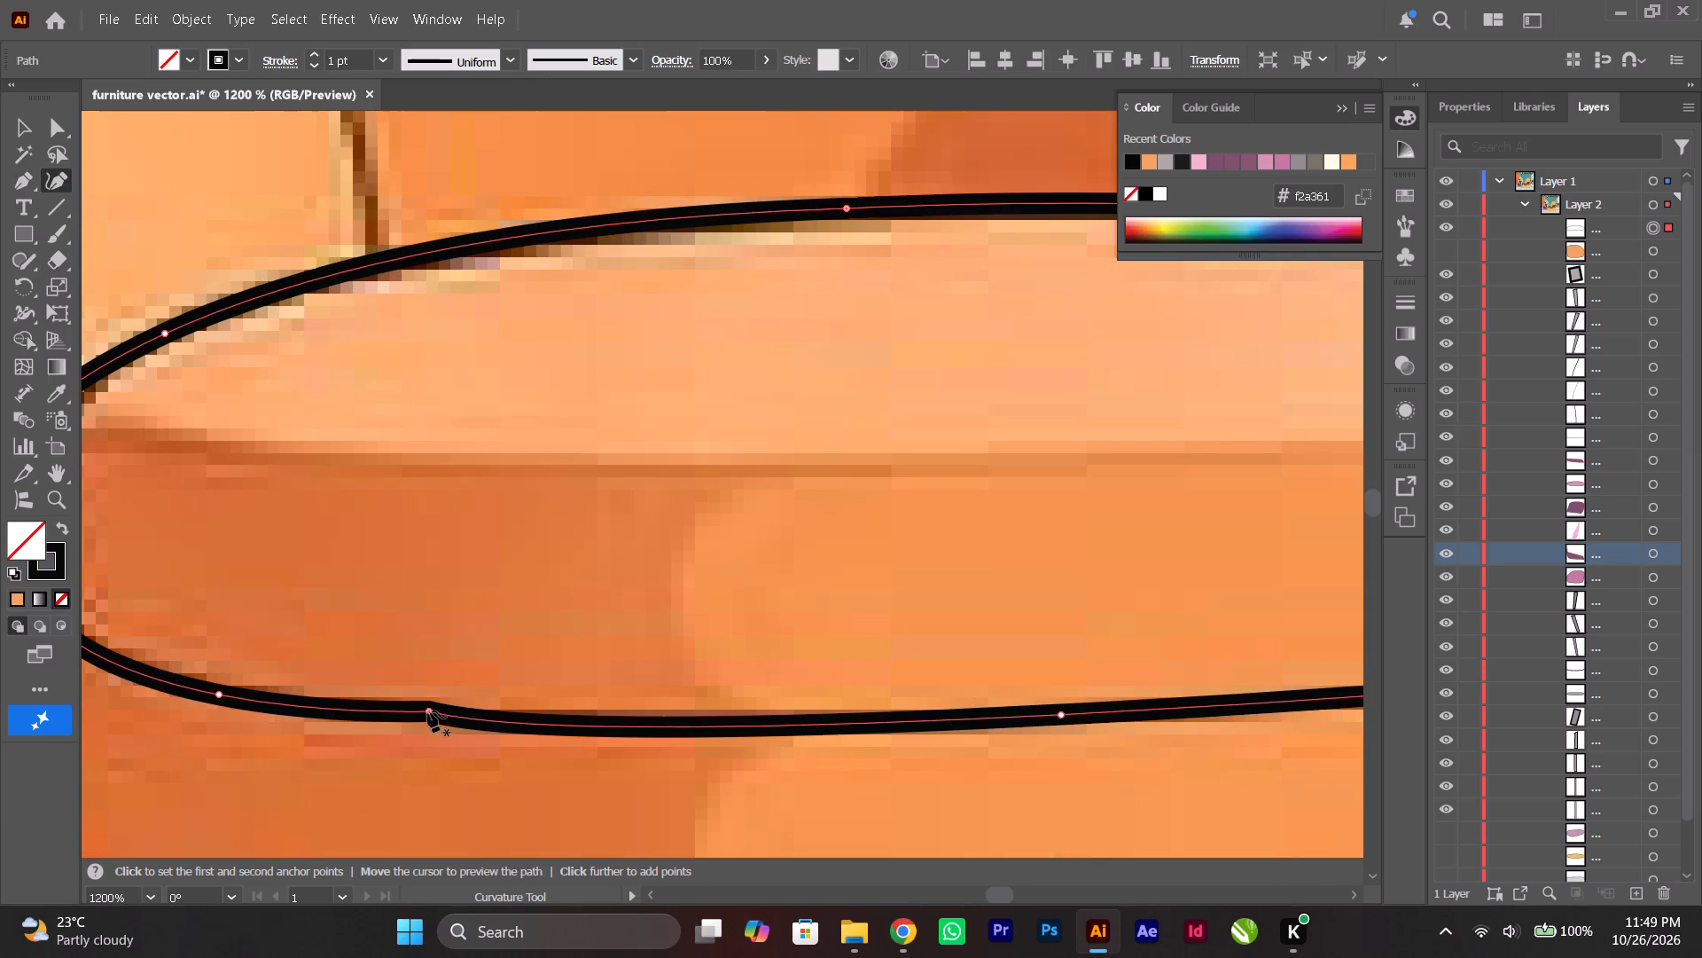
drag(427, 711, 440, 722)
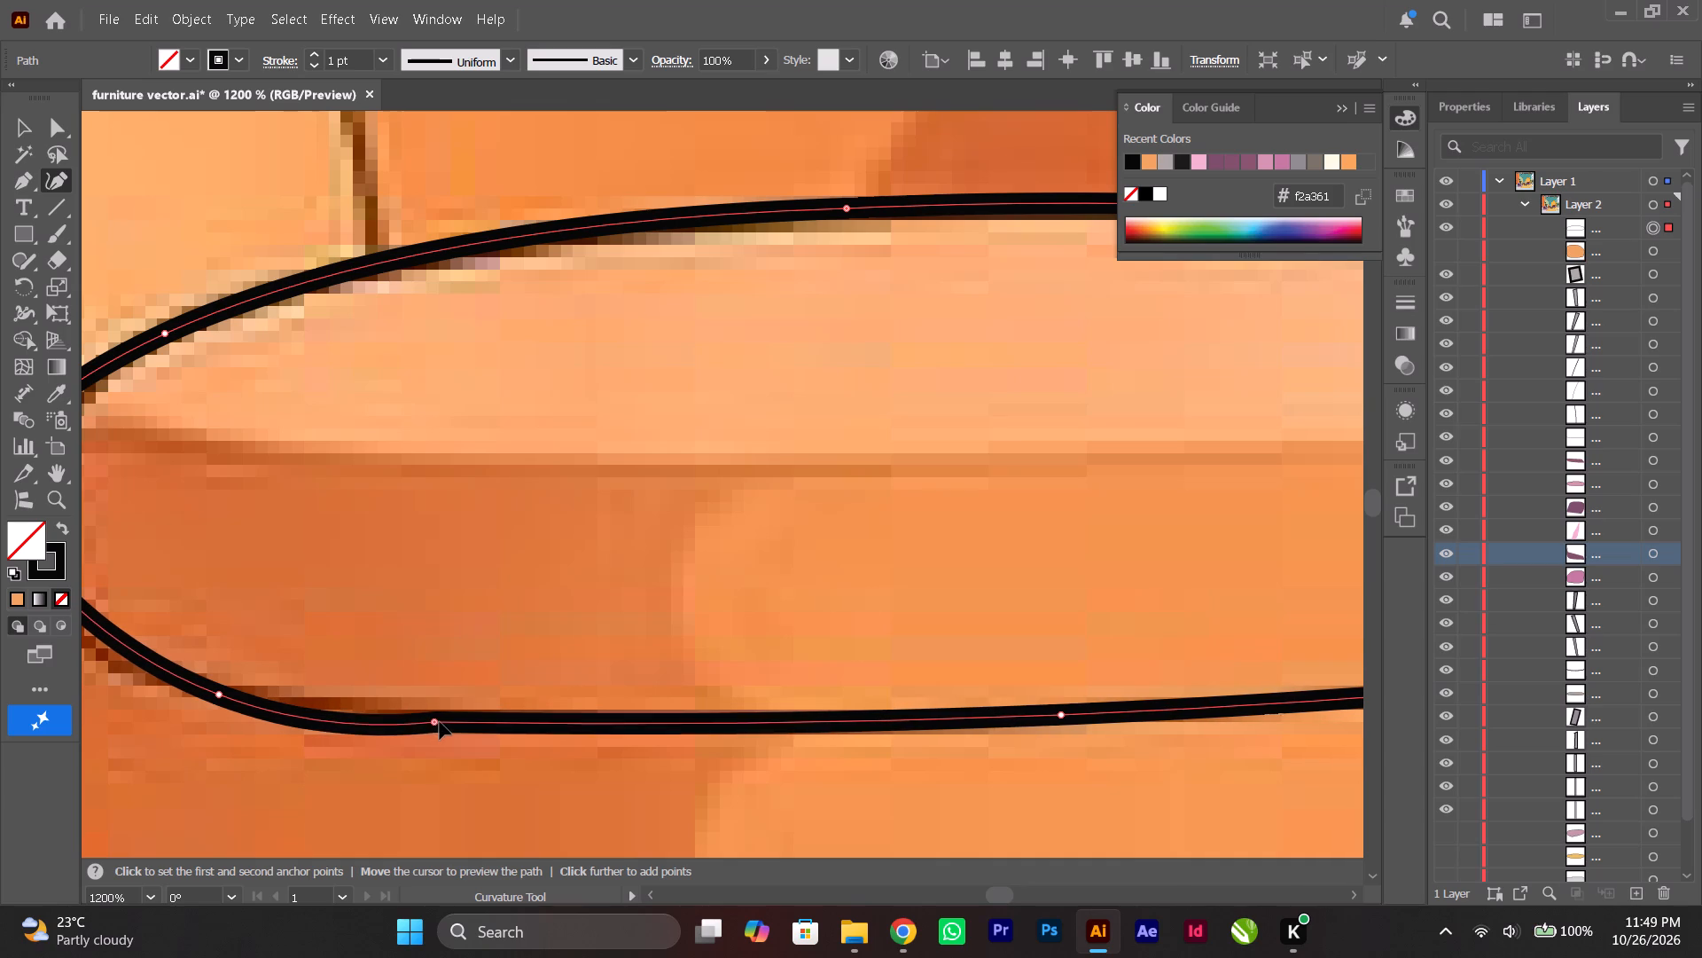
drag(440, 722, 305, 720)
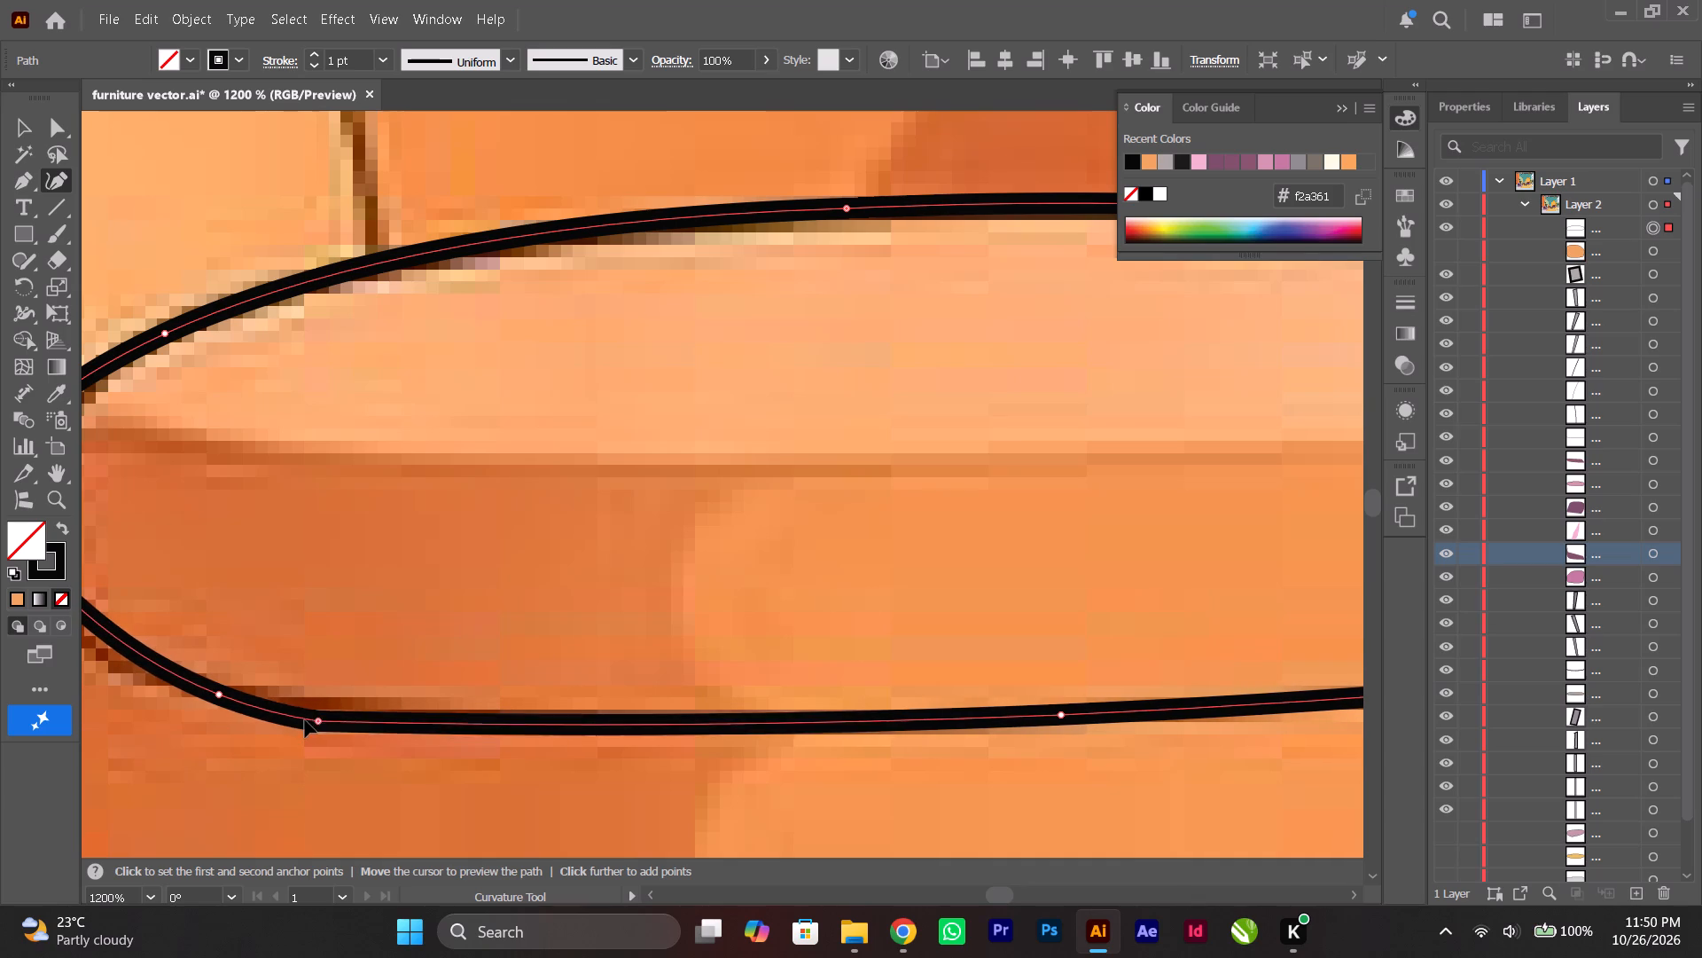
drag(305, 720, 306, 704)
alt+scroll(308, 704, down, 1)
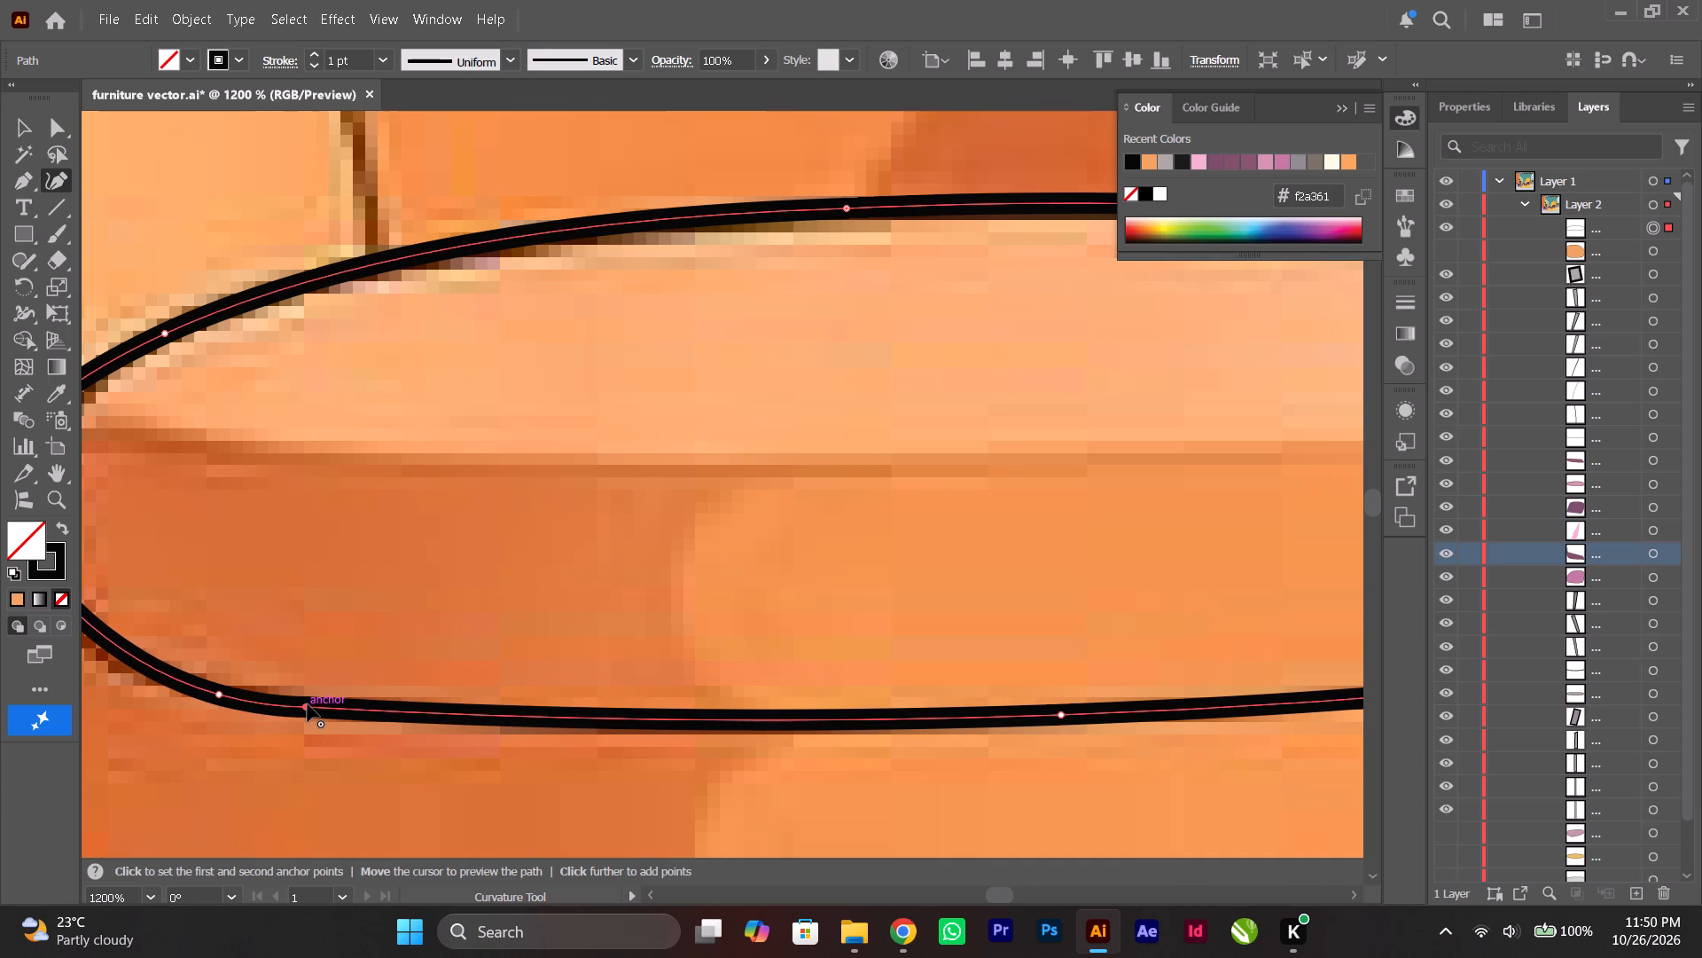
alt+scroll(308, 703, down, 2)
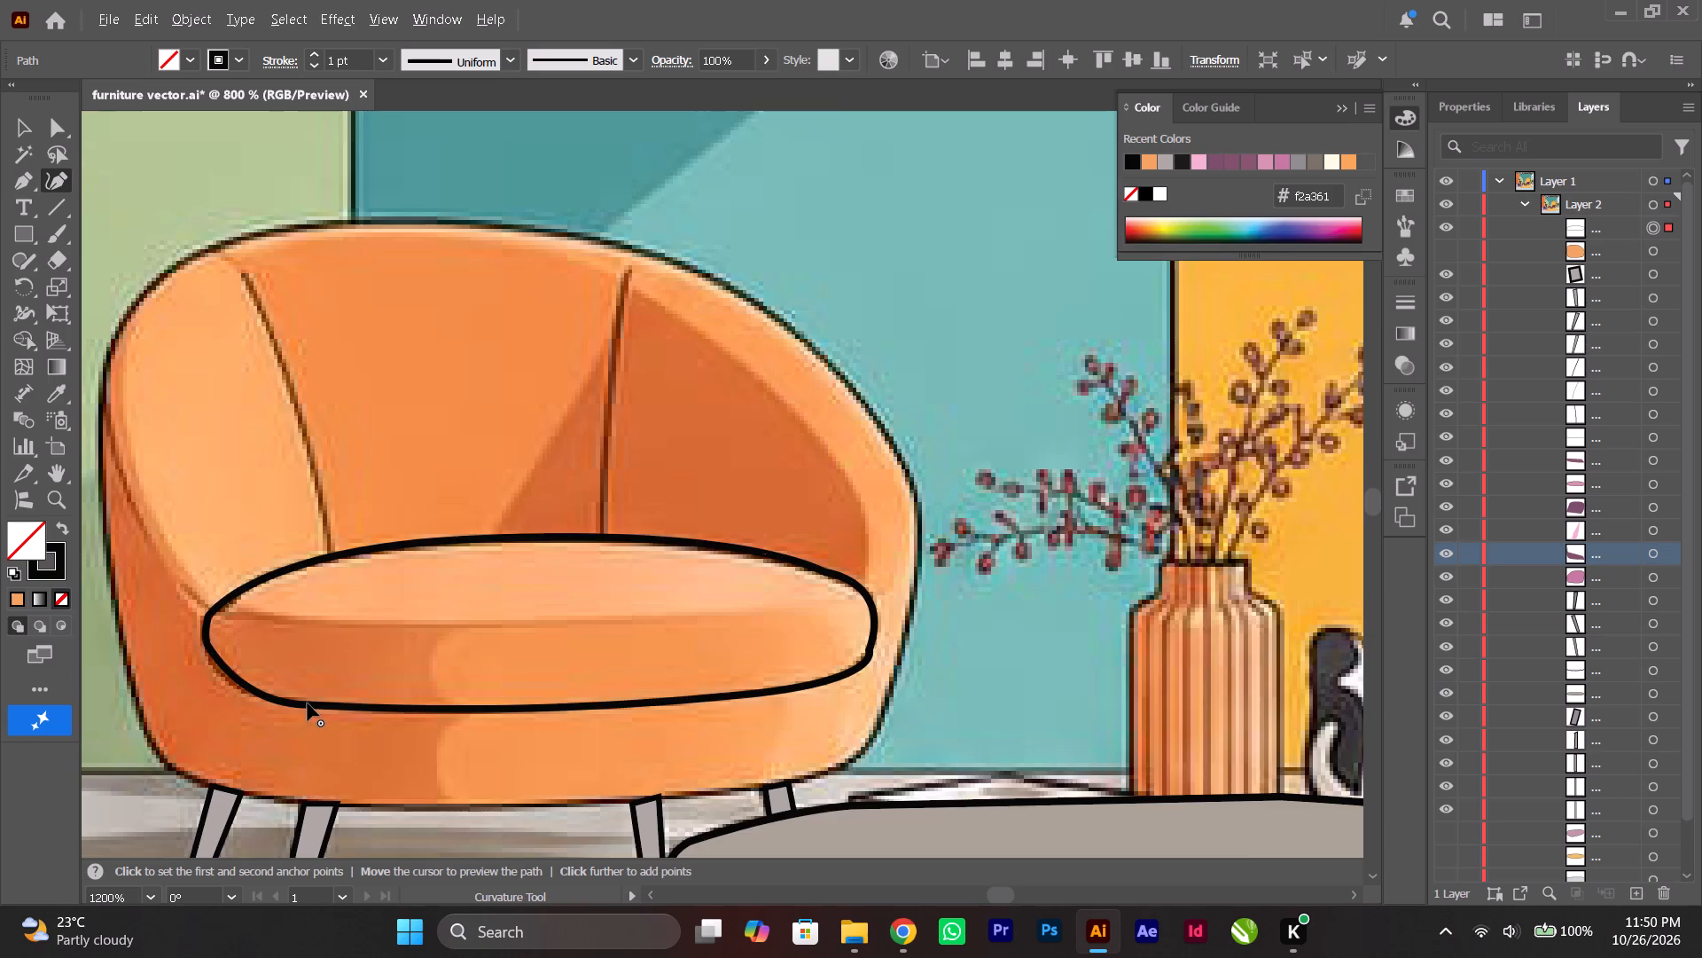
alt+scroll(308, 703, down, 1)
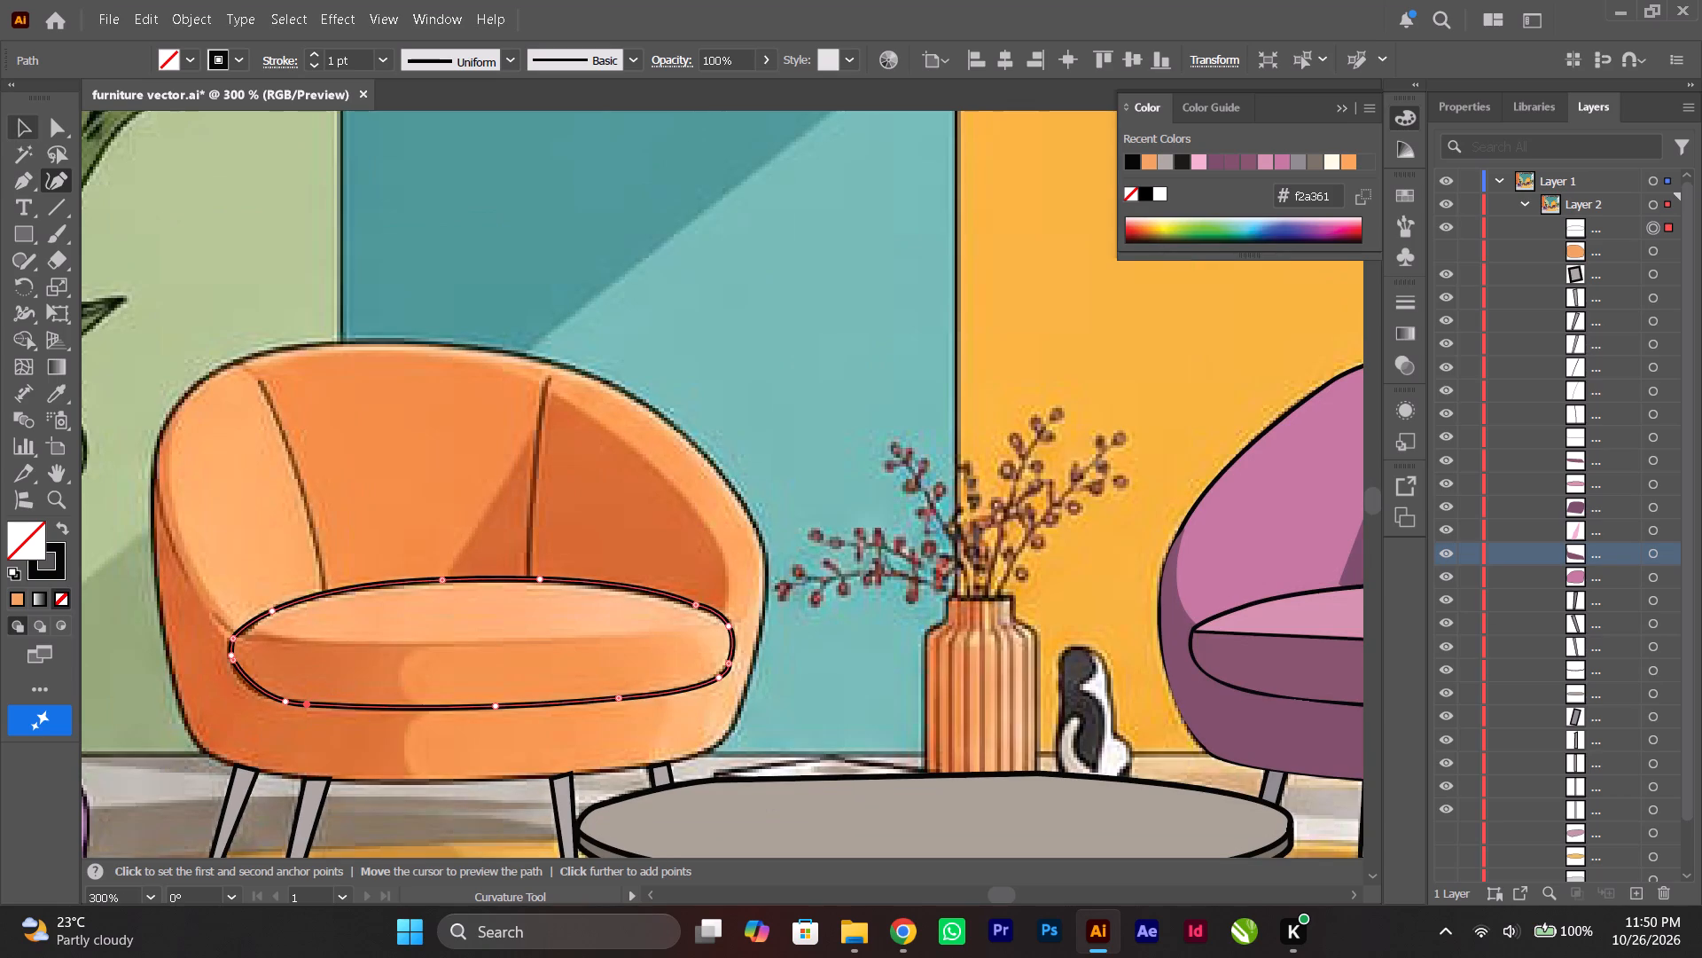
Fill the seat cushion with light peach #fbb079, sampled from the reference cushion's top surface with the Eyedropper.
click(56, 387)
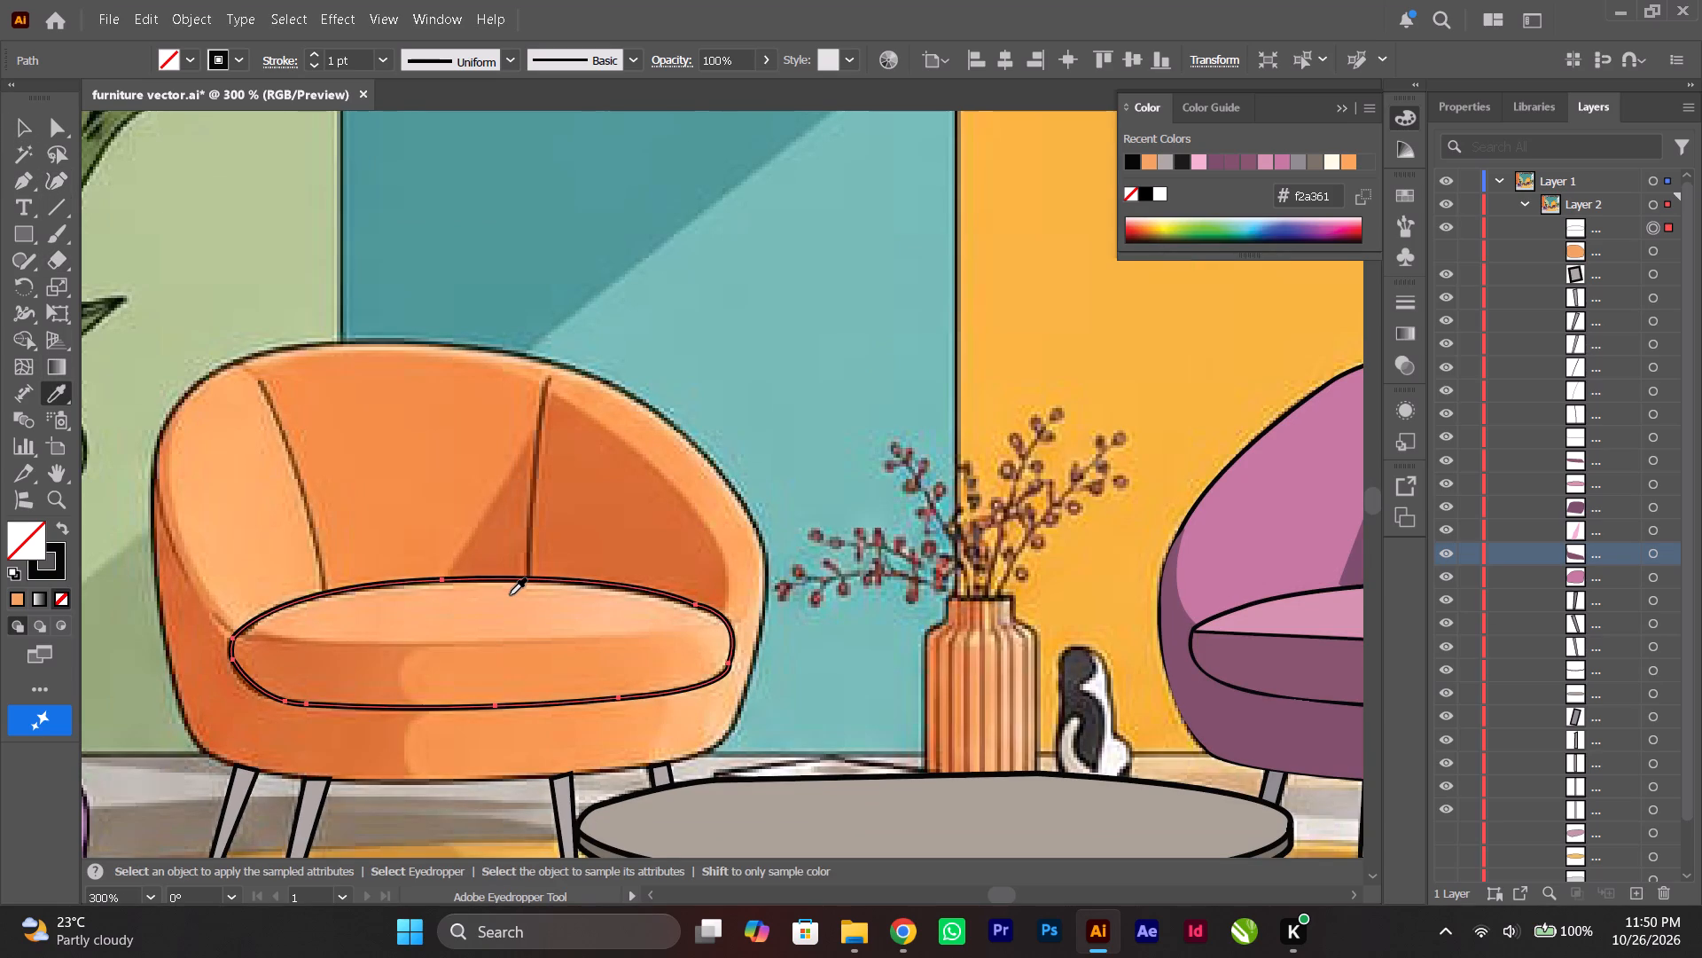
click(510, 595)
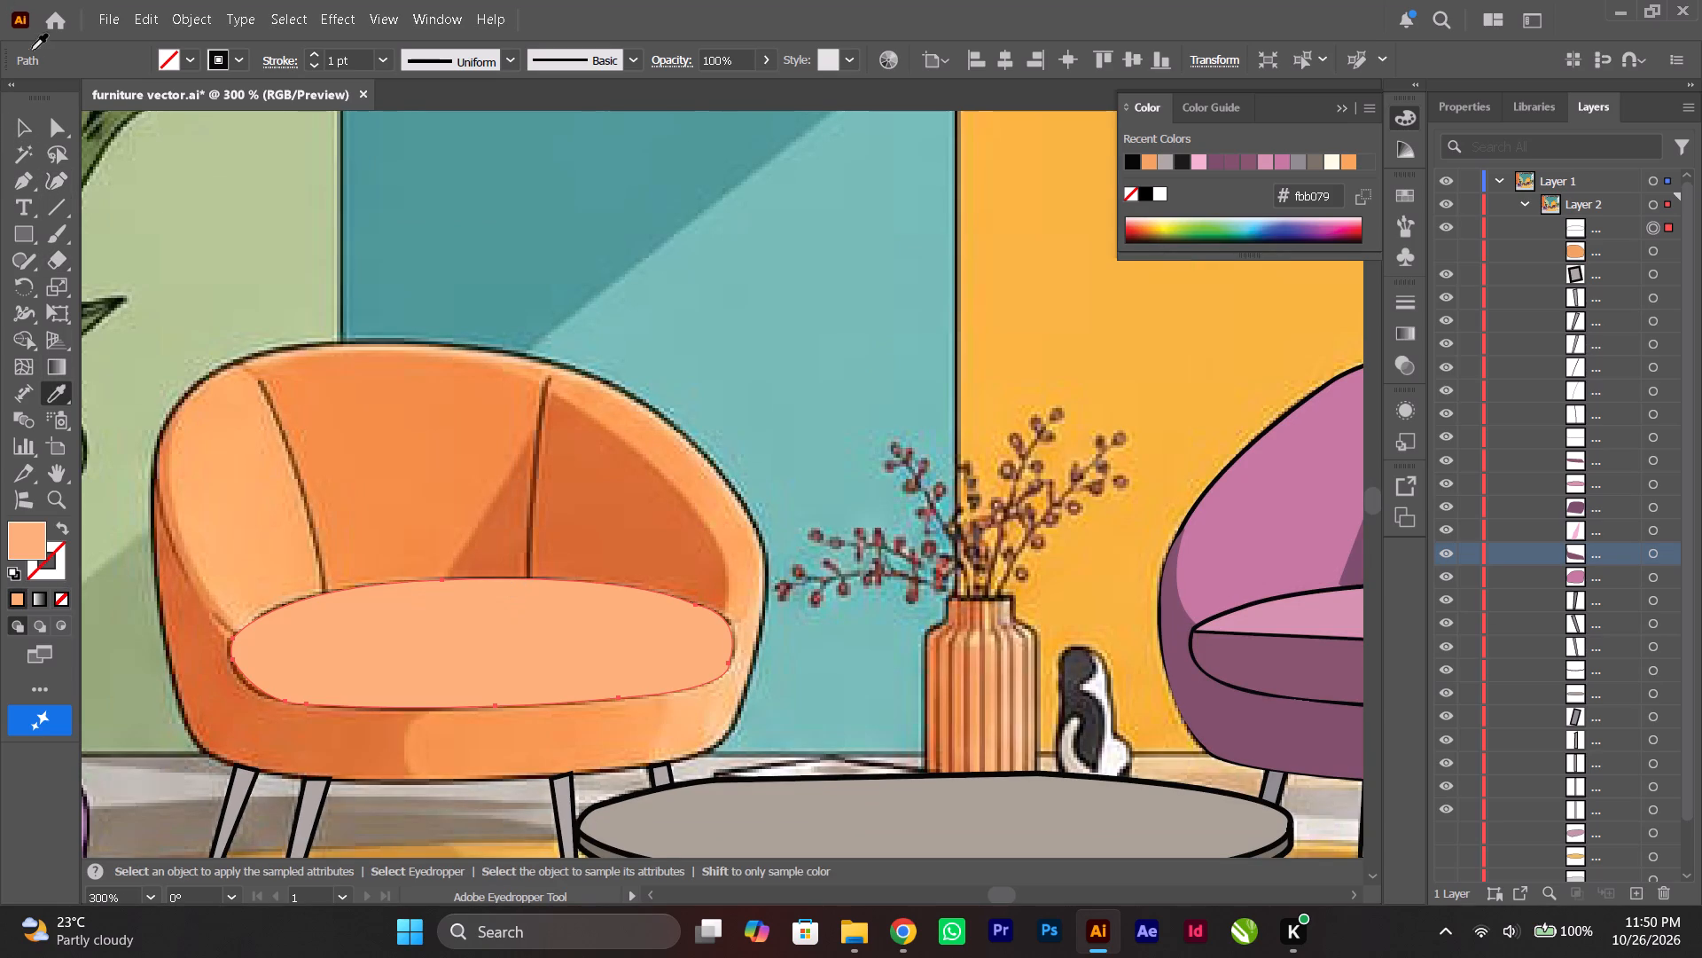
click(23, 132)
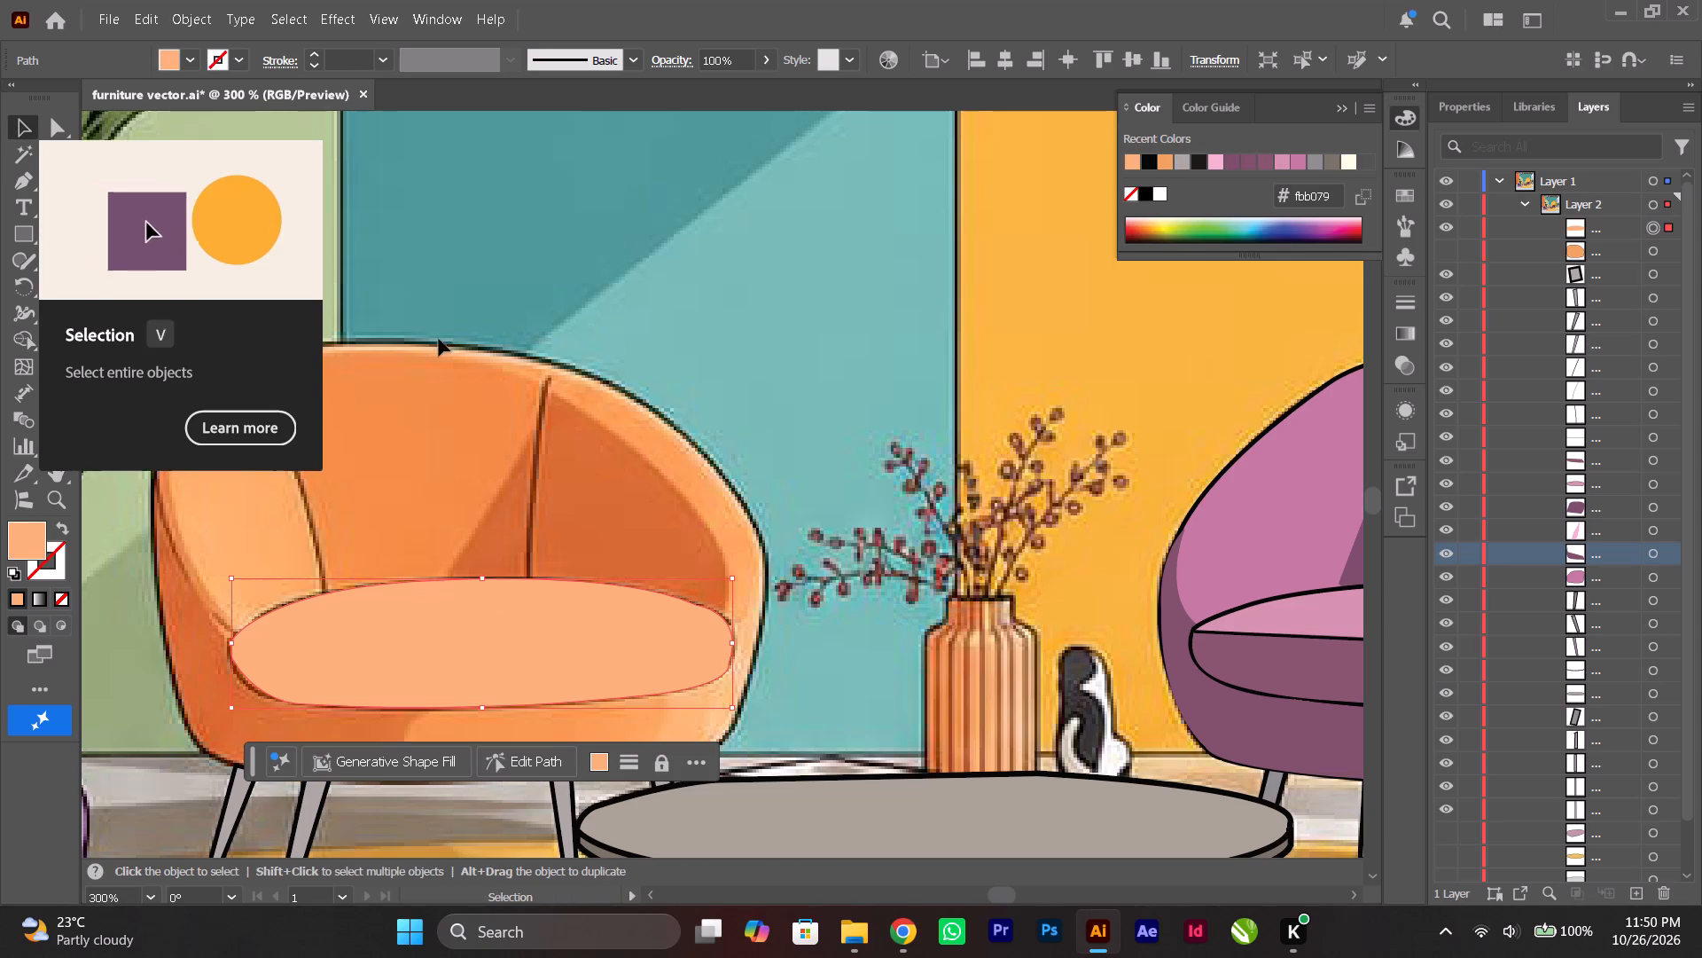
Give the peach seat cushion a black 0.75 pt outline and deselect it.
click(246, 63)
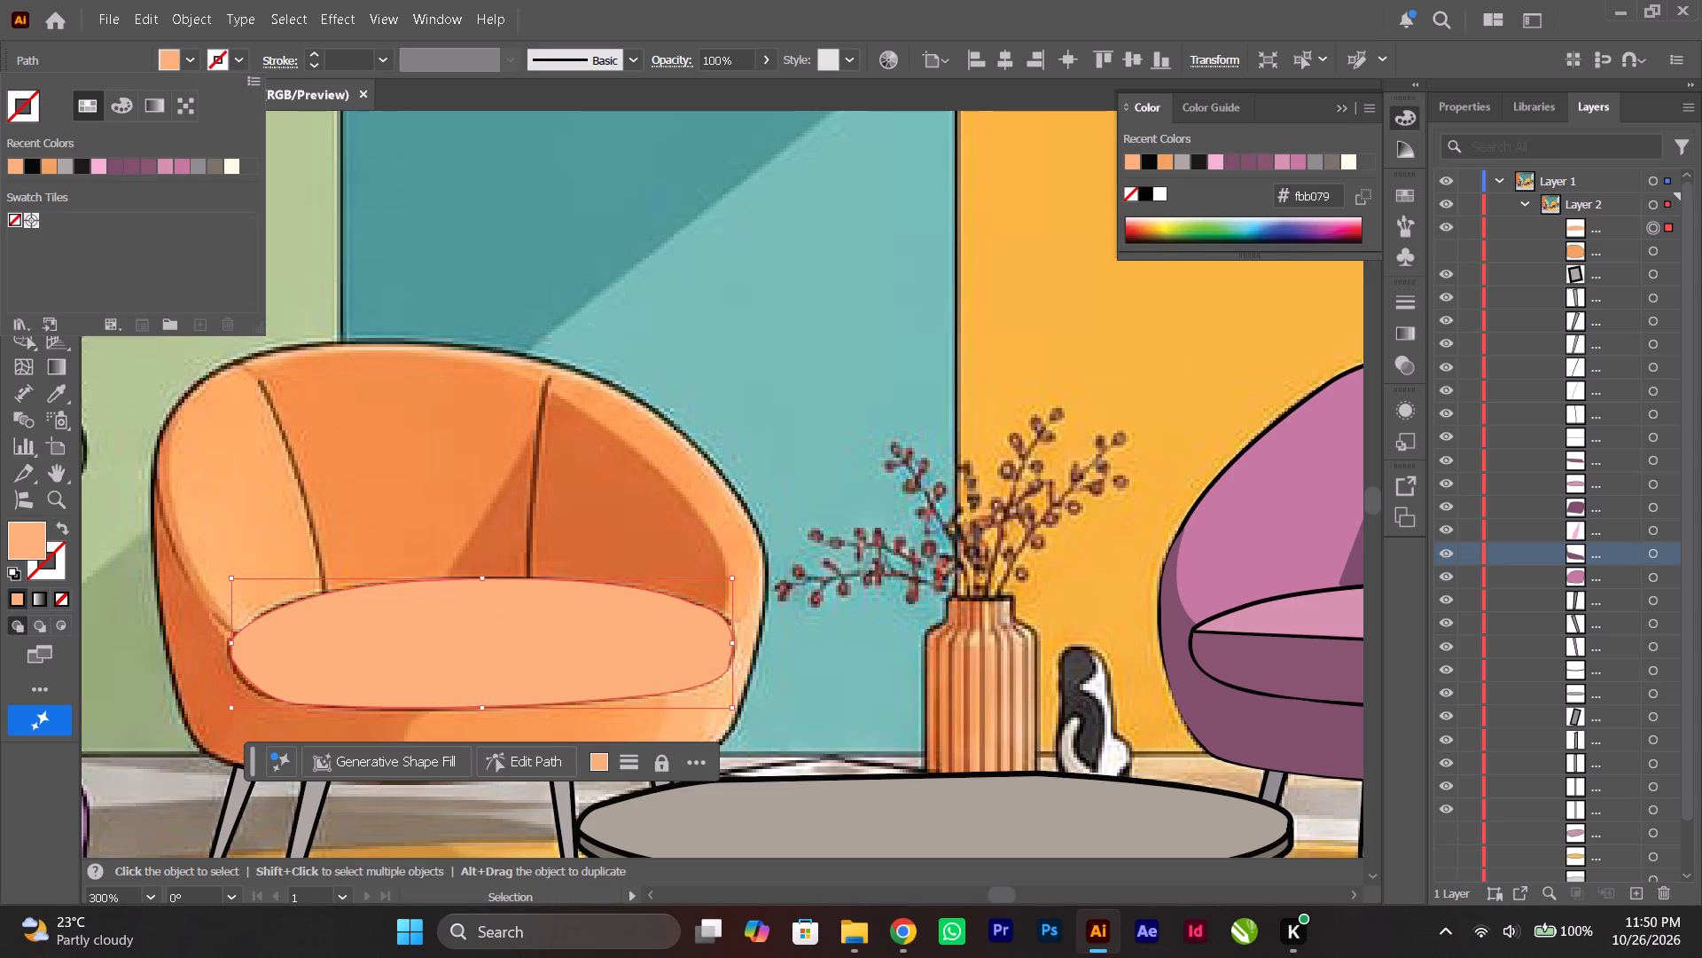
click(34, 161)
click(658, 293)
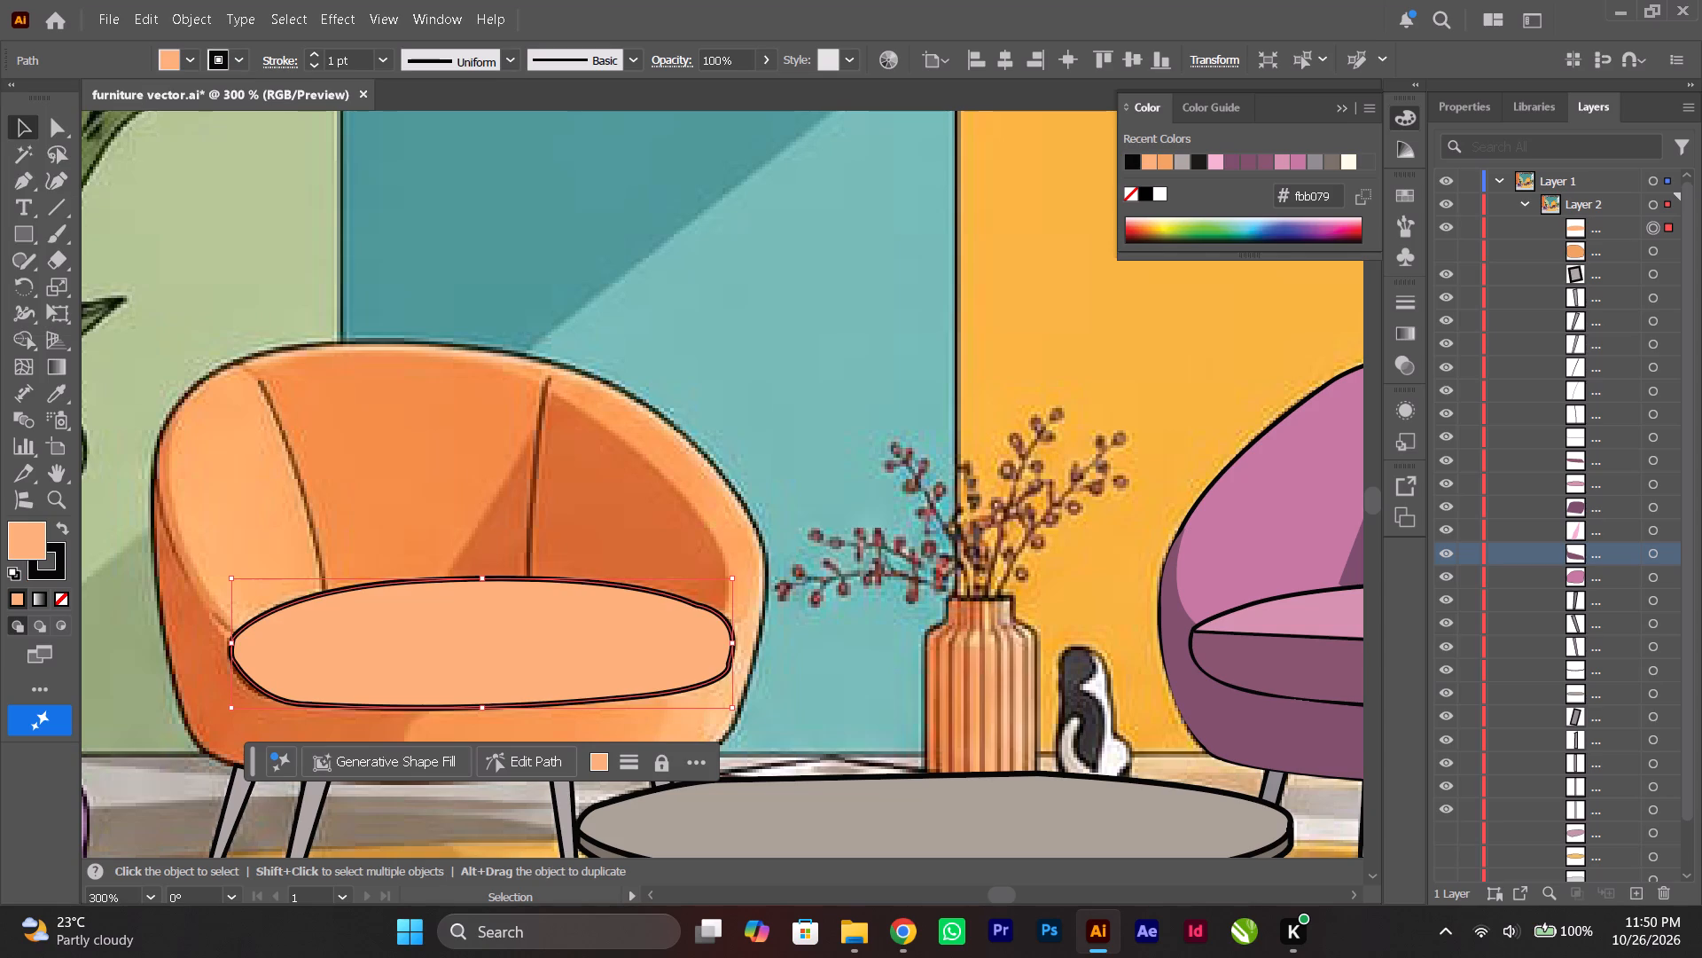
click(316, 67)
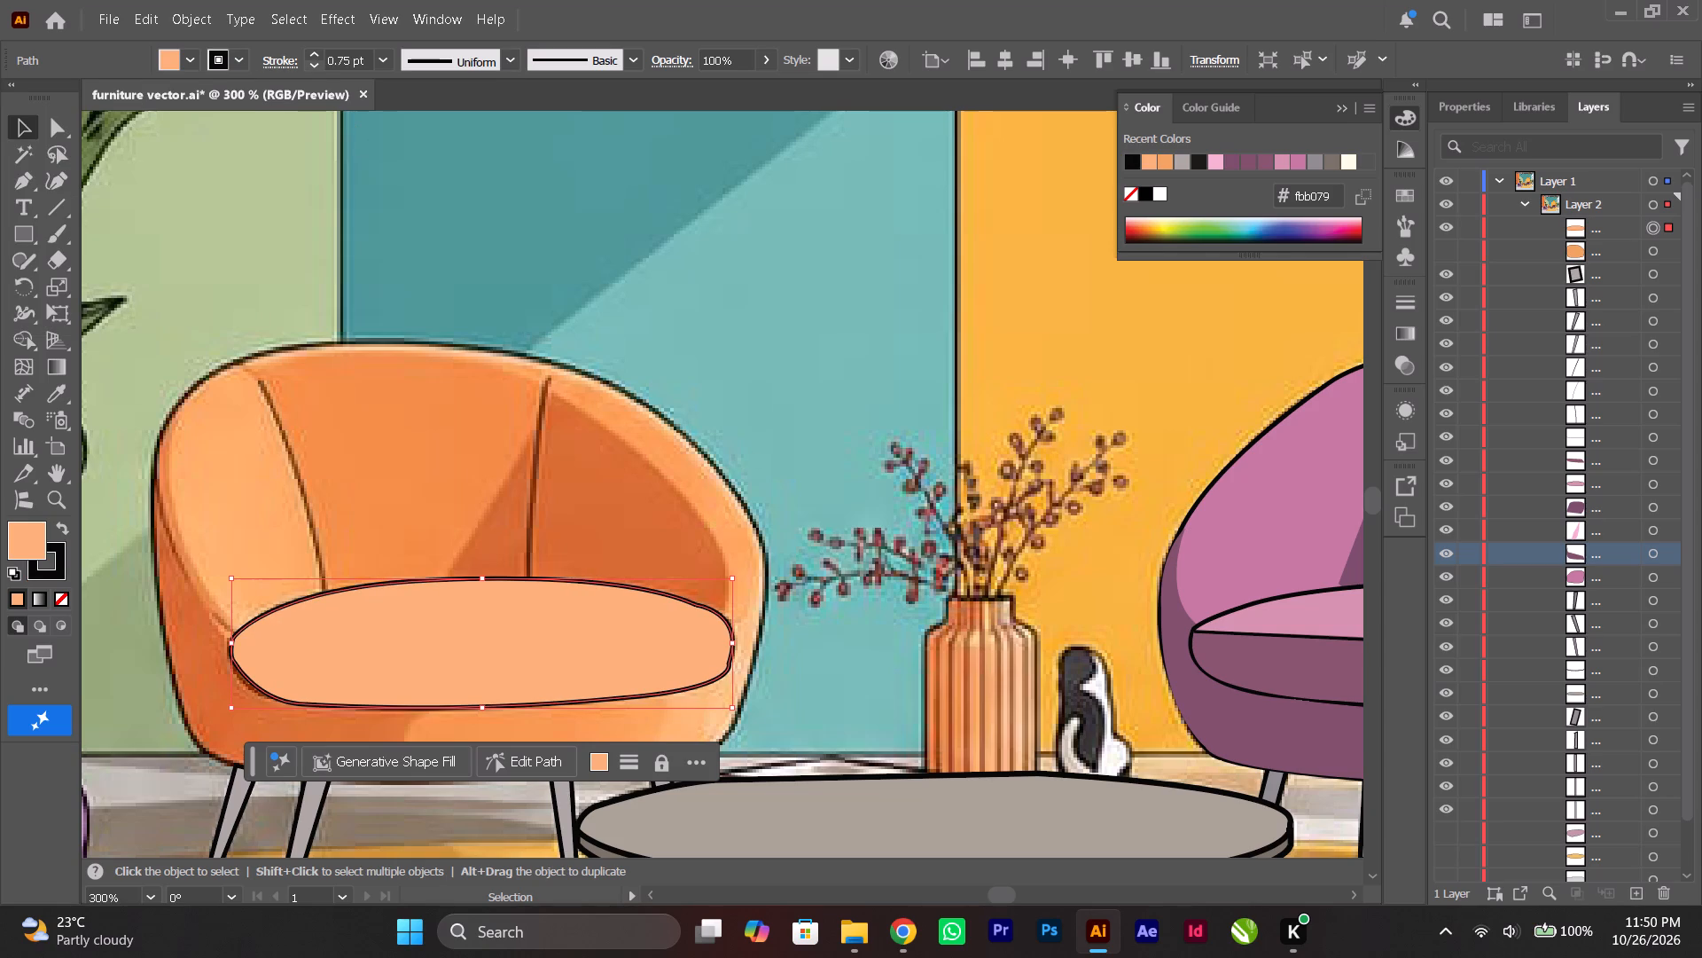
click(894, 416)
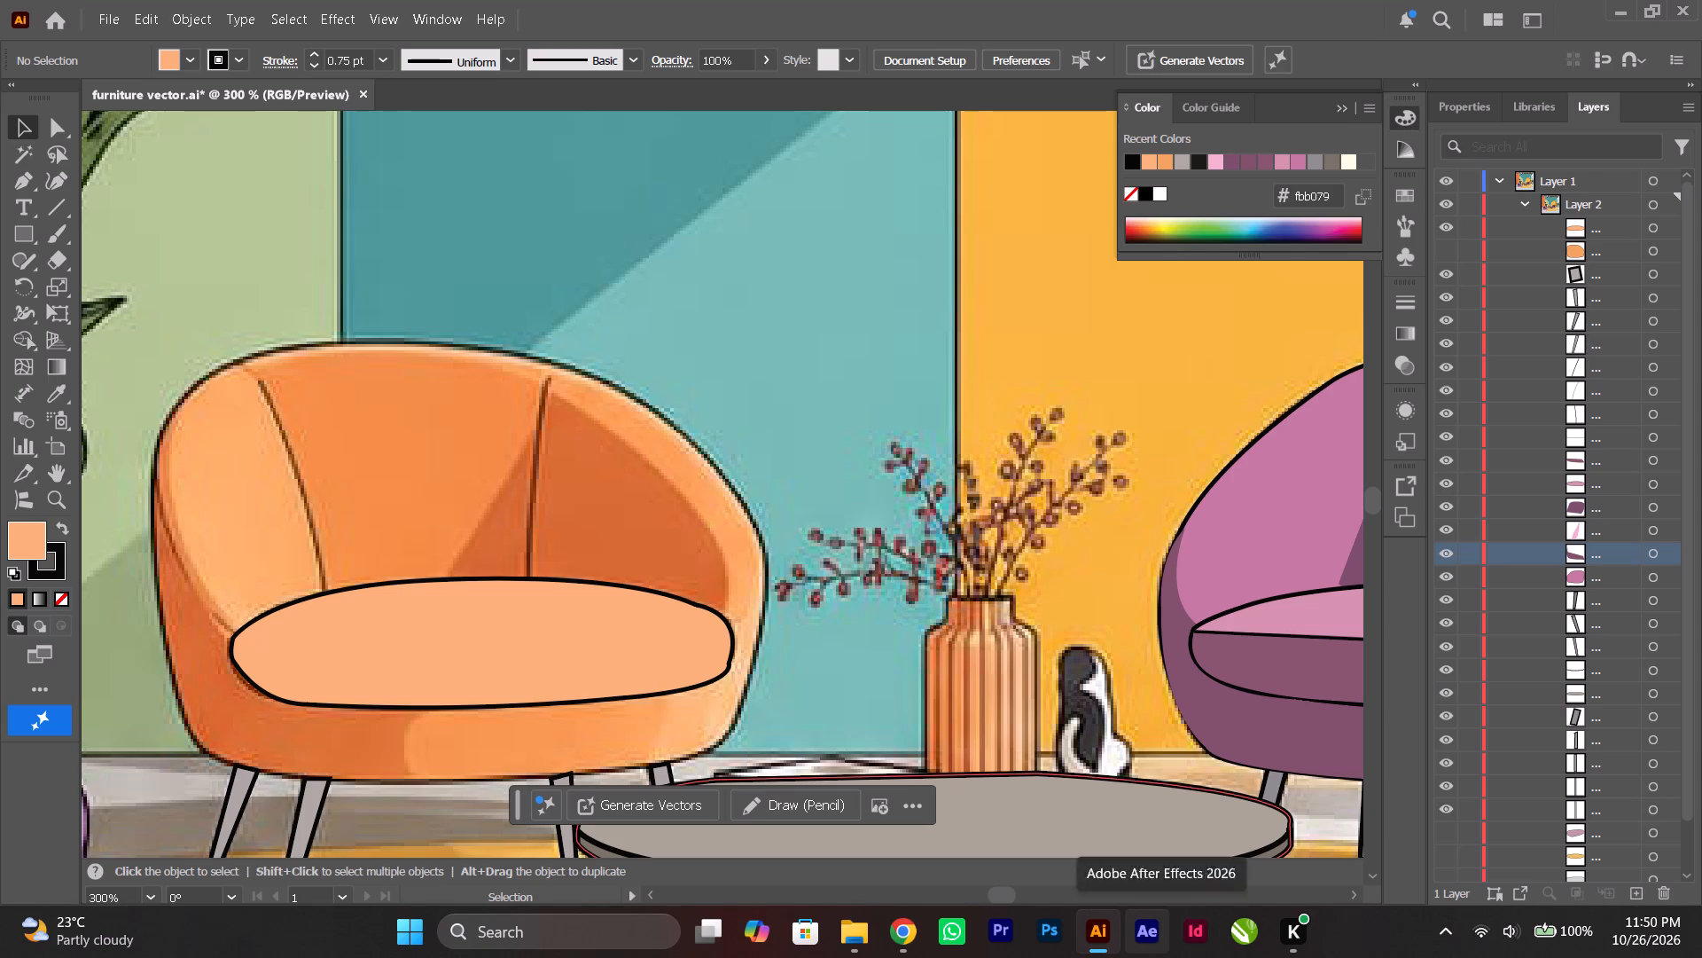
Switch to Chrome, play "Justin Bieber - What Do You Mean?" from the YouTube mix, and minimise the browser.
click(893, 942)
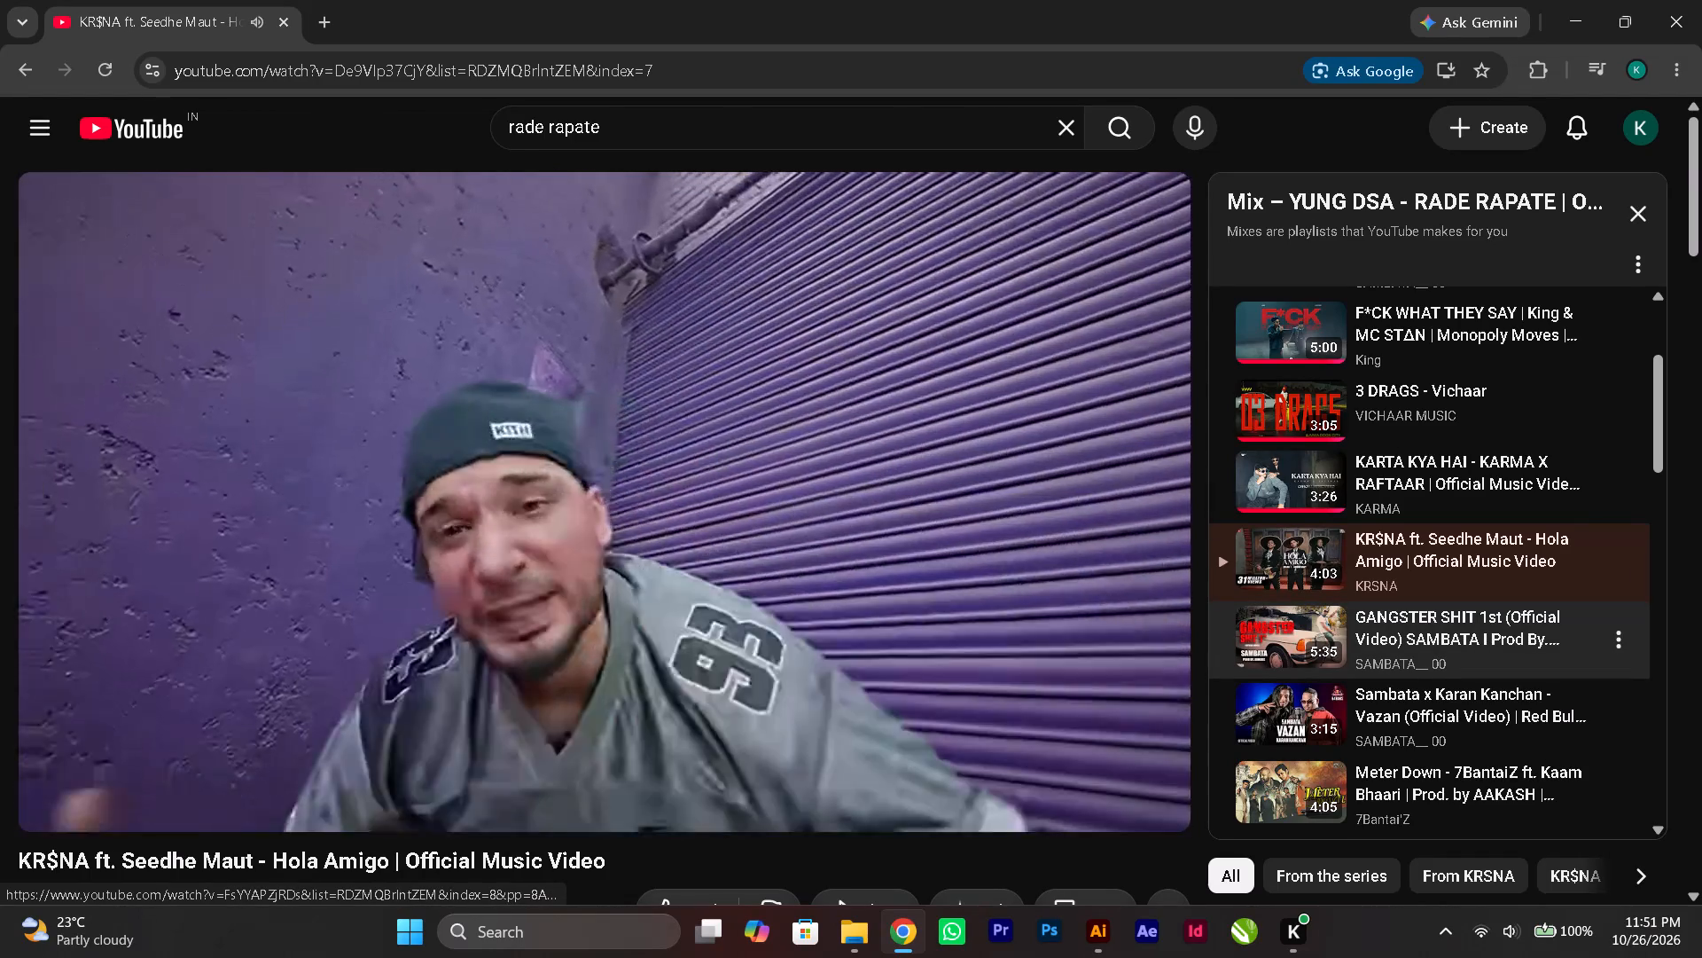
scroll(1303, 614, down, 1)
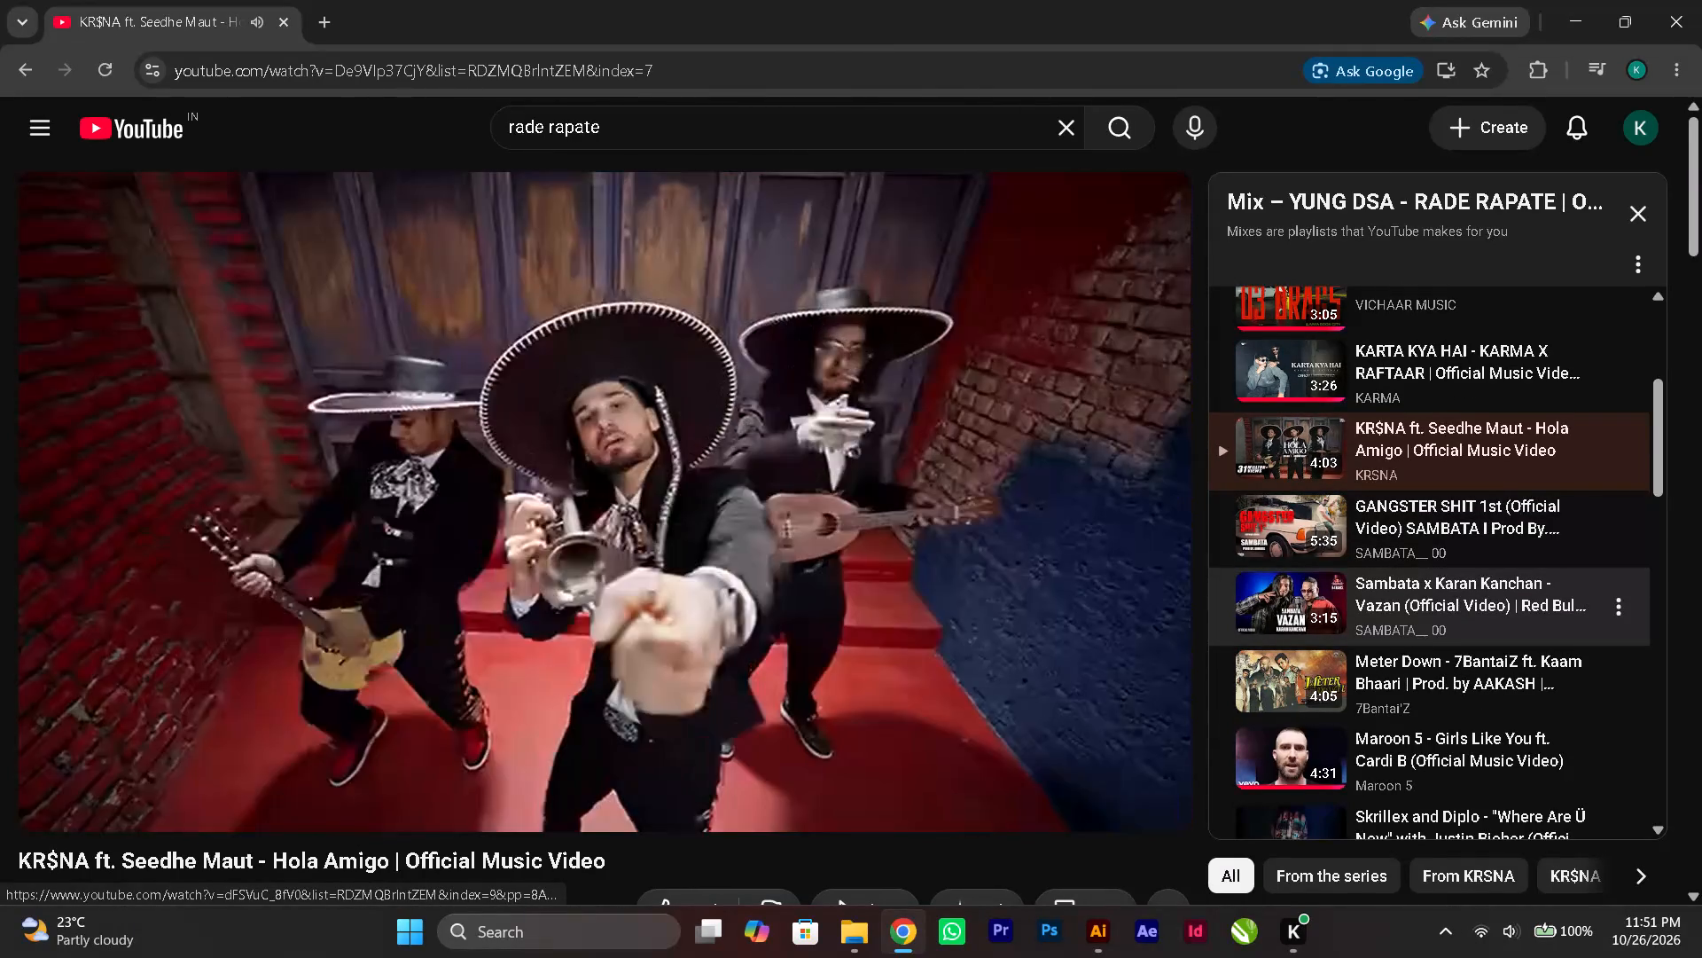
scroll(1303, 614, down, 1)
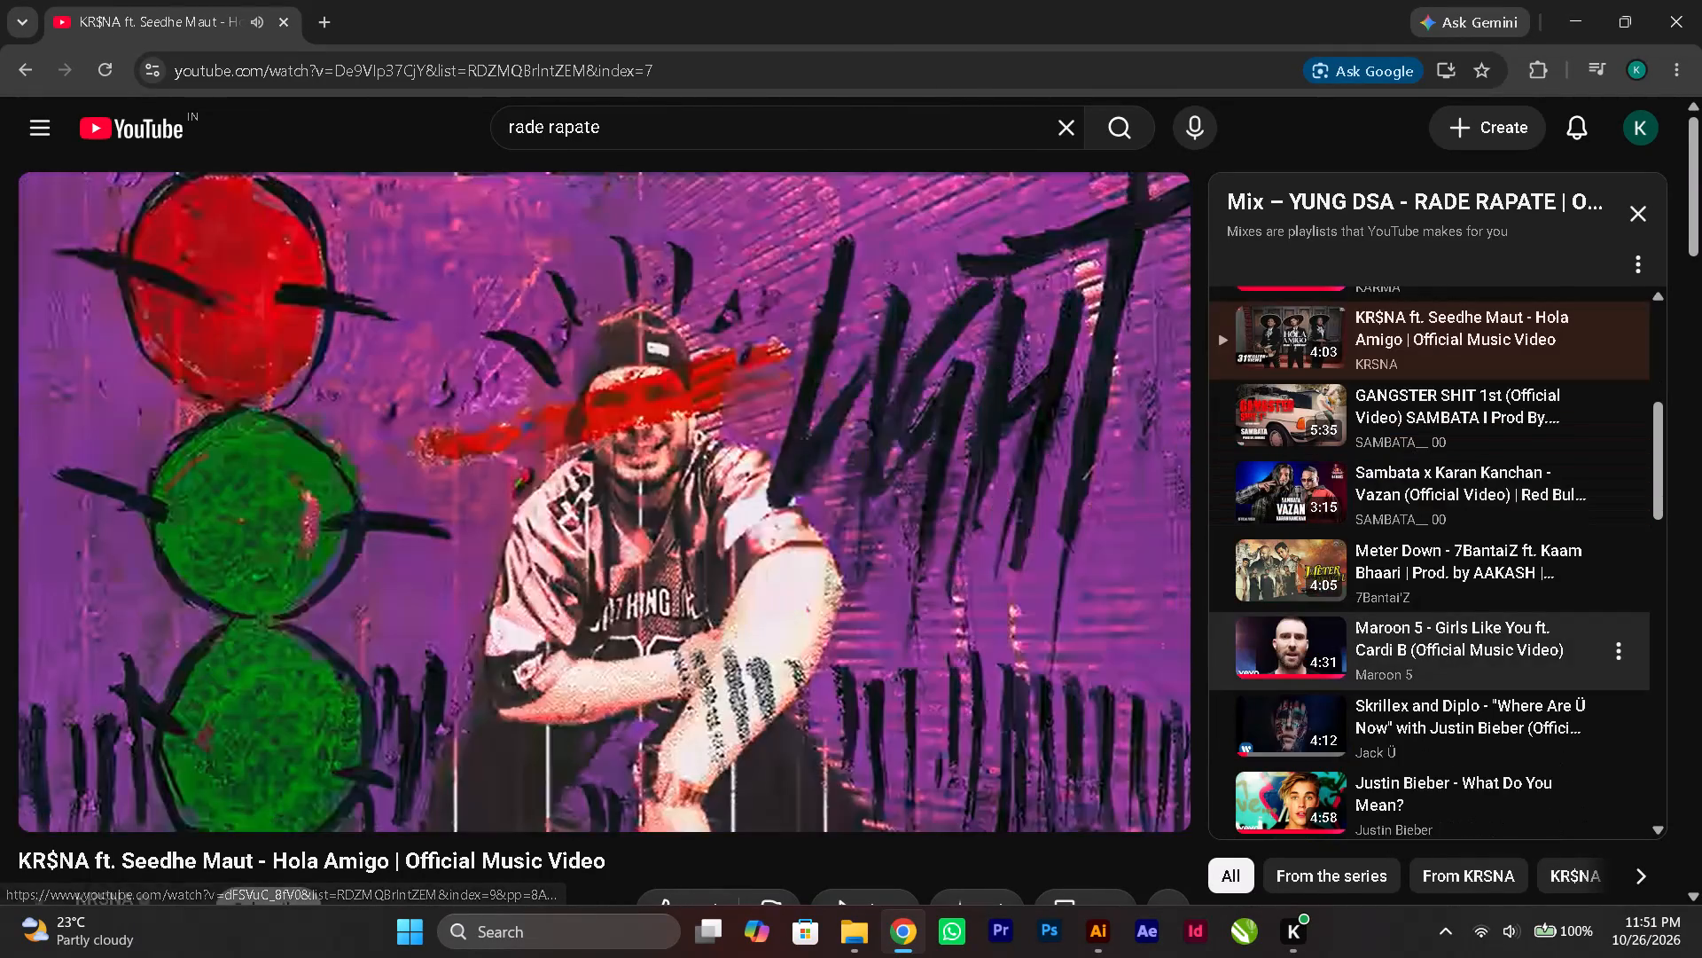
scroll(1303, 614, down, 1)
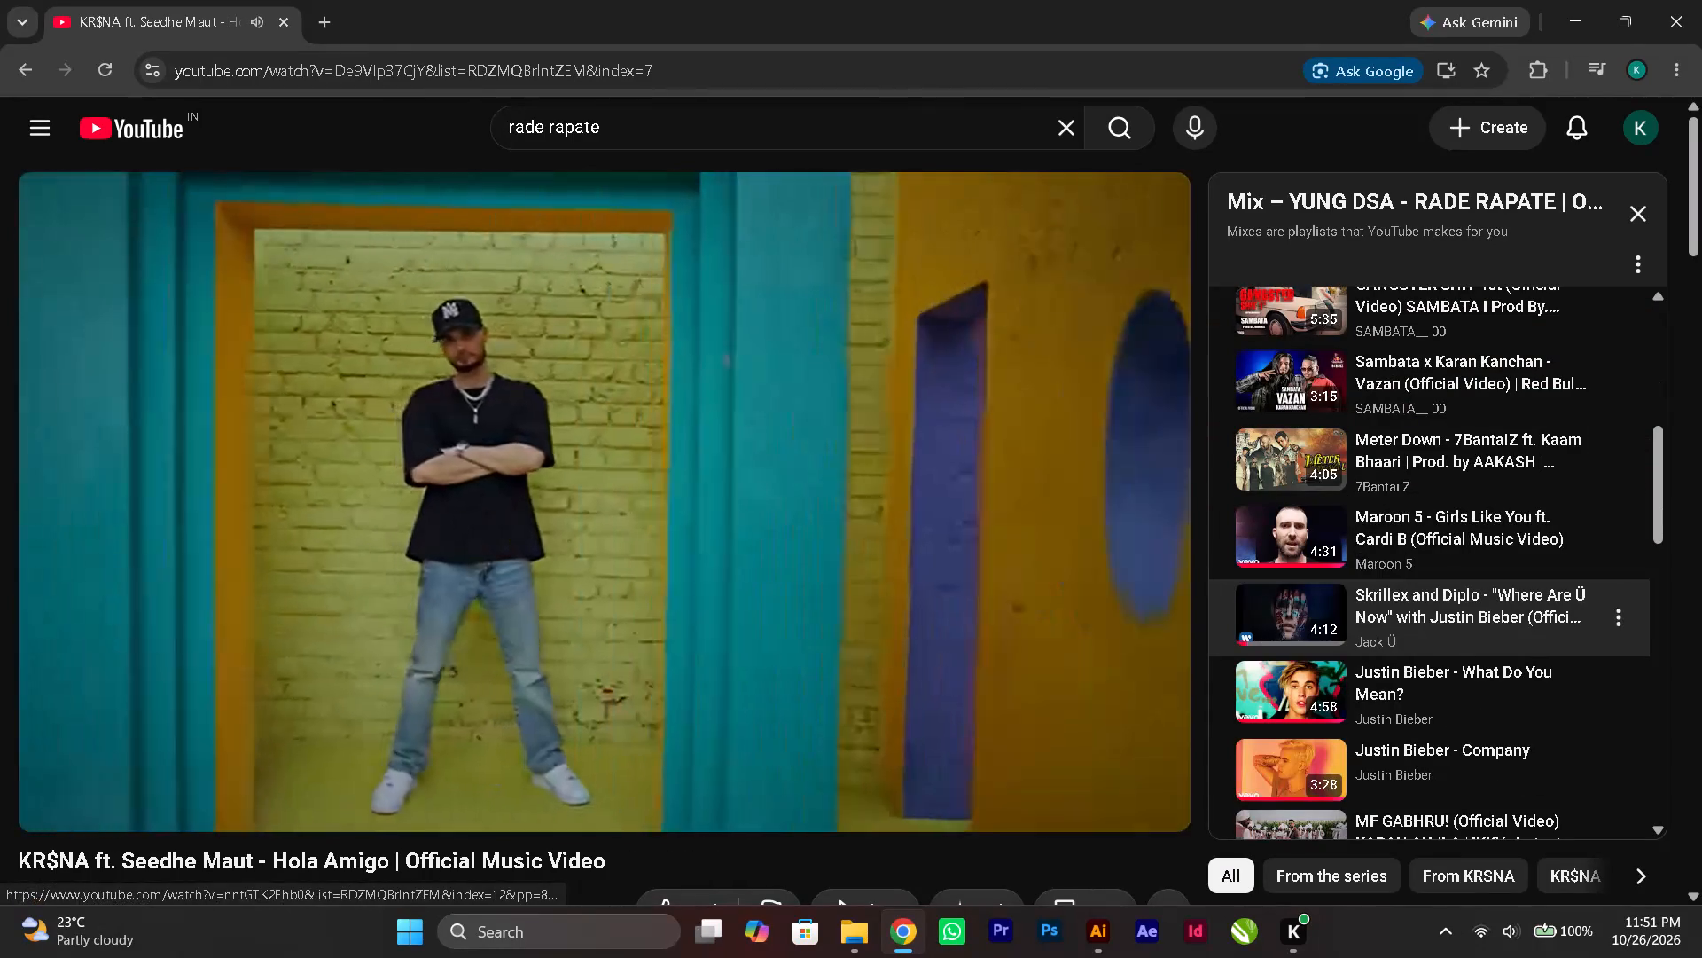
scroll(1303, 614, down, 1)
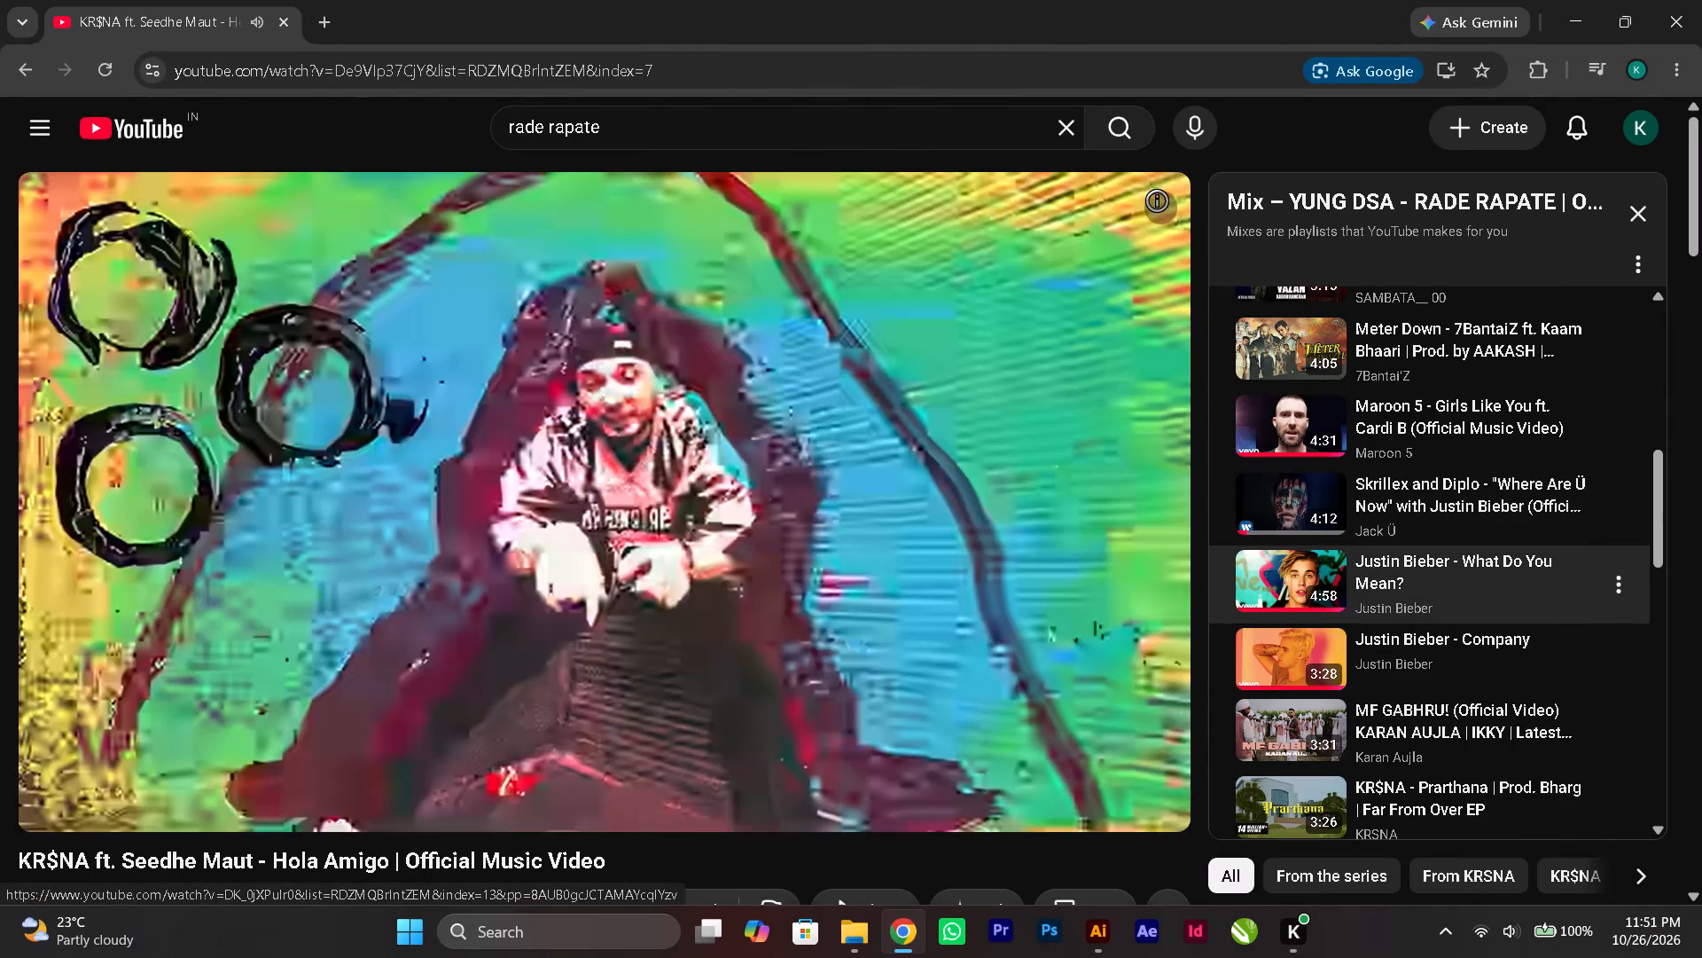
click(1414, 590)
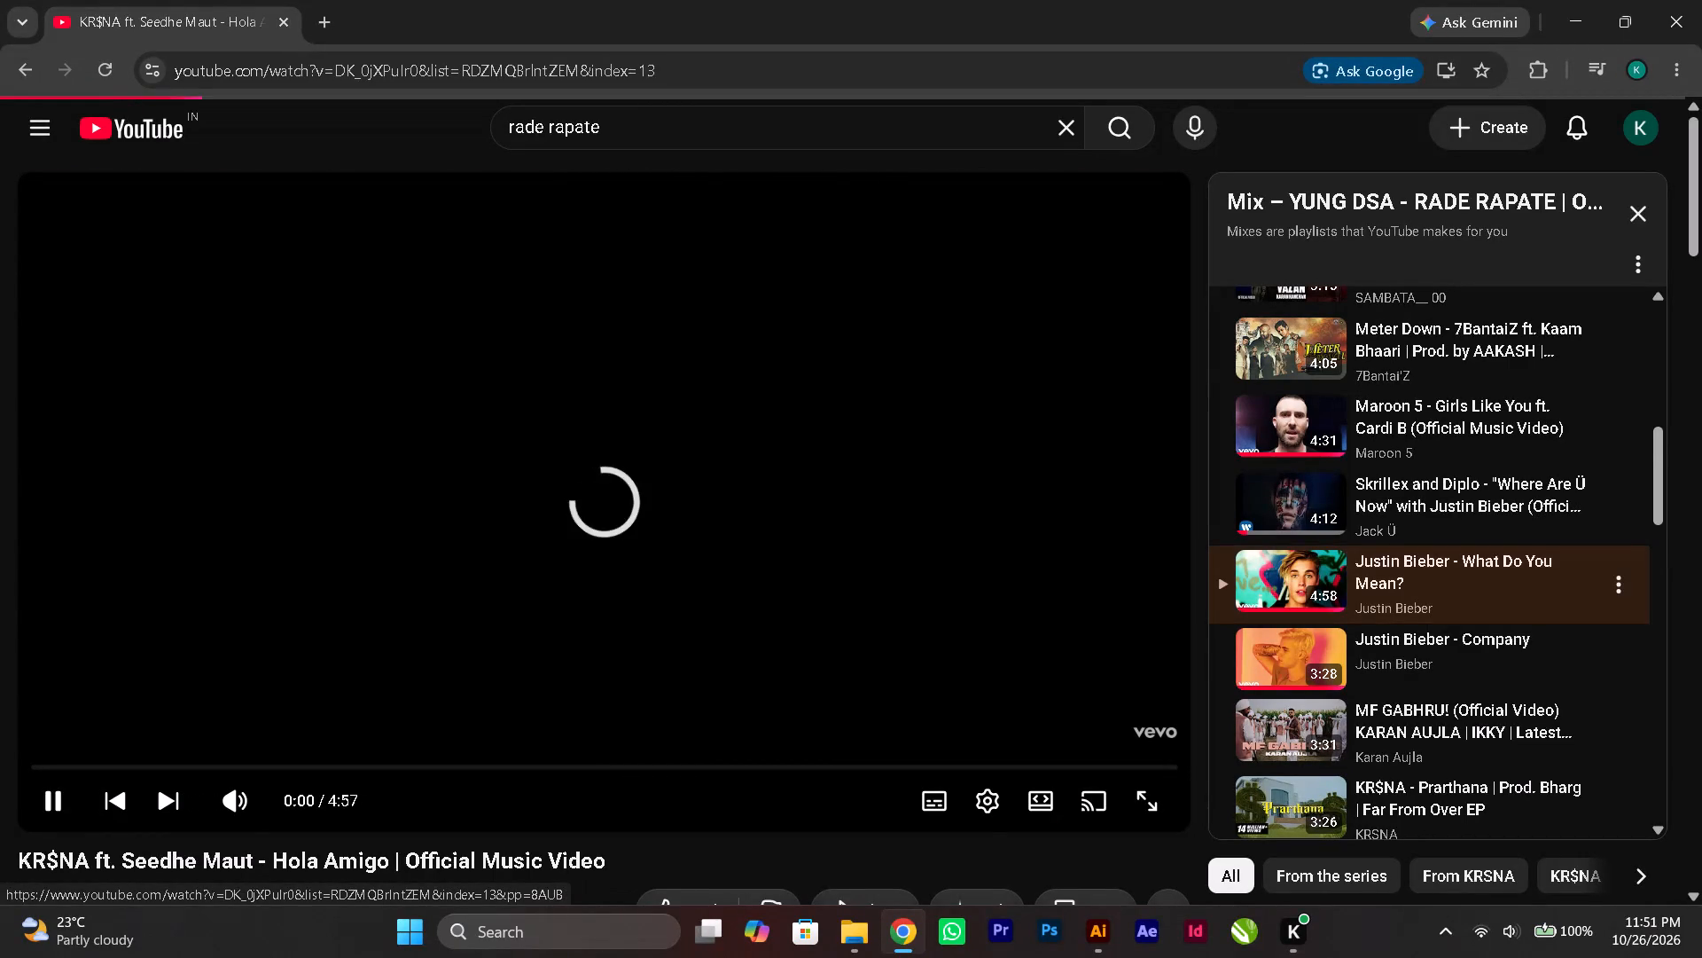
click(1574, 0)
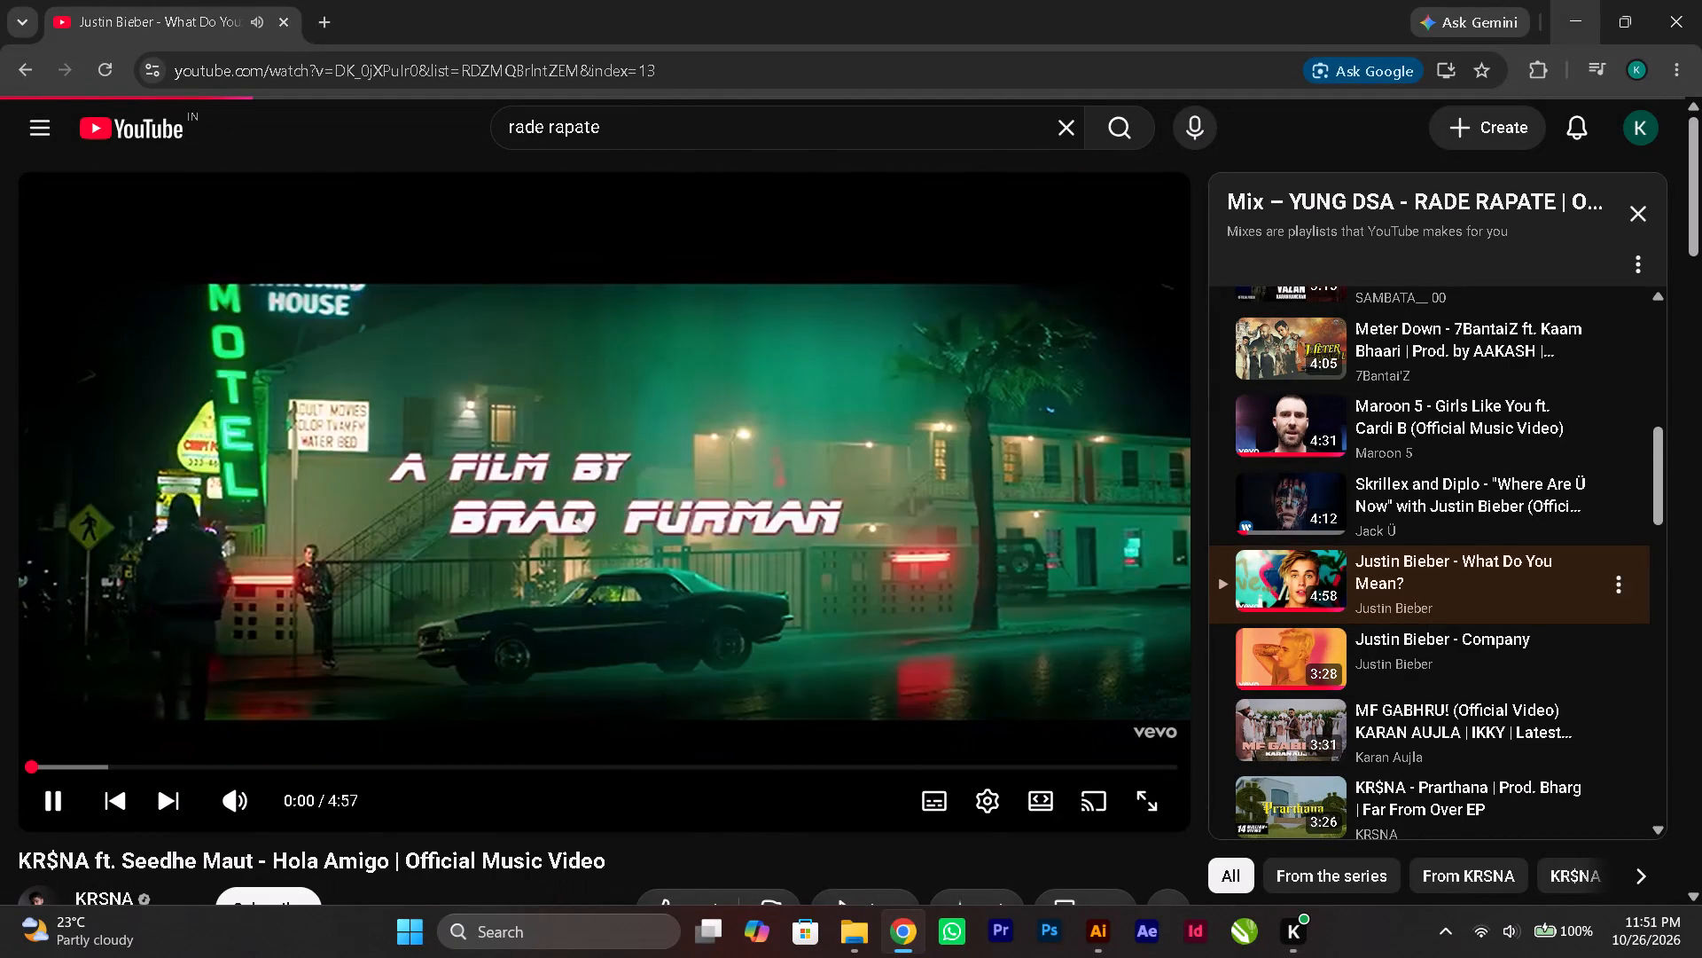
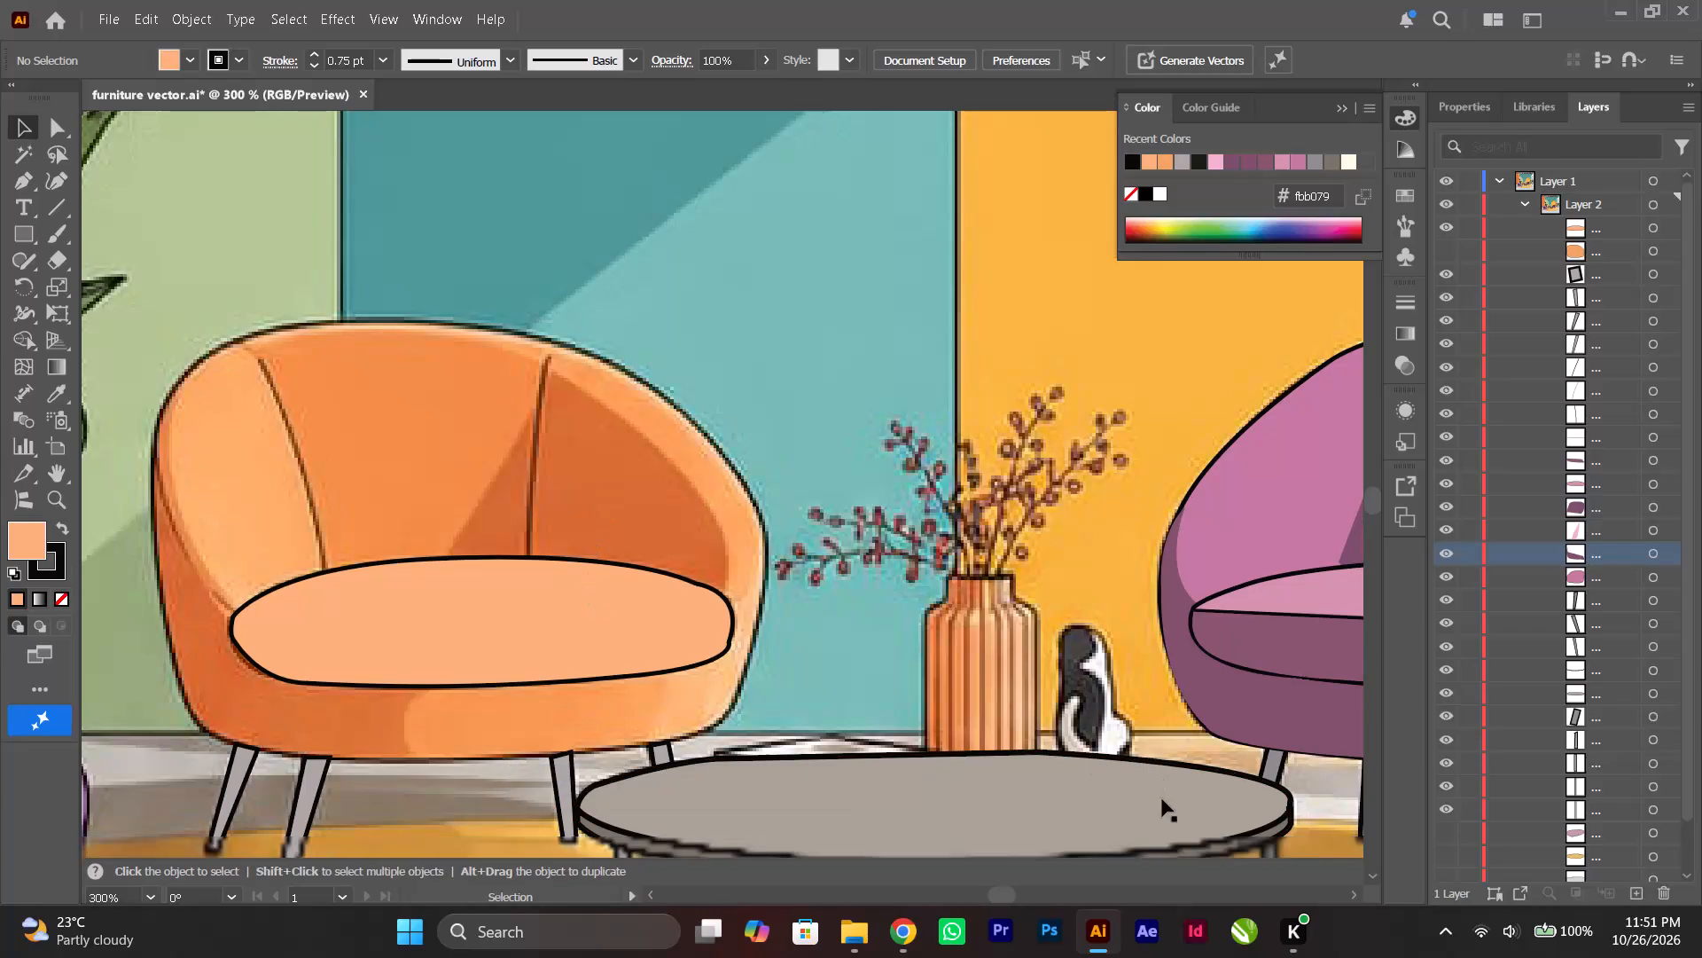
Compare the peach seat cushion with the reference by toggling its visibility, and leave the cushion hidden.
ctrl+scroll(680, 687, up, 4)
scroll(680, 687, up, 1)
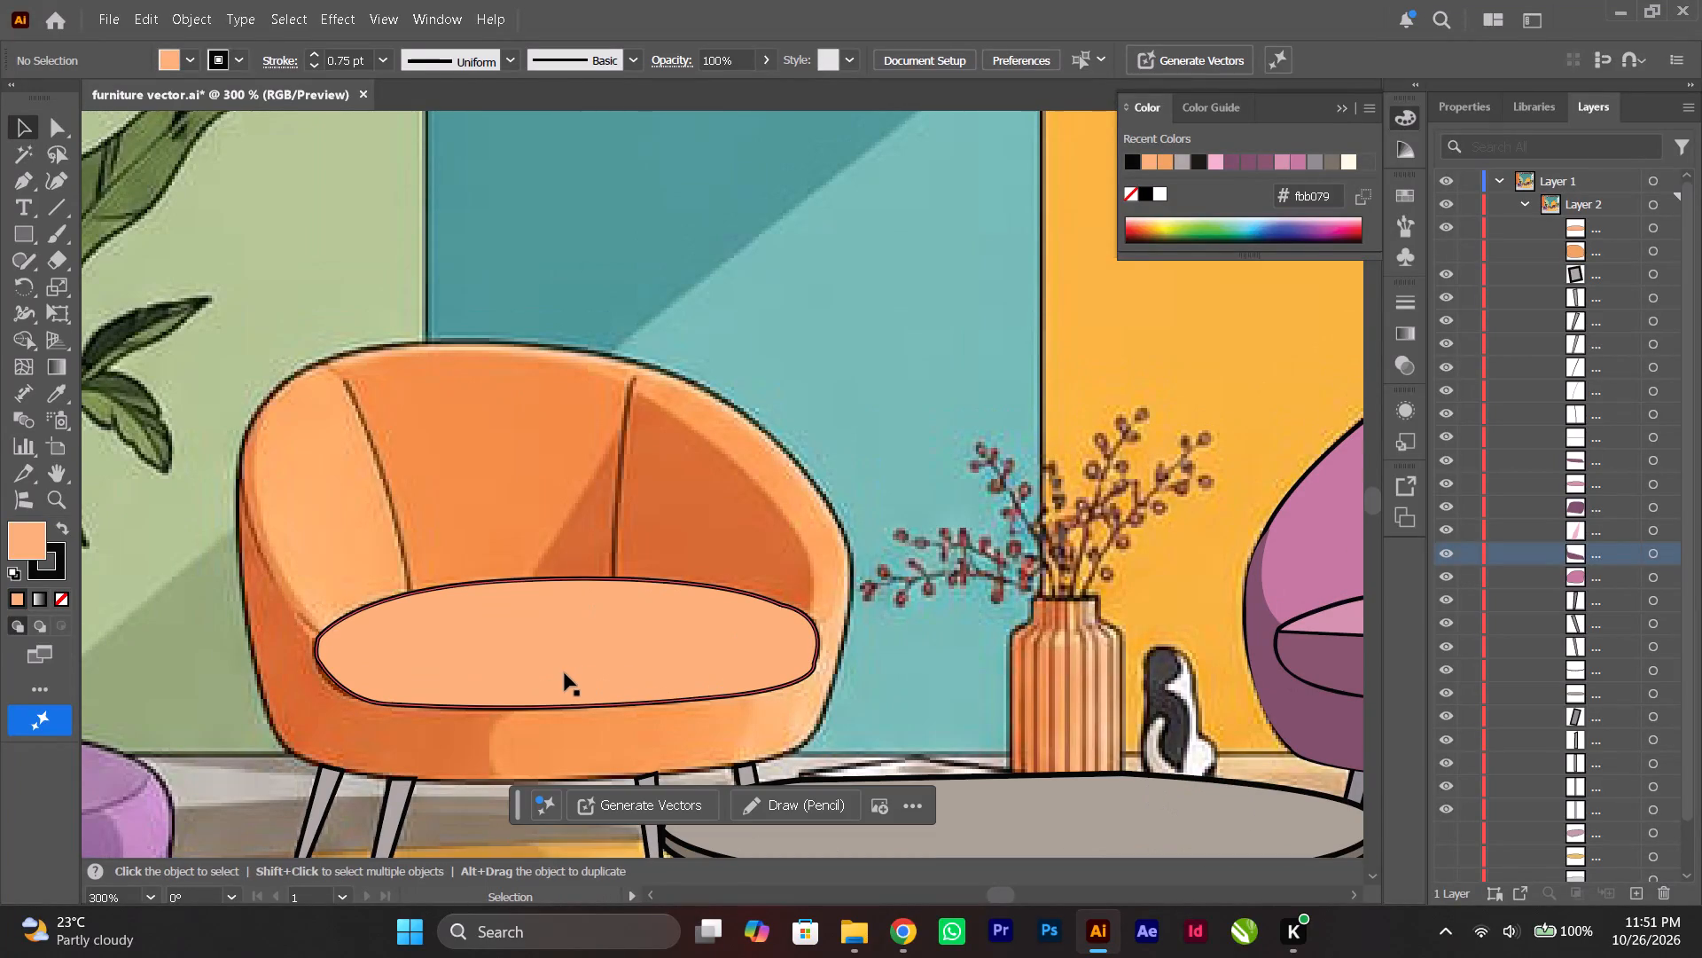
alt+scroll(565, 673, up, 1)
scroll(565, 673, up, 1)
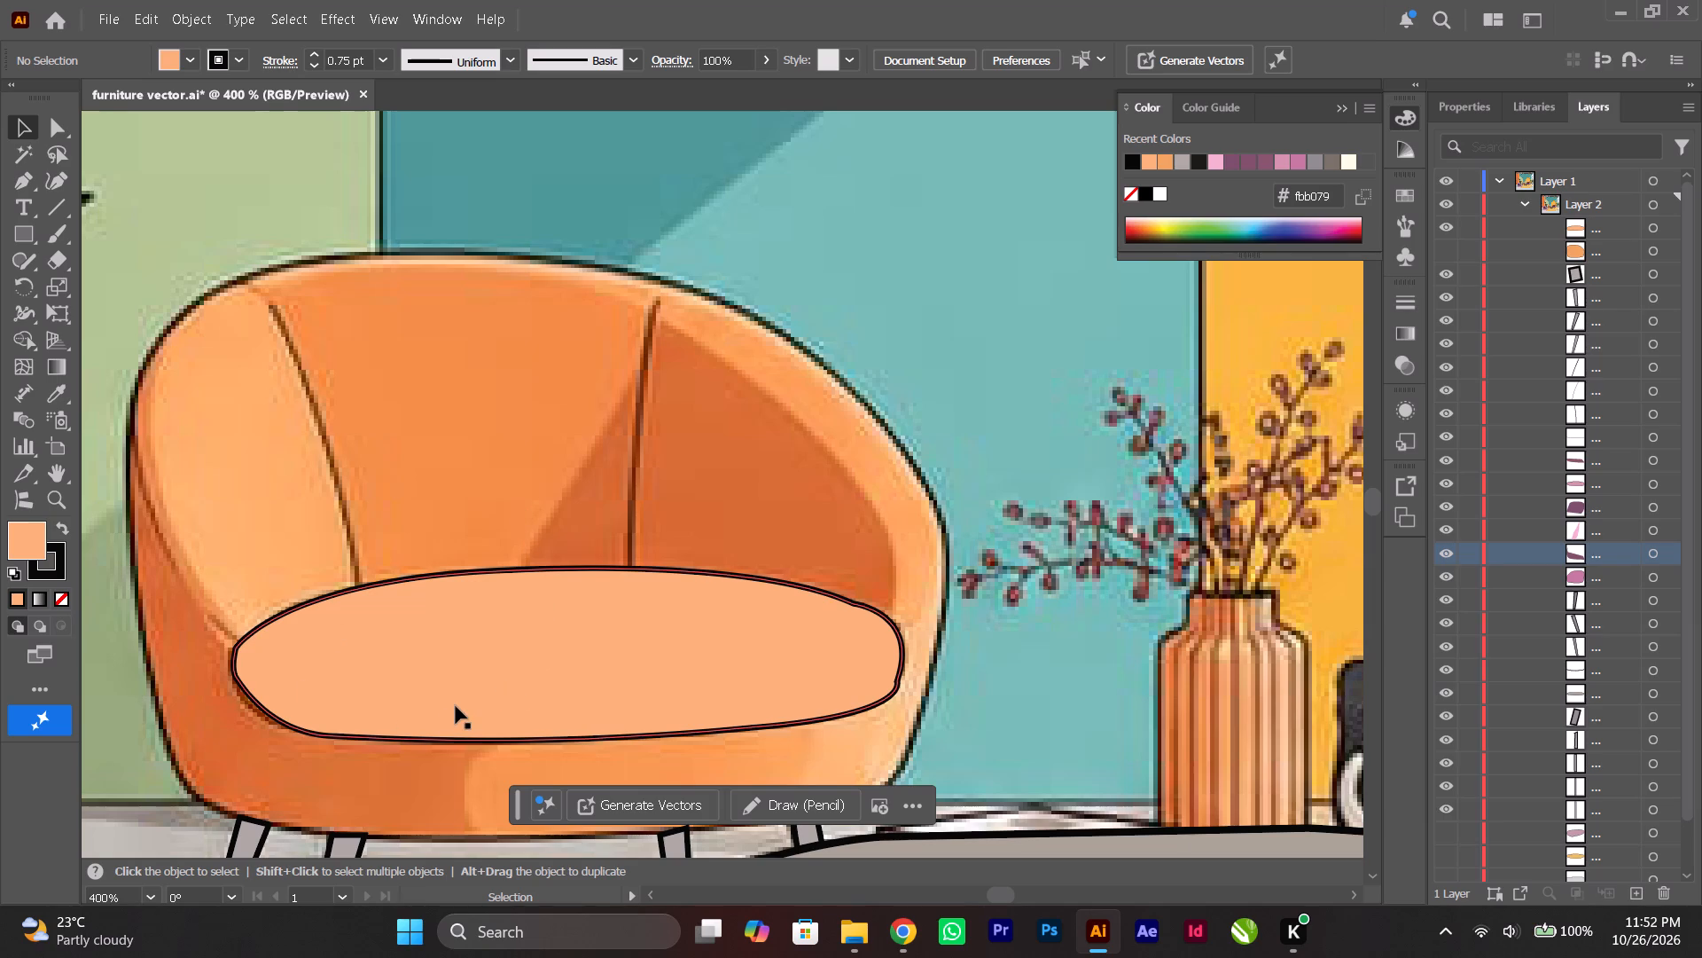
alt+scroll(456, 706, up, 1)
alt+scroll(456, 706, down, 1)
ctrl+scroll(456, 706, up, 2)
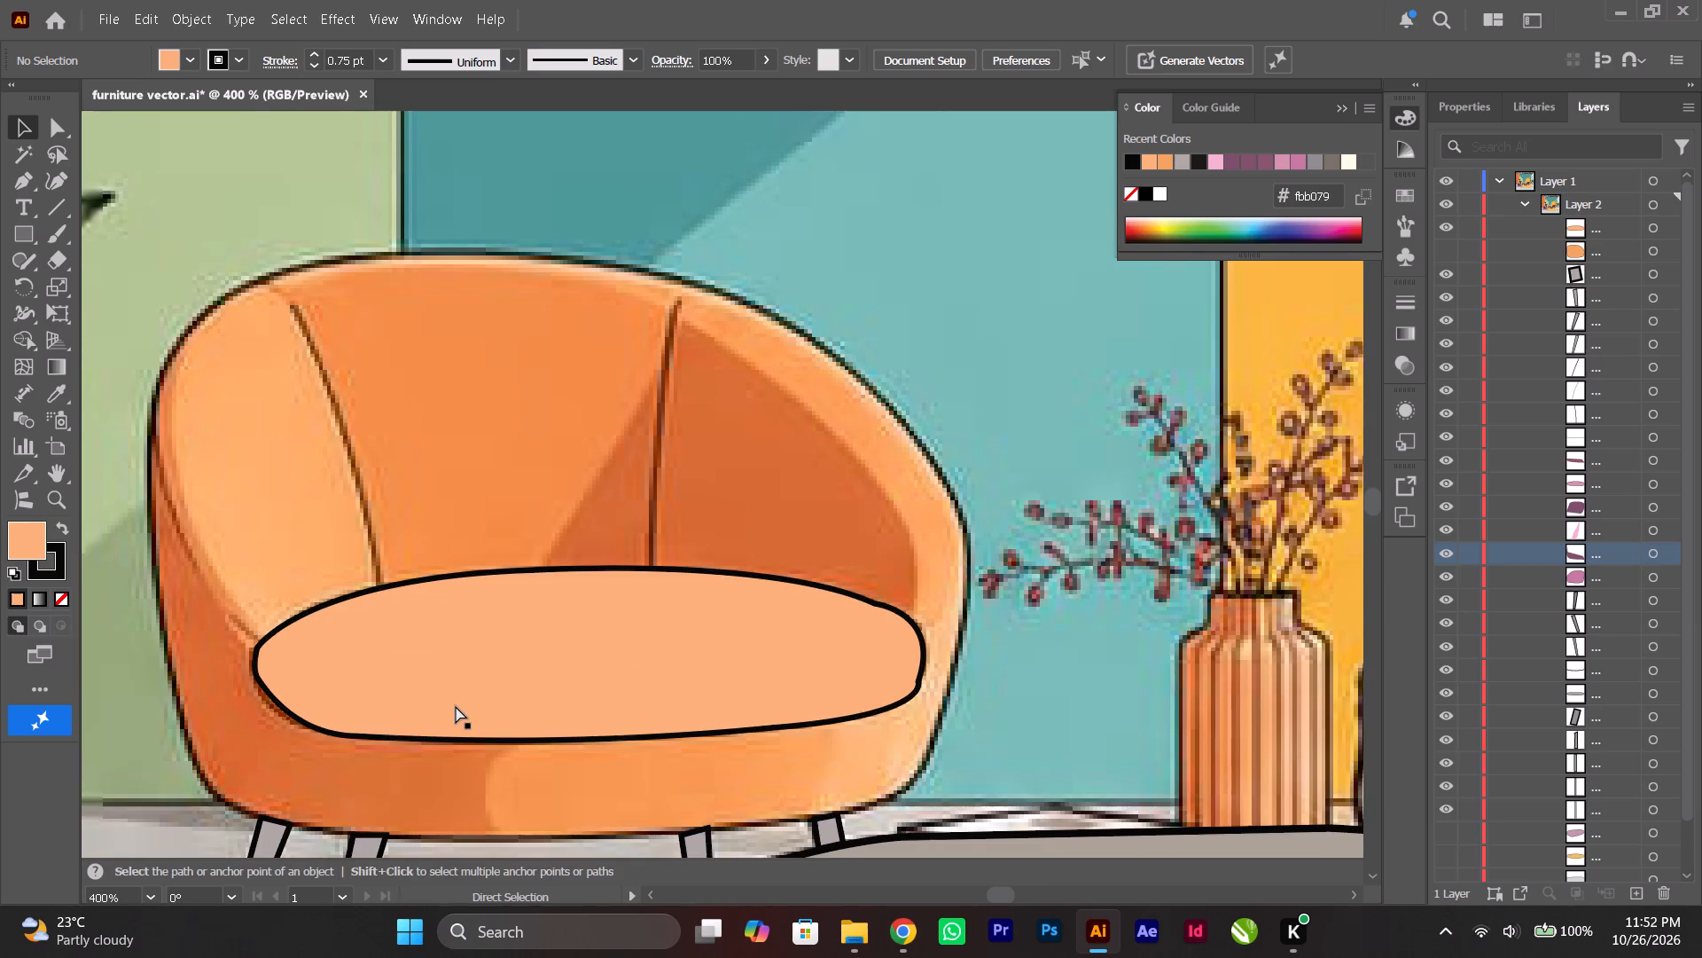
ctrl+scroll(456, 706, up, 1)
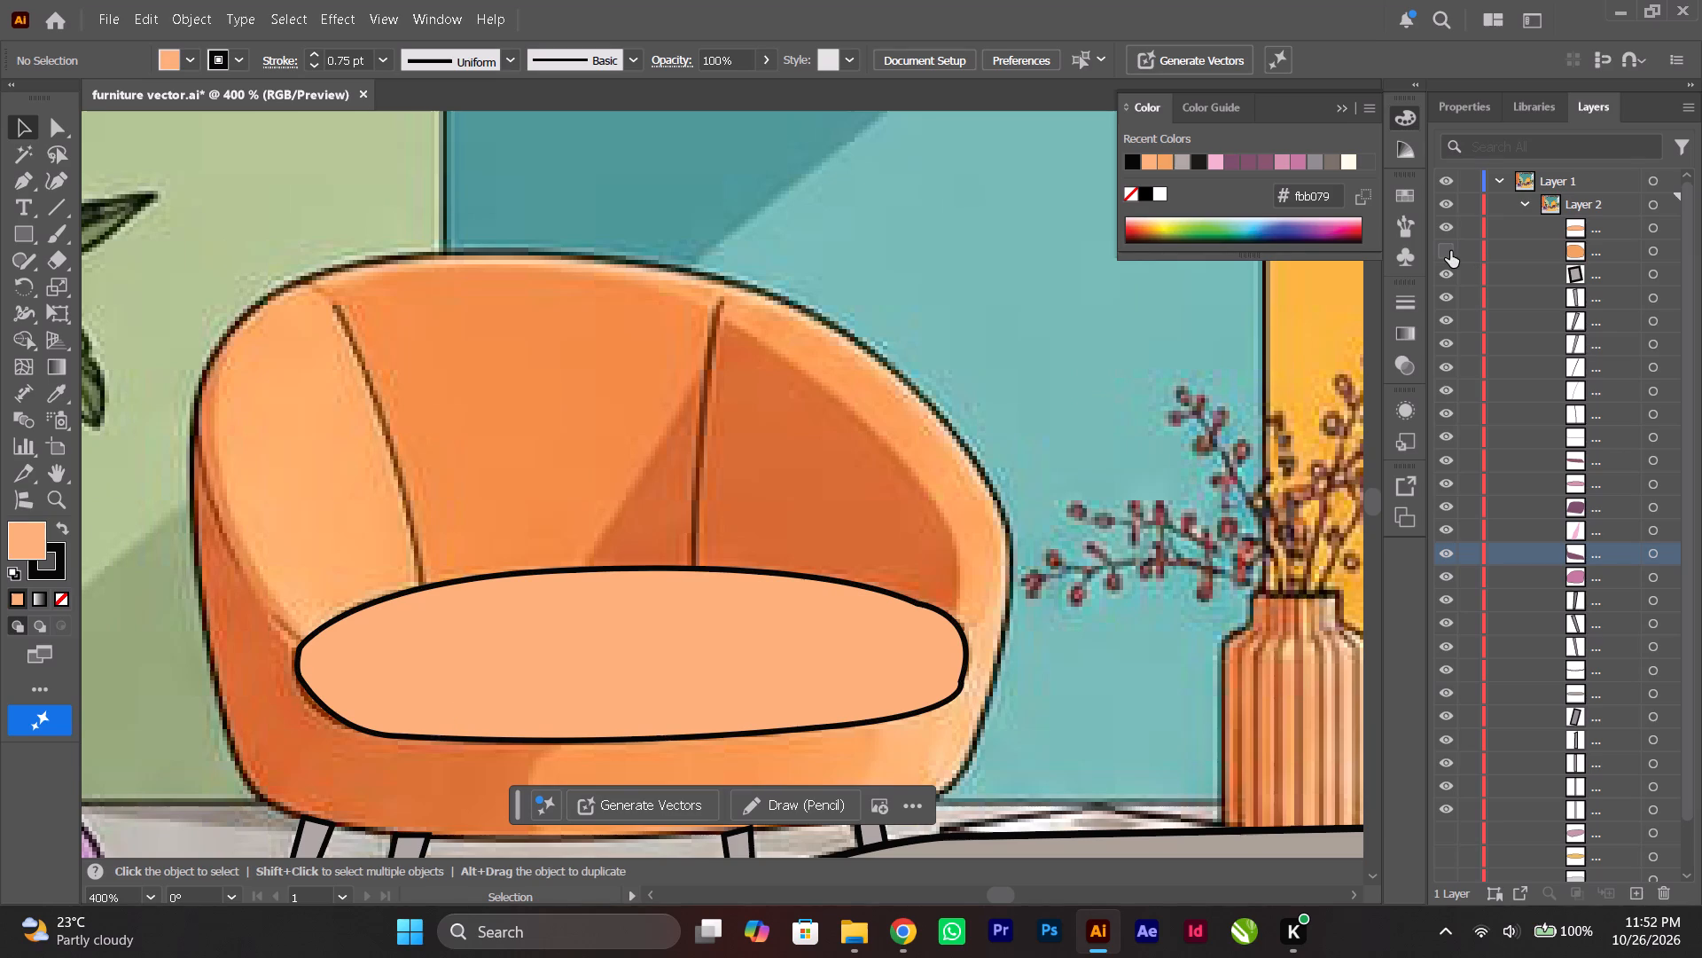
click(1448, 224)
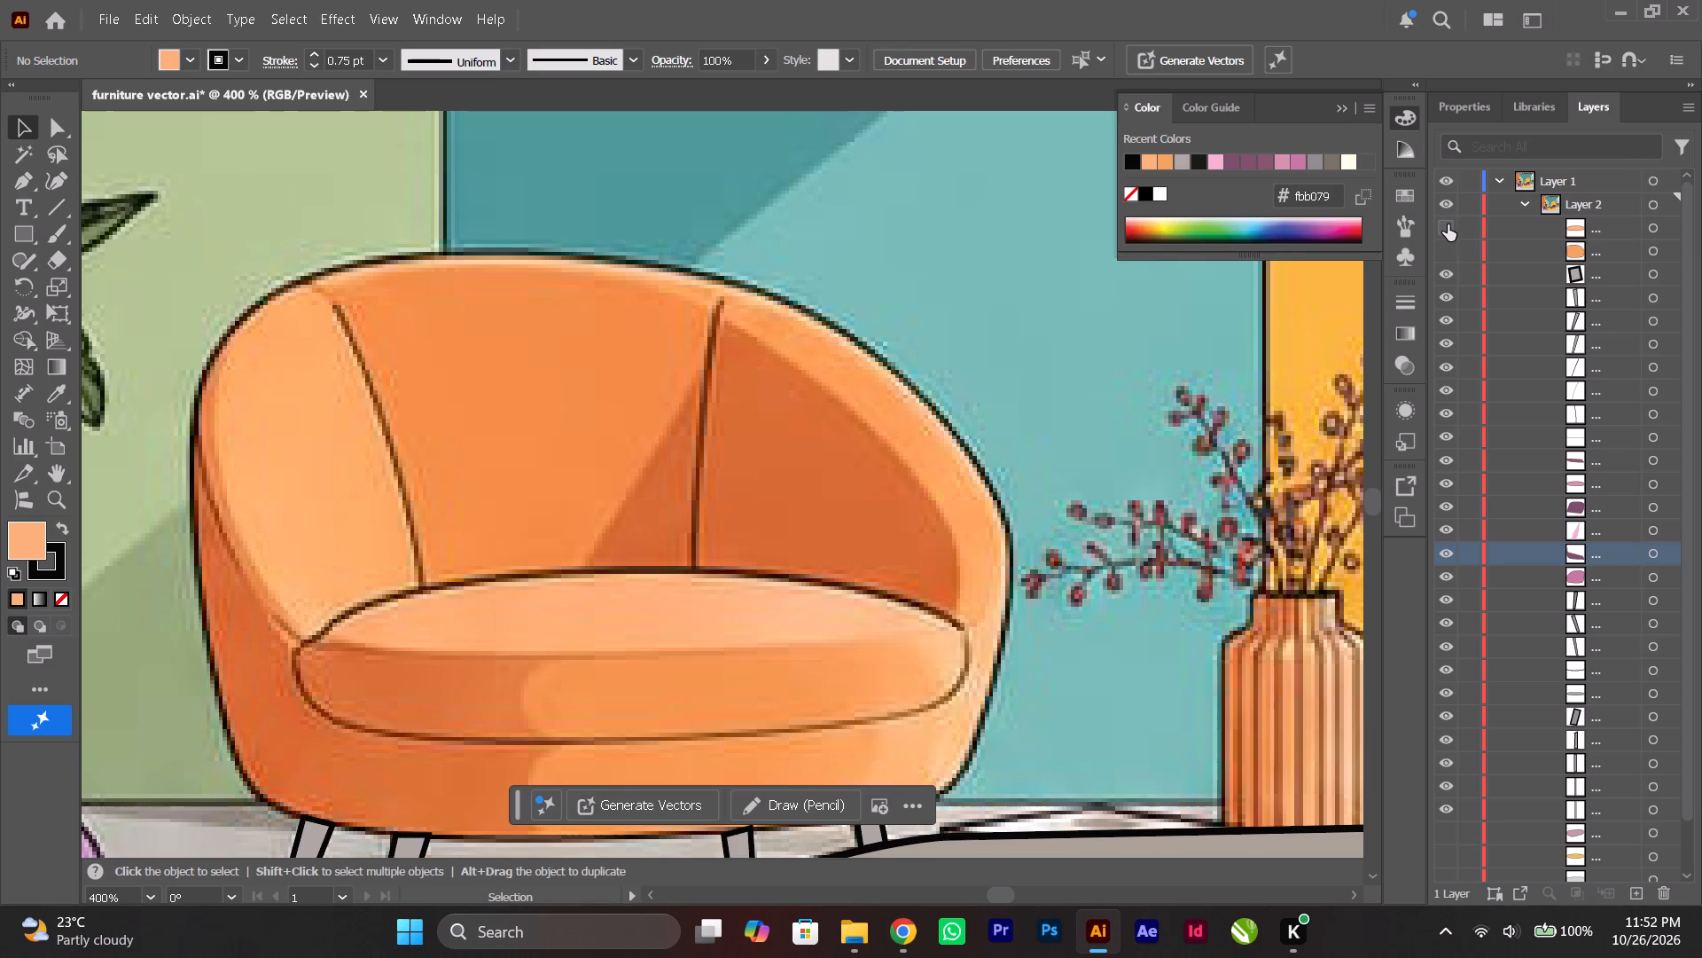
click(1447, 224)
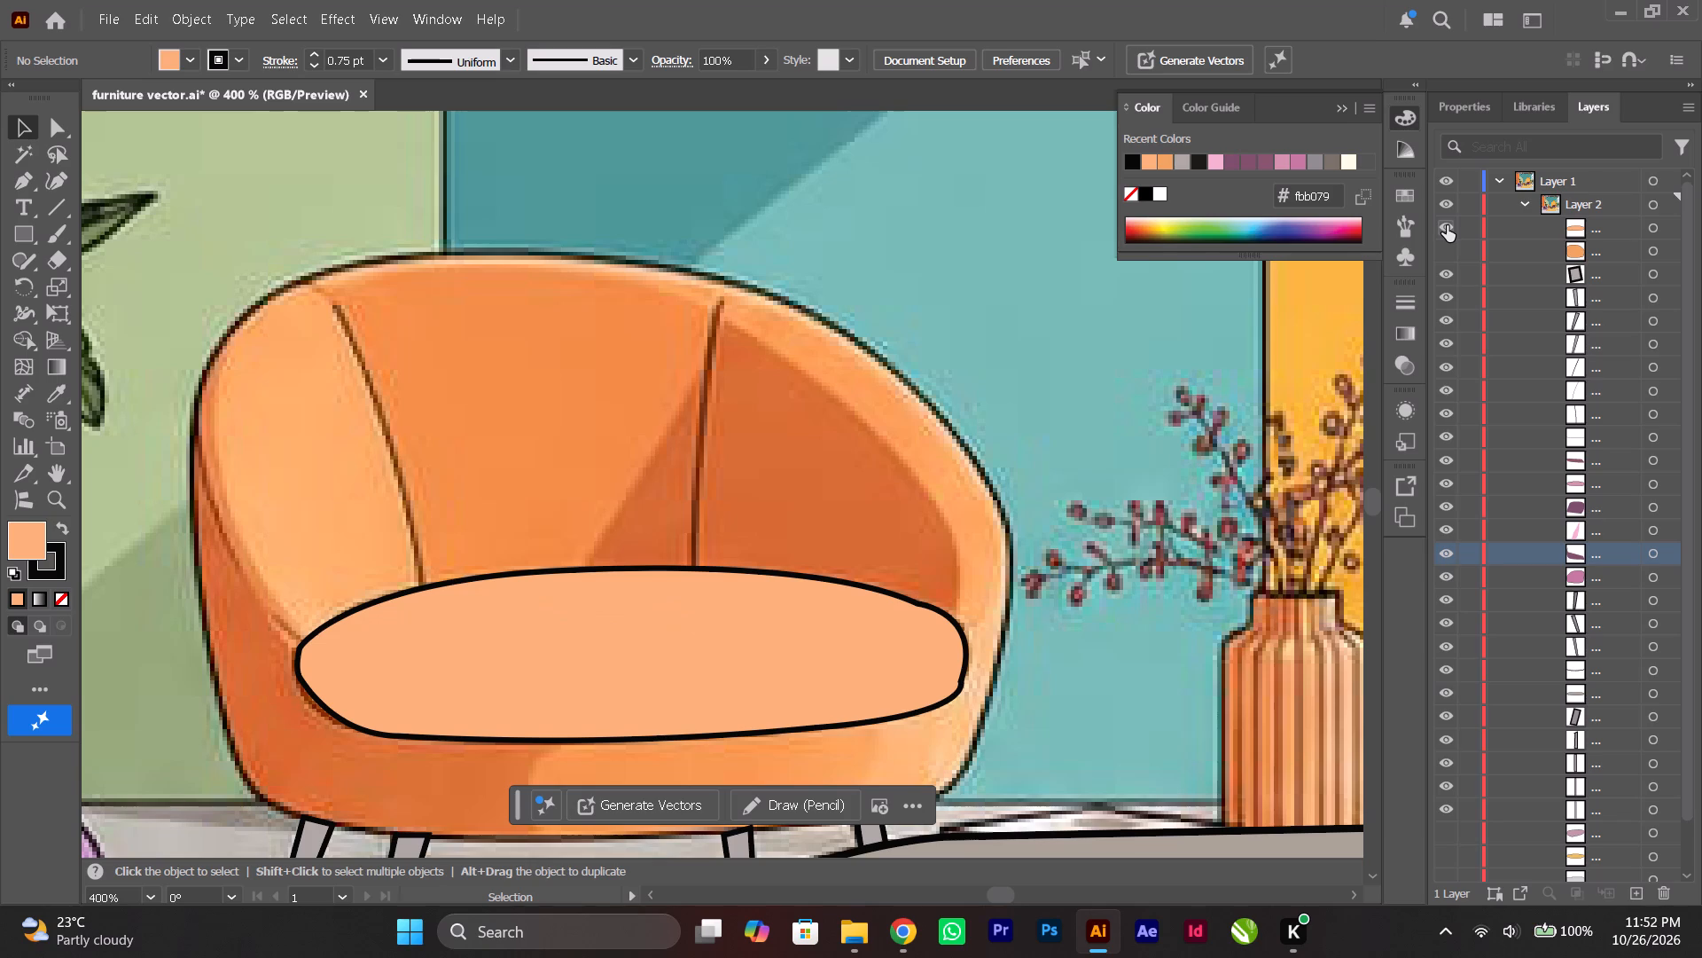
click(1444, 224)
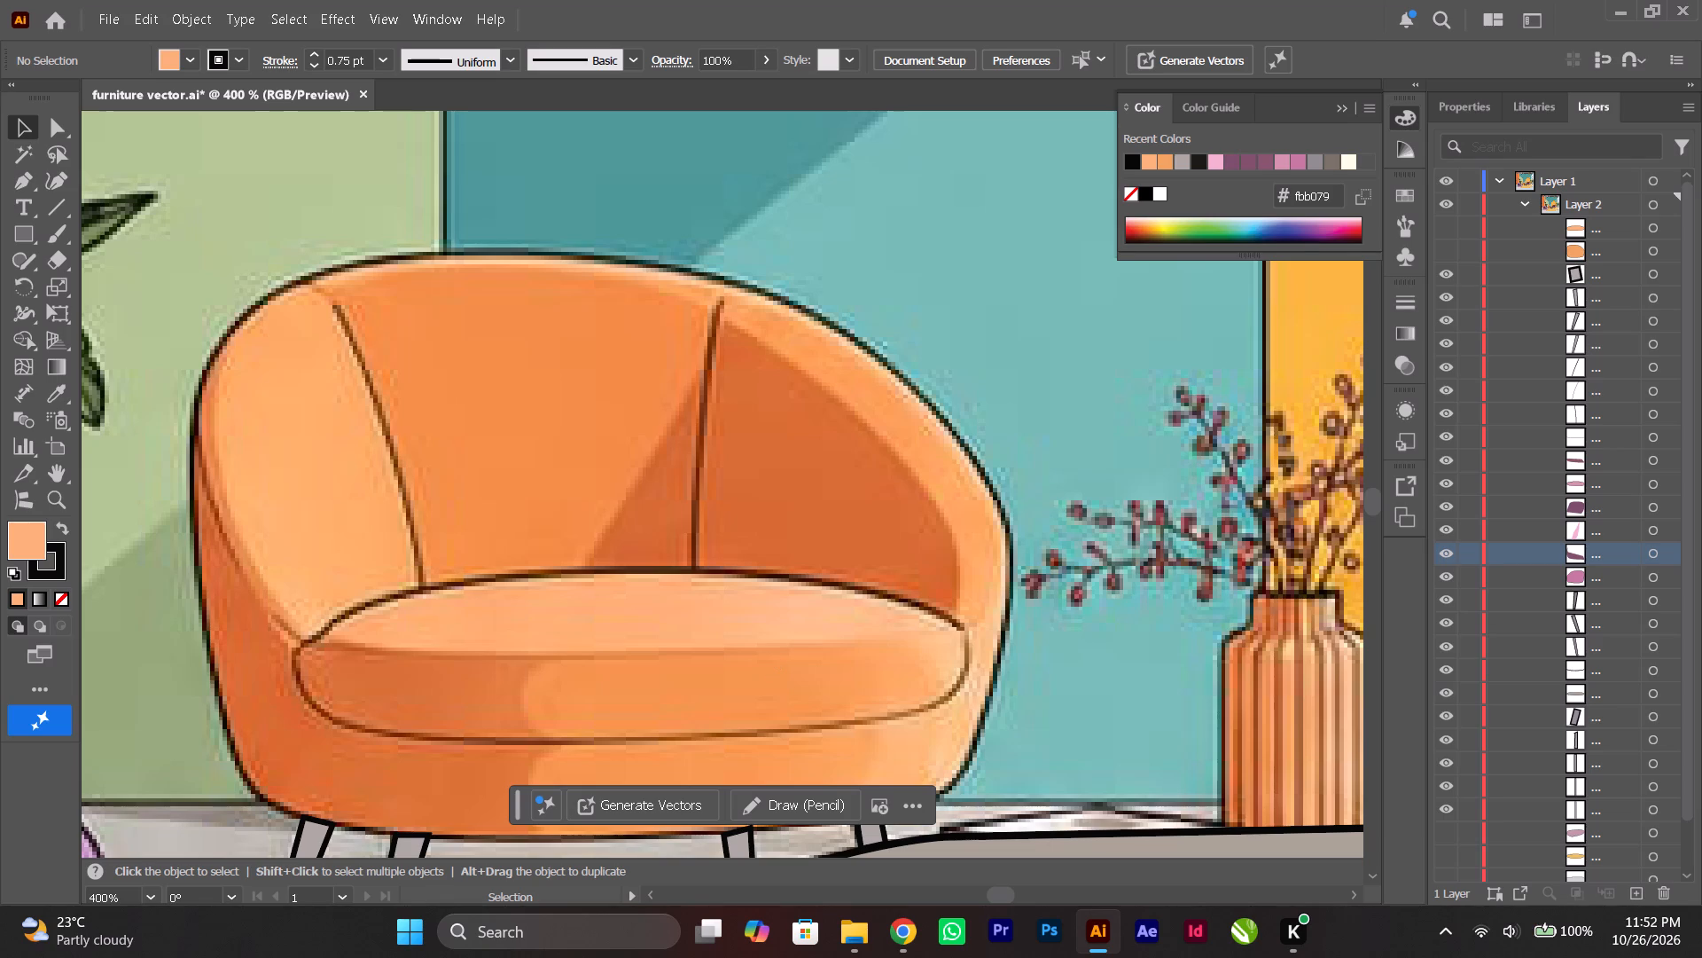
click(1446, 224)
click(1446, 224)
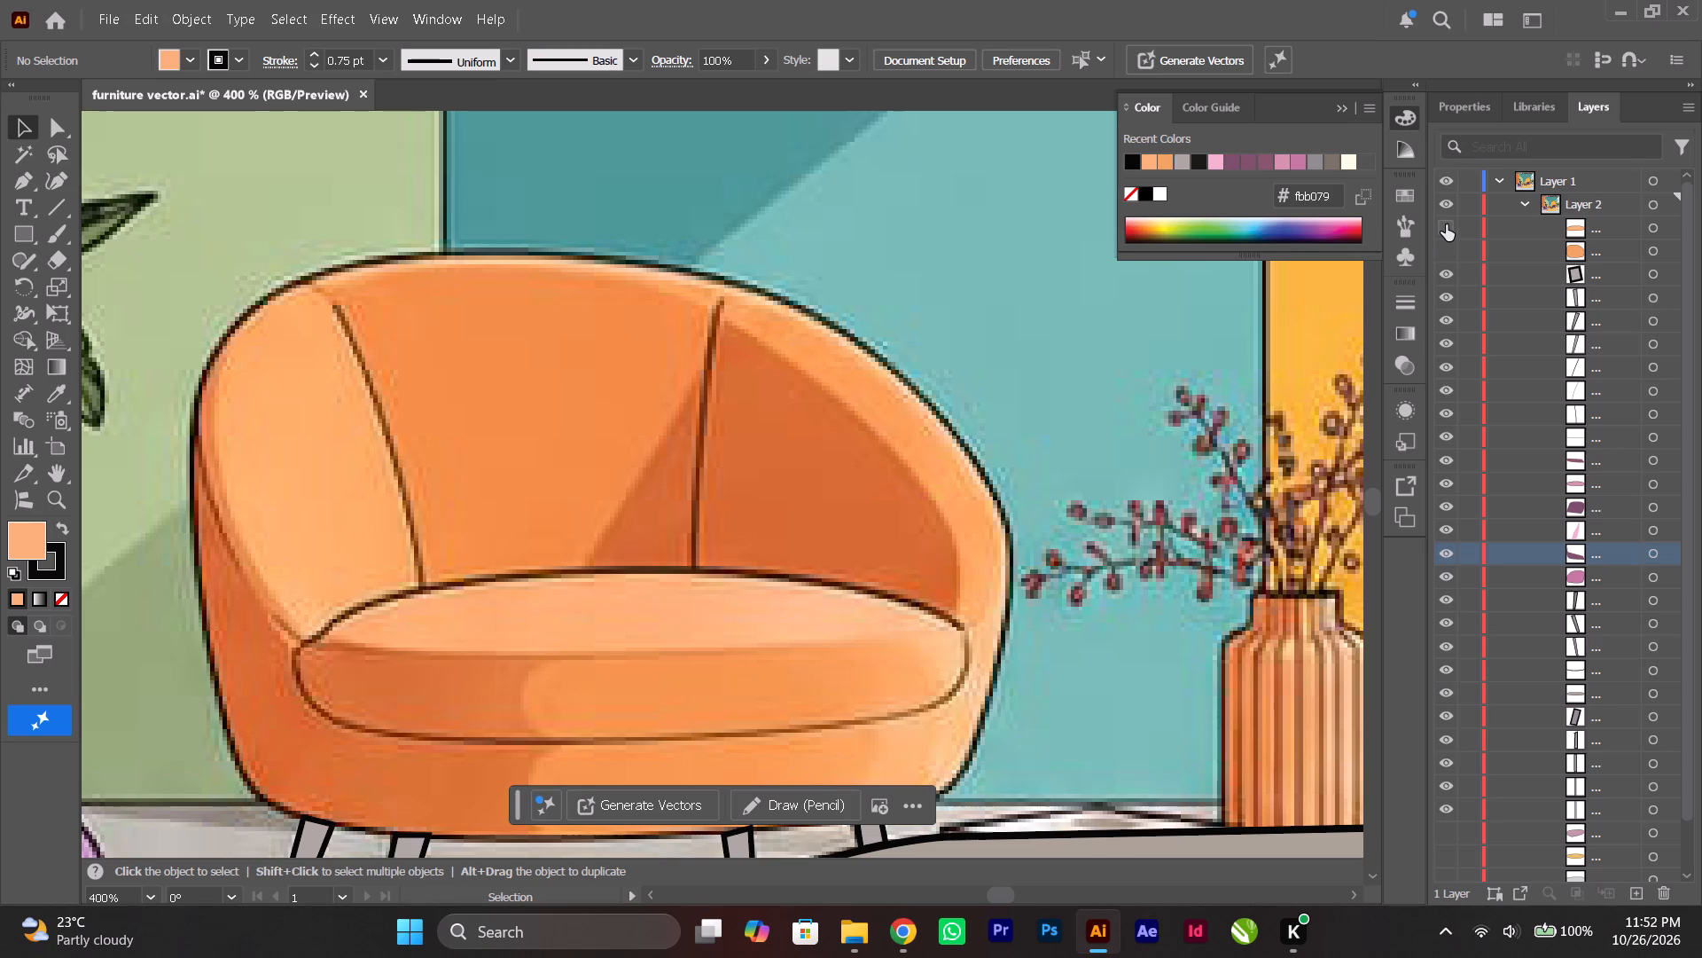
click(1446, 224)
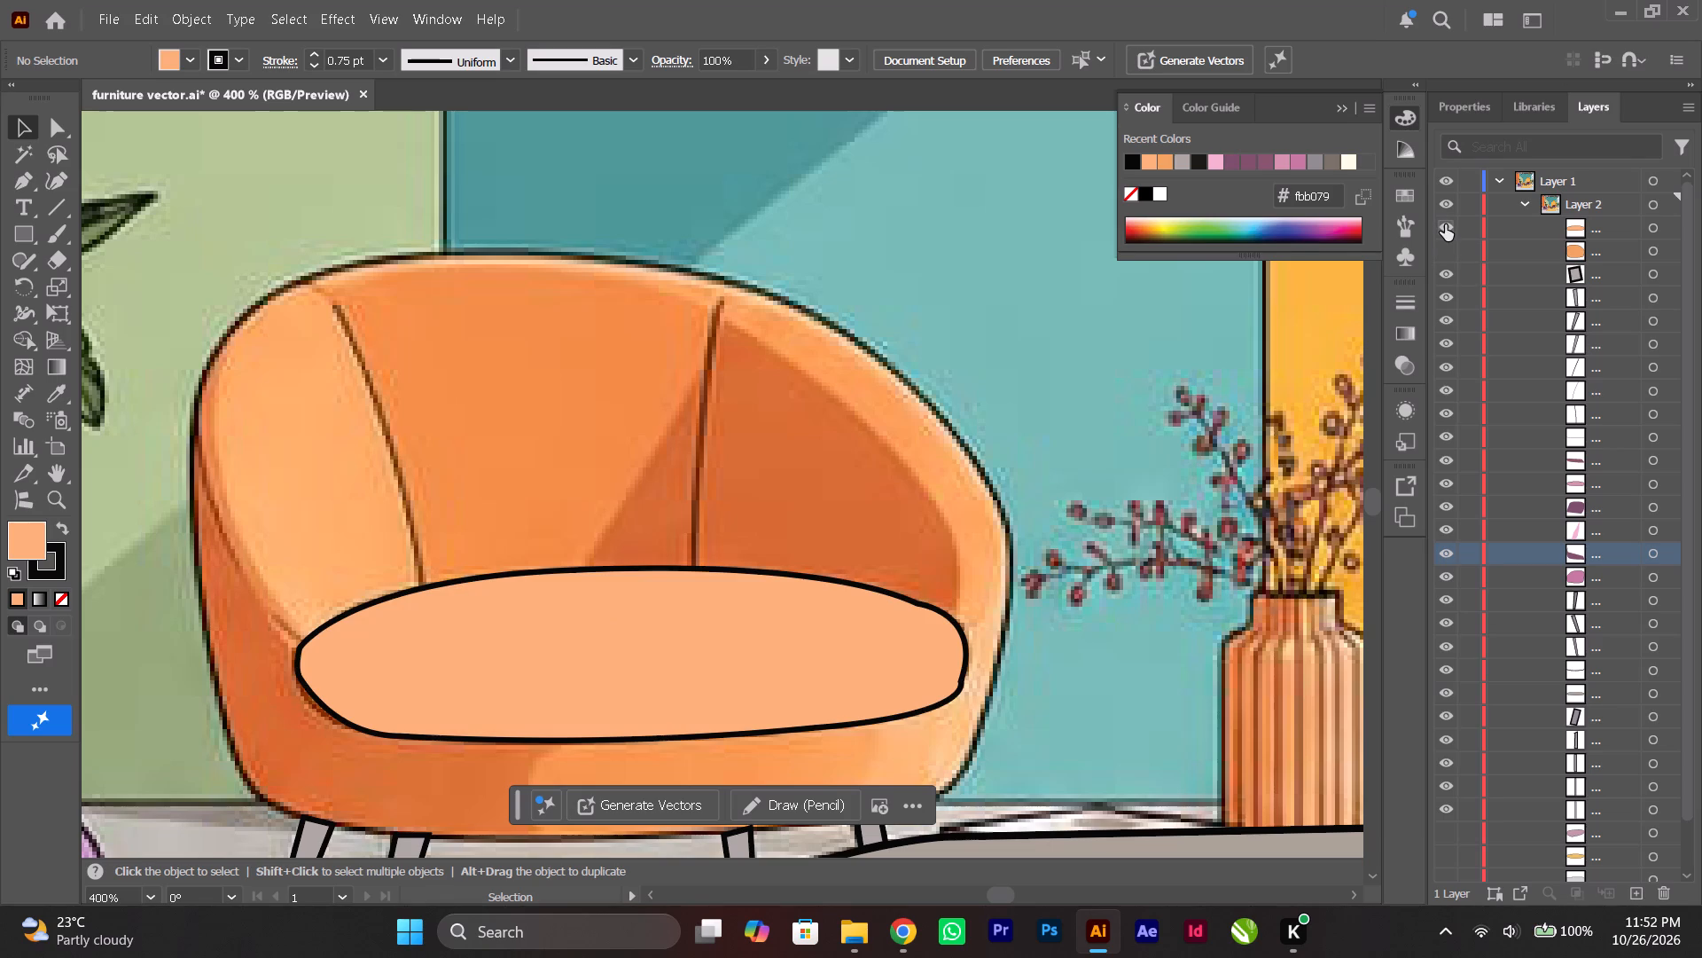
click(1445, 224)
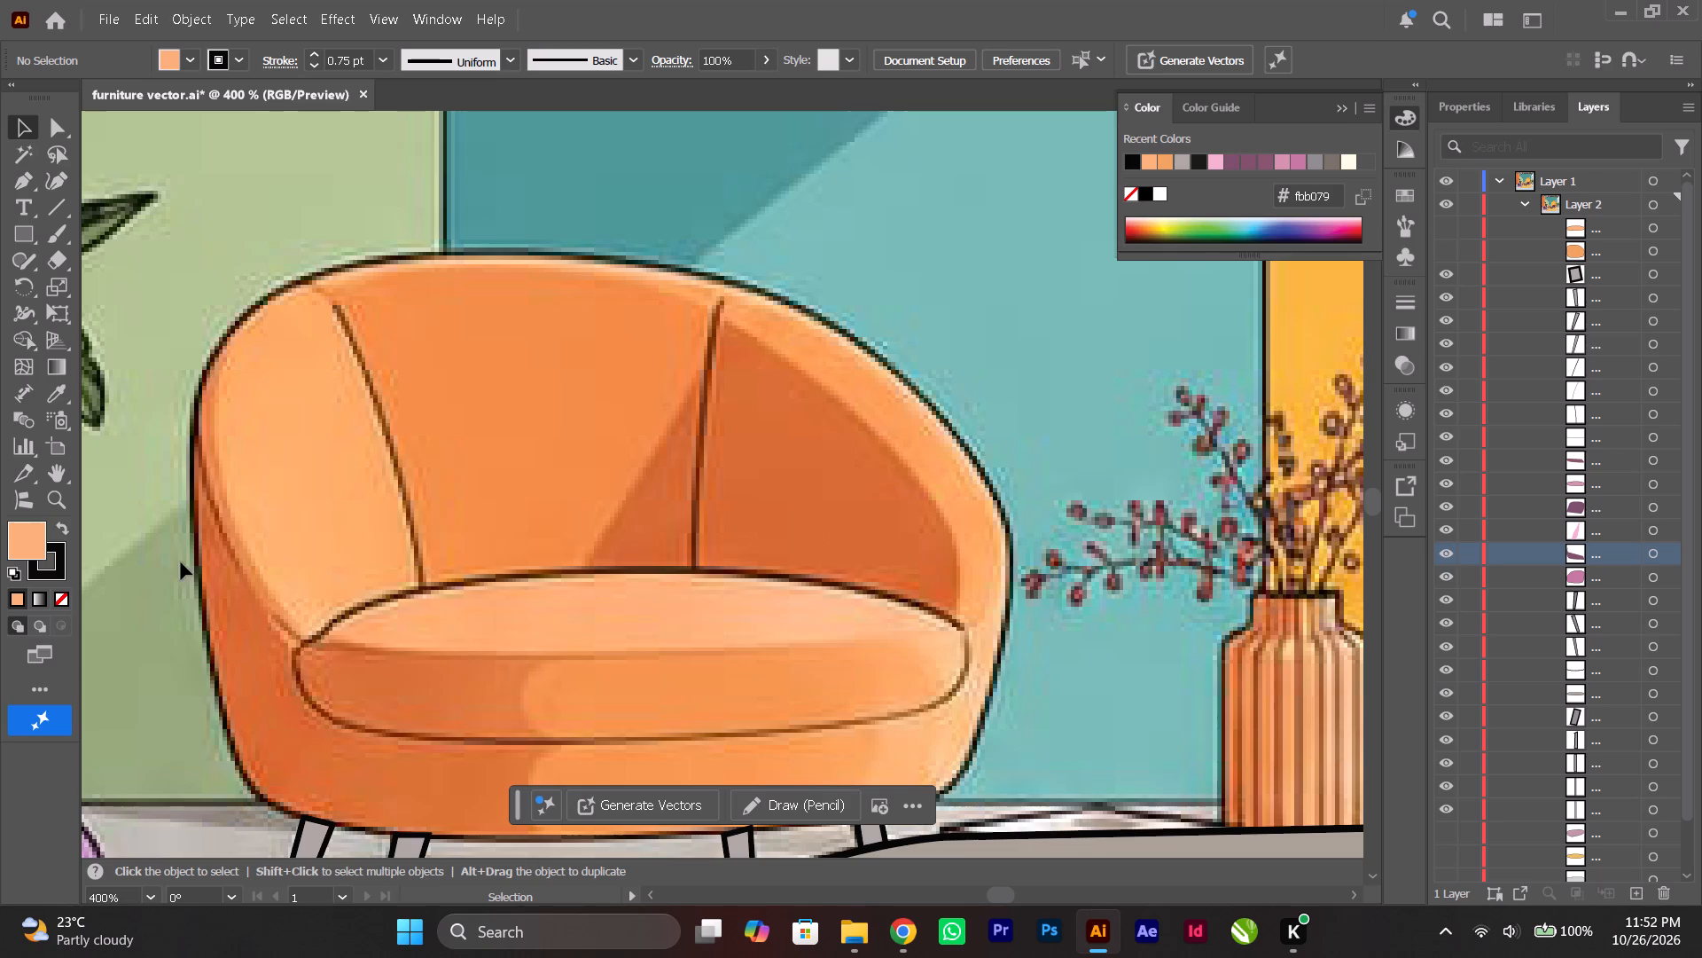
Trace the curved outer edge of the backrest's dark shadow with the Pen tool, unfilled, from the cushion's right end to the right seam's top.
click(14, 185)
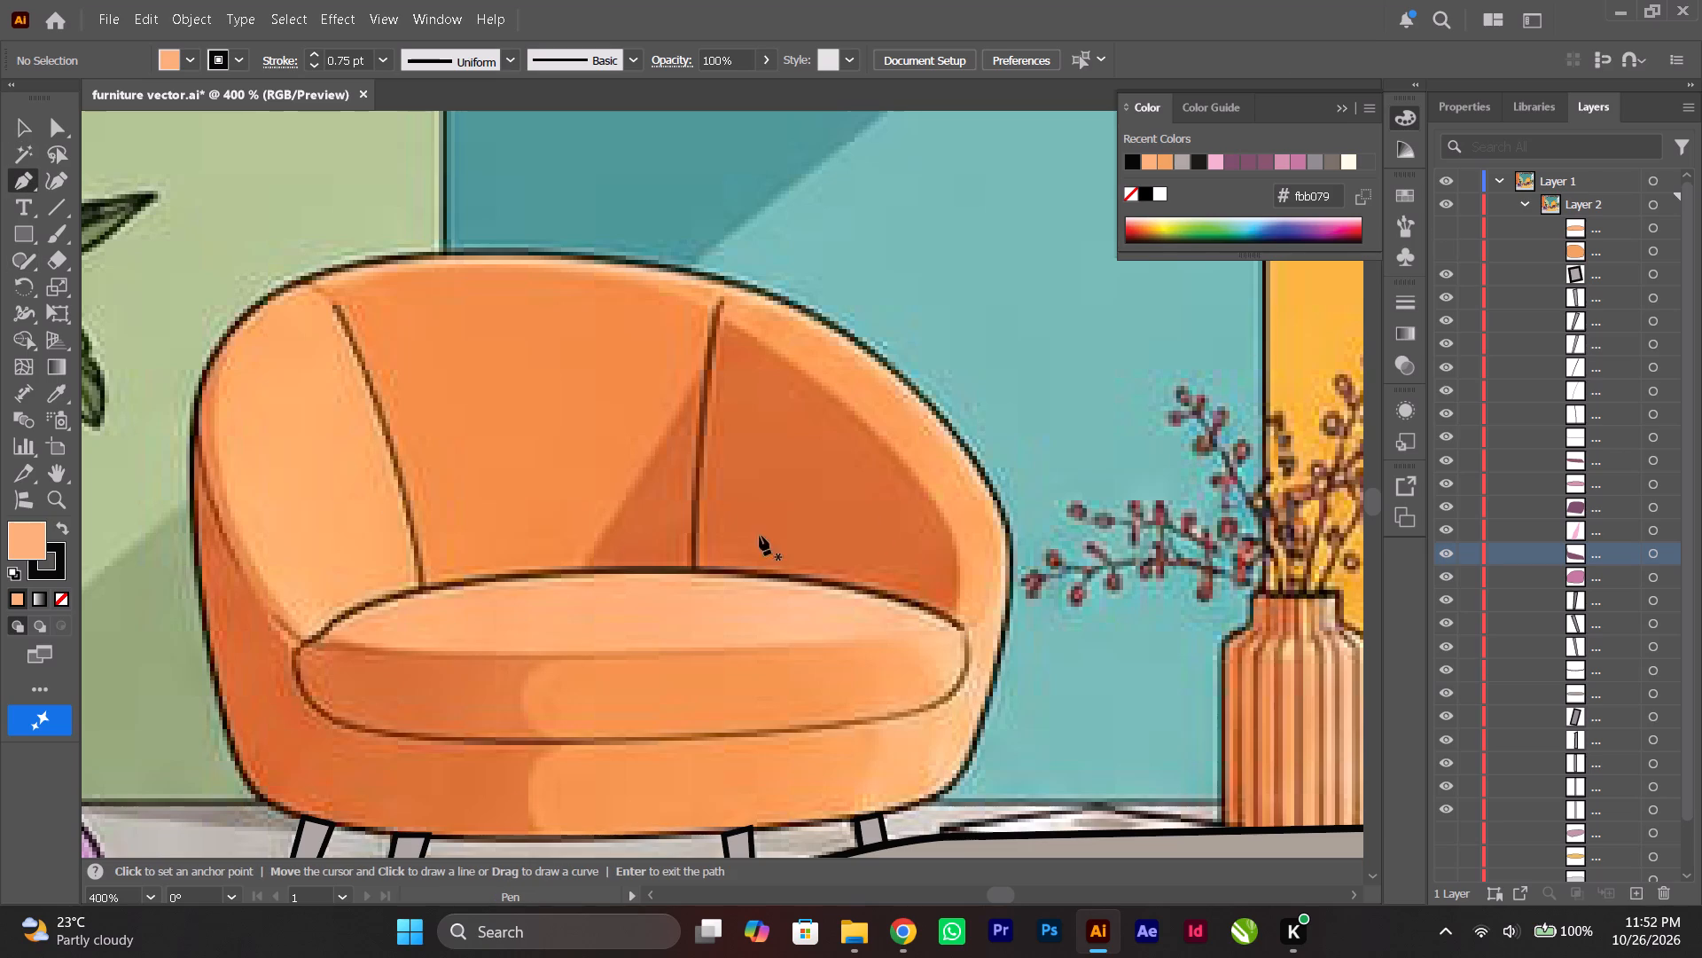
alt+scroll(956, 624, up, 2)
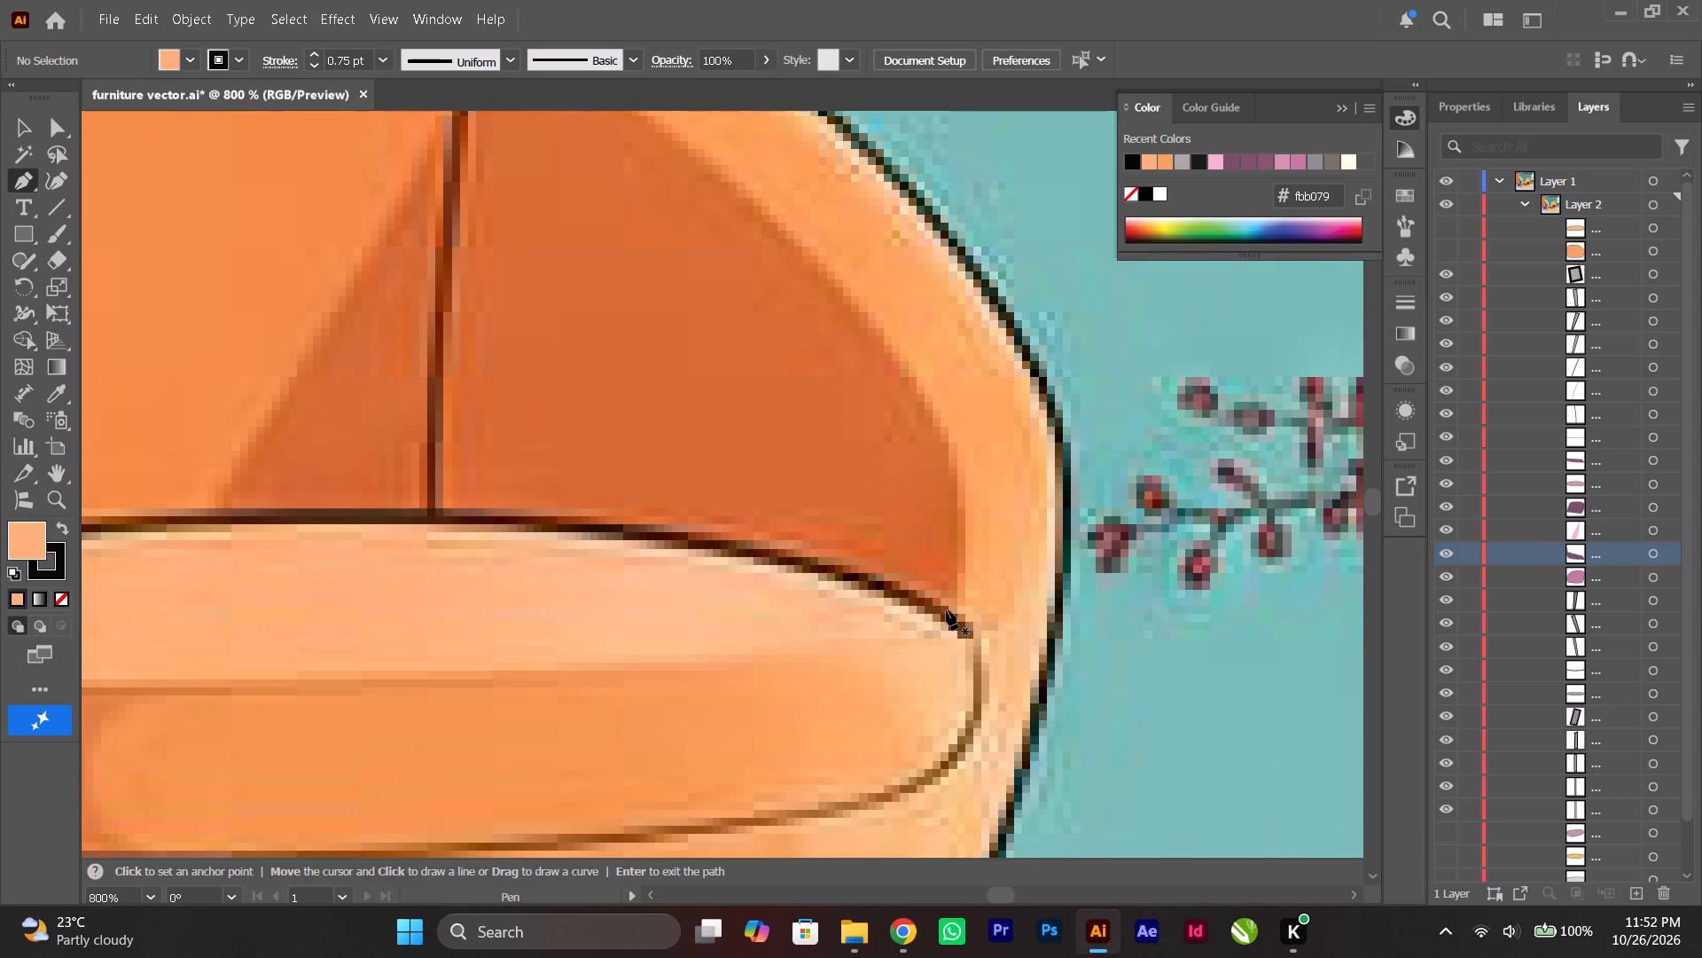
click(945, 612)
alt+scroll(944, 612, down, 3)
alt+scroll(915, 554, up, 1)
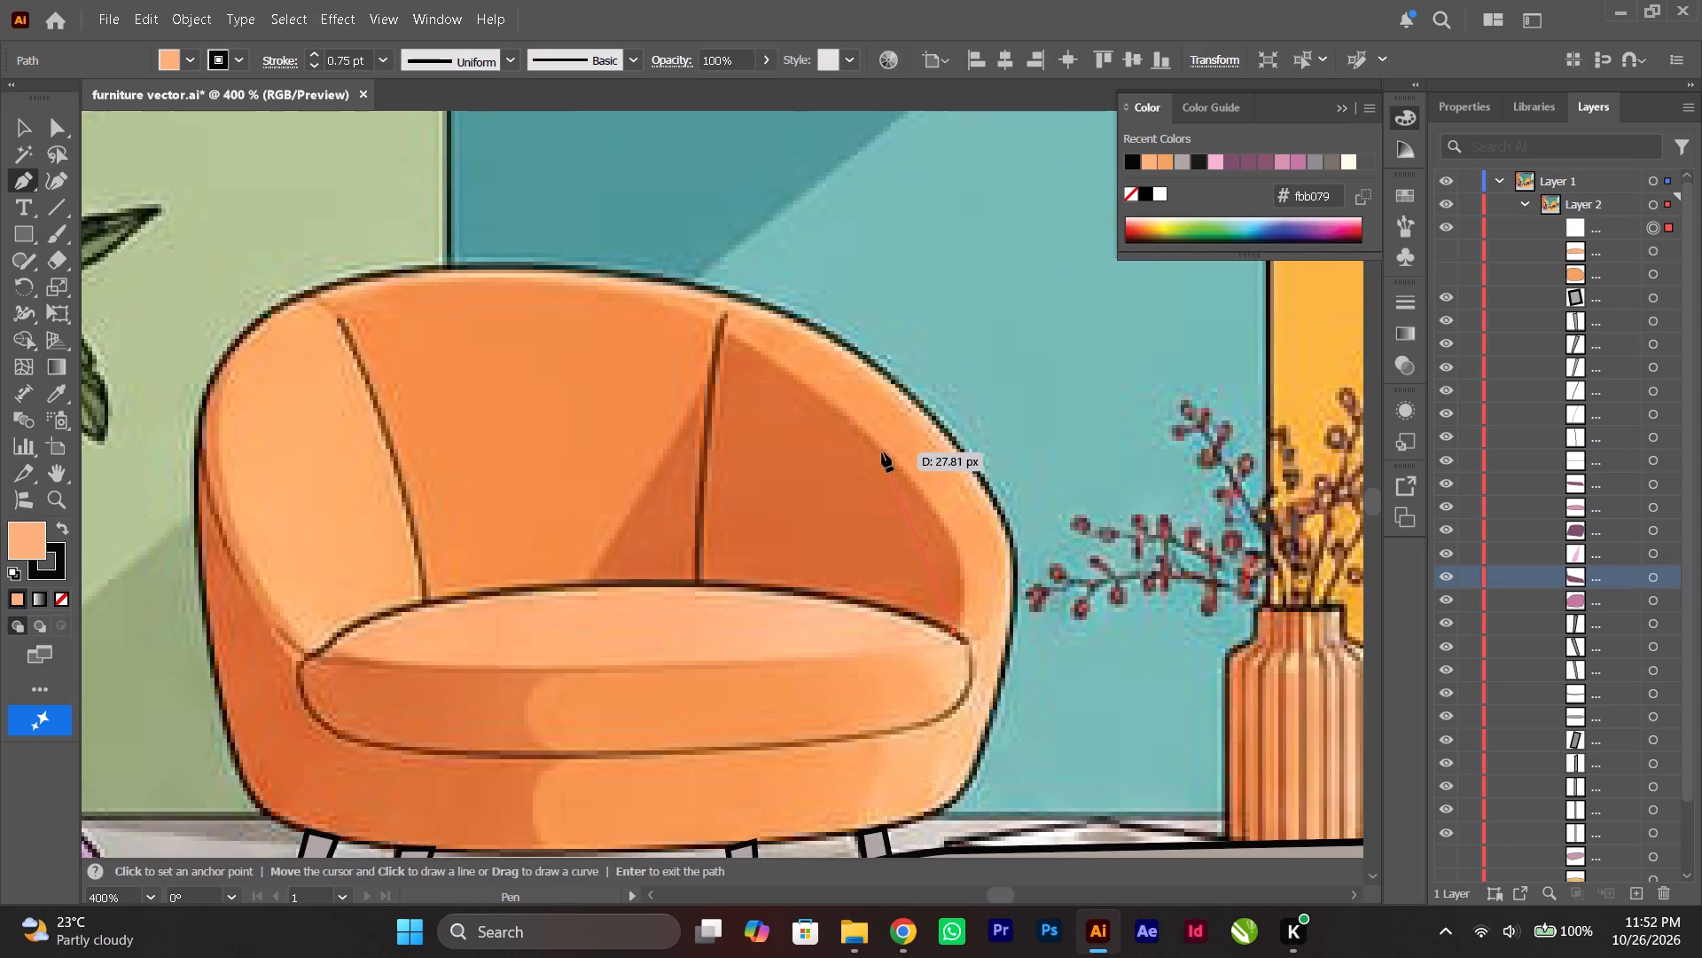
drag(883, 450, 762, 366)
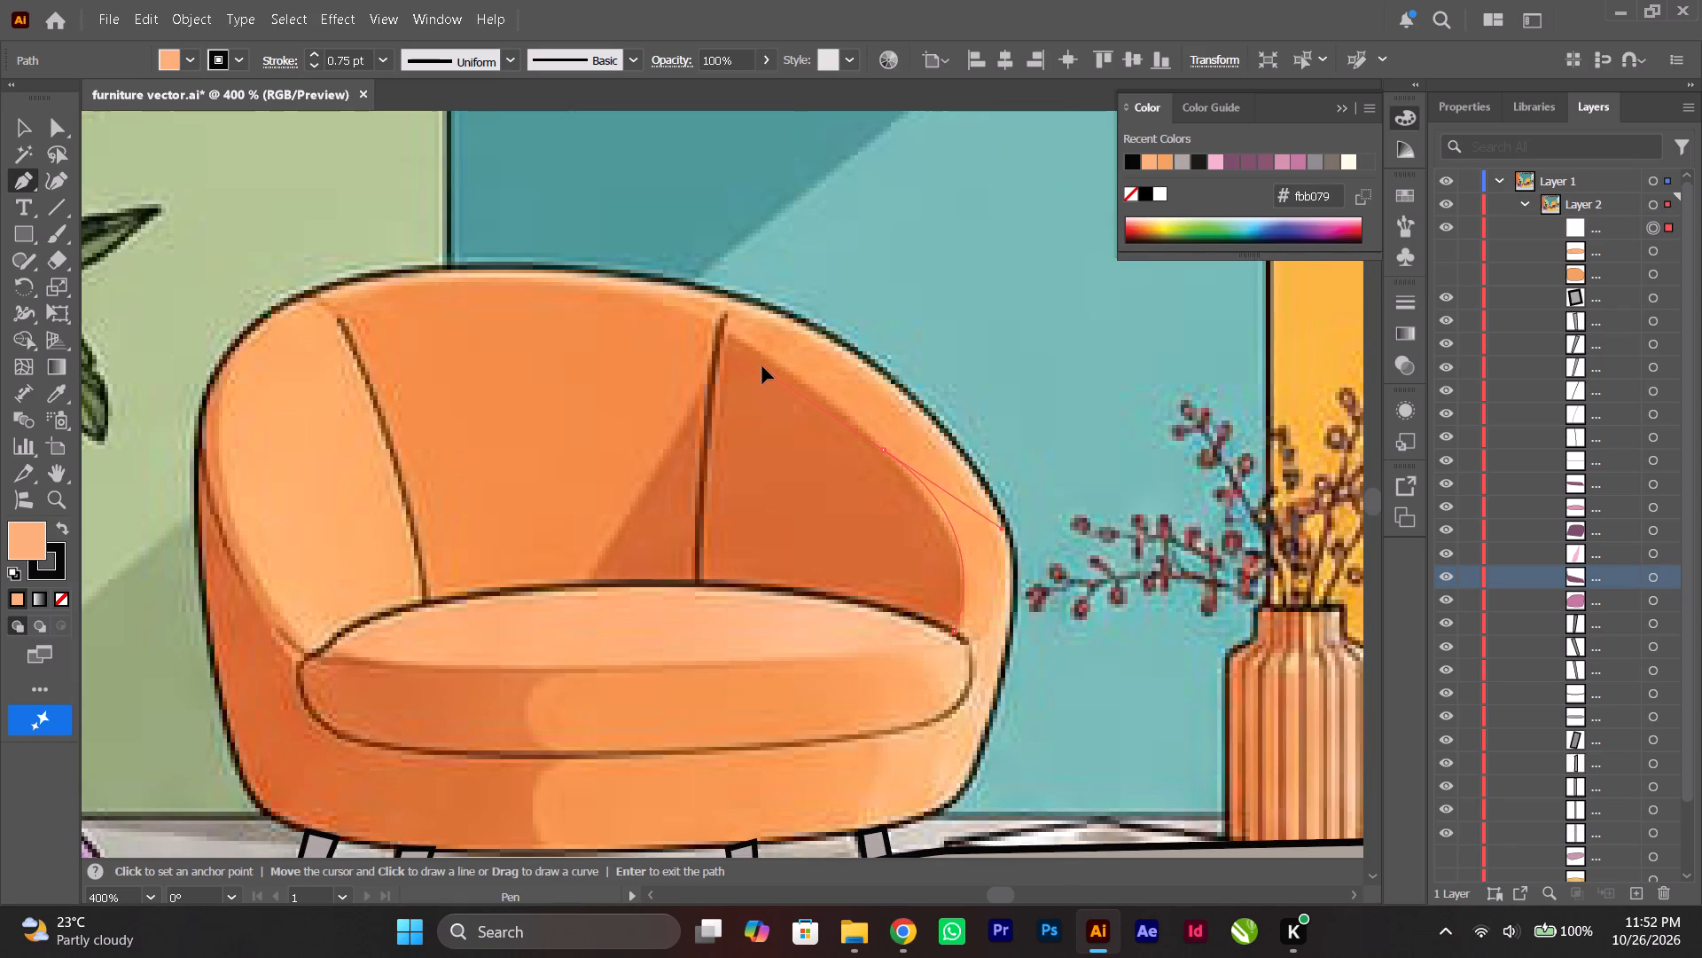
drag(762, 366, 763, 353)
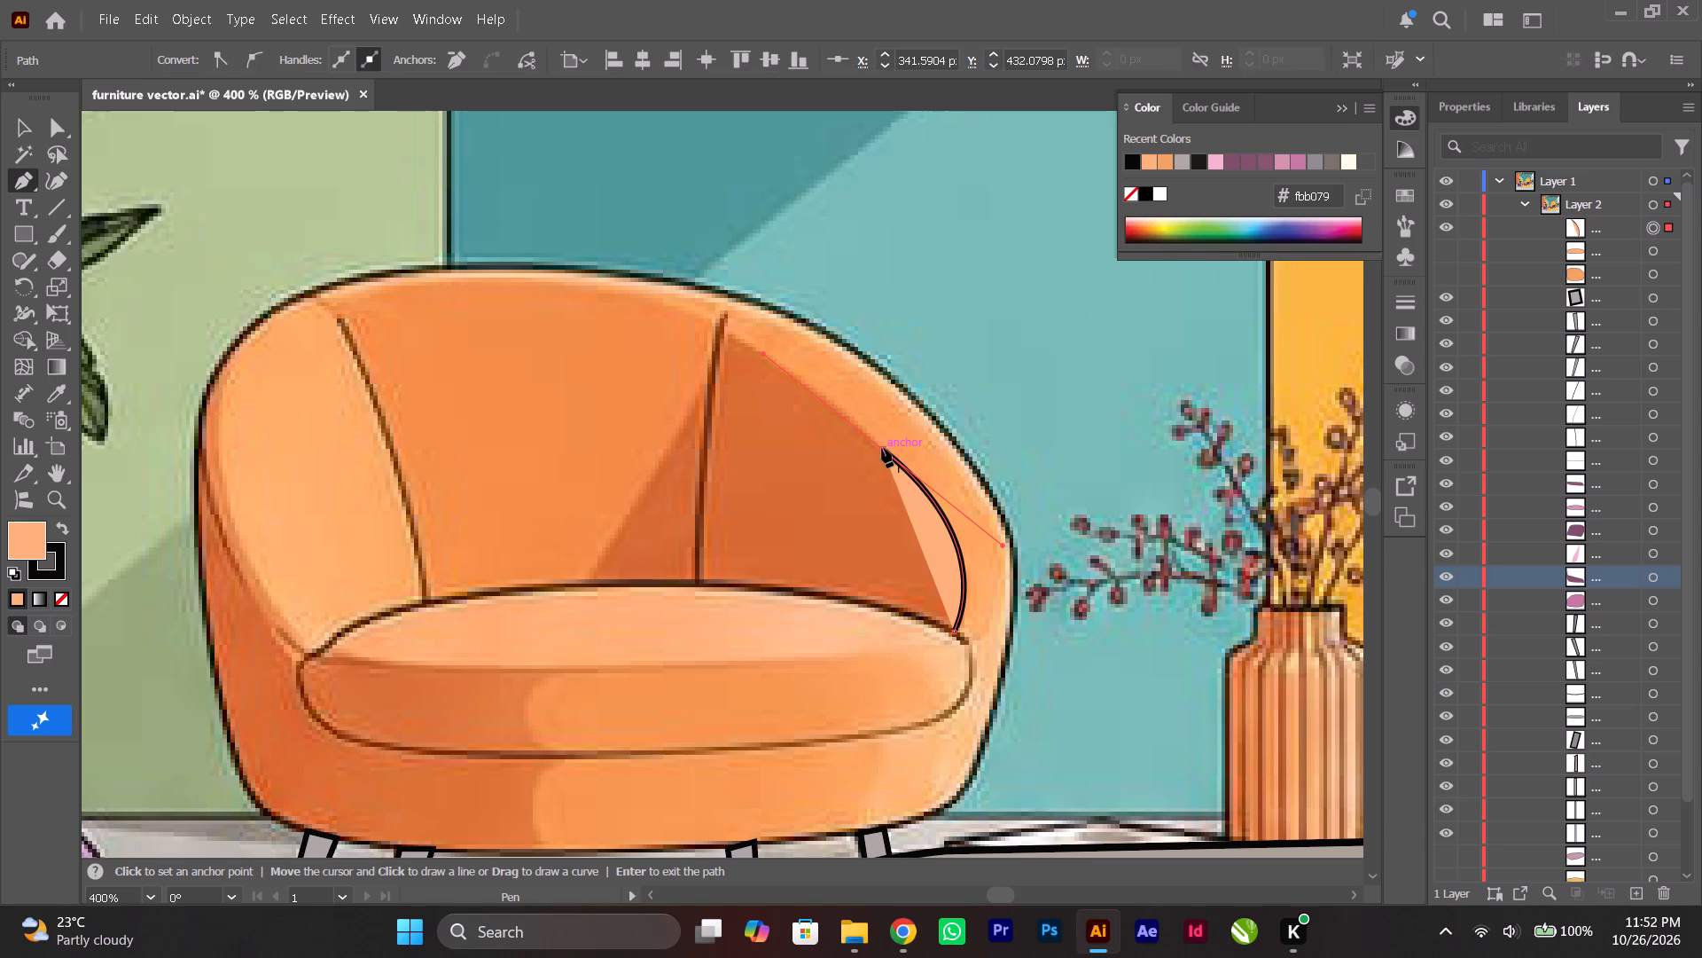
click(882, 449)
click(62, 595)
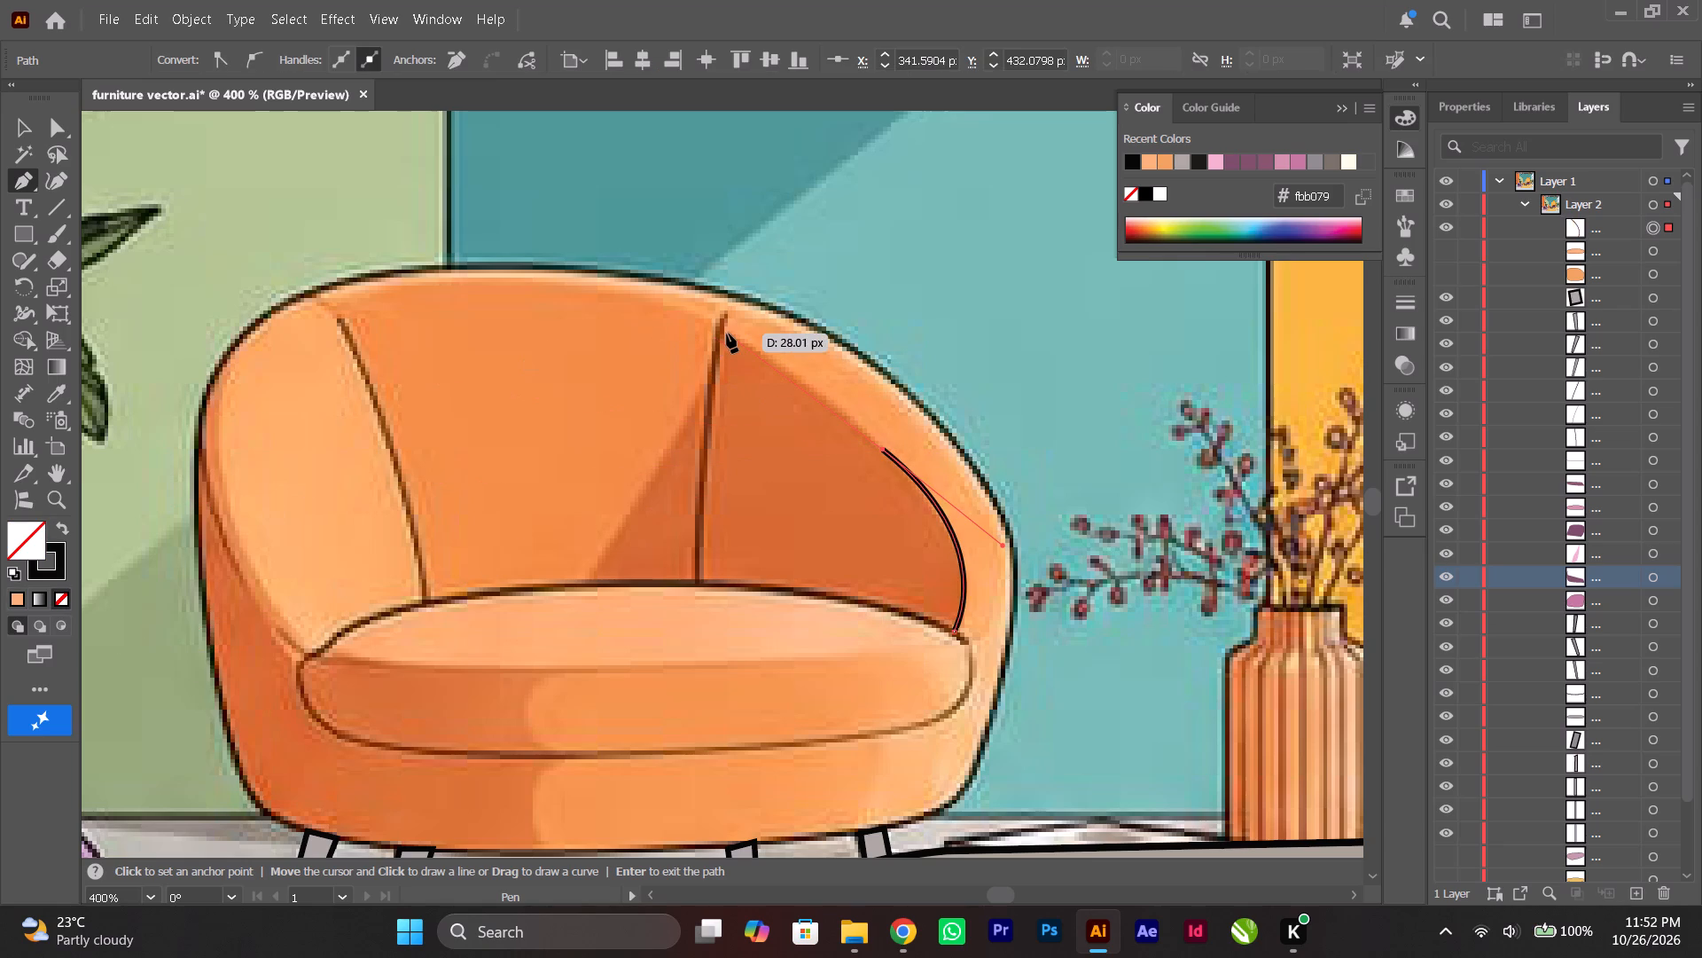
drag(727, 333, 706, 324)
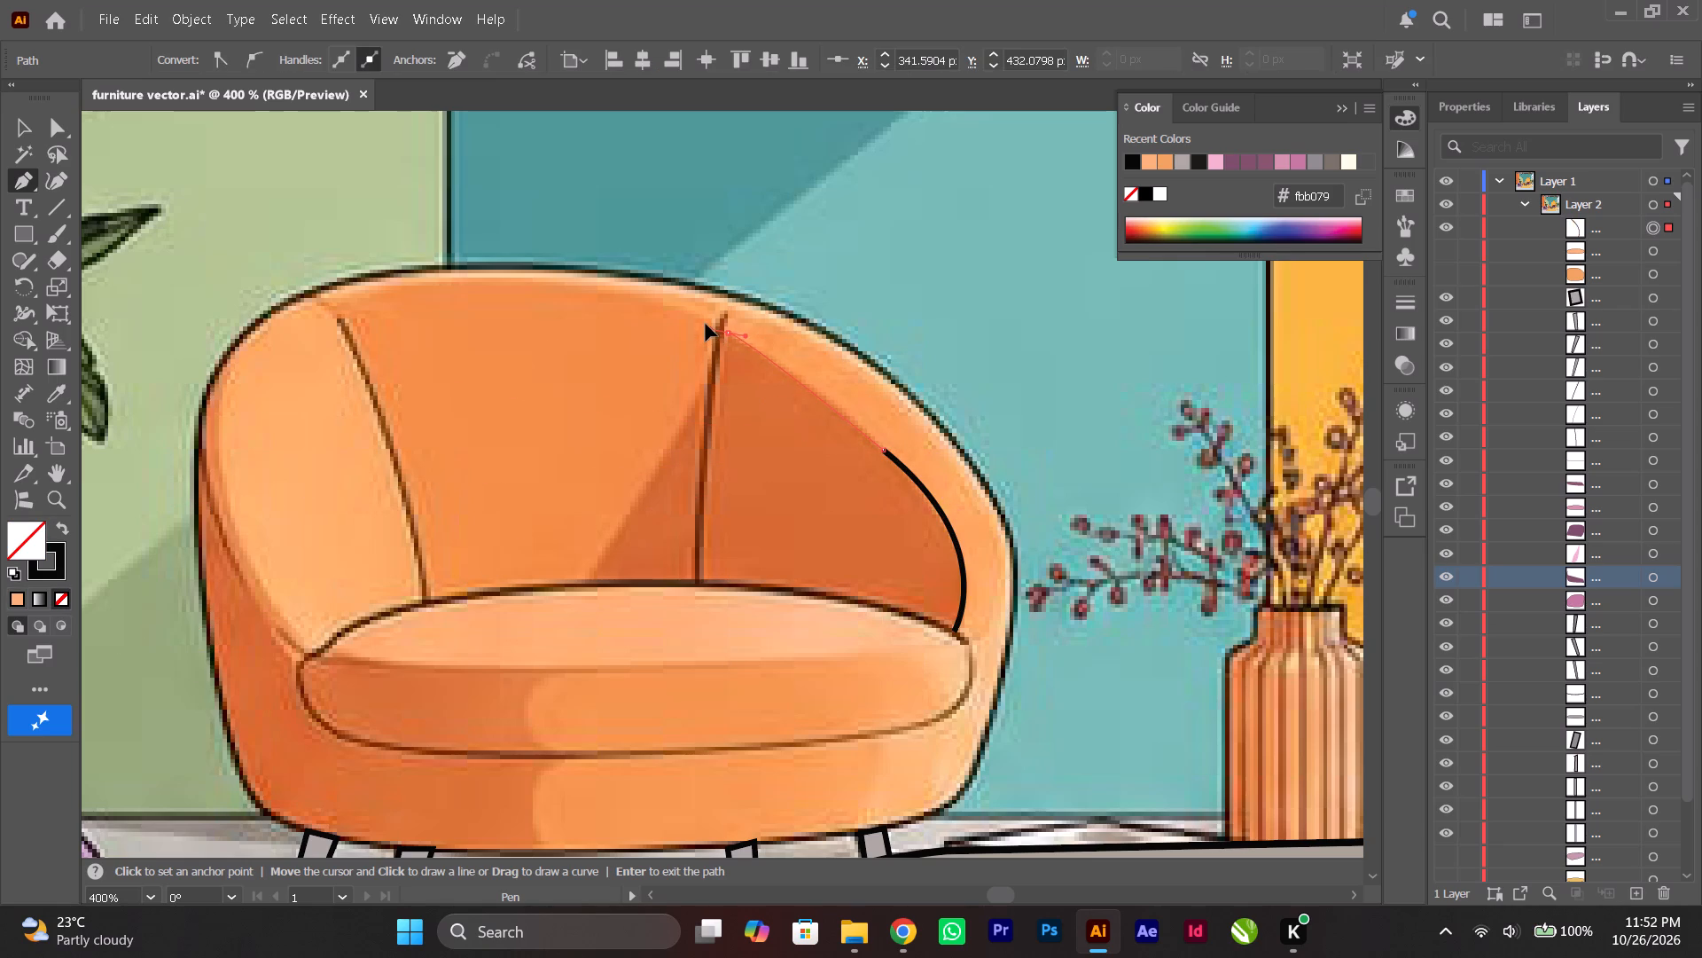
drag(706, 324, 701, 322)
click(726, 333)
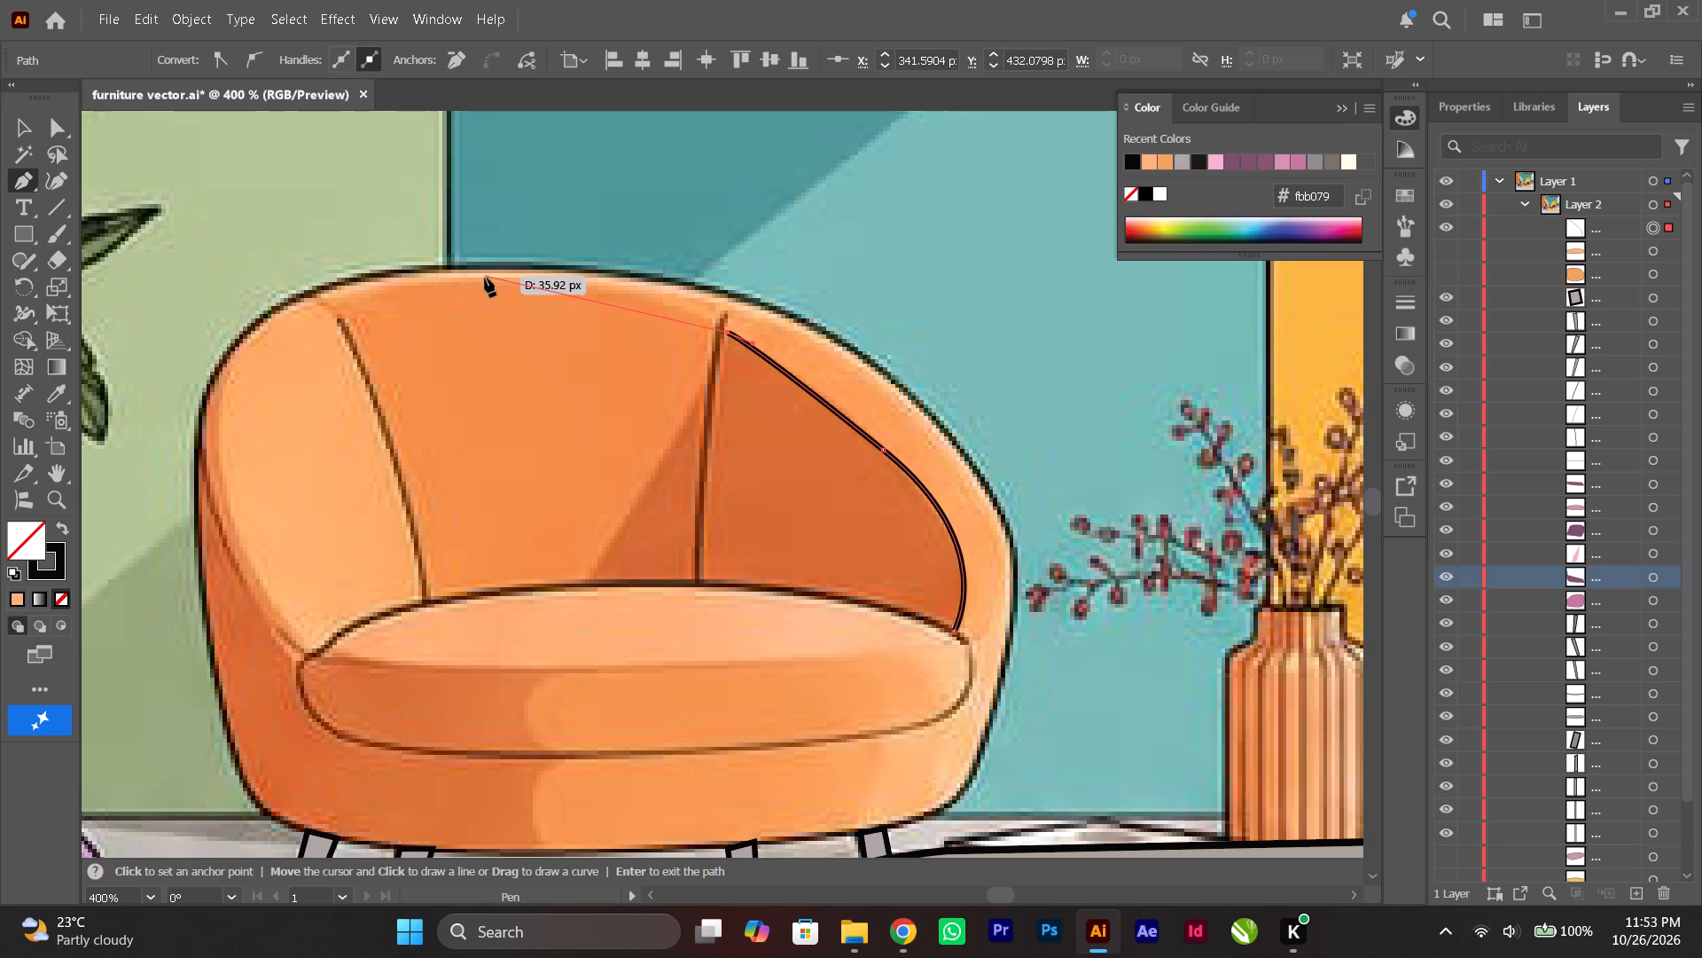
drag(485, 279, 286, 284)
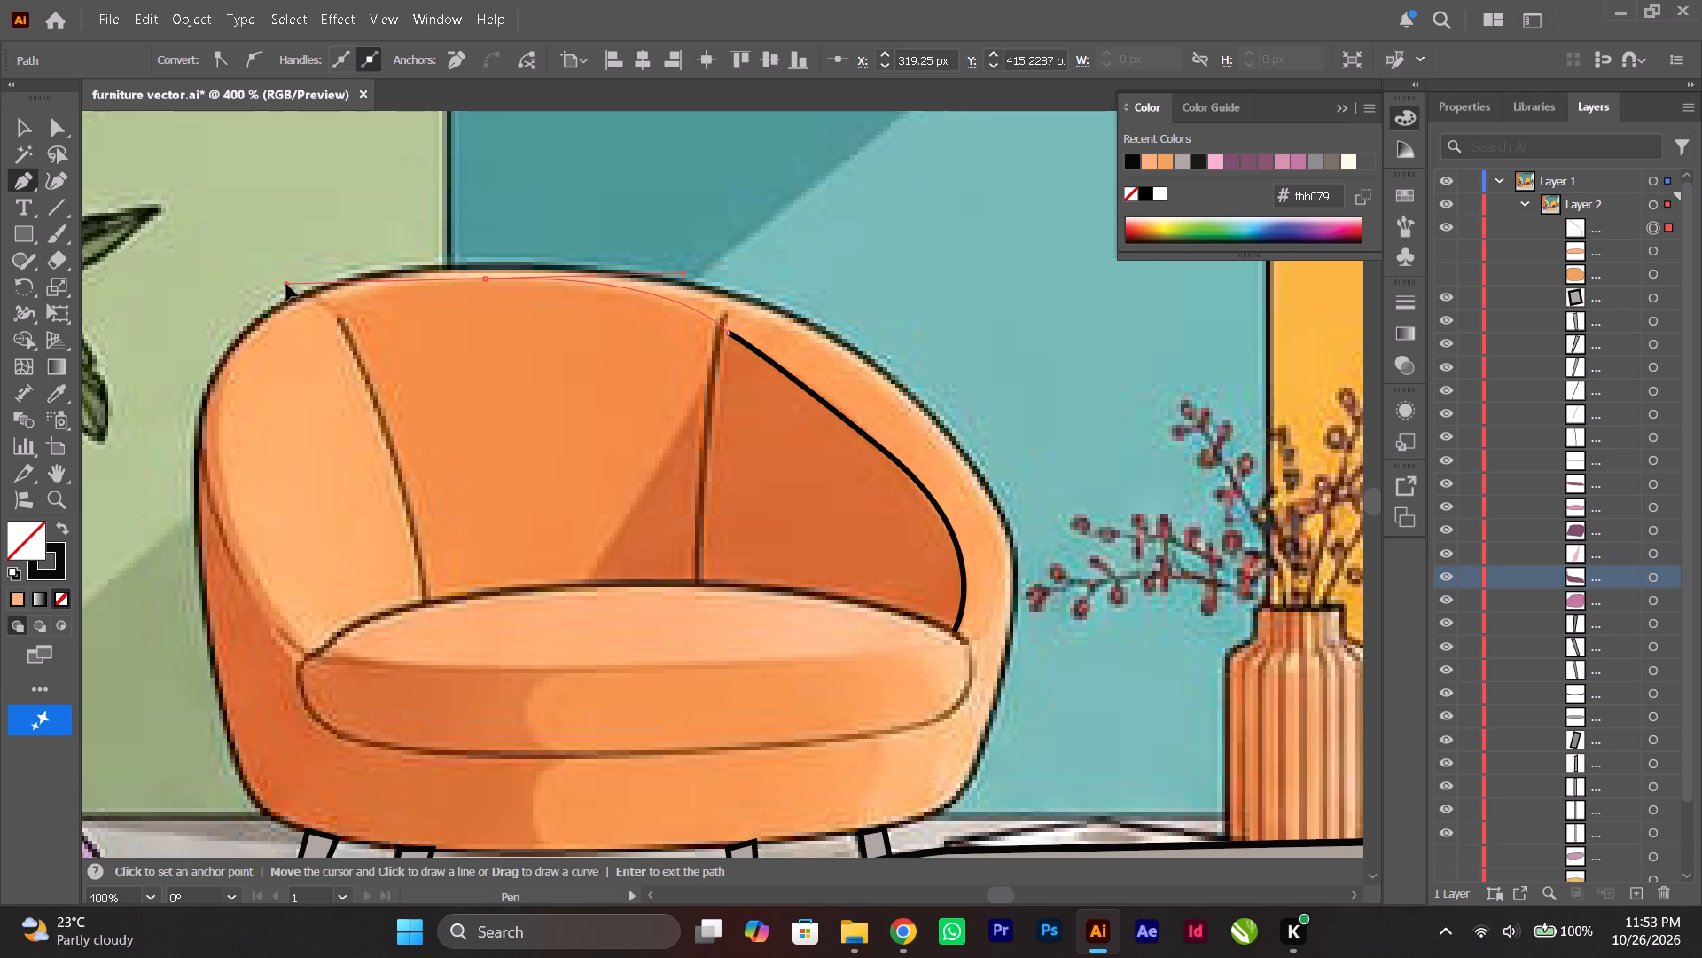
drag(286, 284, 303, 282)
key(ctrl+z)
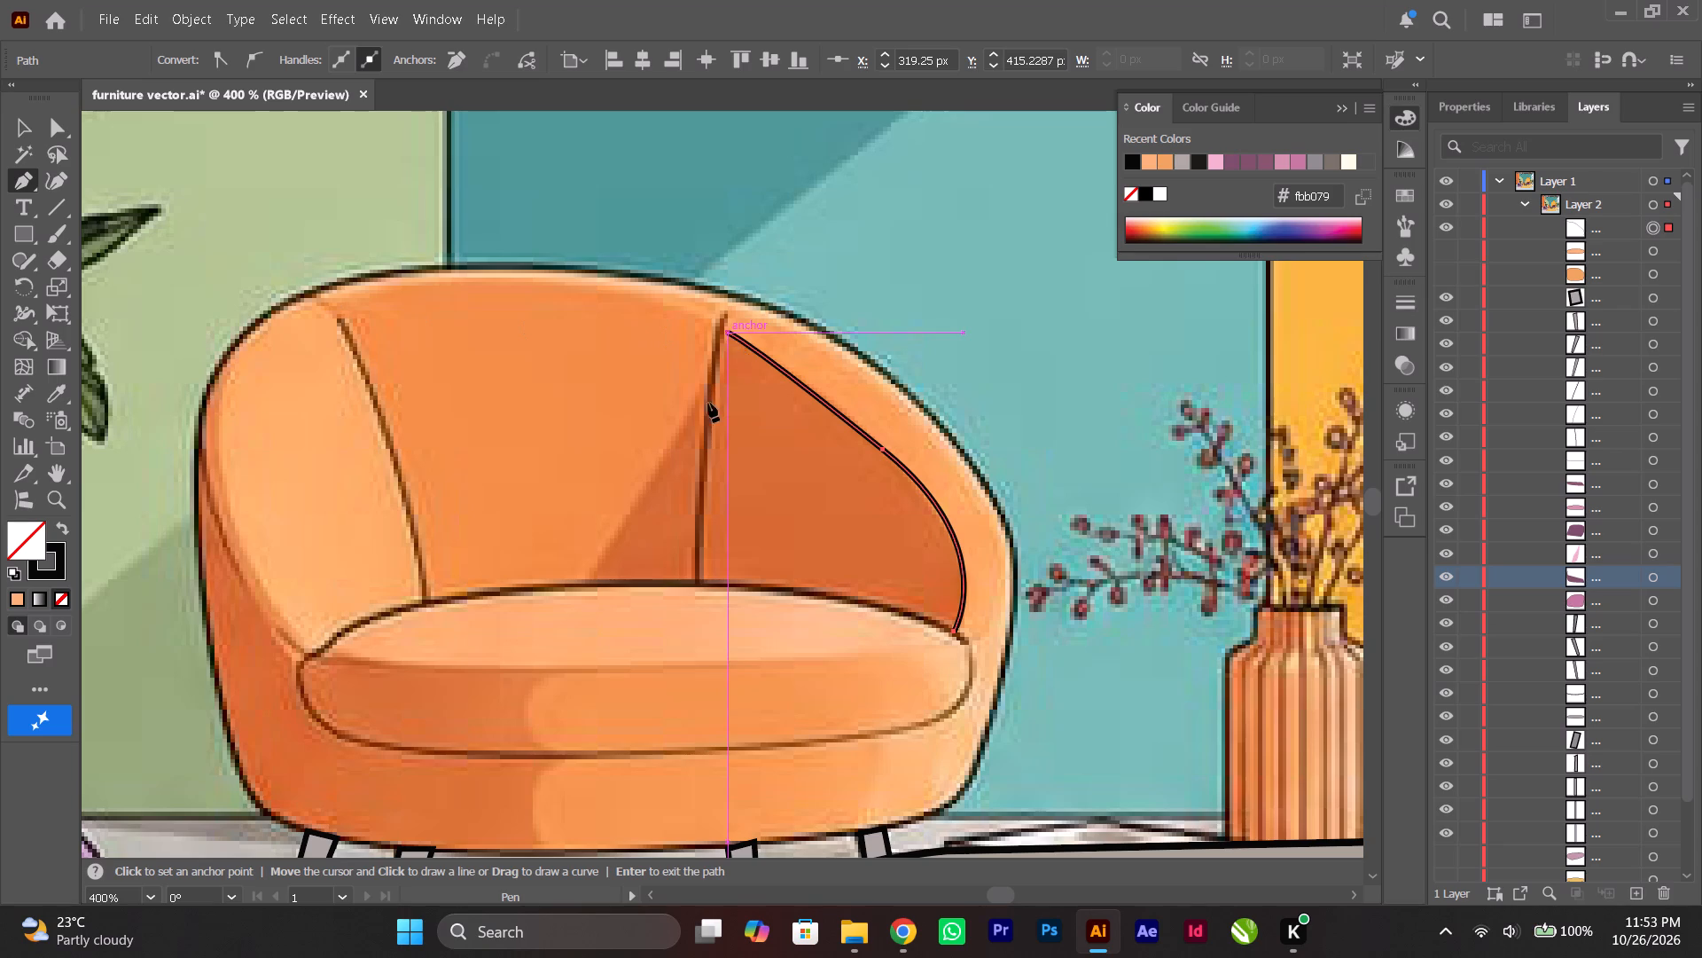
Close the shadow outline along its straight diagonal edge and across the cushion area back to the starting anchor.
click(588, 584)
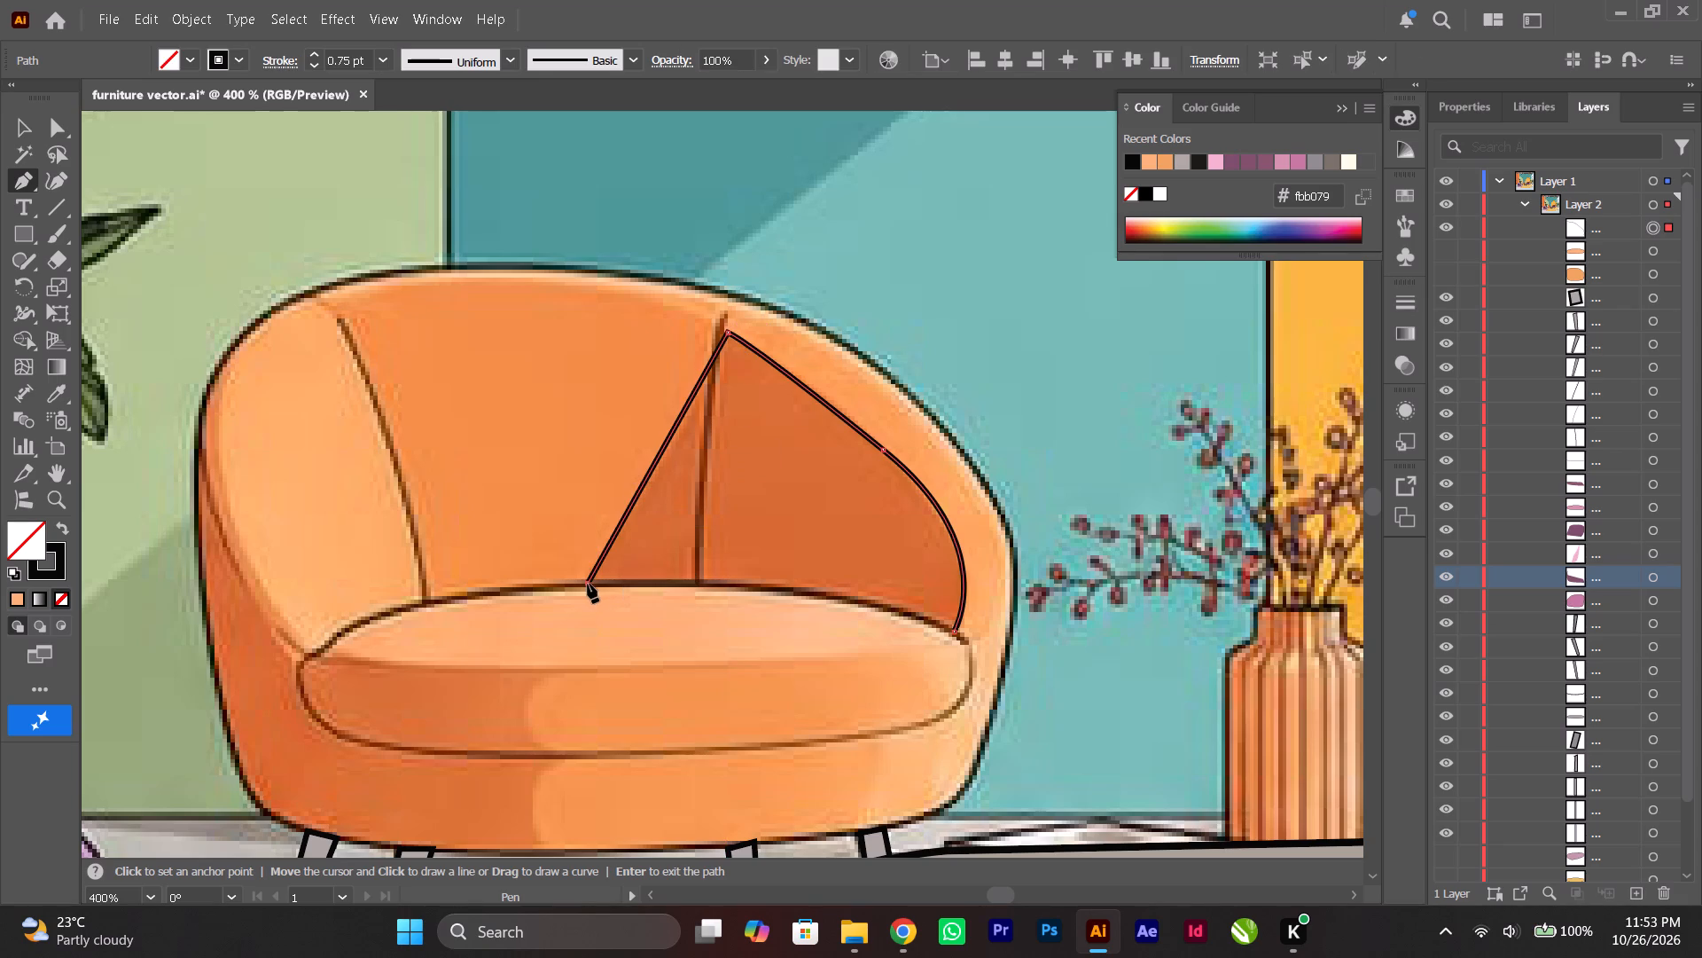
click(641, 627)
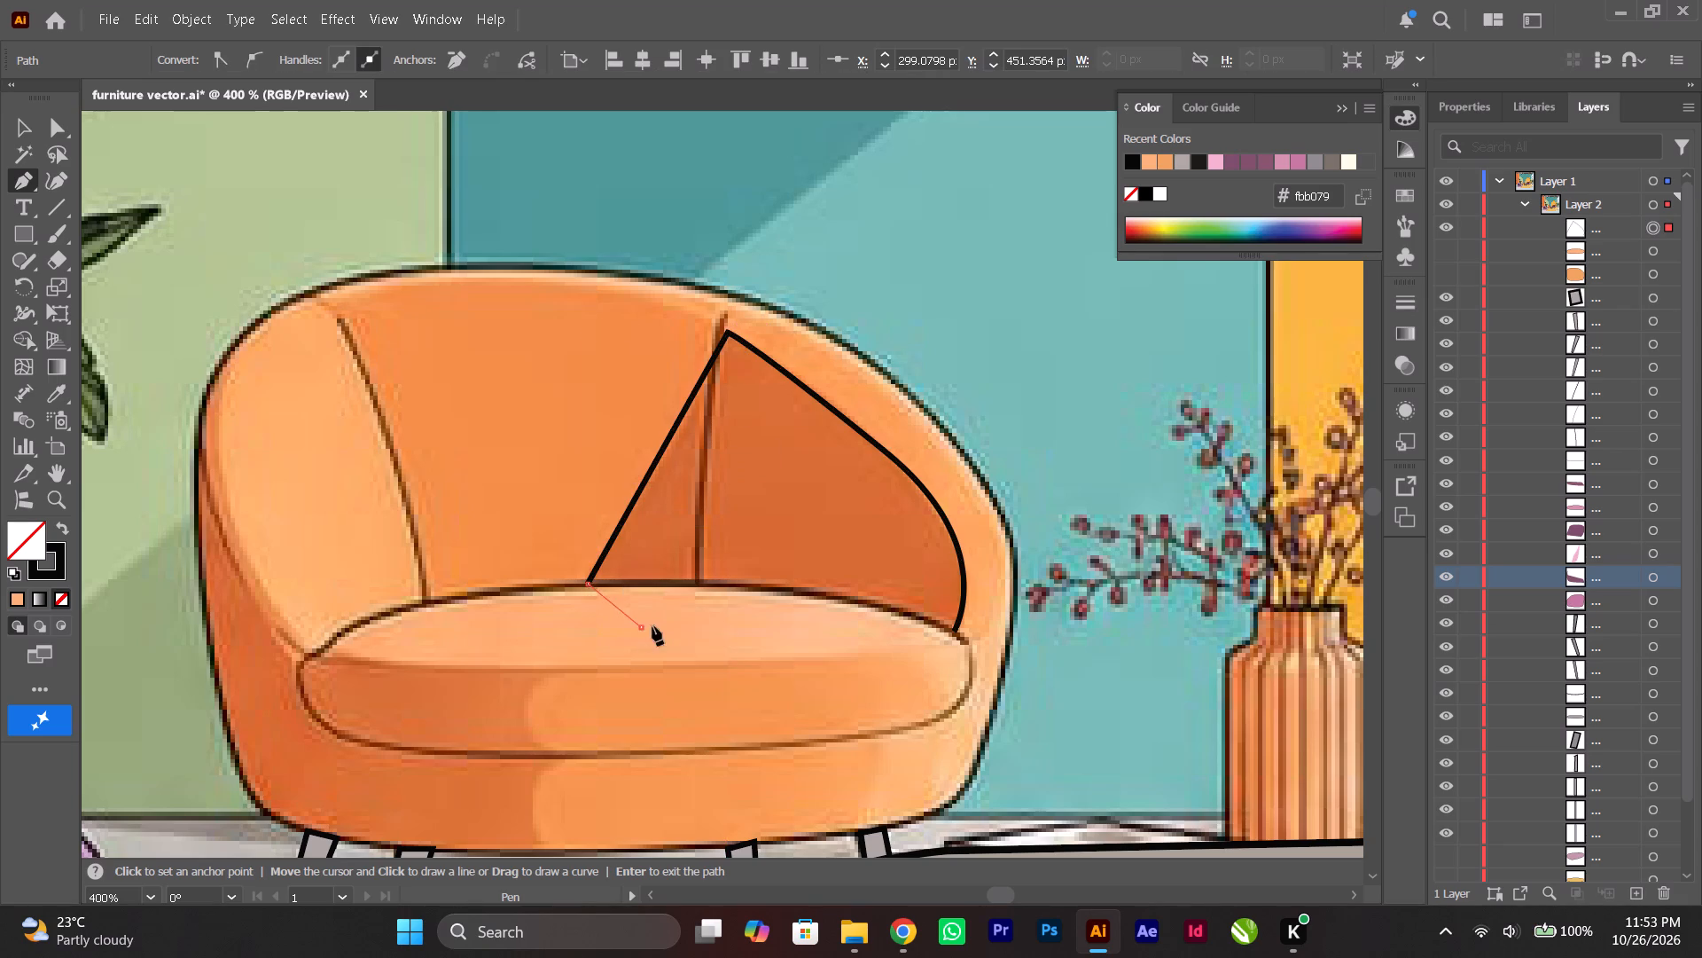
click(755, 624)
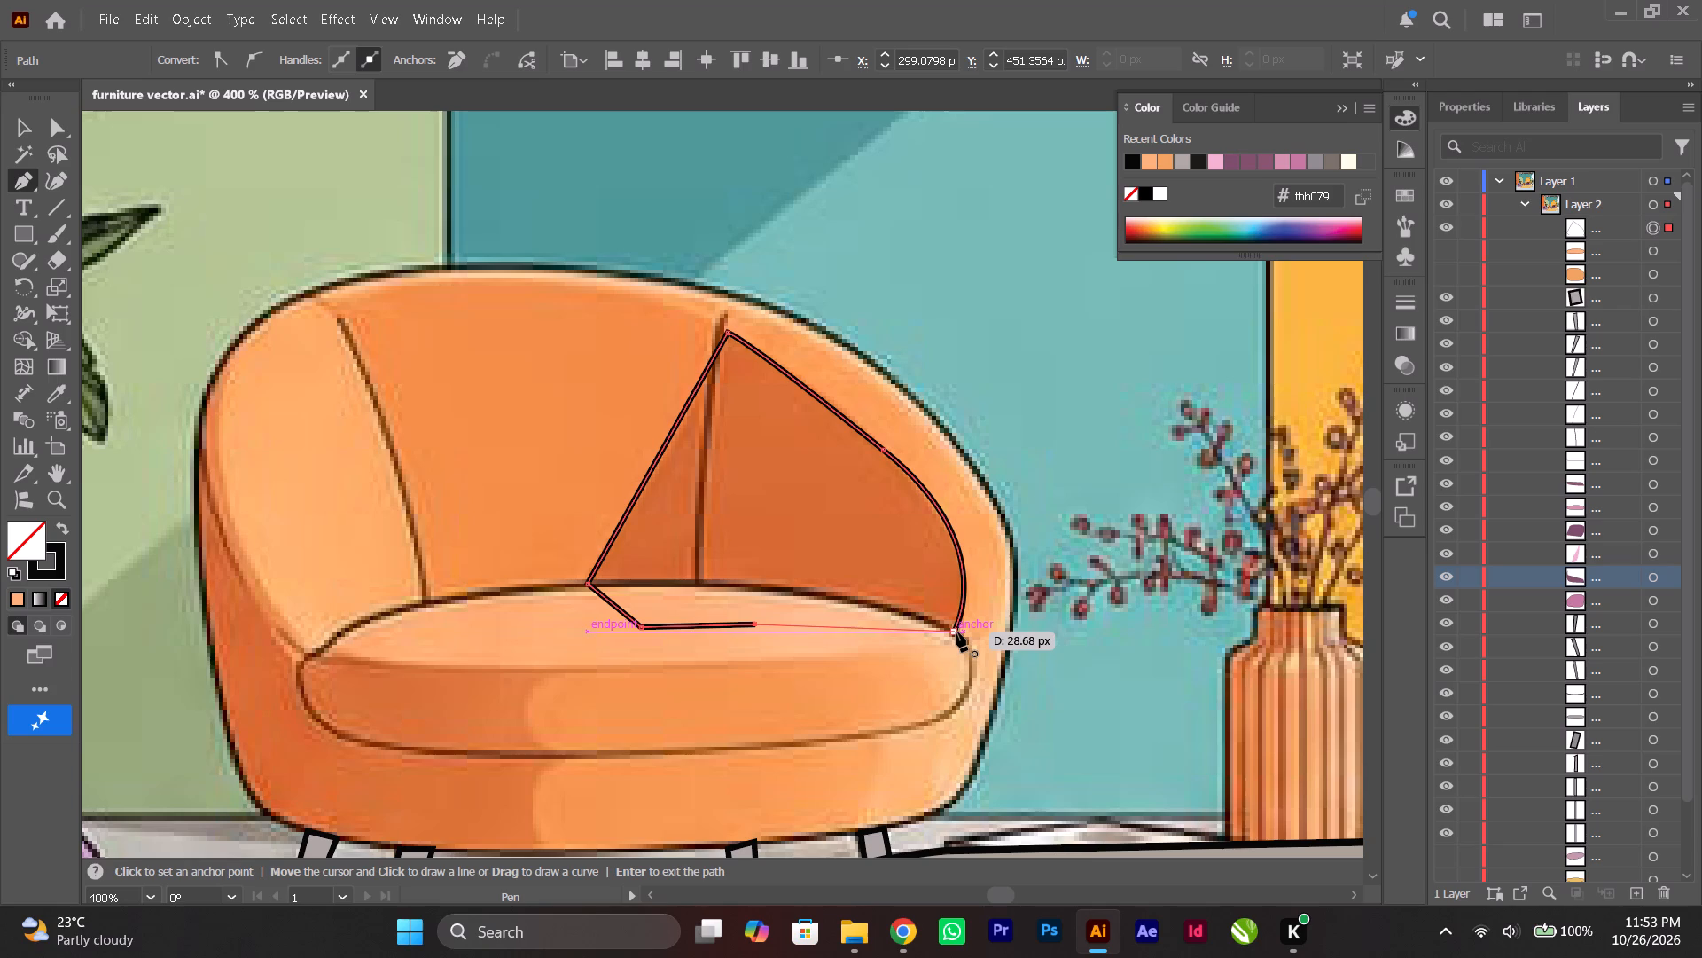
click(954, 632)
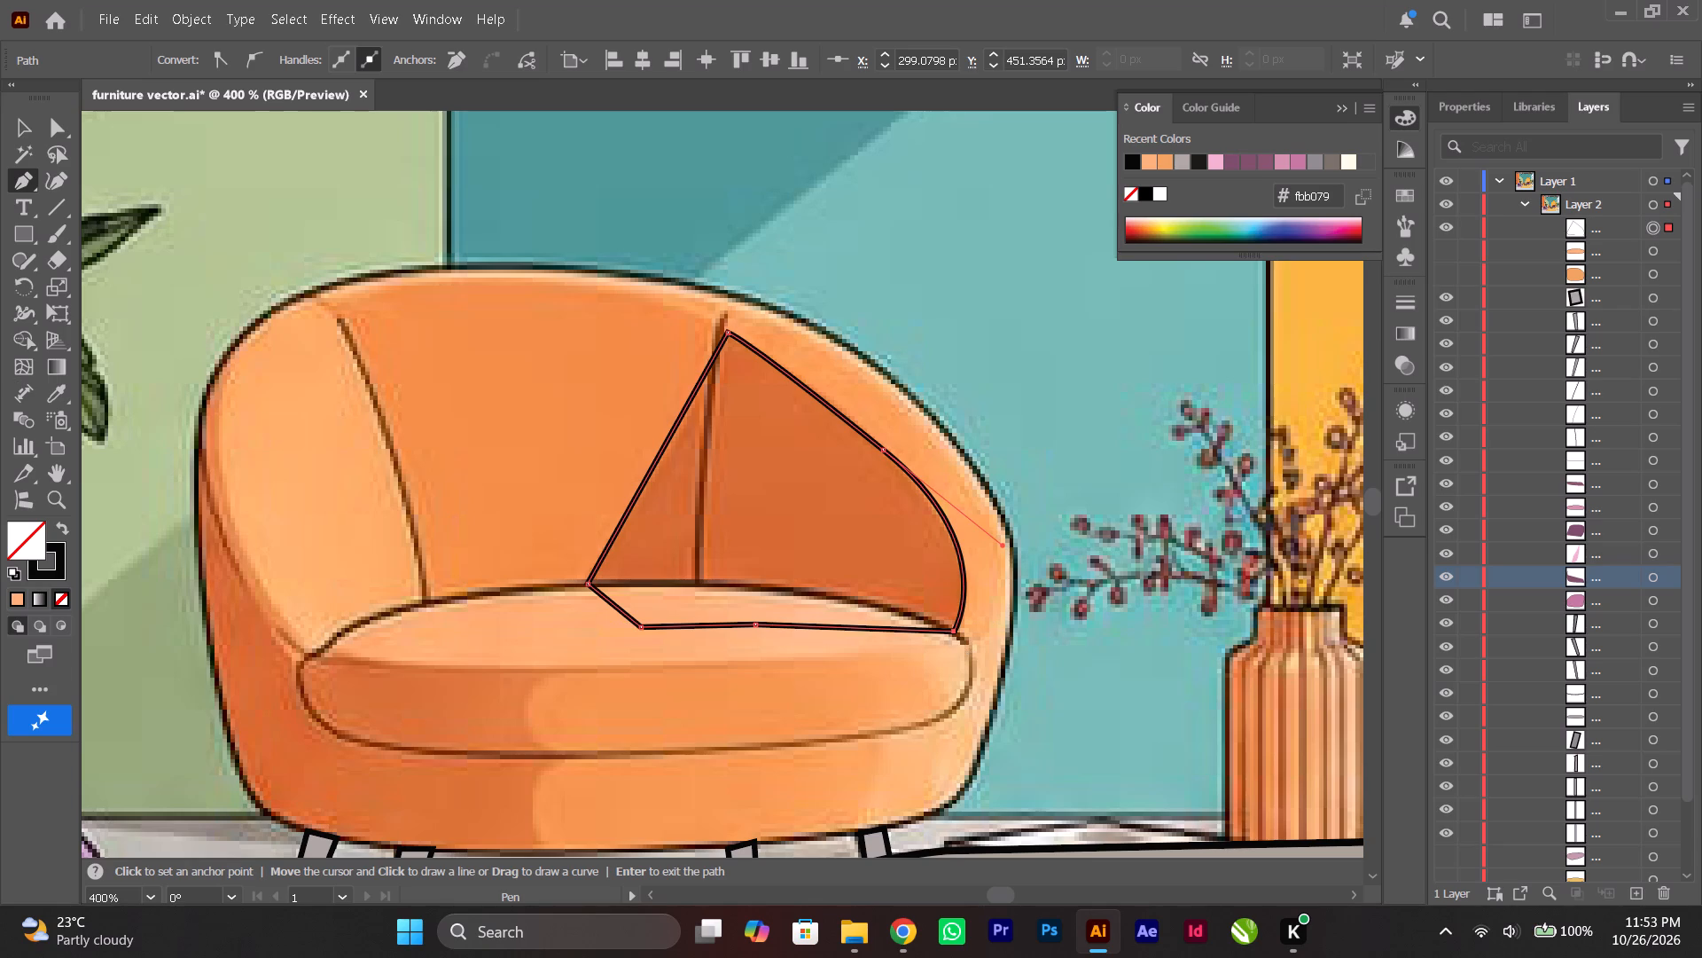
Fill the backrest shadow with dark orange #d76d34 and no outline, sampled from the reference's shaded backrest with the Eyedropper.
click(57, 389)
click(808, 474)
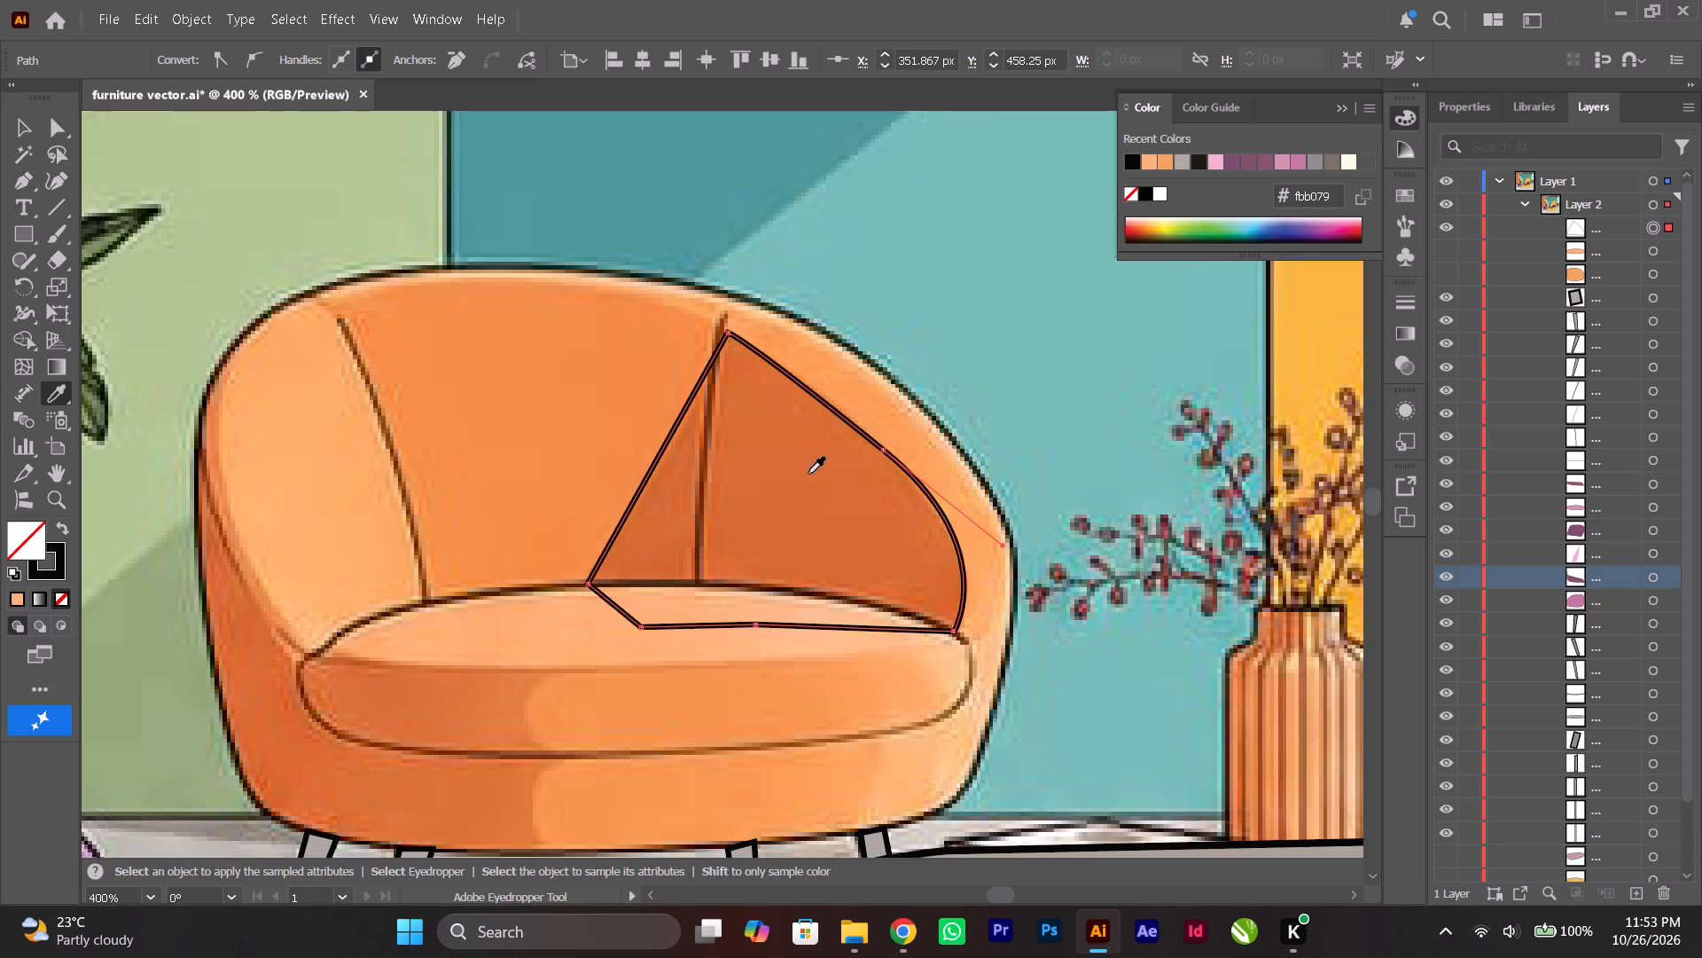
click(24, 132)
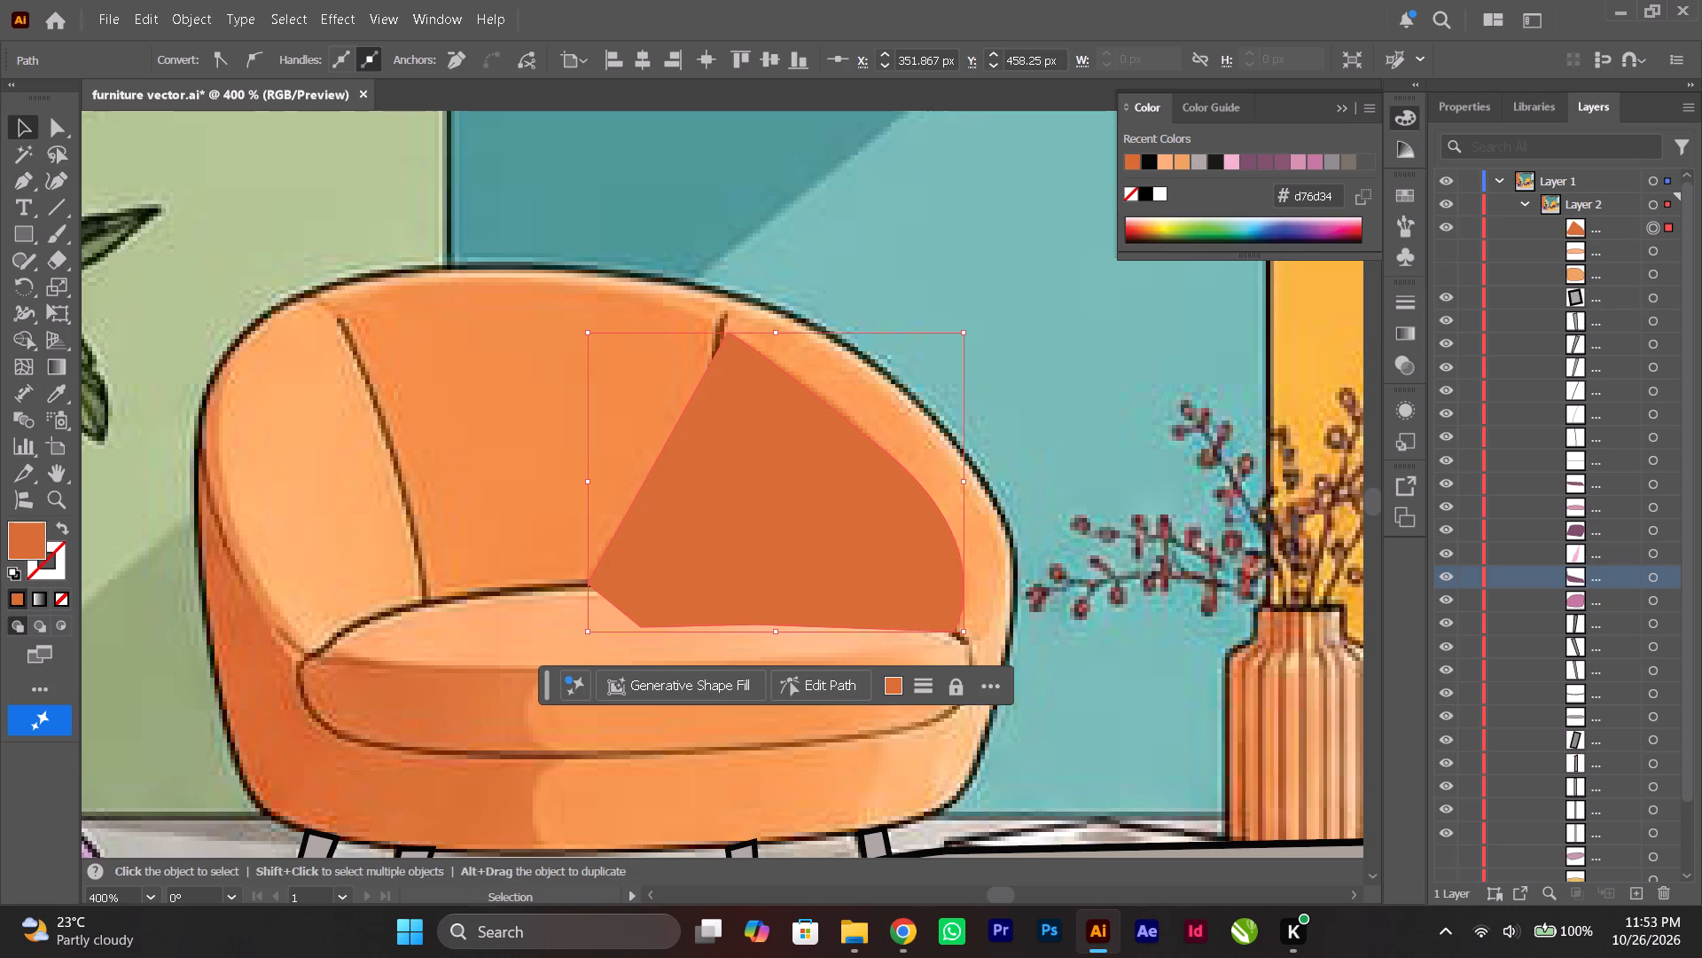
Move the backrest shadow beneath the seat cushion in the stacking order and show the cushion again.
drag(1625, 227, 1625, 264)
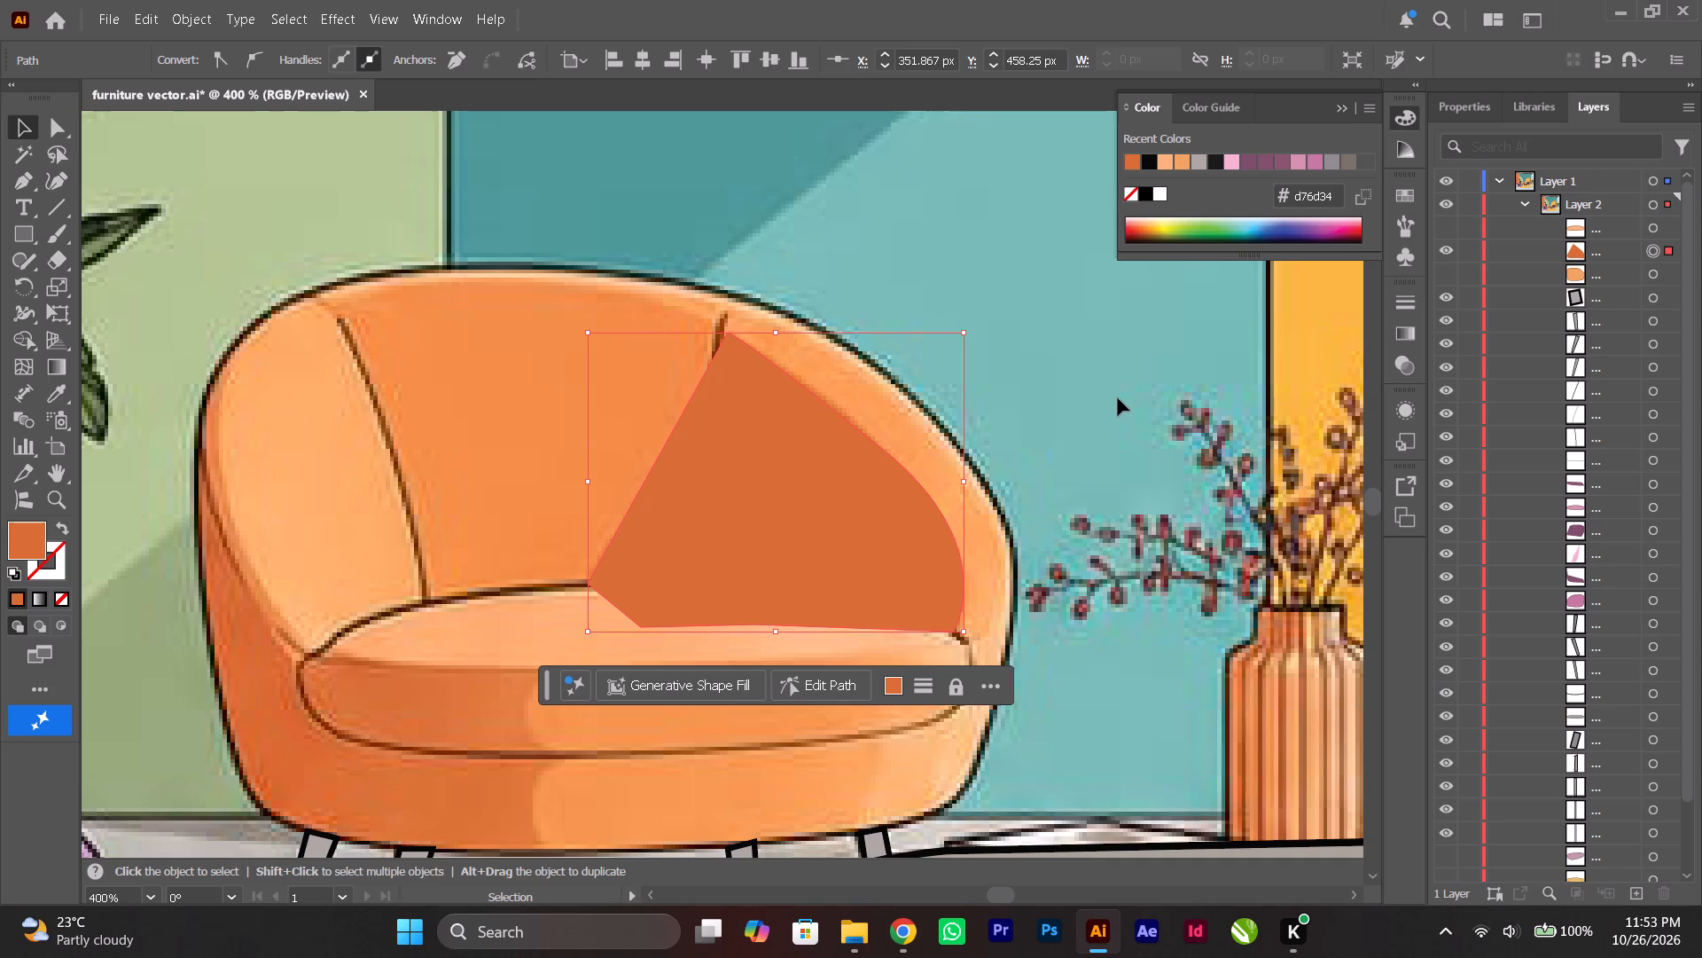
click(1118, 397)
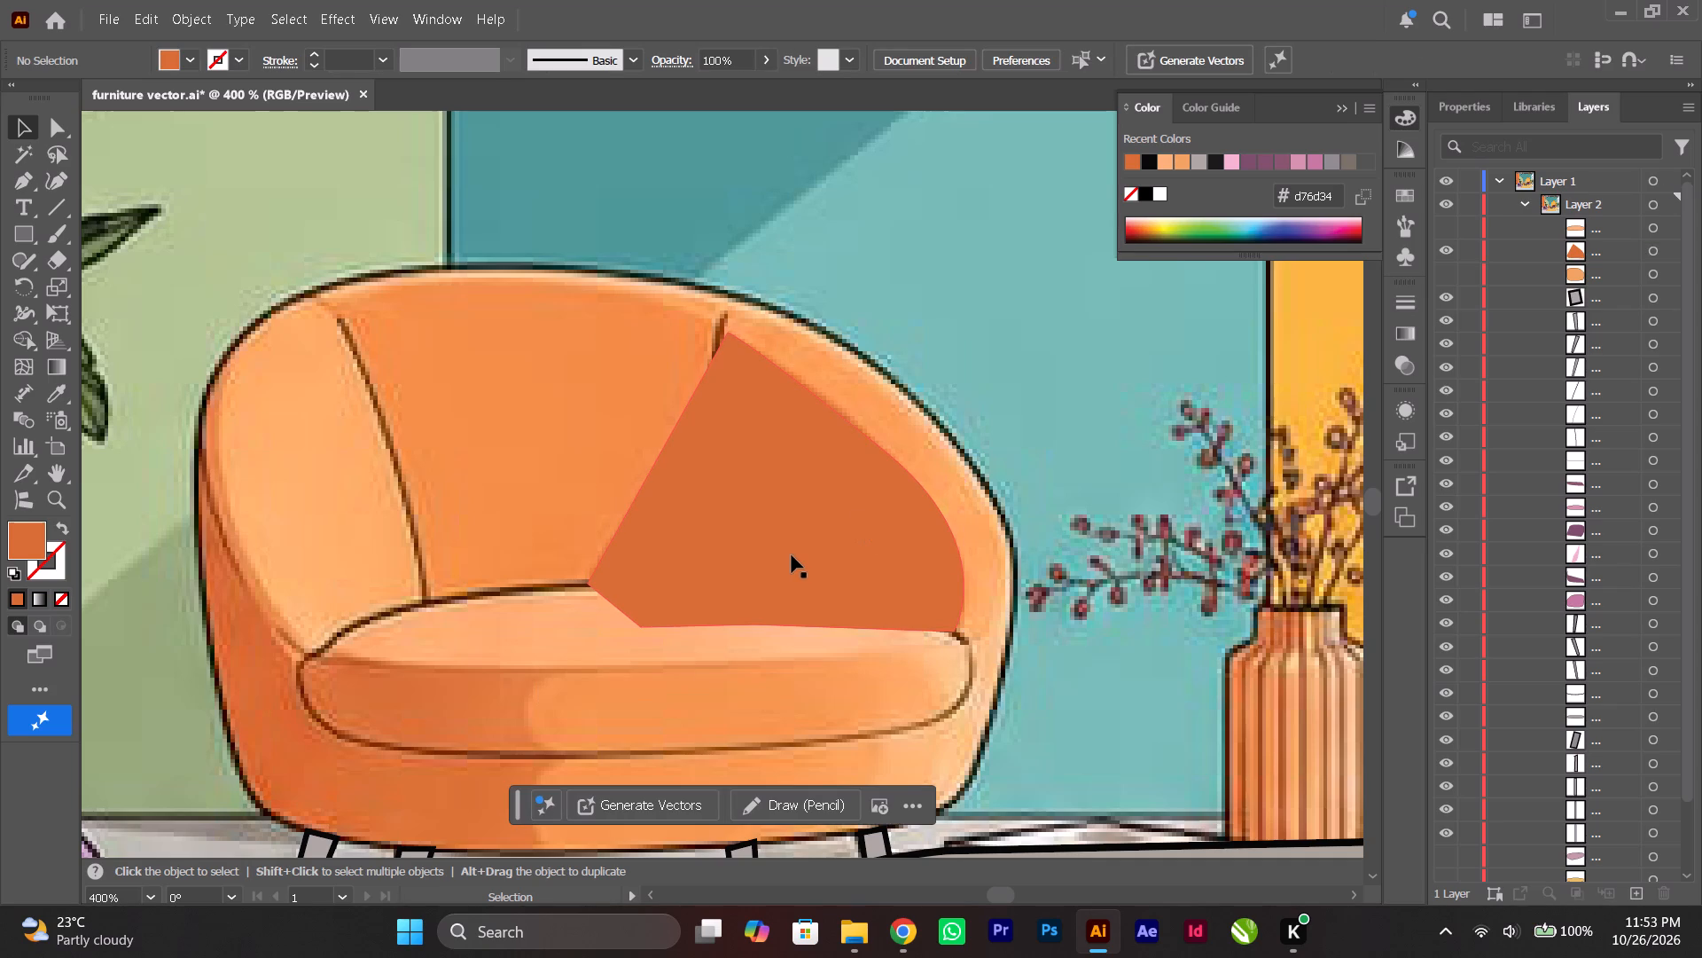
click(798, 557)
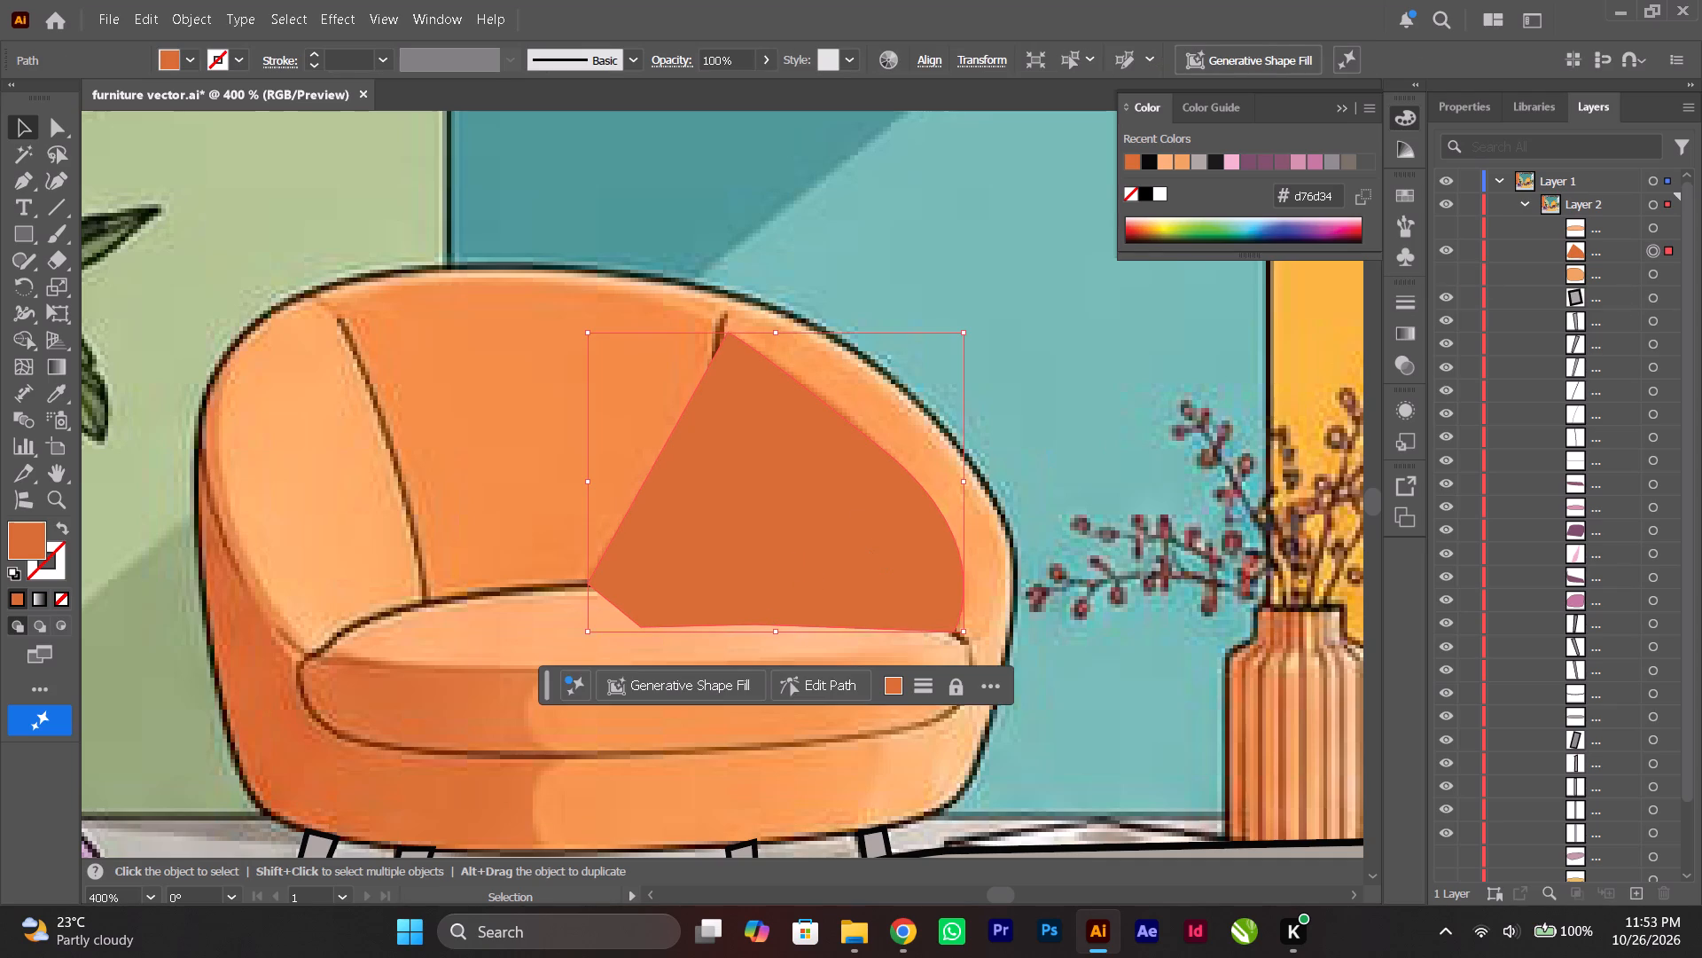
click(1440, 224)
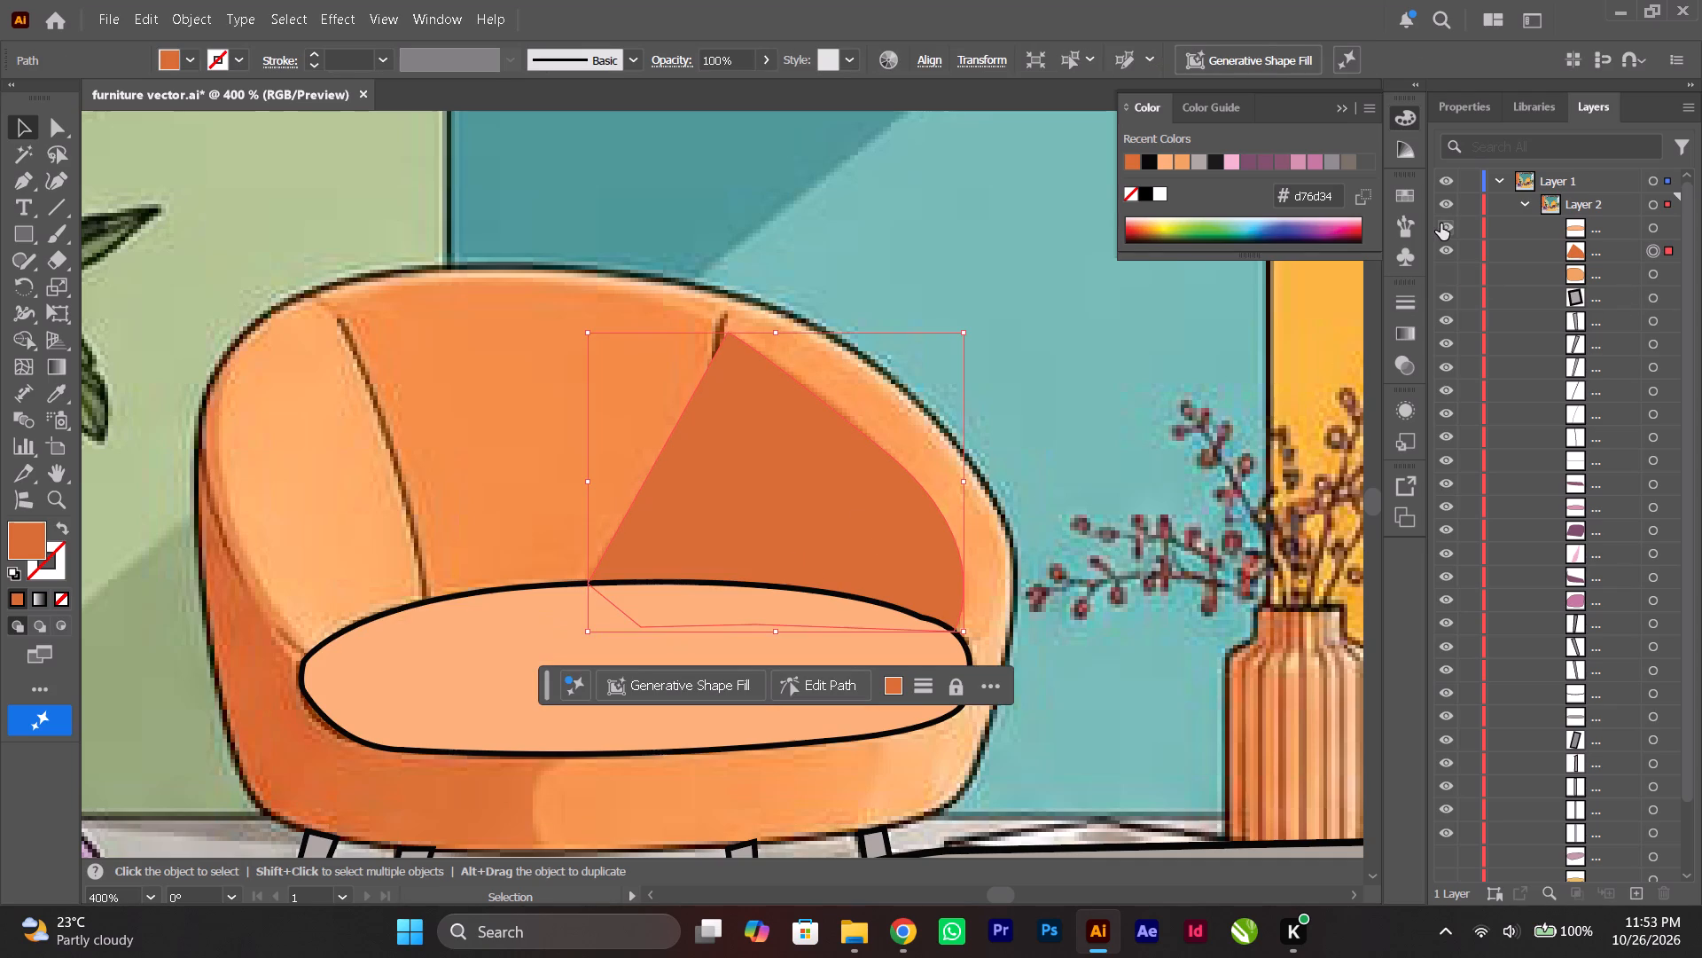
click(1207, 304)
Show the hidden orange armchair body shape that sits beneath the backrest shadow in the stacking order.
alt+scroll(1094, 356, down, 2)
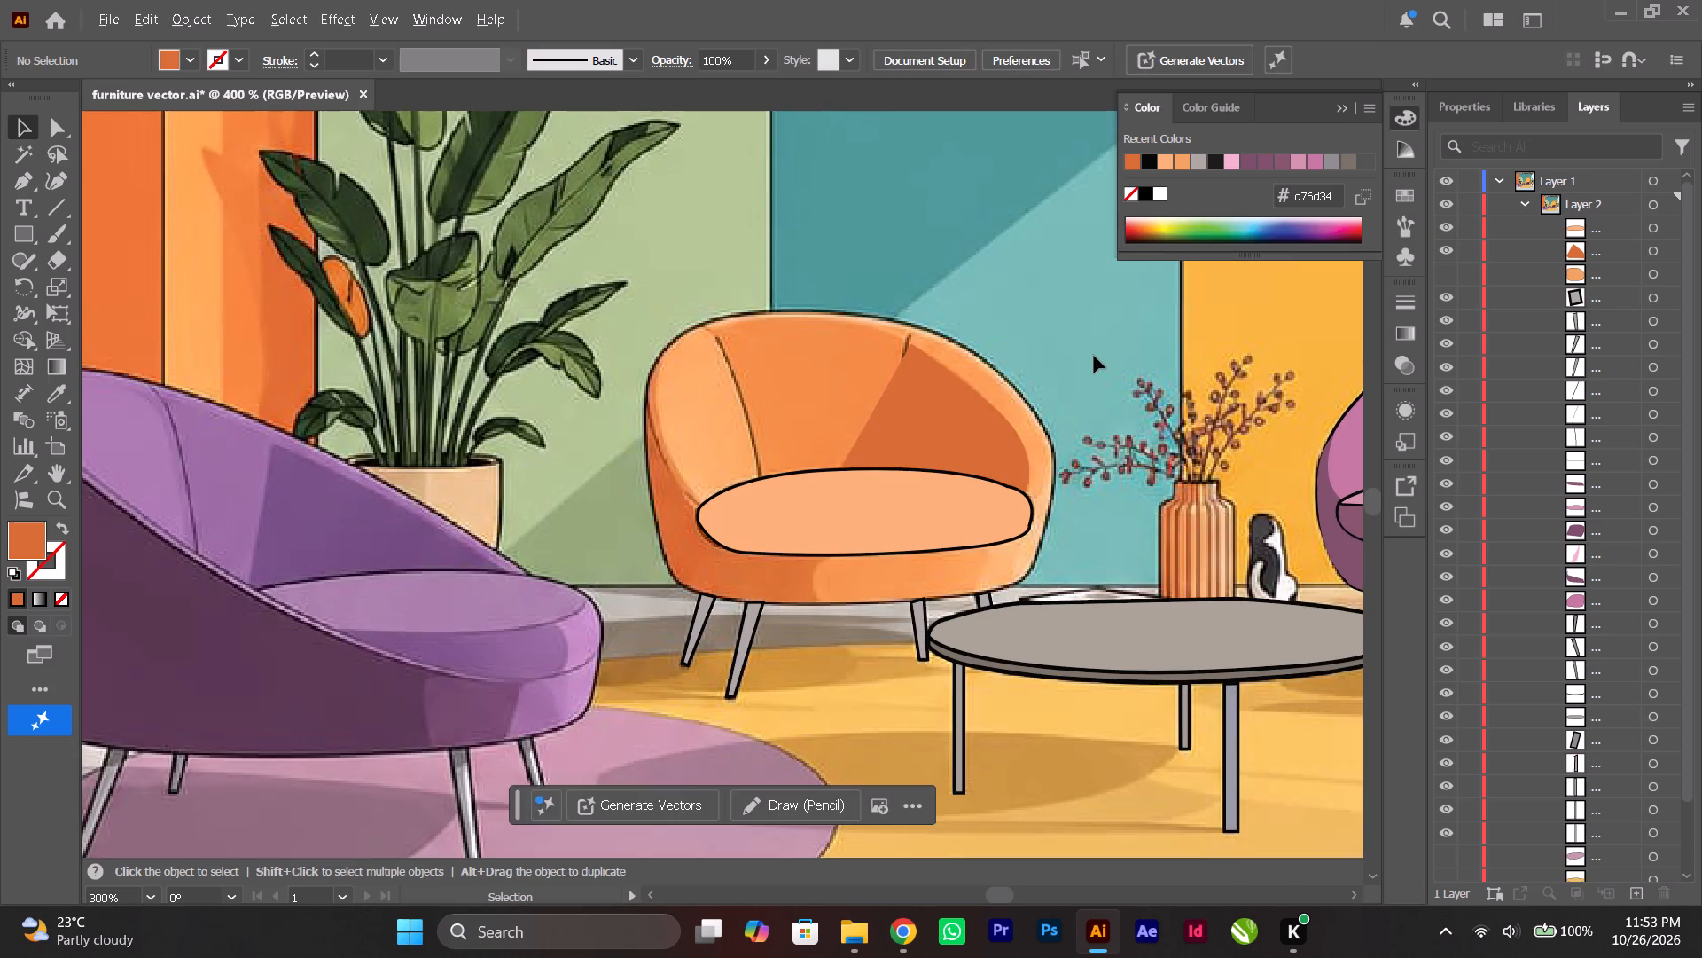
ctrl+scroll(1094, 356, down, 1)
scroll(1094, 356, up, 2)
alt+scroll(1055, 397, up, 1)
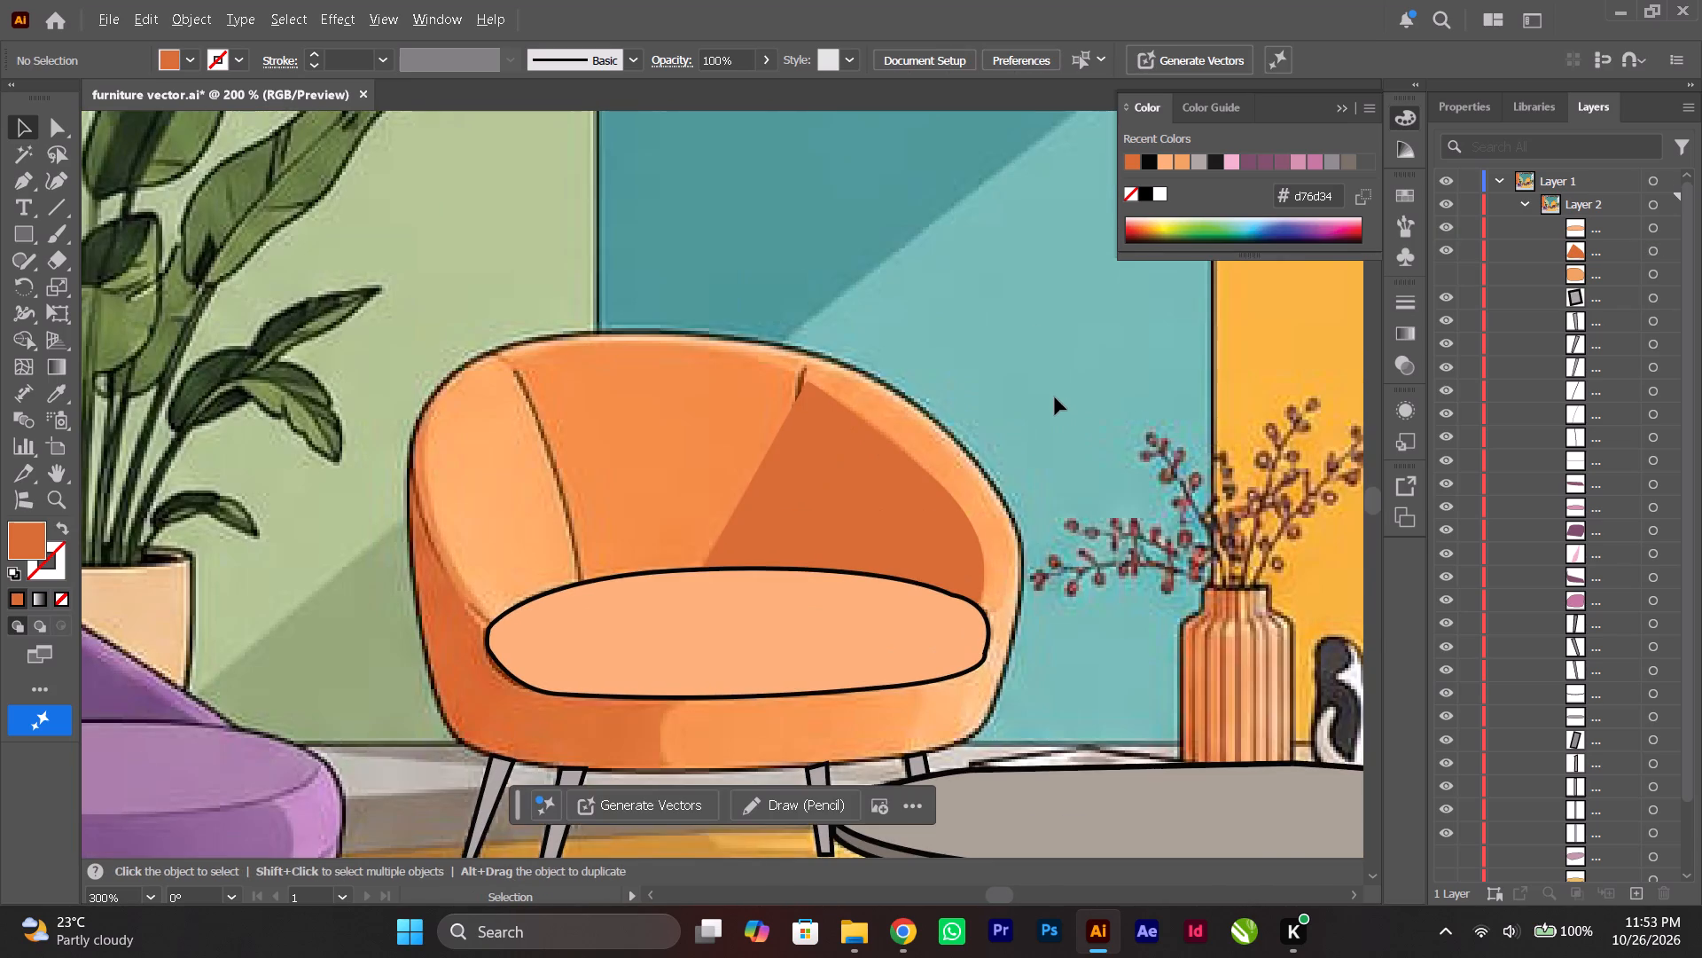
alt+scroll(1055, 397, up, 1)
ctrl+scroll(1055, 397, up, 4)
alt+scroll(726, 460, up, 1)
alt+scroll(726, 460, down, 1)
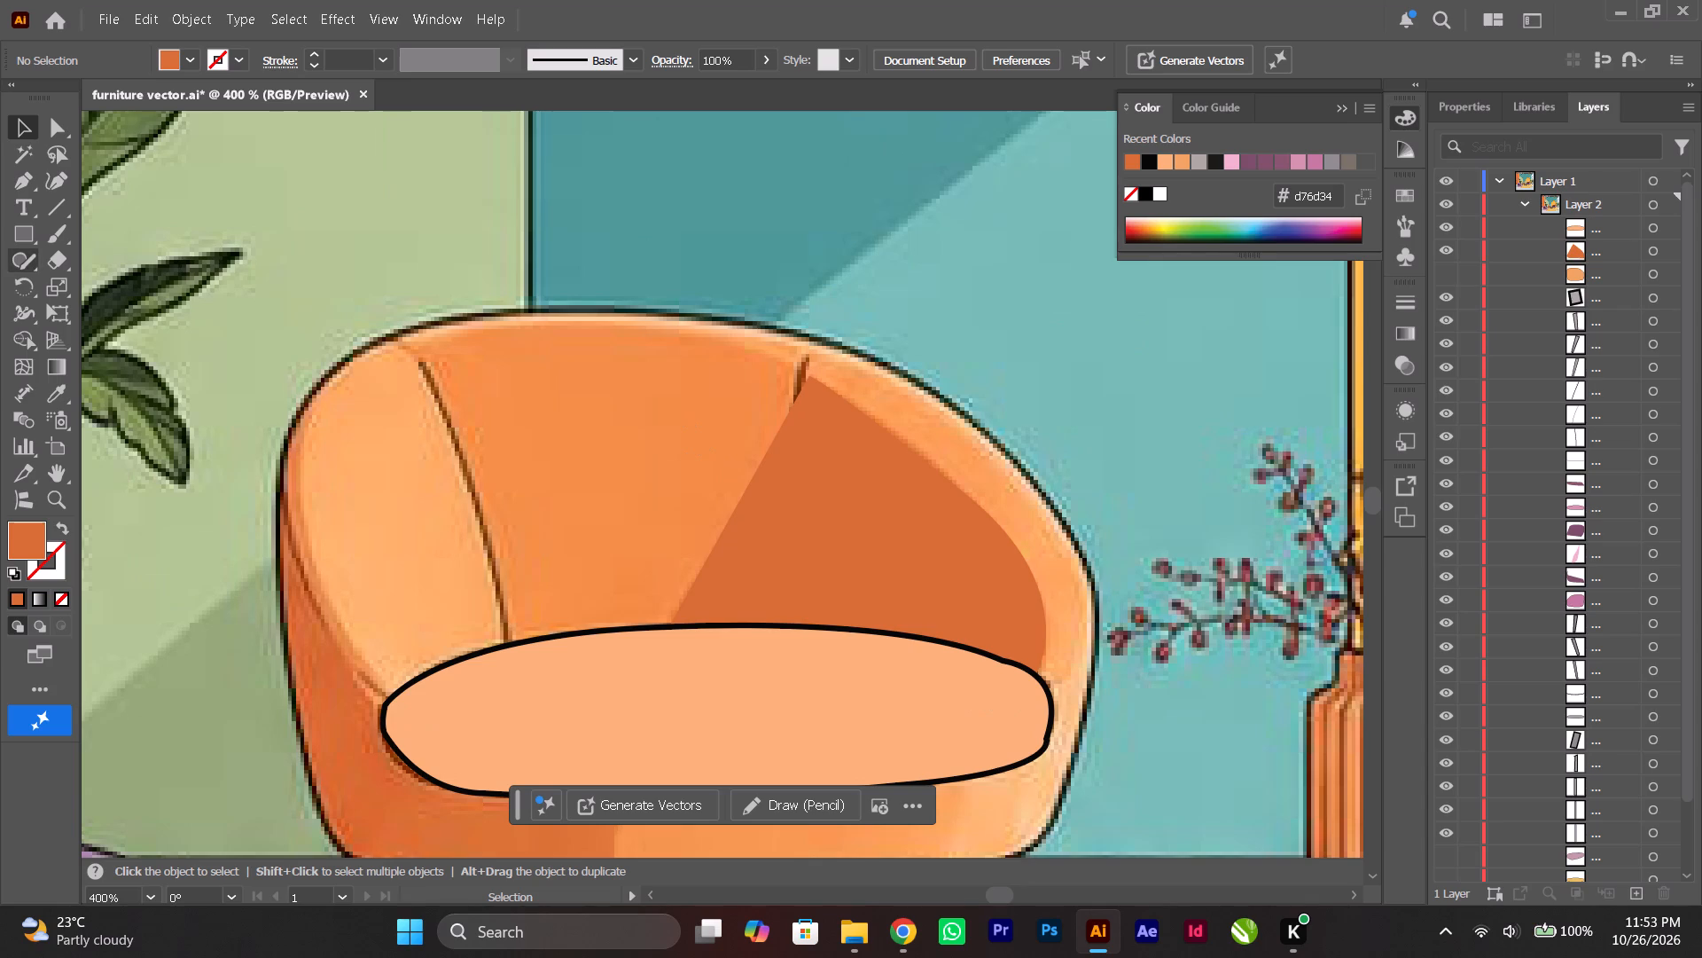
click(1443, 271)
Hide the orange armchair body shape and the seat cushion shape to uncover the reference underneath.
scroll(1256, 344, down, 6)
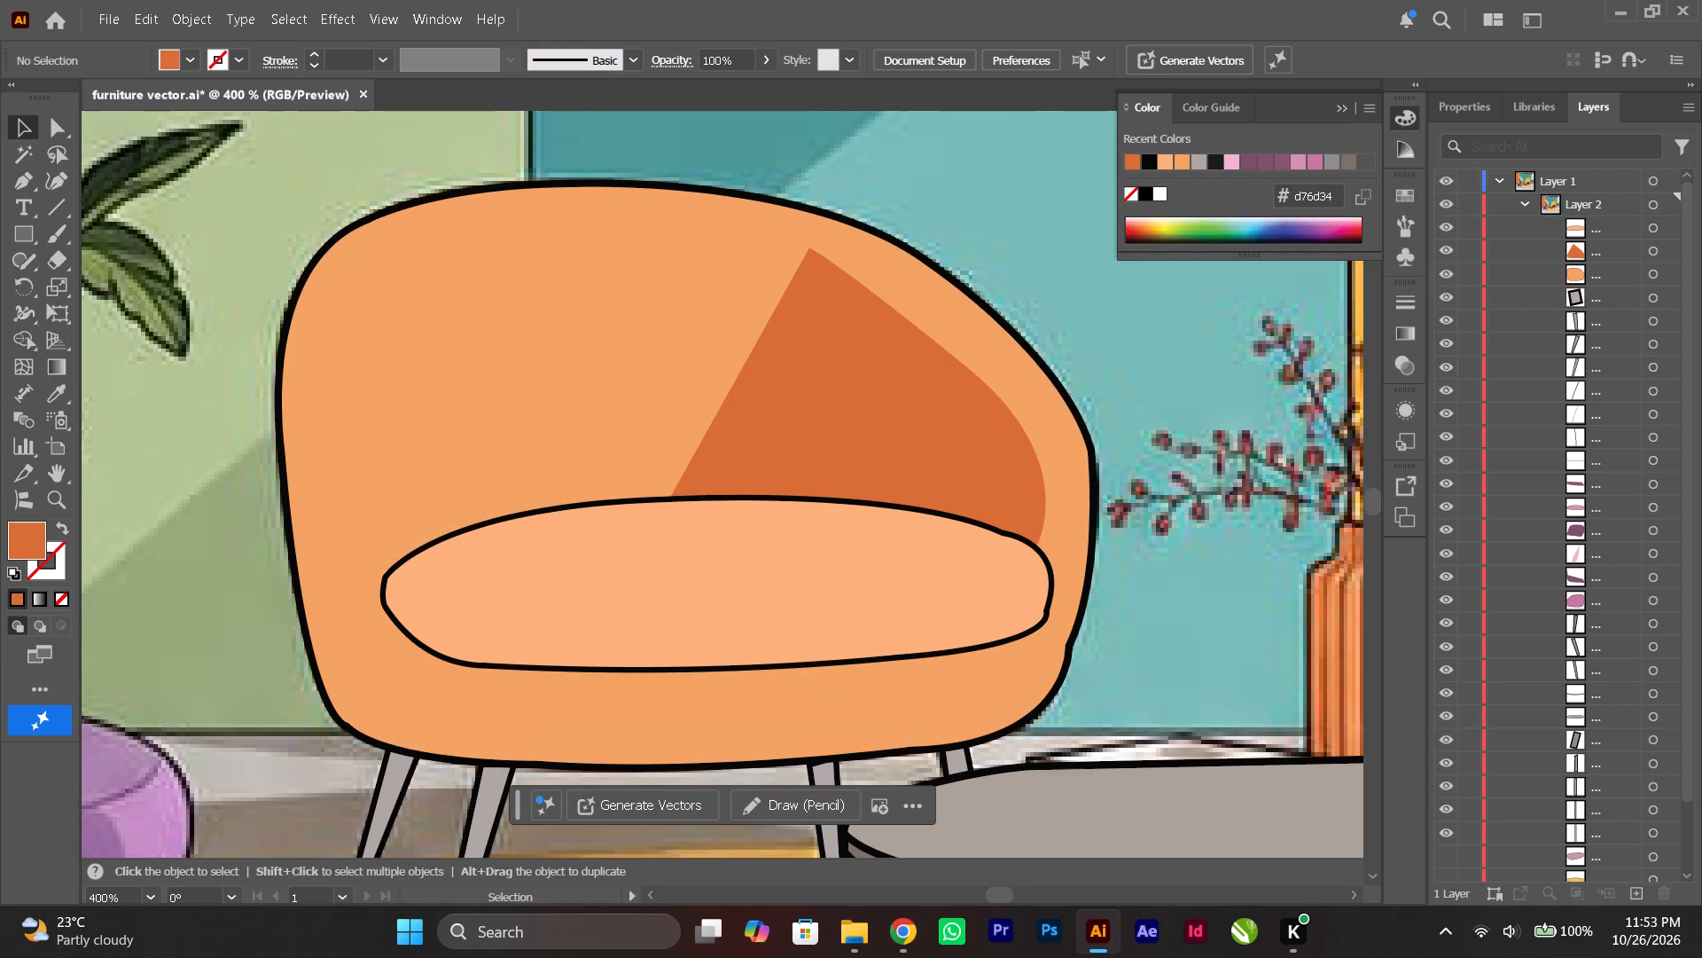
click(1444, 277)
scroll(1444, 275, down, 1)
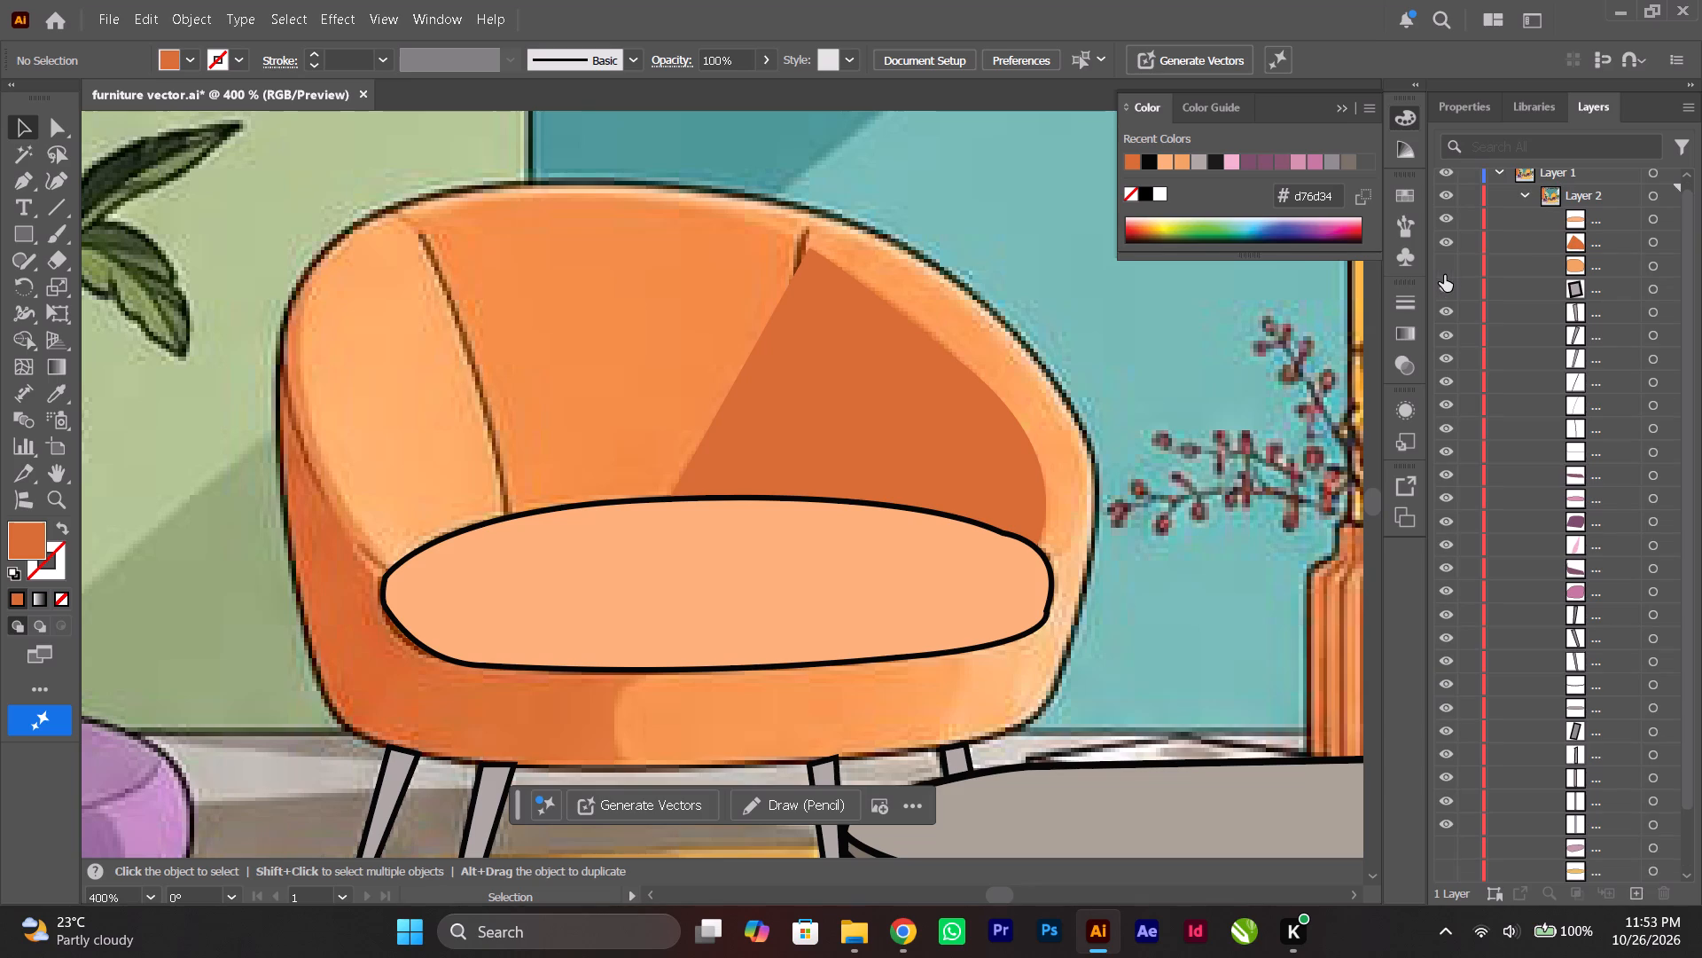
click(1447, 220)
Start outlining the backrest's lit middle panel with the Pen tool, curving from its upper left corner to the shadow's top corner, with no fill.
scroll(435, 359, up, 2)
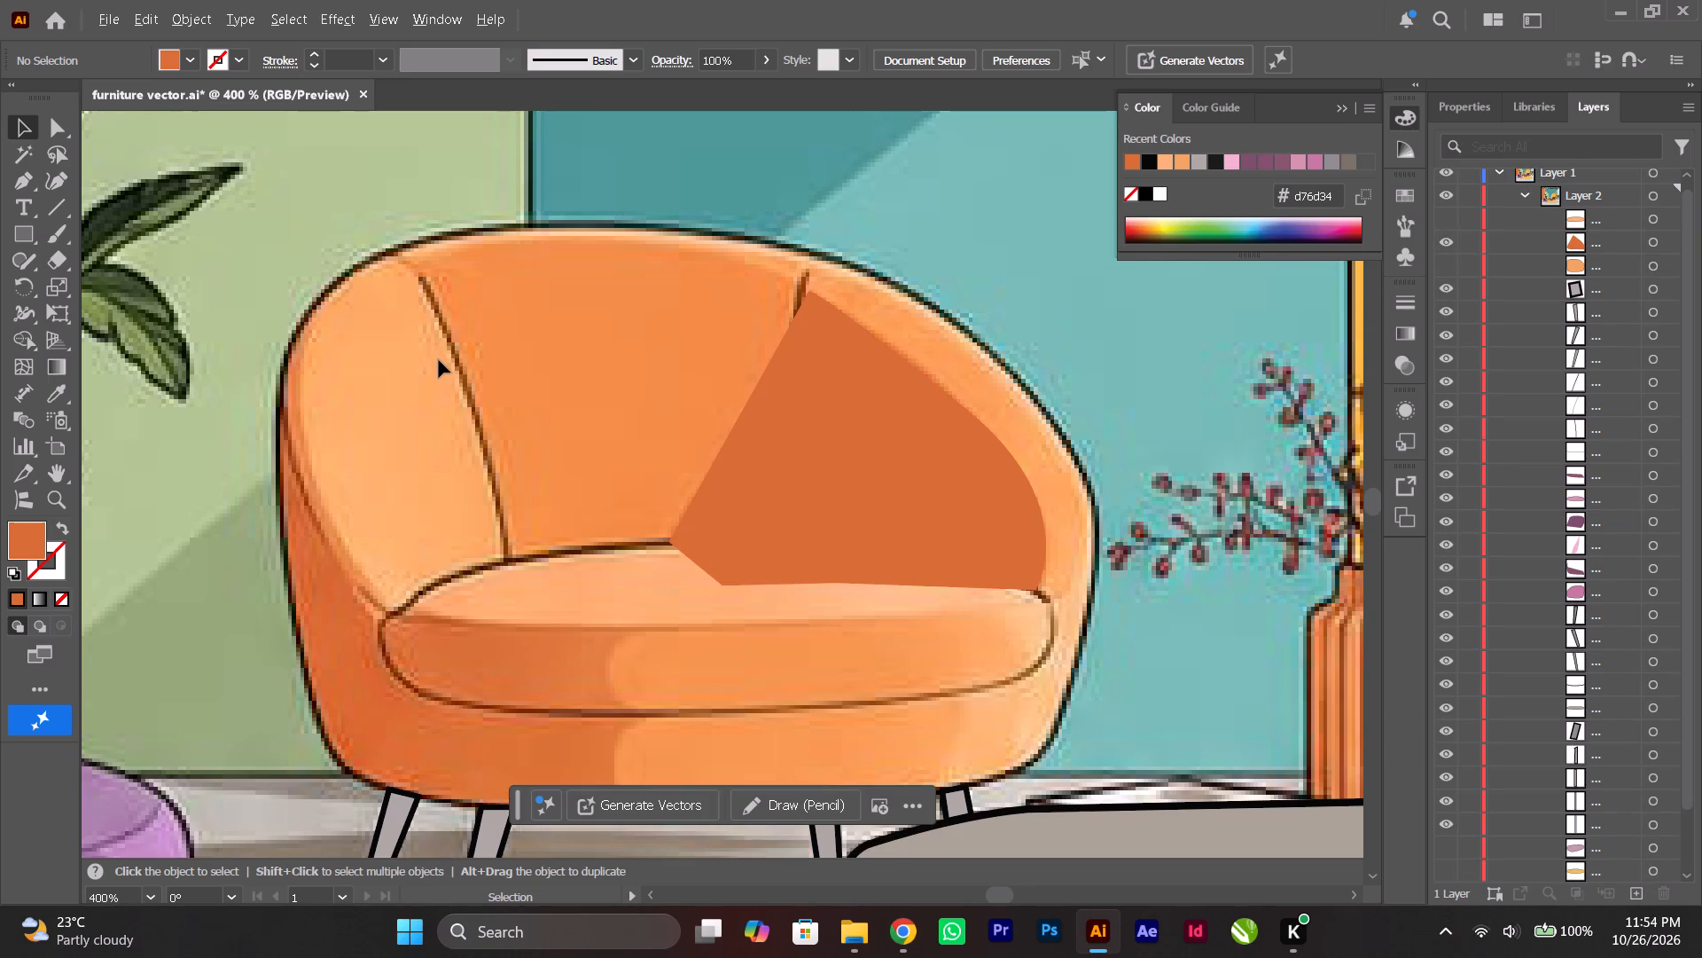
alt+scroll(439, 360, up, 1)
ctrl+scroll(440, 360, down, 2)
click(21, 175)
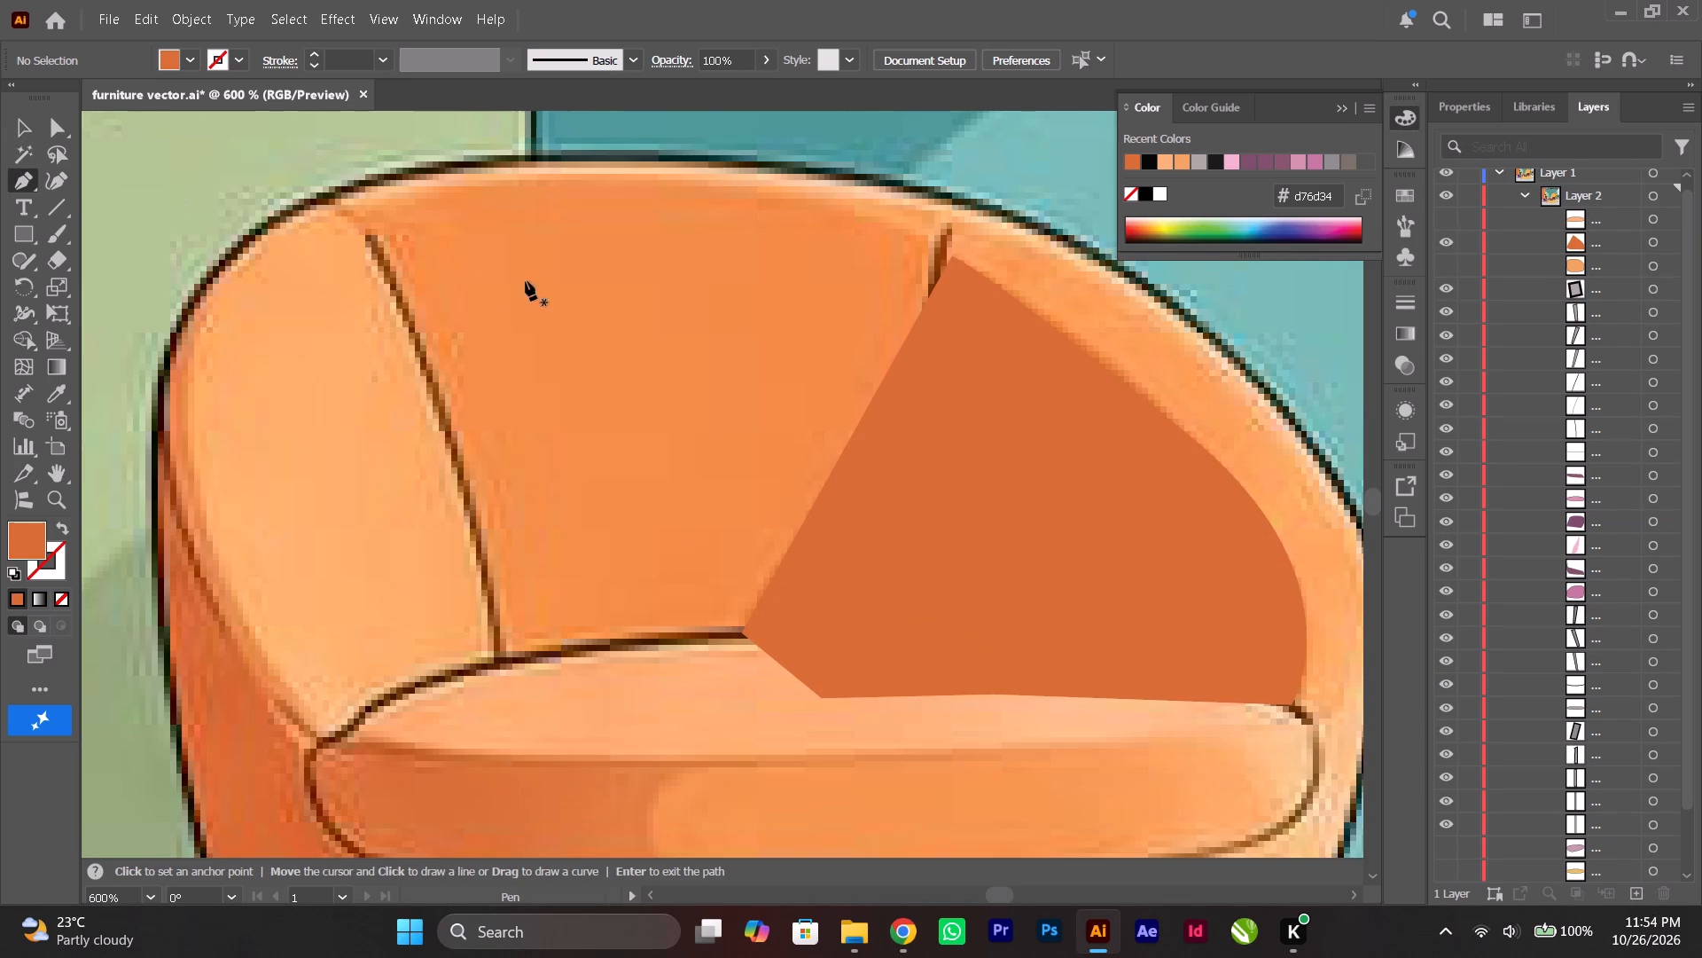
scroll(466, 282, up, 1)
click(342, 232)
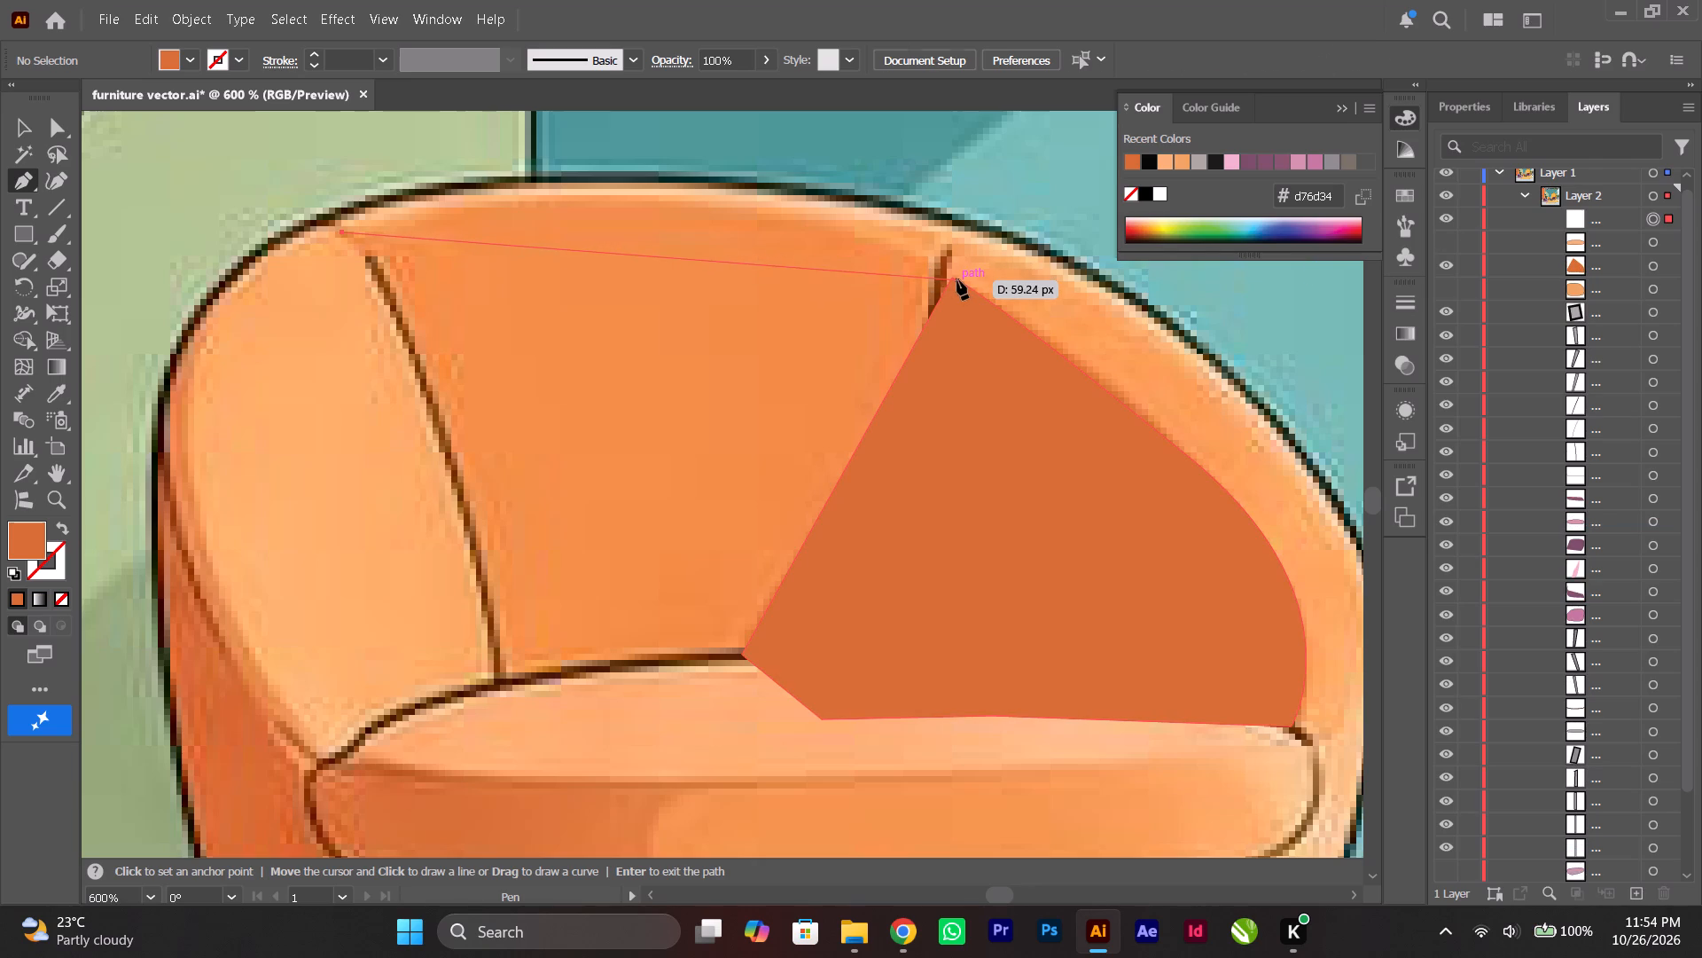
drag(952, 279, 1035, 404)
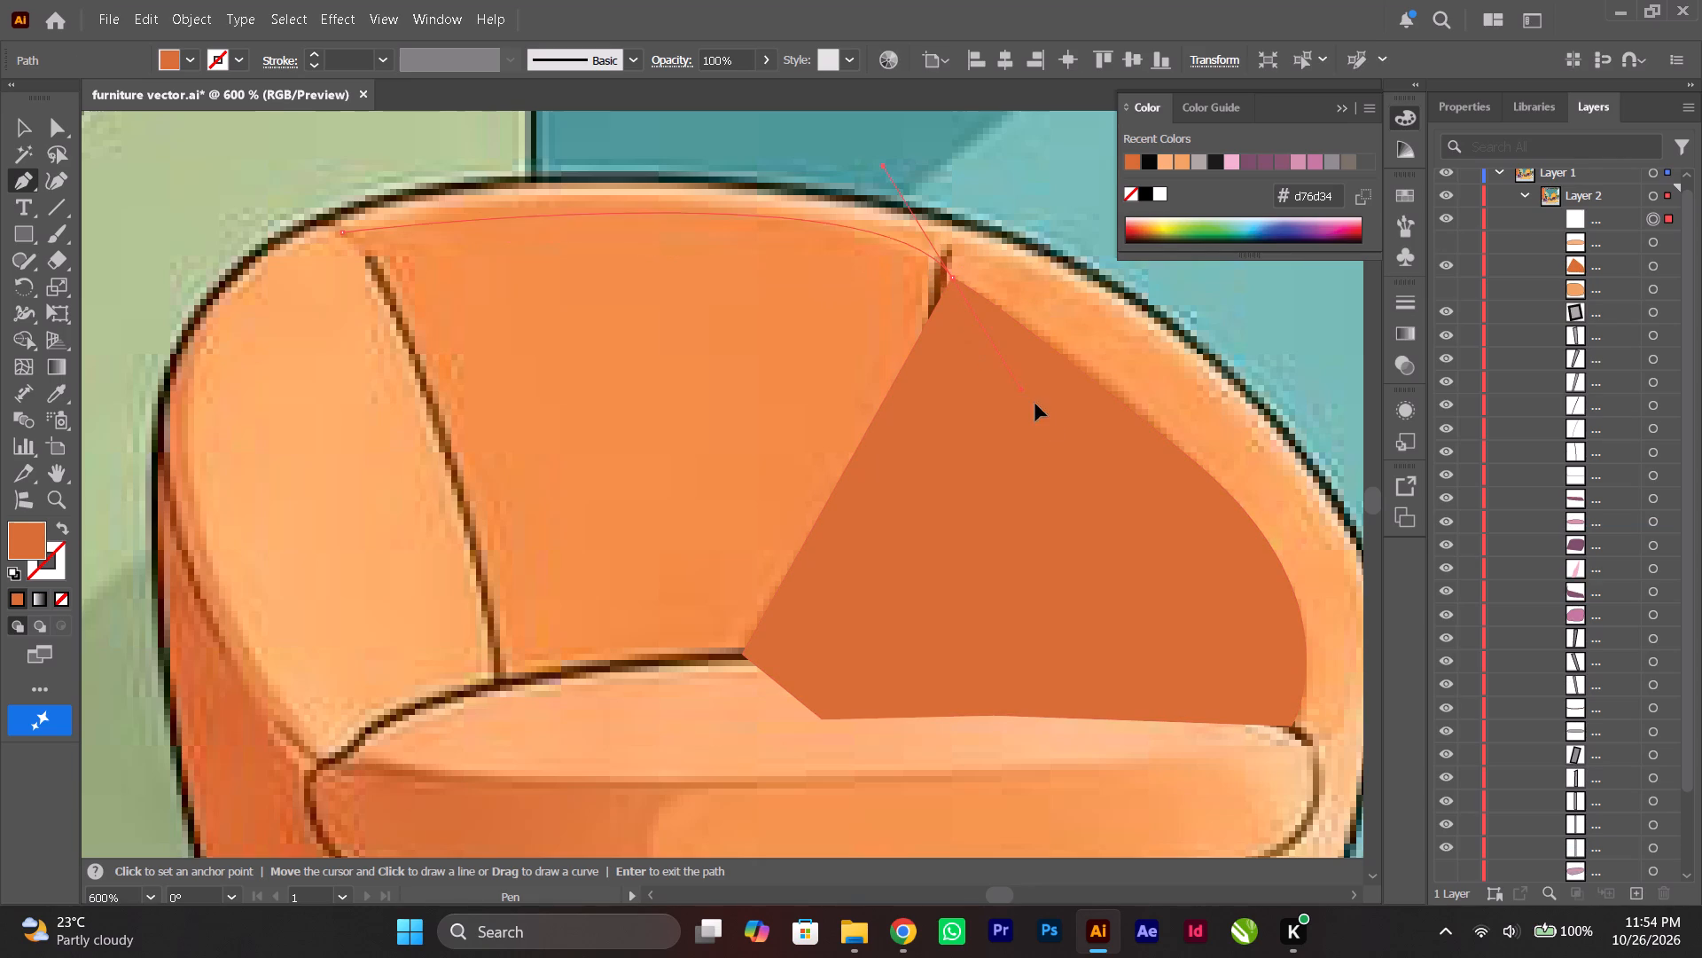
drag(1035, 404, 1136, 427)
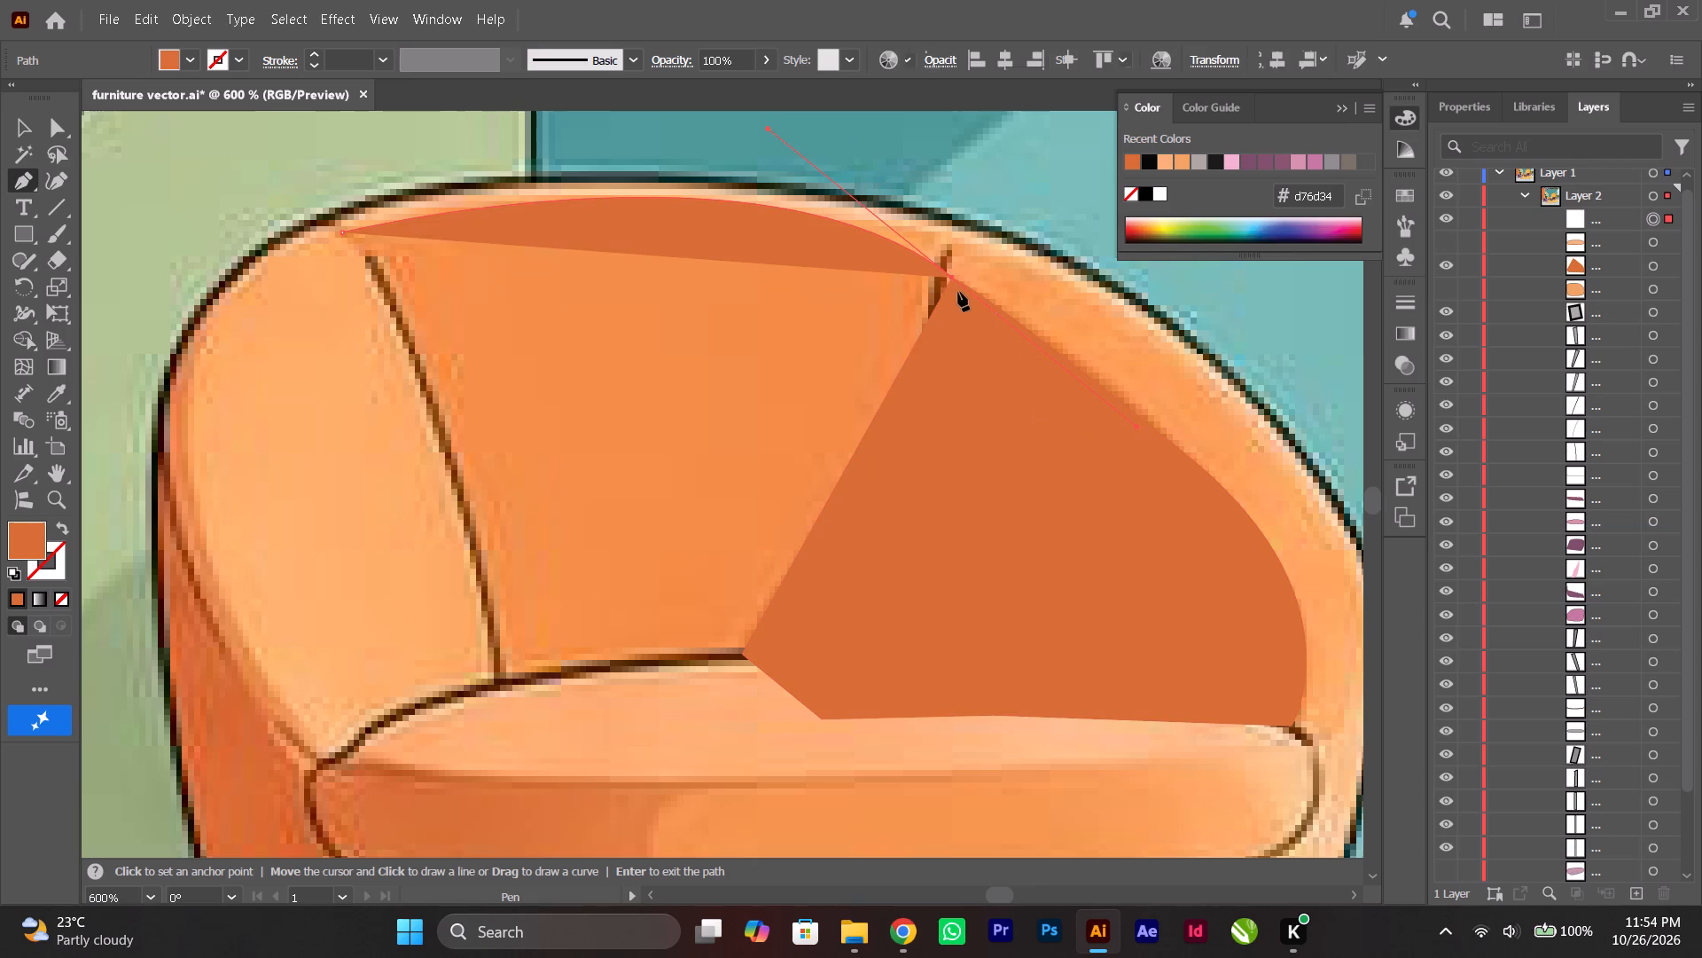
click(950, 278)
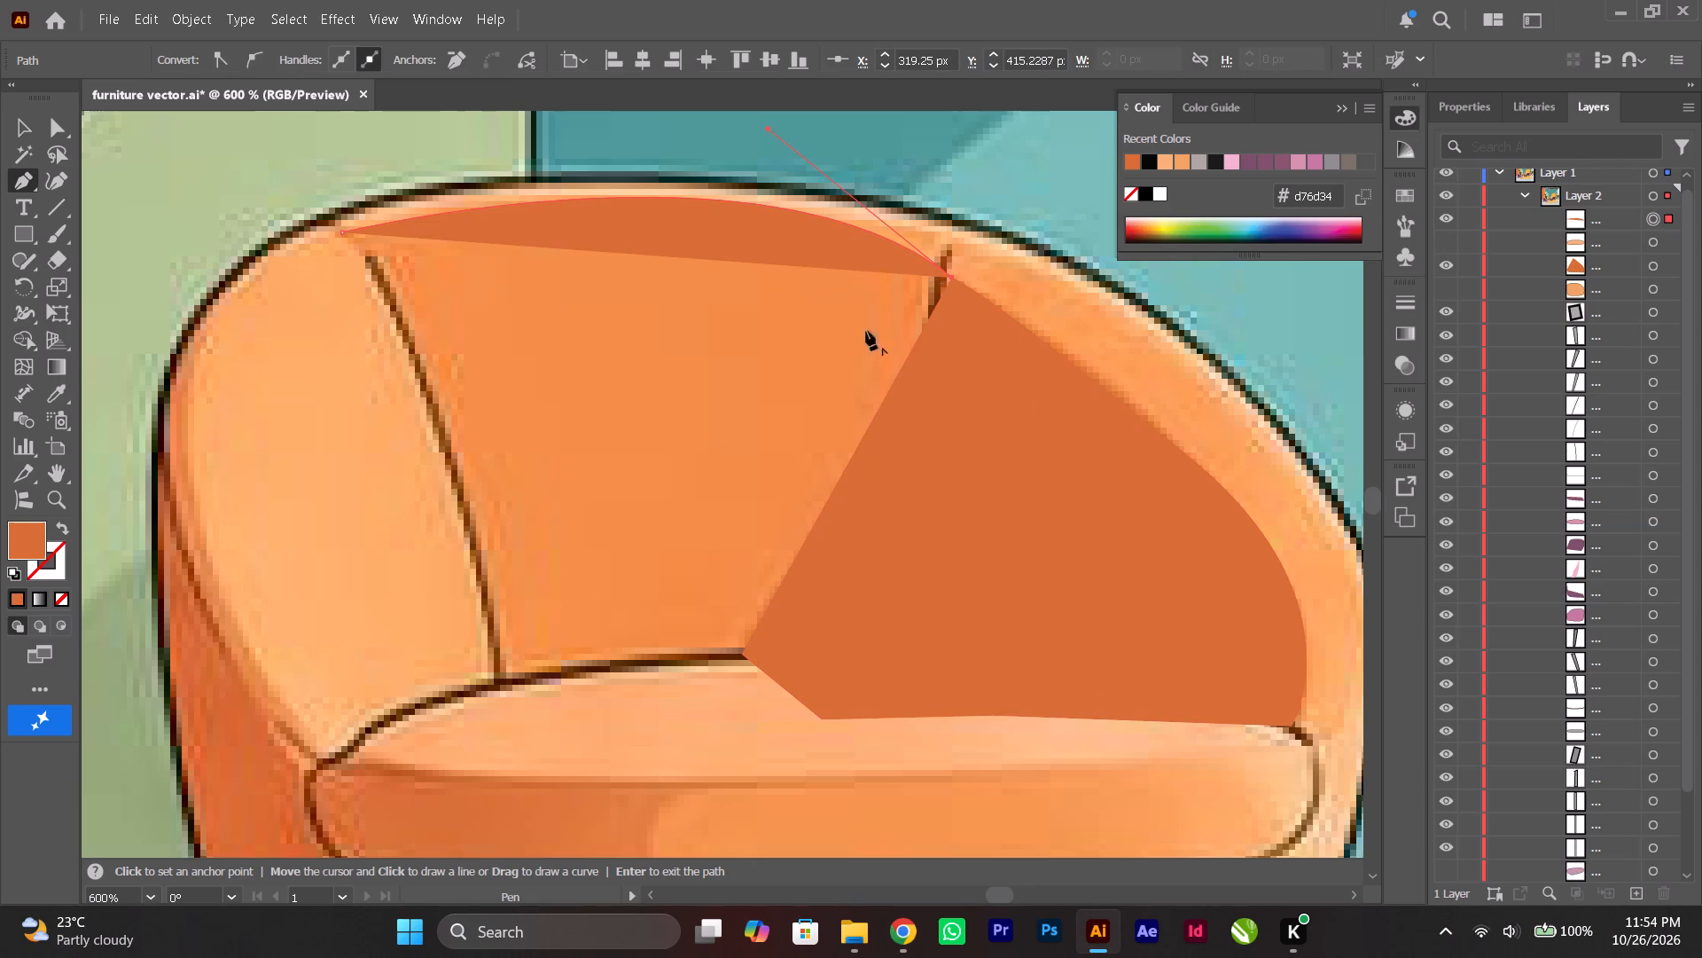
click(63, 599)
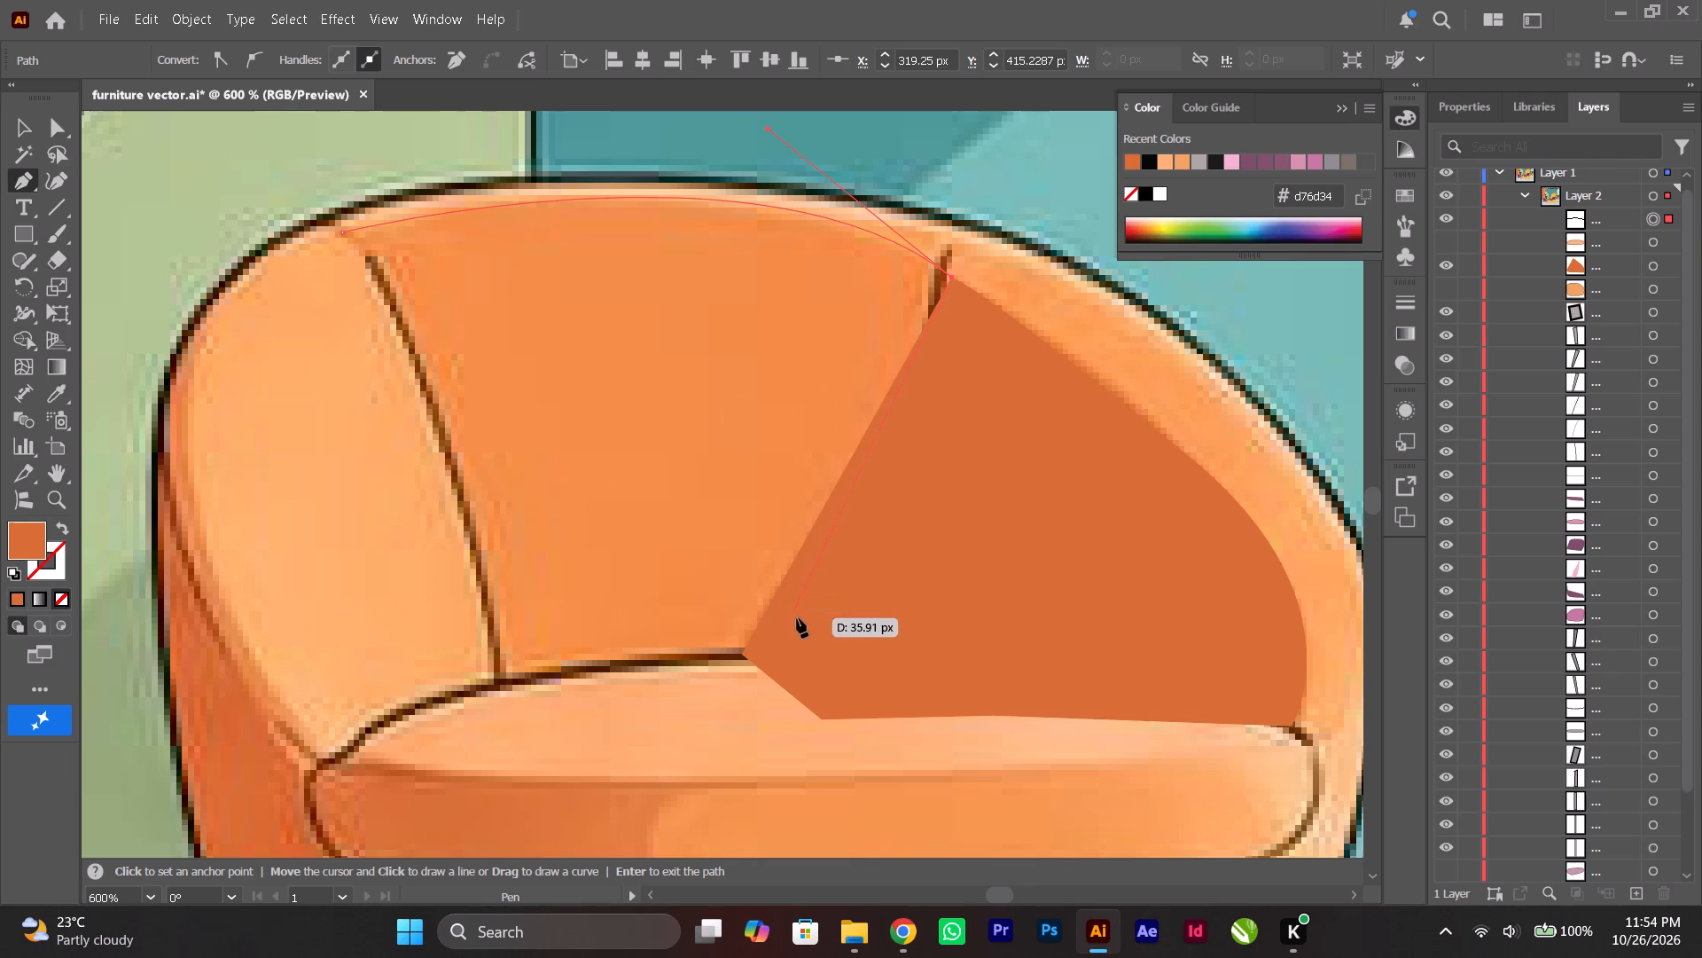
Continue the panel outline down the shadow's diagonal edge, across the cushion area and up the left seam, closing it at the starting anchor.
click(738, 694)
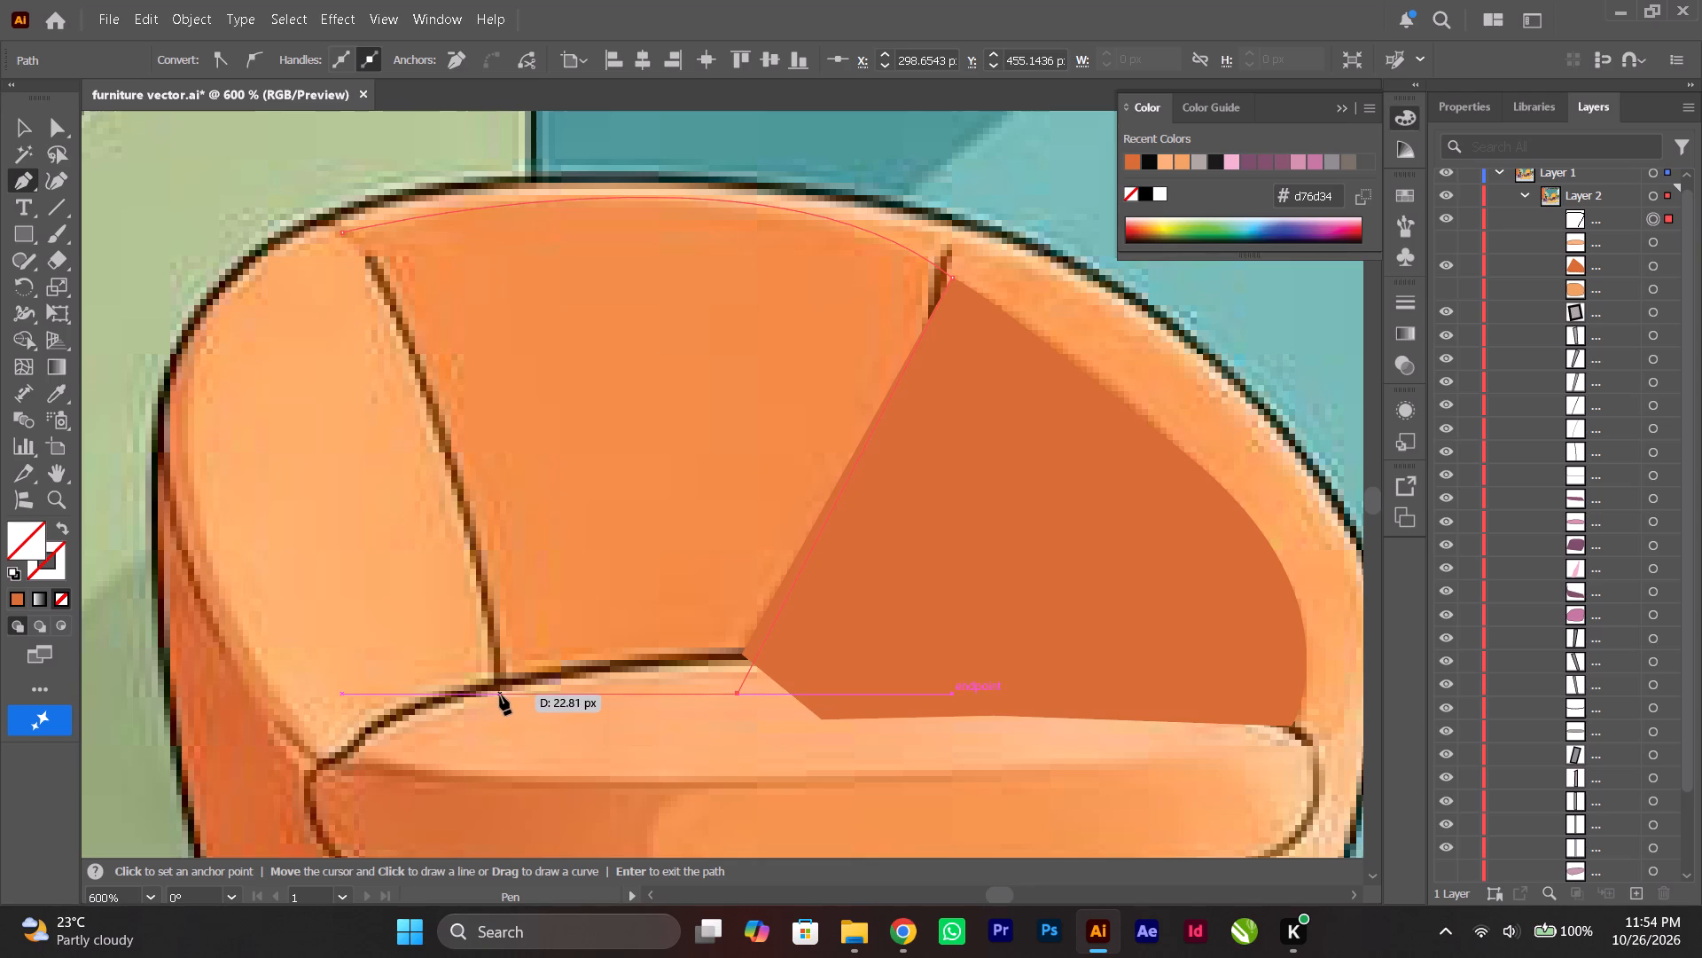
click(504, 694)
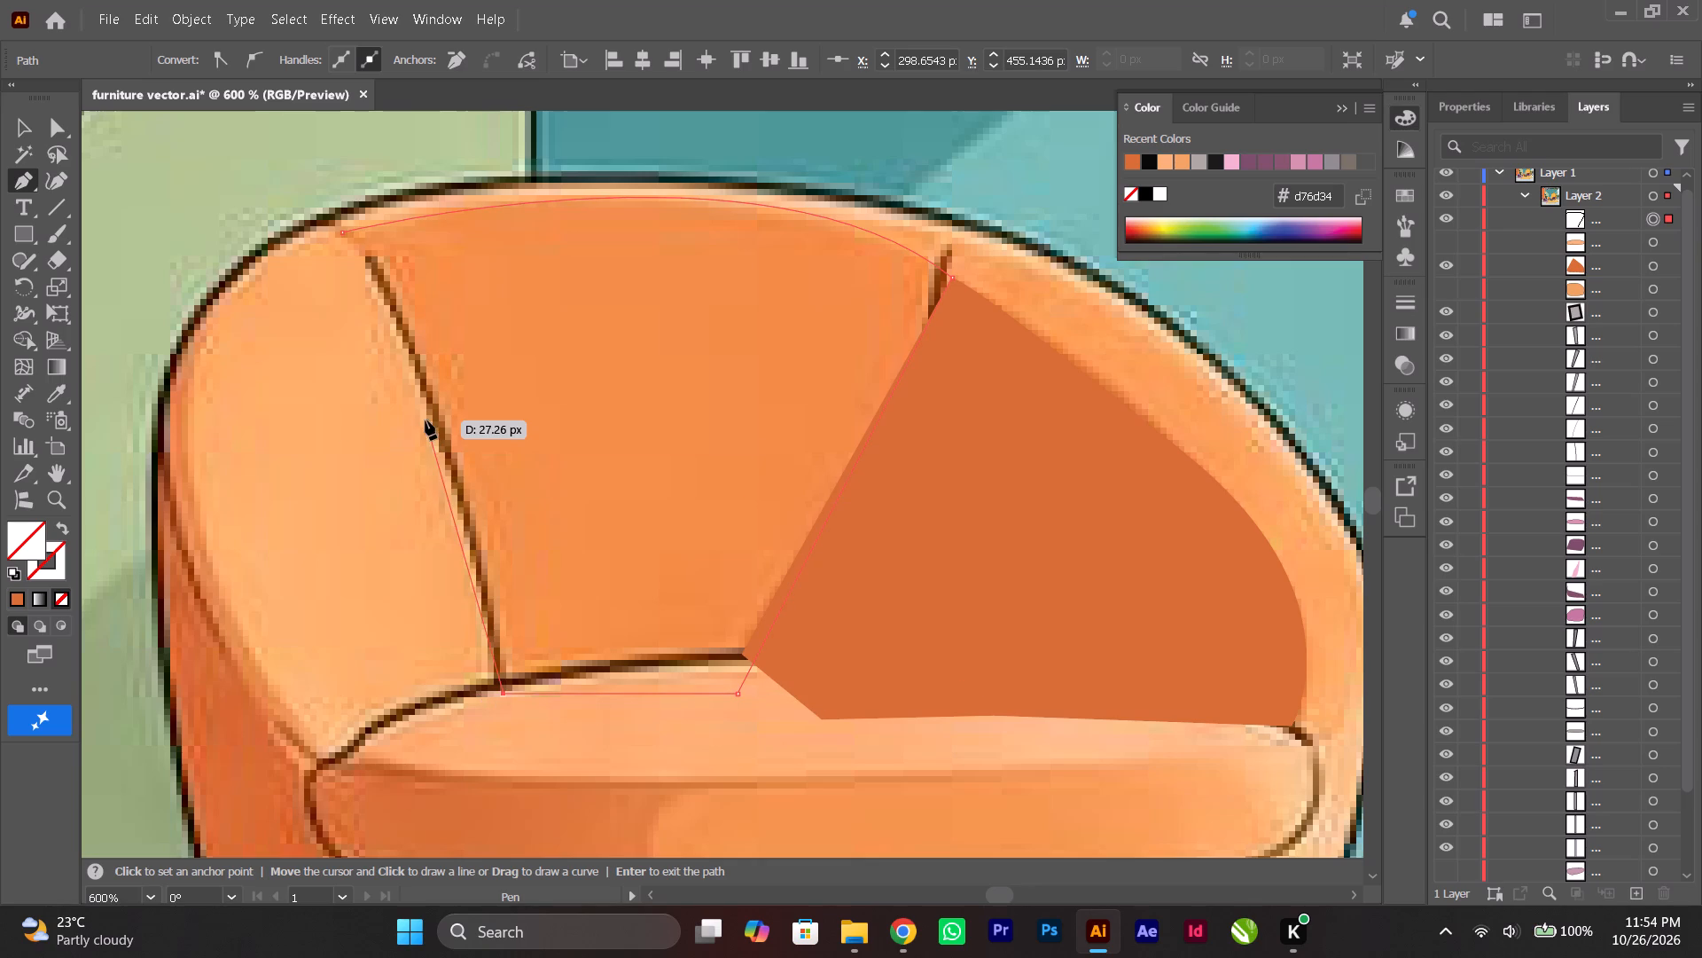
drag(430, 396, 406, 346)
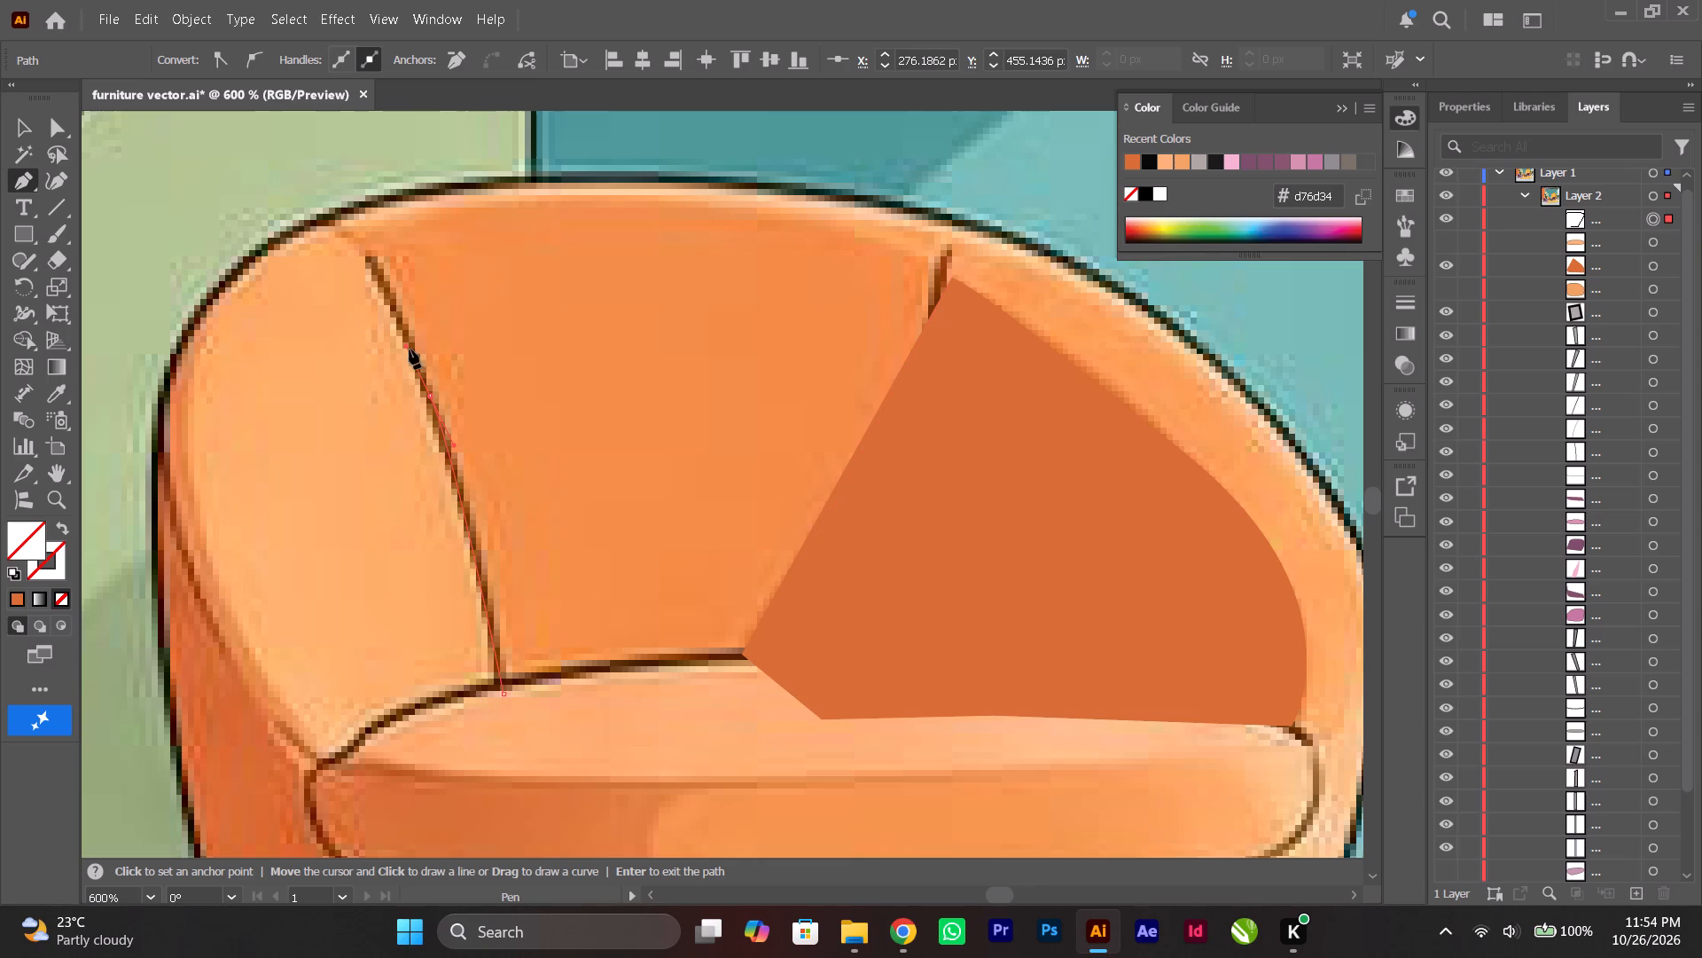
click(427, 397)
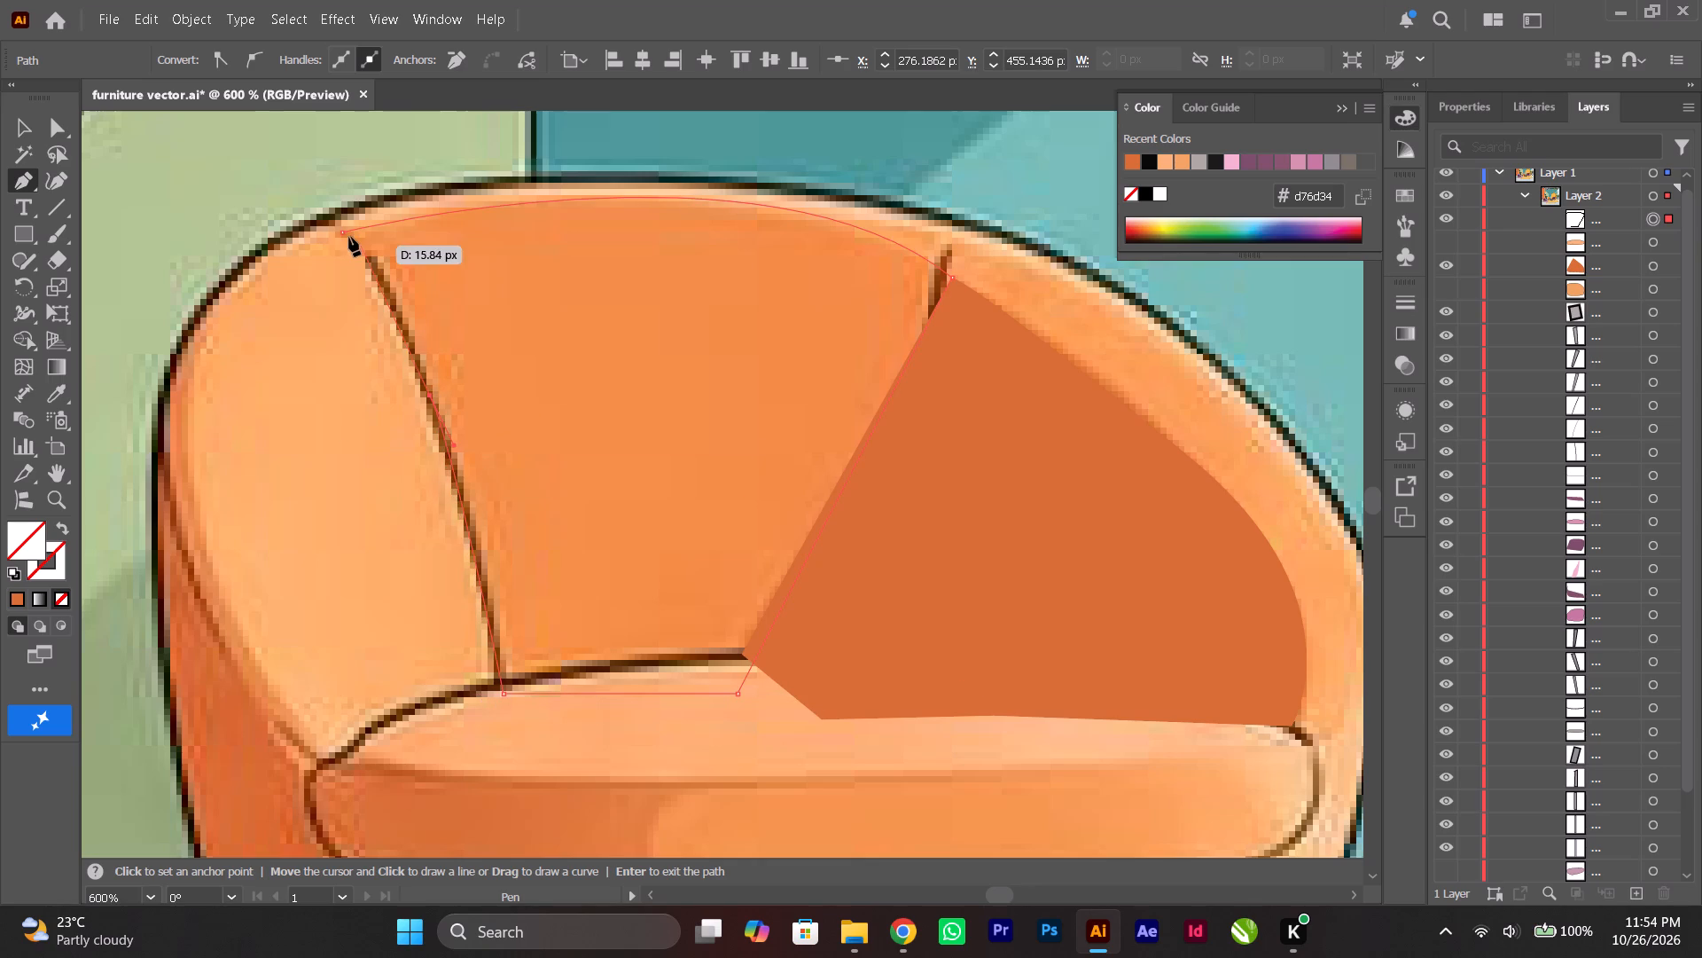
drag(342, 232, 310, 208)
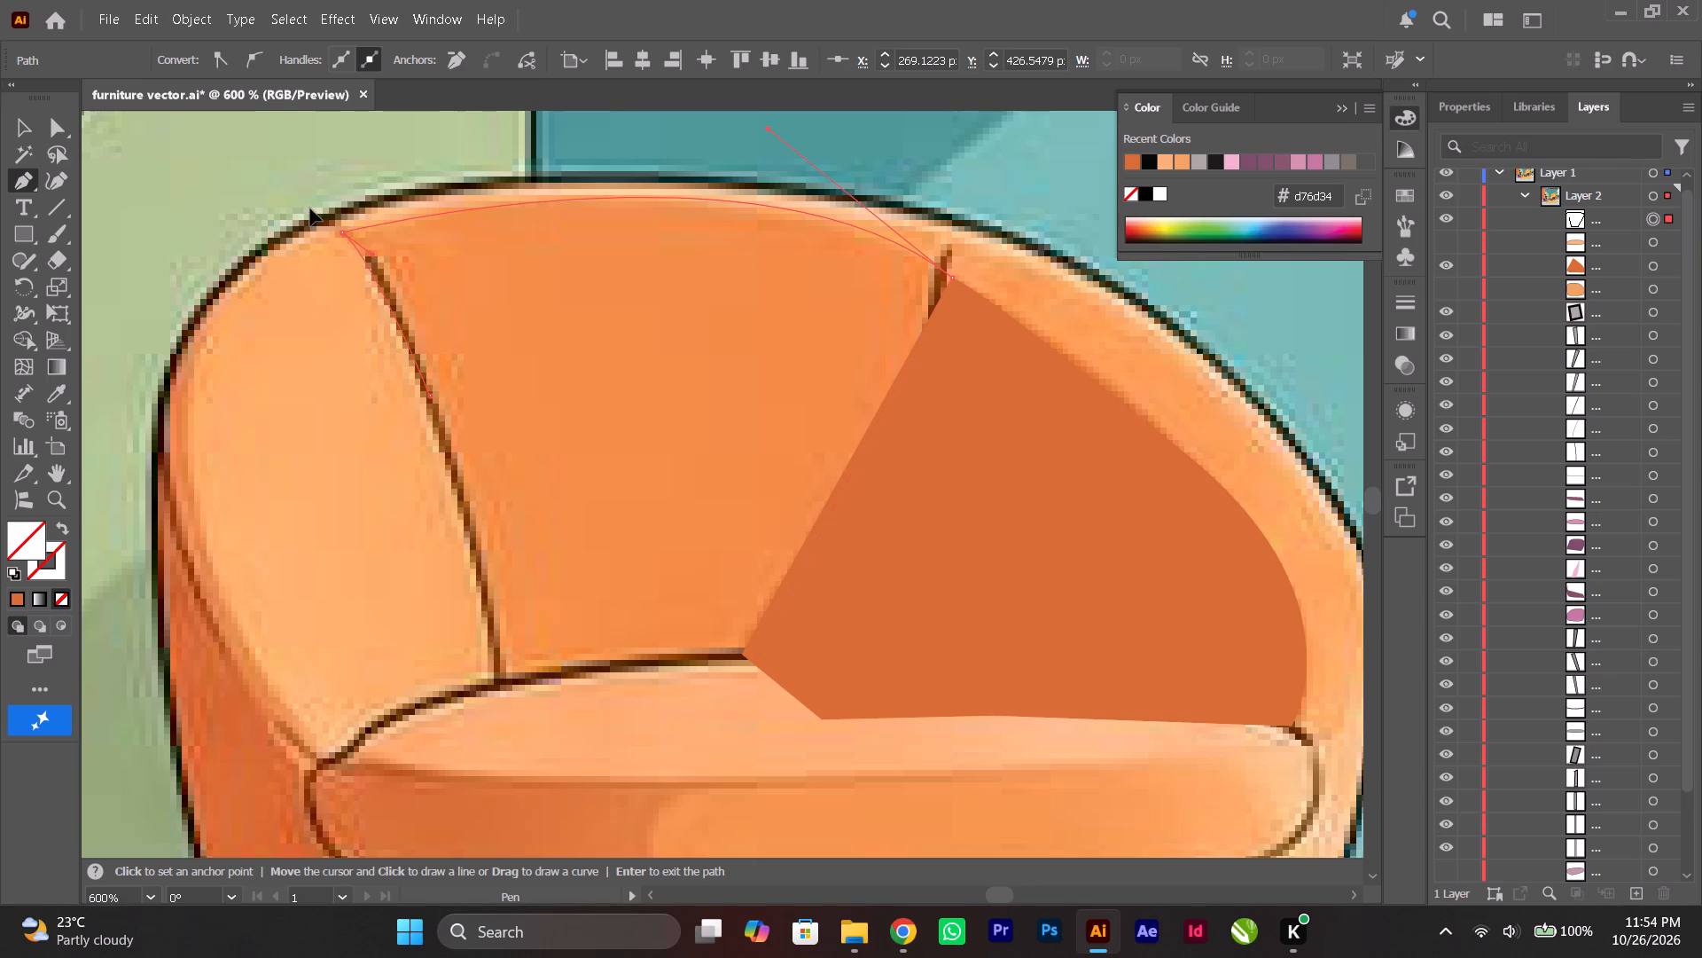
drag(310, 208, 308, 208)
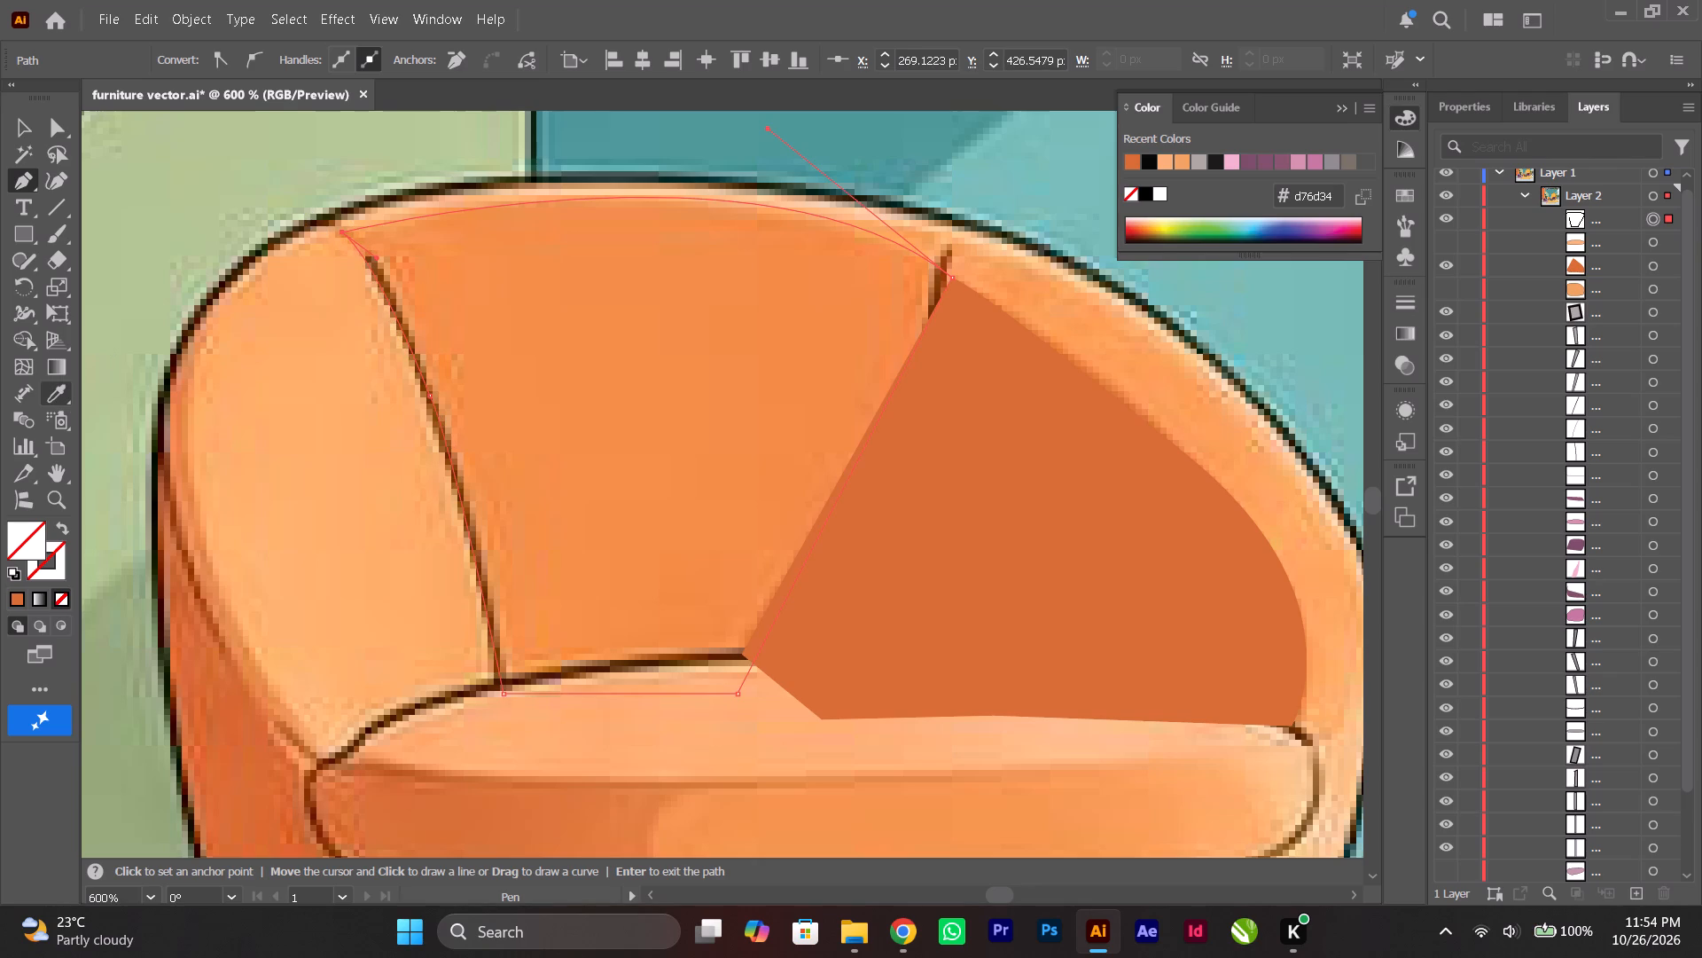
Fill the middle backrest panel with orange #f38e45, sampled from the reference's lit backrest with the Eyedropper.
click(58, 391)
click(555, 390)
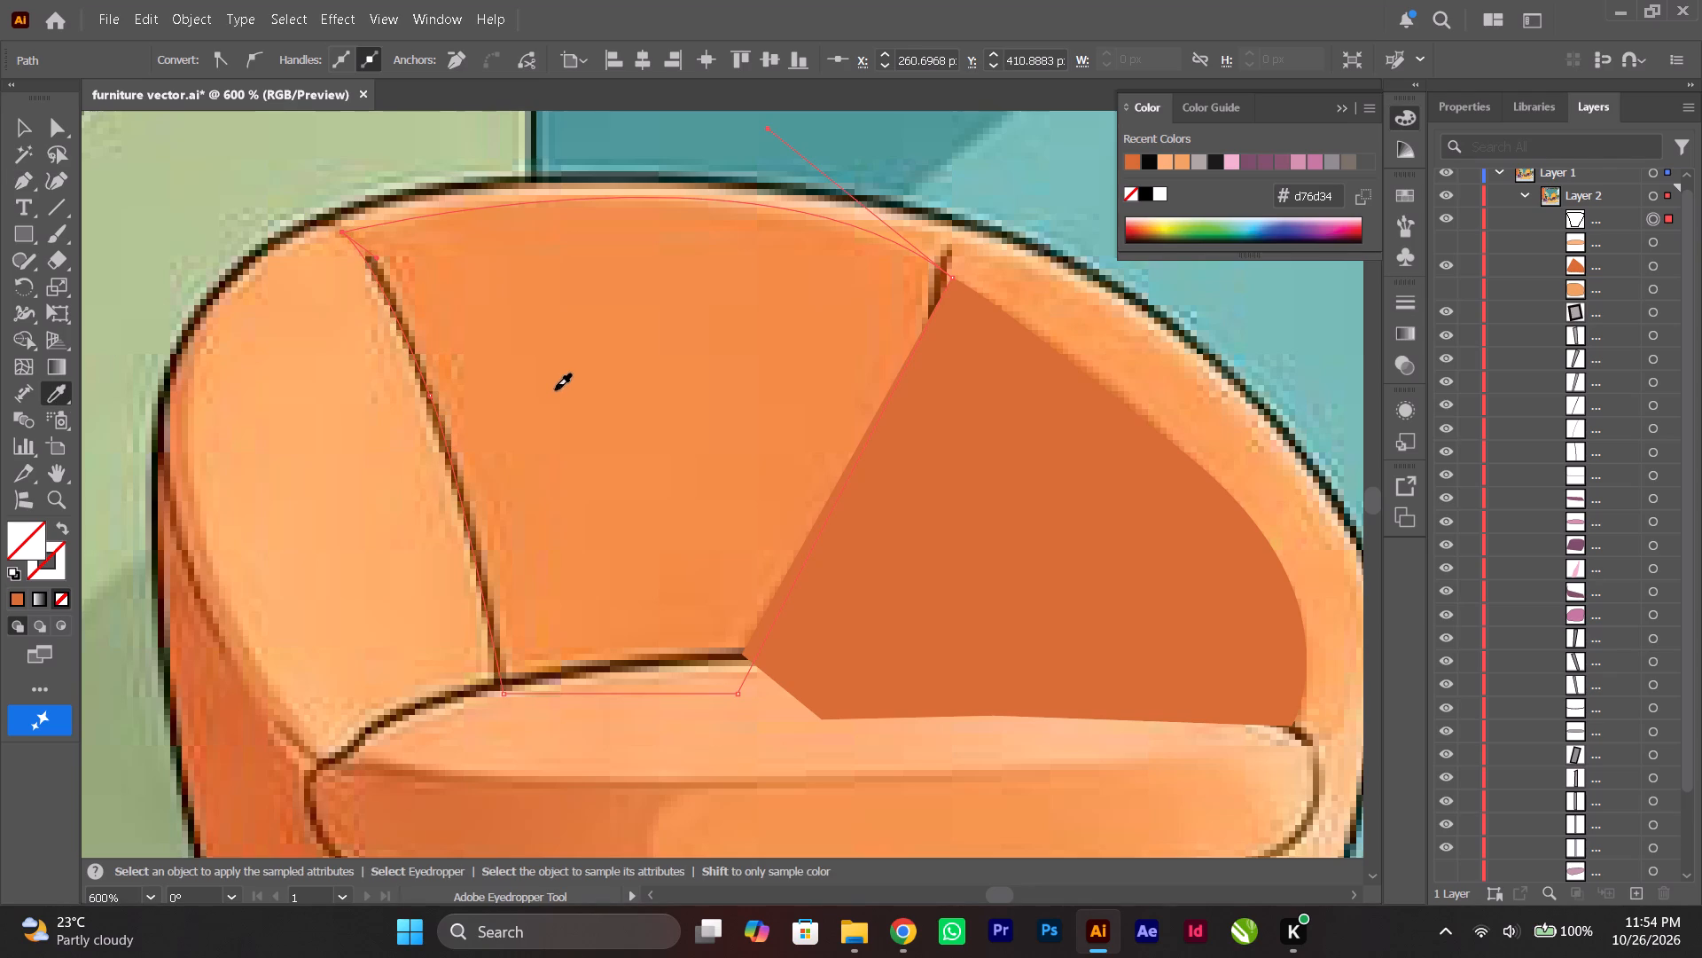
click(20, 132)
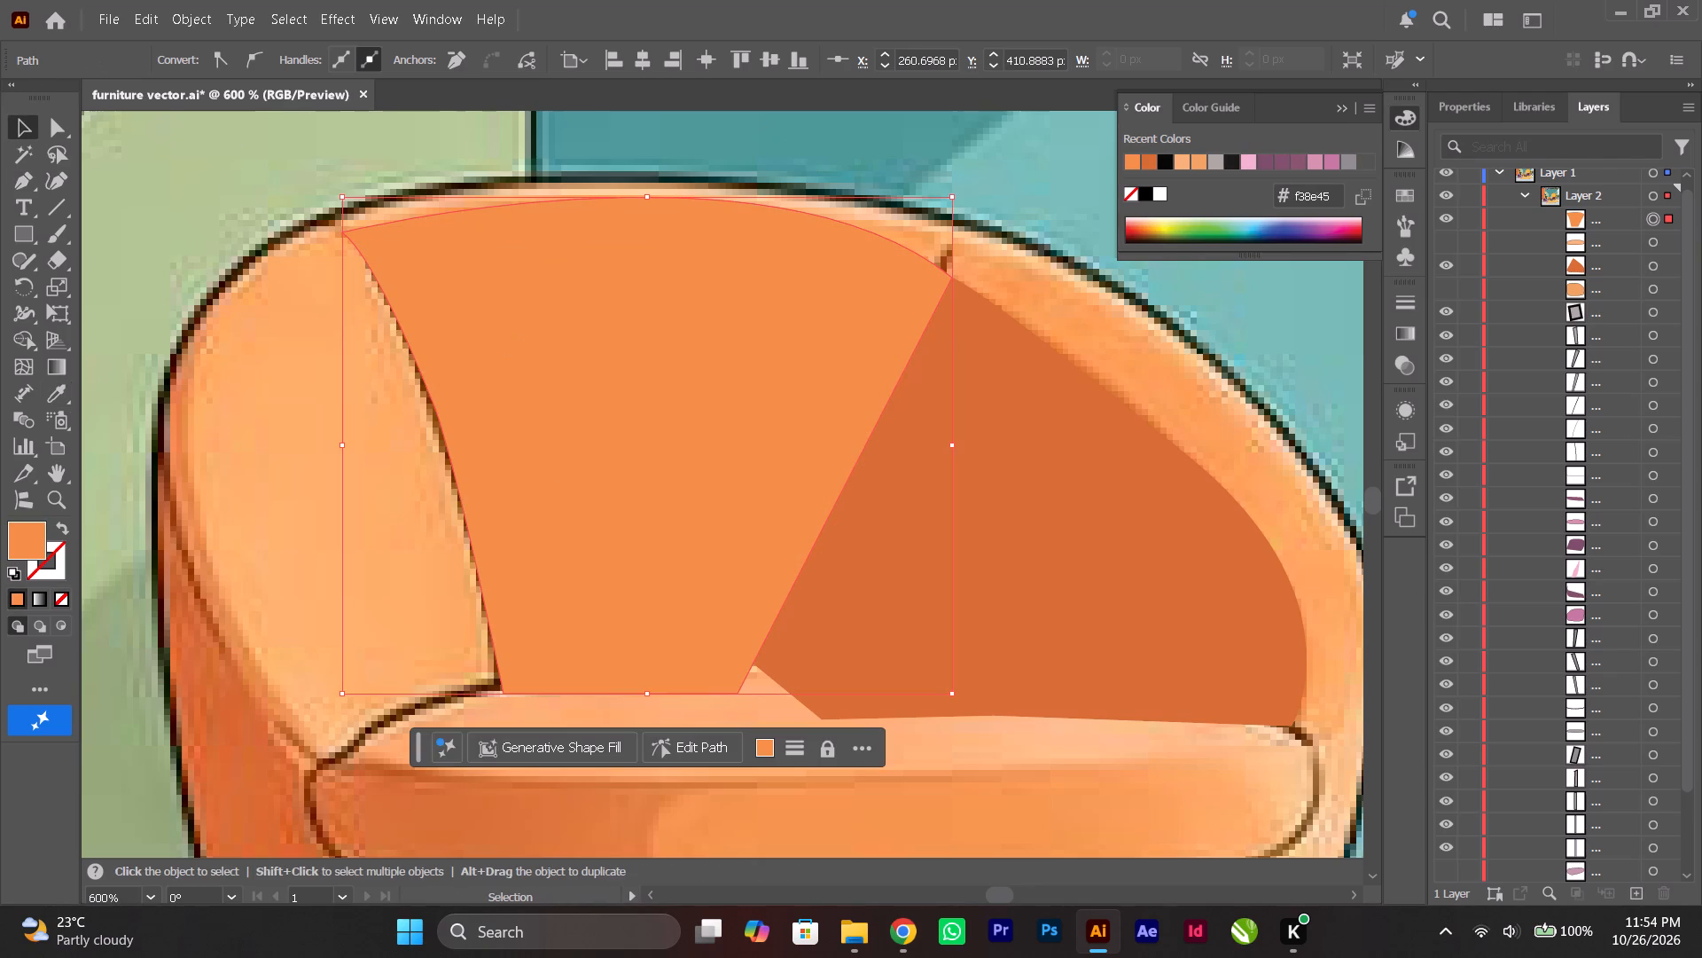
Move the middle backrest panel beneath the shadow in the stacking order, show the seat cushion again and deselect the panel.
drag(1612, 215, 1609, 274)
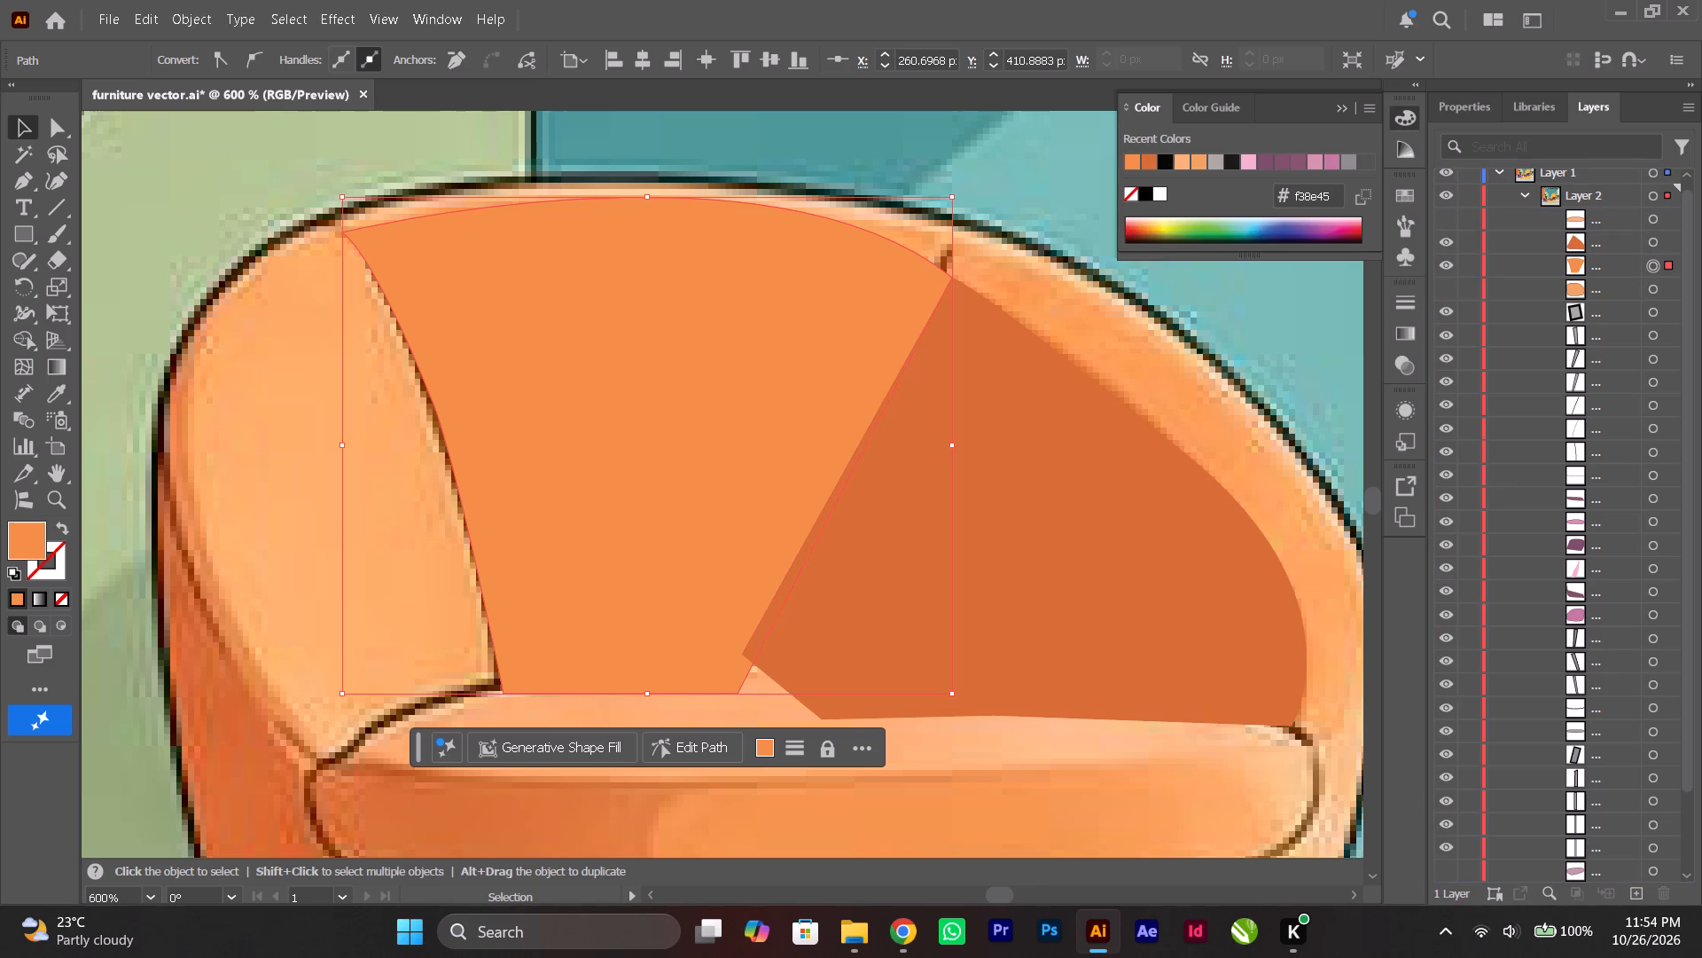
click(1440, 219)
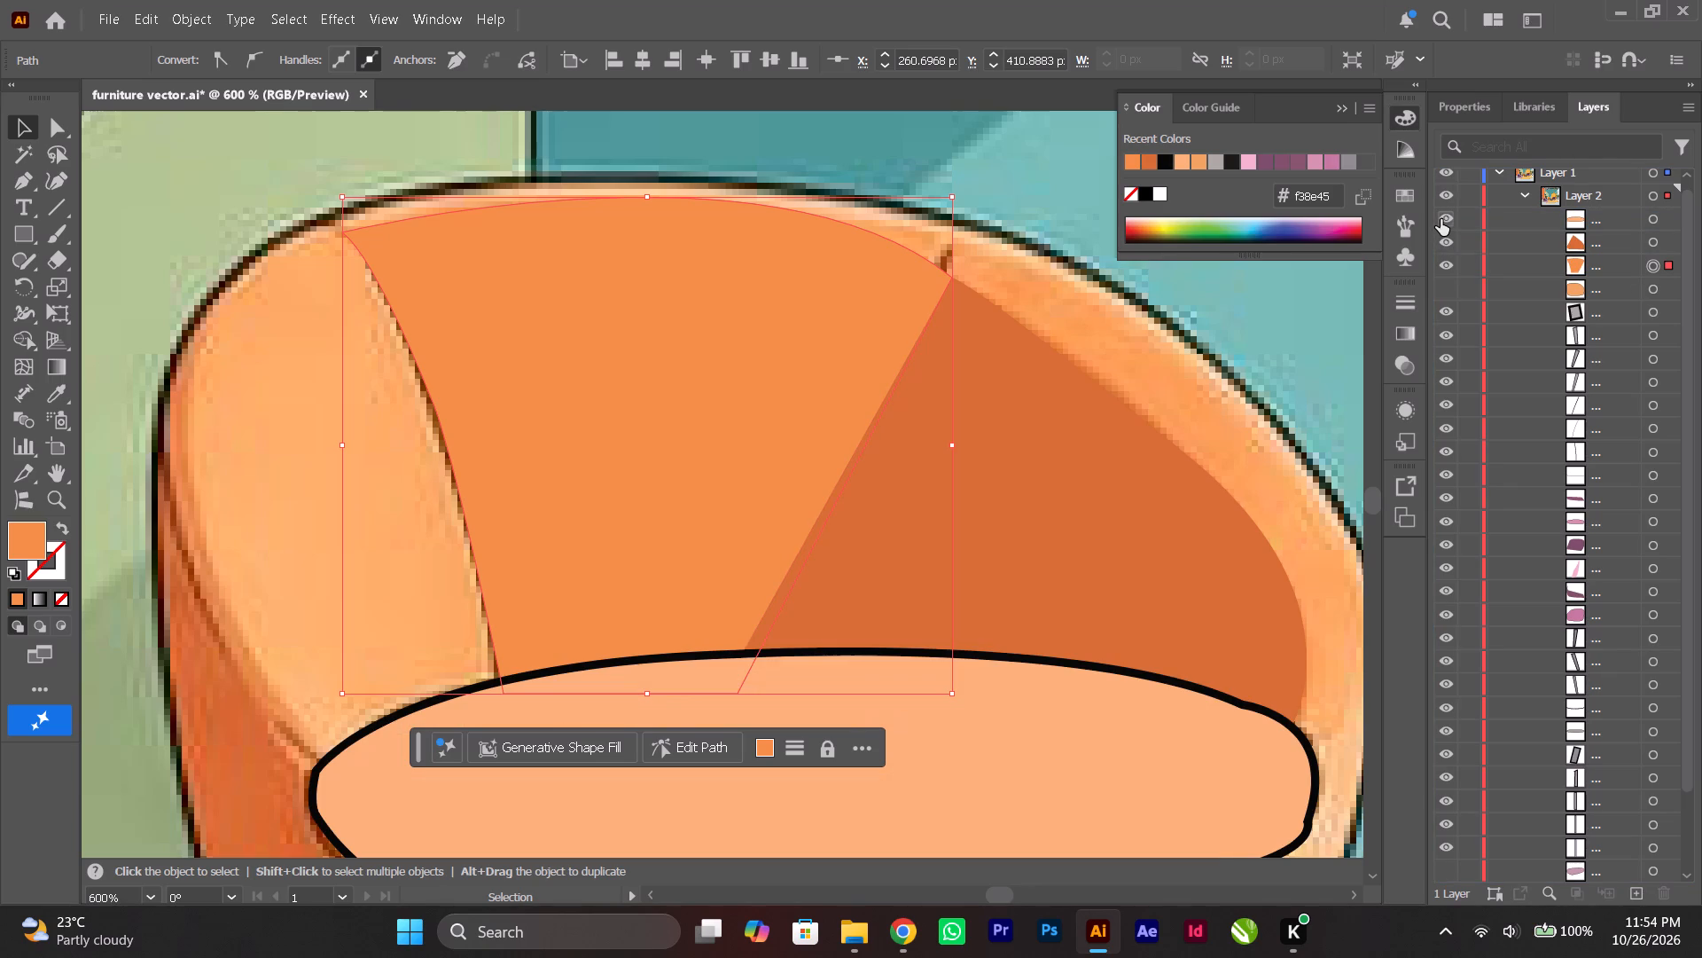
scroll(1066, 381, down, 3)
alt+scroll(1066, 381, down, 1)
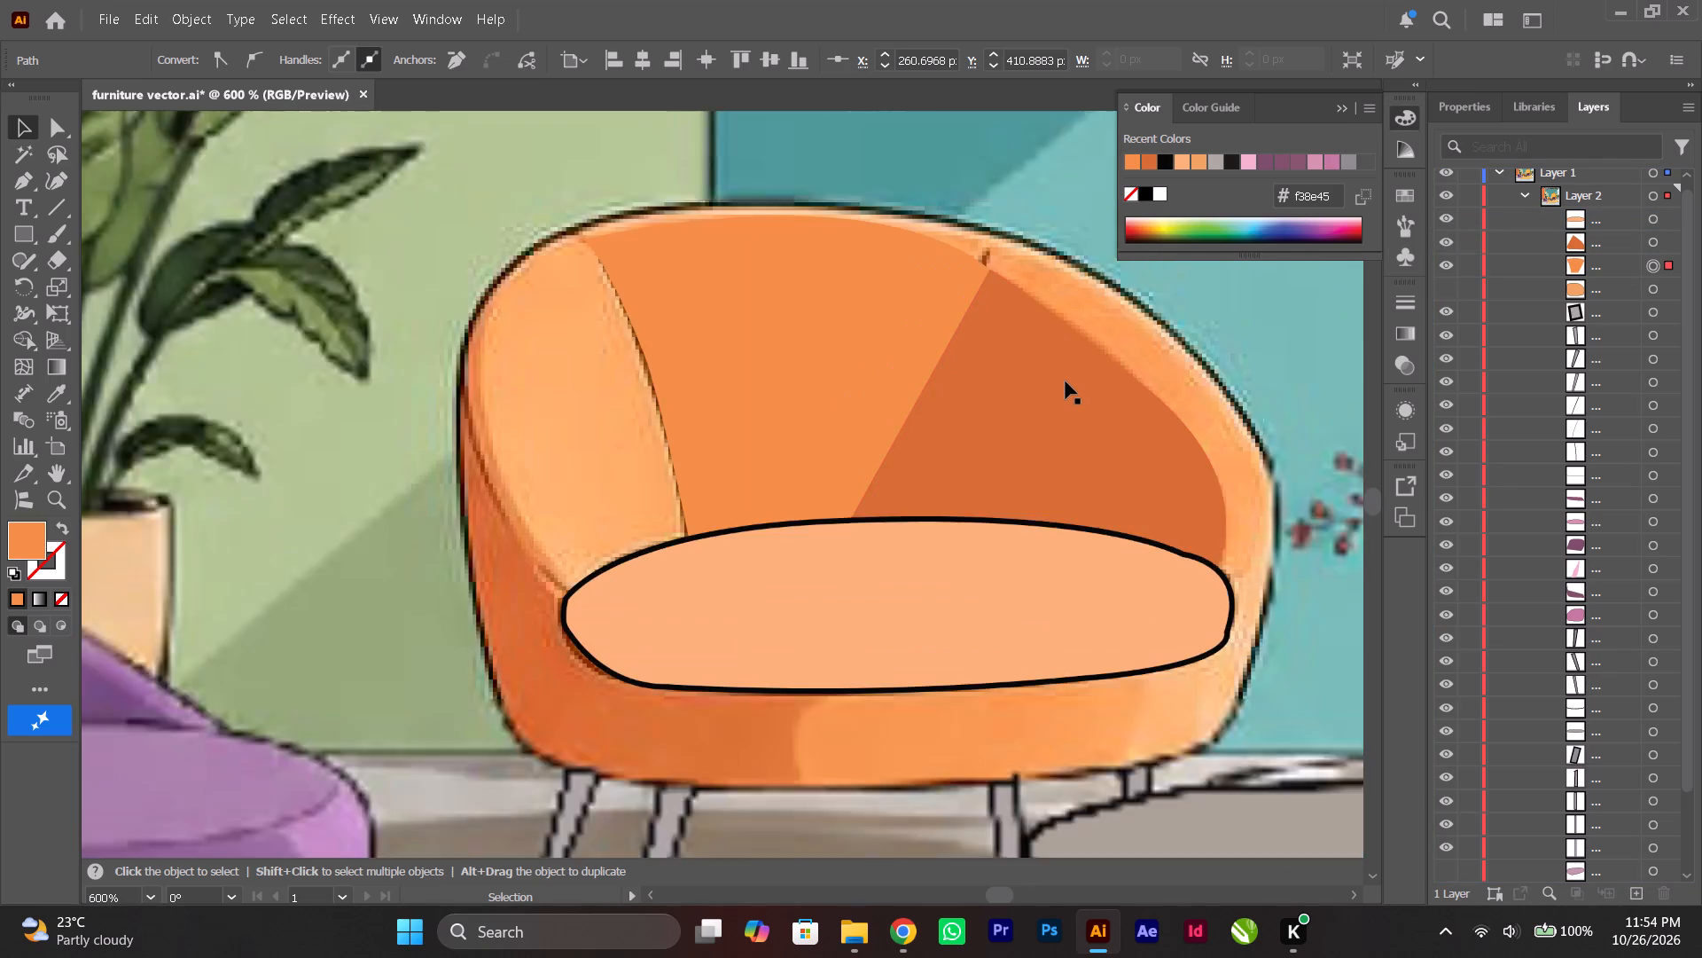
alt+scroll(1066, 381, down, 2)
ctrl+scroll(1066, 381, down, 2)
click(1222, 375)
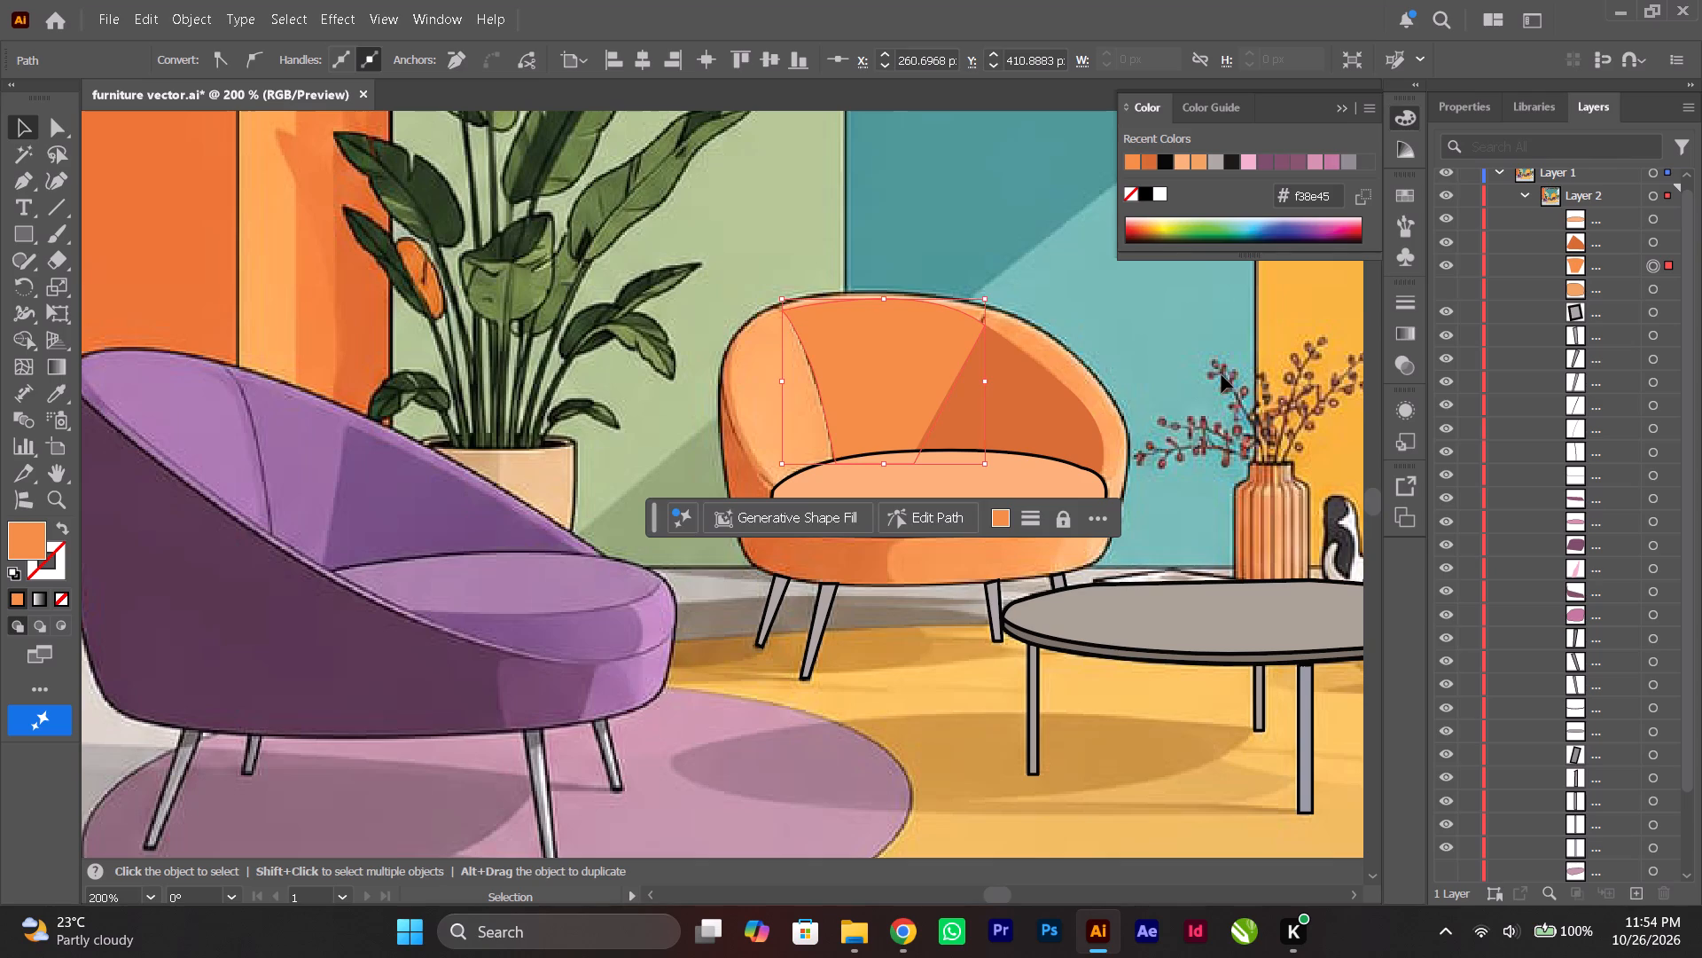
Temporarily show the orange armchair body shape to check the backrest shading against it, hiding it again when done.
scroll(1219, 375, down, 2)
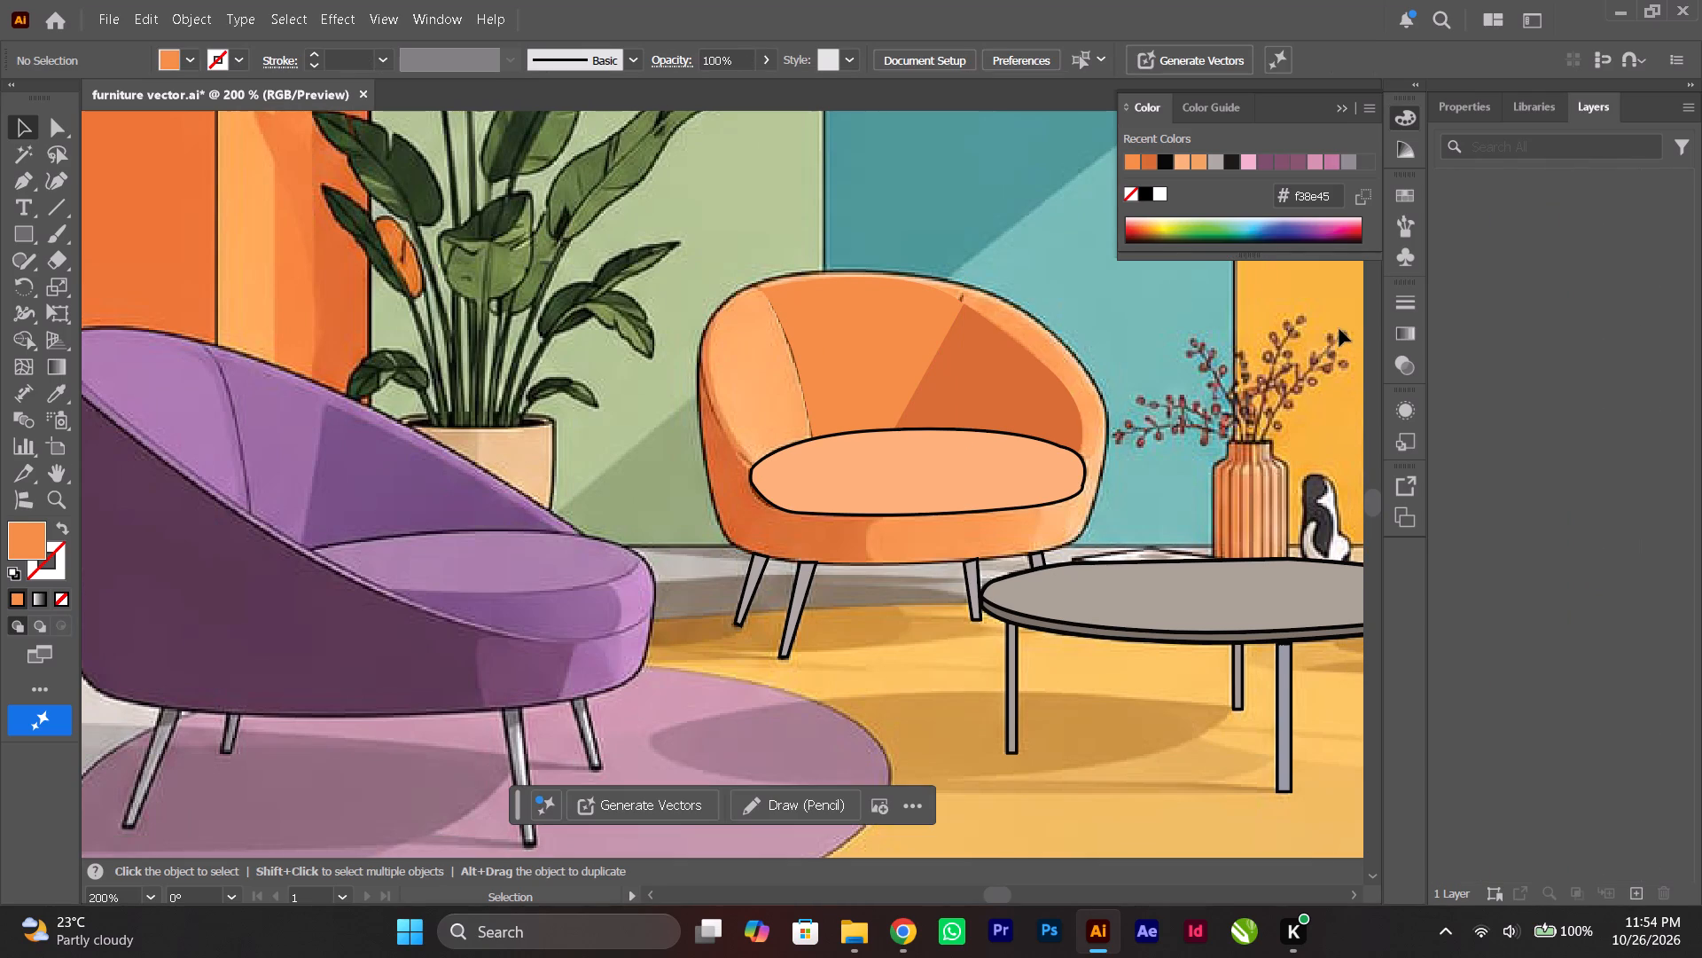
click(1446, 287)
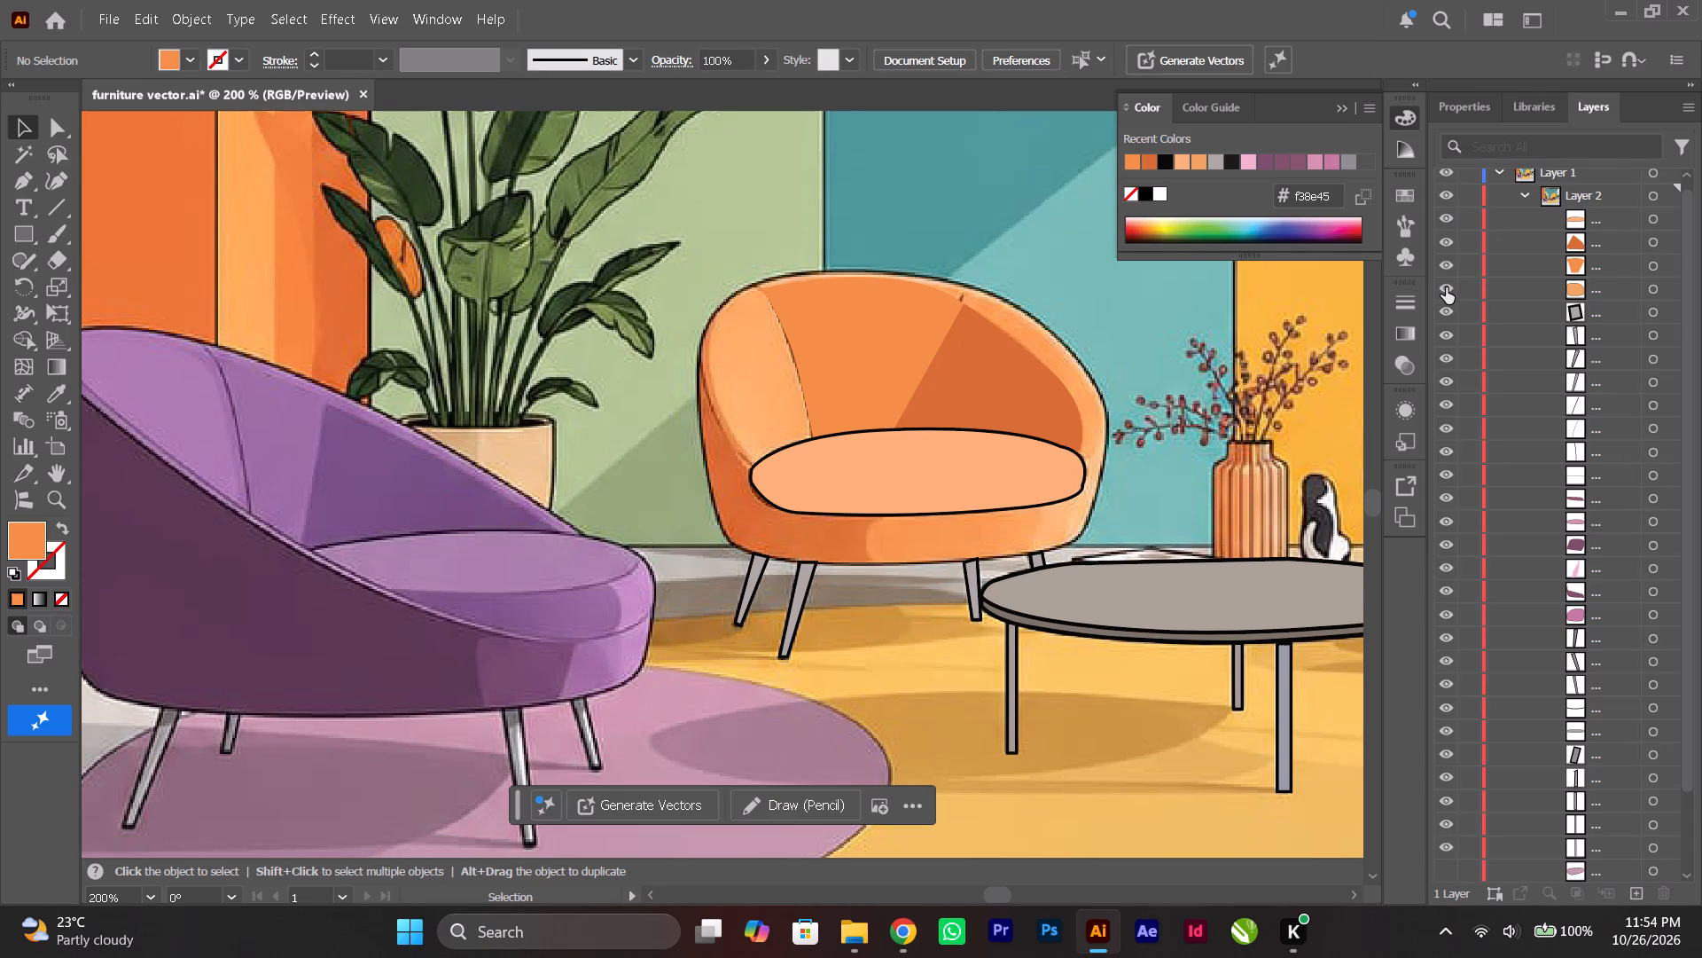
ctrl+scroll(1065, 373, down, 6)
scroll(1065, 373, up, 4)
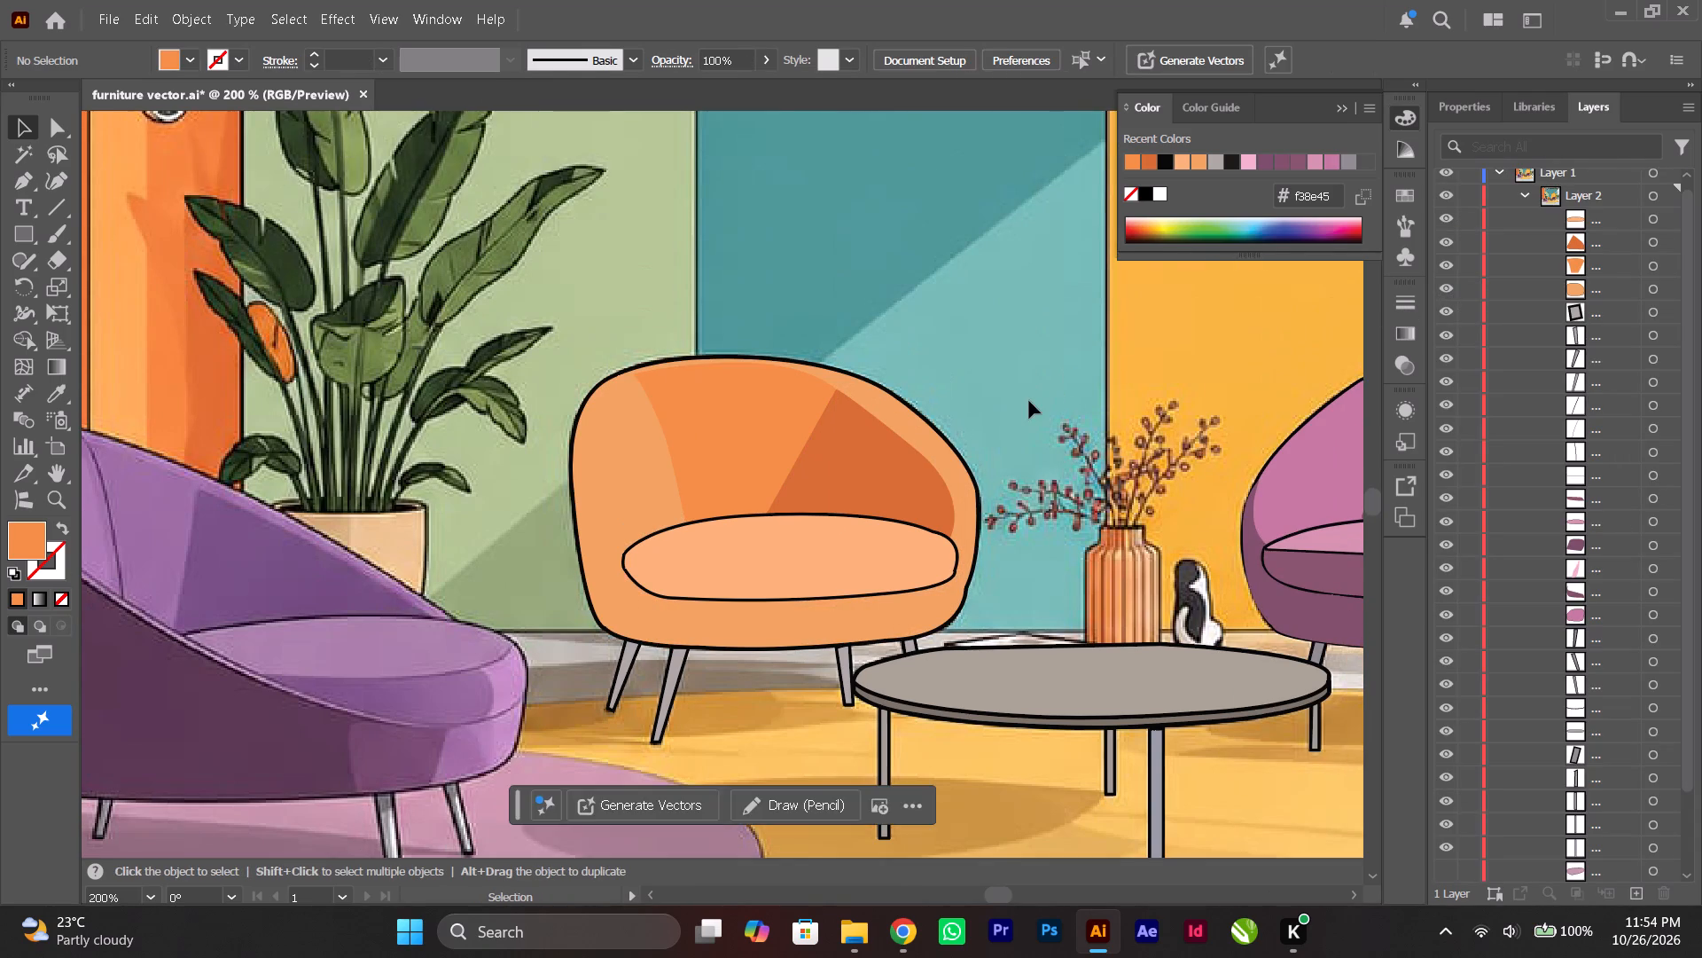
alt+scroll(1029, 401, down, 1)
ctrl+scroll(1029, 401, down, 3)
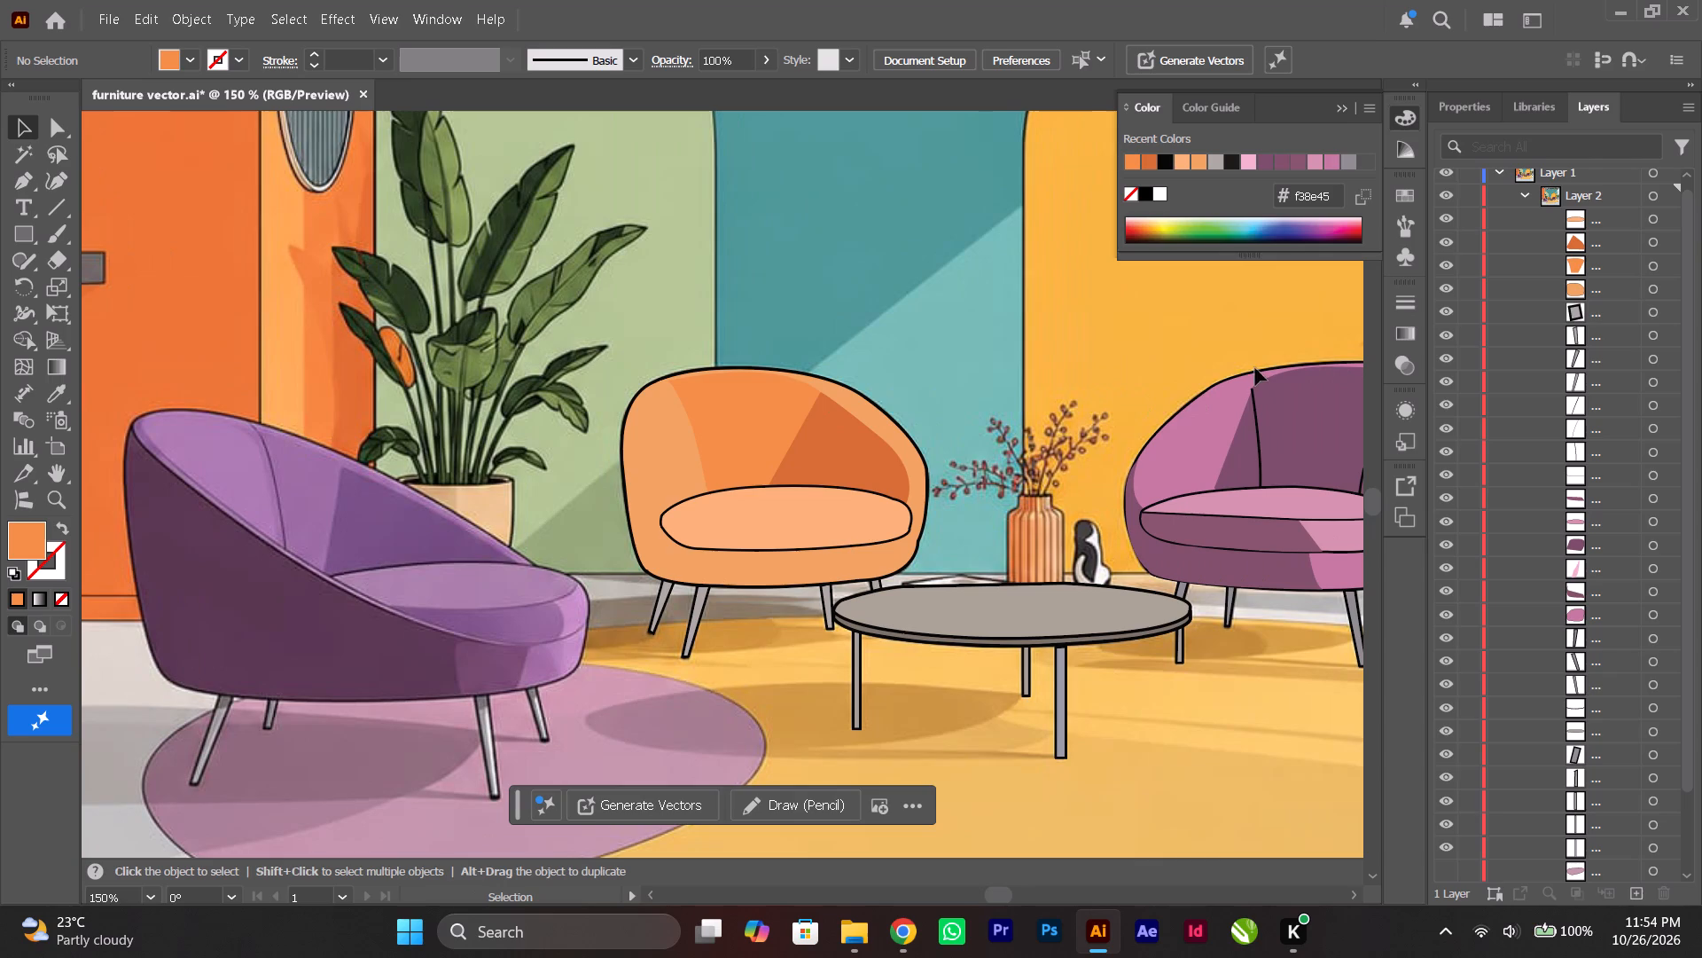
click(1446, 290)
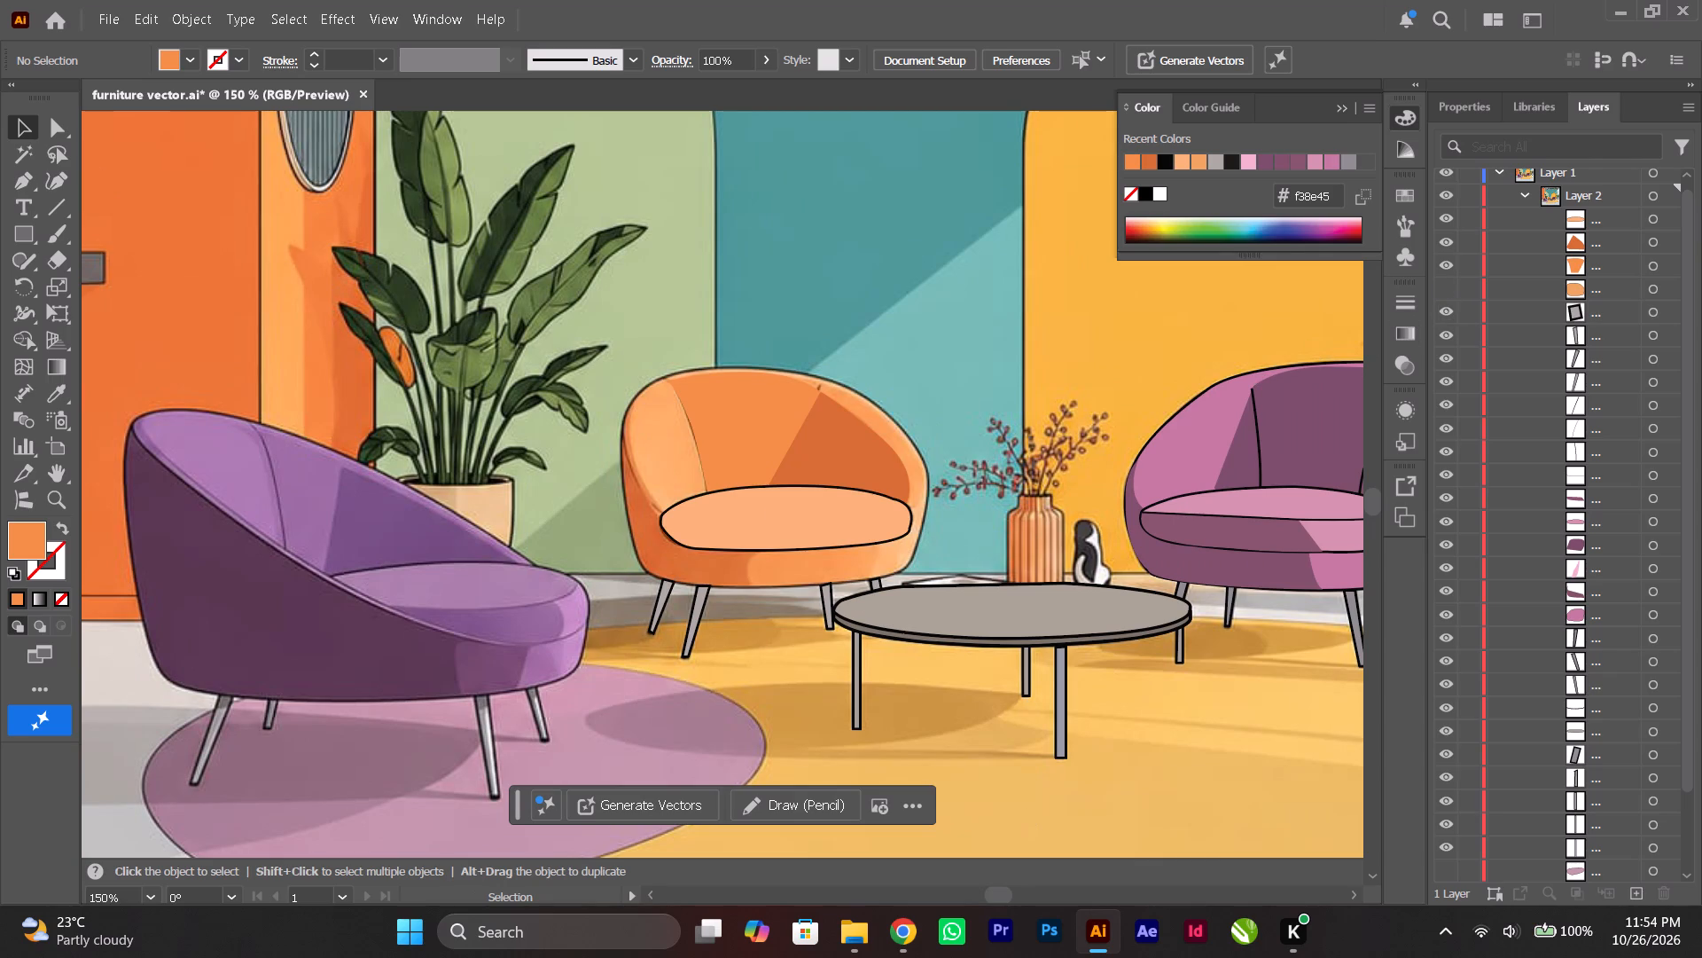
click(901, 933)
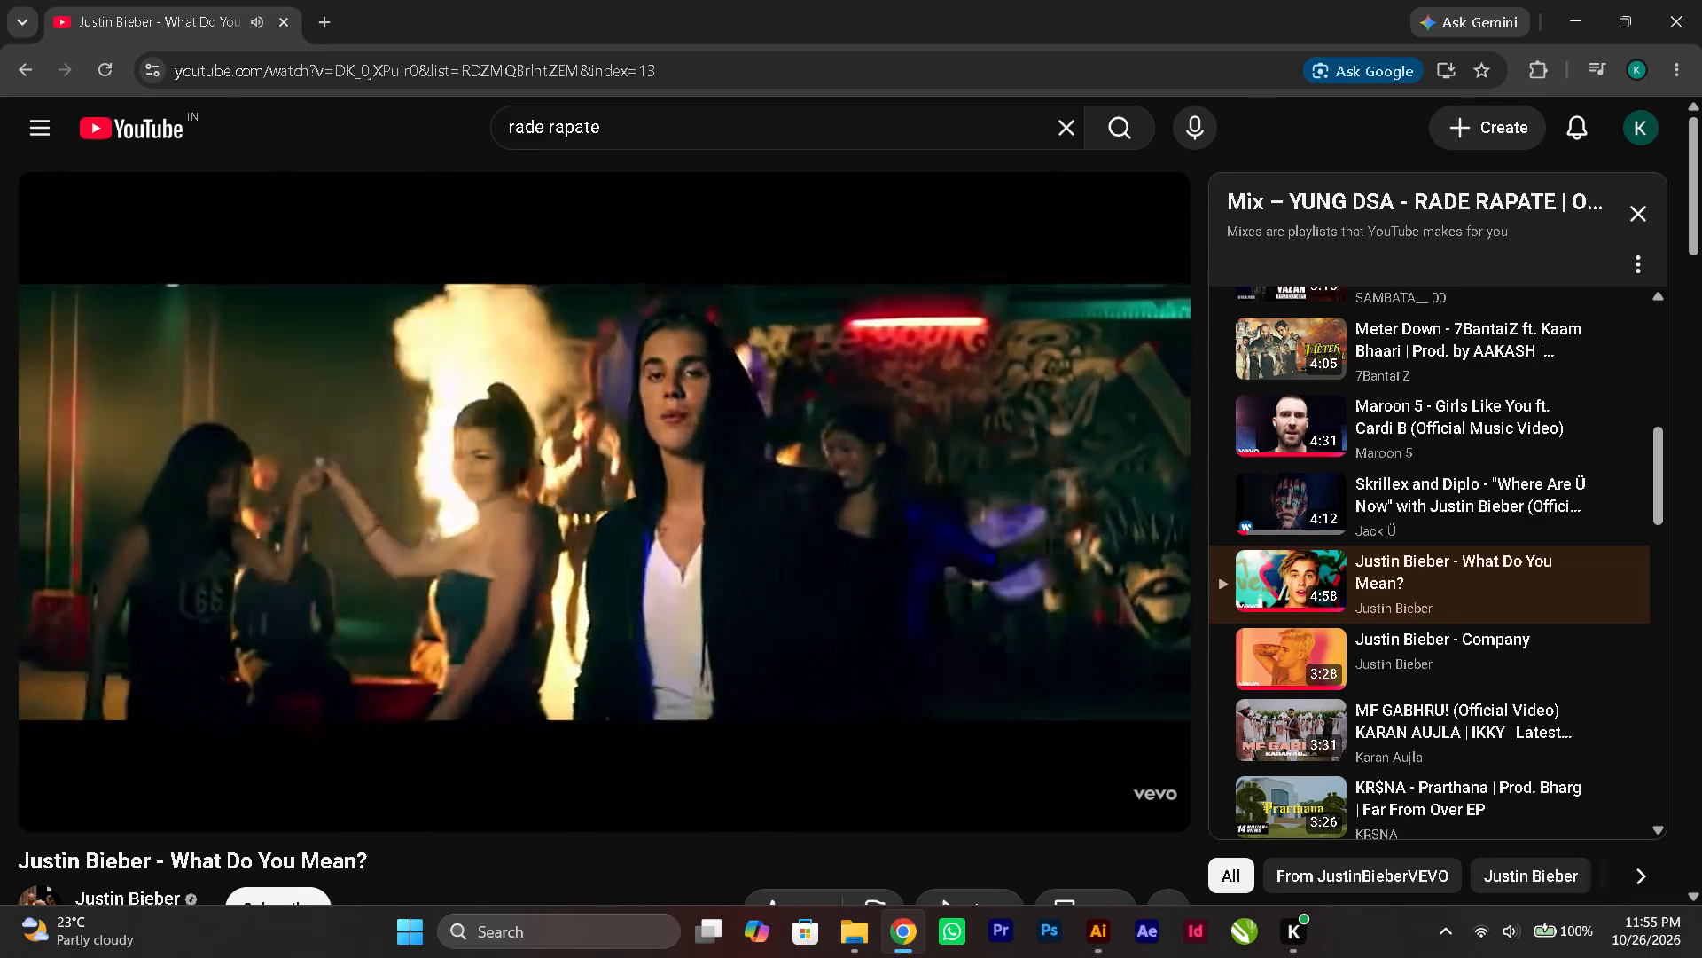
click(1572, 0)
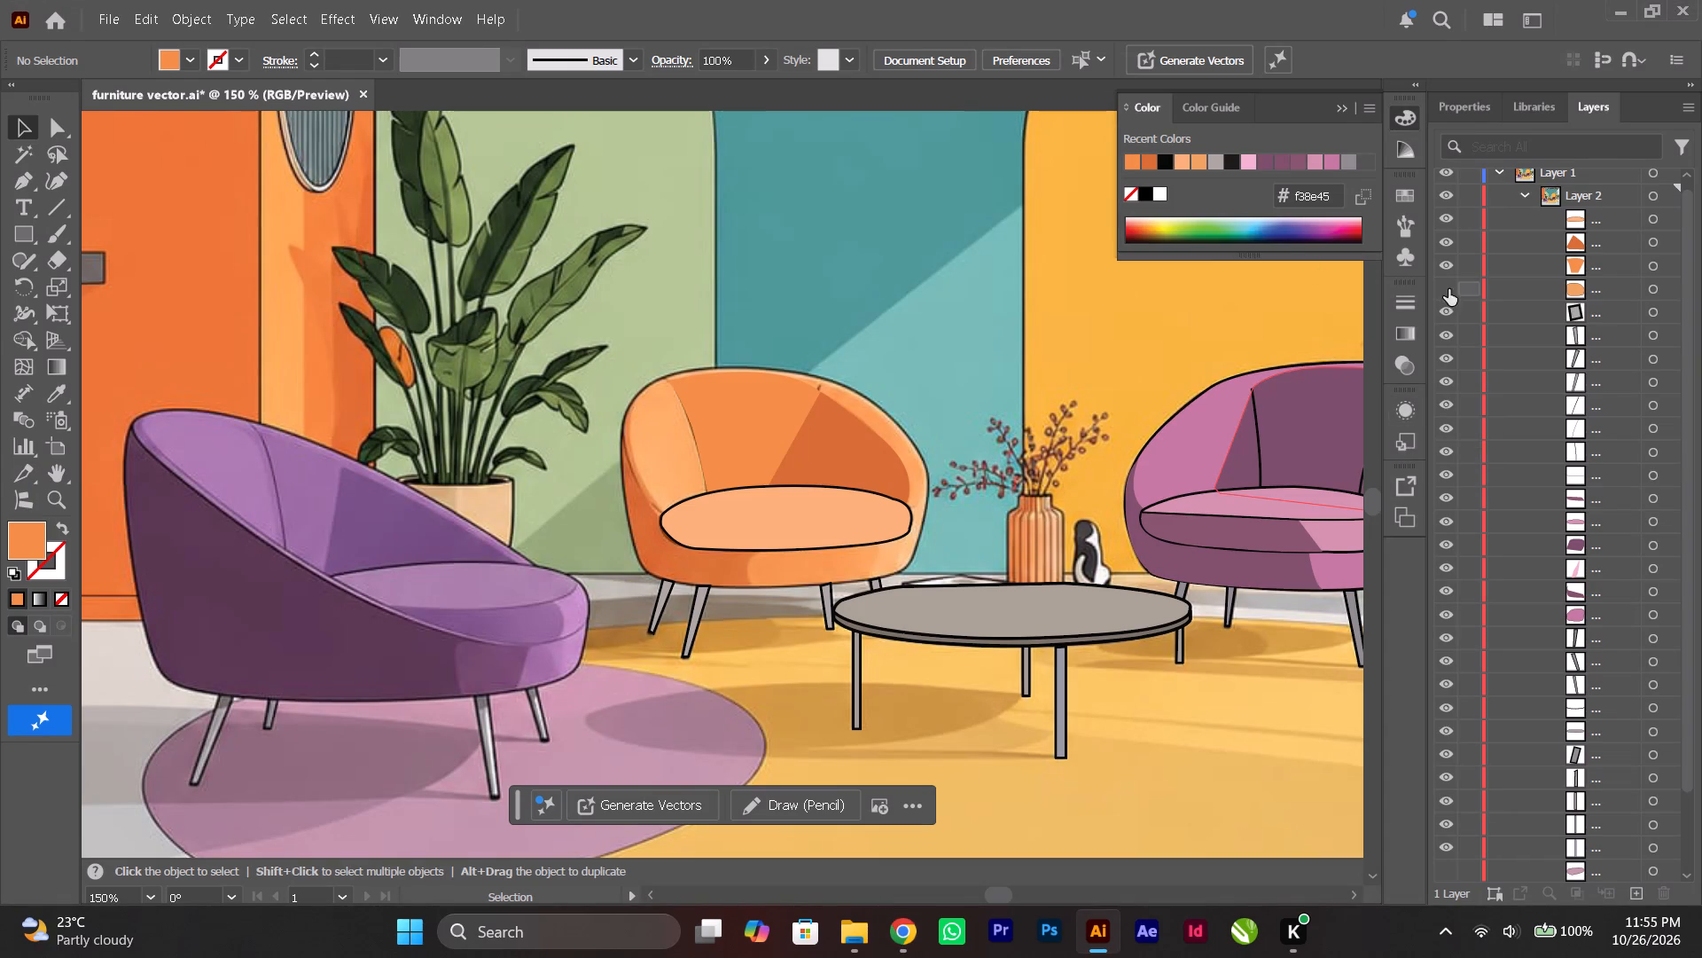
Hide the seat cushion shape to uncover the cushion in the reference.
click(1450, 221)
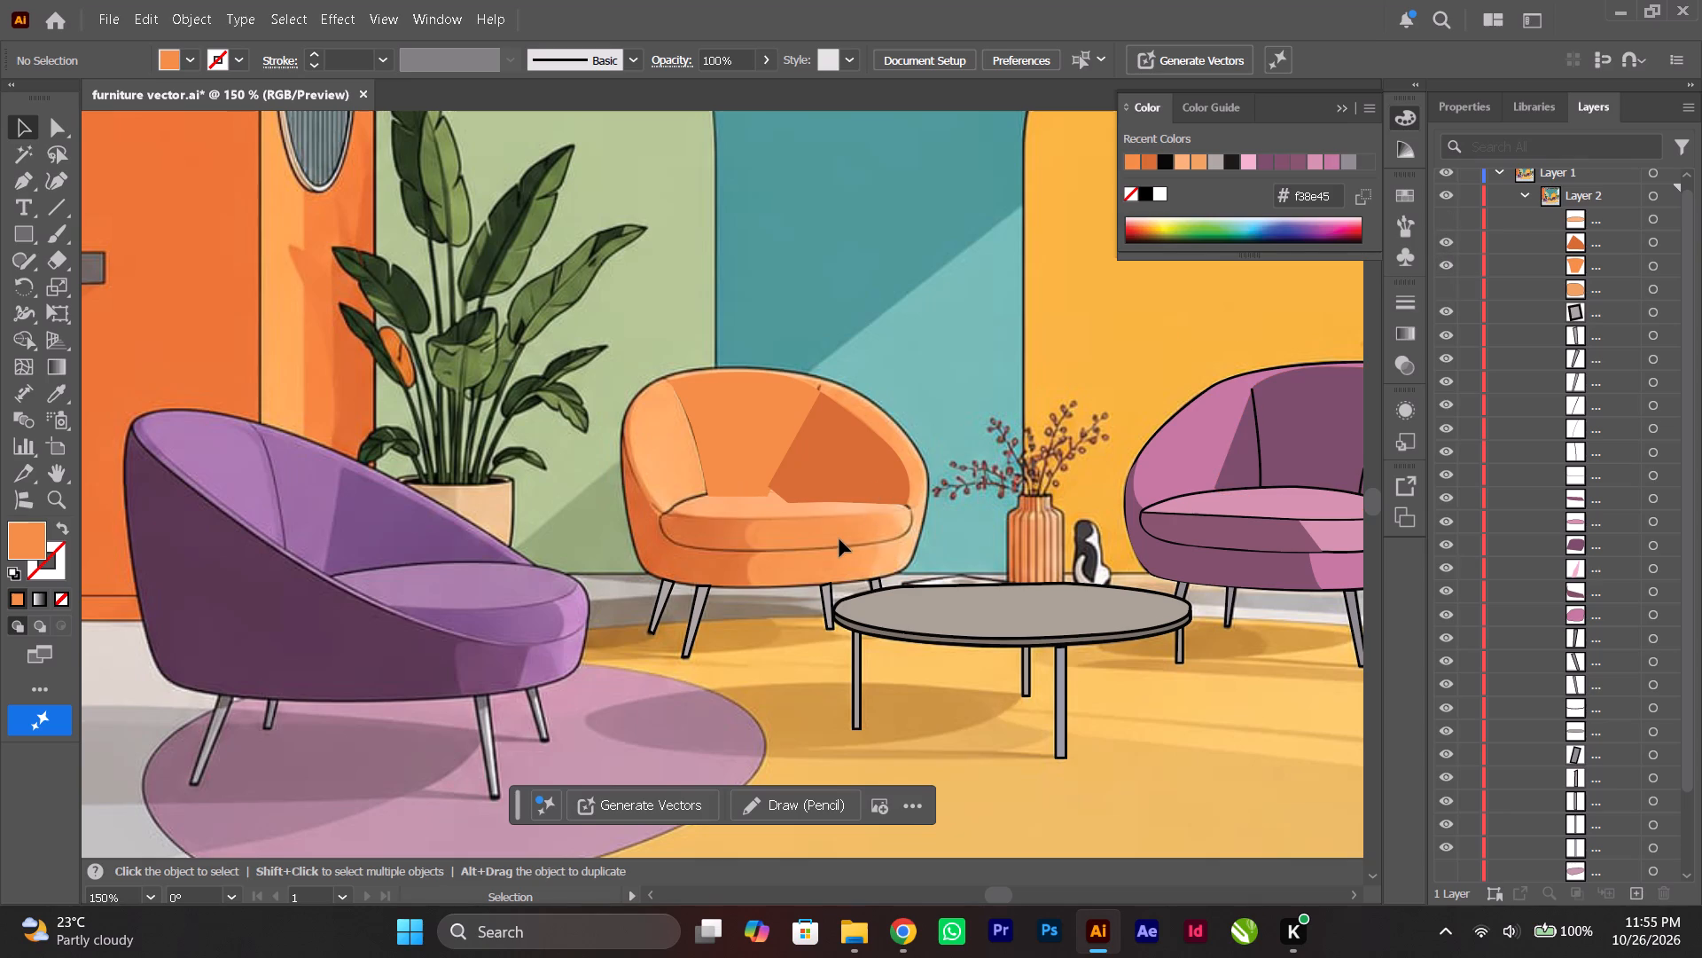
Start an unfilled Pen tool path along the upper edge of the orange armchair's seat cushion front, from its left end to the right corner.
alt+scroll(839, 537, up, 4)
scroll(839, 536, up, 2)
ctrl+scroll(773, 546, up, 2)
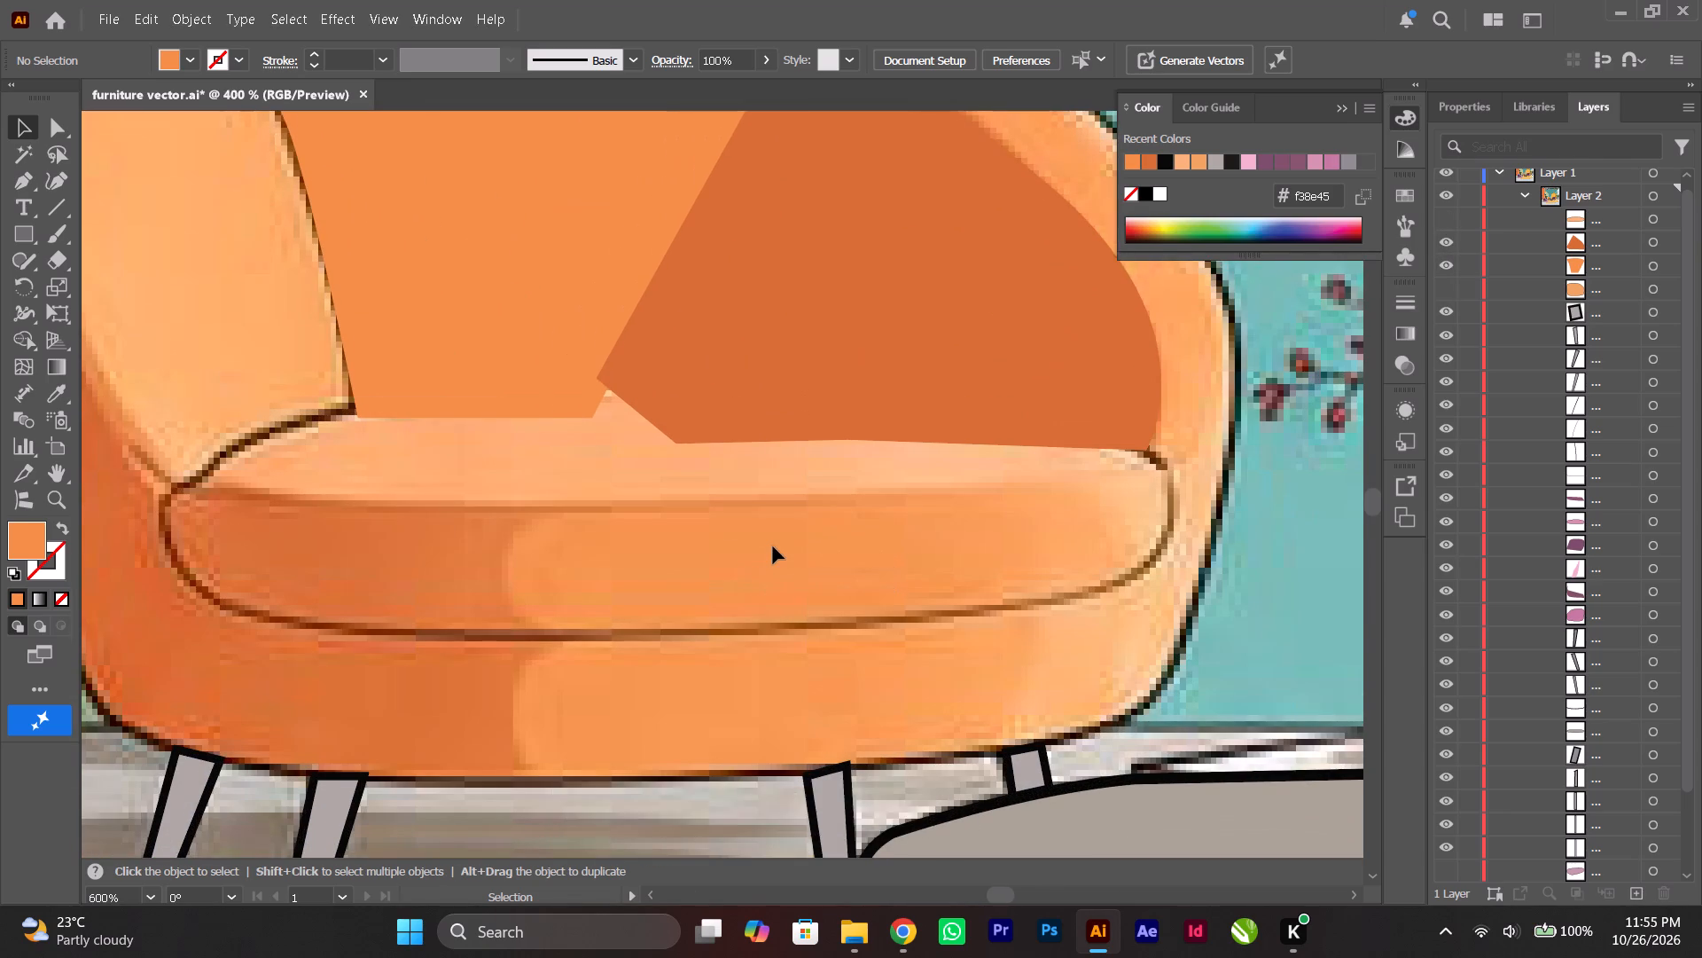
scroll(773, 546, up, 8)
alt+scroll(773, 545, down, 1)
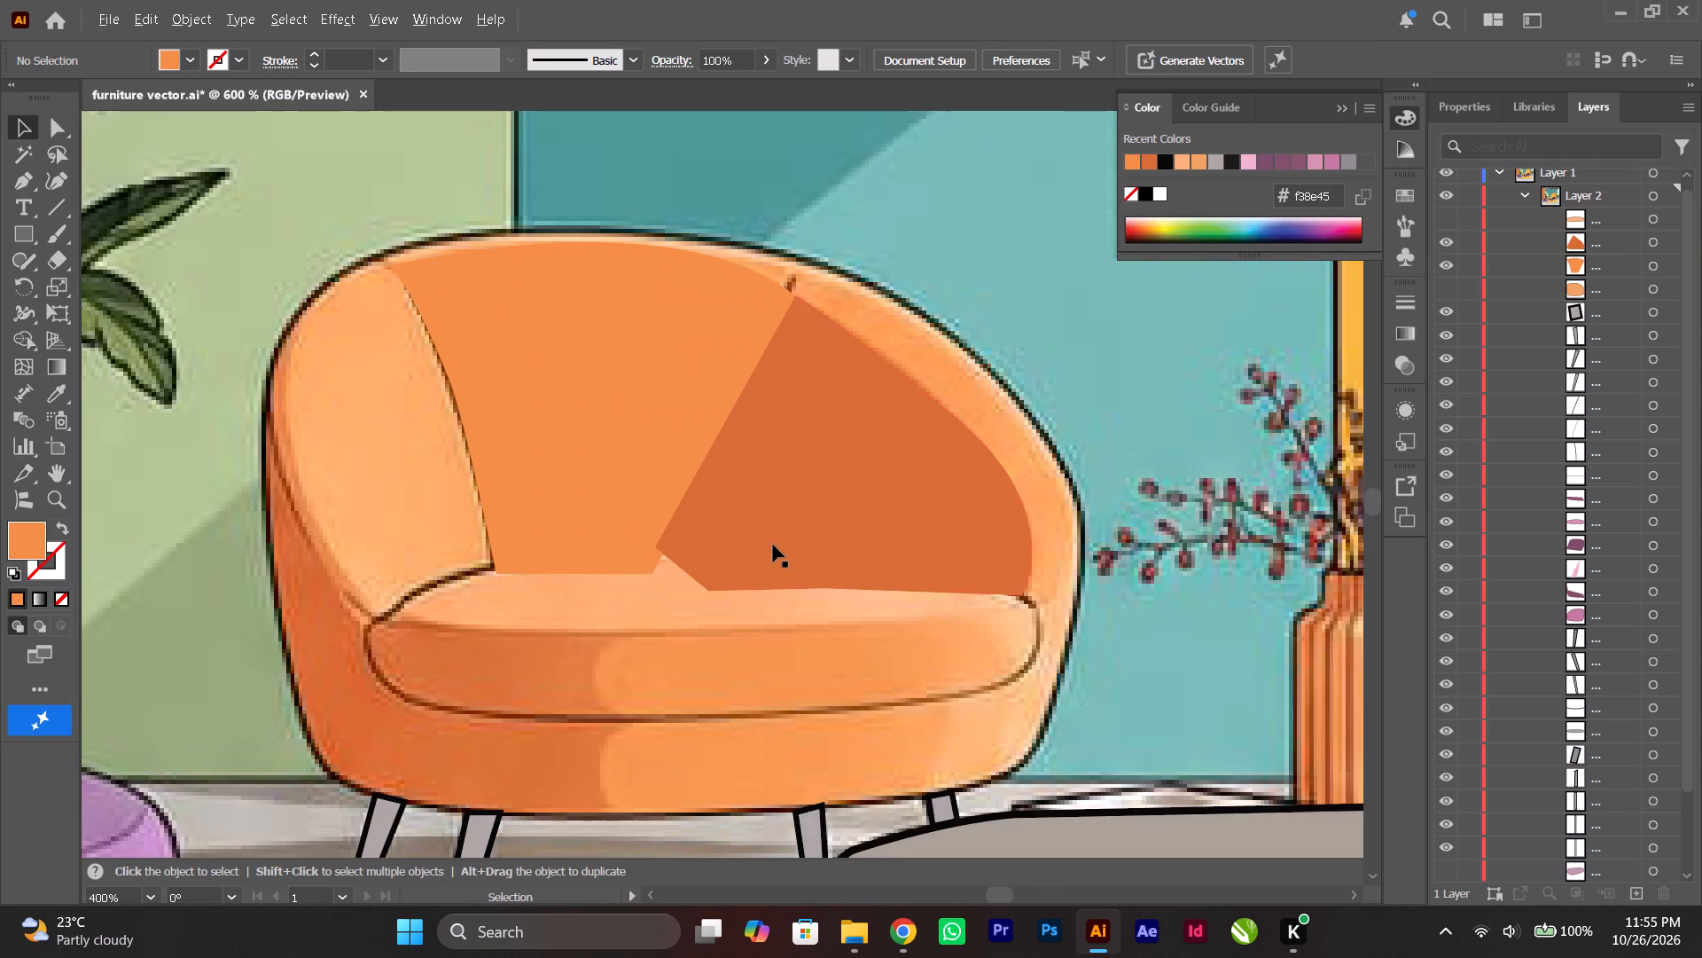
alt+scroll(761, 643, up, 1)
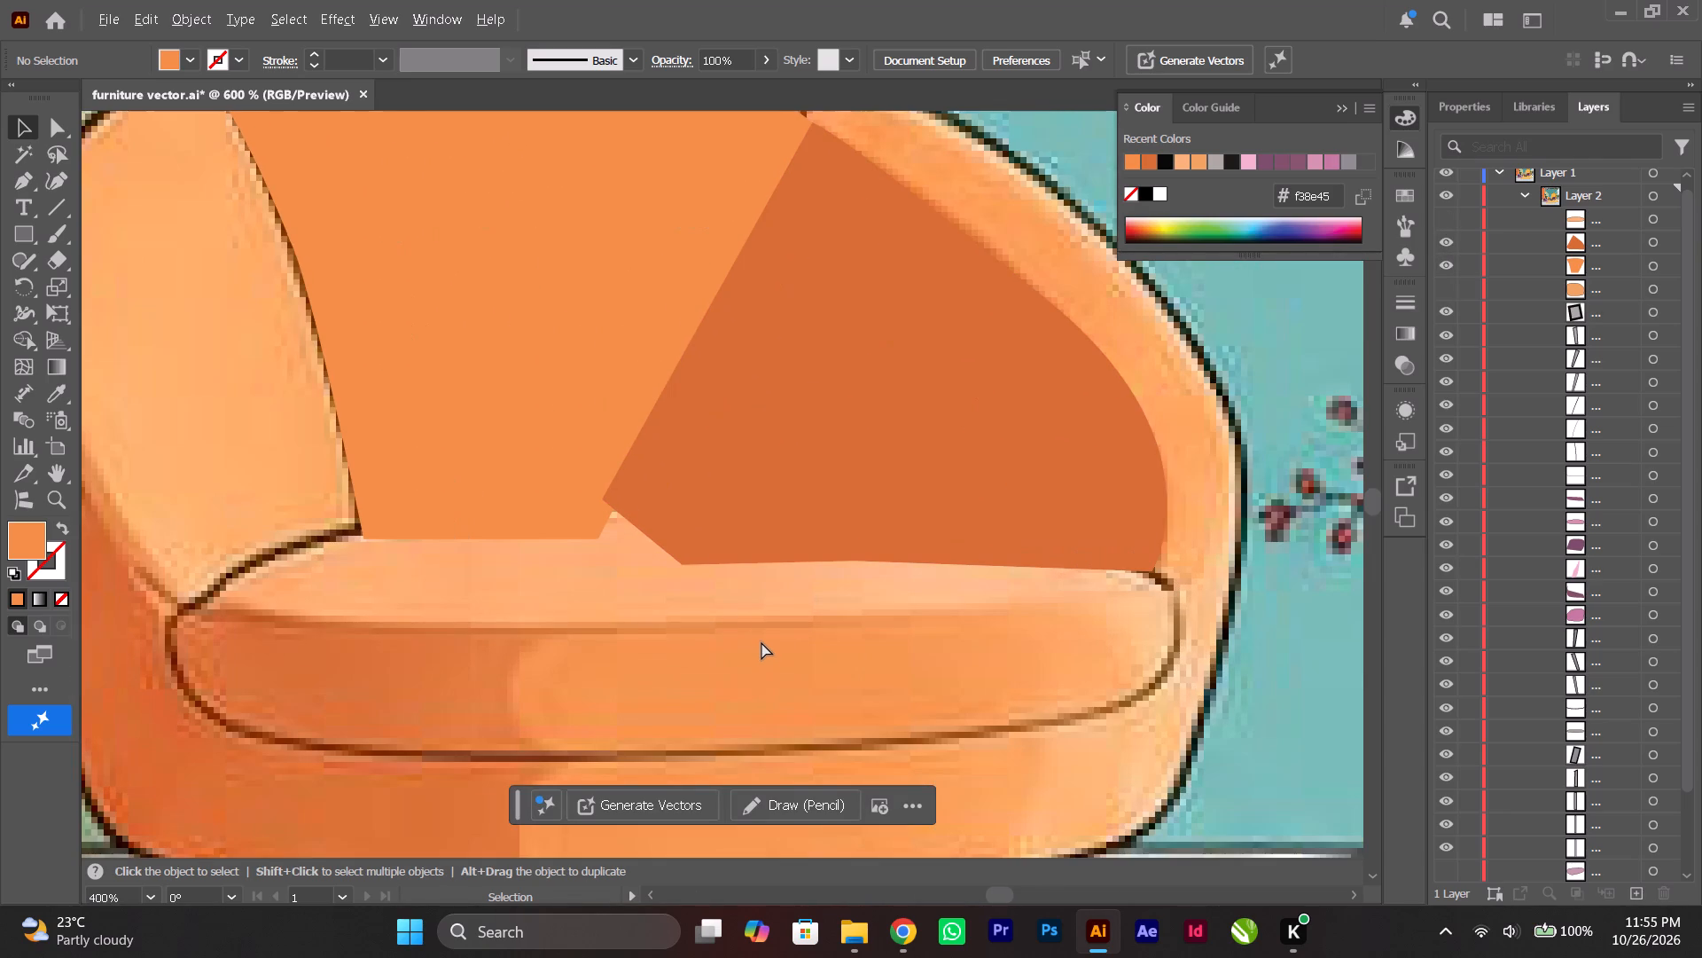
ctrl+scroll(761, 642, down, 1)
click(28, 183)
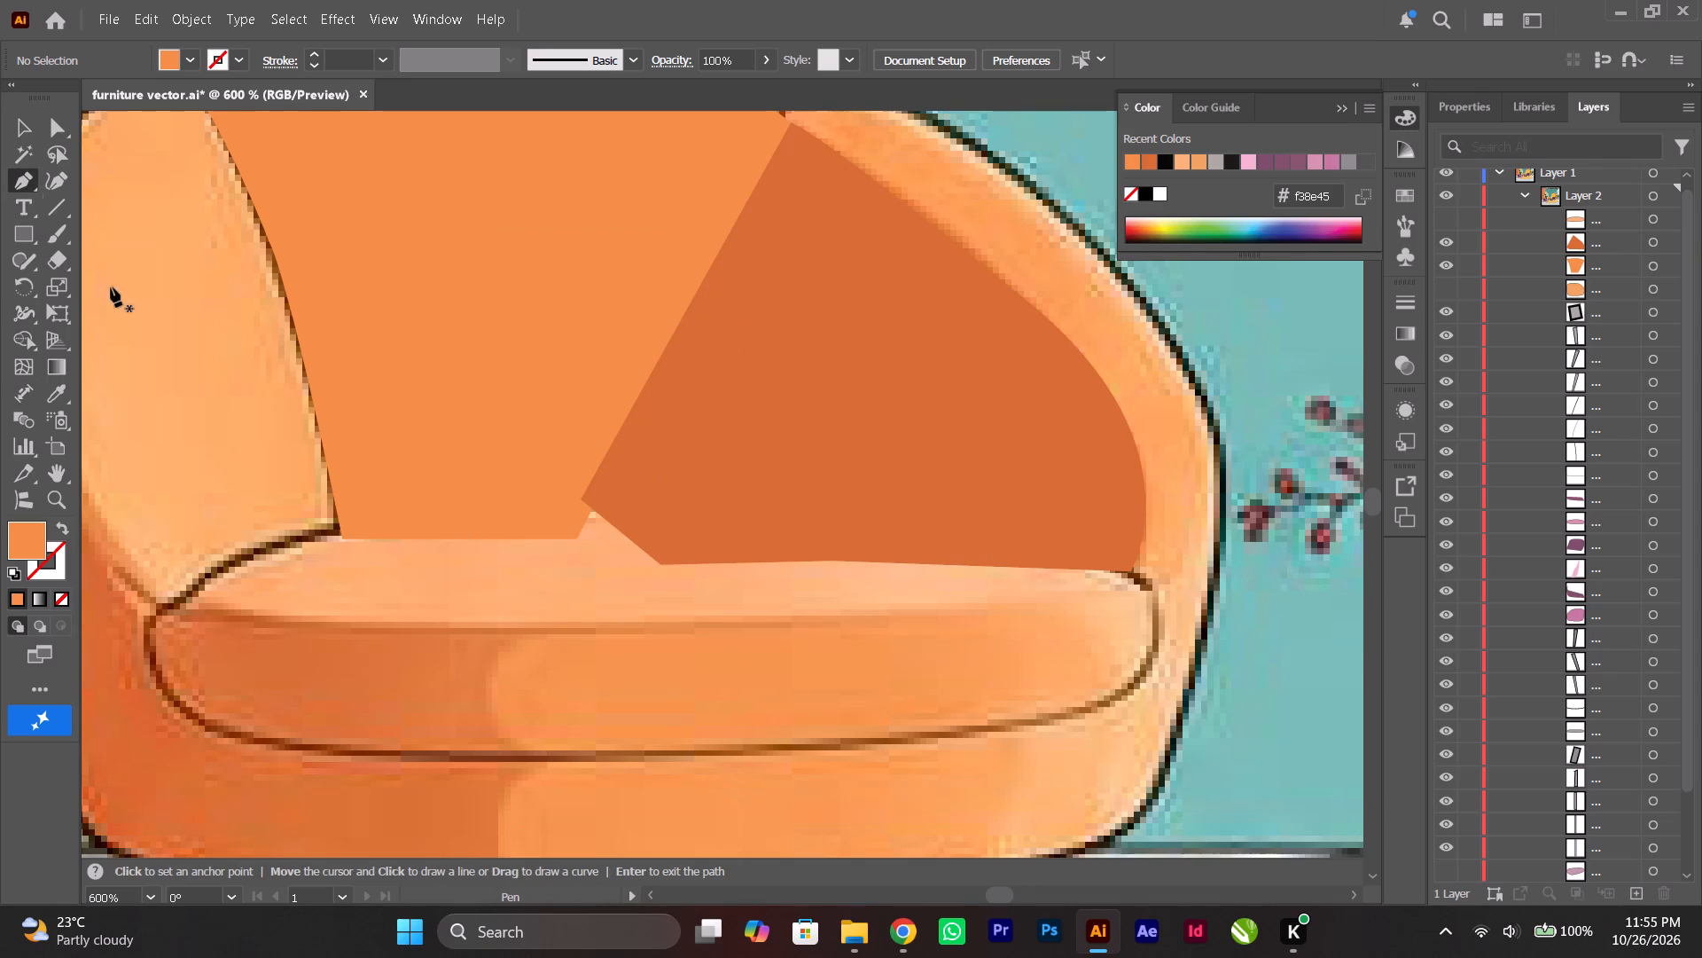
click(171, 609)
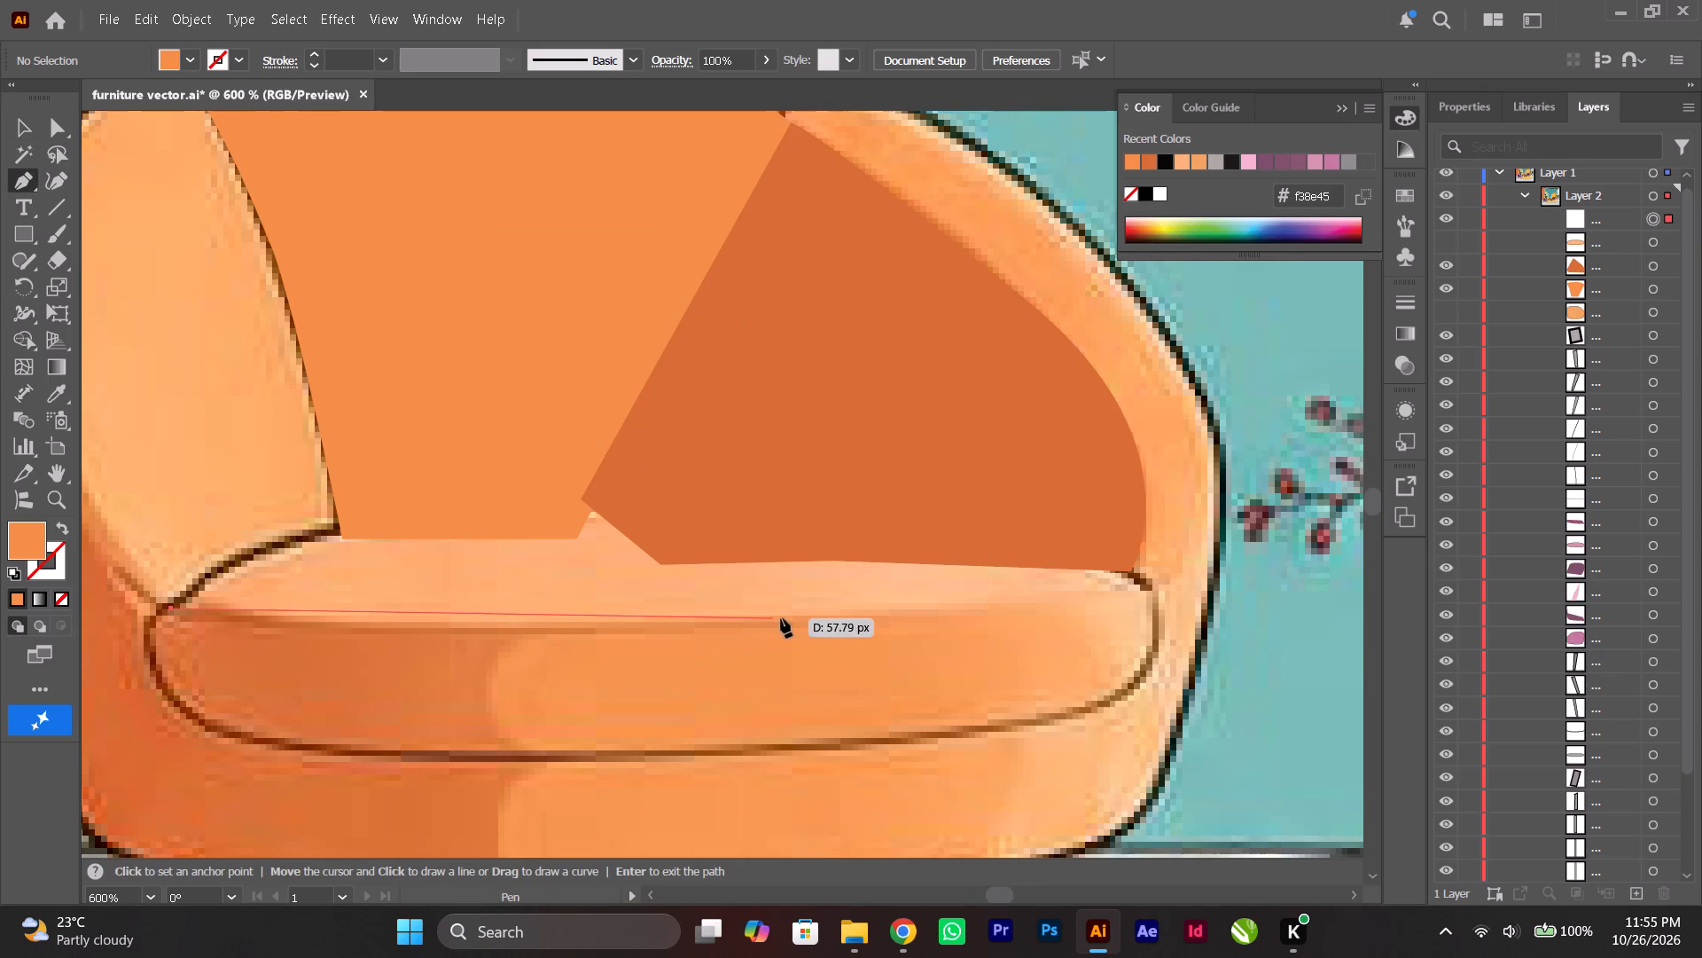
drag(788, 619, 1040, 614)
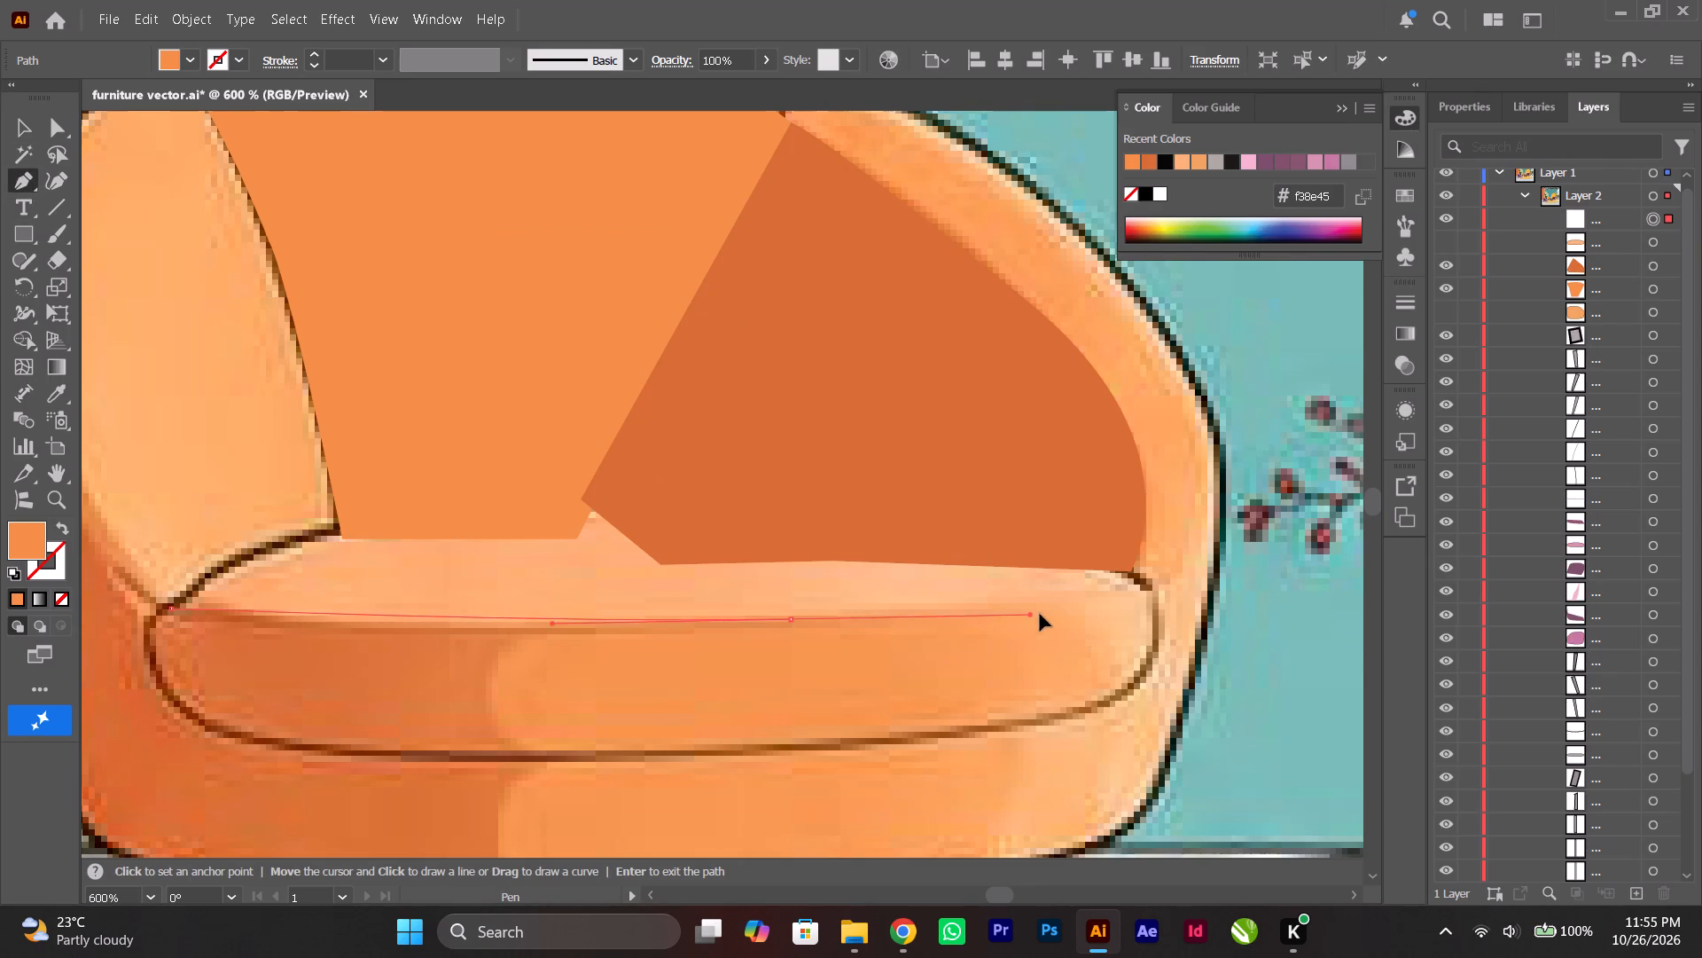
drag(1040, 614, 1156, 601)
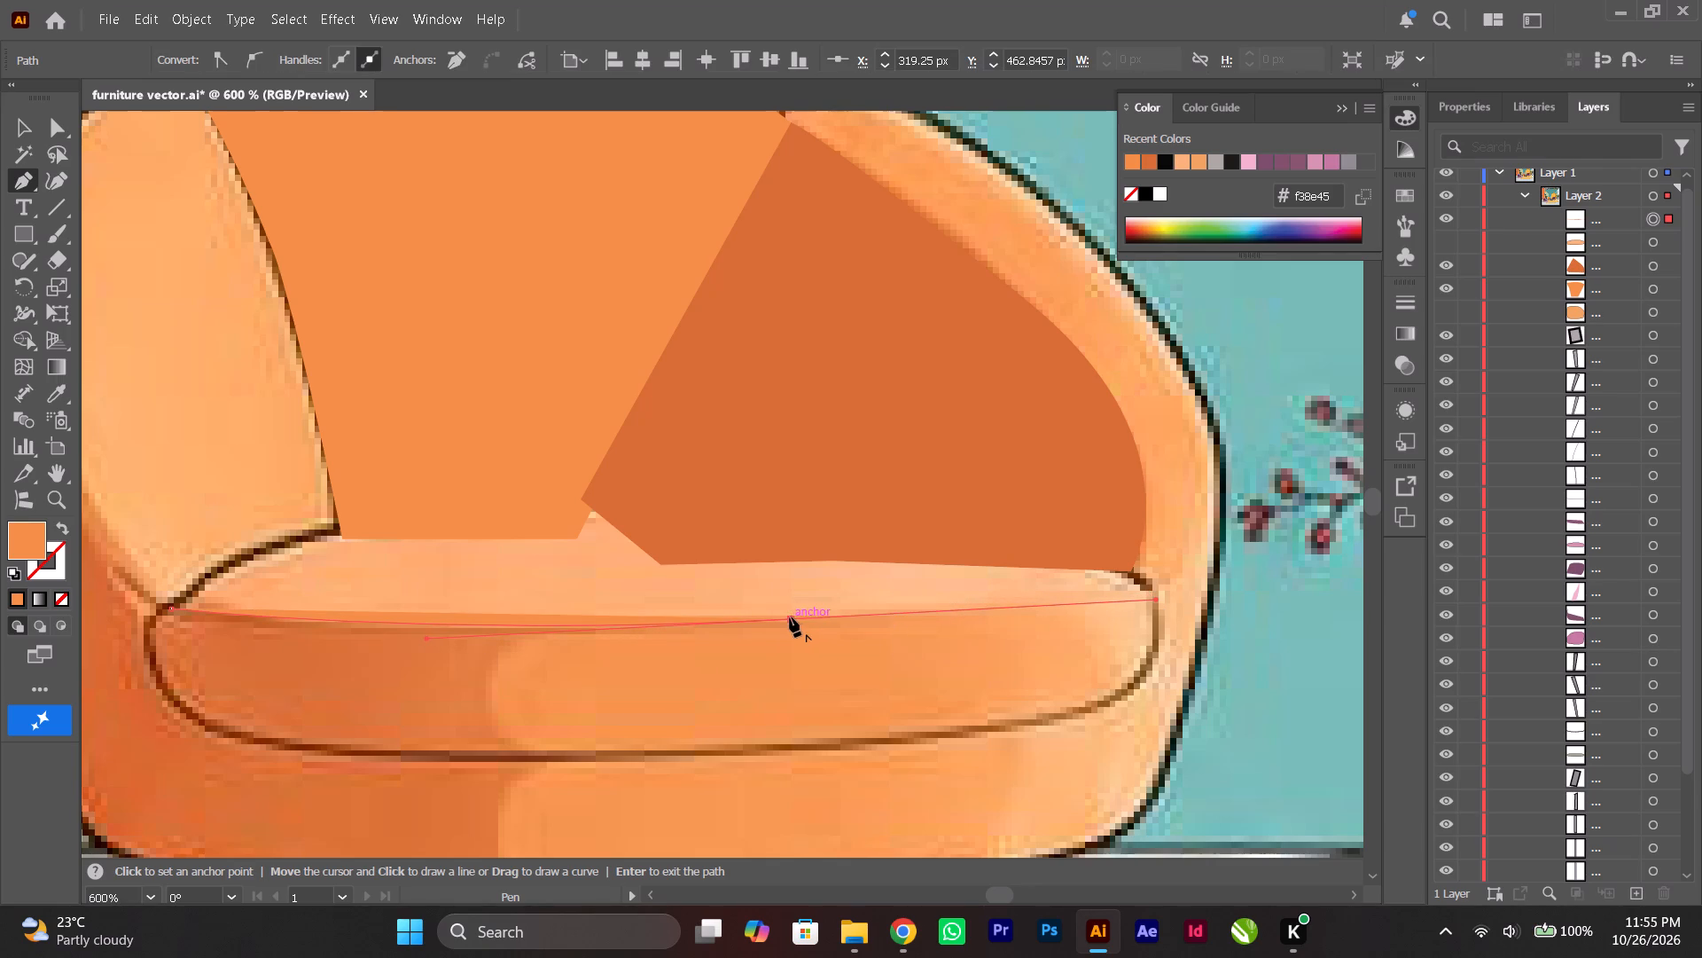
click(790, 616)
click(61, 598)
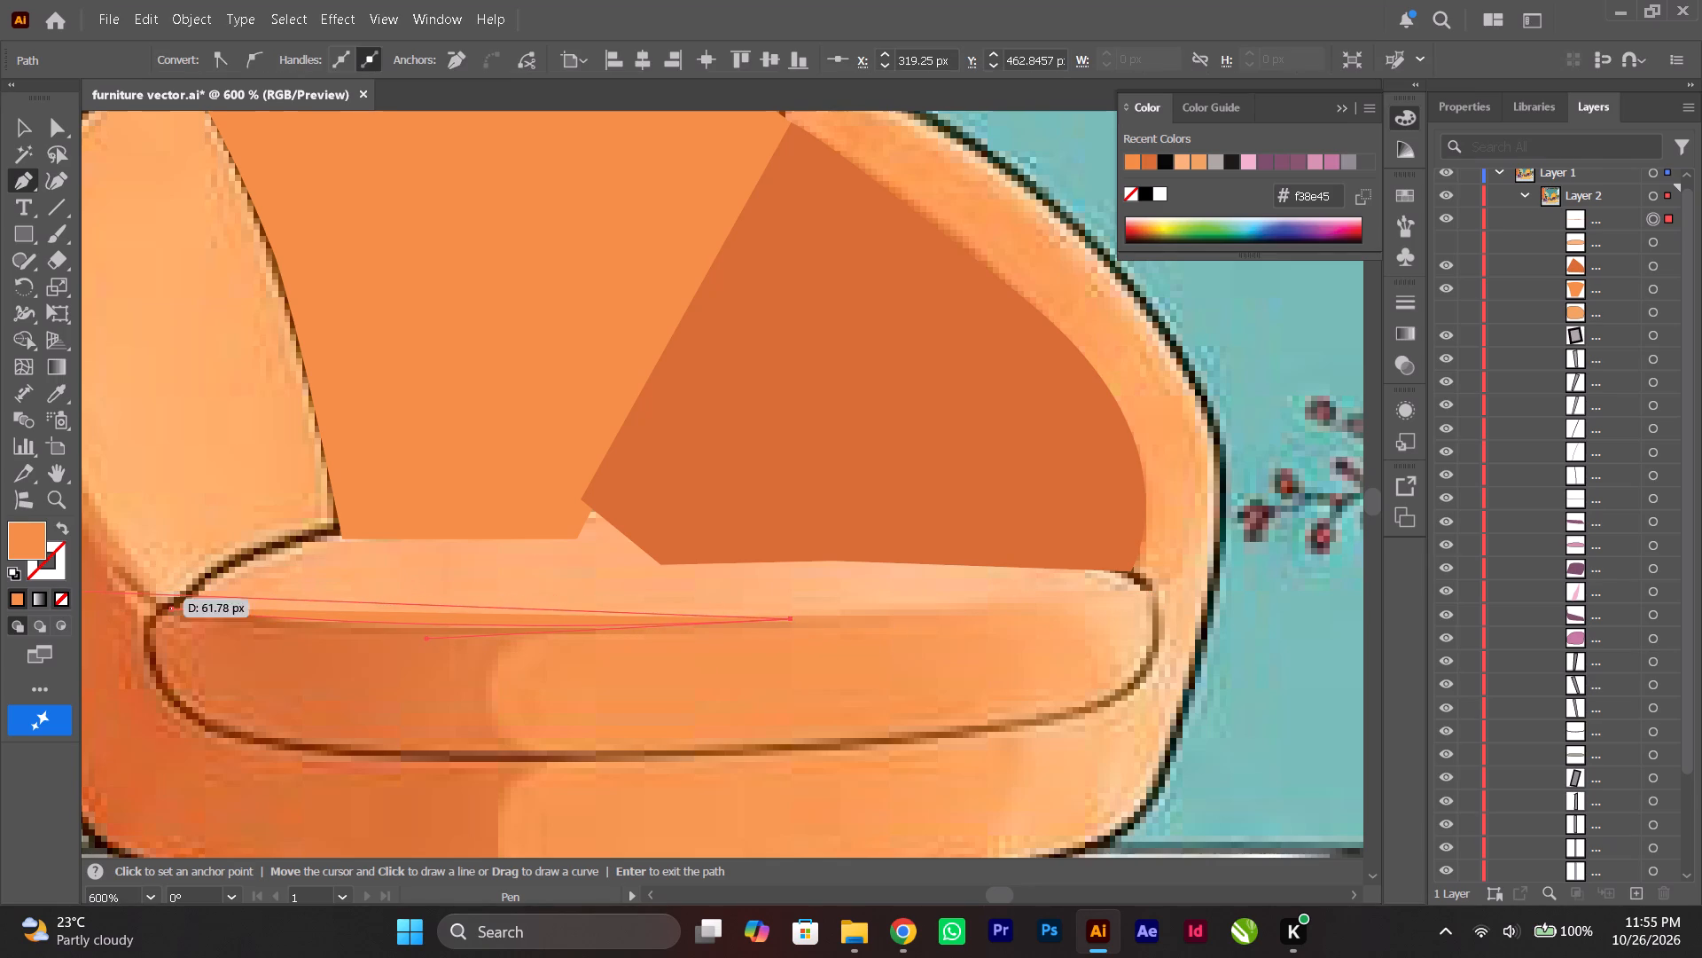
drag(1148, 591, 1189, 577)
click(1144, 591)
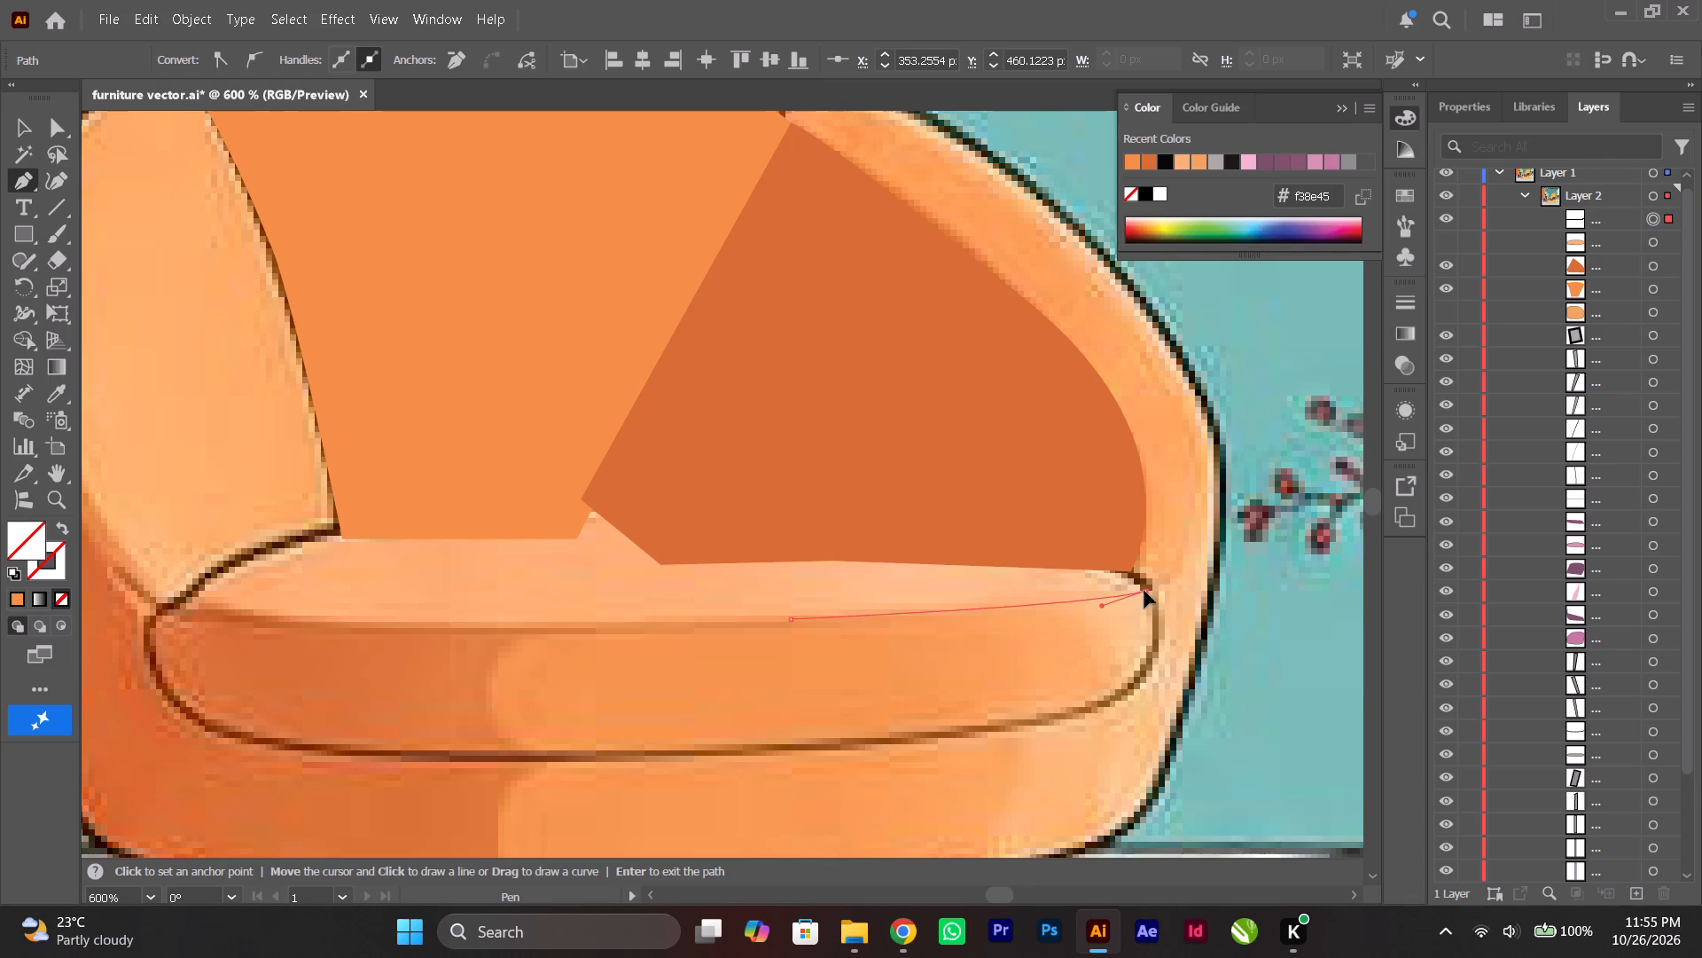
Continue the path along the cushion front's lower seam and around its rounded left end, closing it at the starting anchor.
scroll(1144, 591, down, 3)
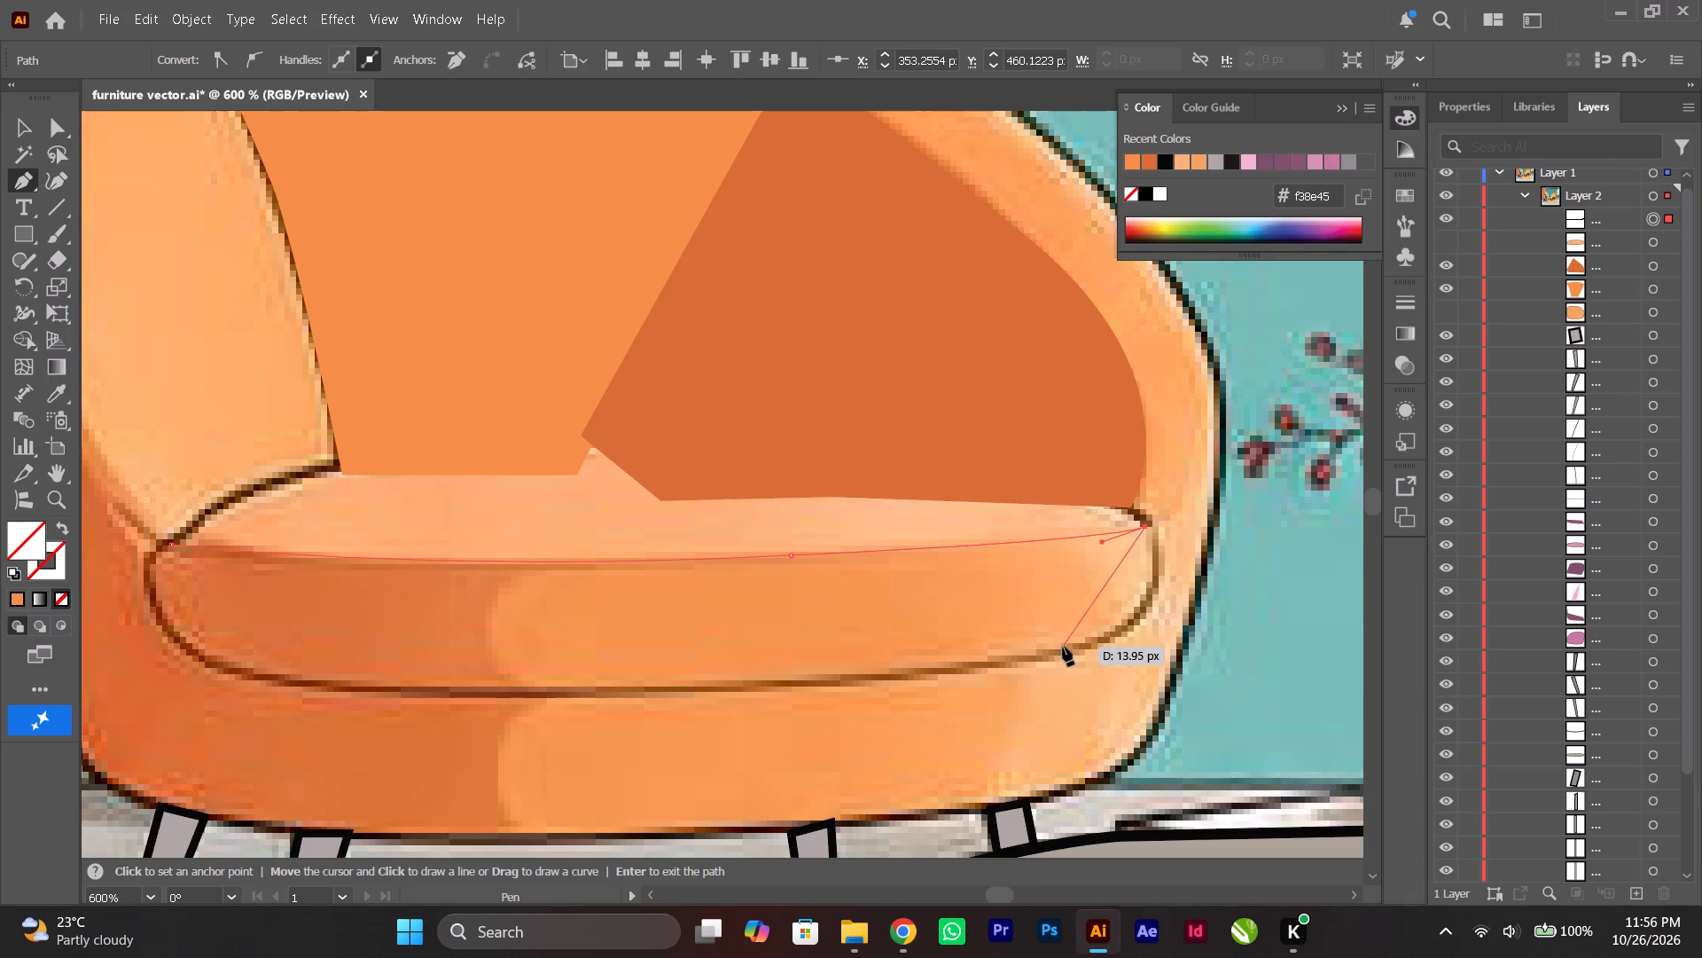
drag(1063, 647, 939, 667)
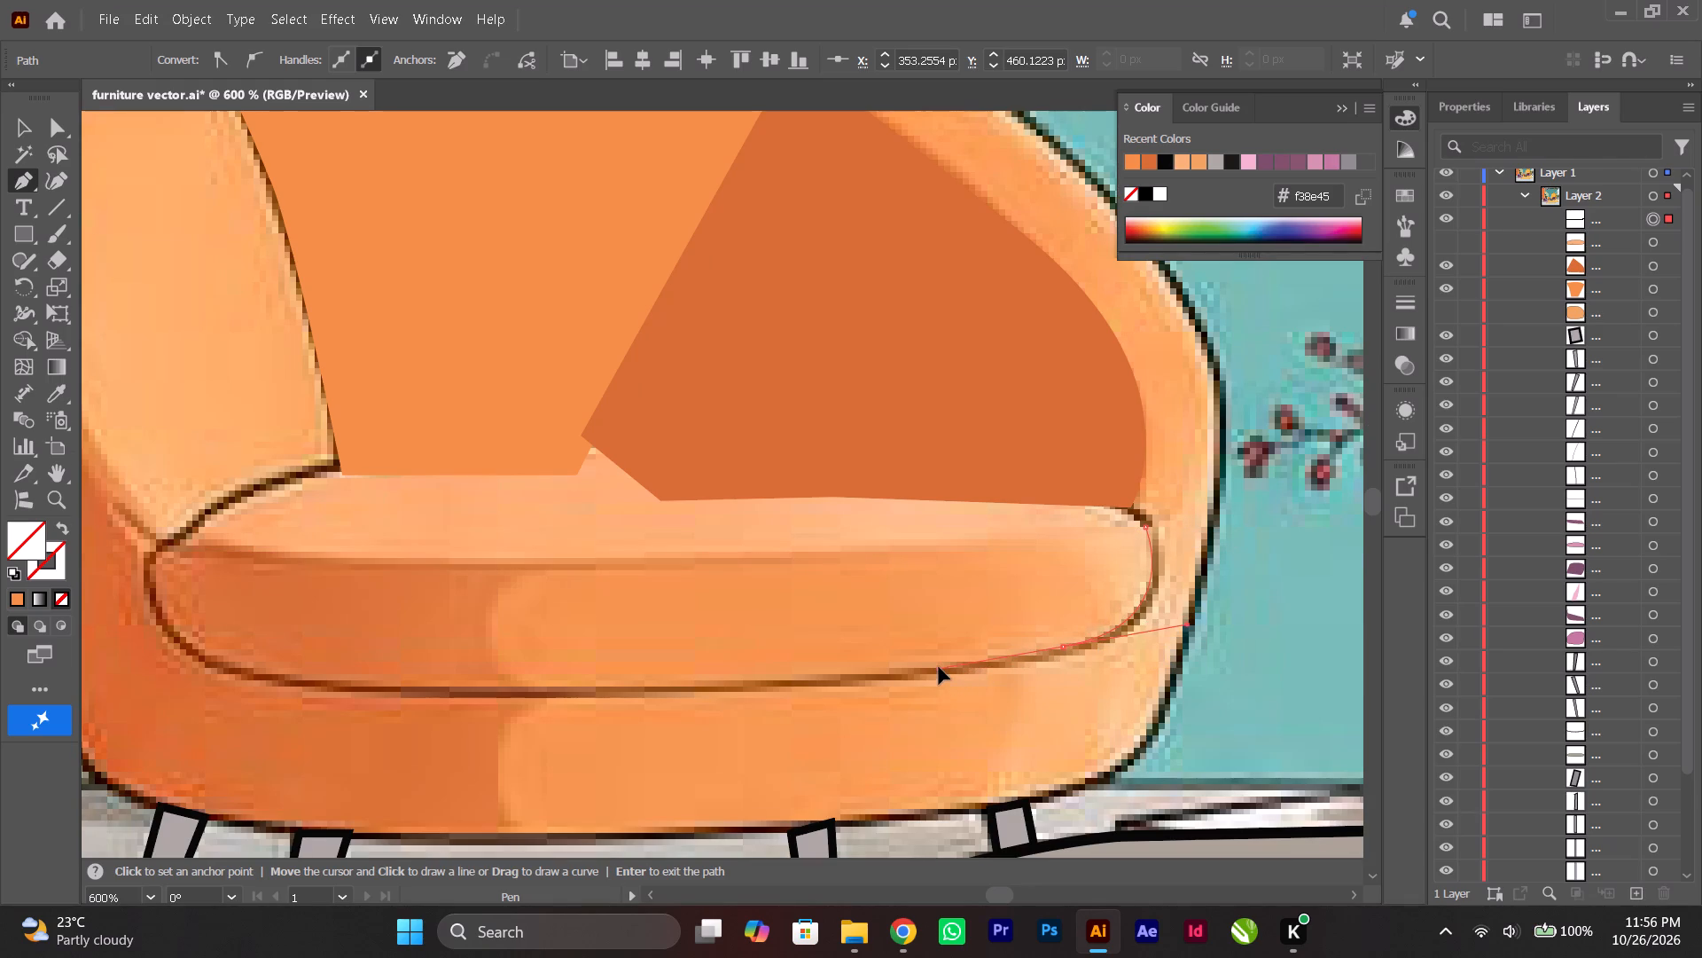
drag(939, 667, 930, 666)
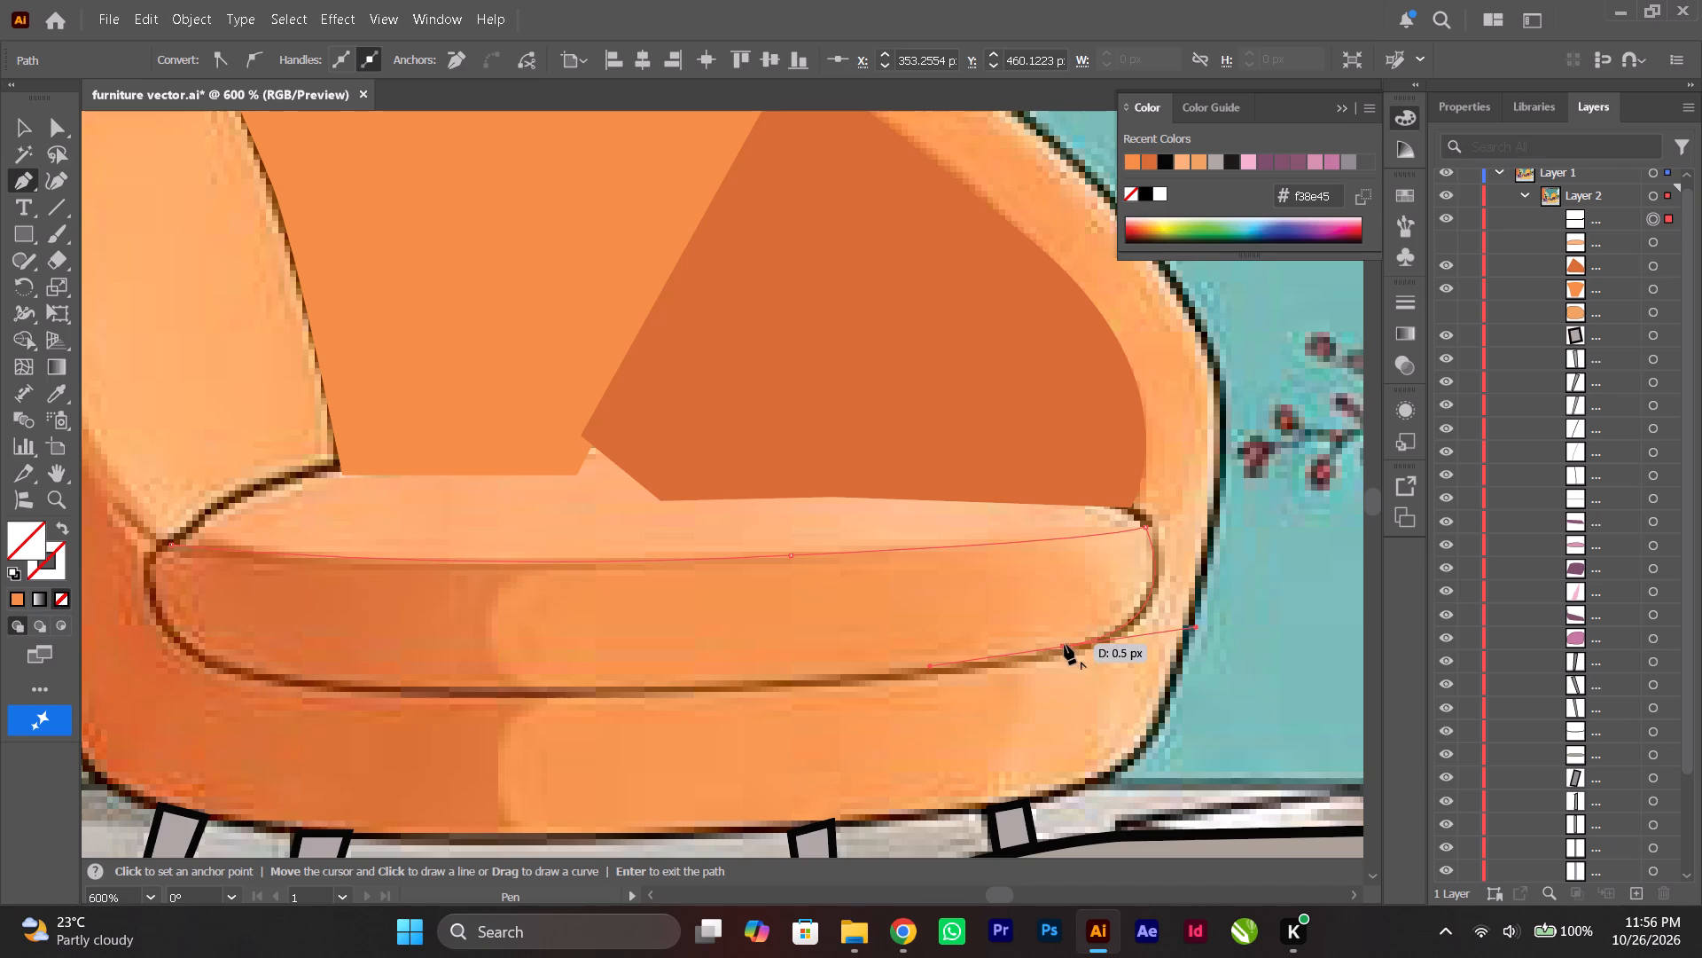
click(1065, 645)
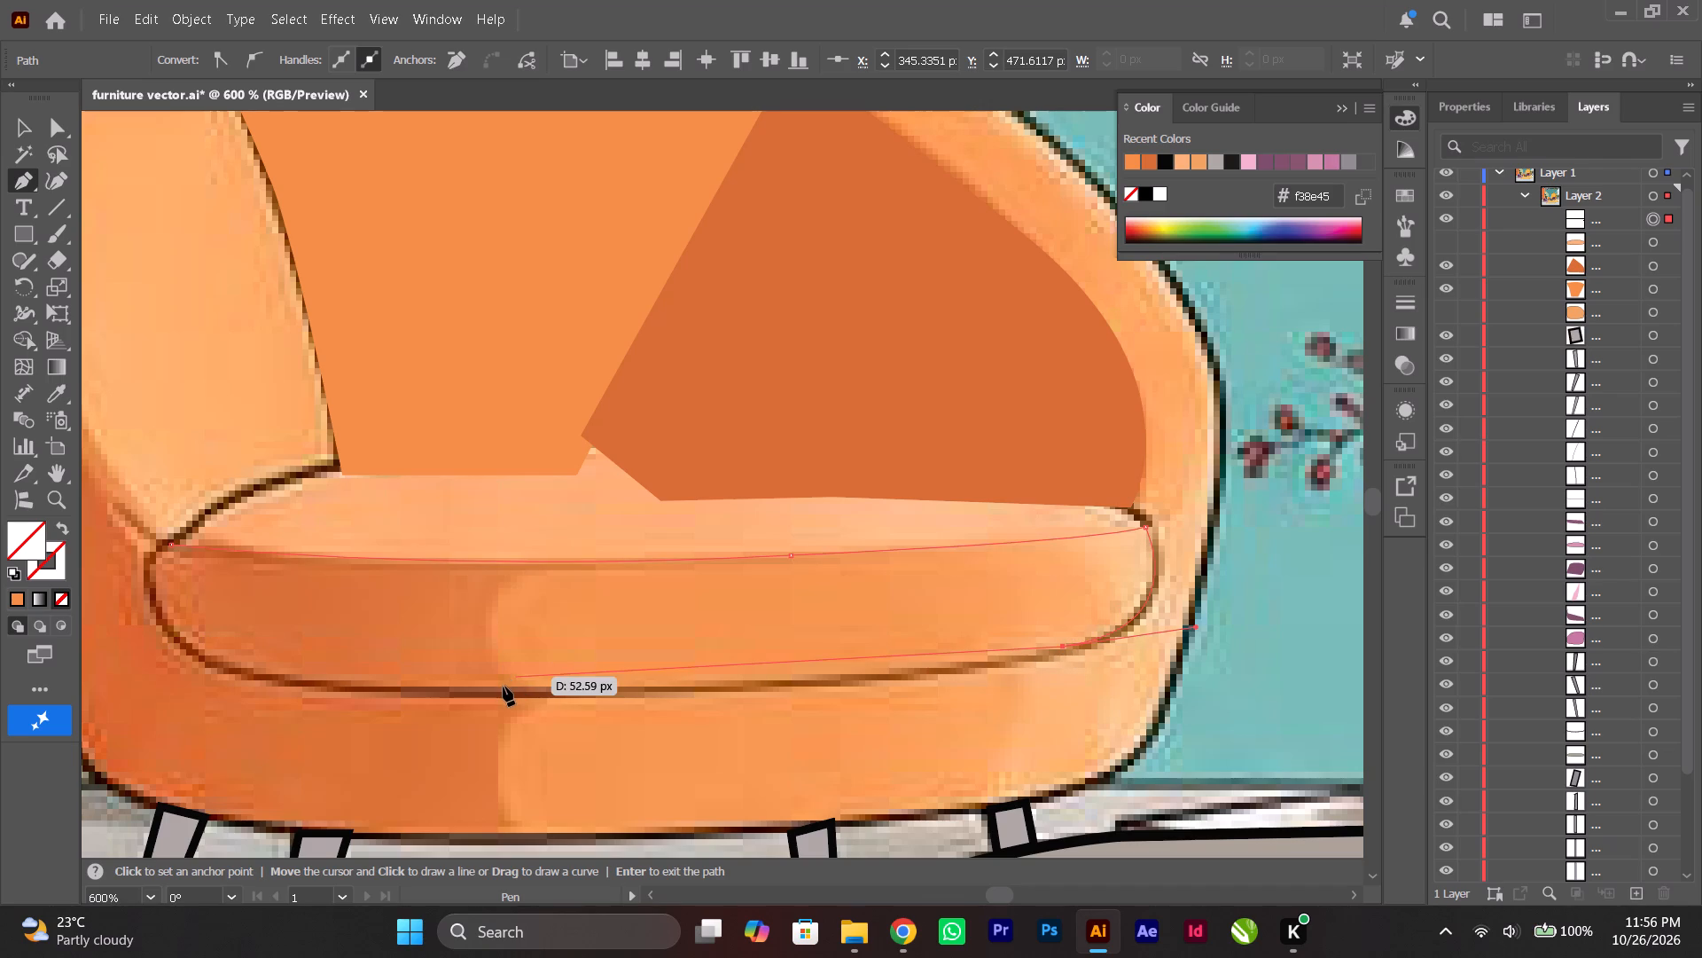
drag(502, 686, 258, 665)
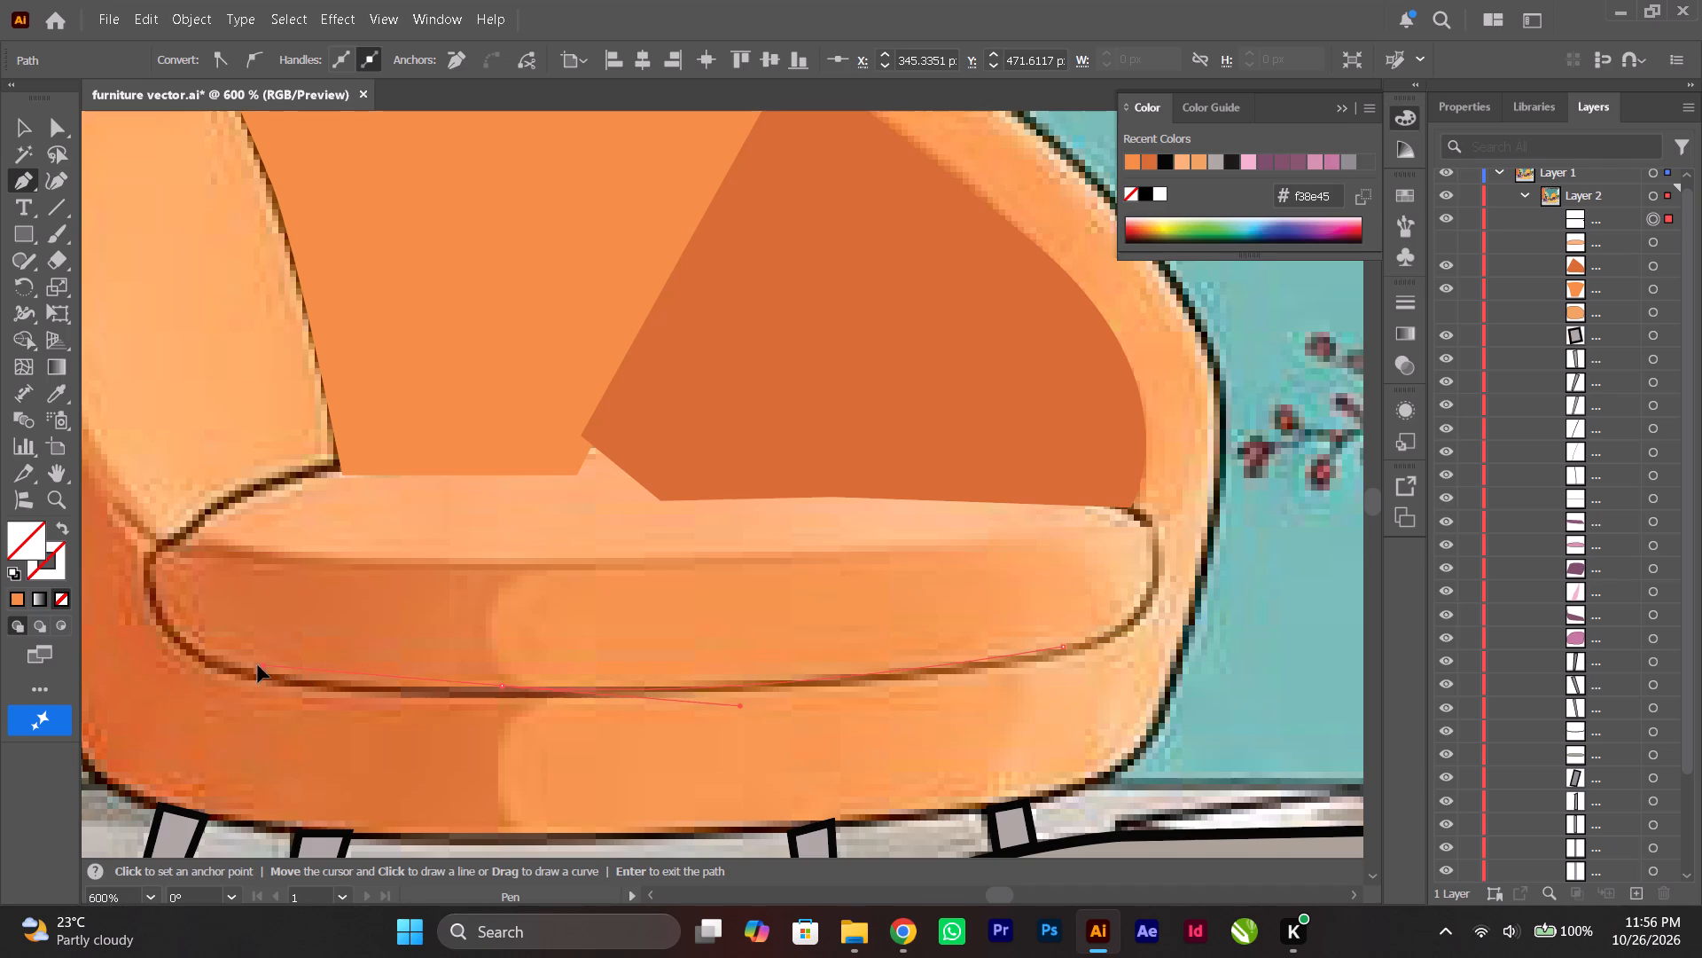
drag(258, 665, 222, 670)
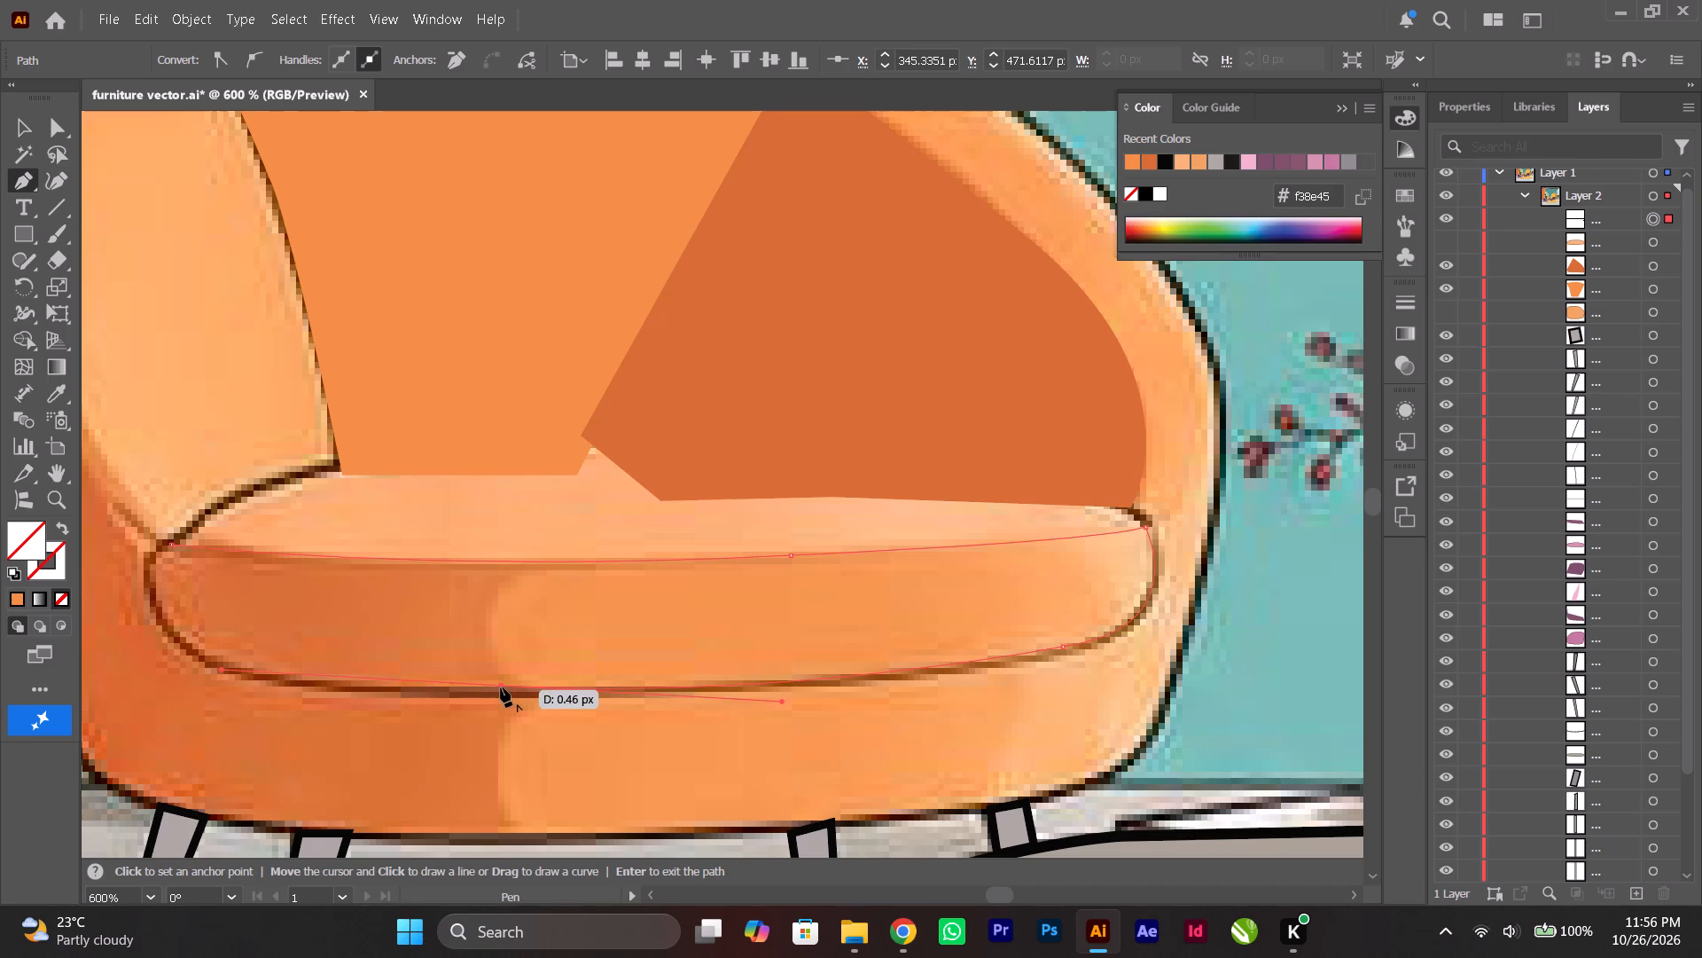
click(501, 687)
ctrl+scroll(439, 687, up, 4)
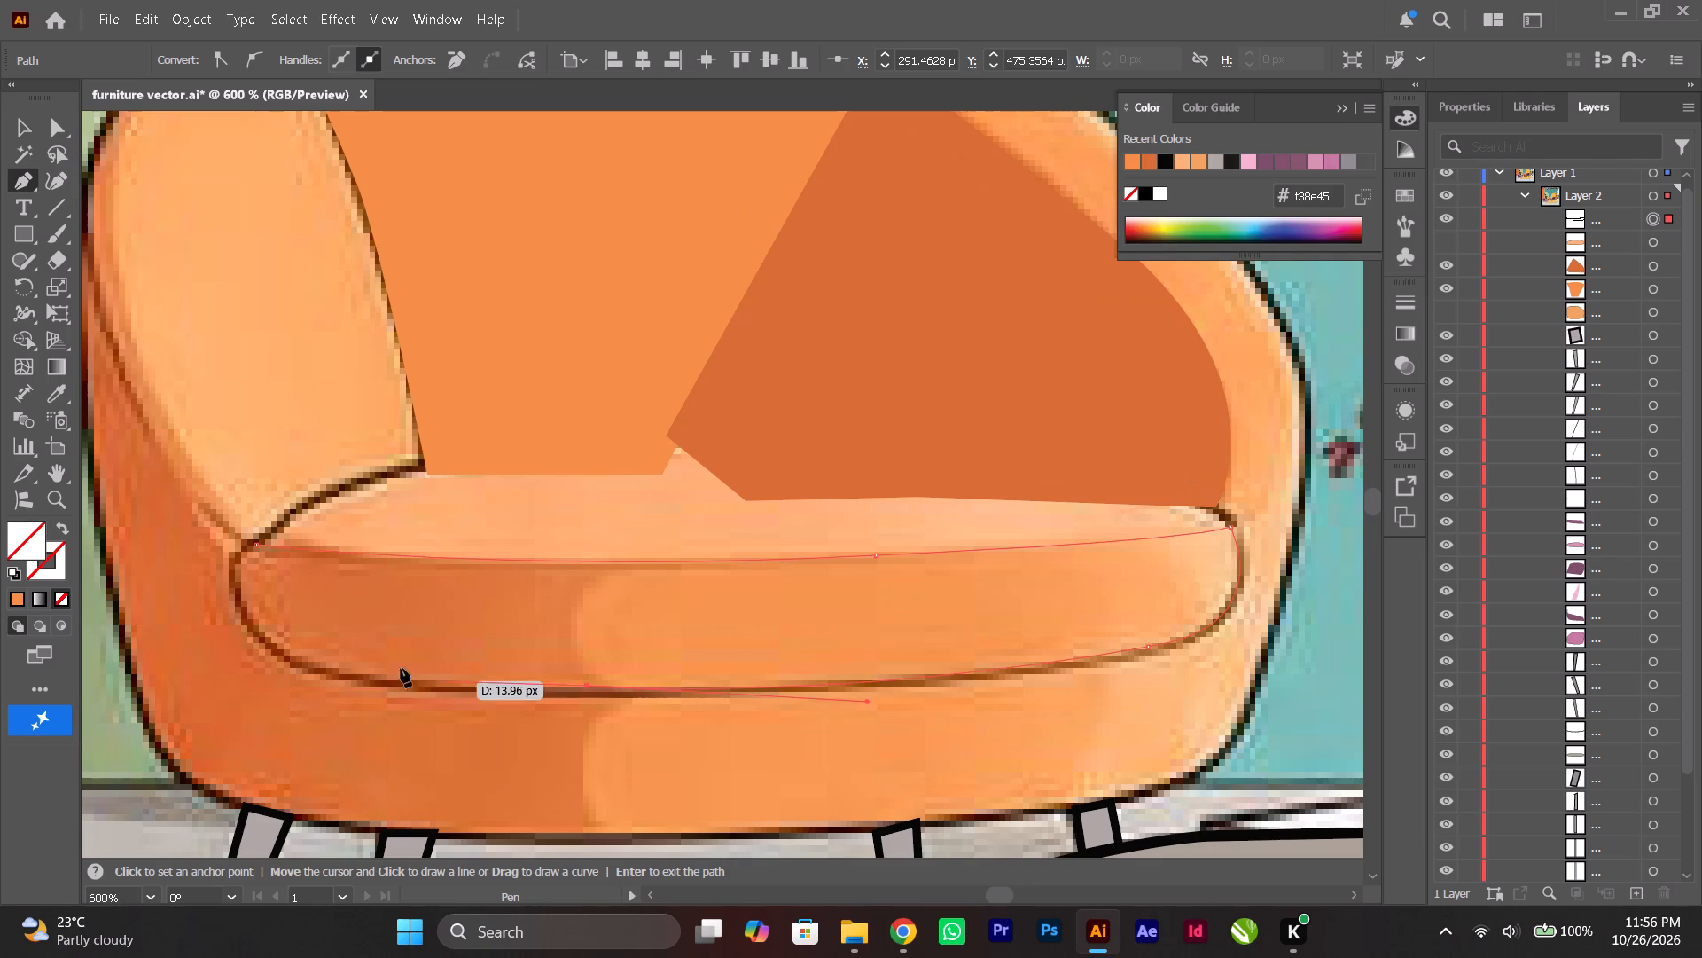
drag(250, 614, 223, 521)
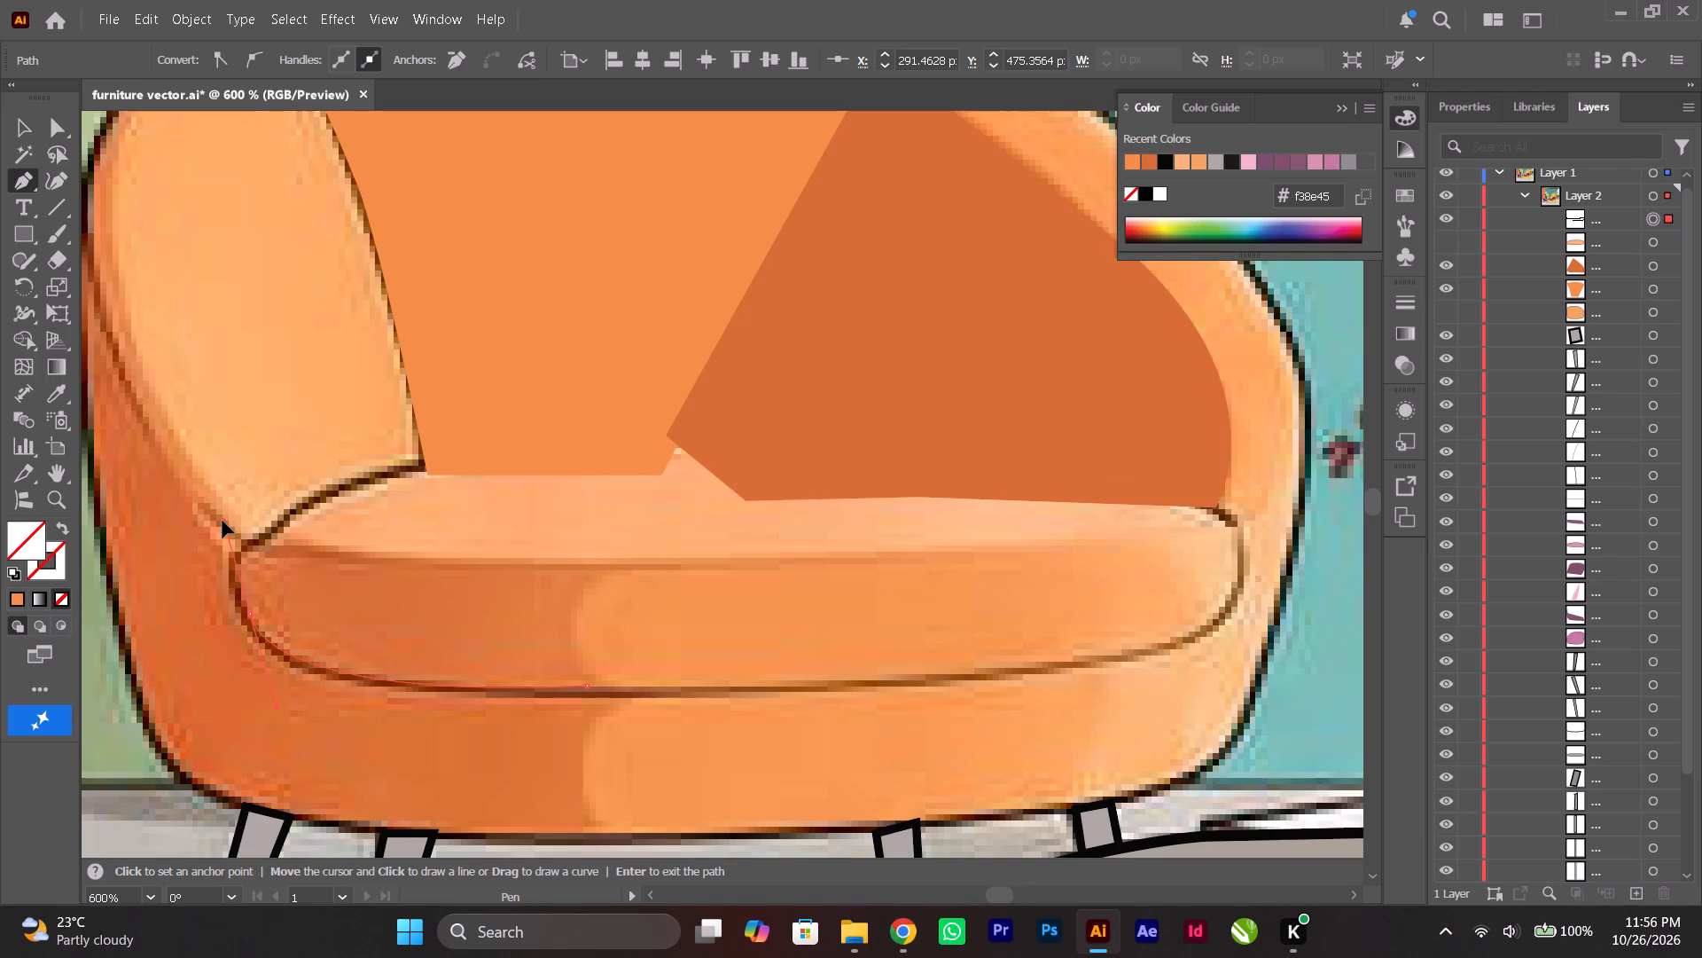
drag(223, 521, 222, 530)
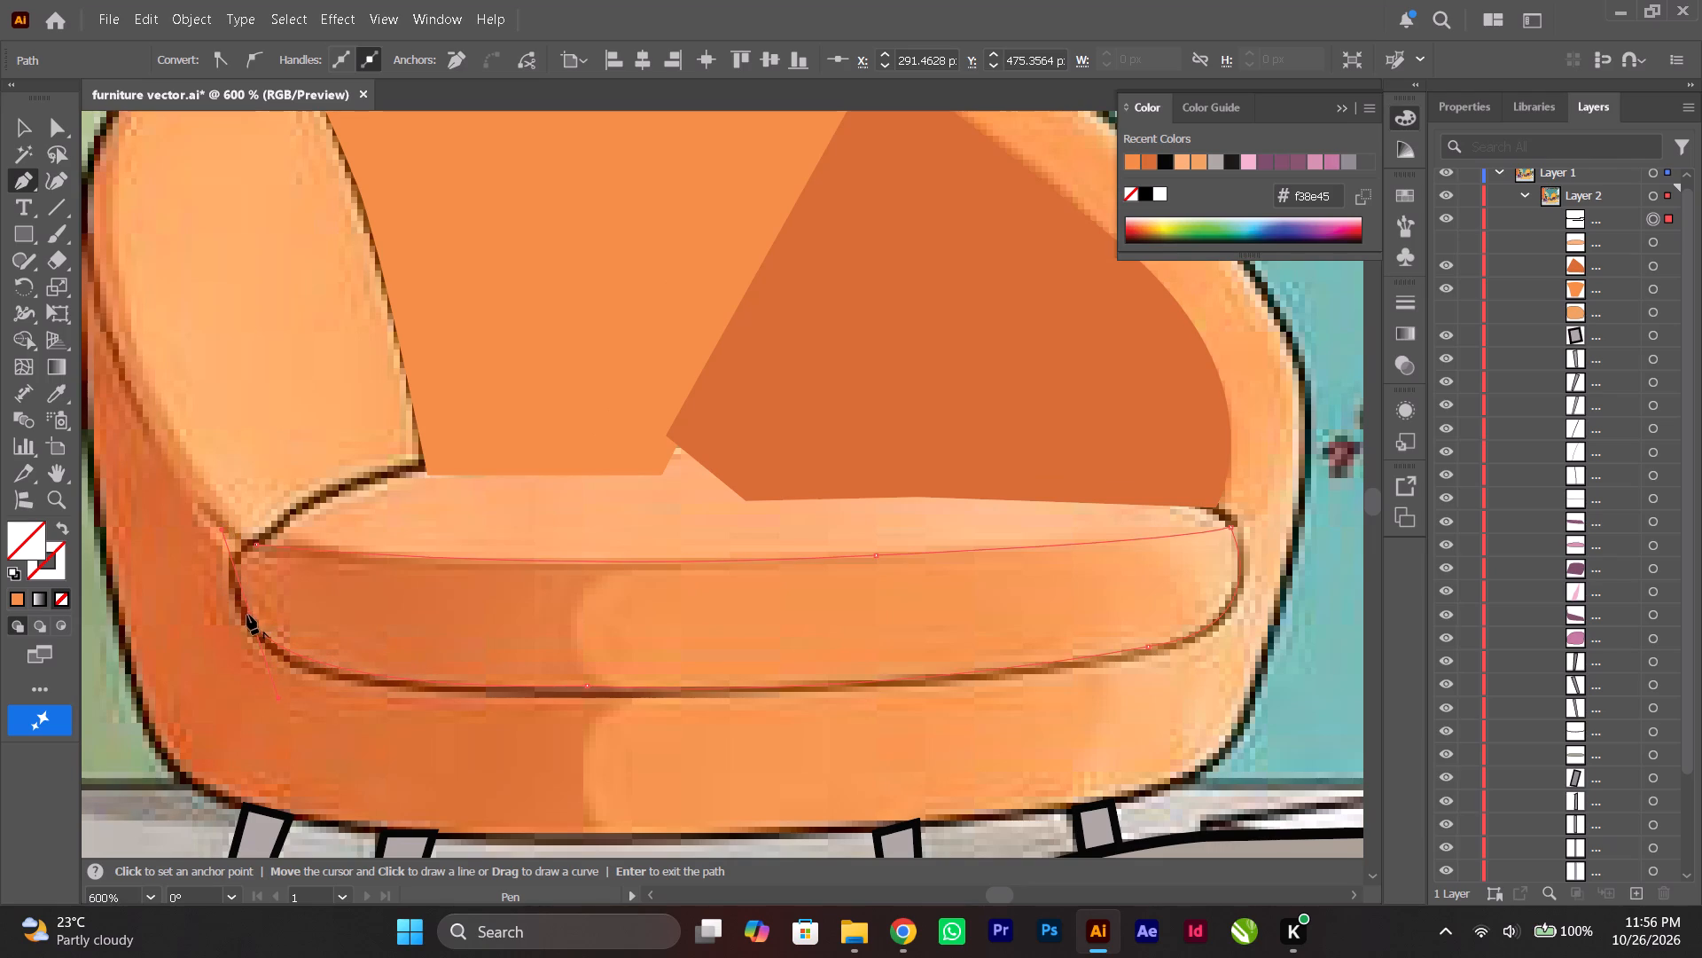
click(248, 615)
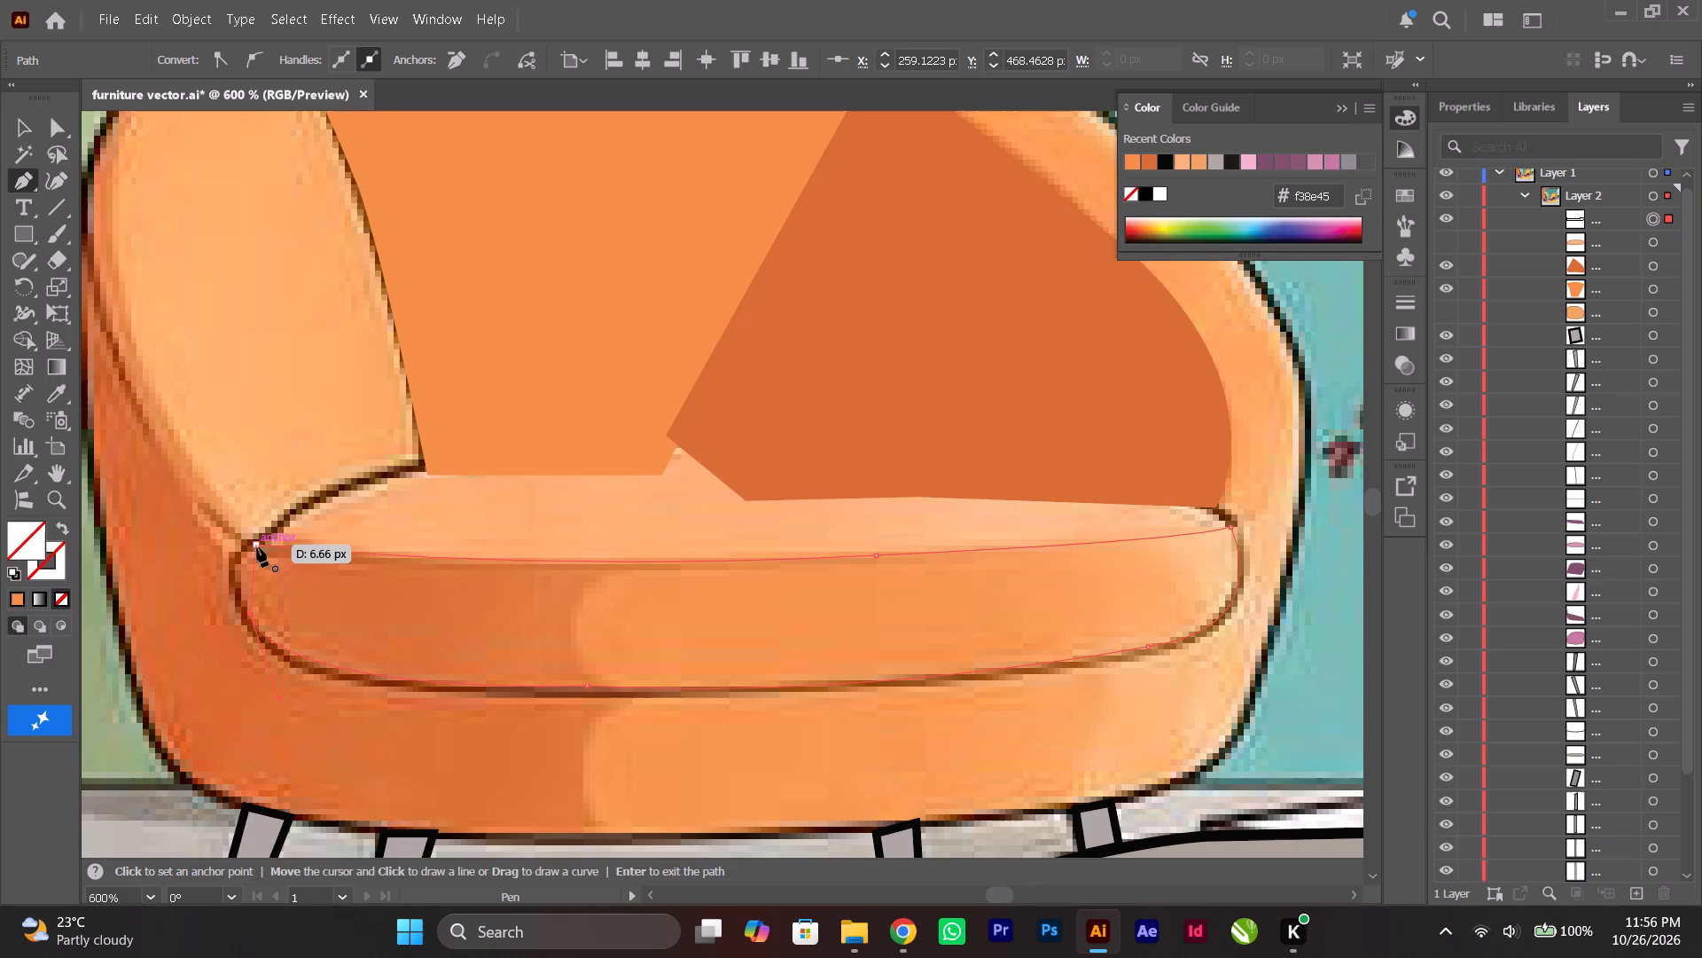
drag(257, 547, 286, 522)
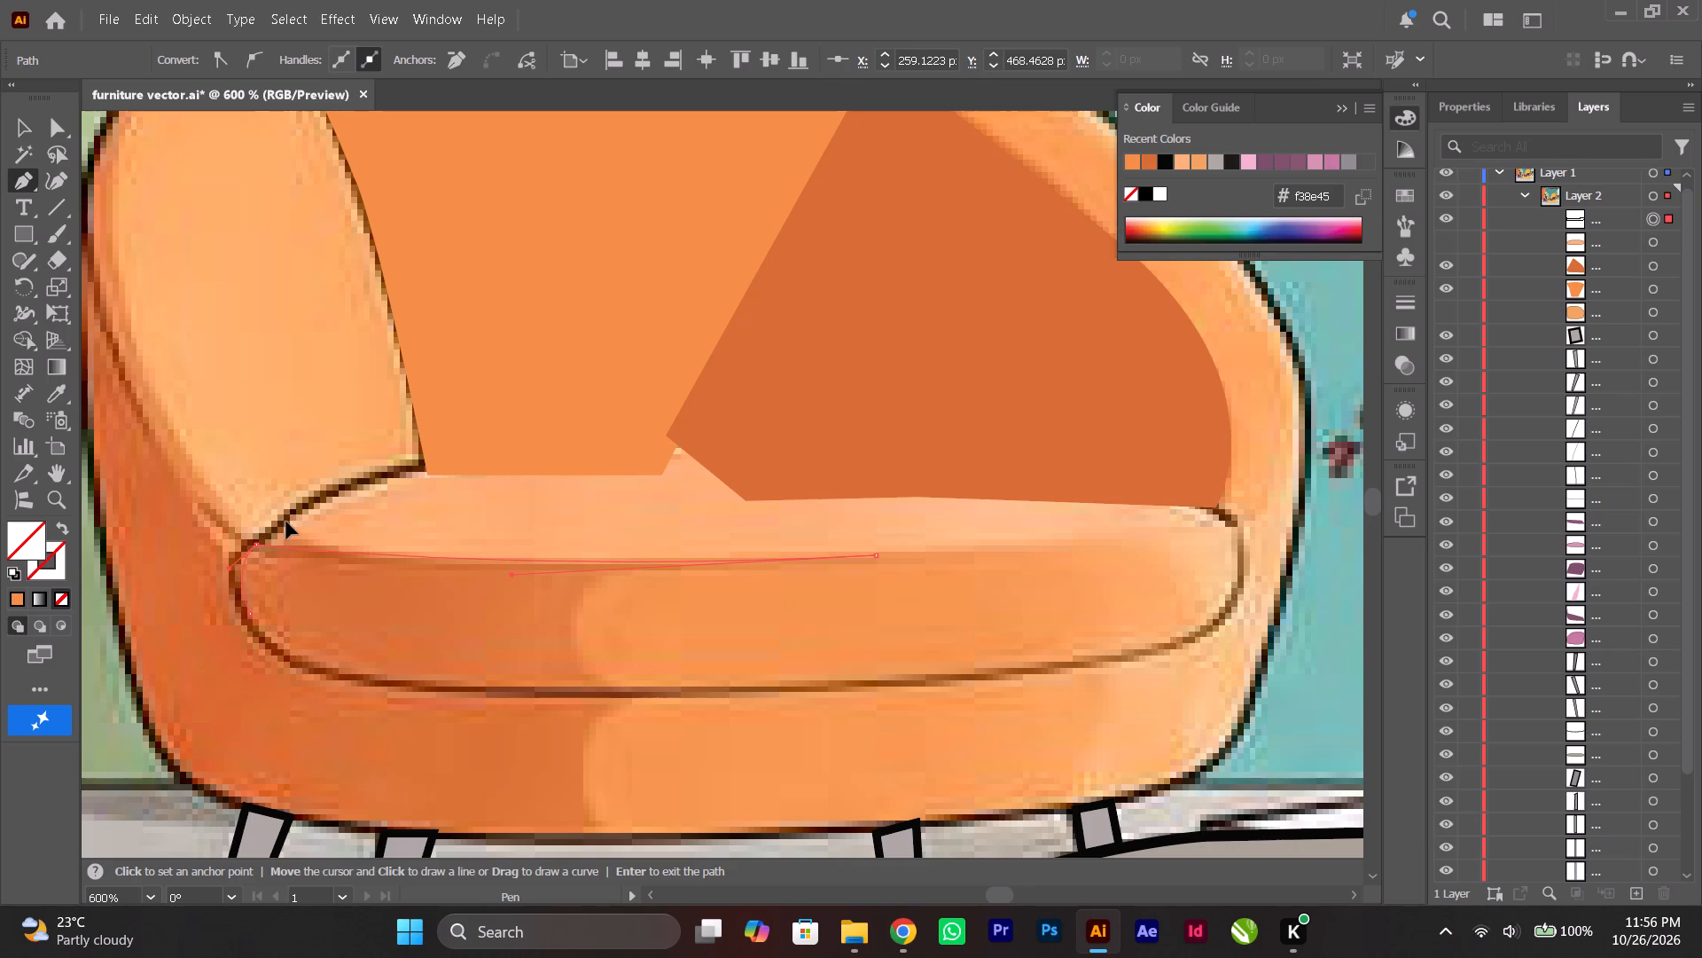
drag(286, 522, 288, 523)
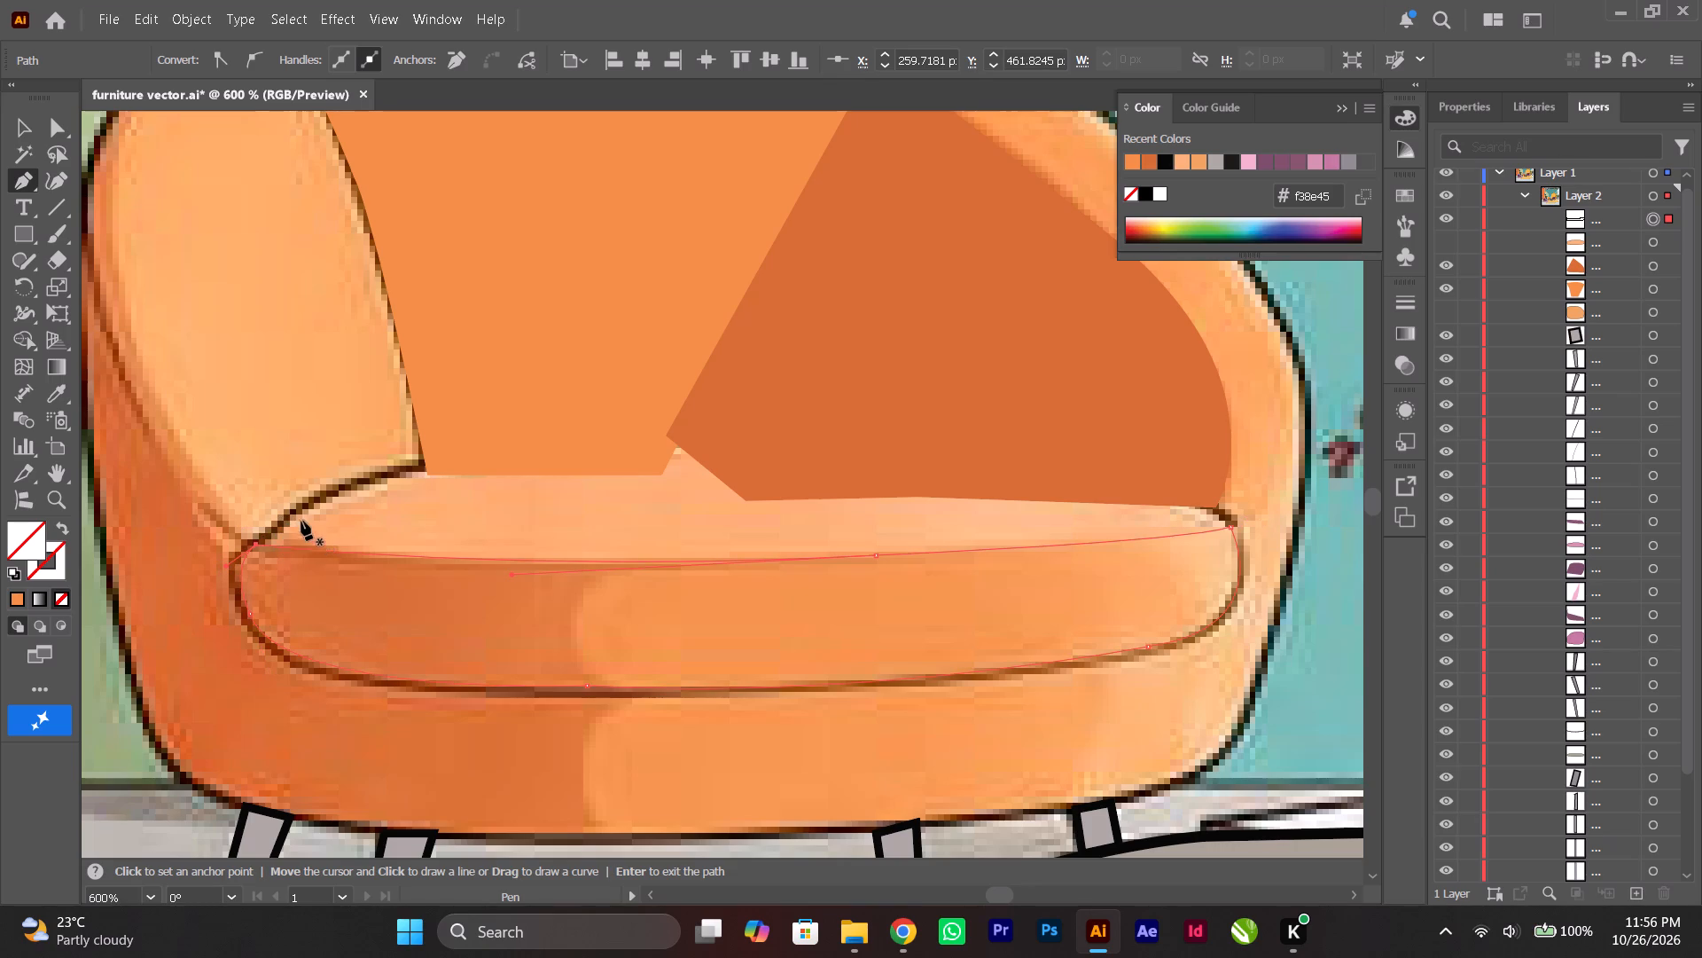
Fill the cushion front shape with orange #f3994f, sampled from the reference's lit cushion front with the Eyedropper.
click(61, 389)
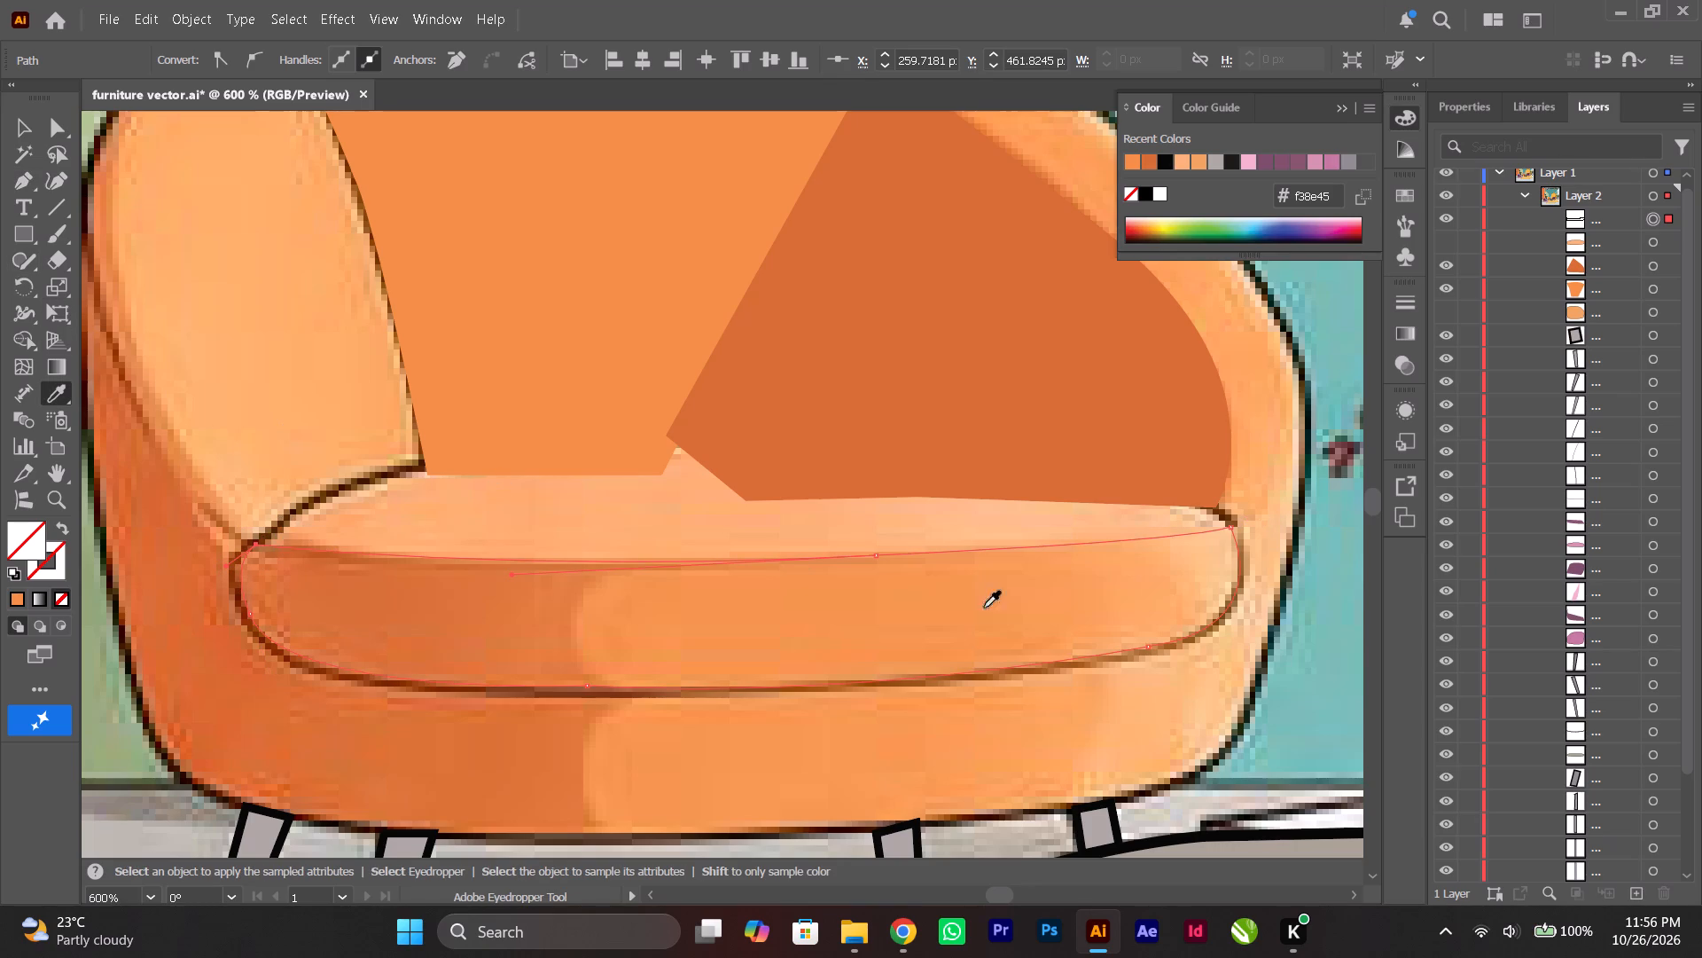
click(1000, 616)
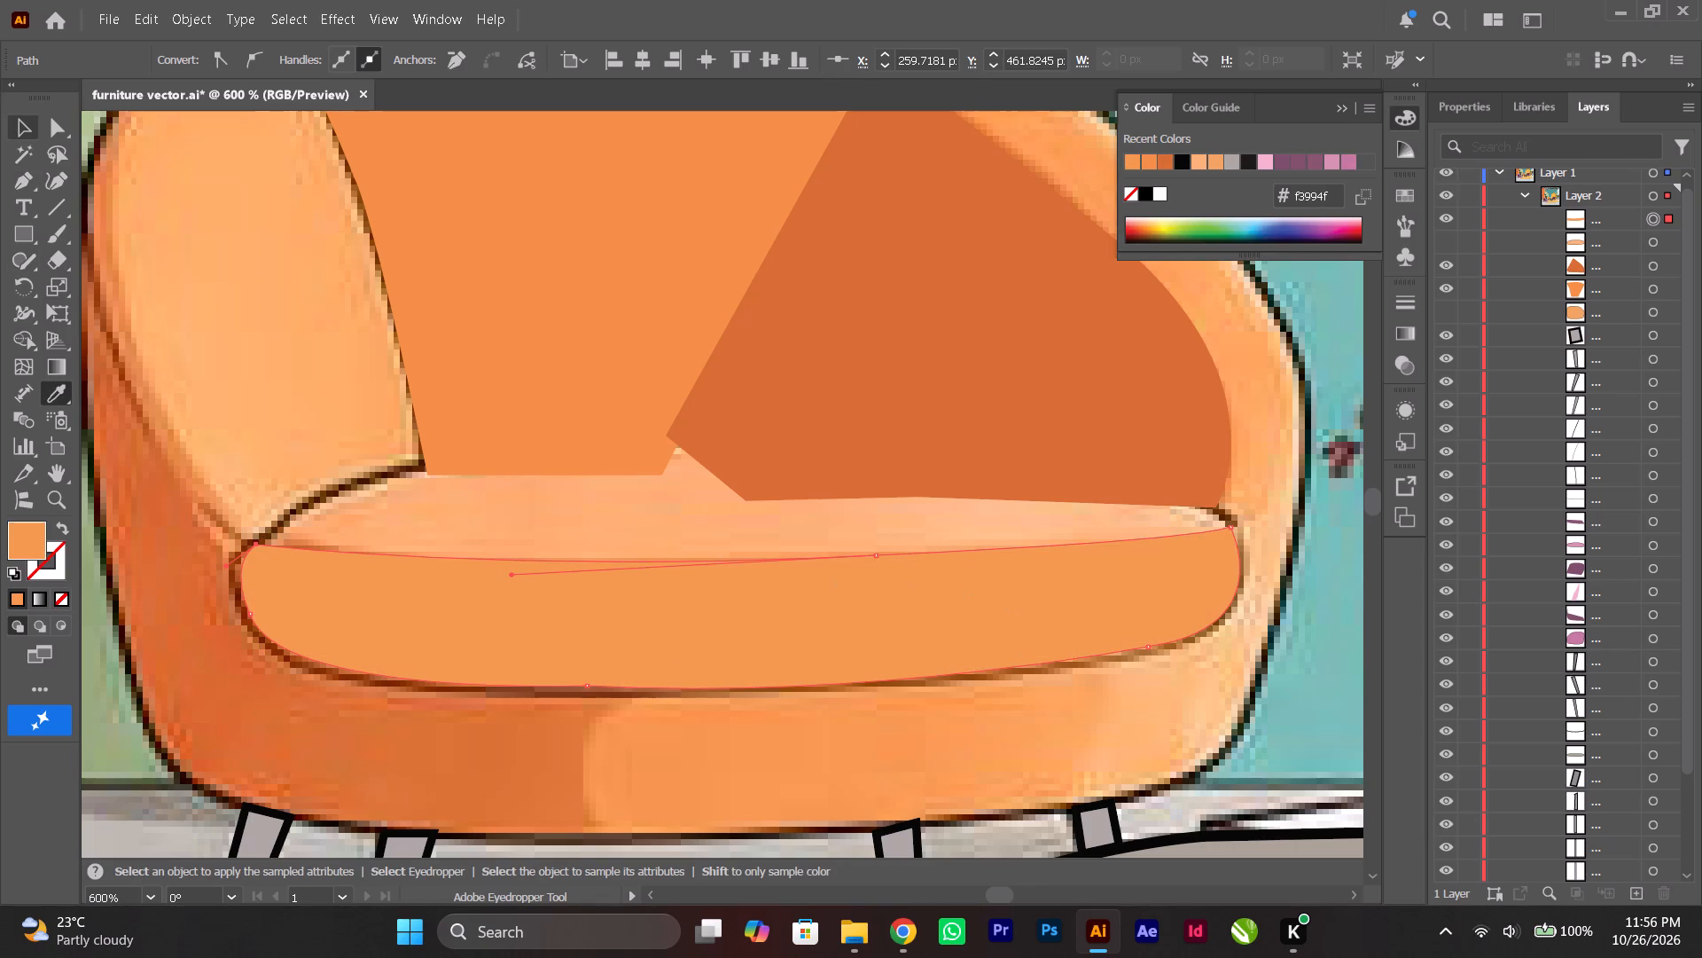
click(23, 121)
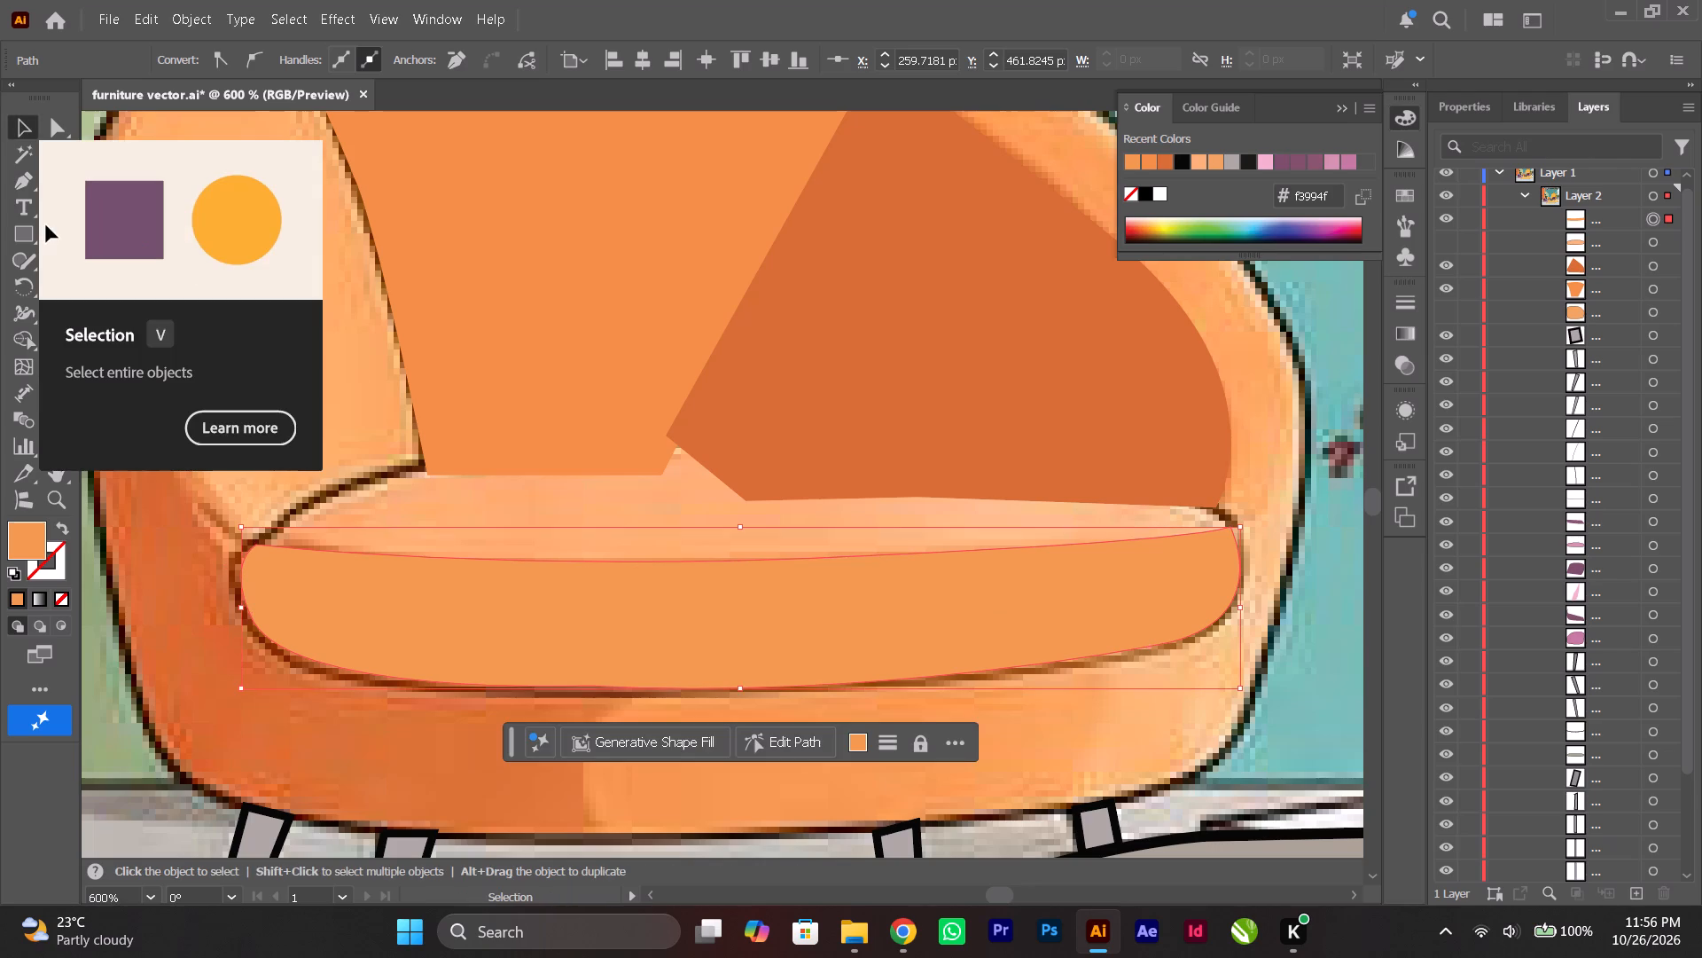
Hide the cushion front shape to uncover the shading in the reference.
click(1444, 219)
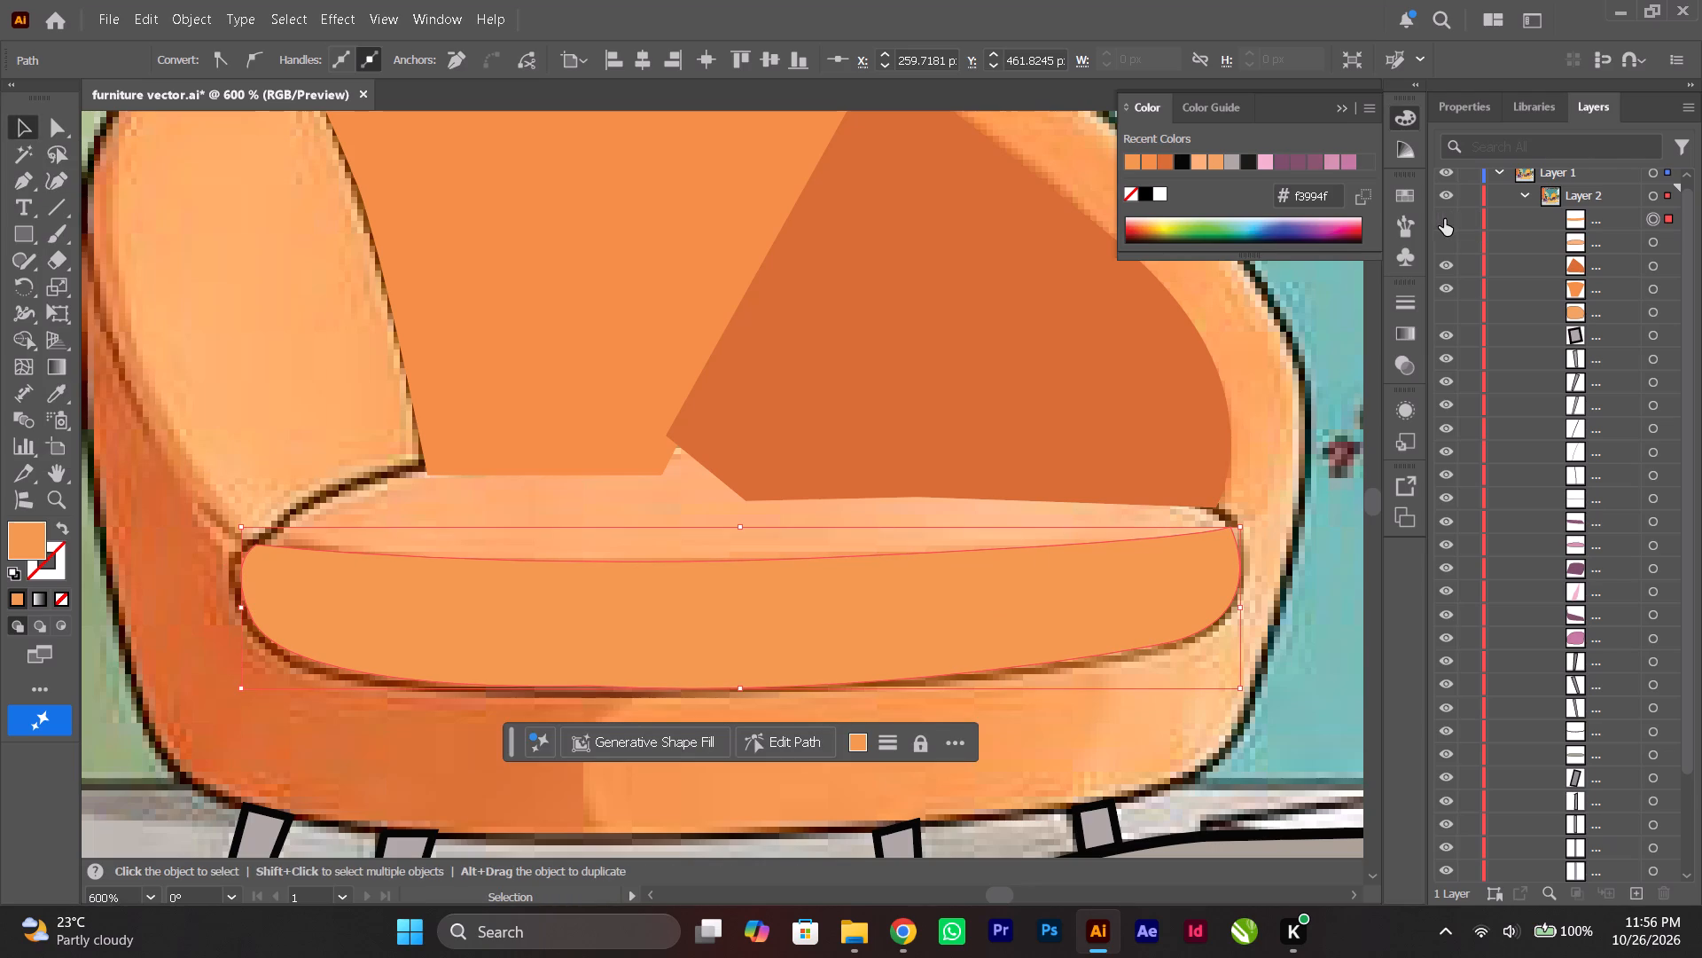
Start a Pen tool path for the cushion front's shadow, tracing its curved inner boundary from the upper edge down to the lower seam.
alt+scroll(512, 588, up, 2)
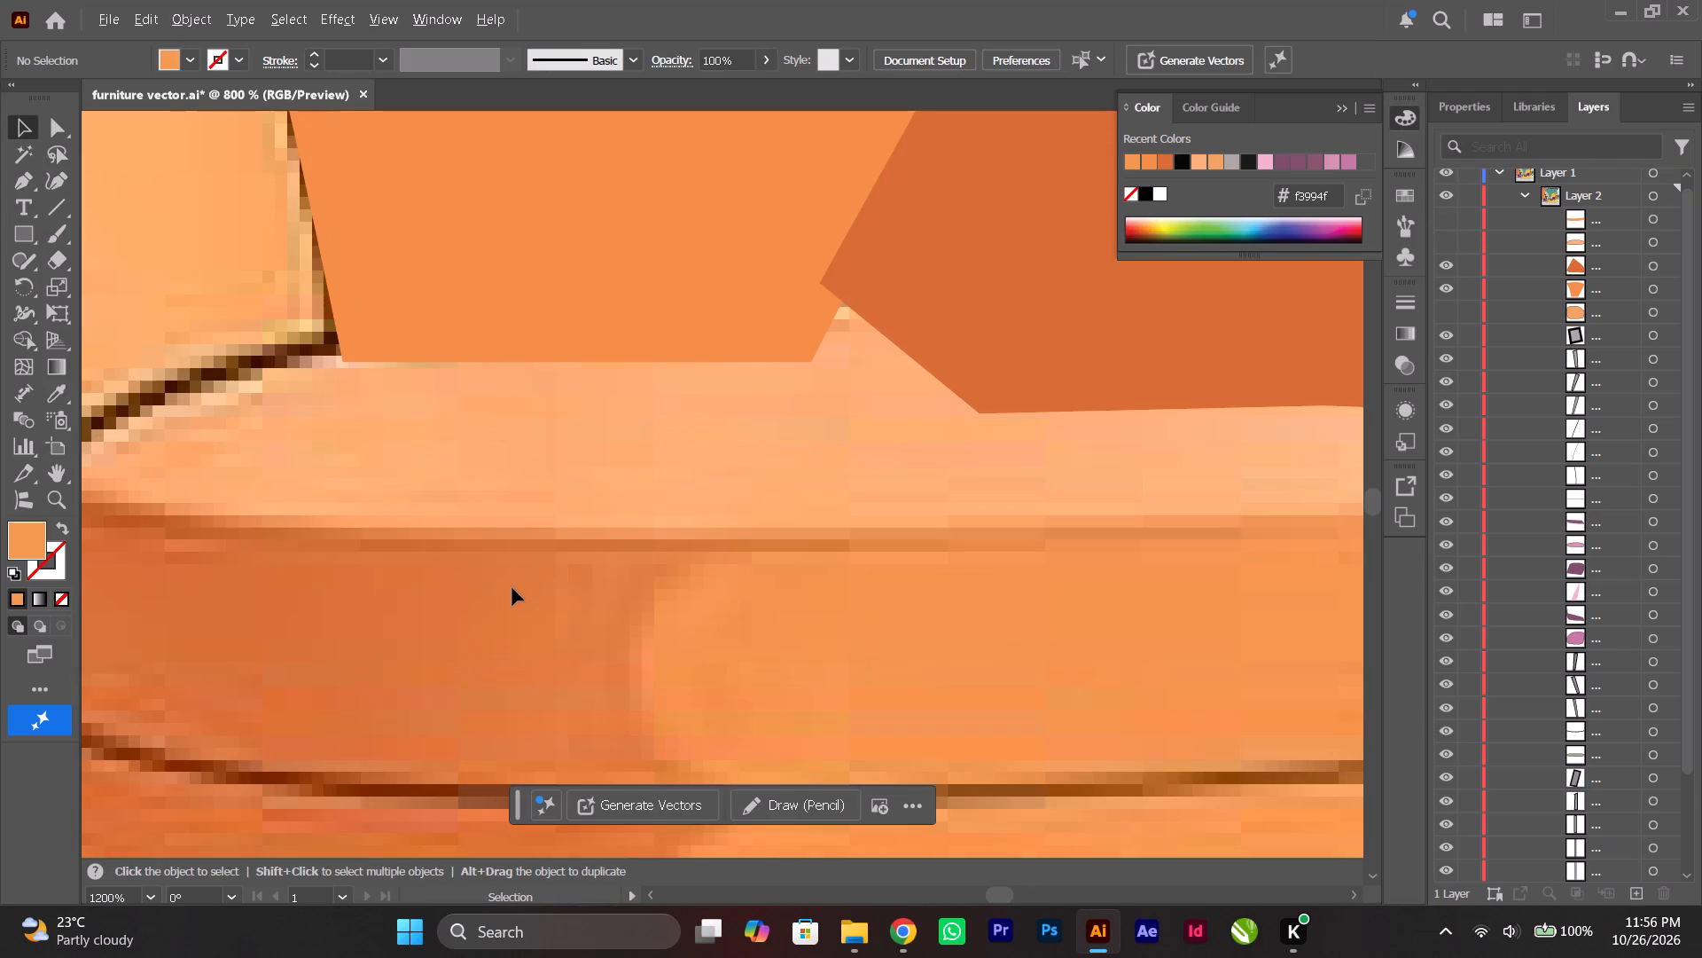
ctrl+scroll(516, 587, up, 11)
click(17, 187)
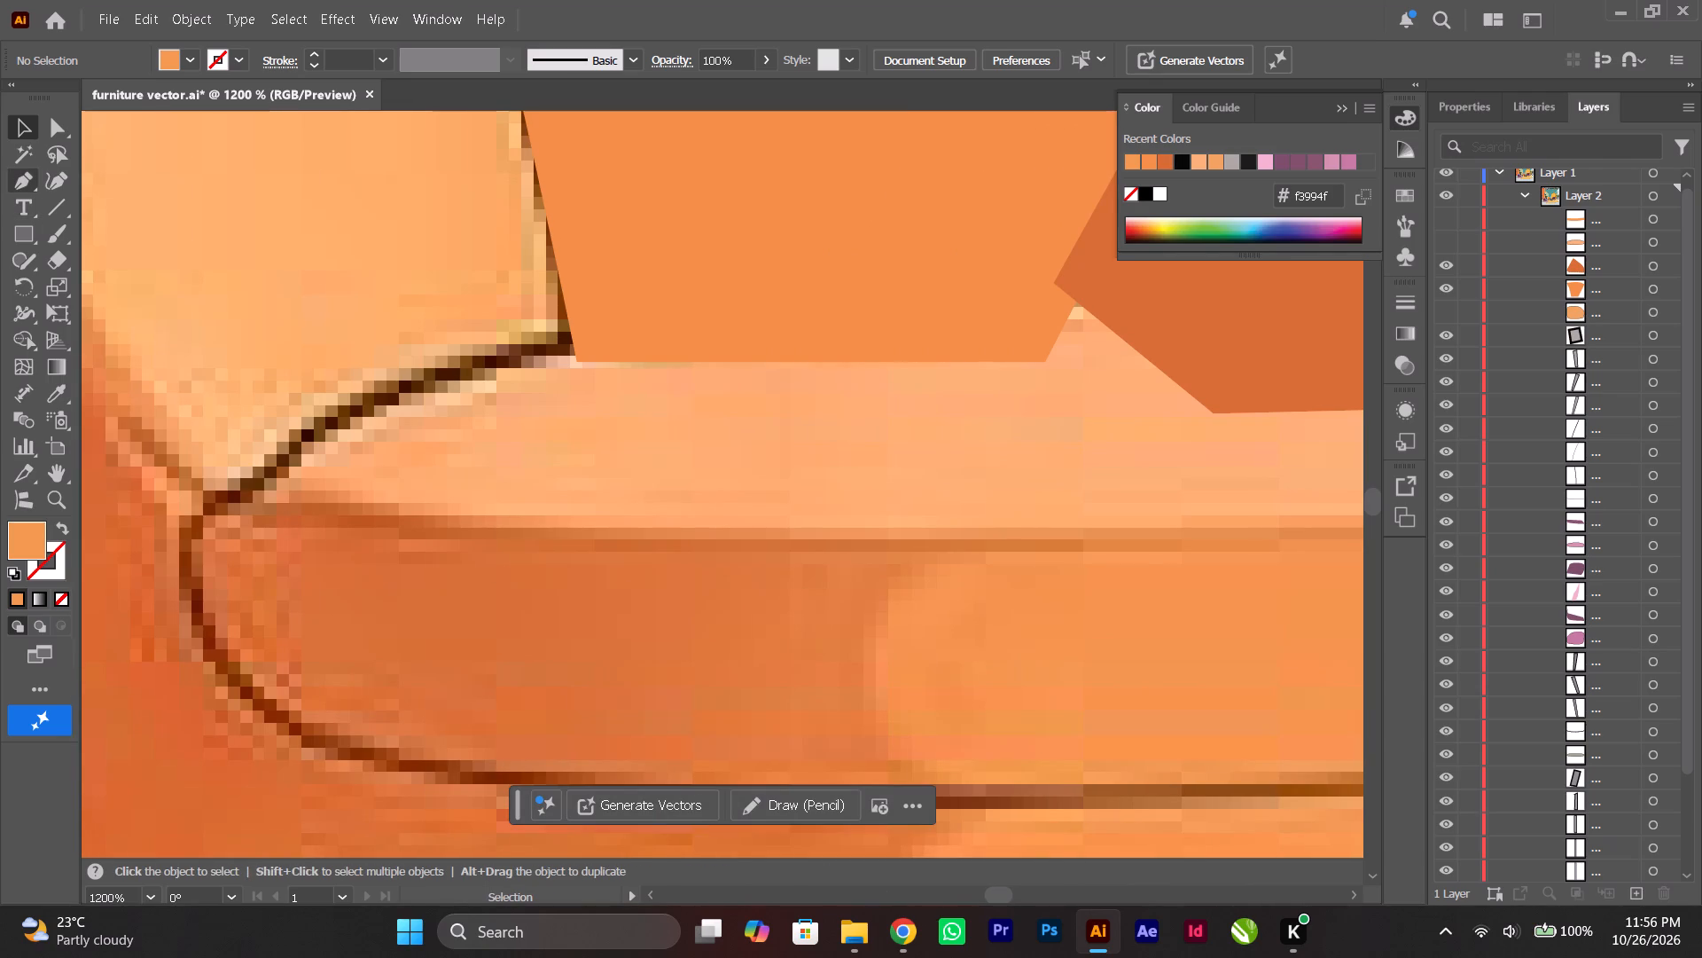
alt+scroll(915, 561, down, 1)
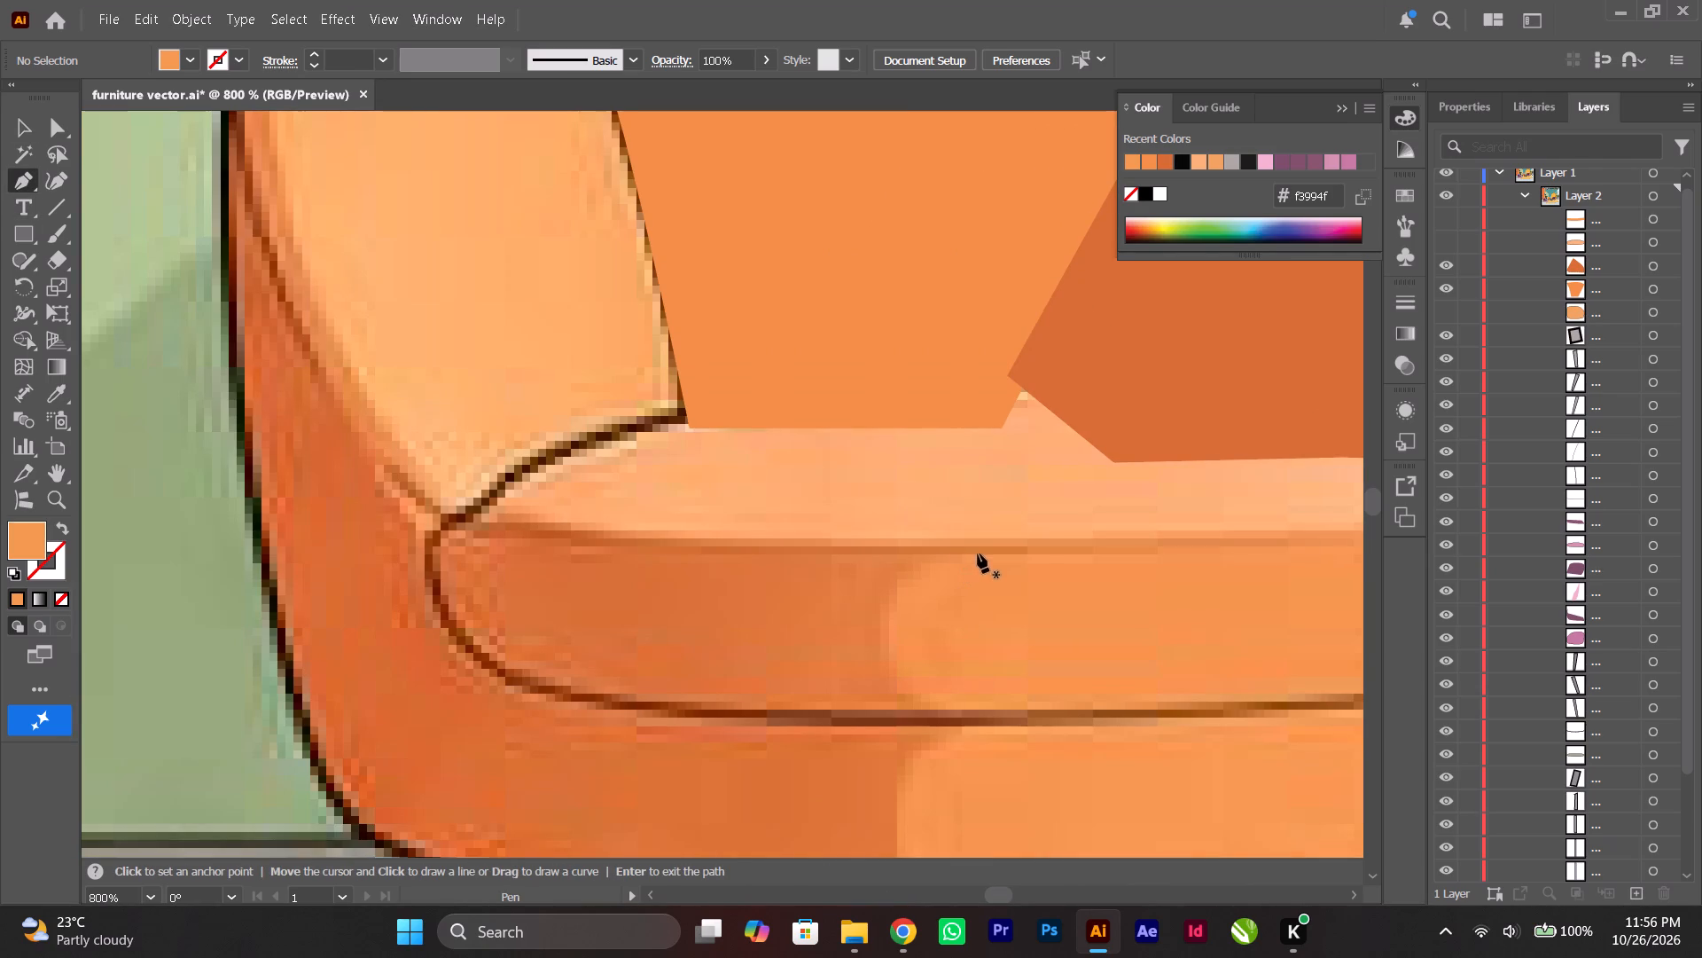
click(1026, 553)
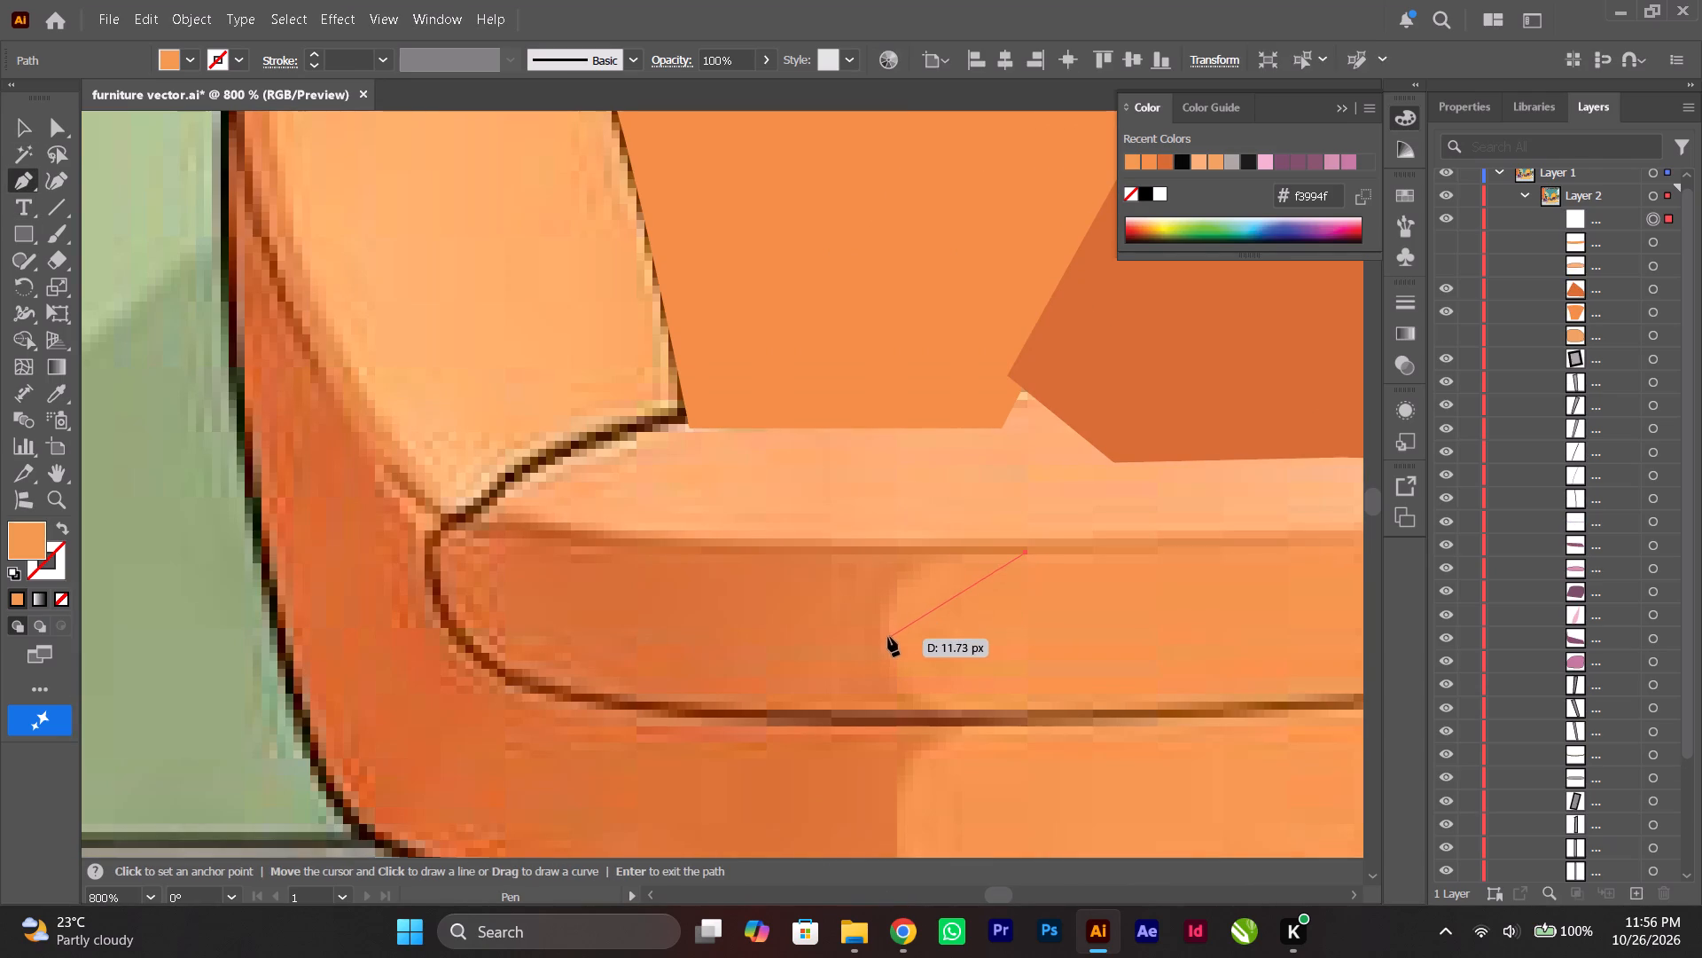
drag(887, 622, 870, 694)
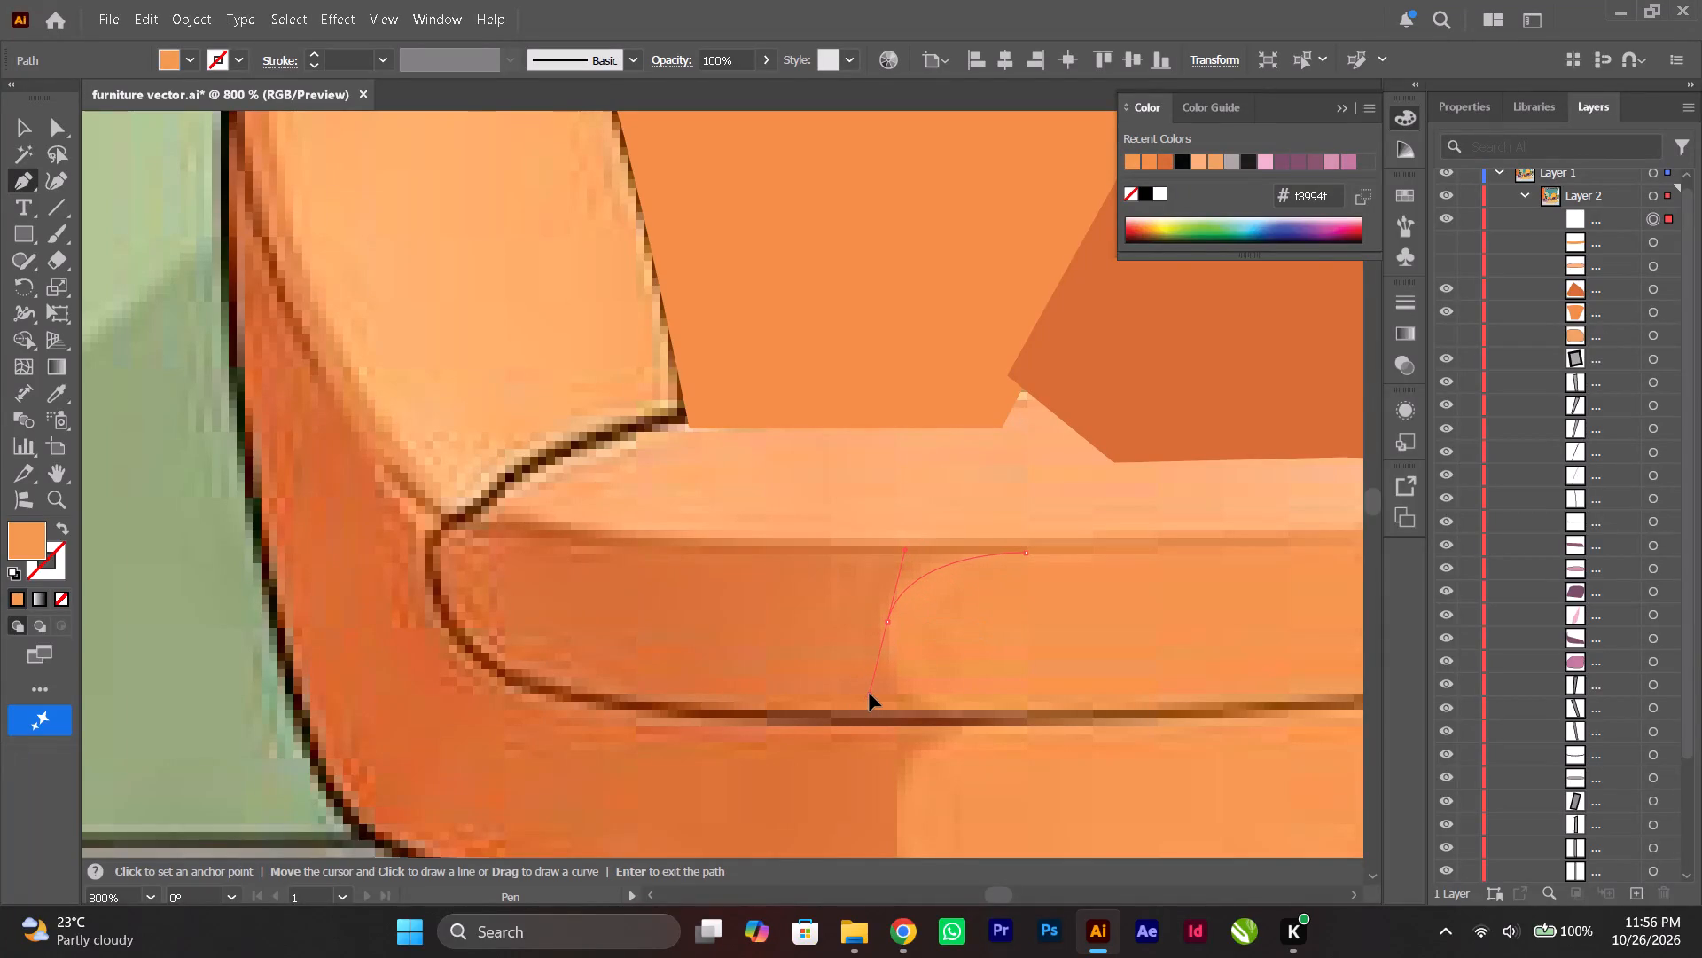
drag(870, 694, 870, 695)
click(887, 620)
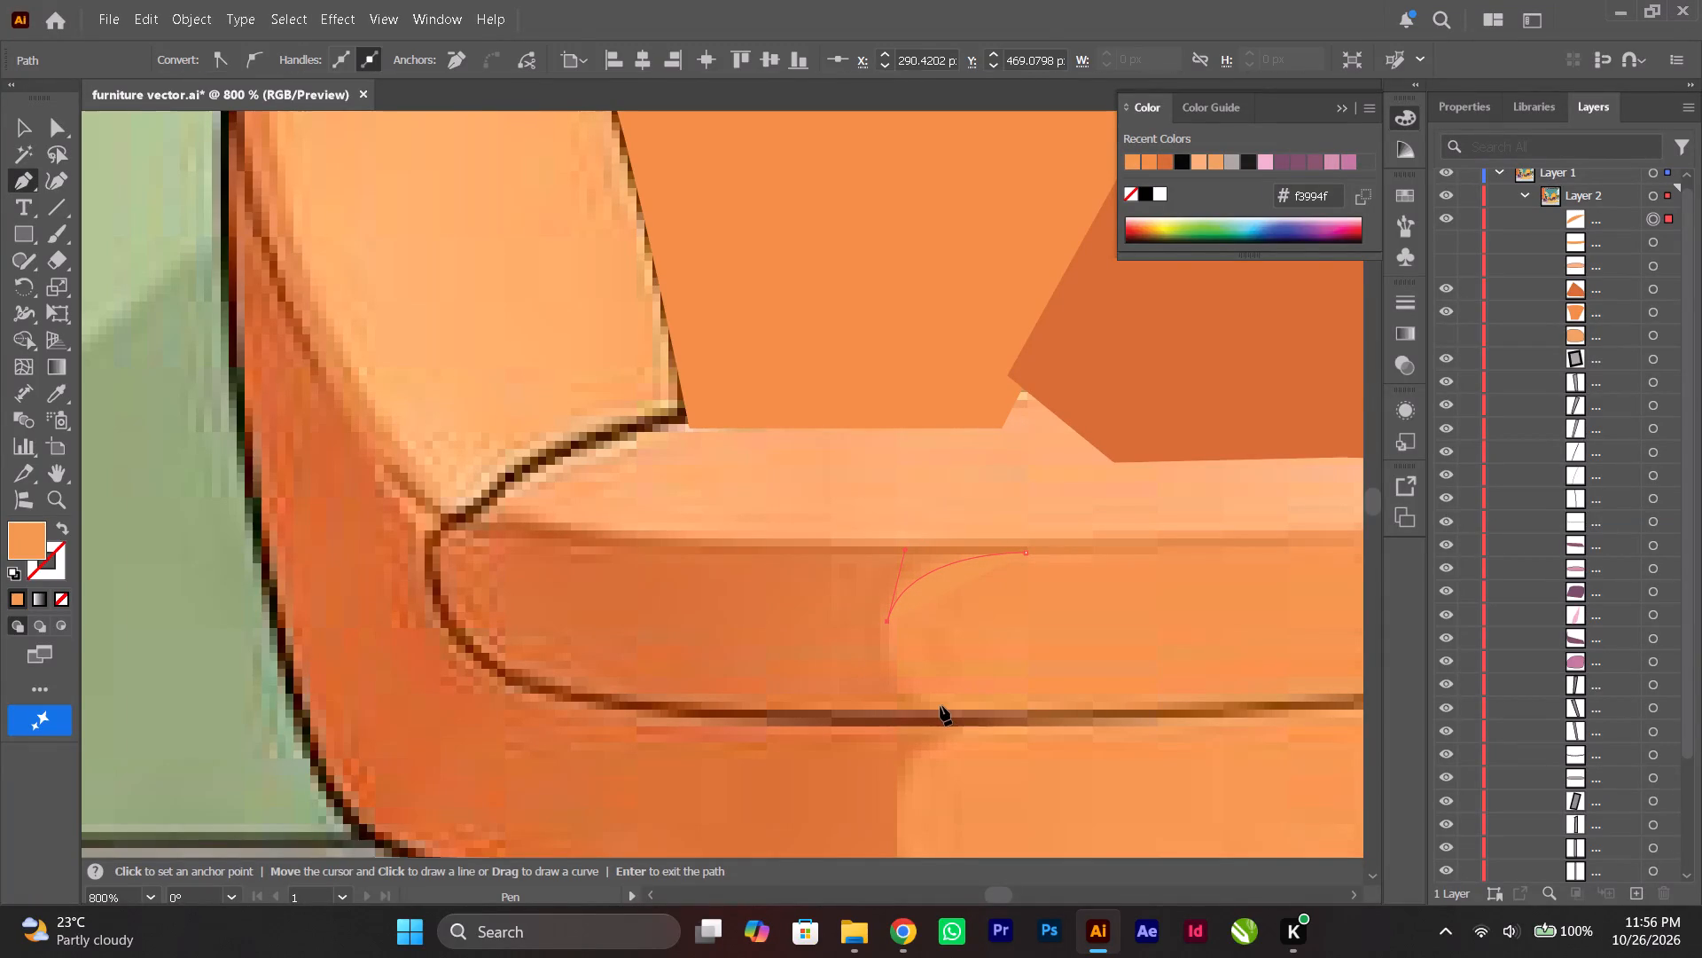
drag(927, 707, 984, 727)
drag(984, 727, 975, 722)
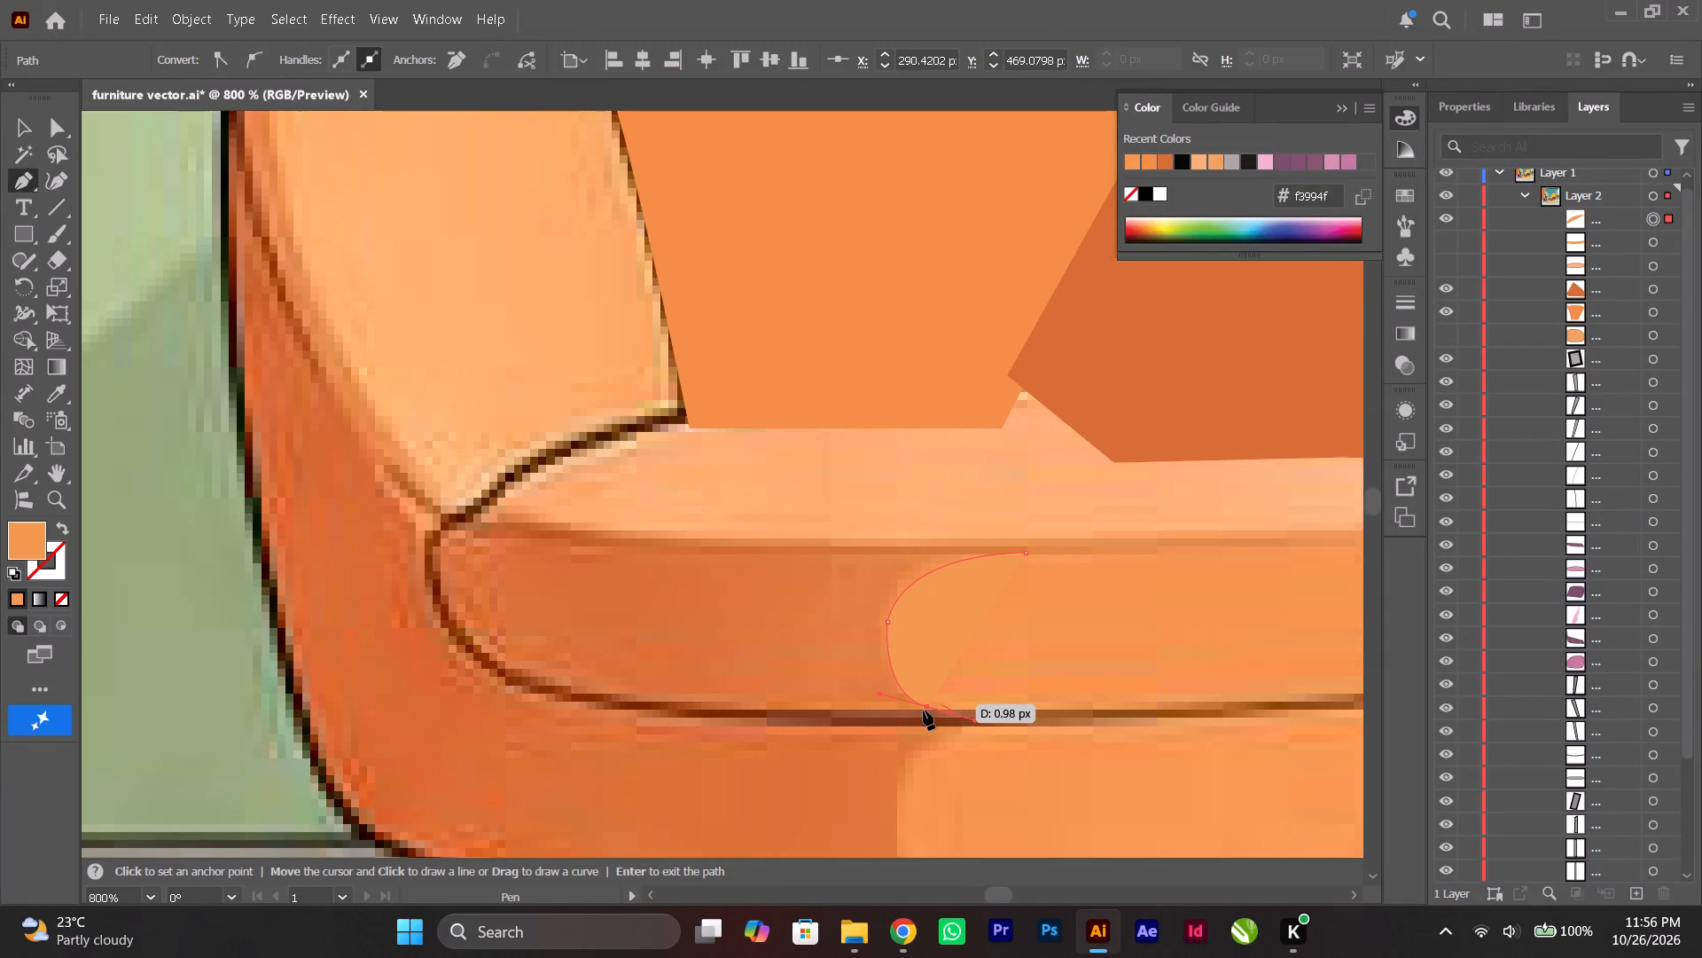
click(928, 709)
Remove the fill and continue the shadow path along the lower seam, around the rounded left end and back along the upper edge, closing it.
click(61, 602)
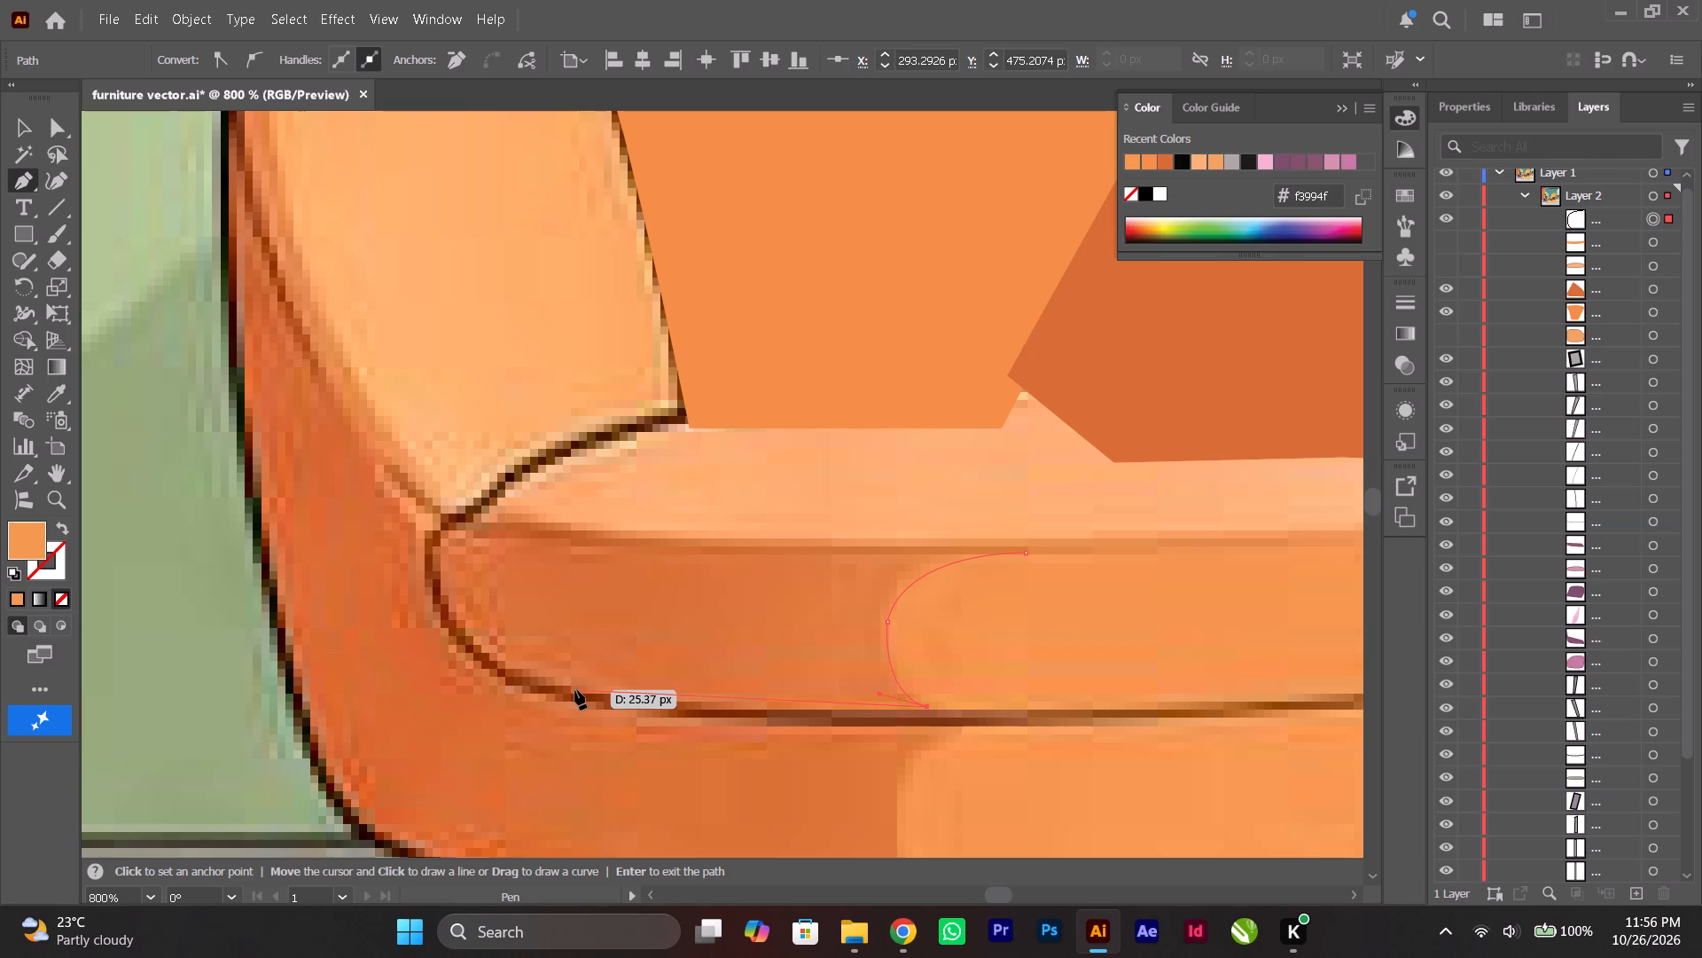
drag(574, 689, 444, 658)
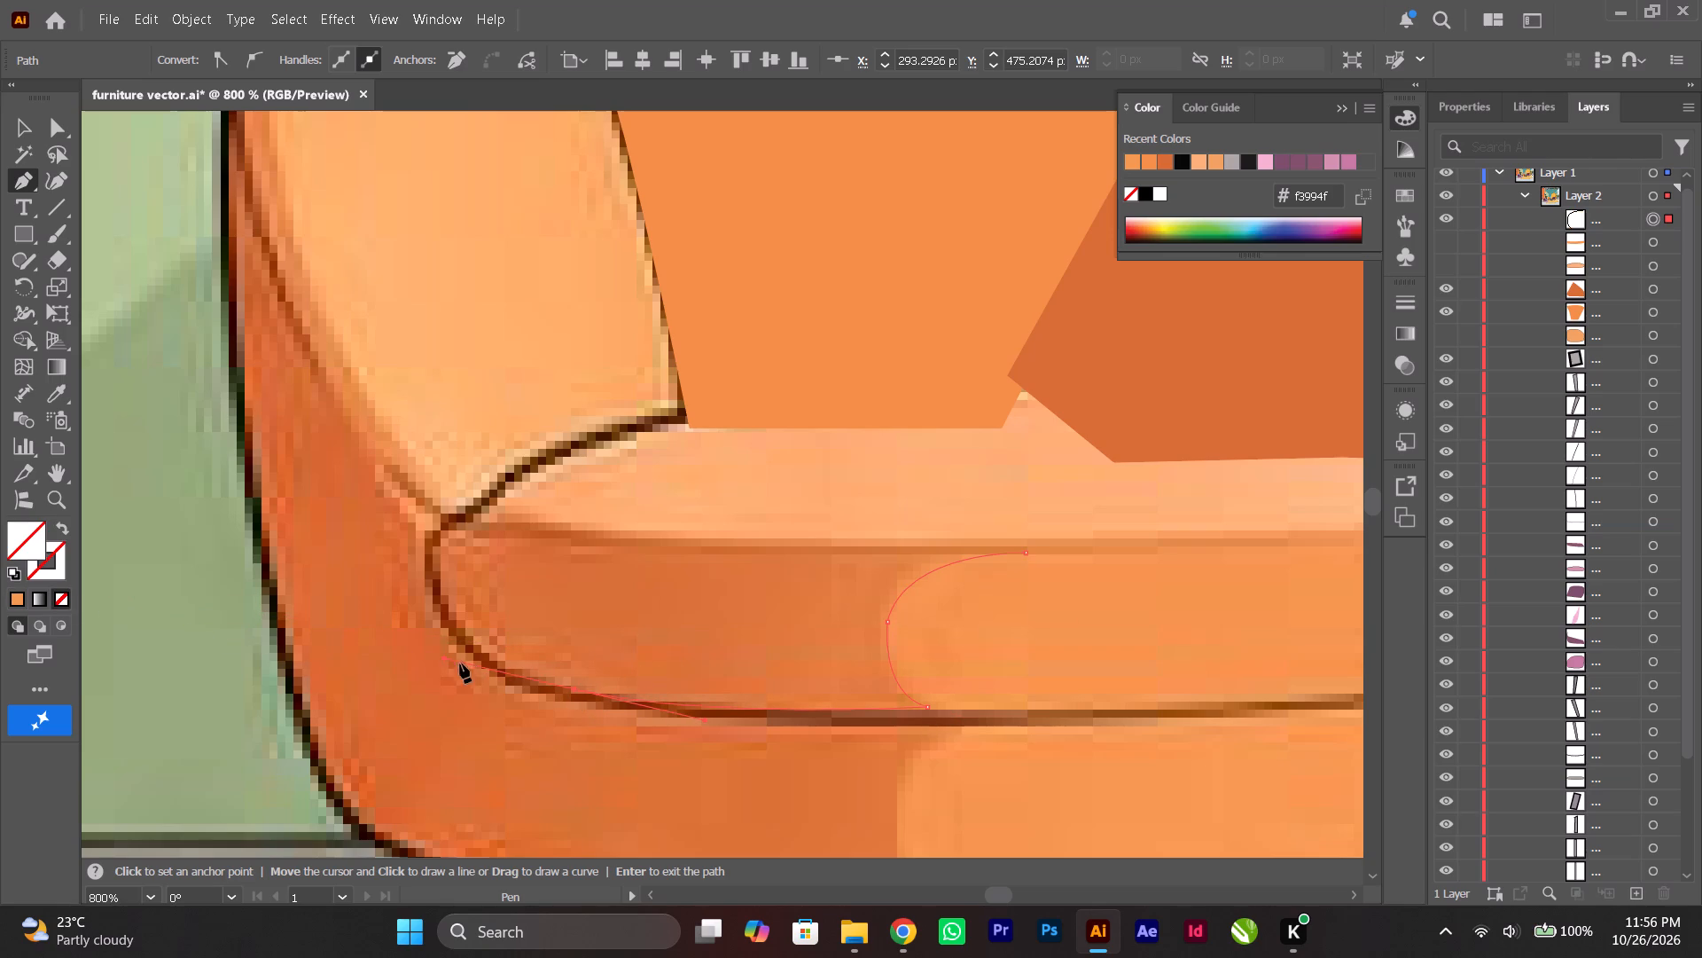
click(574, 692)
drag(441, 591, 426, 529)
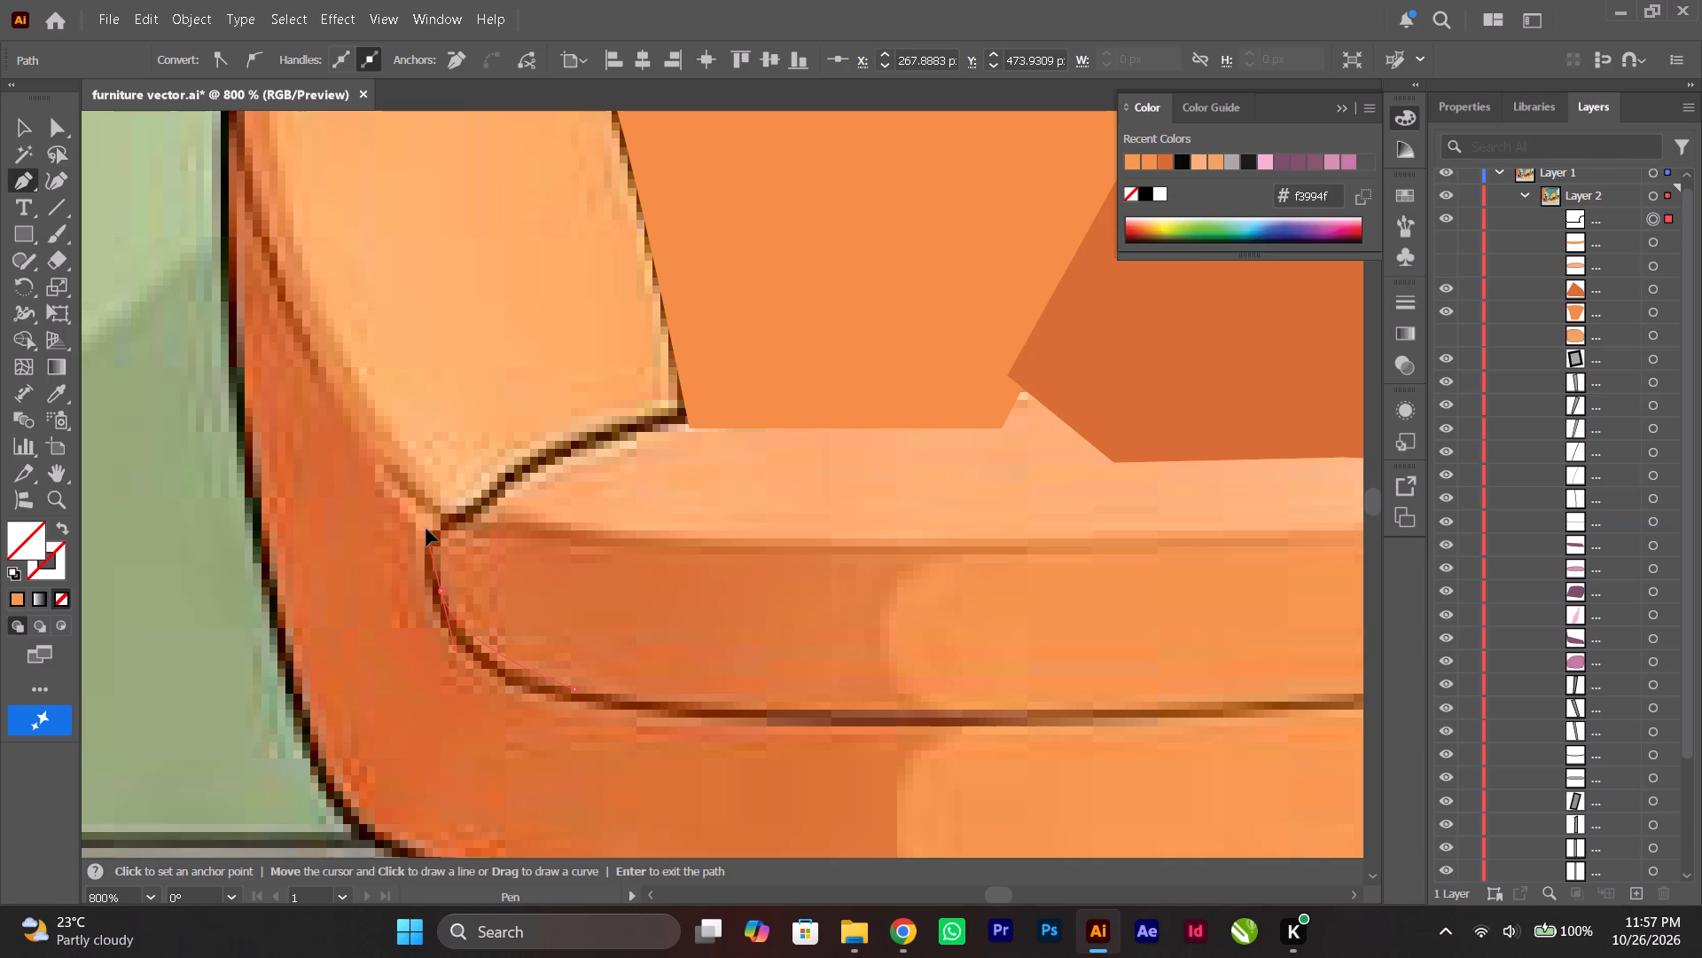
drag(426, 529, 414, 504)
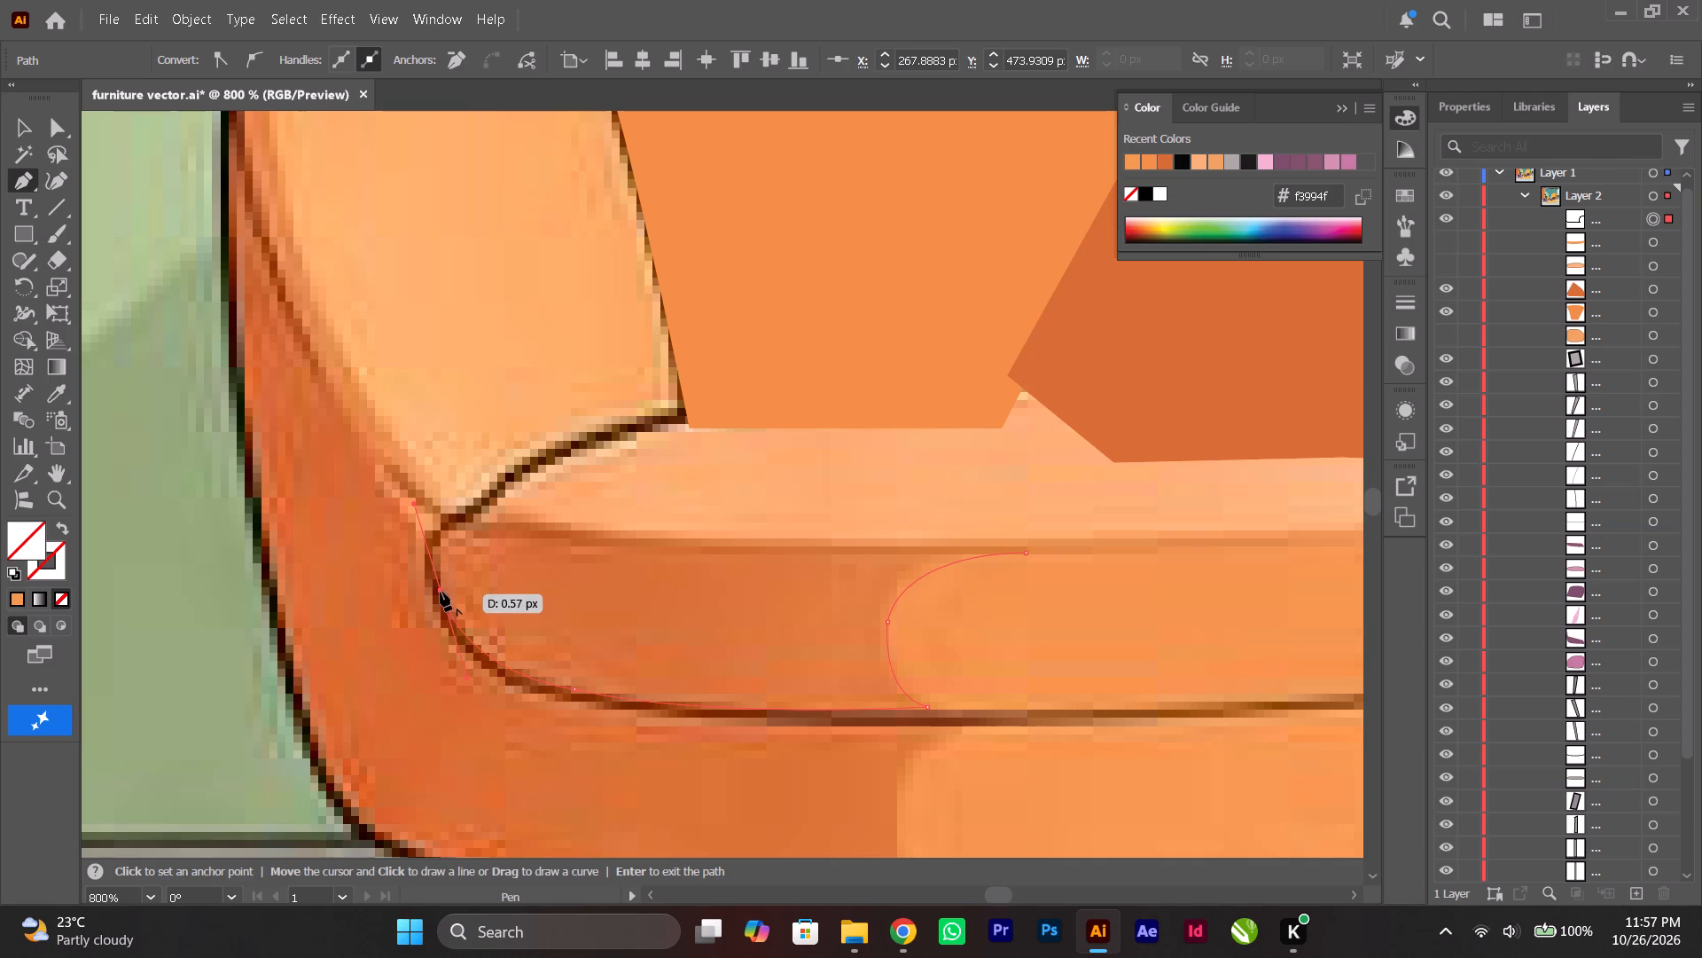
click(441, 592)
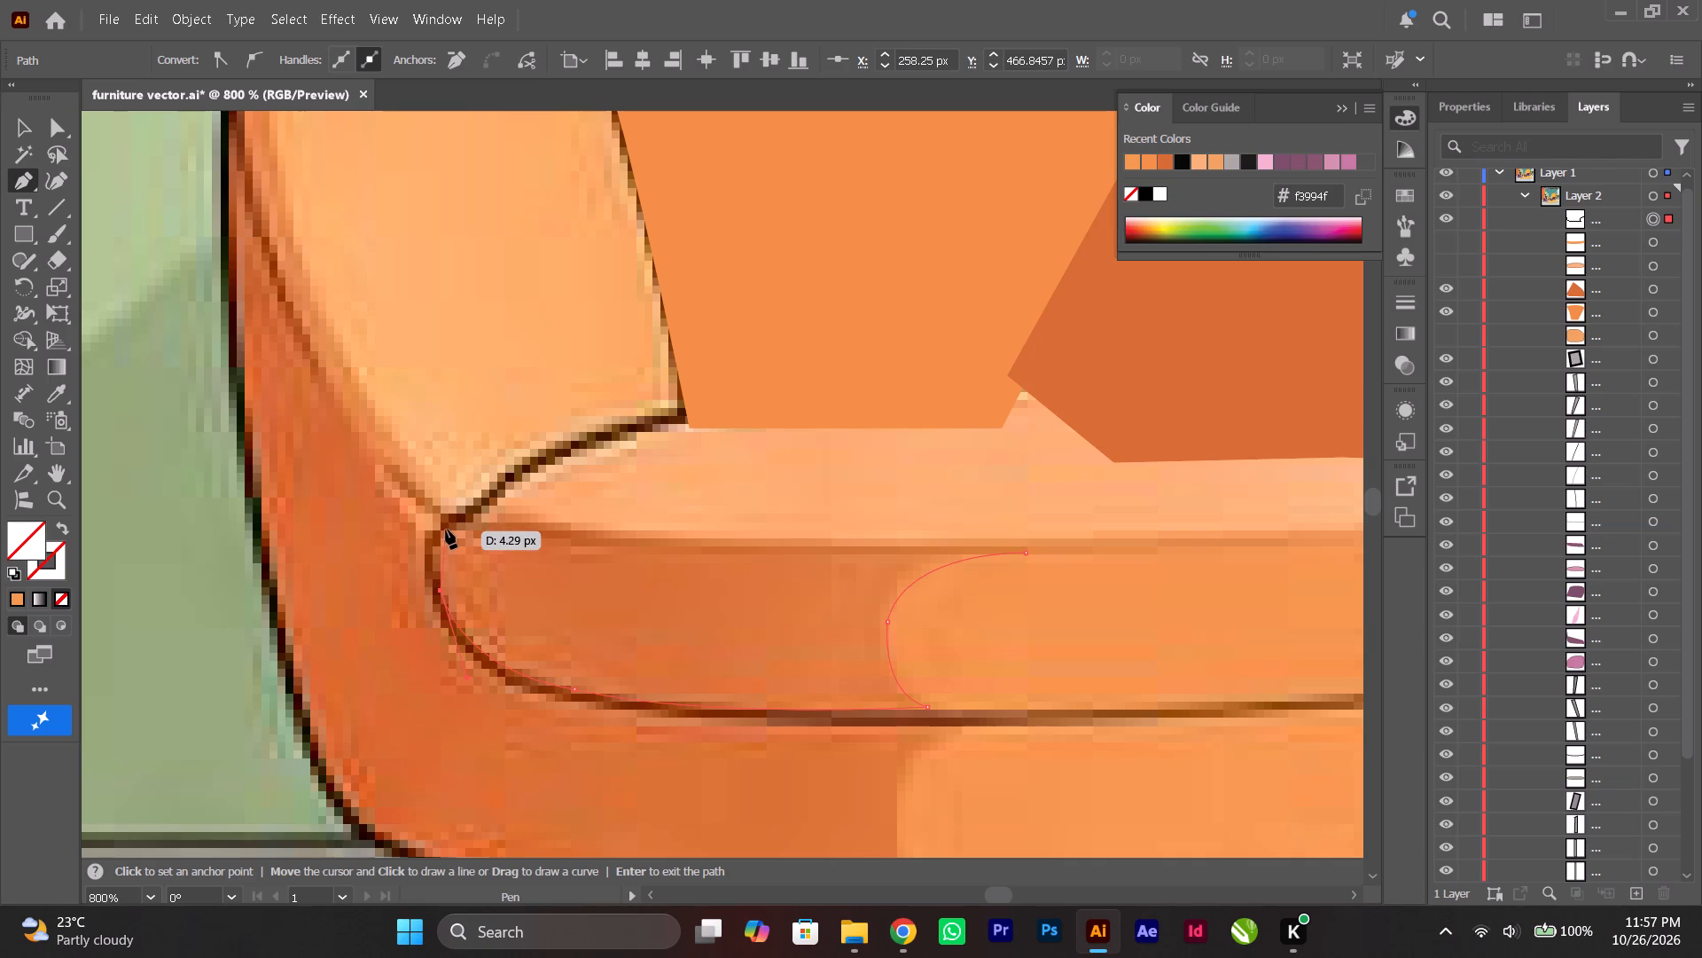
drag(446, 532, 454, 519)
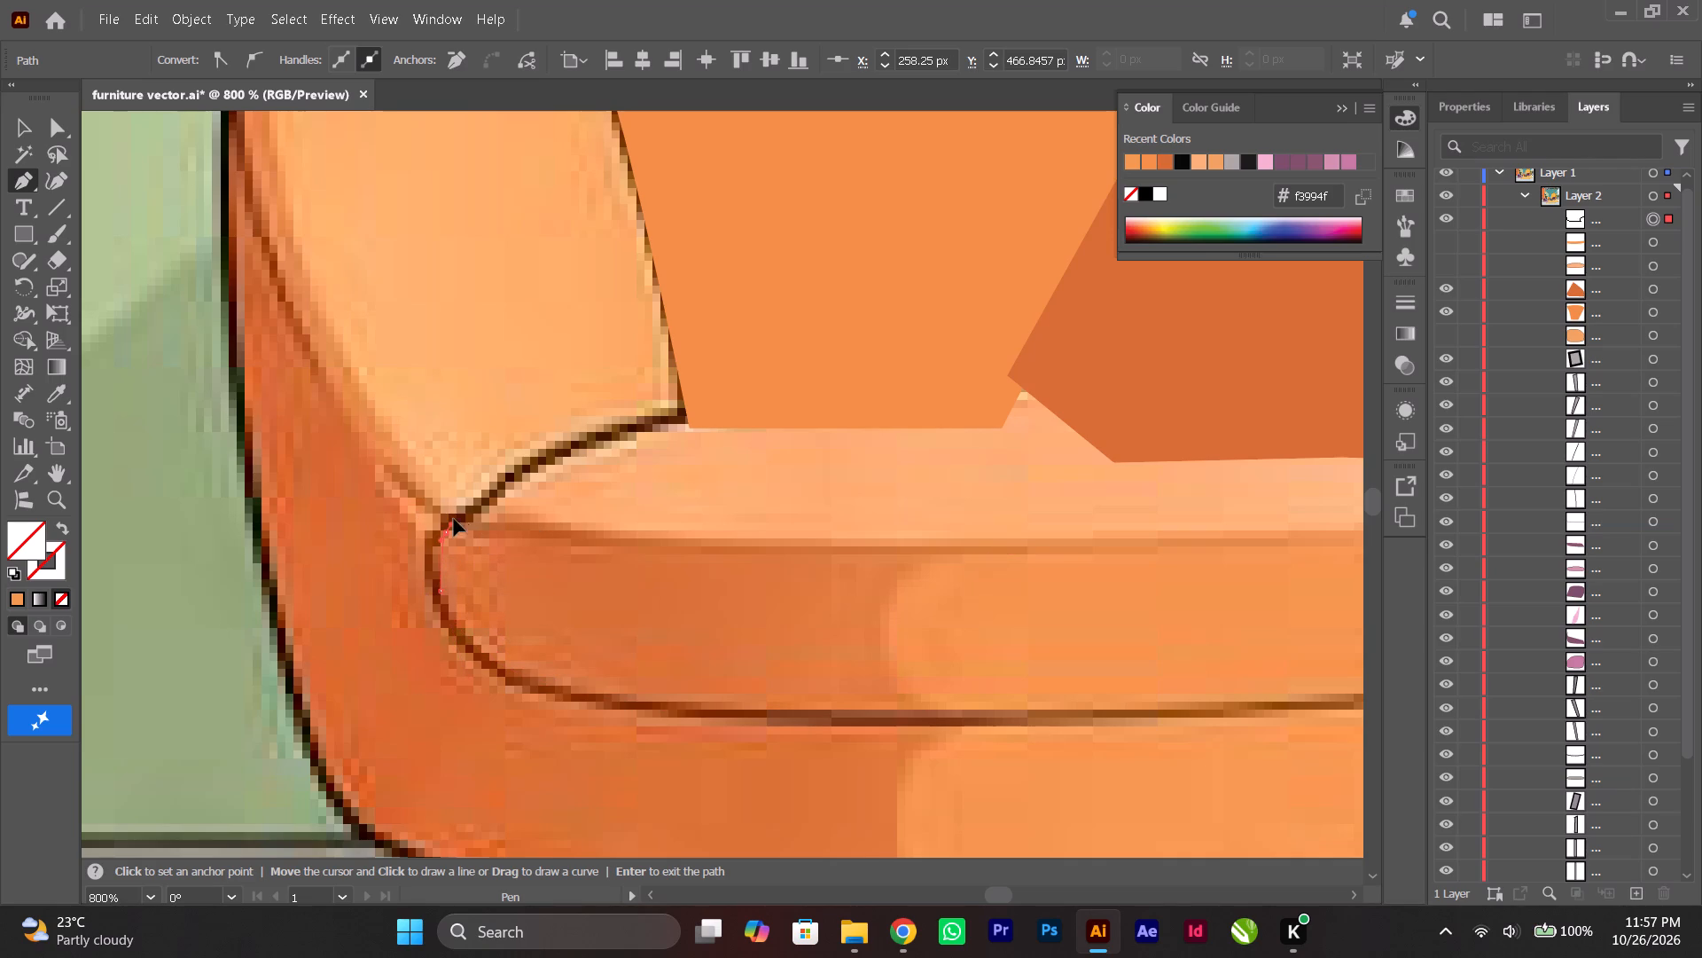
drag(454, 519, 461, 511)
click(446, 534)
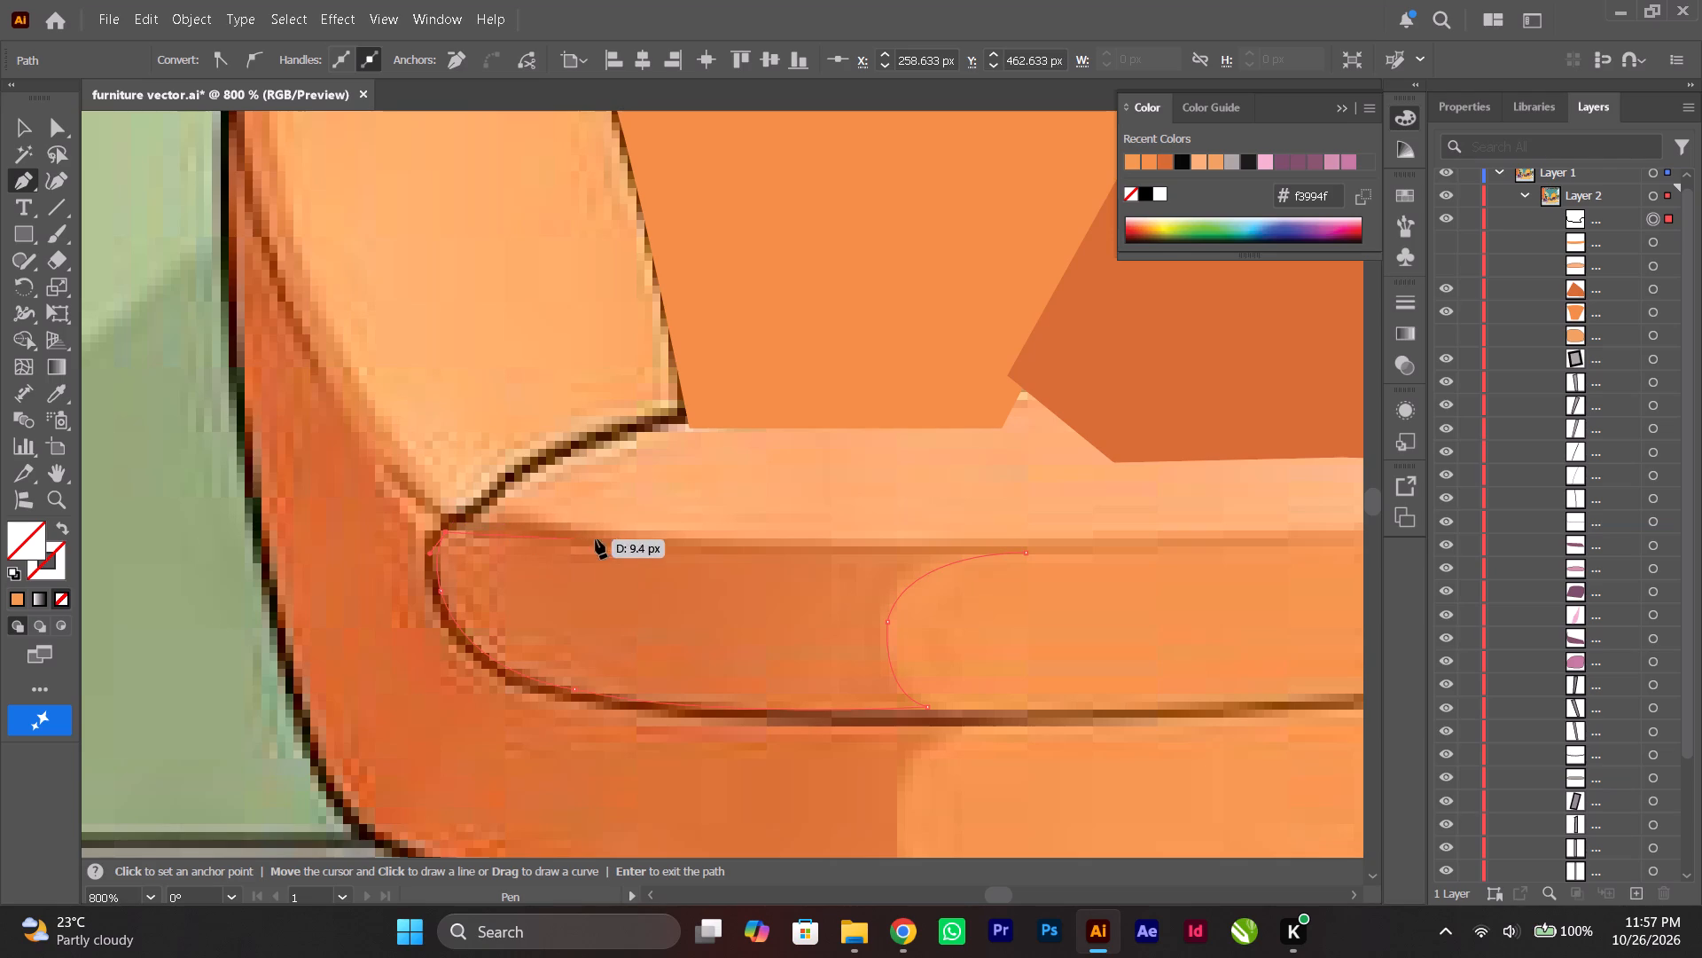
click(1024, 546)
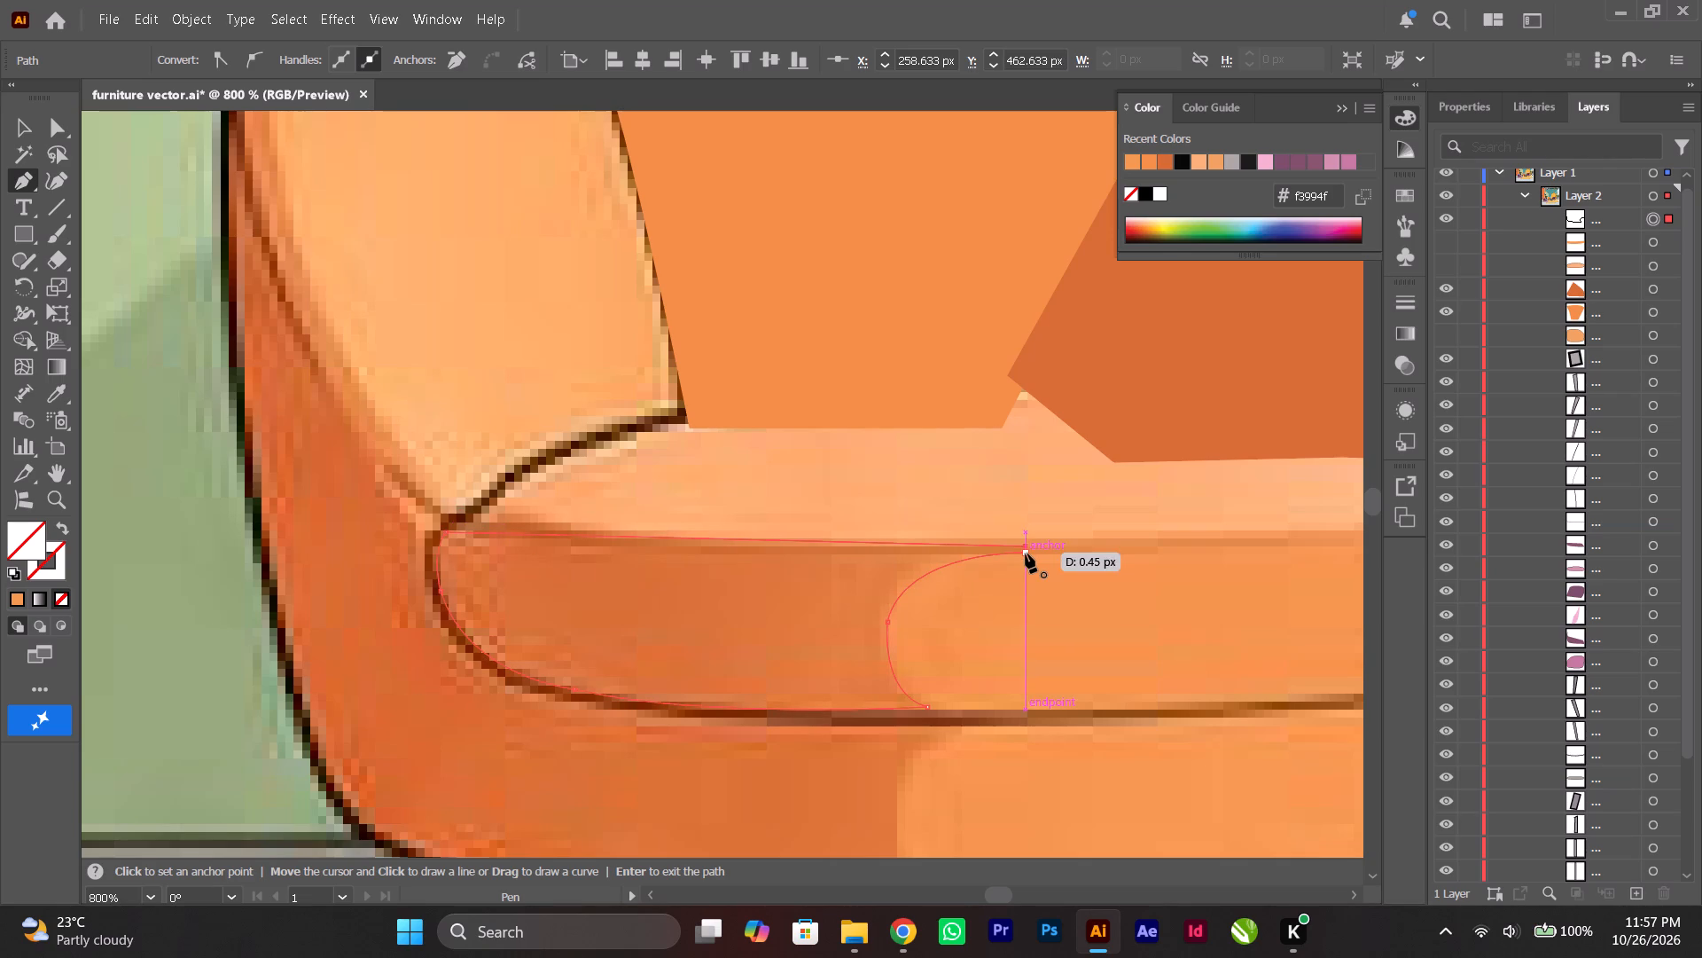
click(1026, 554)
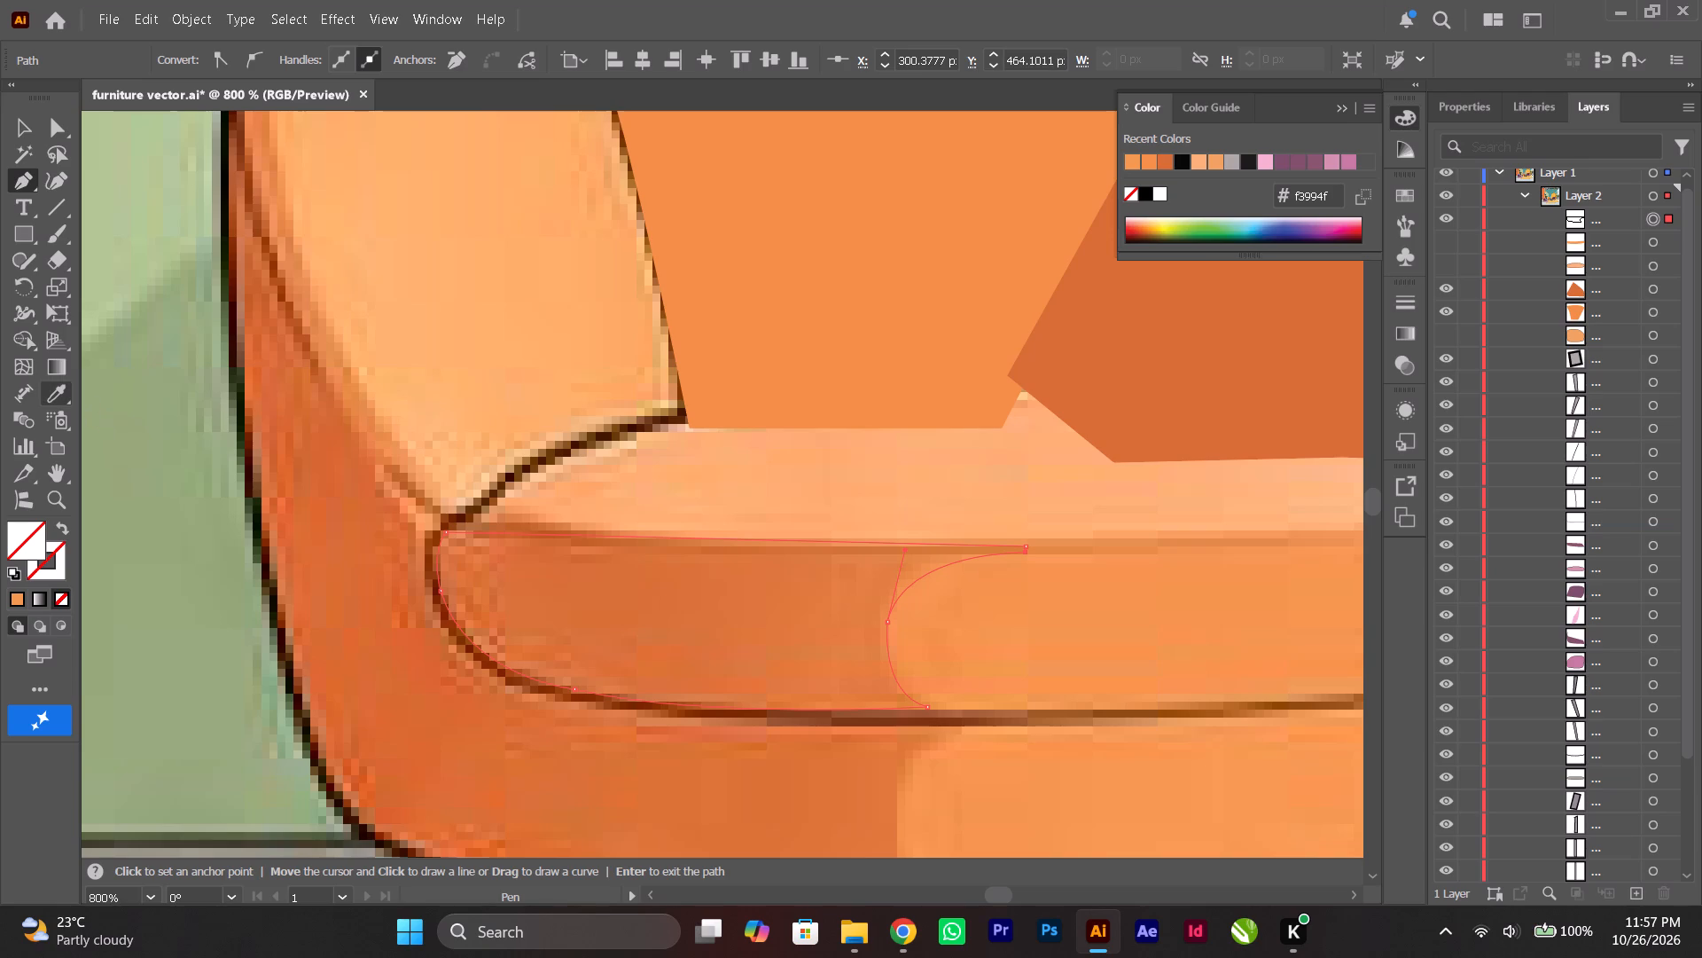
Fill the cushion front shadow with dark orange #da743b, sampled from the reference's shaded cushion front with the Eyedropper, and deselect it.
click(58, 401)
click(708, 620)
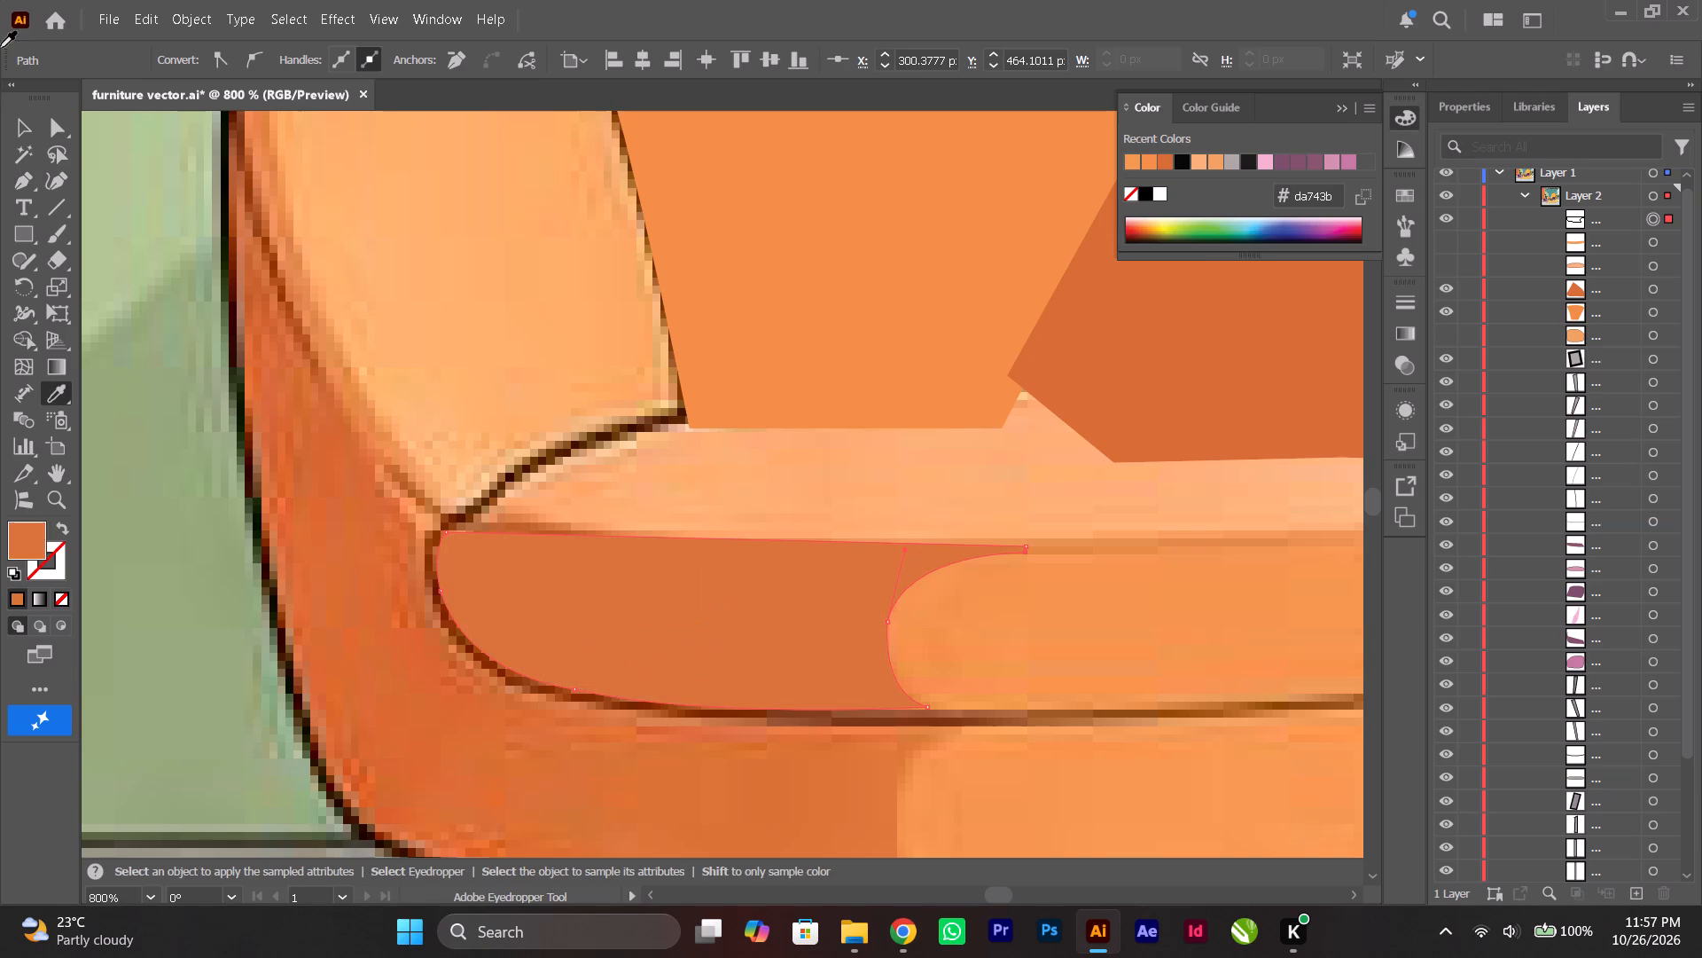
click(22, 130)
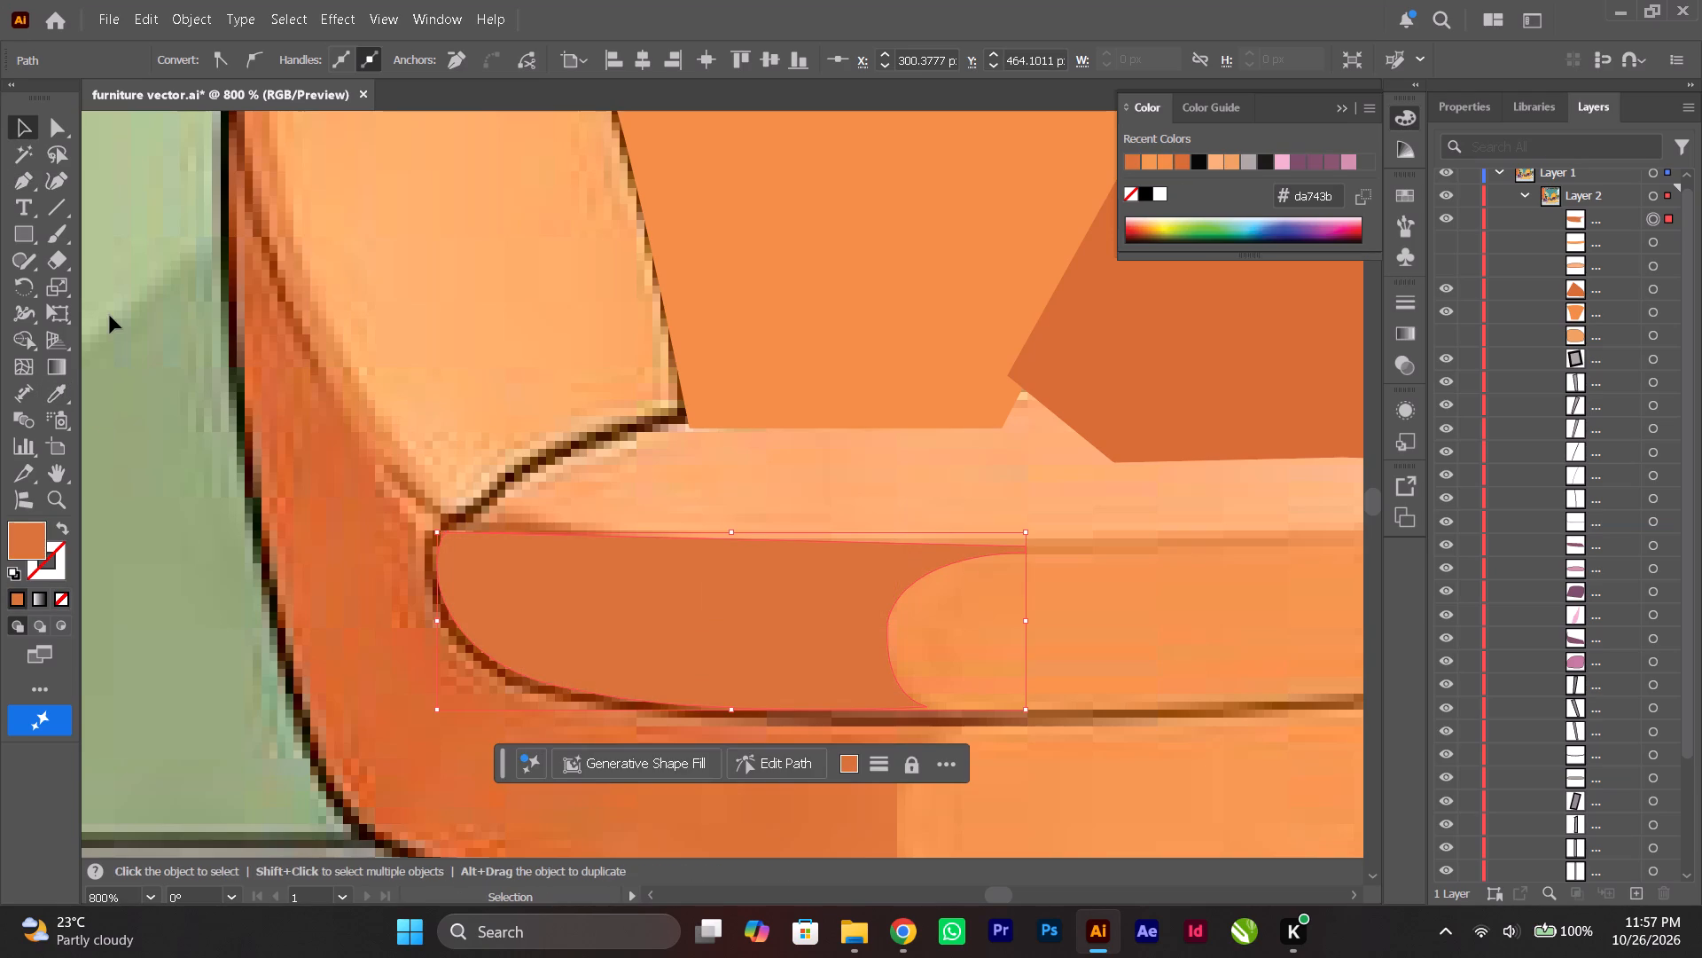
click(110, 316)
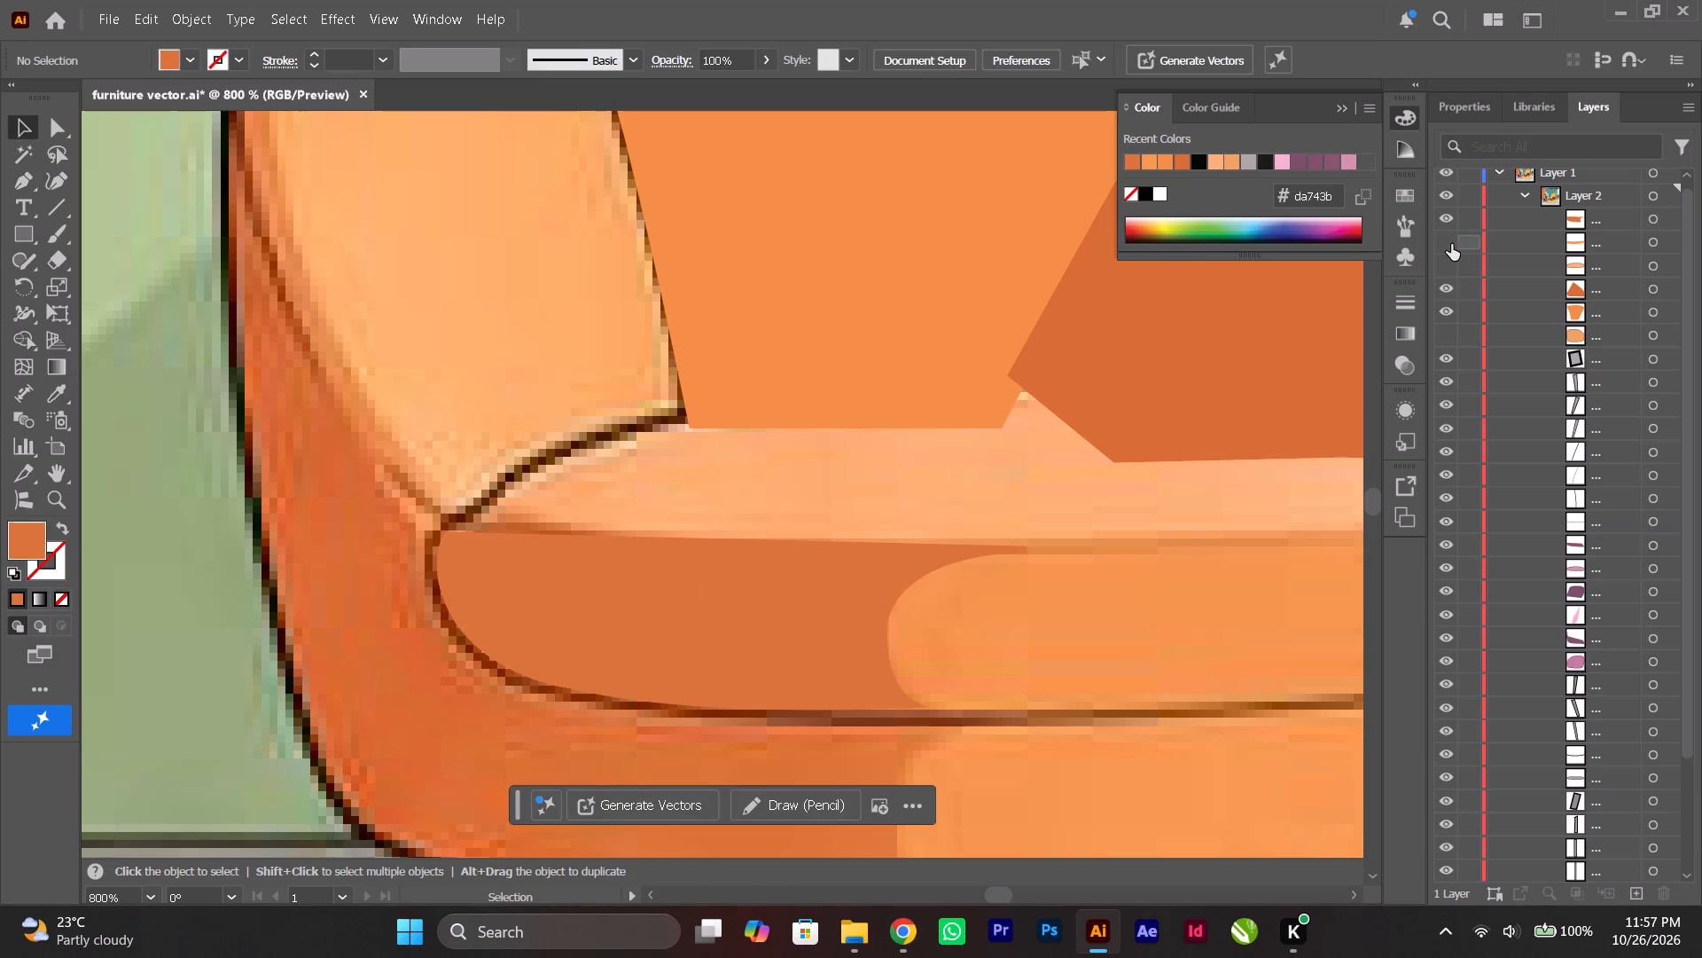
Show the hidden orange cushion front shape beneath the shadow again.
click(1447, 244)
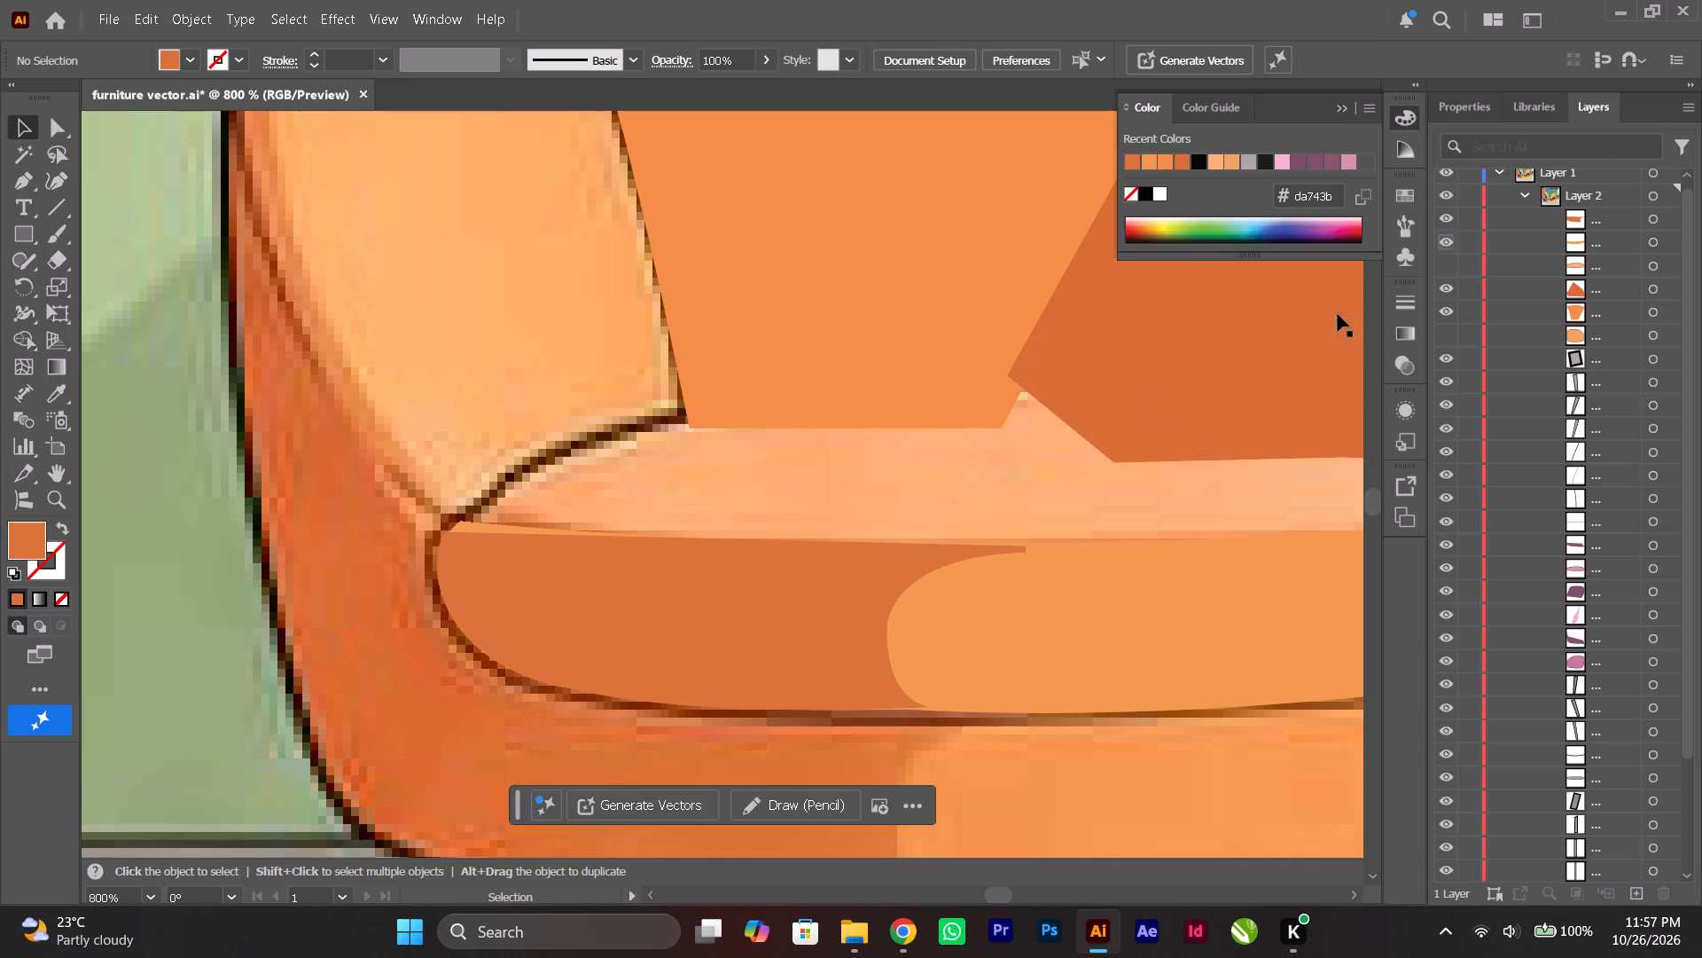
Reshape the shadow's upper-left corner with the Curvature tool, moving its anchors to match the cushion front's outline.
alt+scroll(491, 600, up, 2)
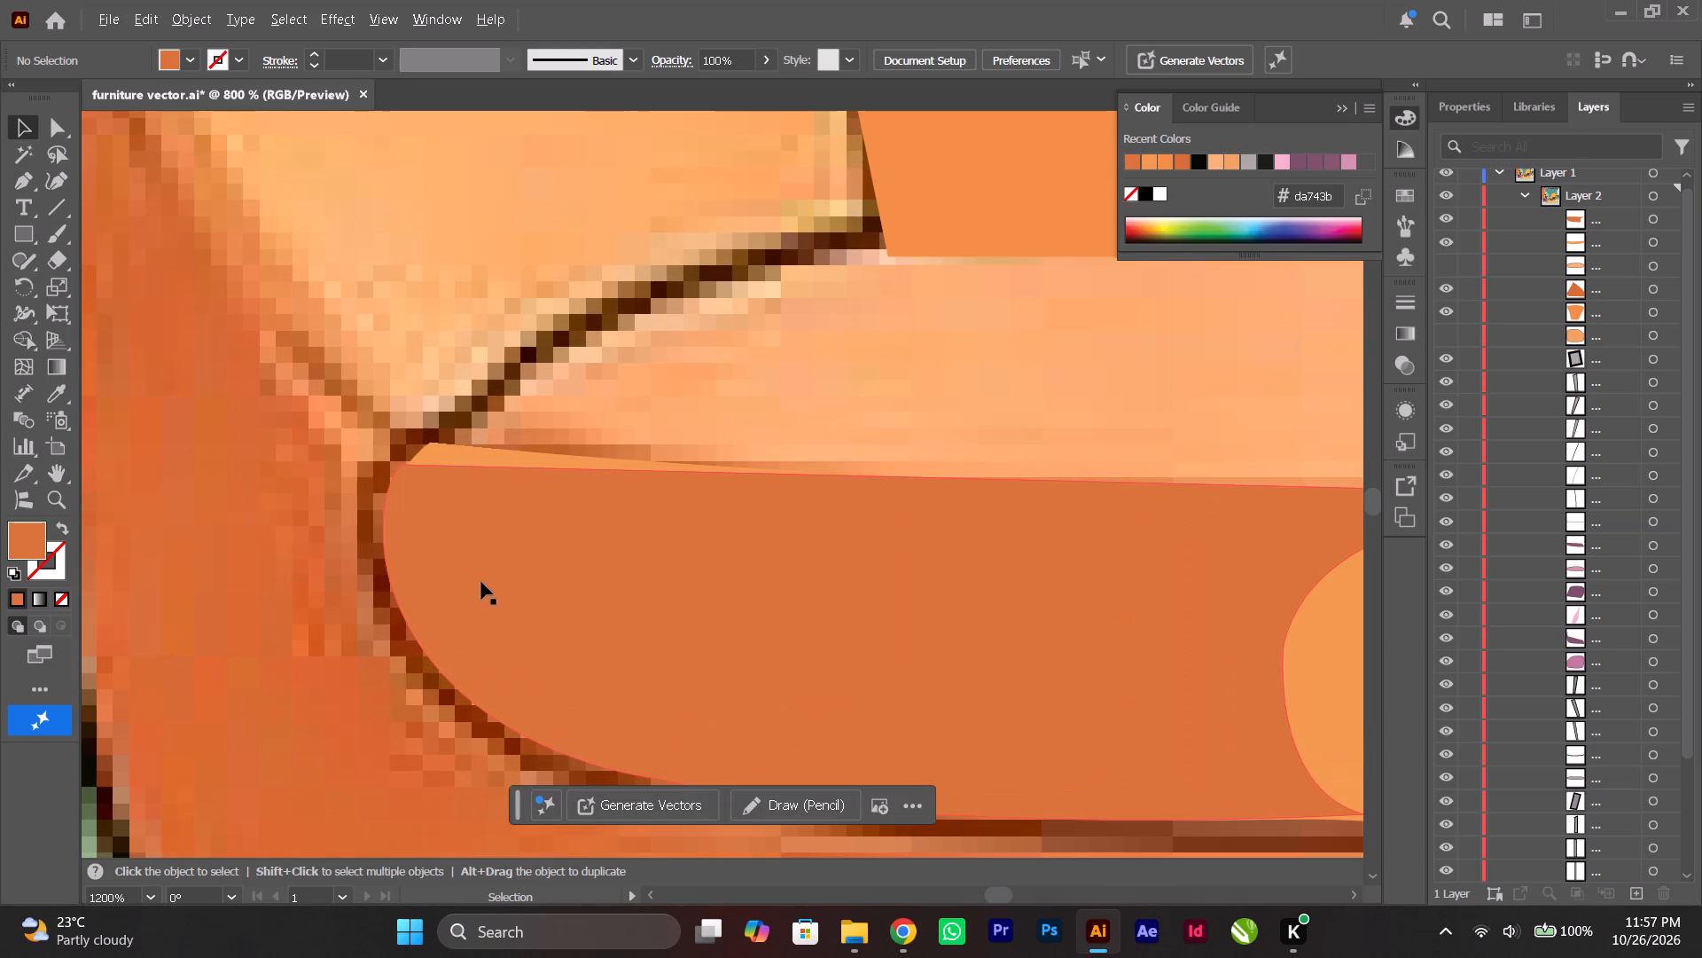
click(481, 579)
click(51, 184)
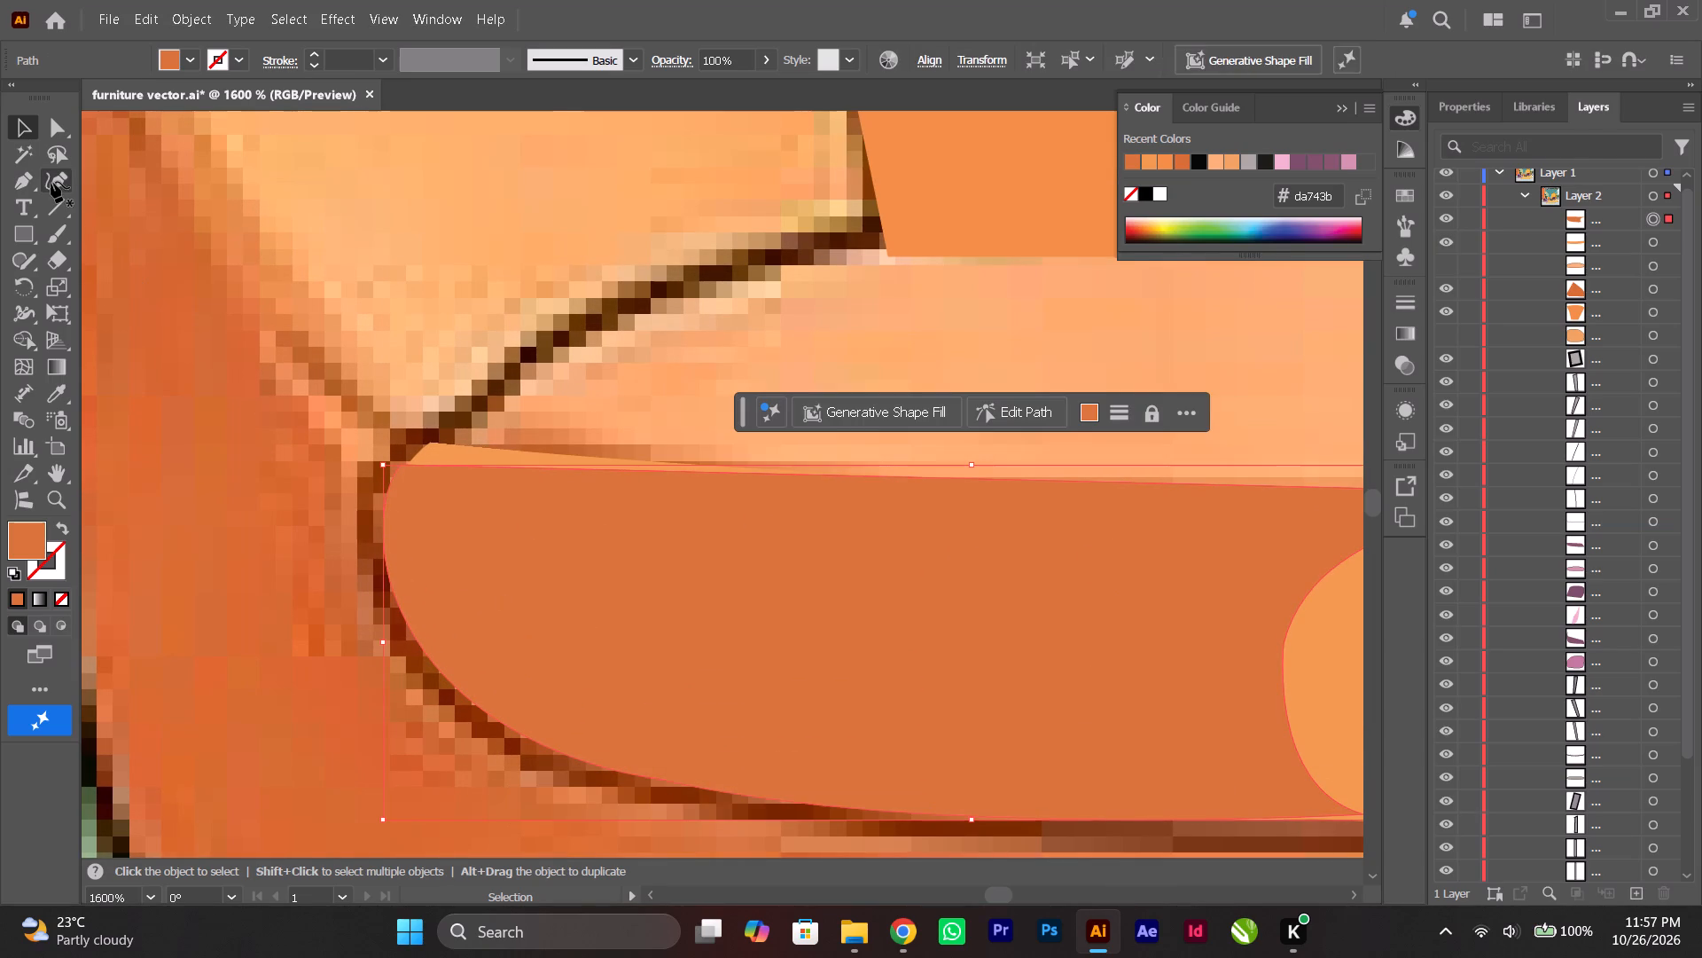
drag(402, 465, 430, 450)
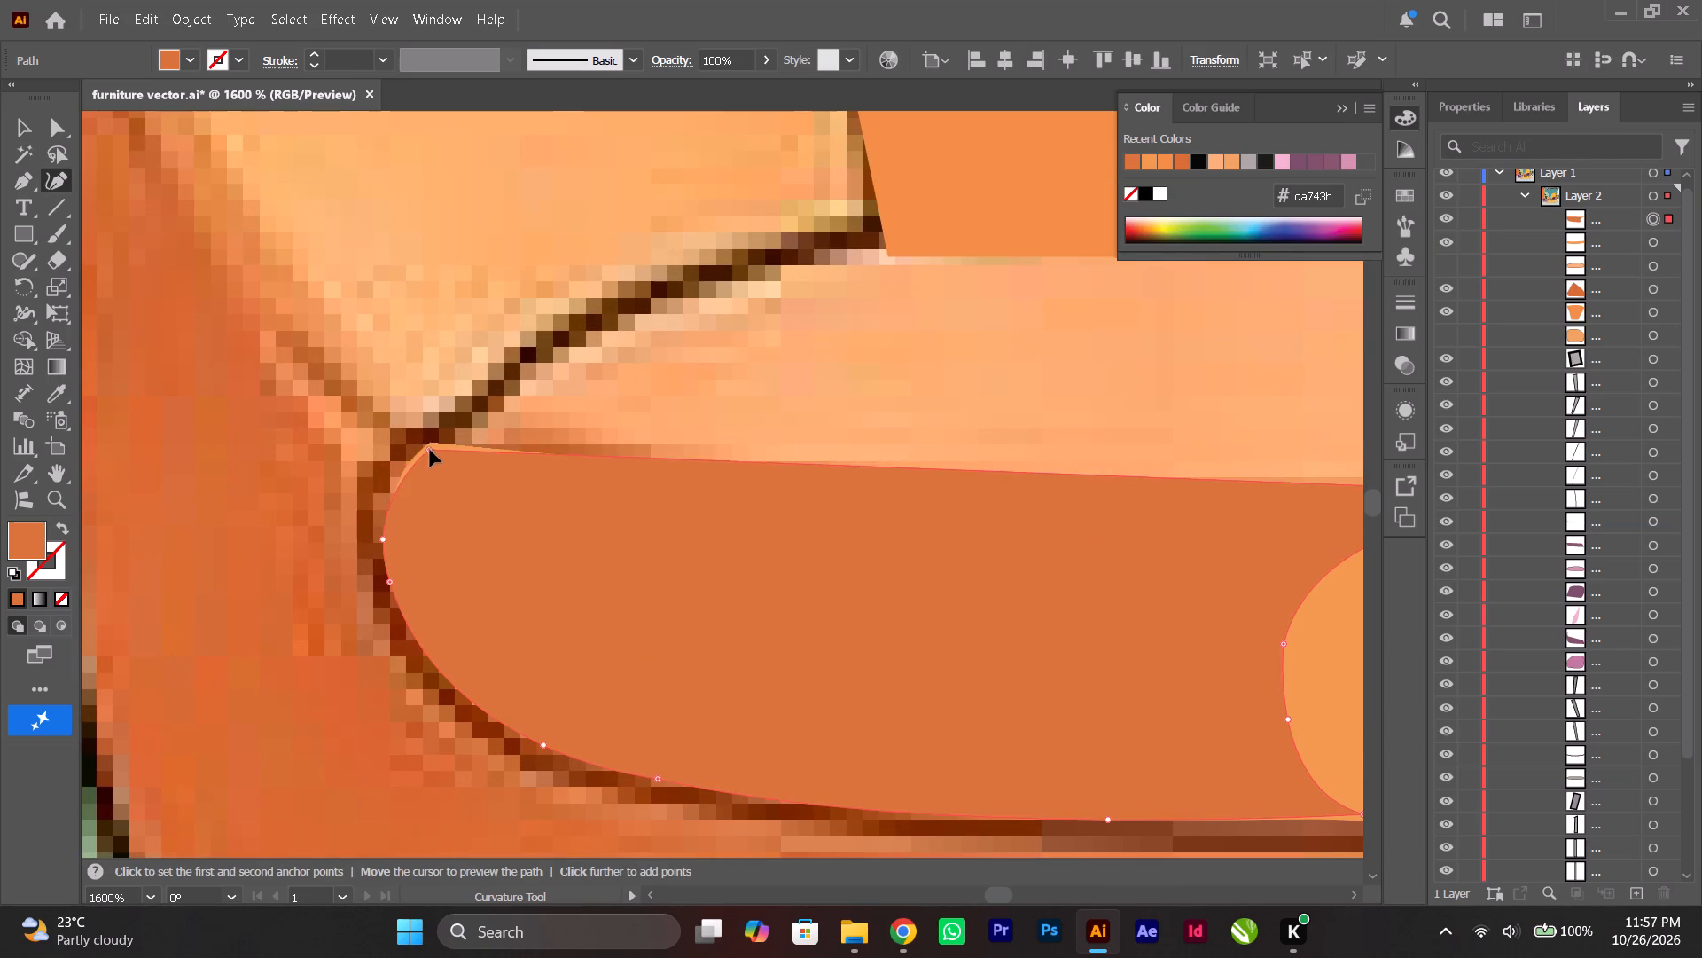
drag(430, 450, 434, 444)
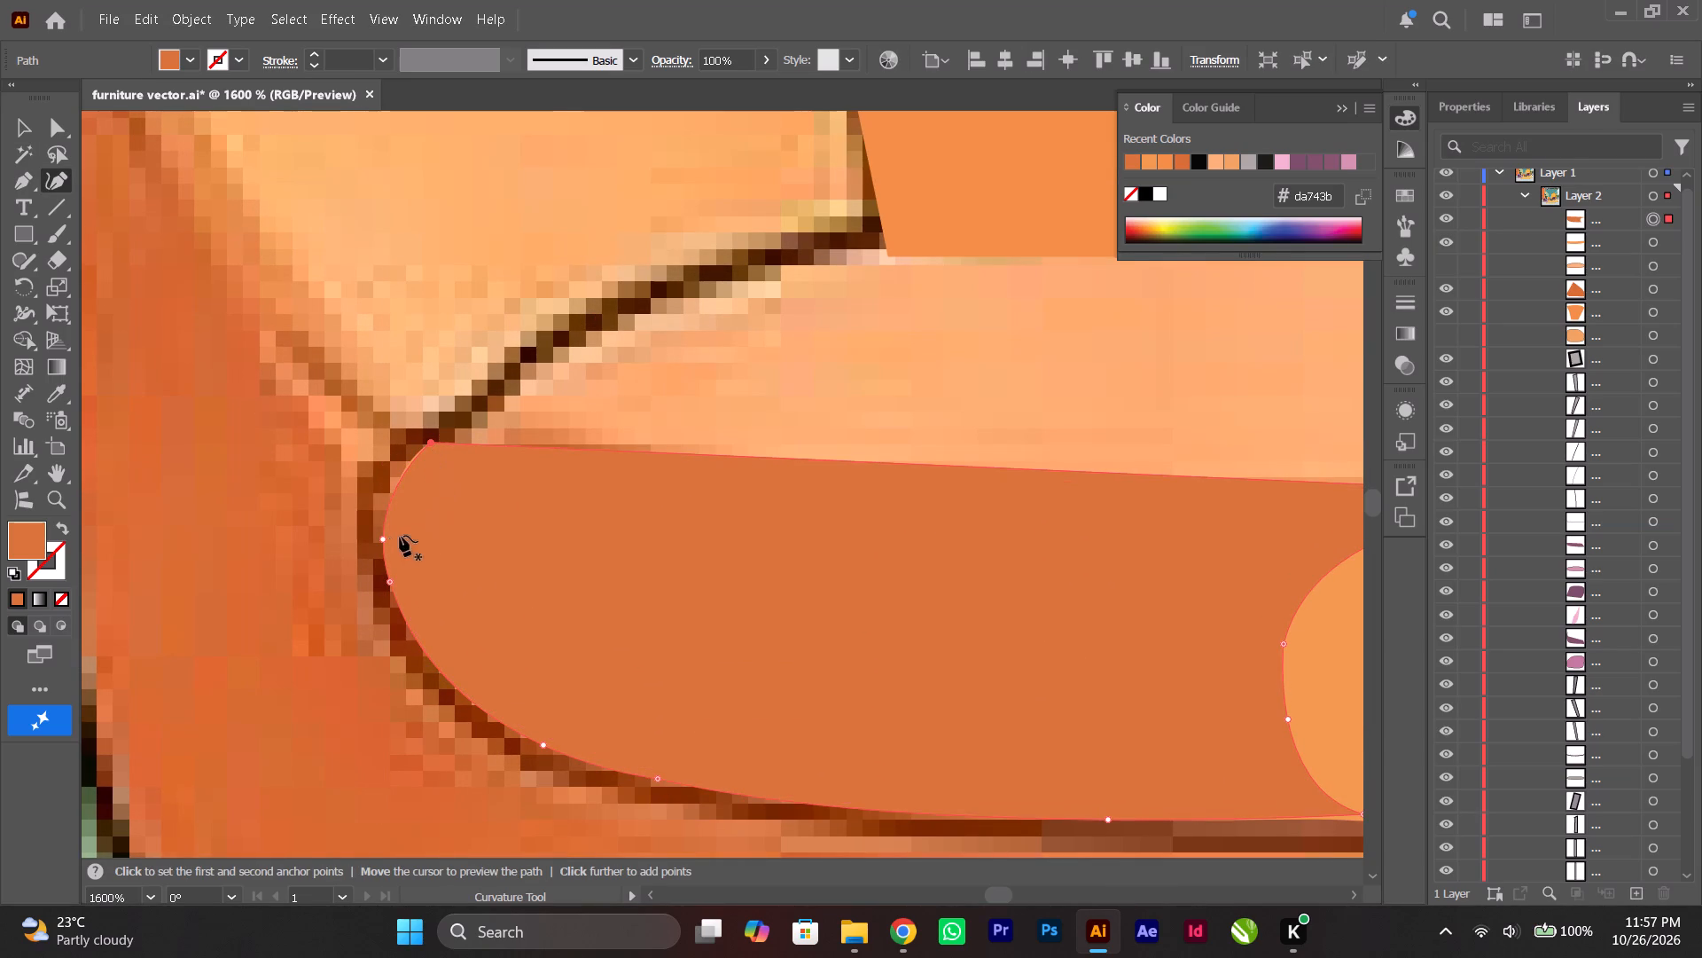
drag(383, 538, 388, 524)
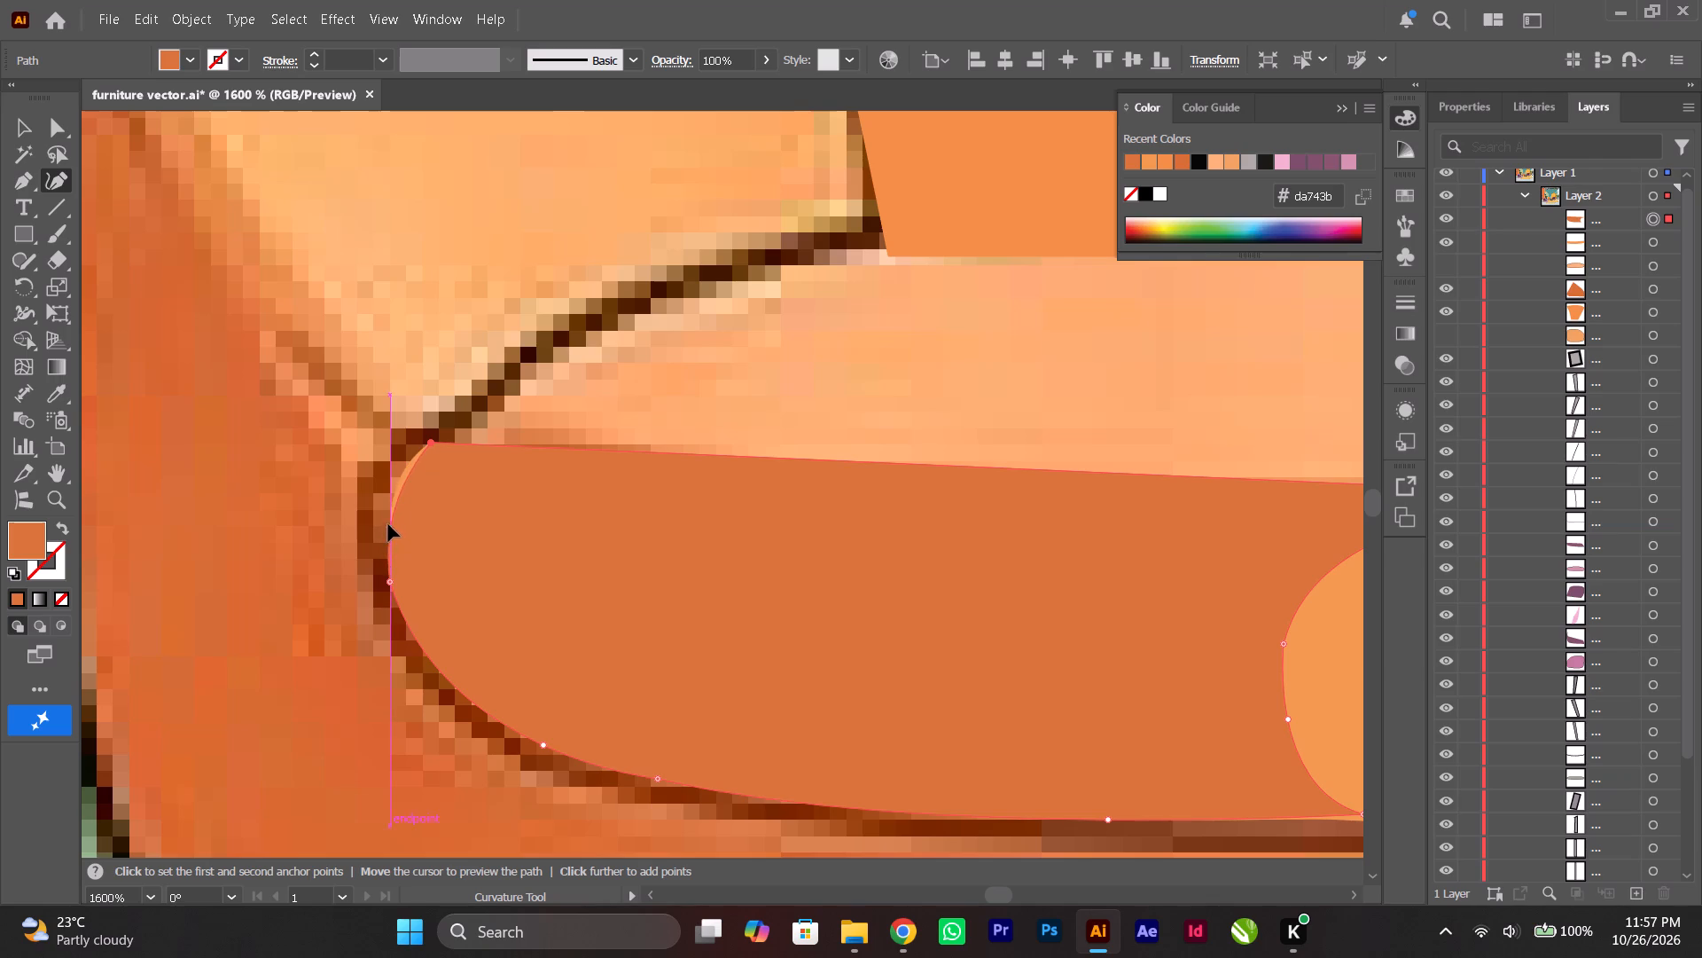
drag(388, 524, 409, 473)
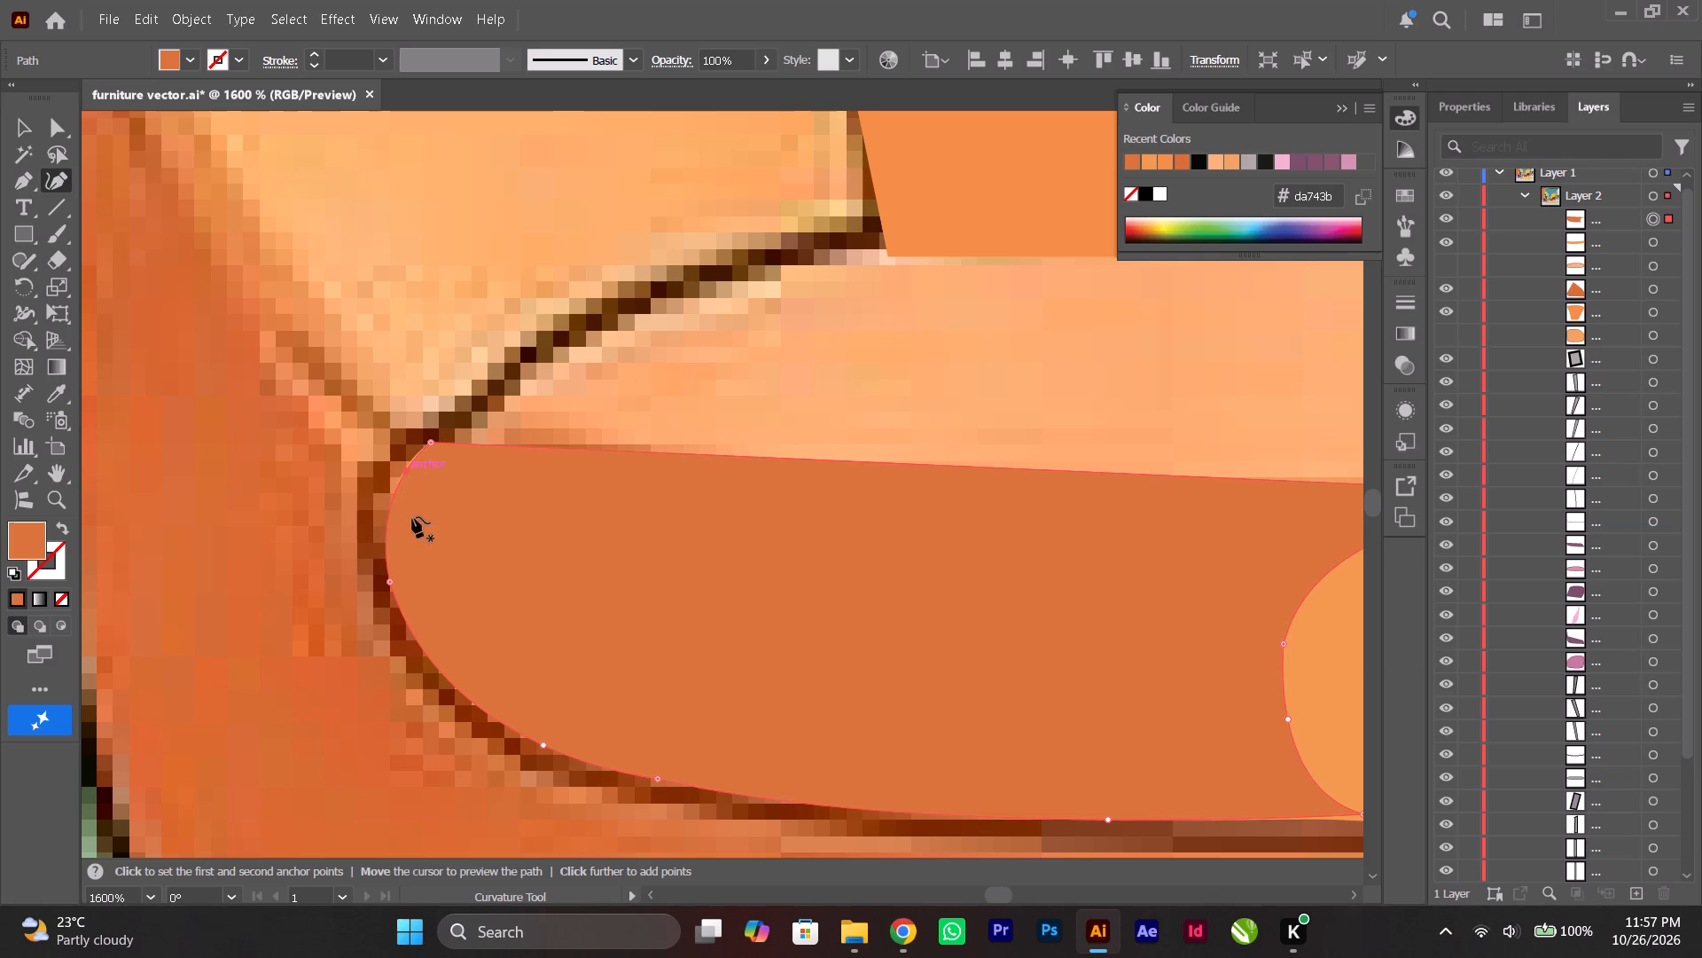
Reshape the shadow's rounded left end and lower-left curve with the Curvature tool, shifting its anchors to follow the dark seam.
drag(390, 579, 402, 585)
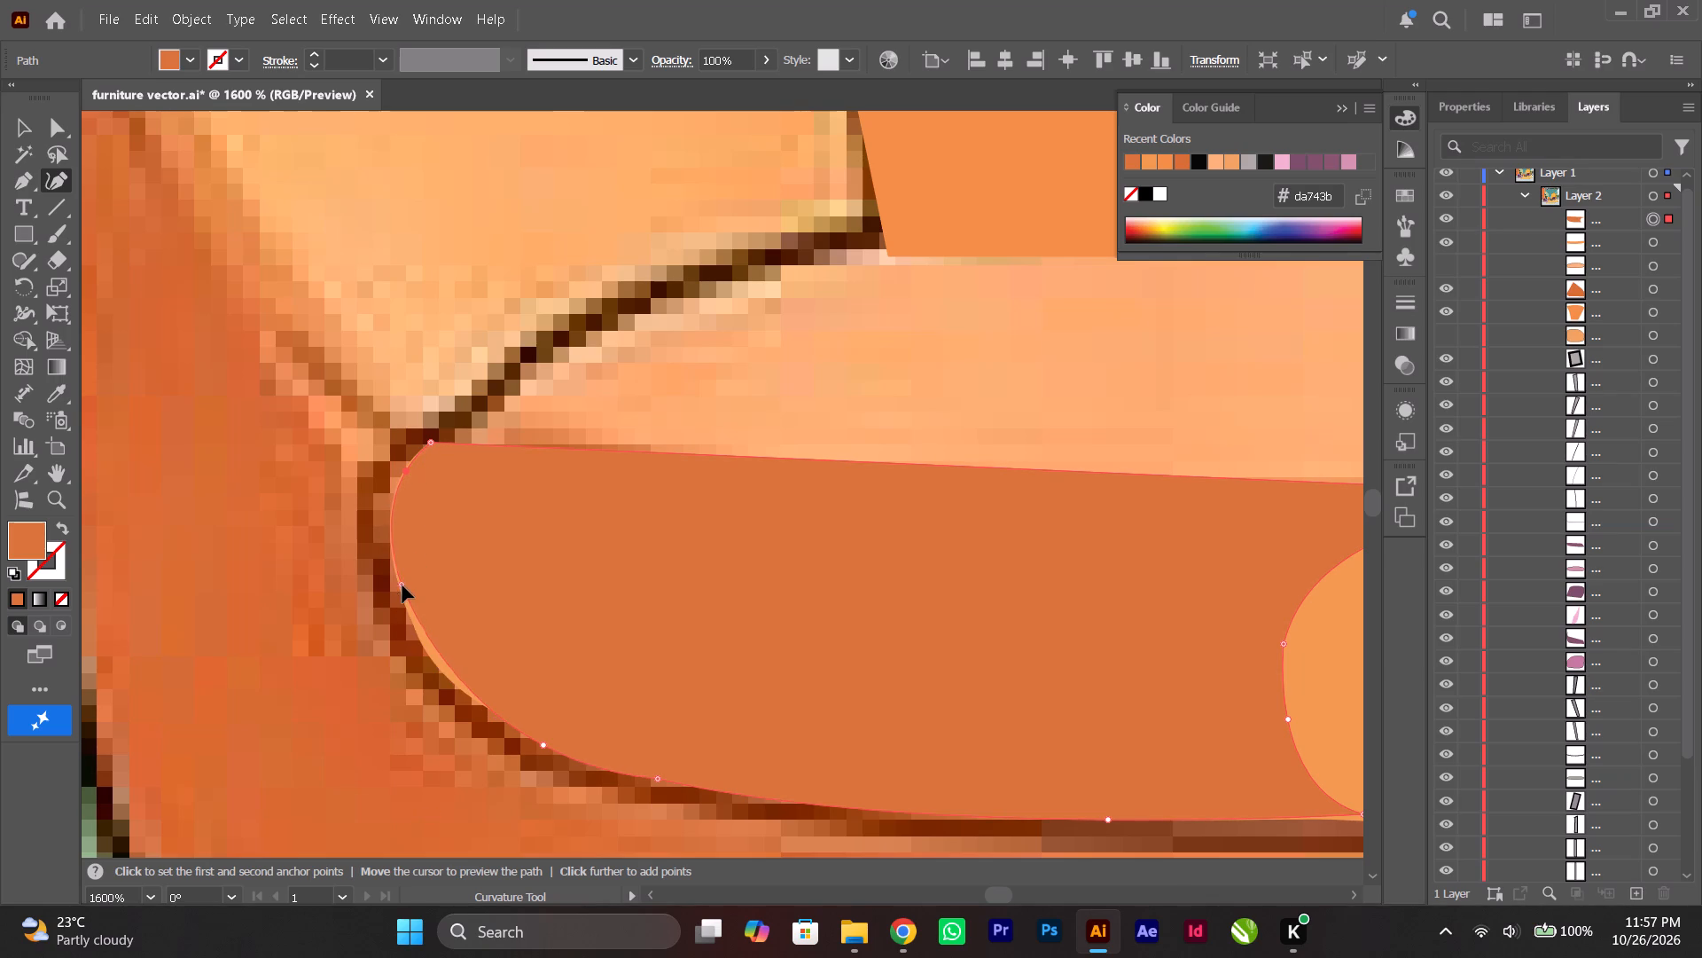
drag(402, 585, 408, 607)
drag(544, 747, 463, 687)
drag(463, 687, 437, 671)
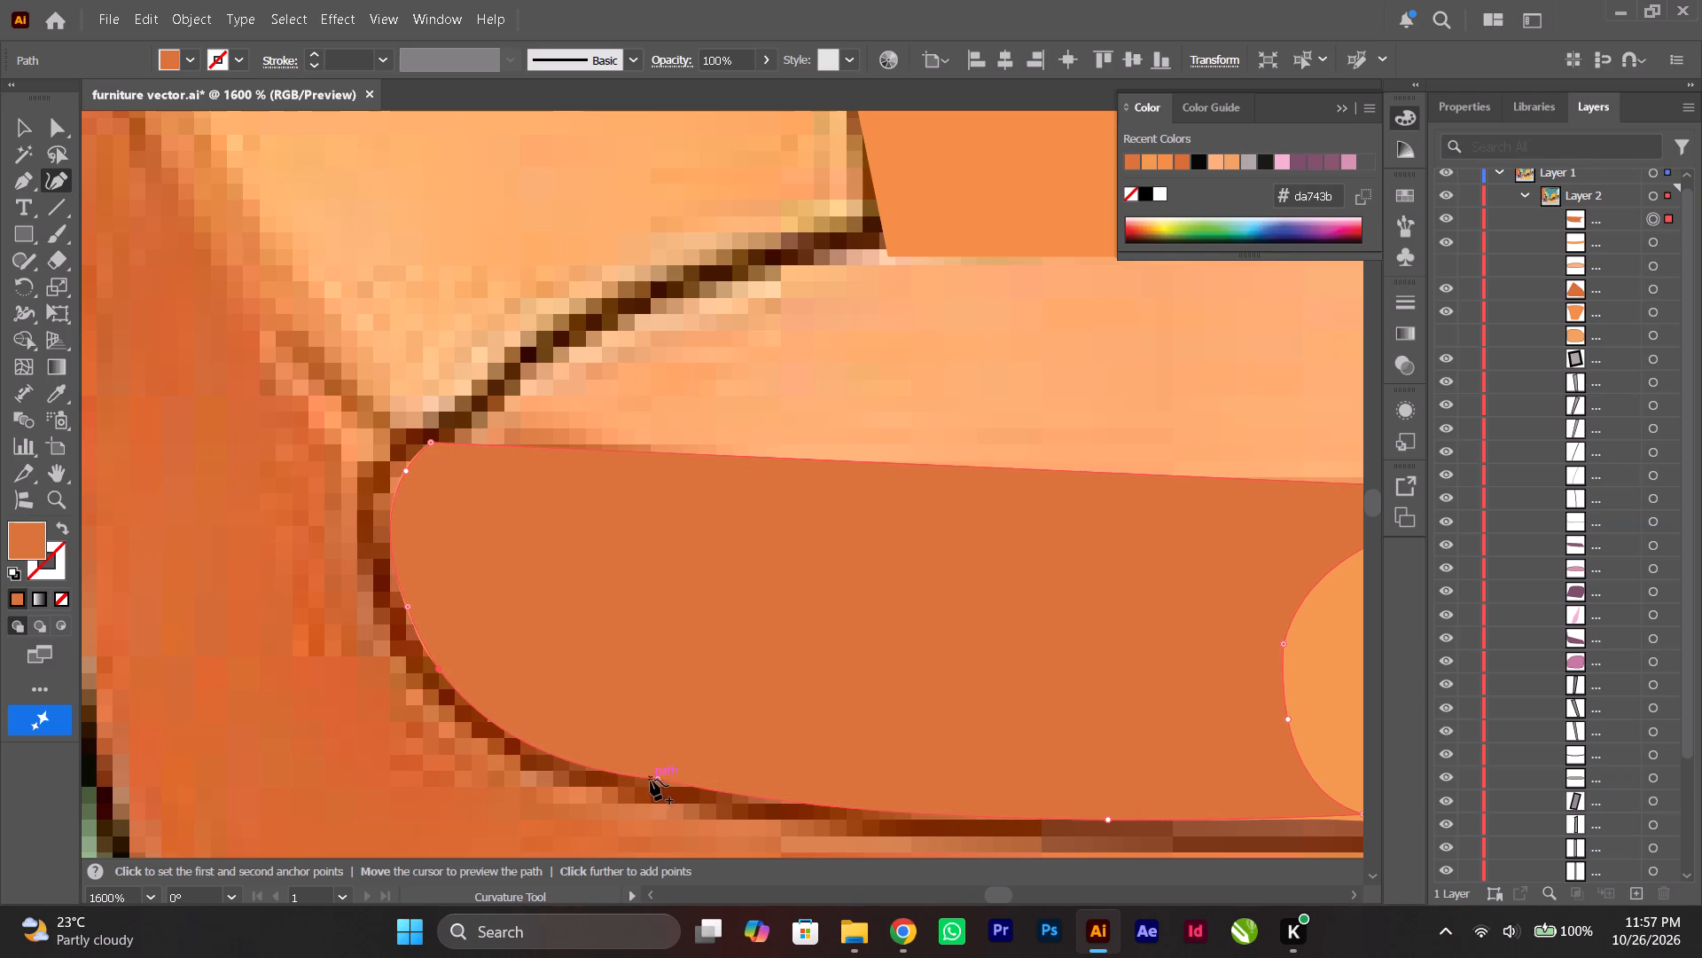
drag(651, 778, 548, 738)
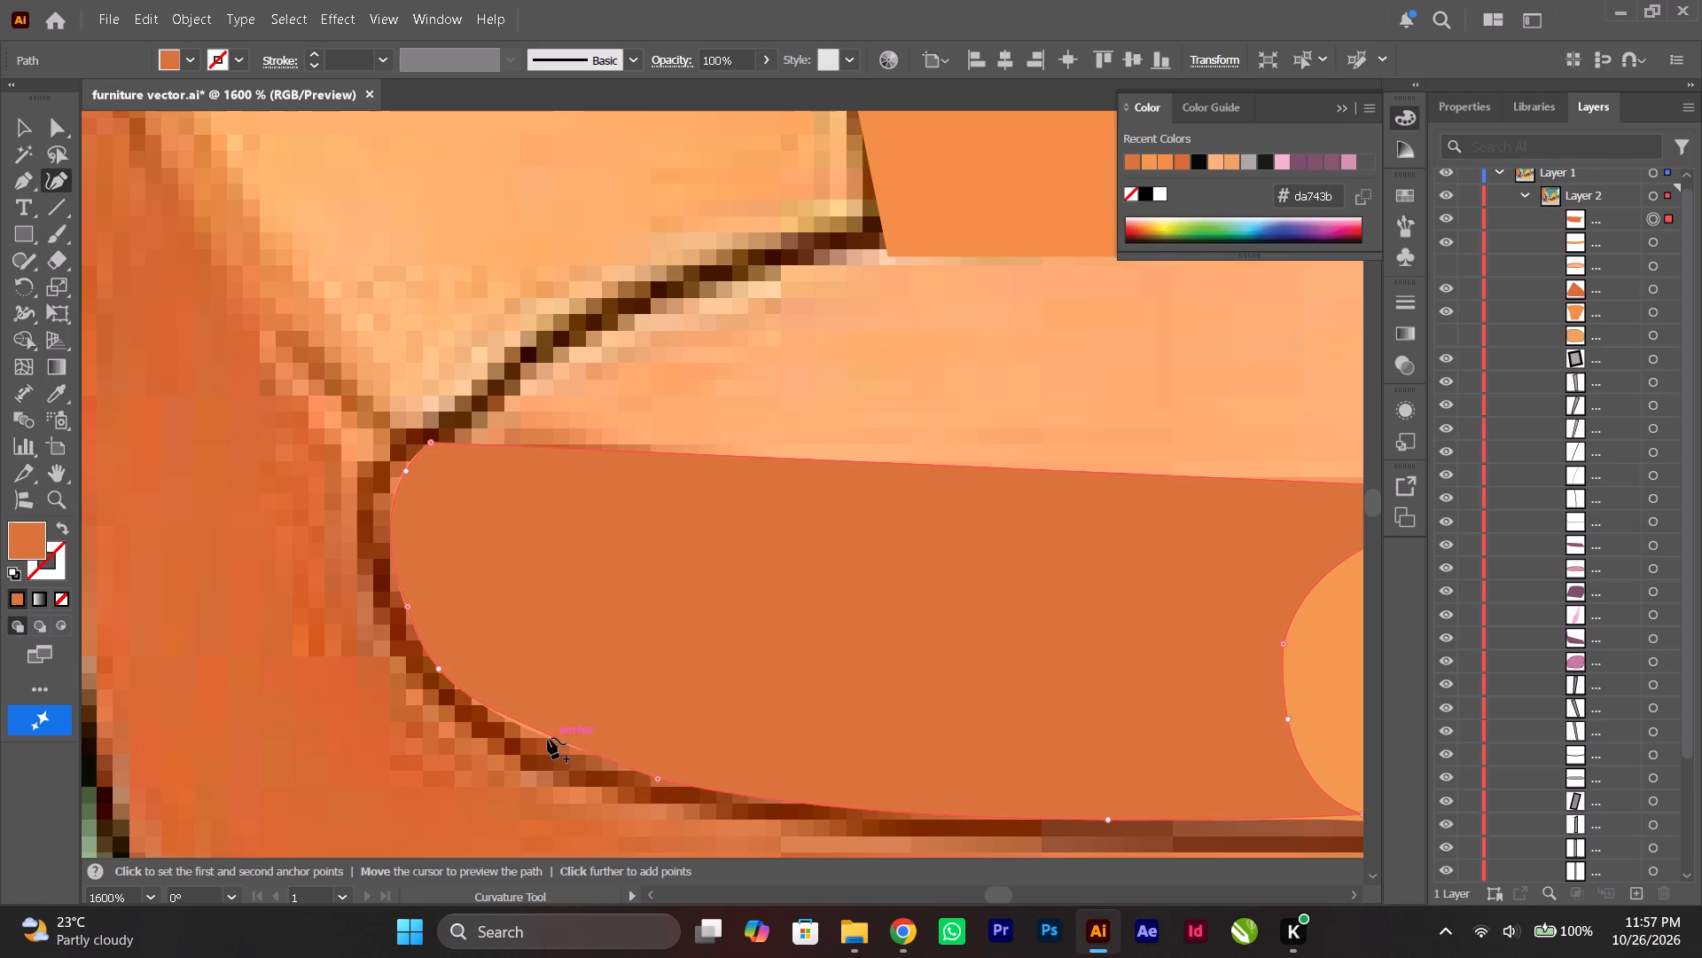
drag(548, 738, 550, 734)
click(660, 778)
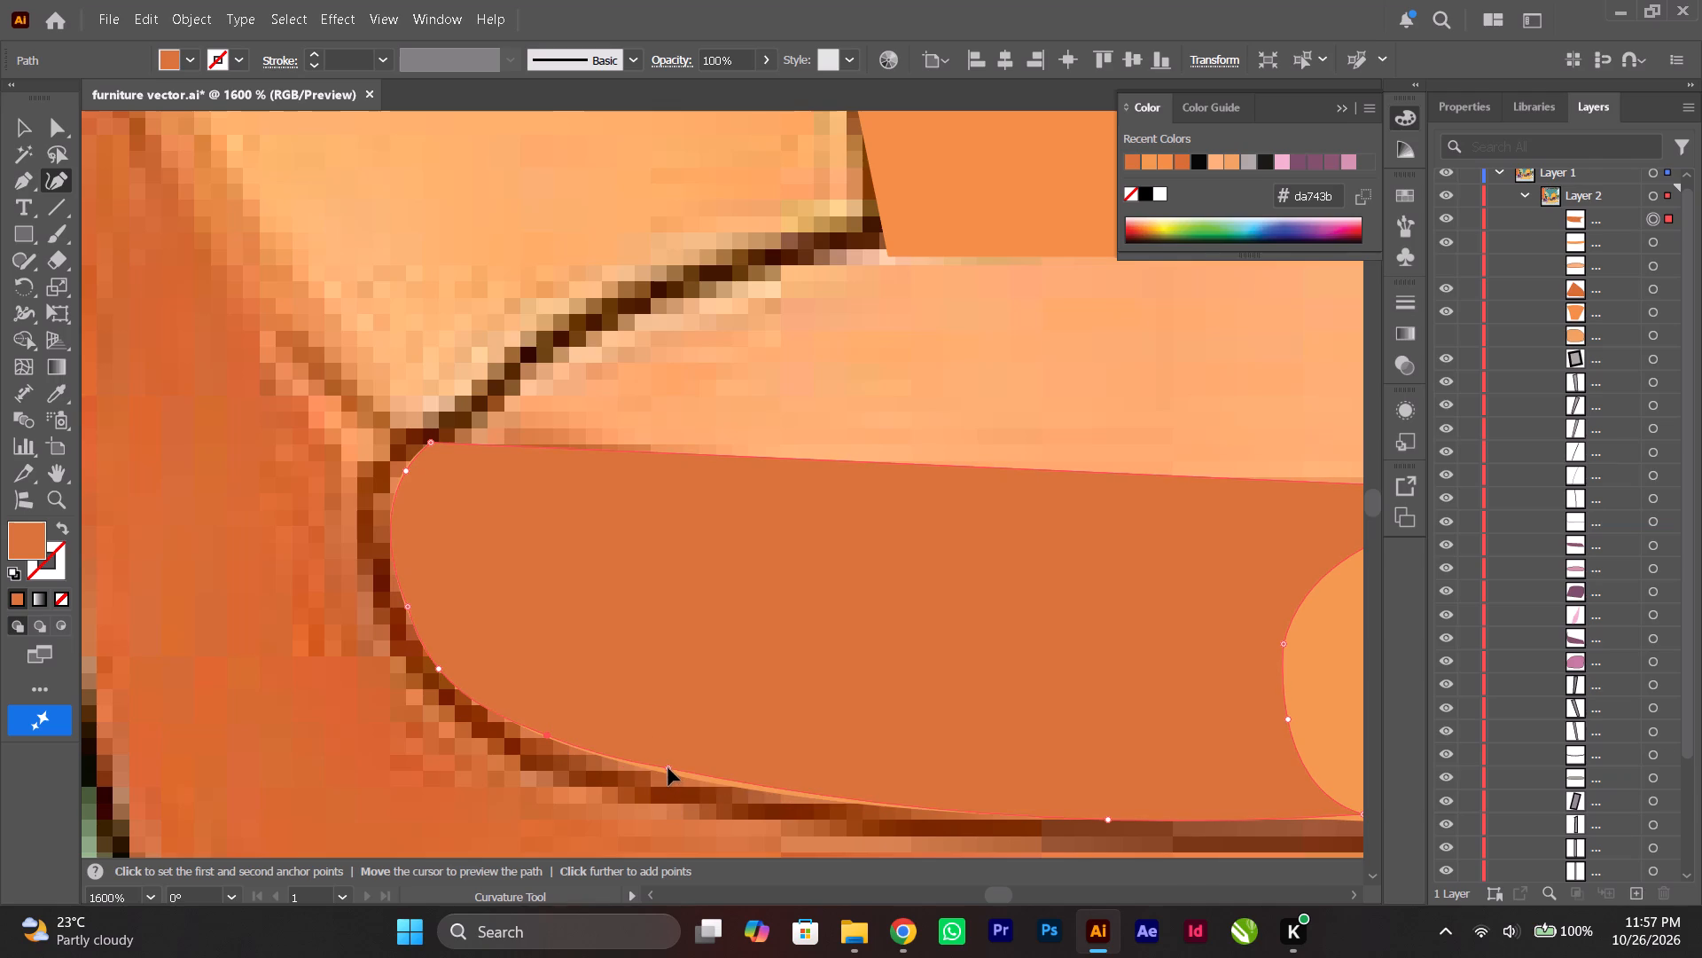
Move the shadow's bottom-edge anchor leftward along the seam so its lower edge covers the orange cushion front.
ctrl+scroll(668, 768, down, 6)
scroll(767, 768, down, 5)
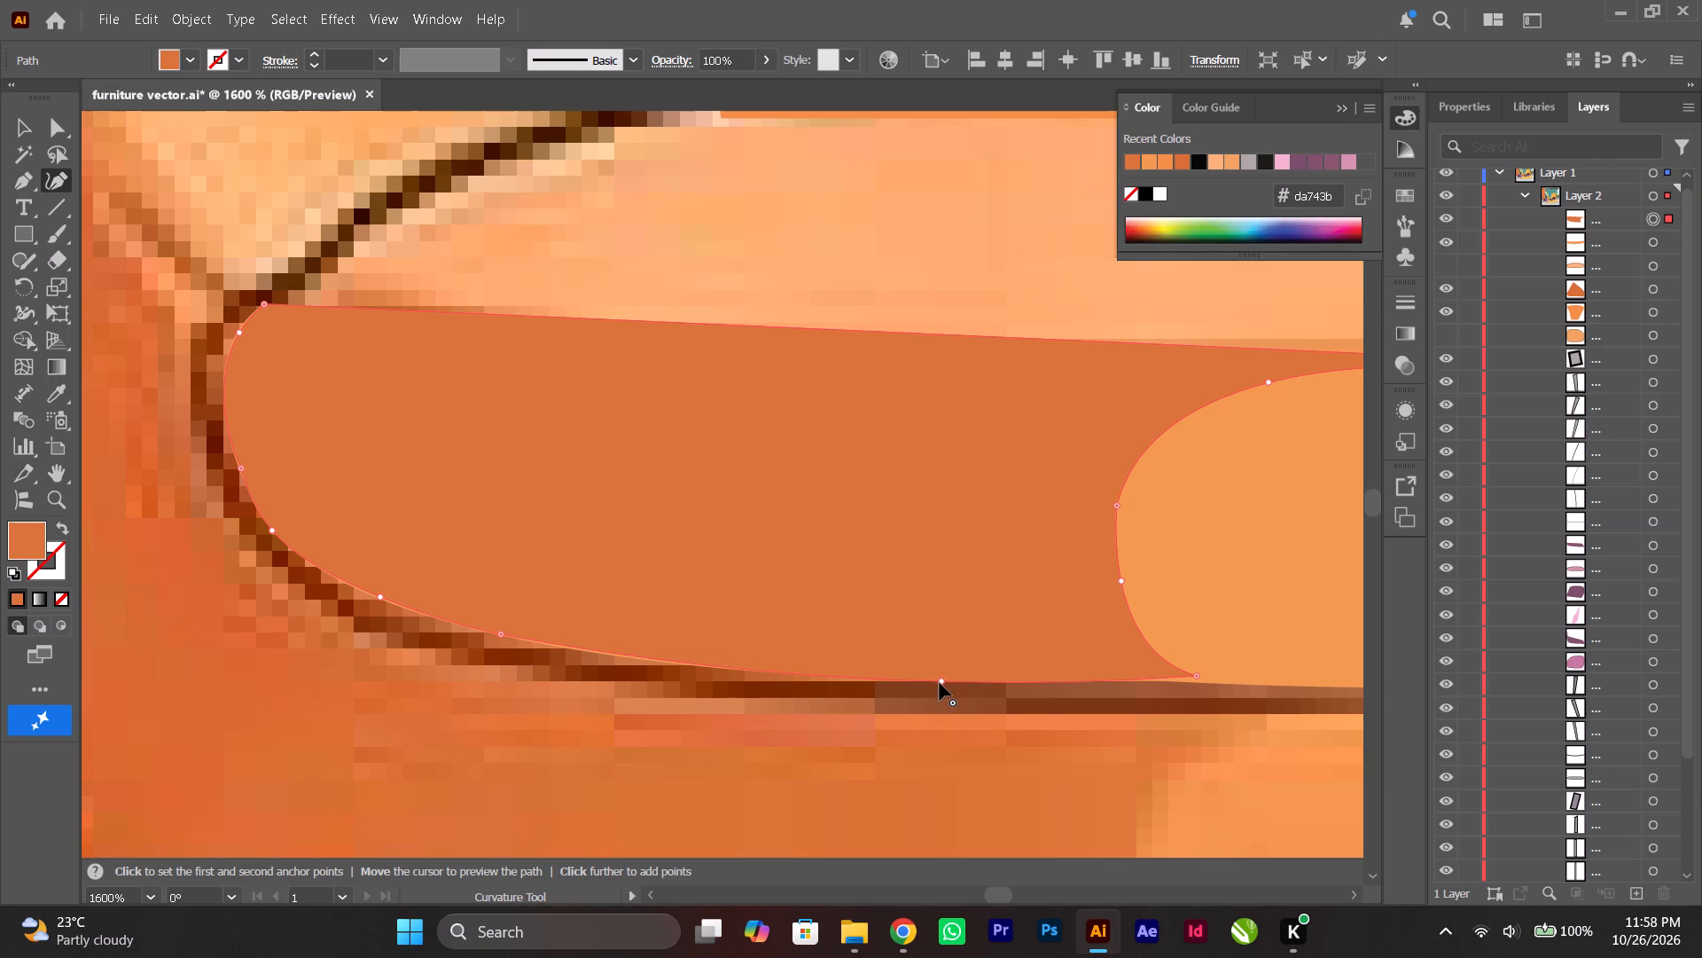
drag(941, 683, 944, 682)
drag(944, 682, 747, 664)
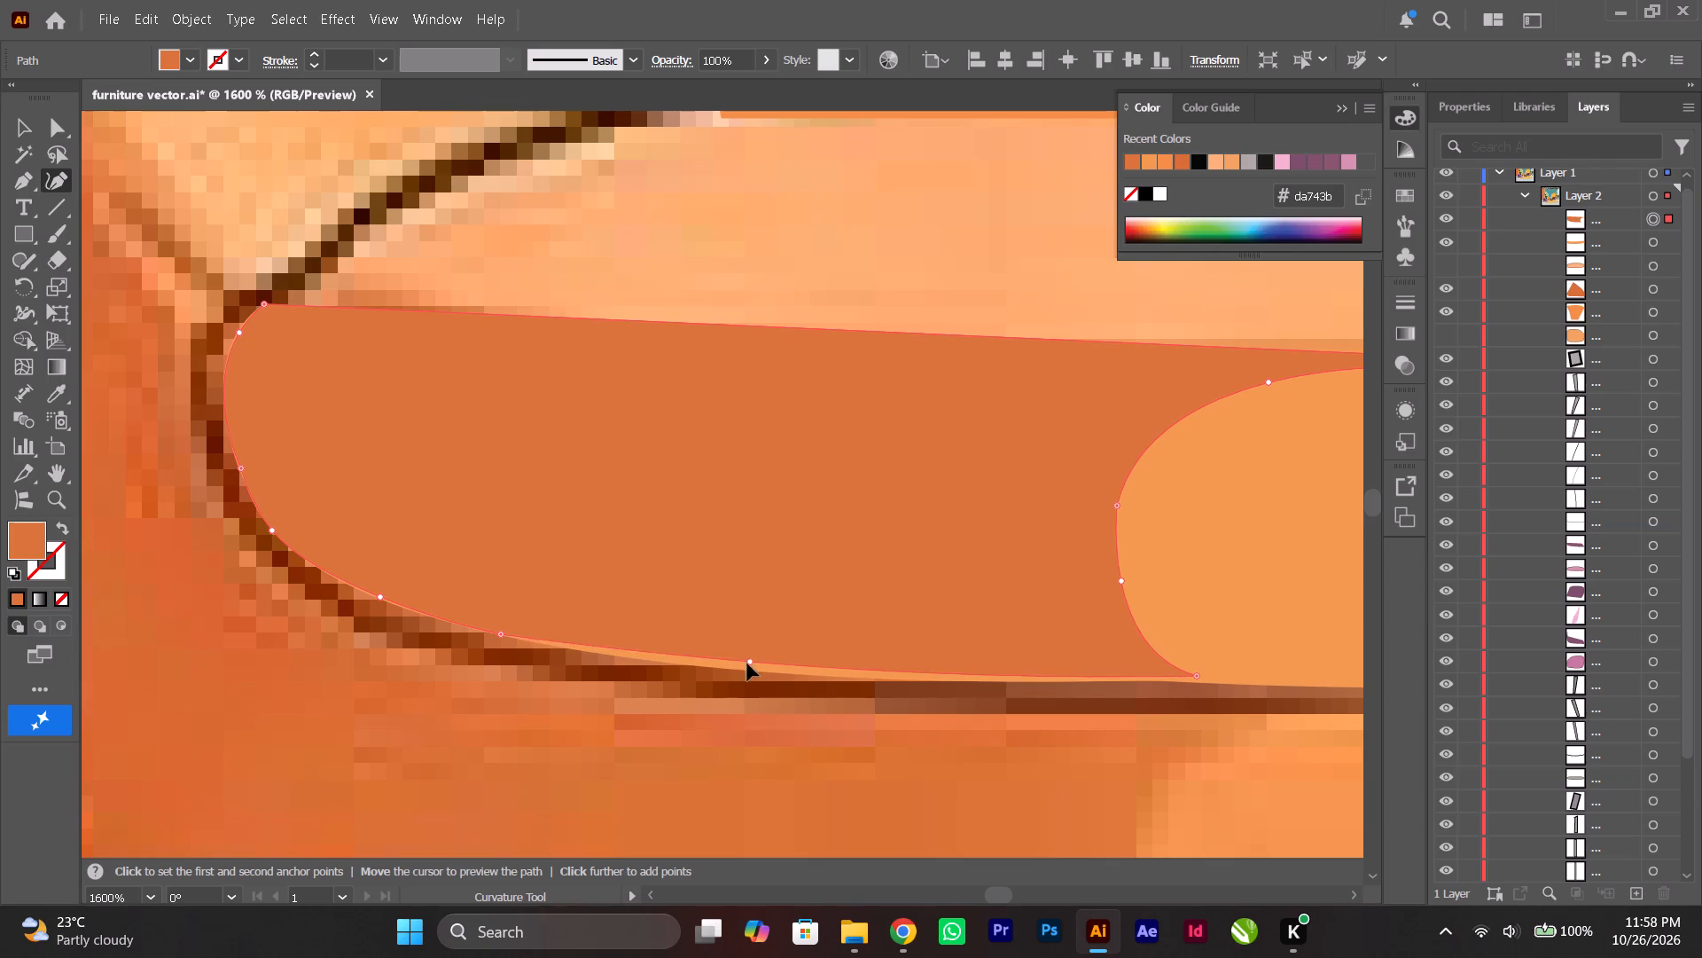
drag(747, 664, 723, 666)
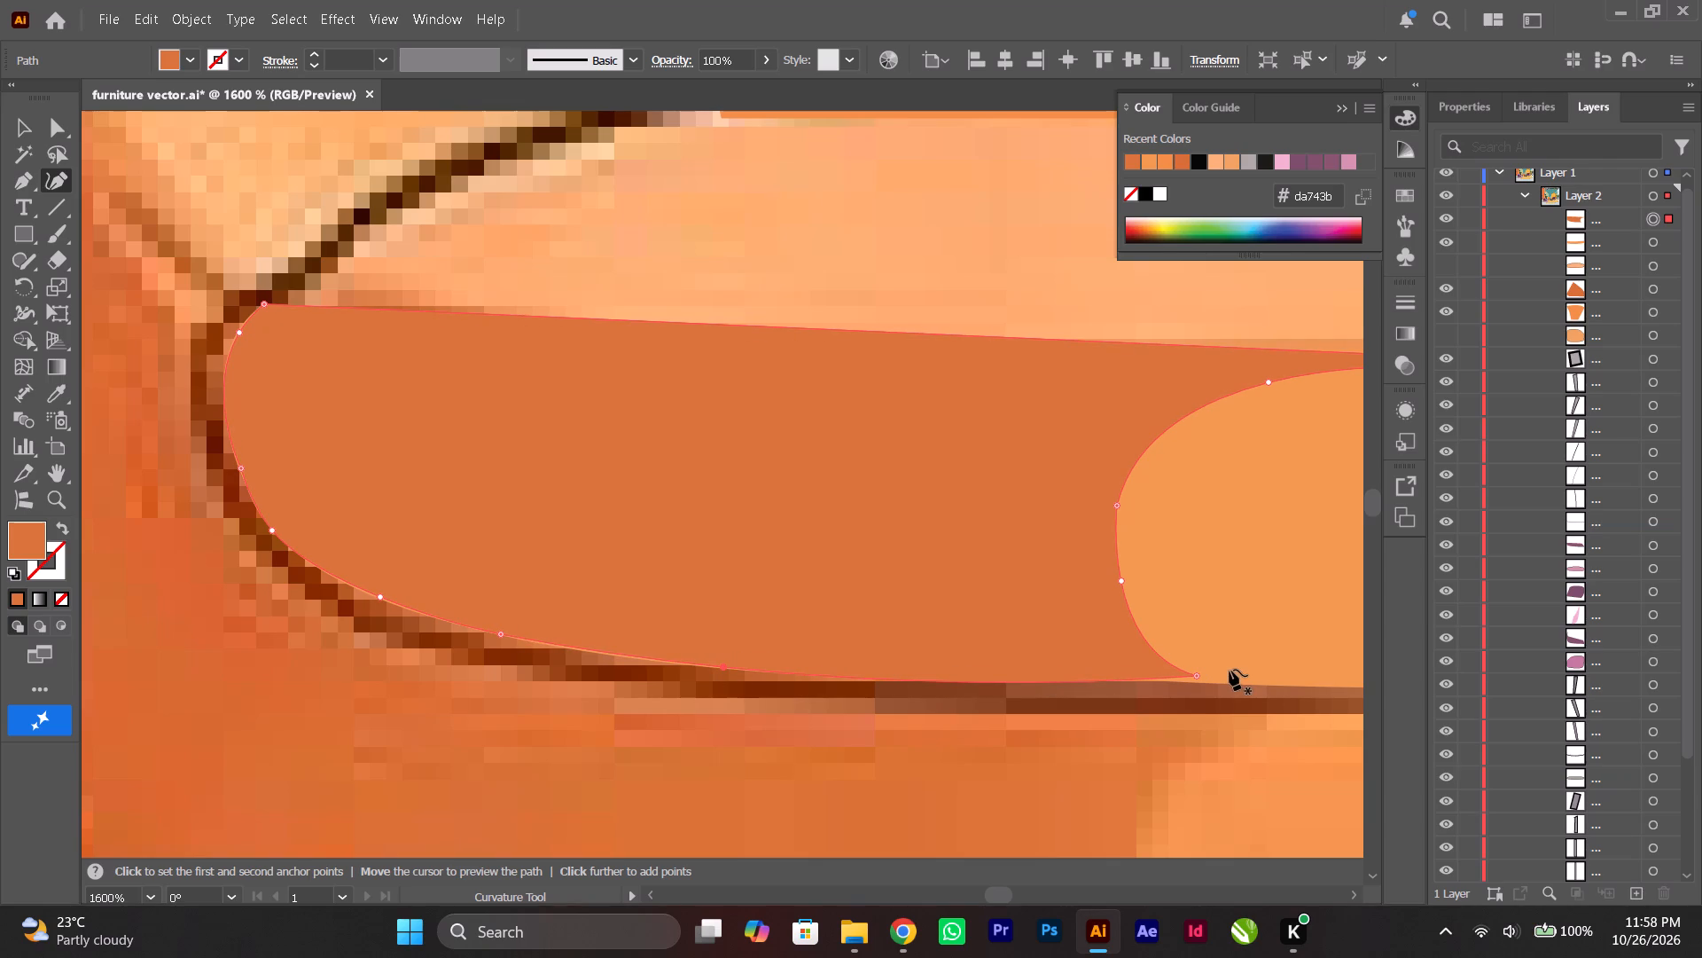
Show the hidden pale orange seat cushion shape with its black outline.
alt+scroll(1173, 577, down, 1)
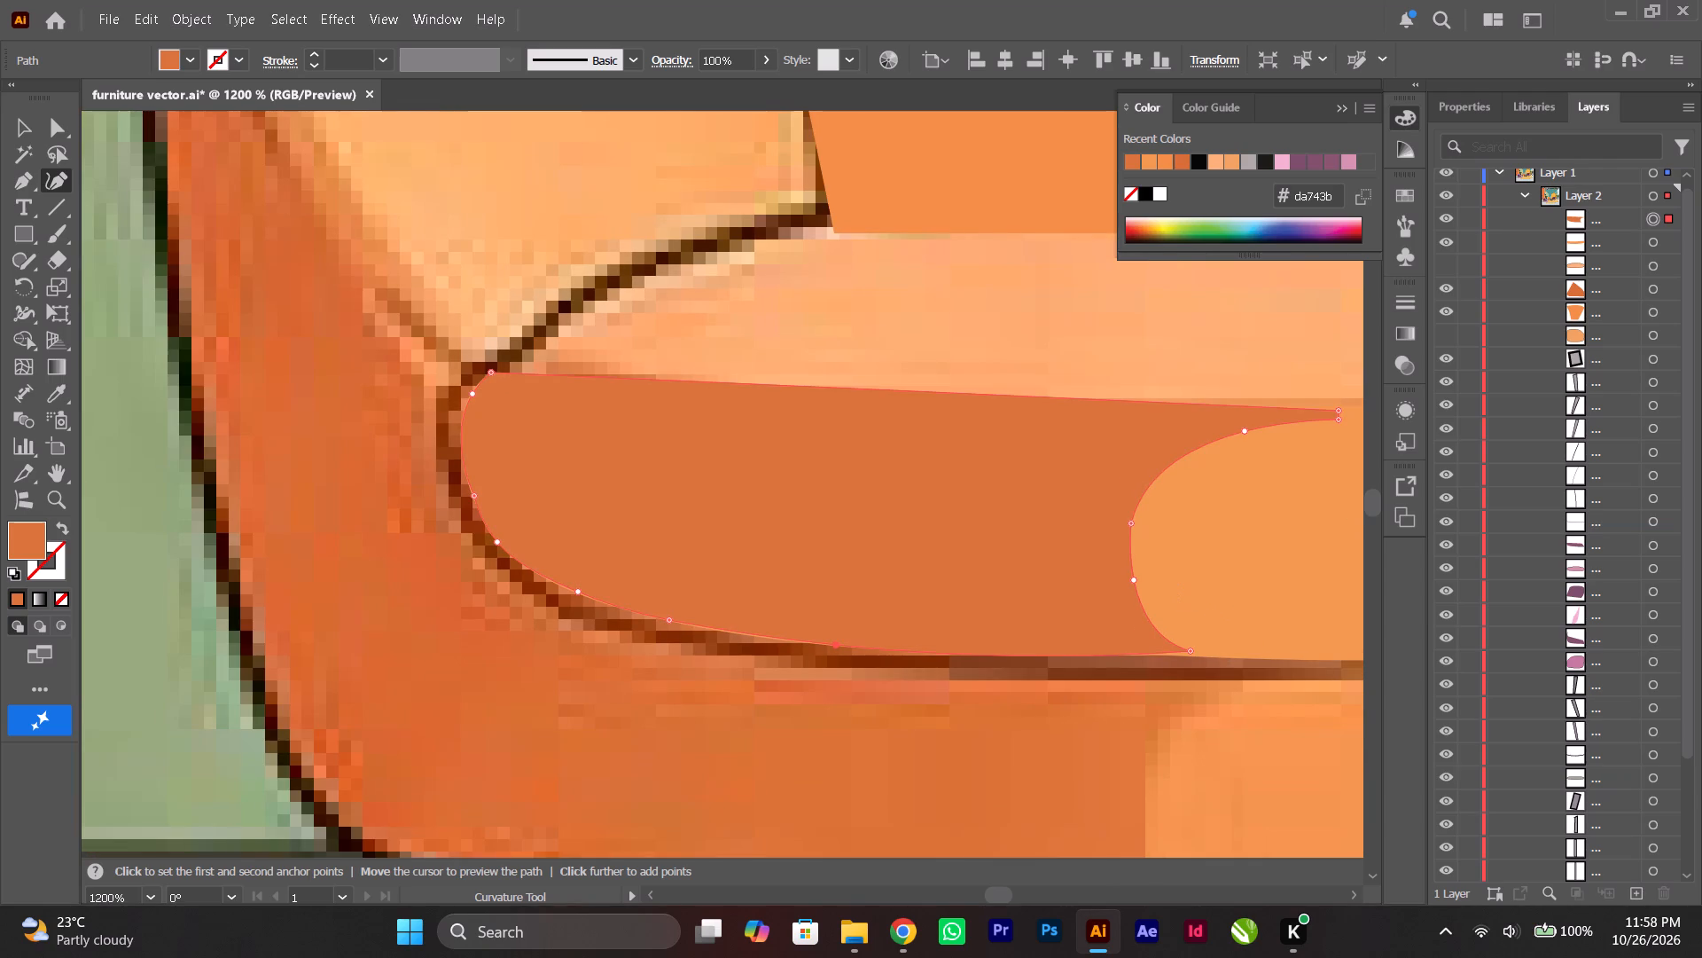
click(1440, 264)
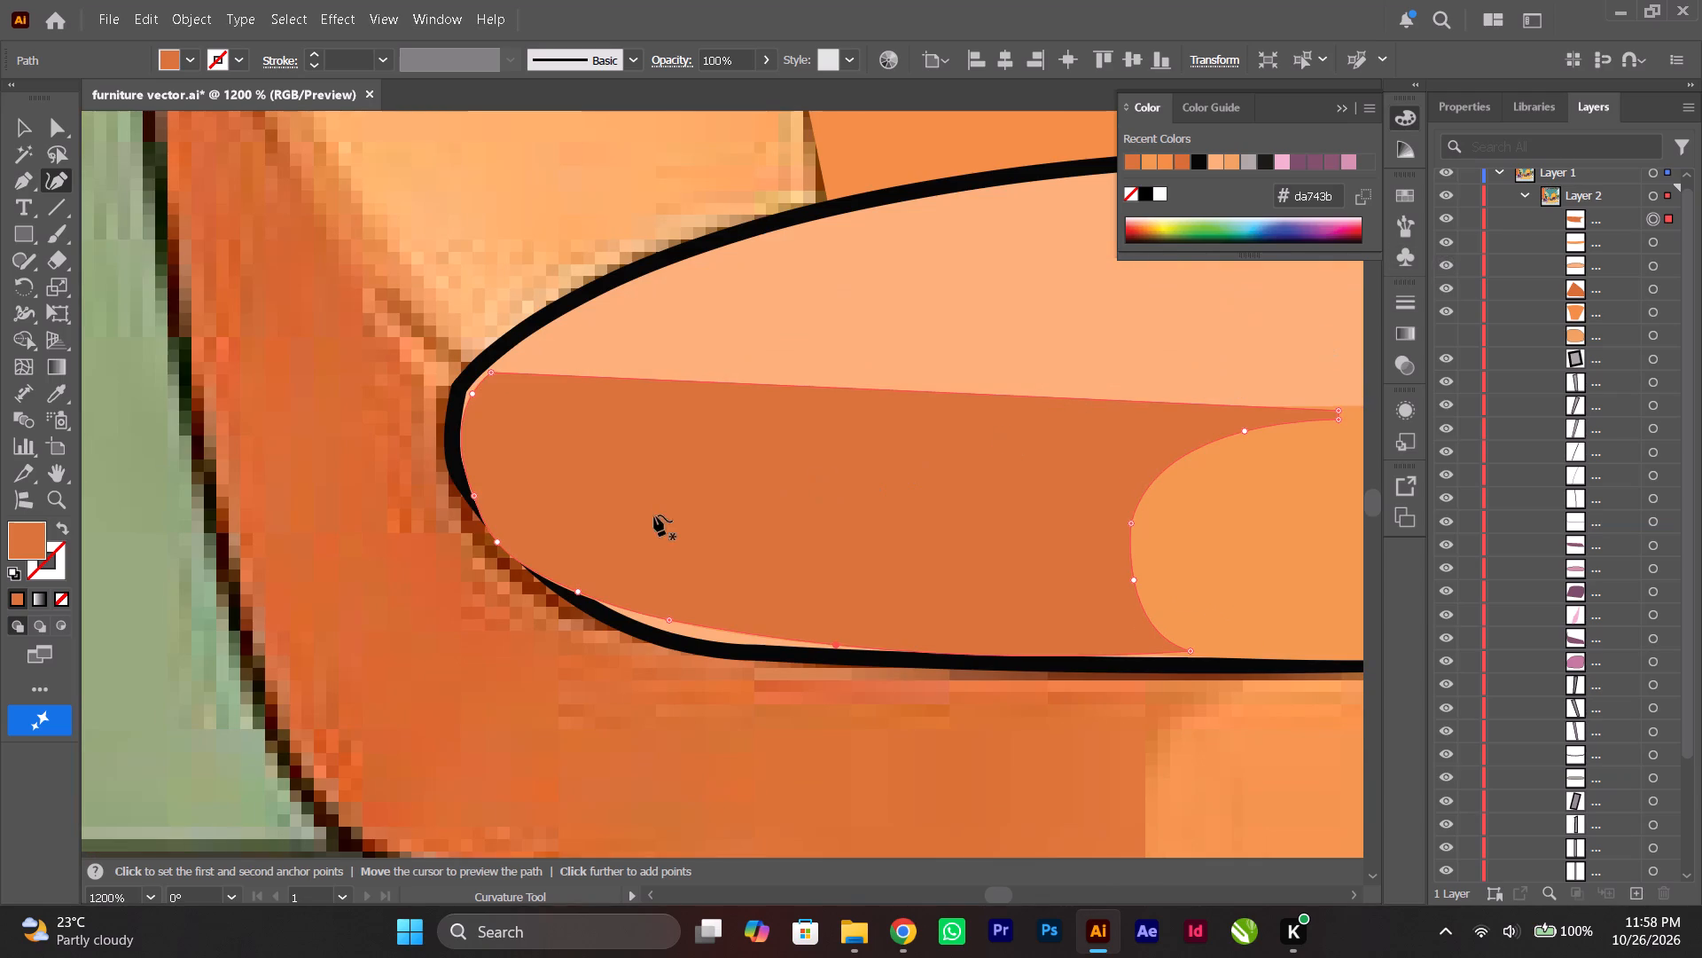
Fit the shadow's lower edge to the black cushion outline, moving its lower-left and bottom anchors and its bottom-right corner.
alt+scroll(675, 631, up, 1)
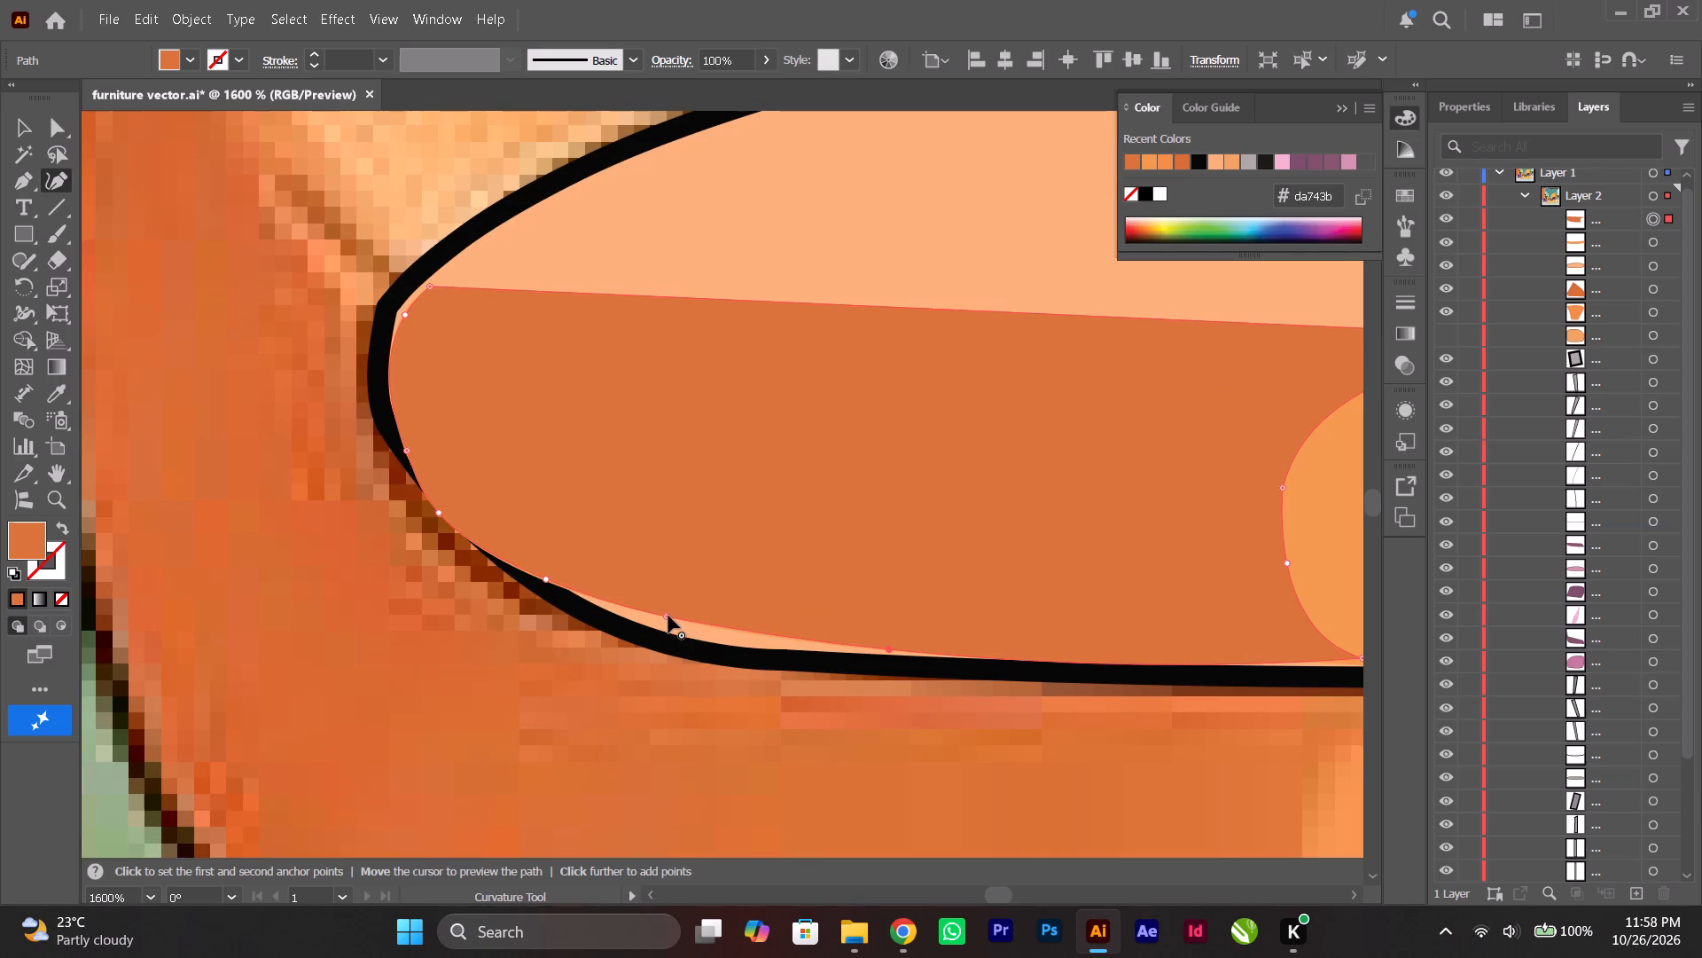
drag(668, 616, 684, 640)
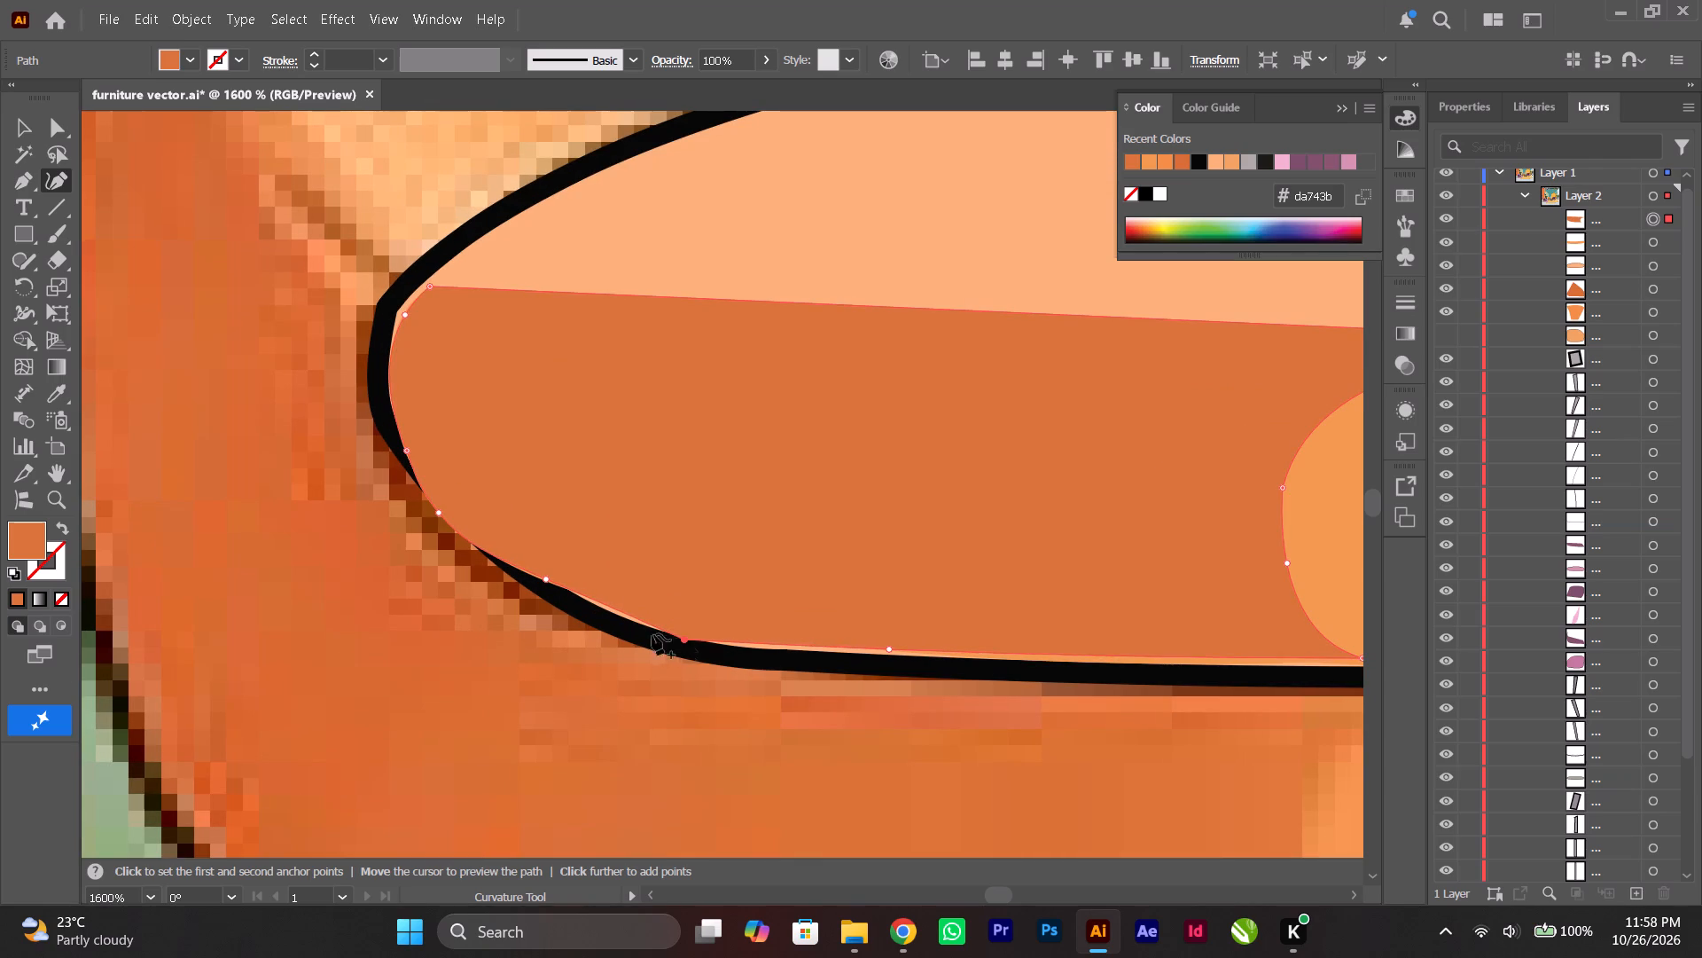
drag(548, 578, 584, 600)
drag(584, 600, 597, 610)
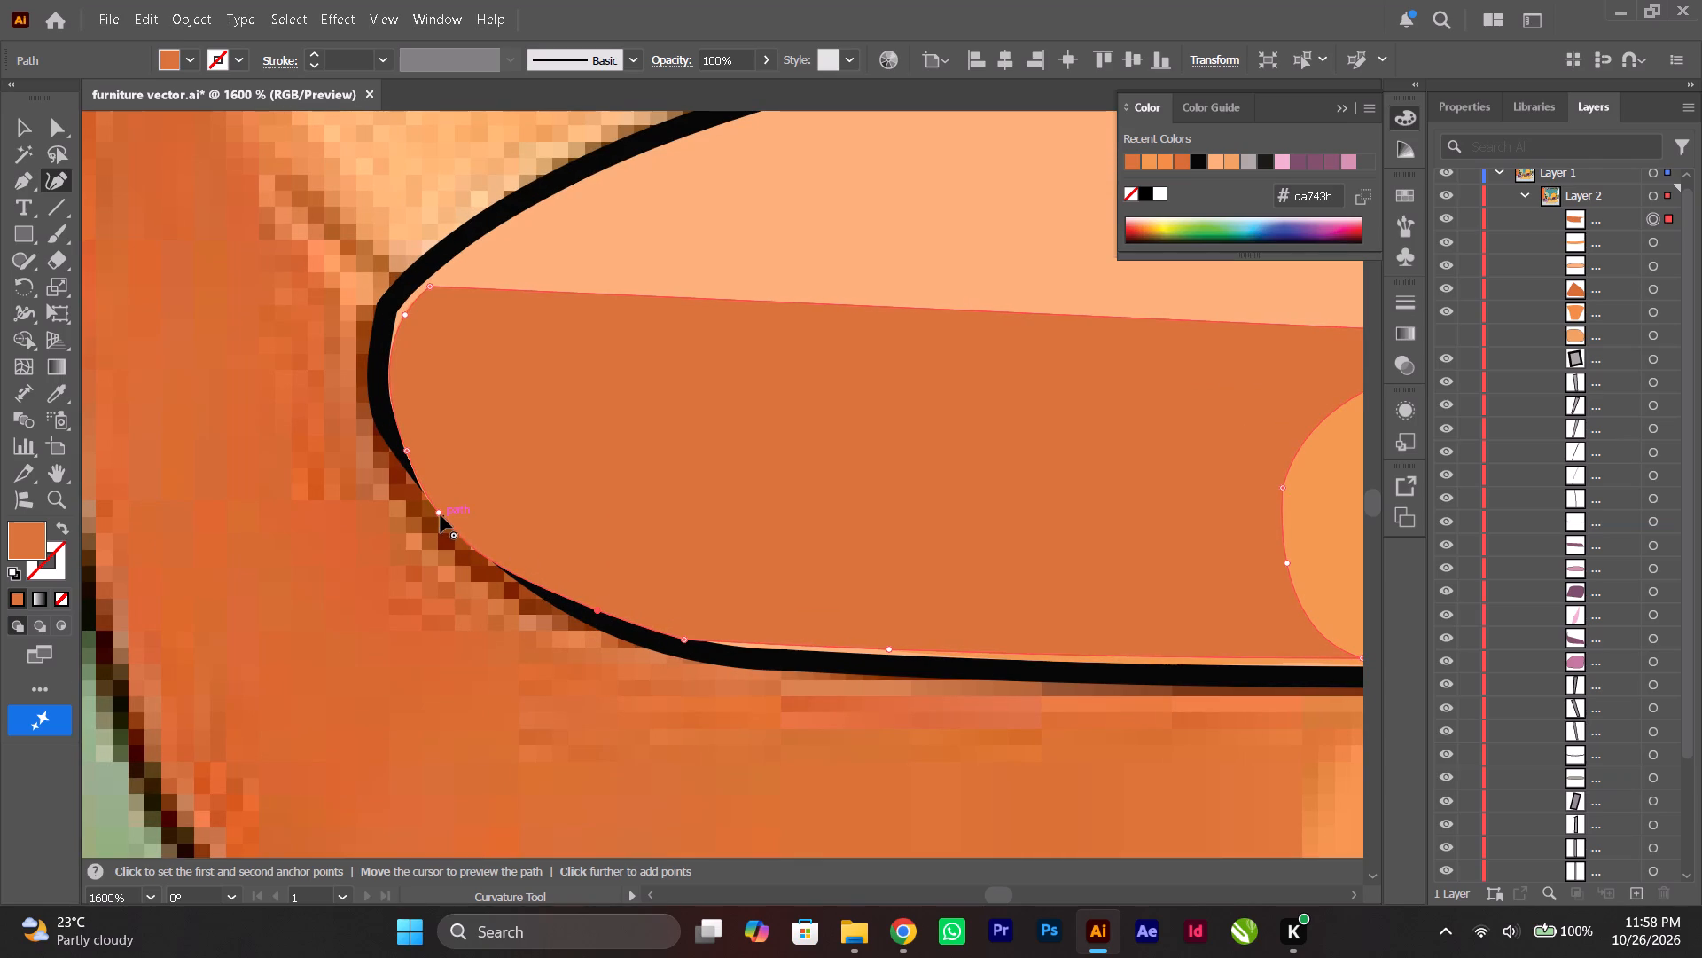
drag(441, 514, 441, 505)
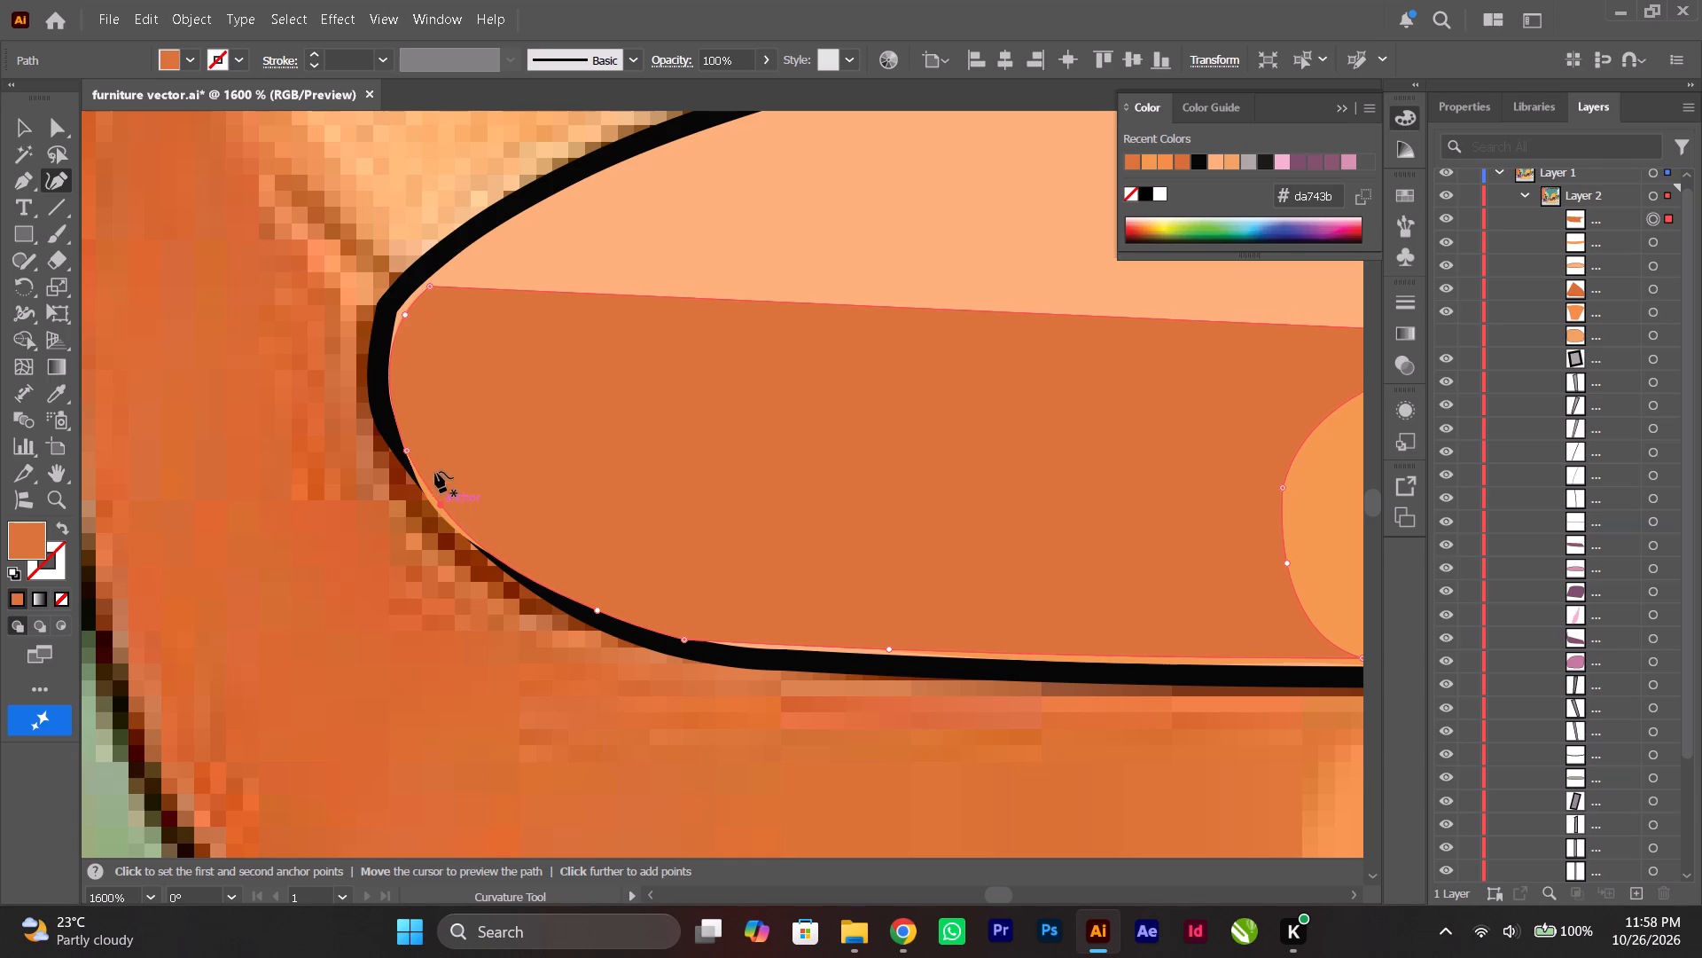
click(890, 649)
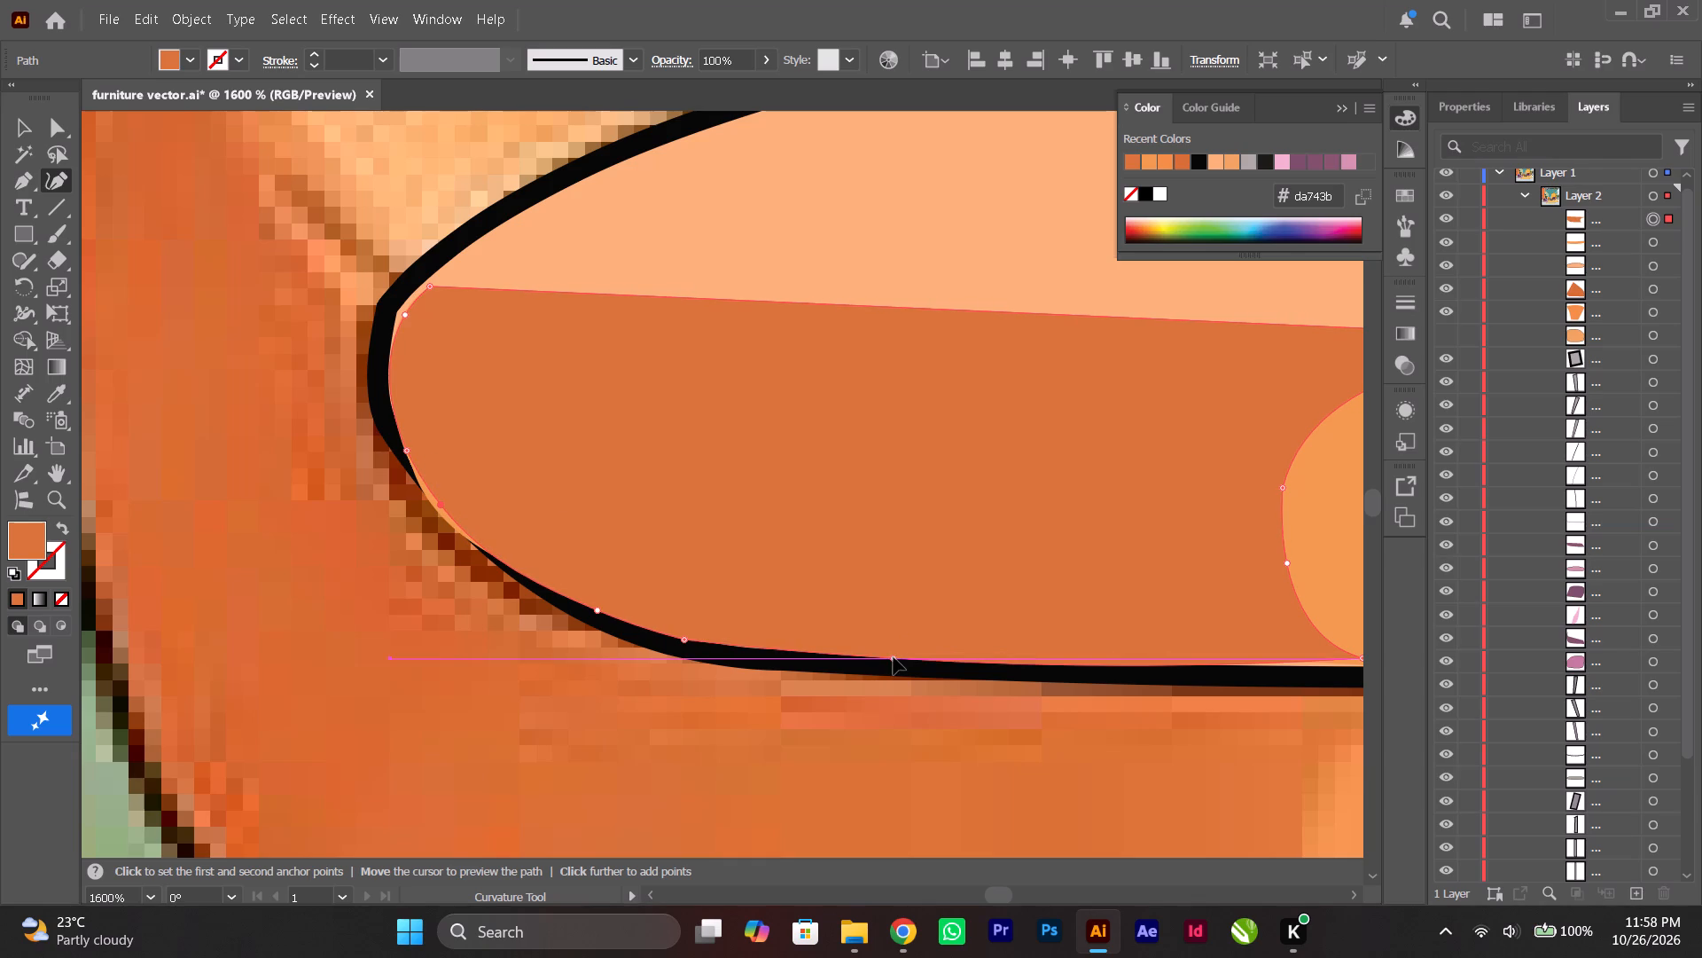
ctrl+scroll(893, 654, down, 11)
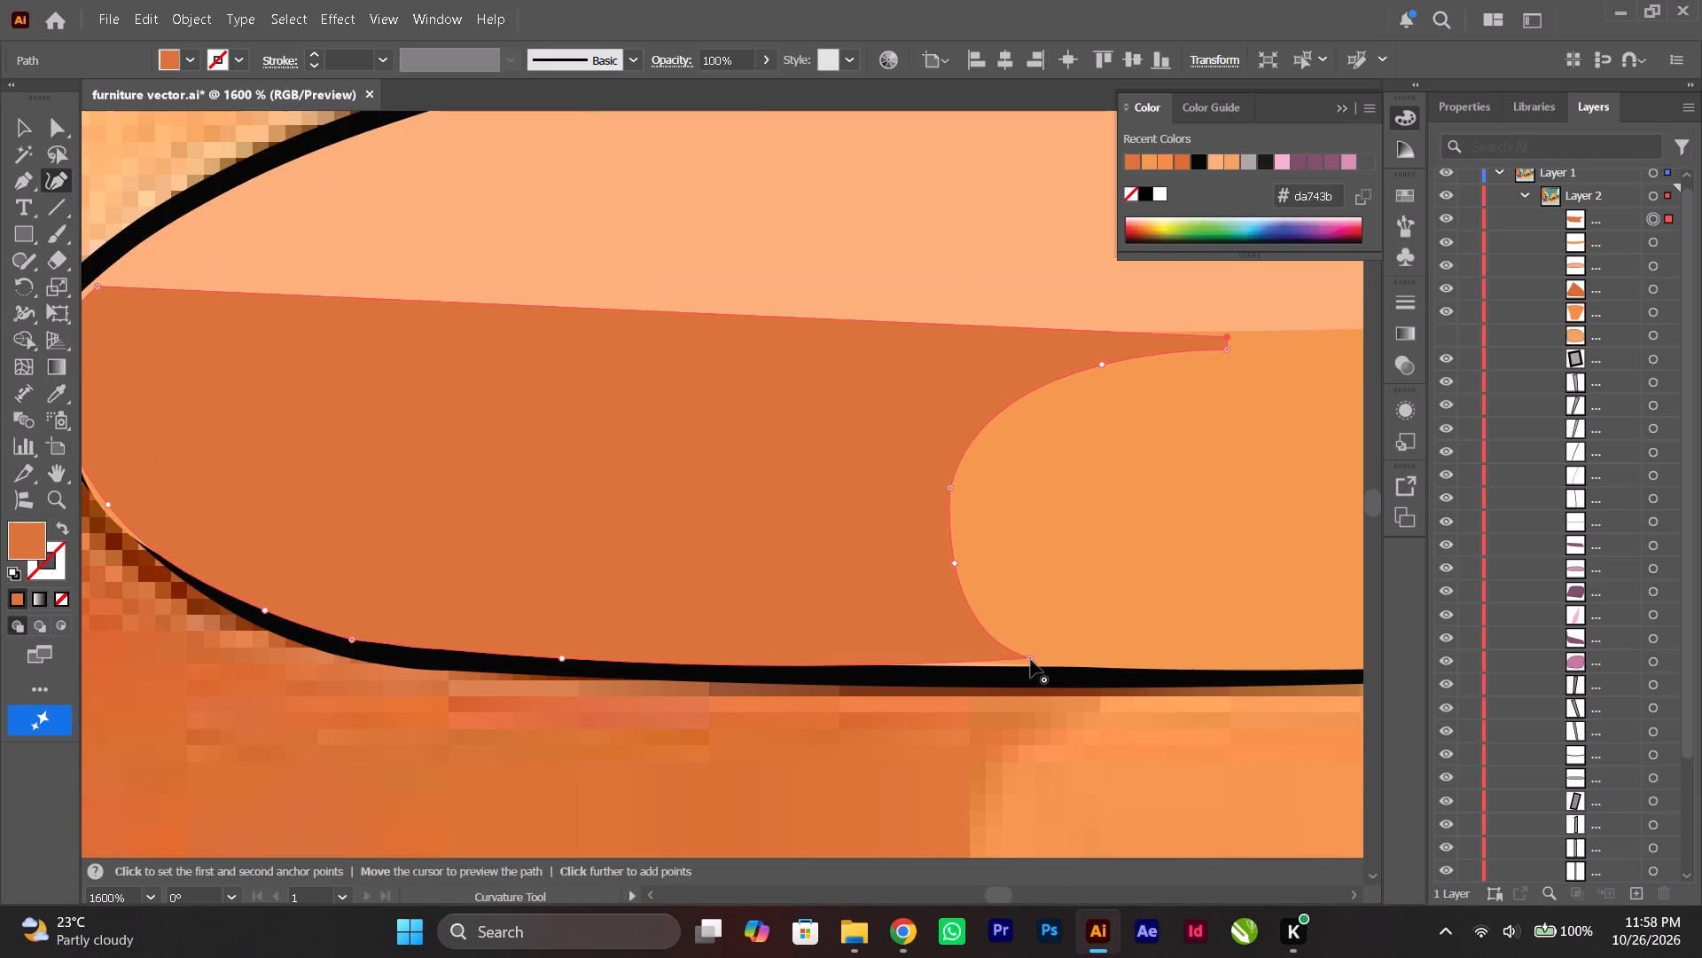
drag(1031, 660, 1039, 666)
Select the orange #f3994f cushion front shape and hide the dark orange shadow above it.
ctrl+scroll(1260, 457, up, 5)
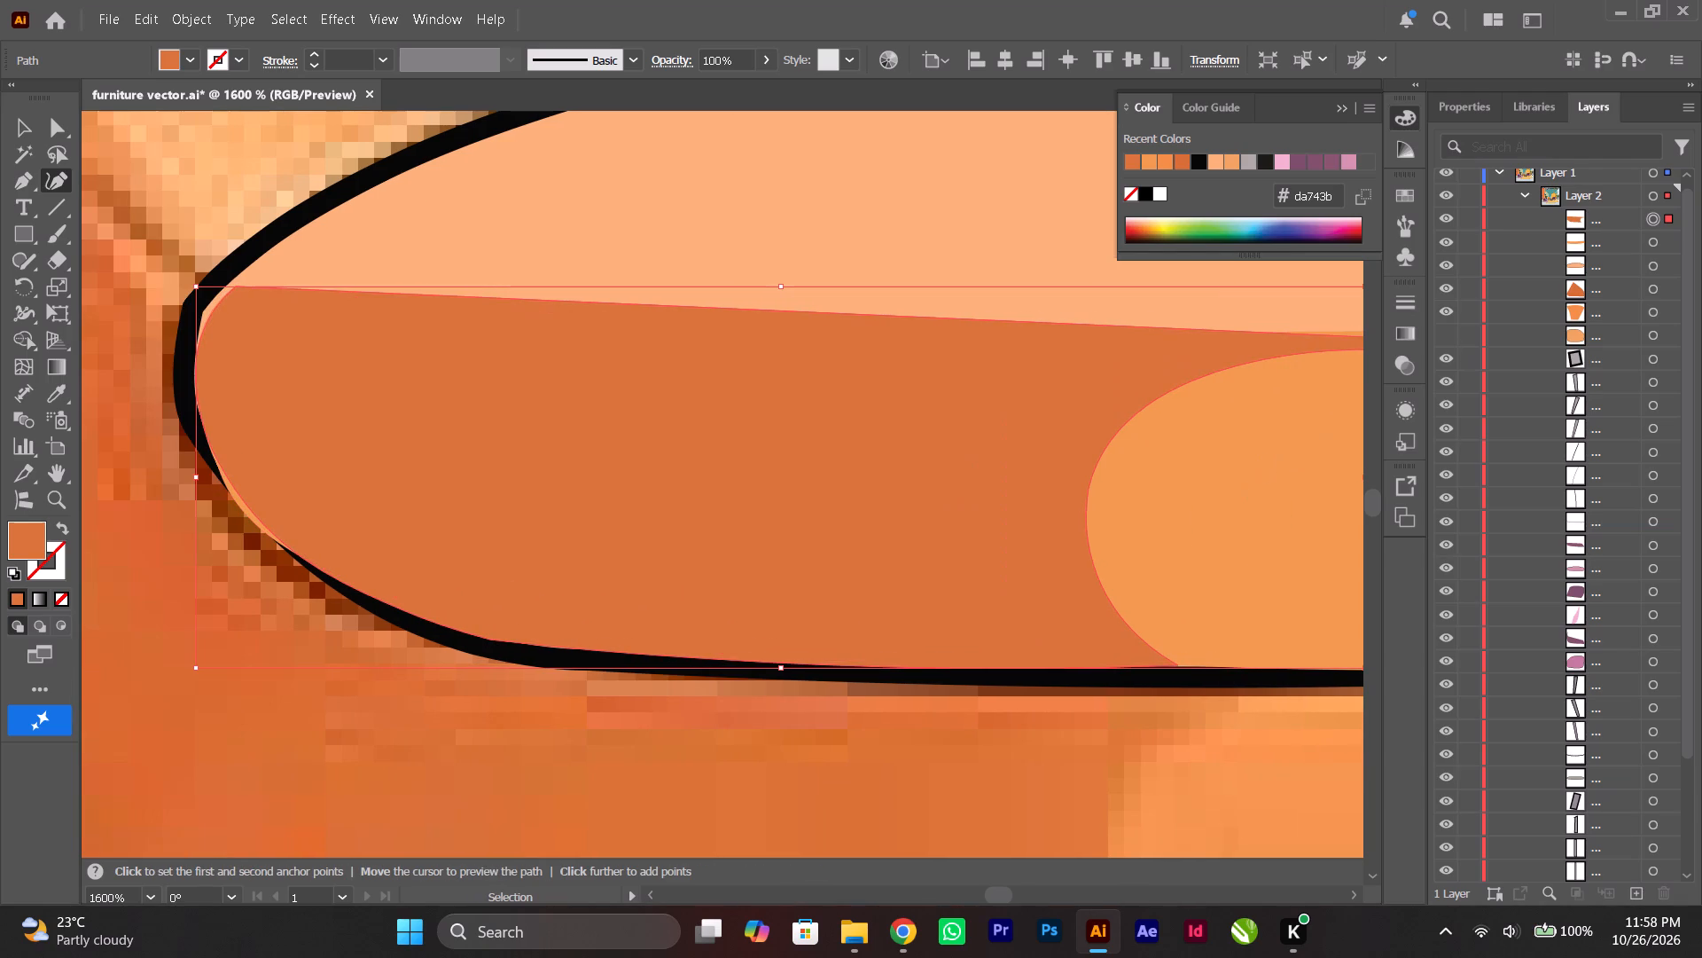
click(1649, 247)
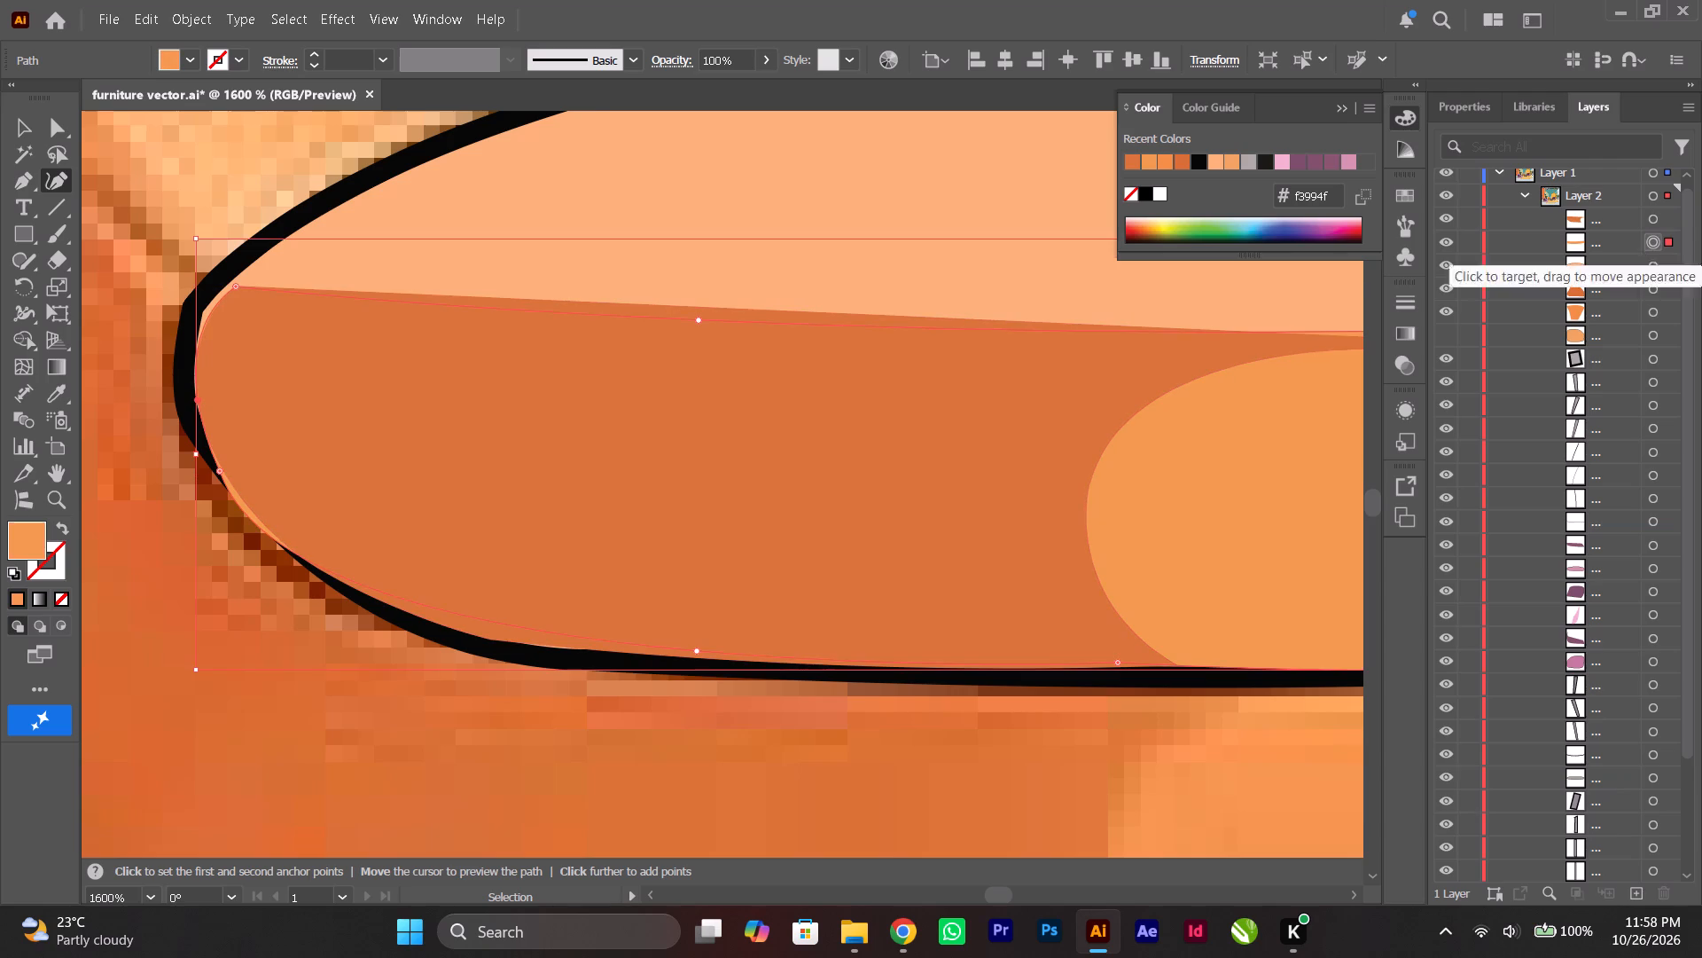
ctrl+scroll(445, 554, up, 4)
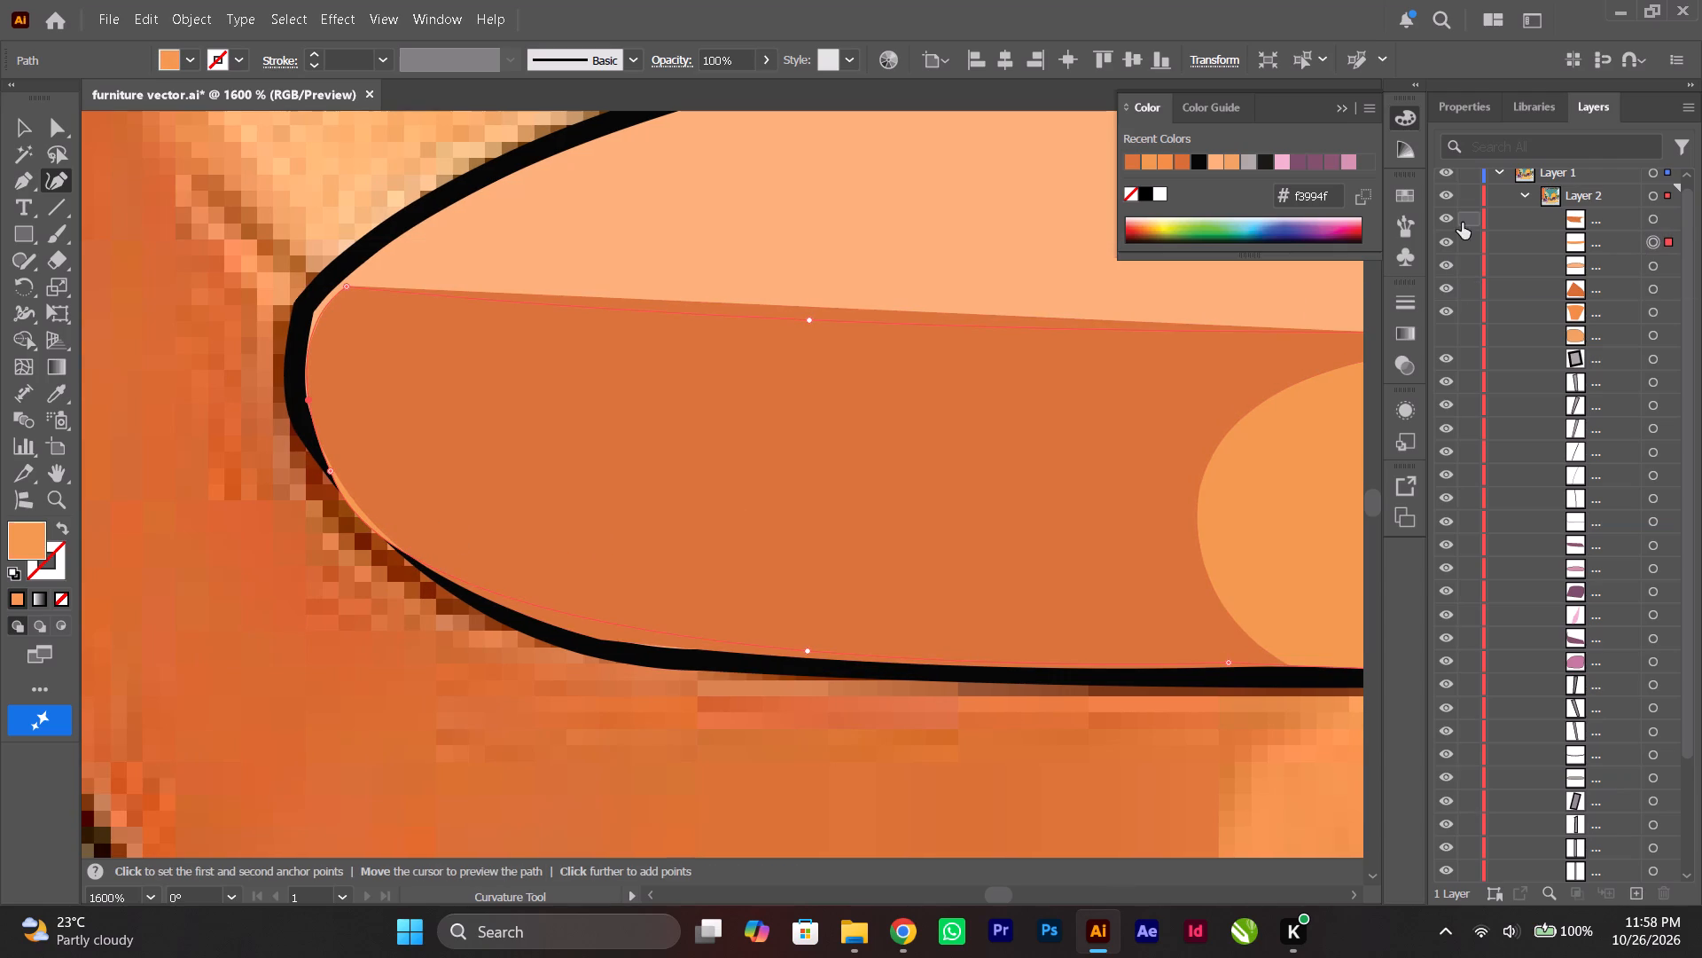
click(1441, 217)
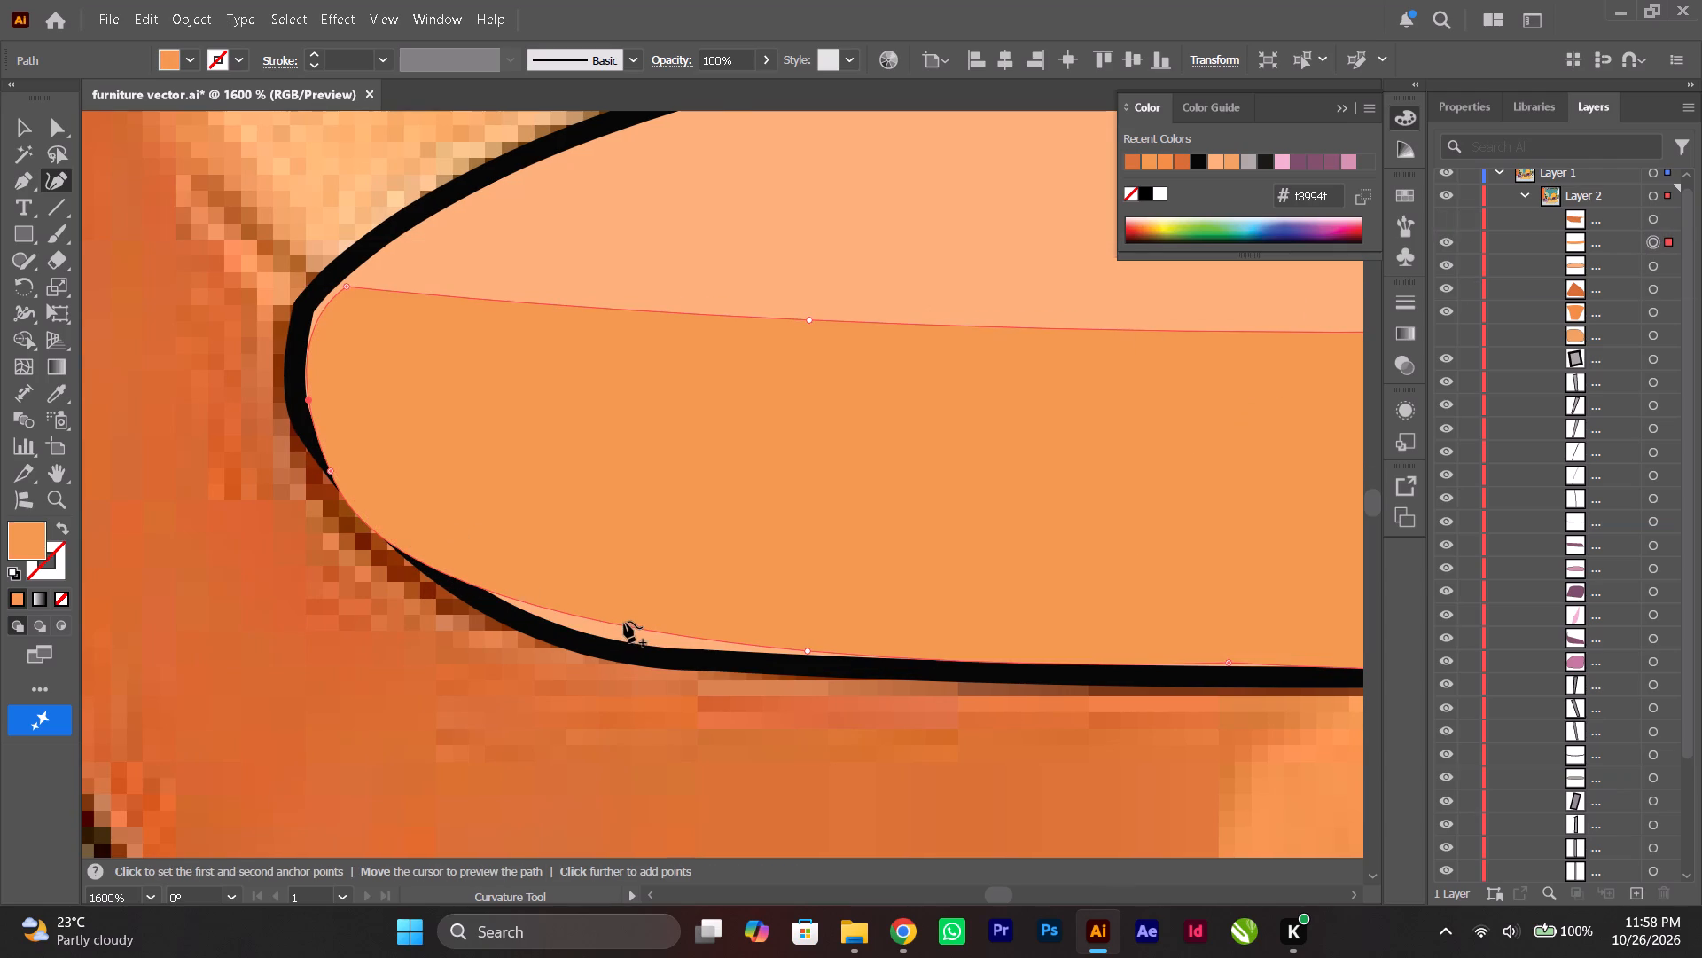
Reshape the orange cushion front's lower-left curve and bottom edge to meet the black outline, adding an anchor on the lower-left curve.
alt+scroll(624, 622, up, 1)
drag(901, 664, 866, 671)
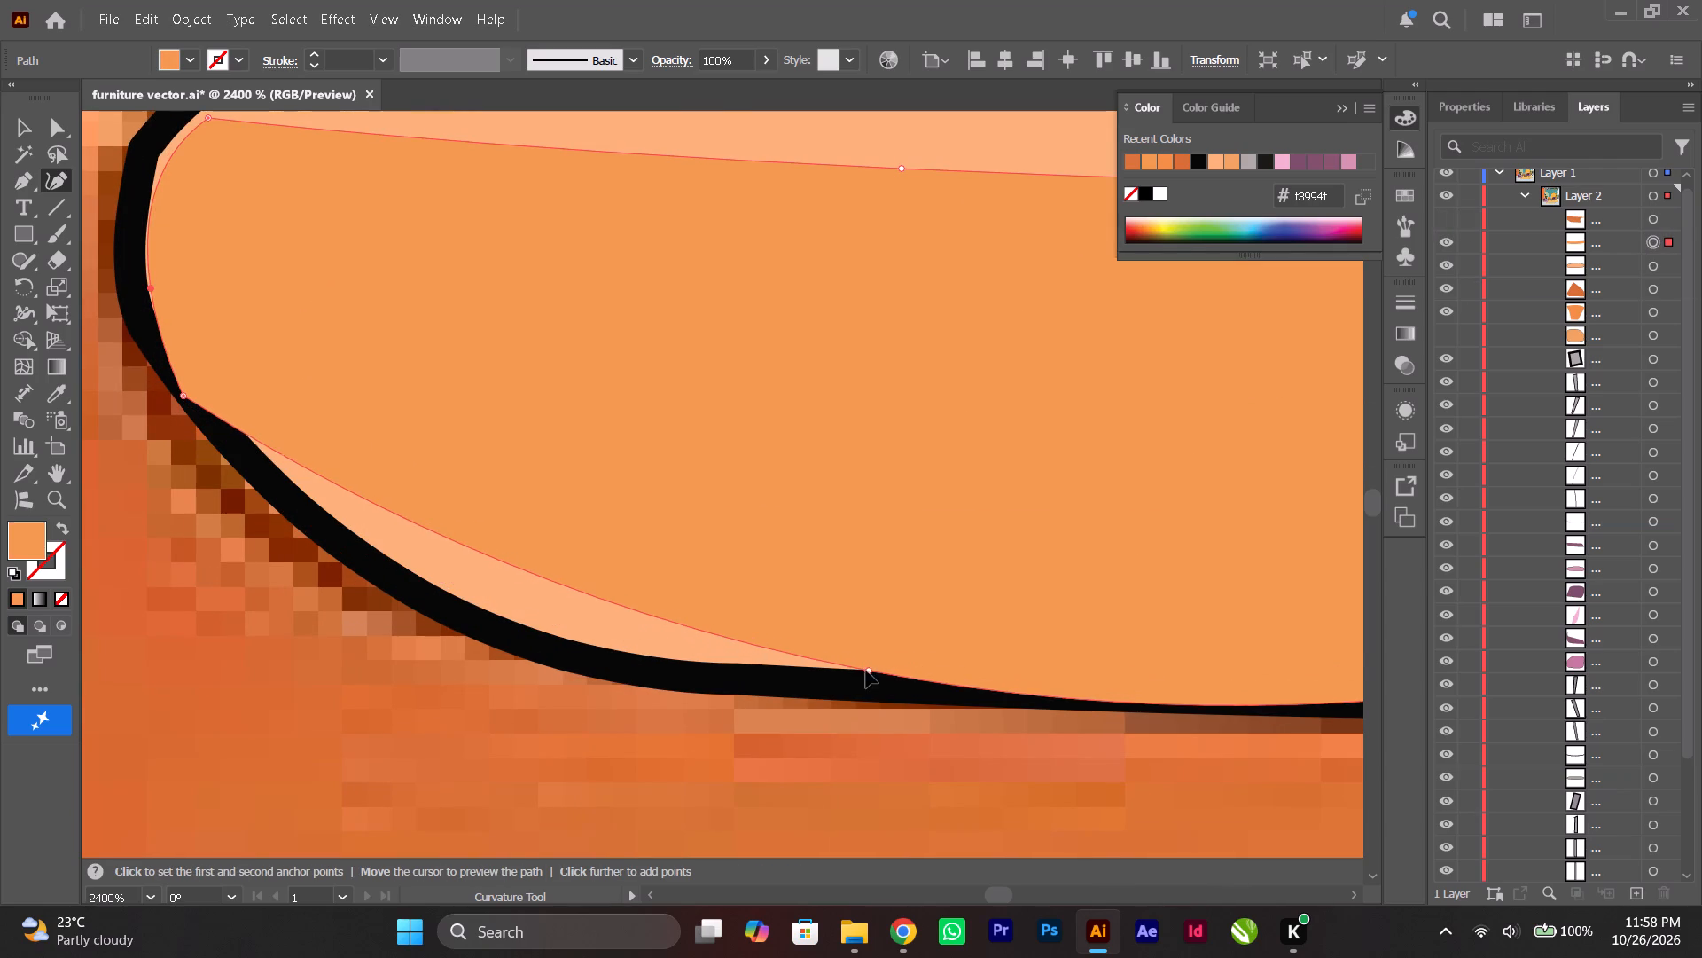
drag(866, 671, 892, 664)
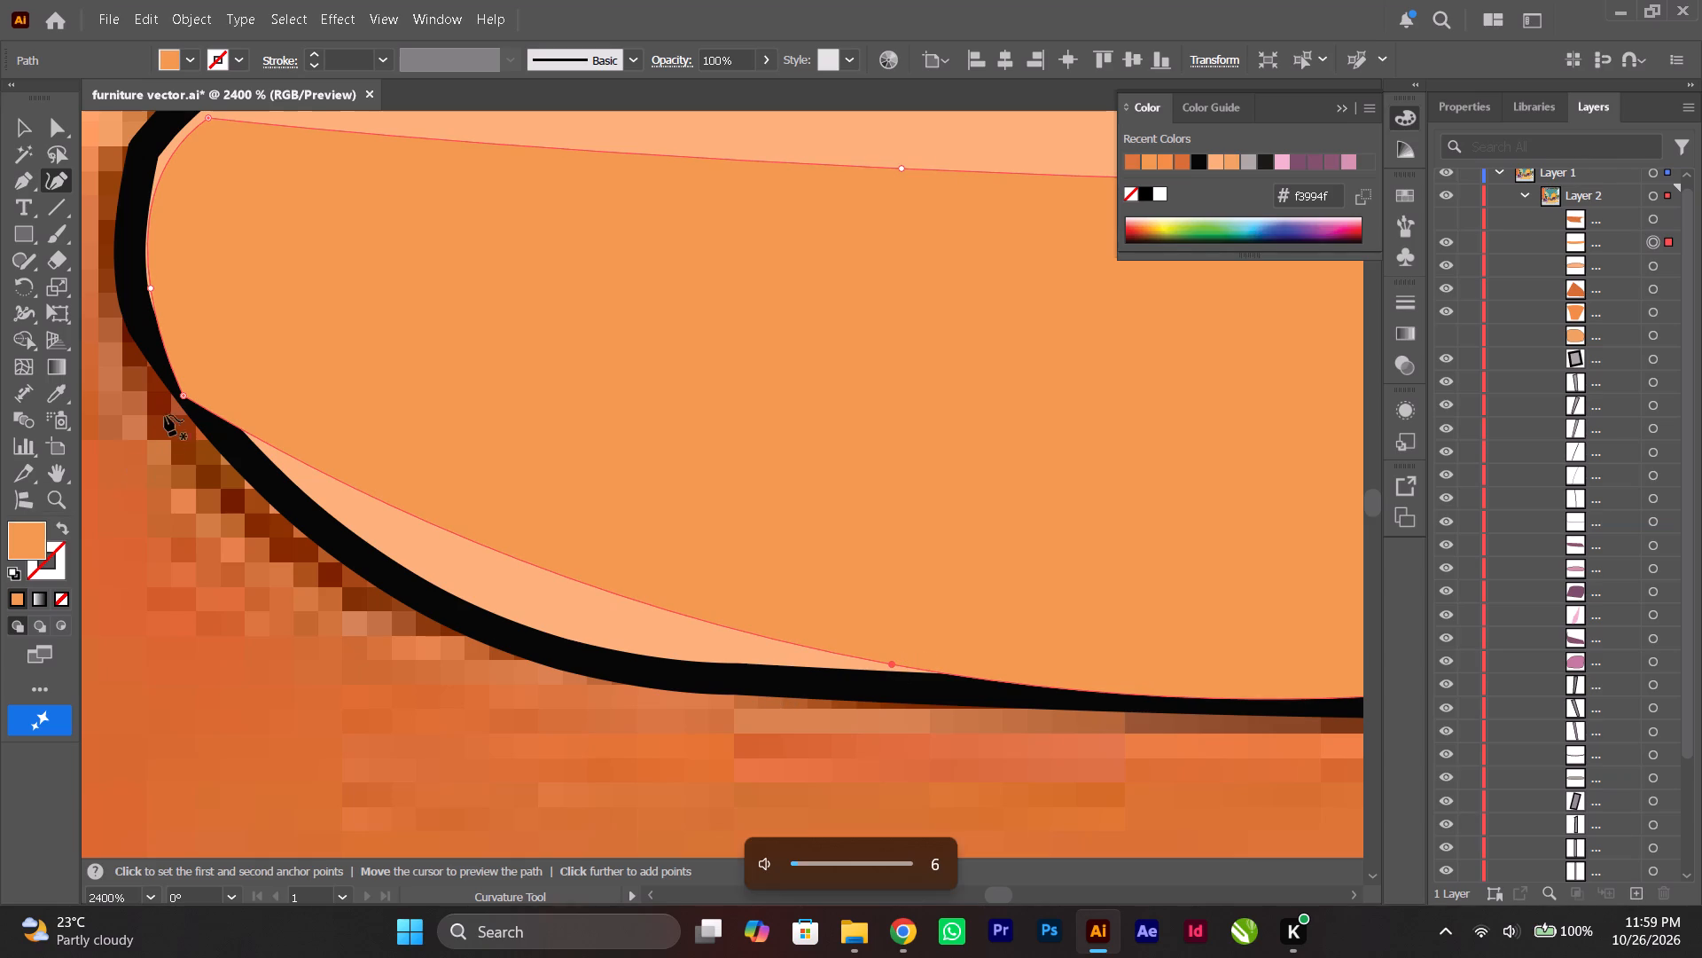
drag(473, 539, 461, 601)
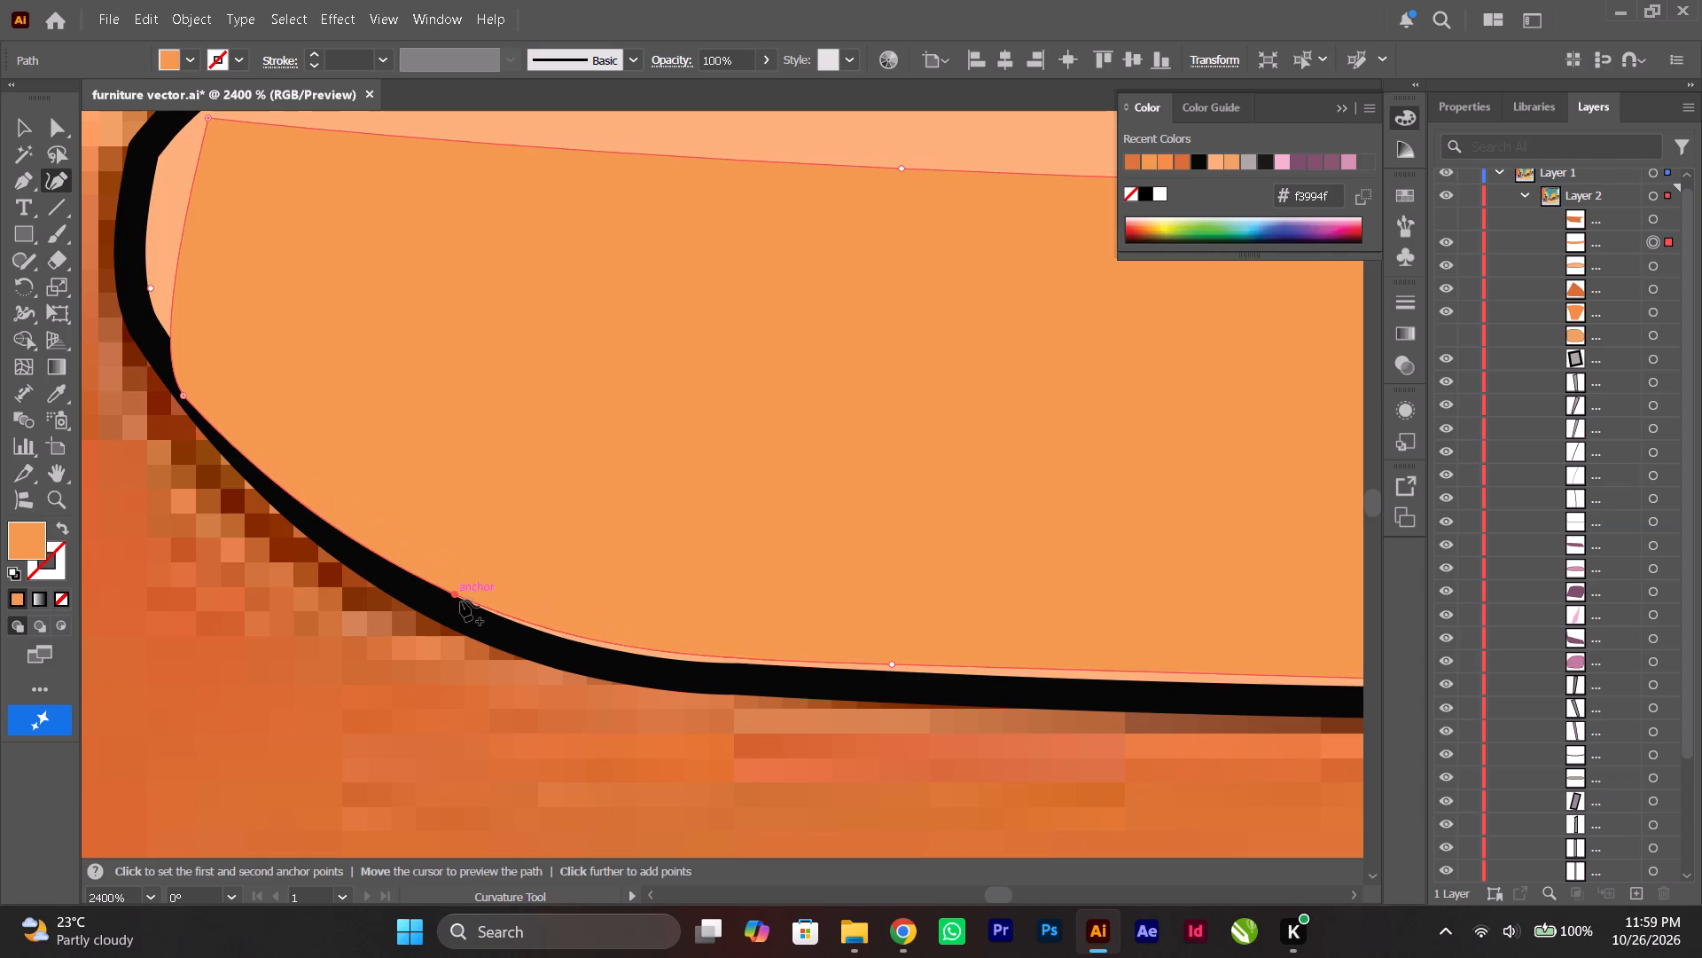
drag(461, 601, 462, 601)
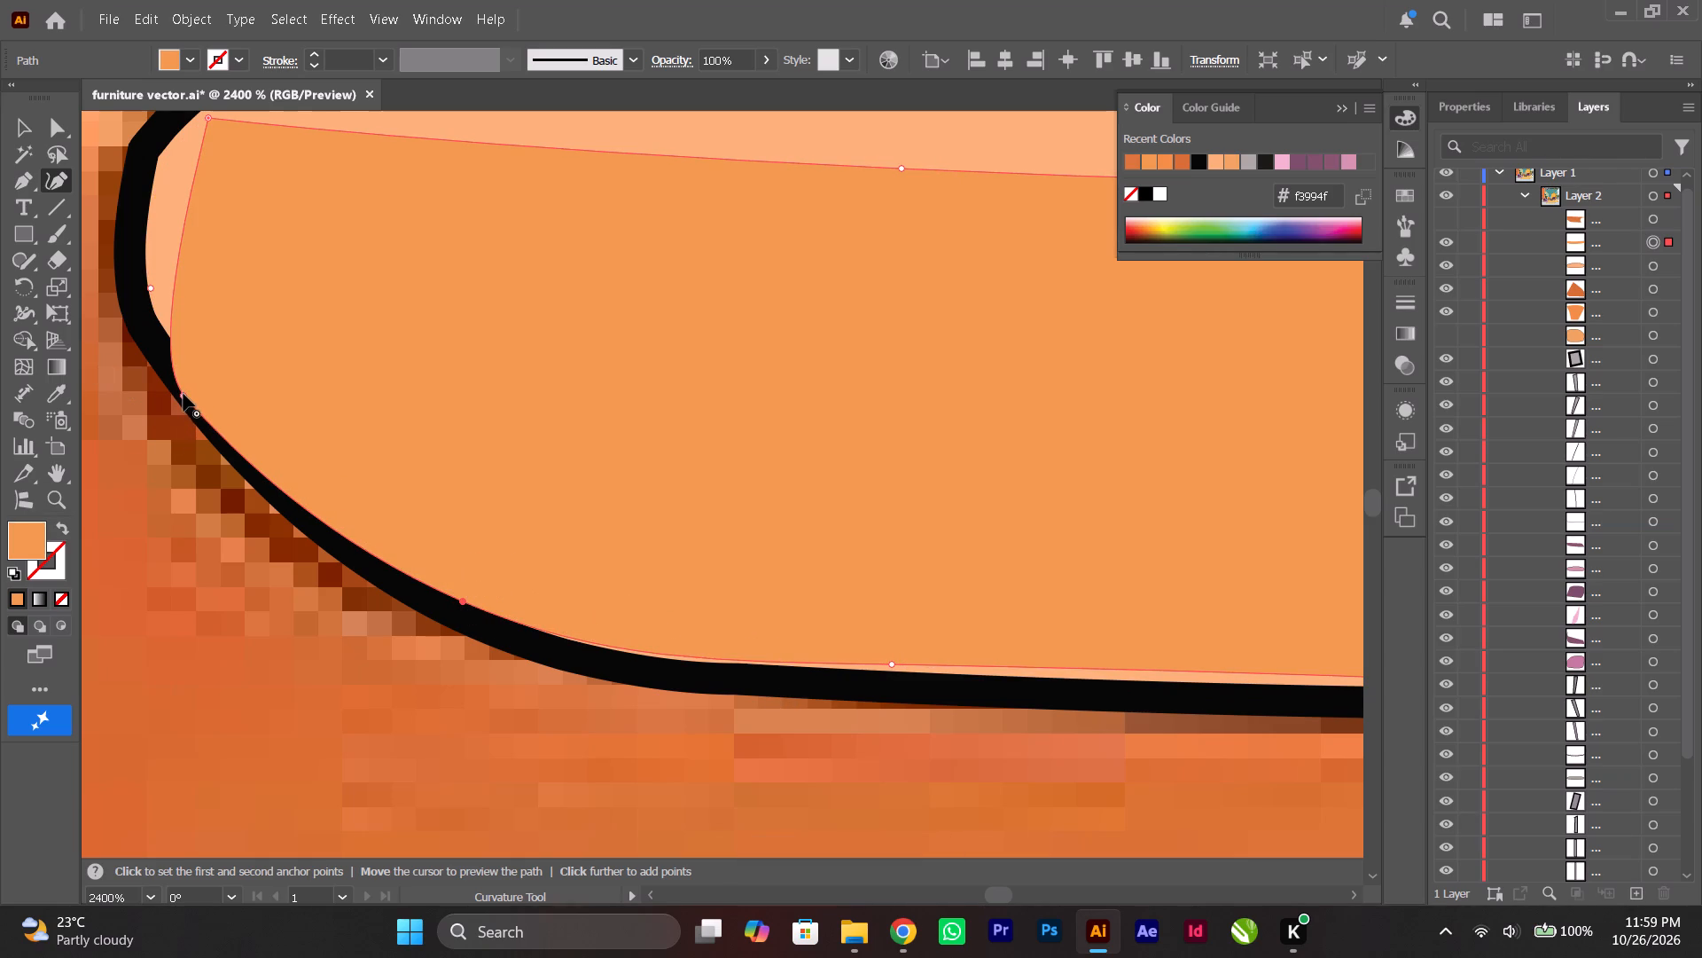
drag(183, 394, 174, 374)
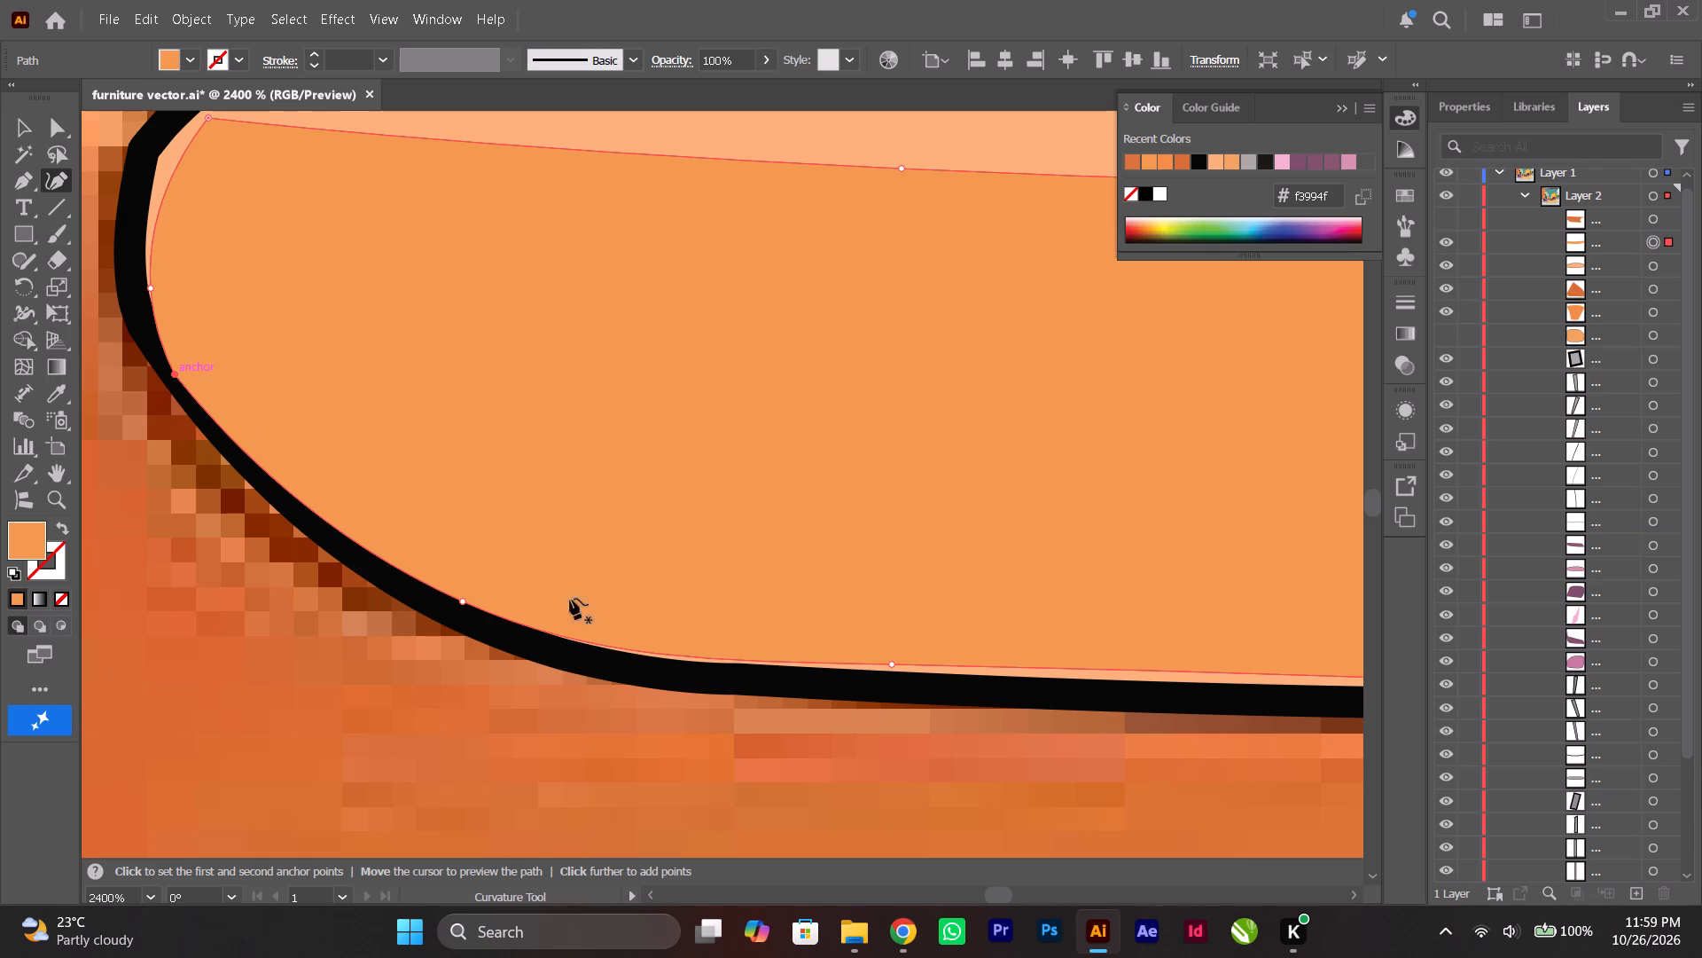
drag(893, 663, 892, 669)
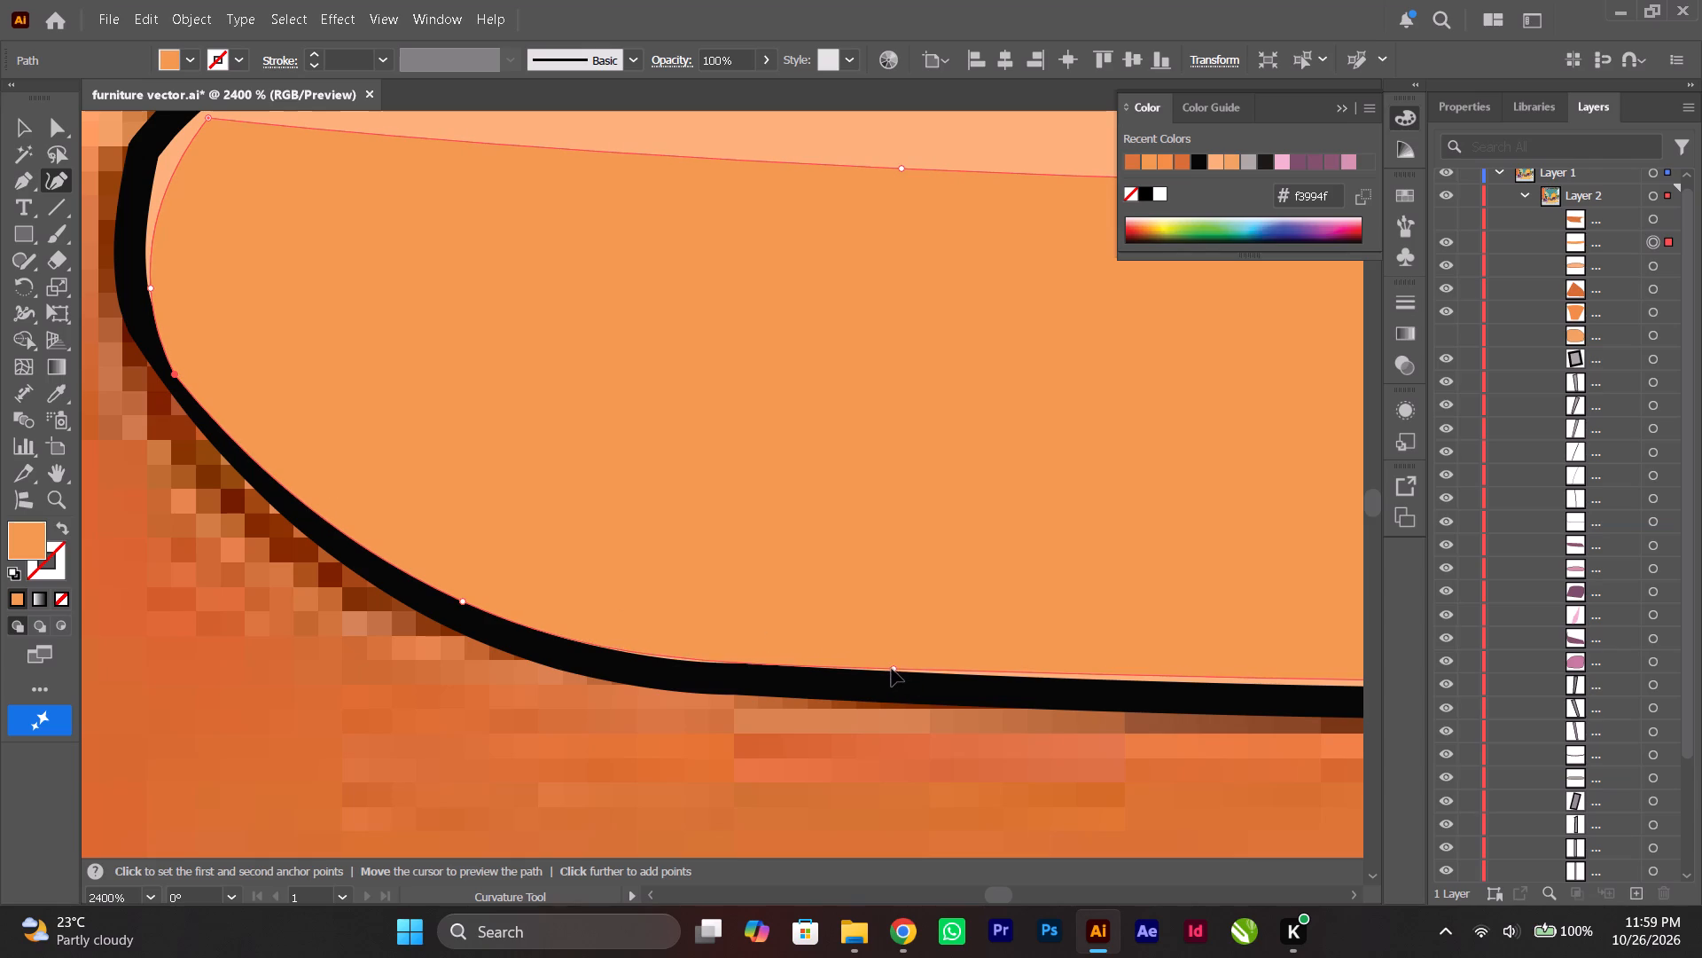
drag(892, 669, 883, 674)
ctrl+scroll(880, 672, down, 10)
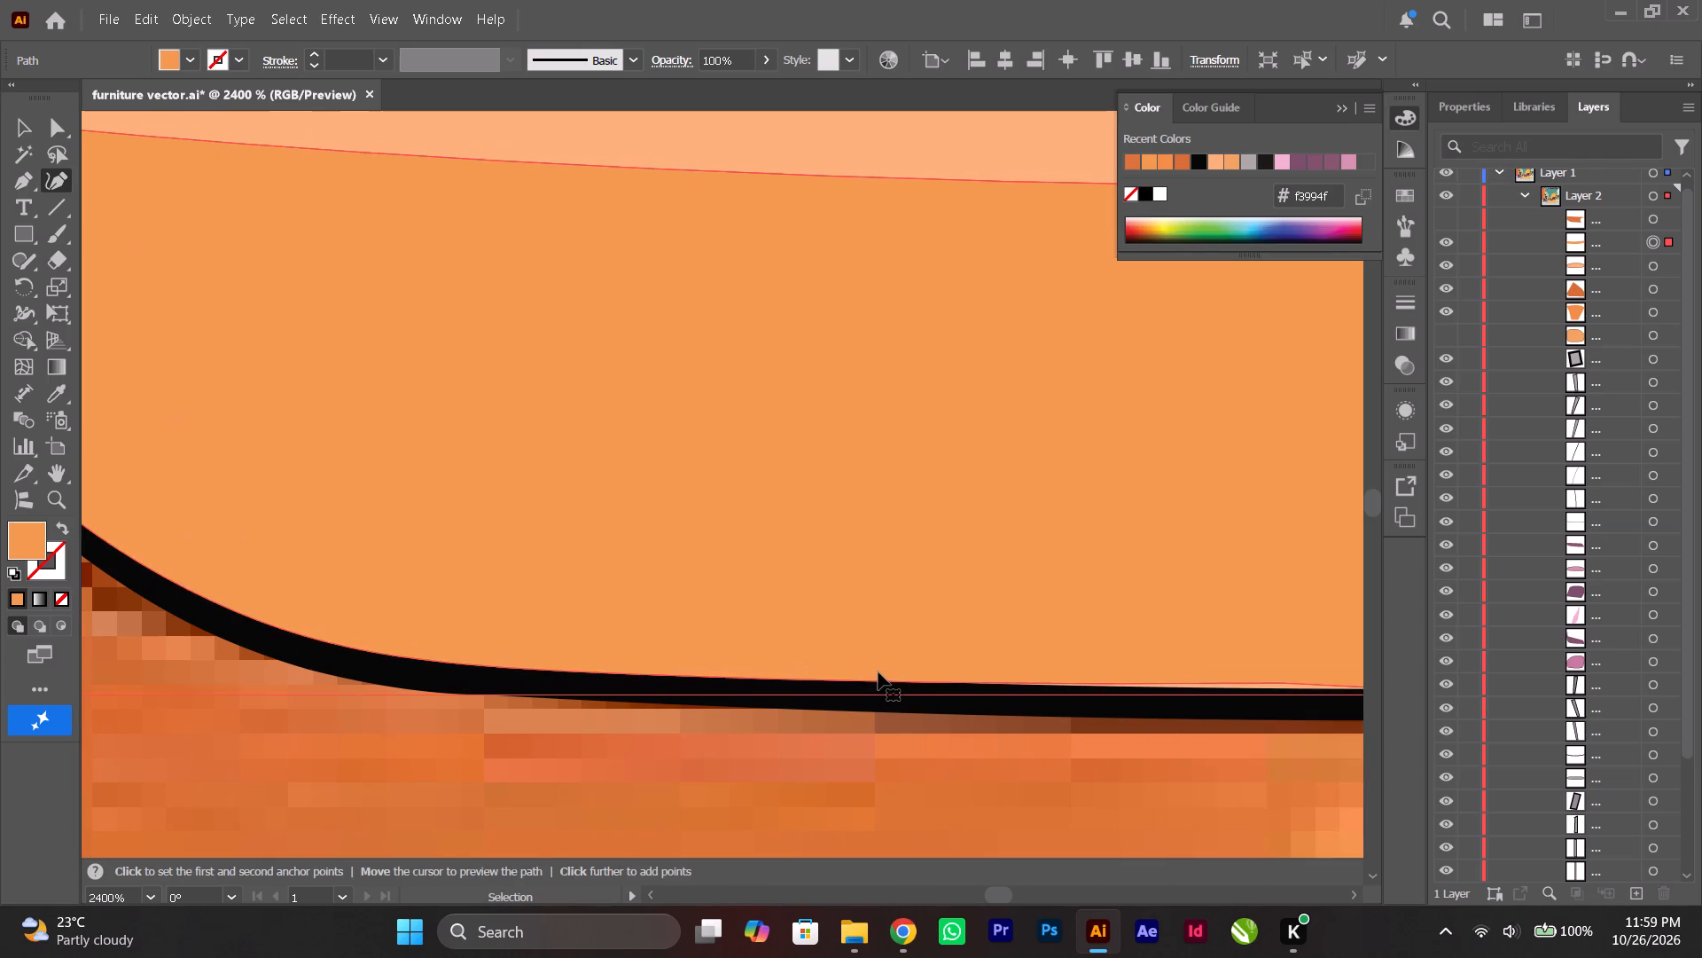
ctrl+scroll(878, 672, down, 9)
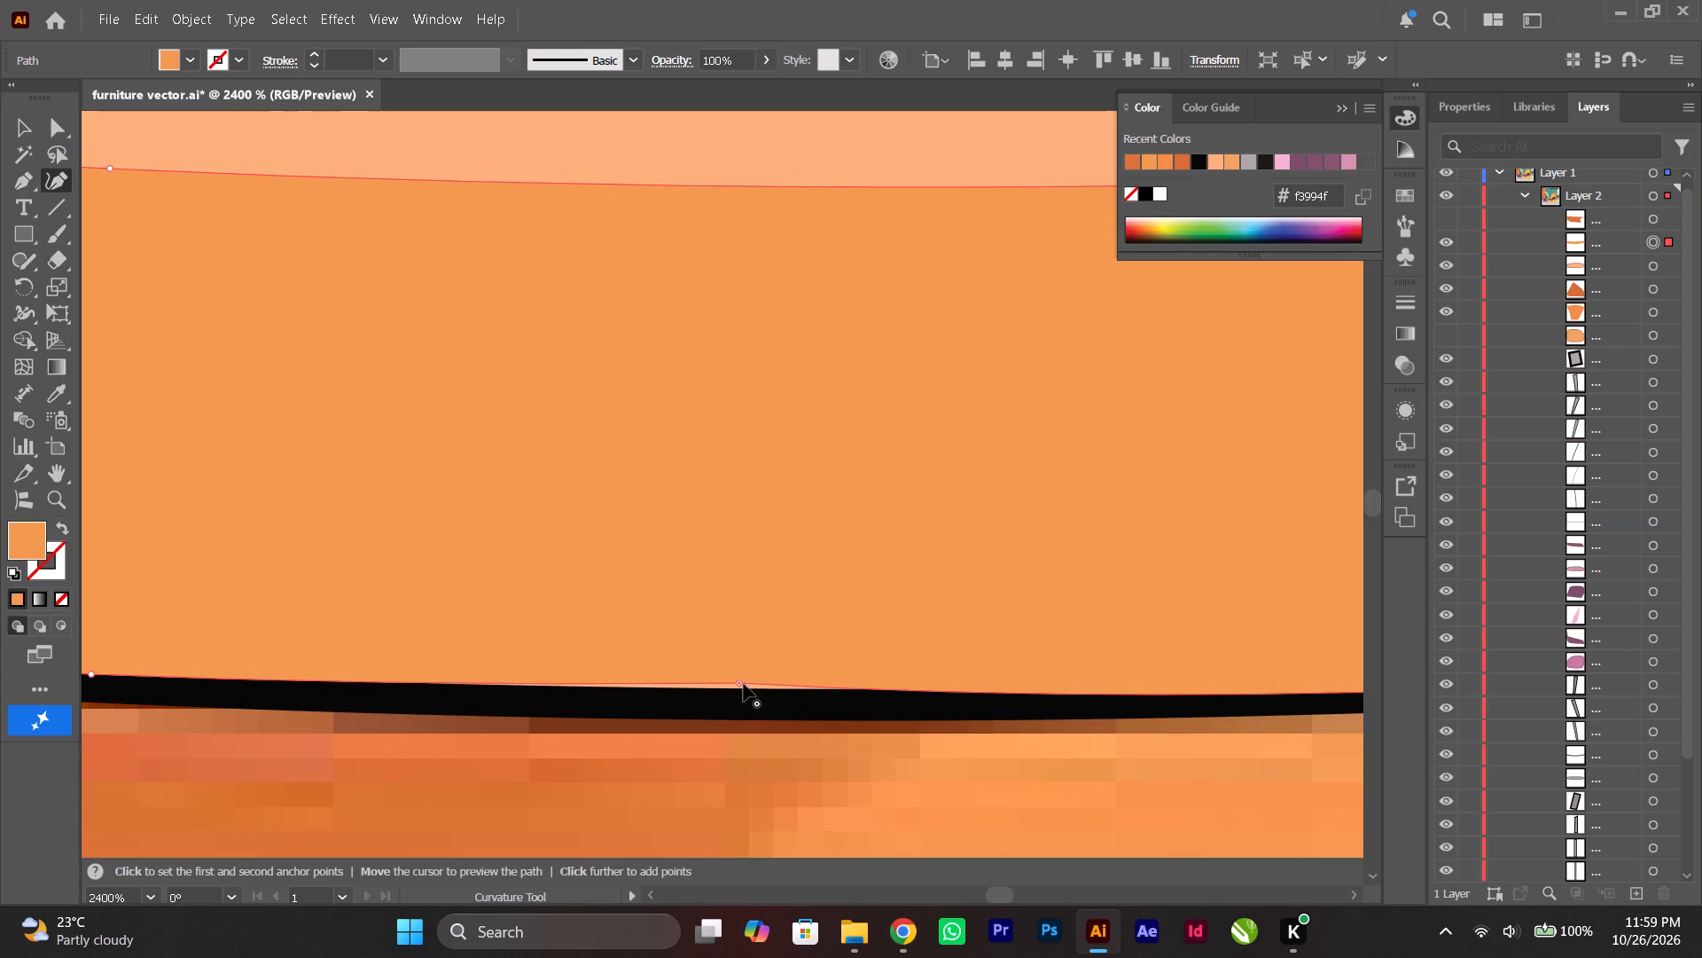
click(742, 684)
Fit the orange cushion front's left end to the black outline, moving its upper-left corner and side anchors and adding an anchor between them.
alt+scroll(742, 687, down, 2)
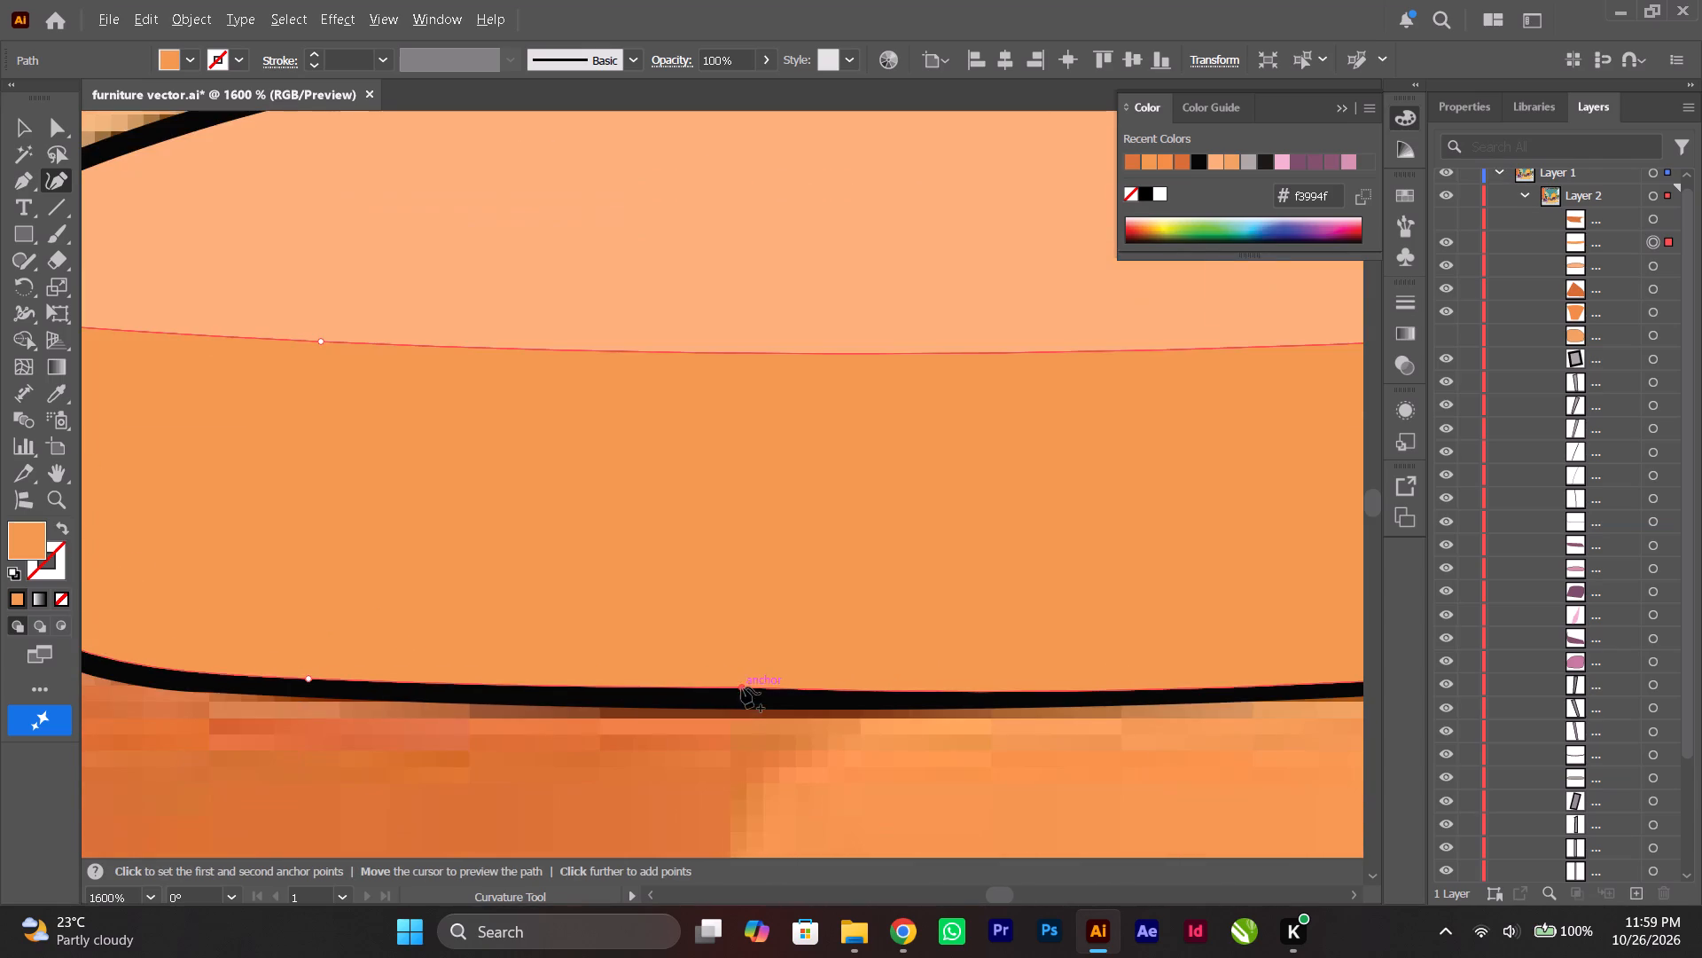
alt+scroll(742, 687, down, 1)
ctrl+scroll(724, 672, up, 5)
alt+scroll(508, 593, up, 2)
alt+scroll(354, 598, up, 2)
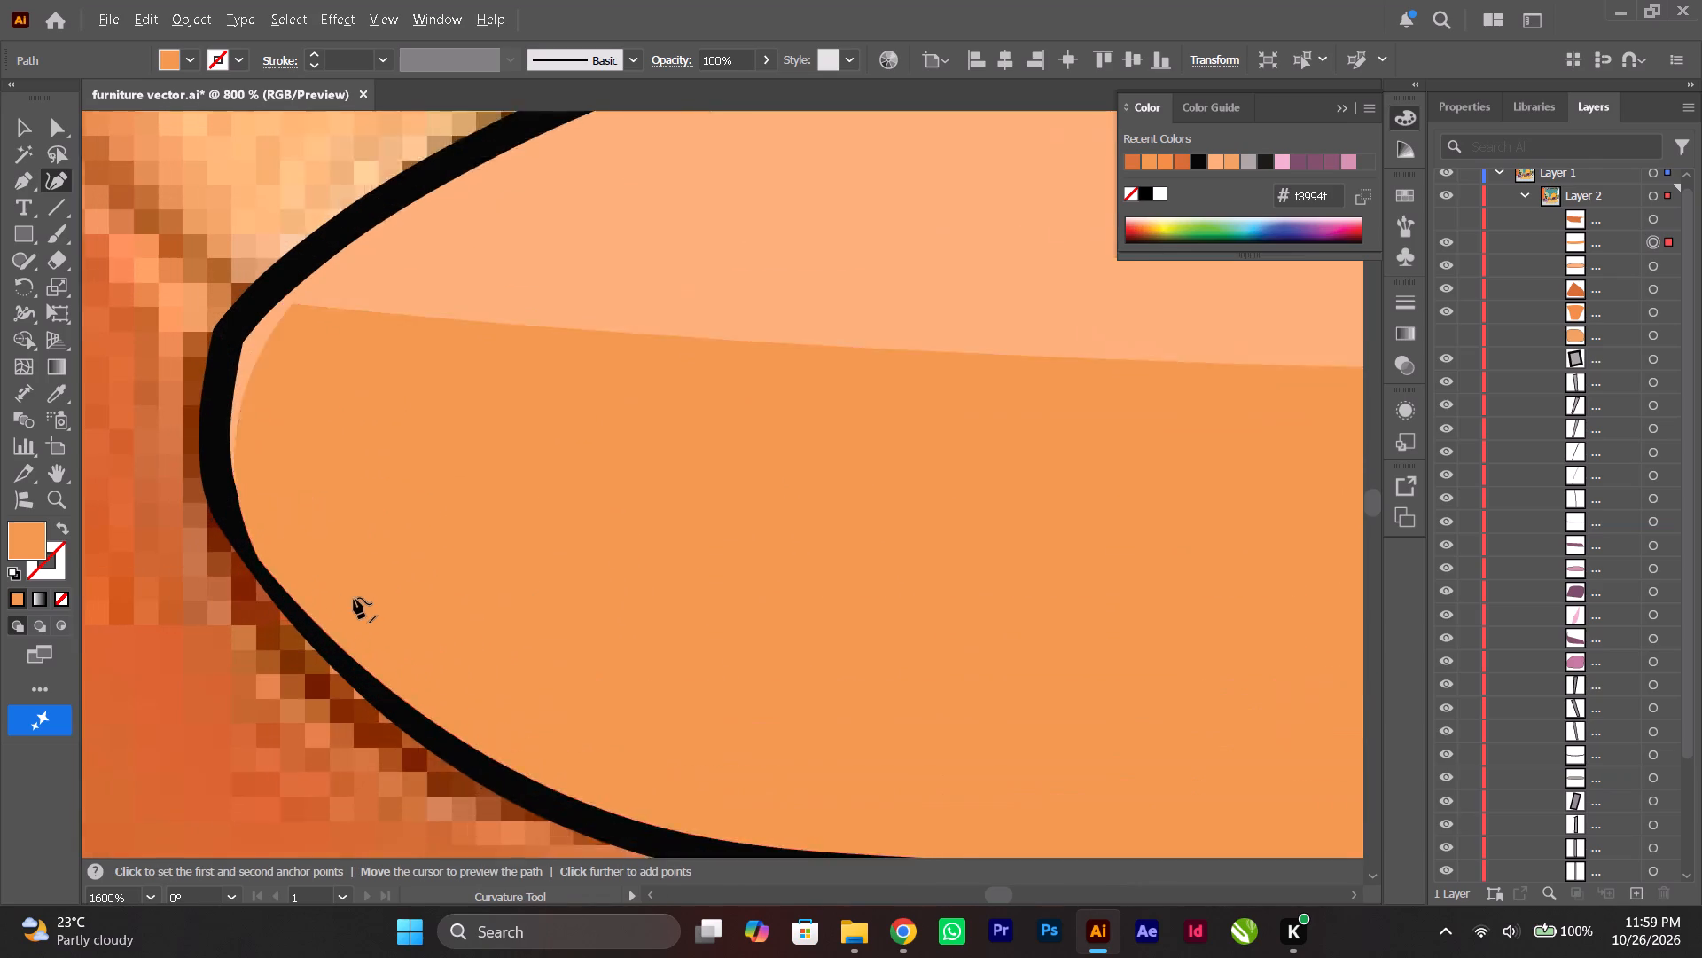
ctrl+scroll(176, 490, up, 11)
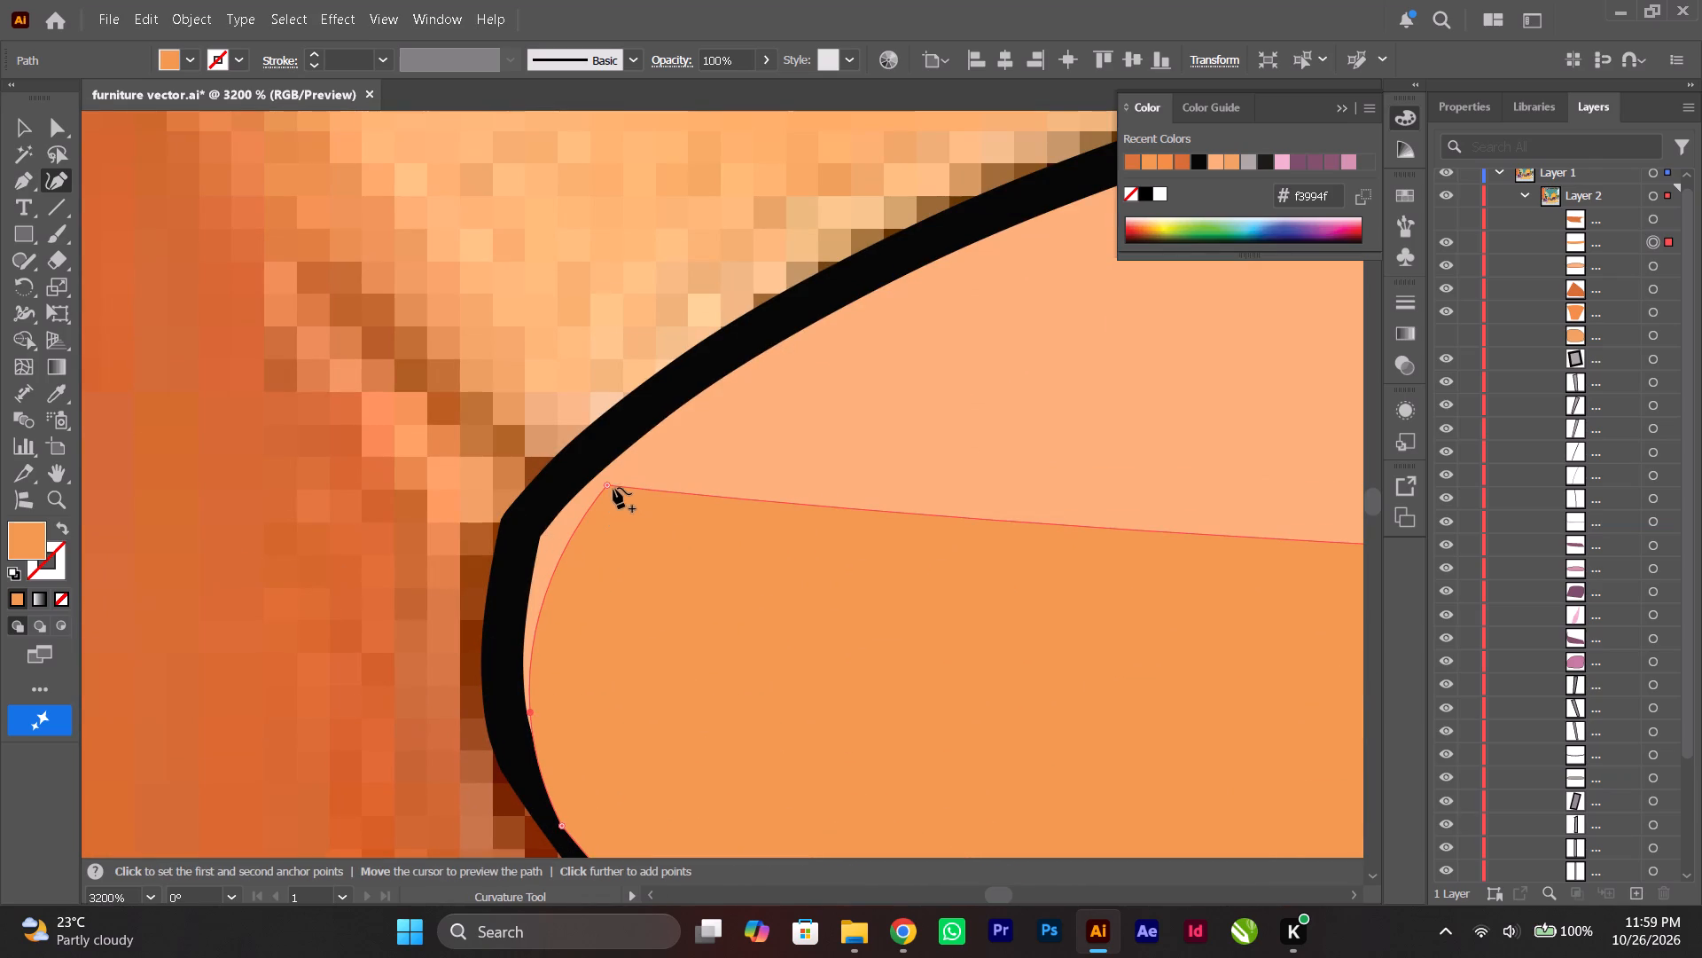
drag(607, 485, 572, 483)
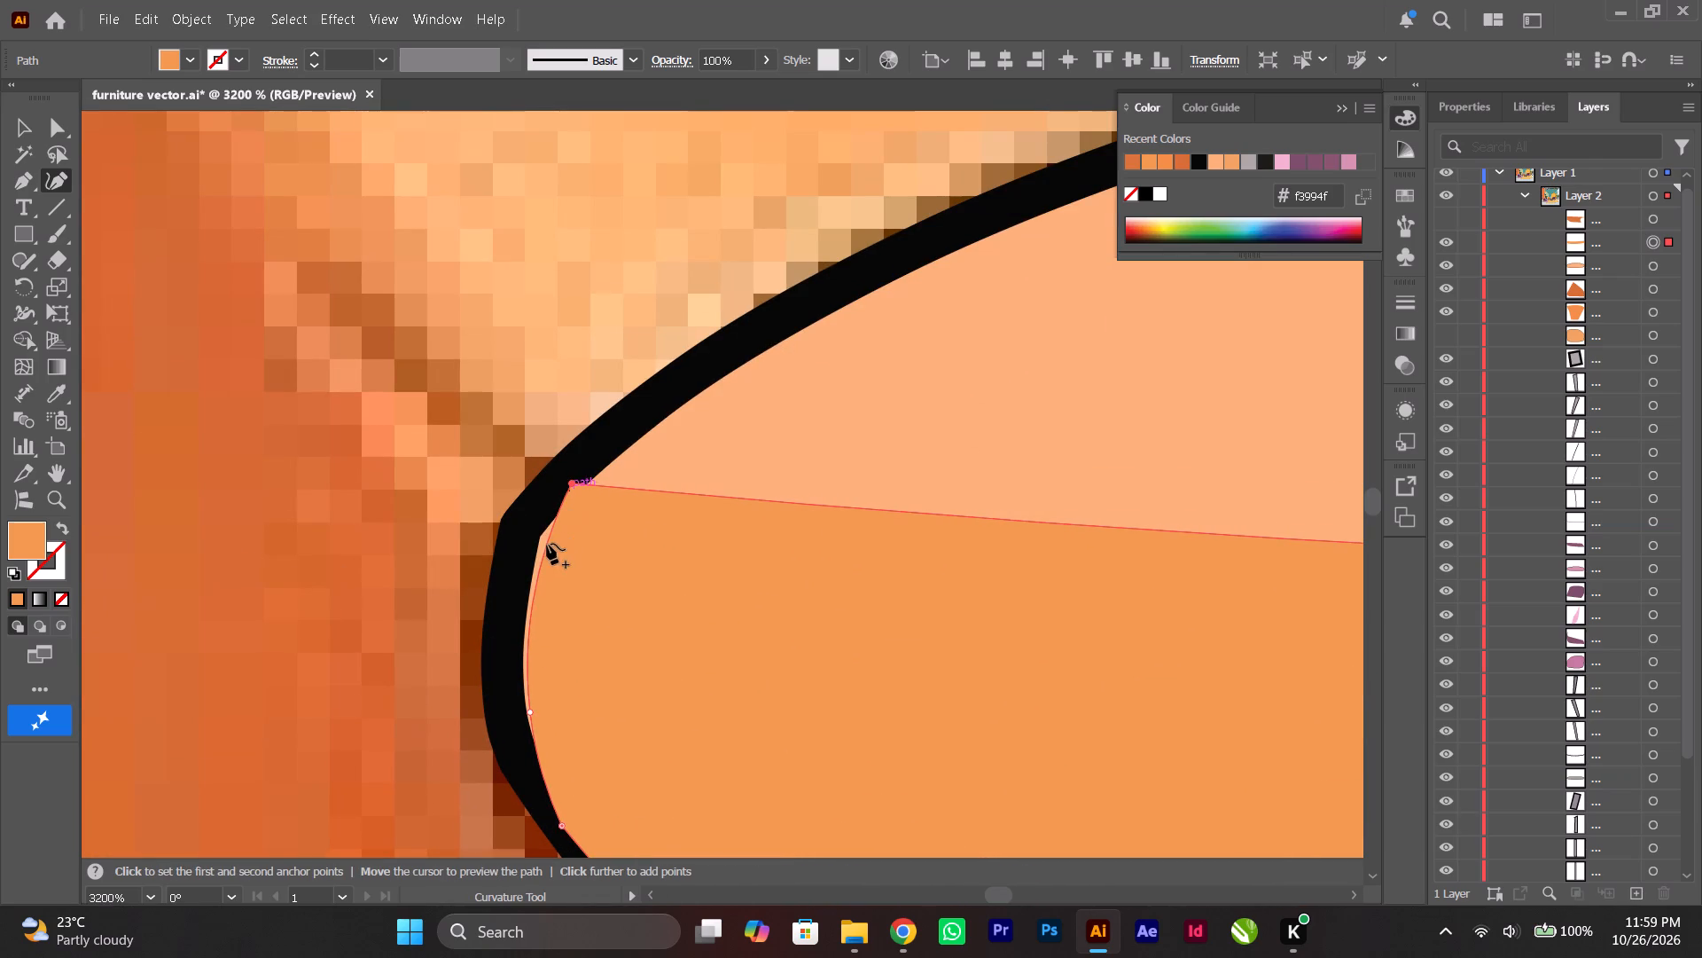
drag(546, 534, 536, 534)
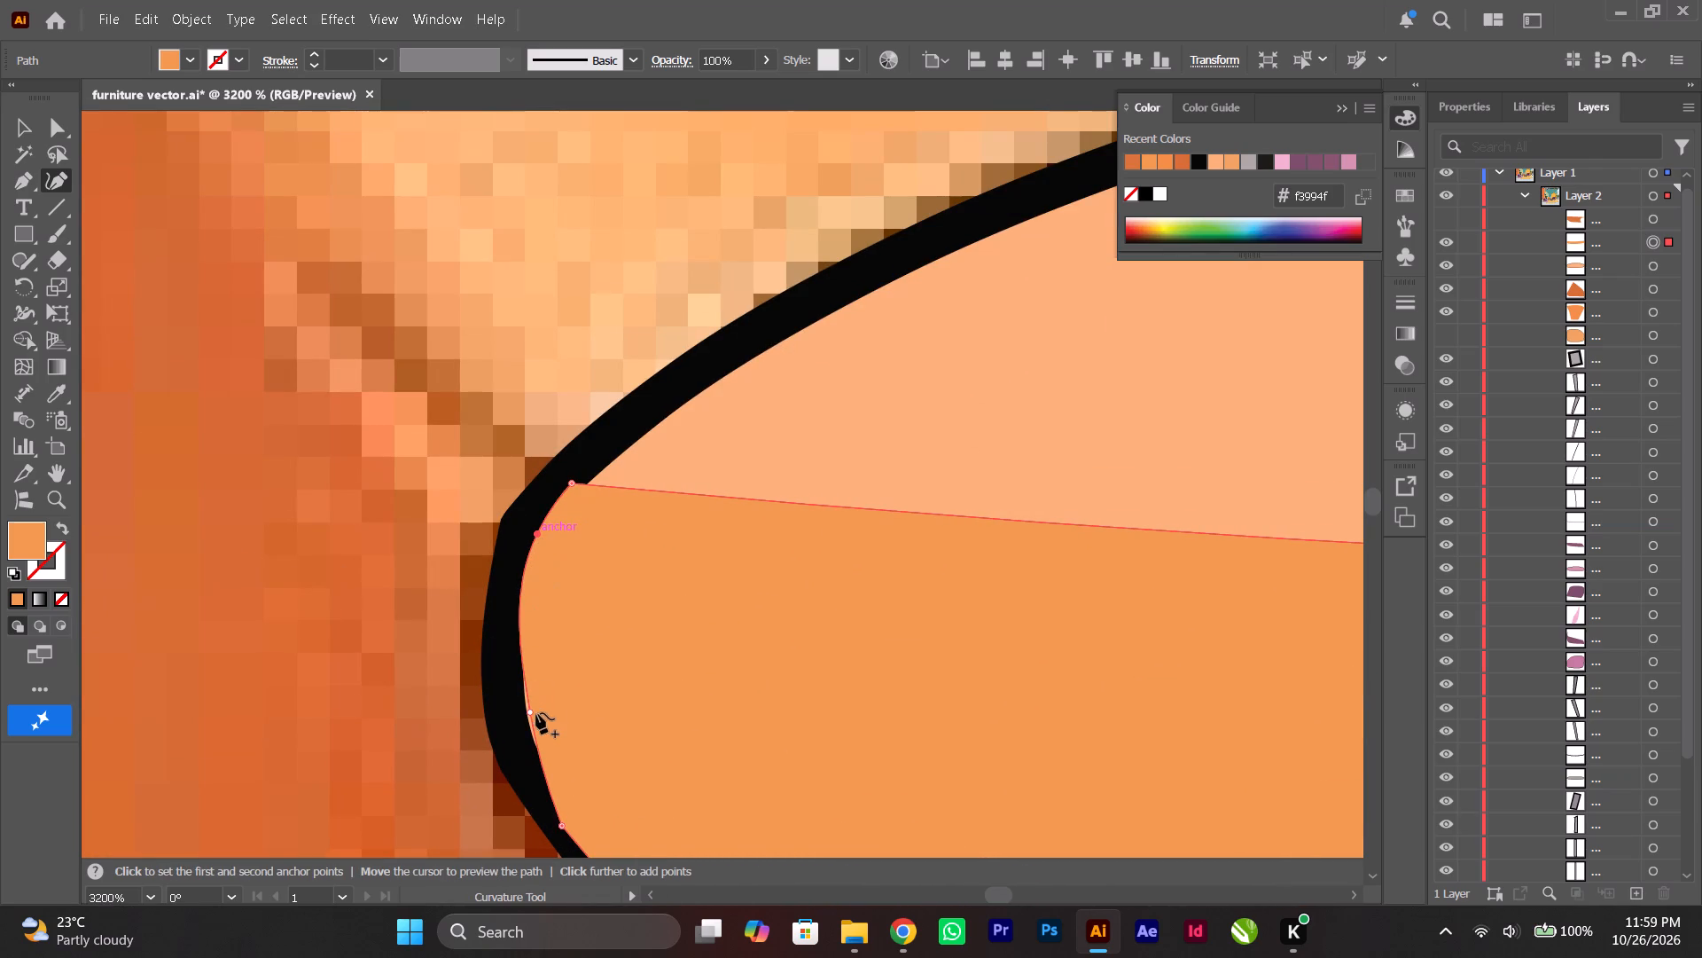
drag(531, 711, 523, 716)
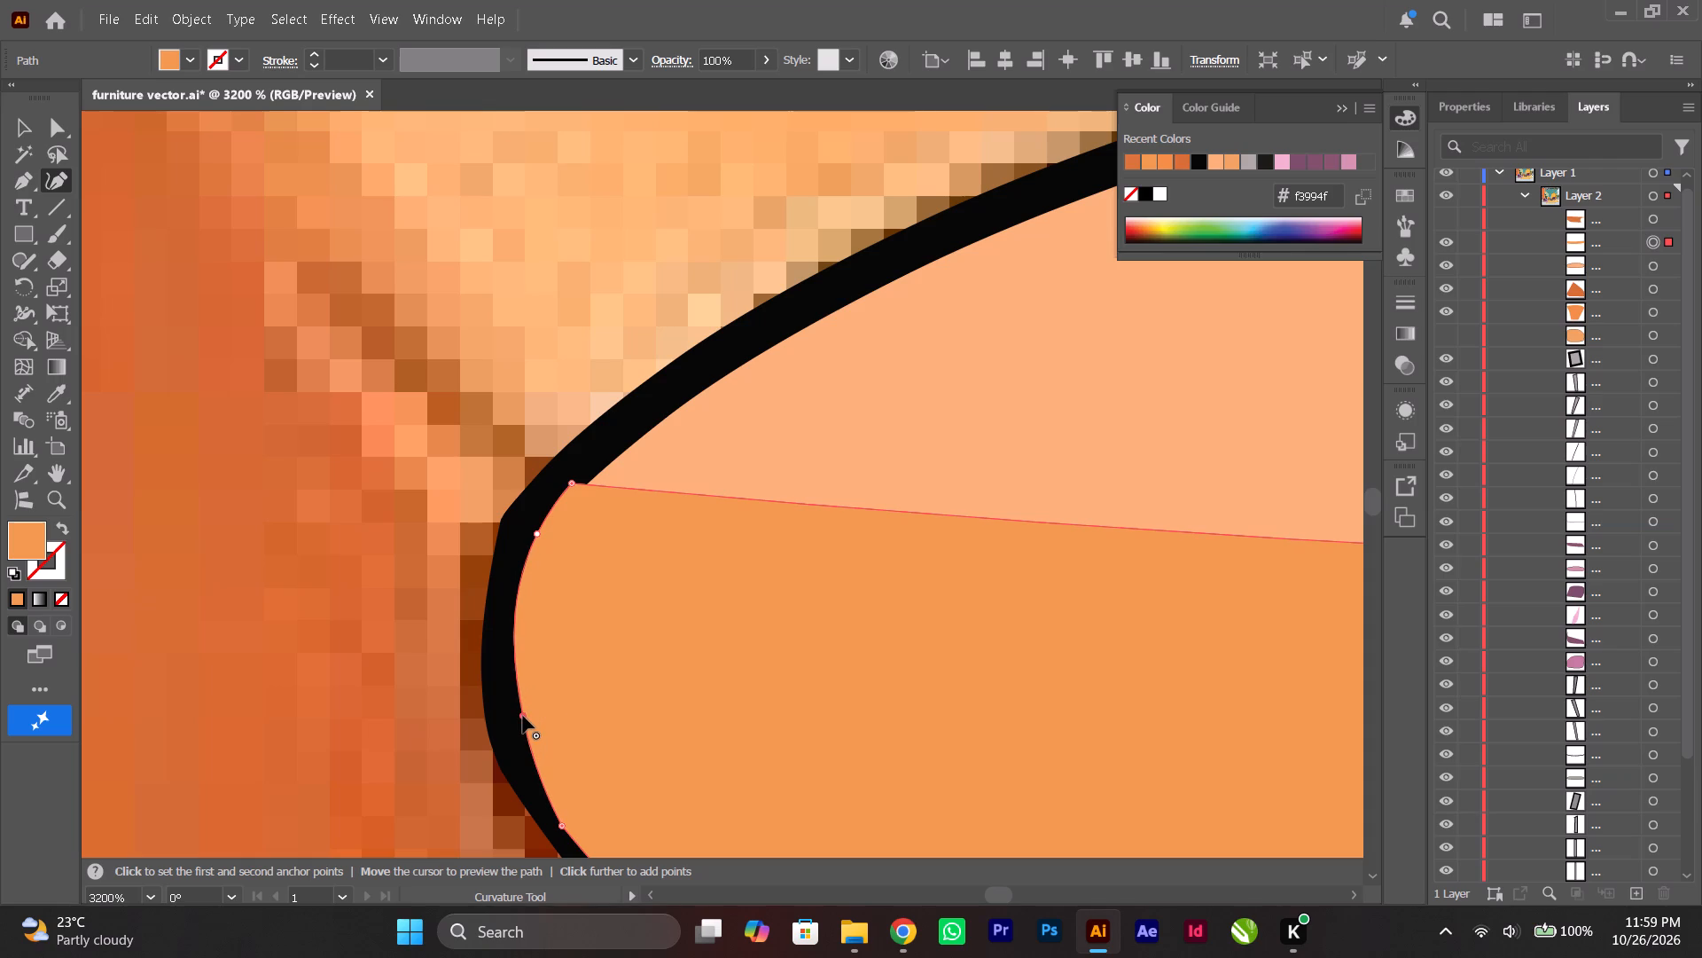
Add an anchor on the orange cushion front's lower-right curve and adjust its position near the black outline's inner edge.
scroll(523, 716, down, 2)
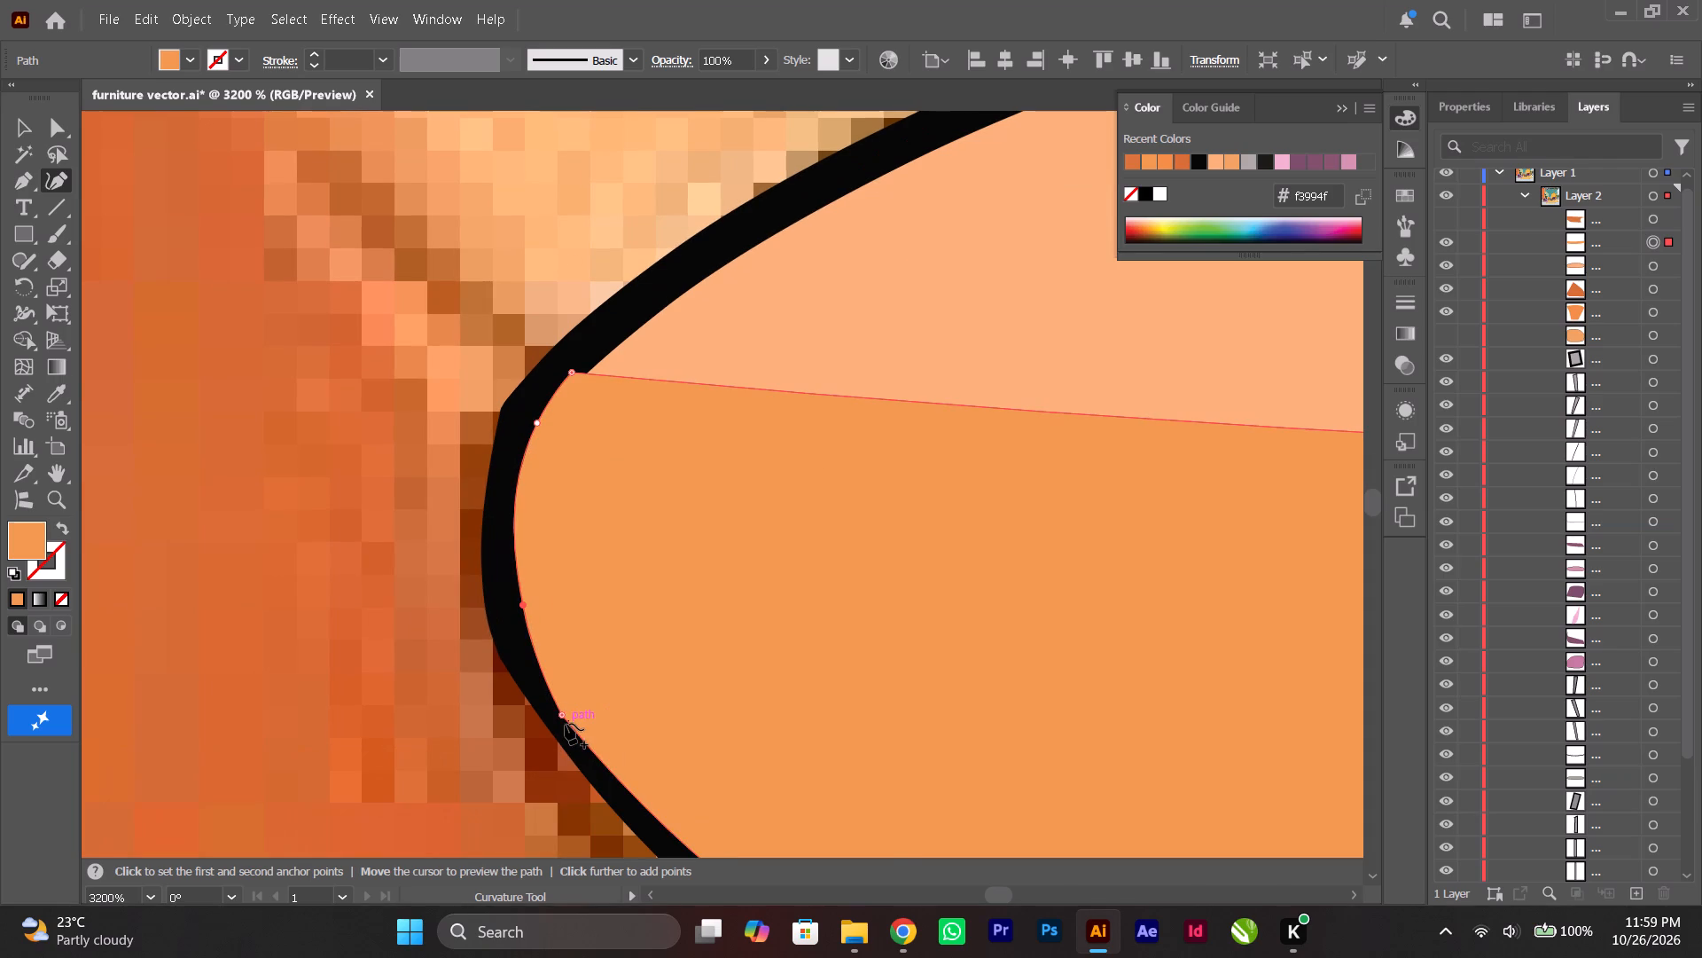
alt+scroll(566, 722, down, 9)
ctrl+scroll(566, 722, down, 15)
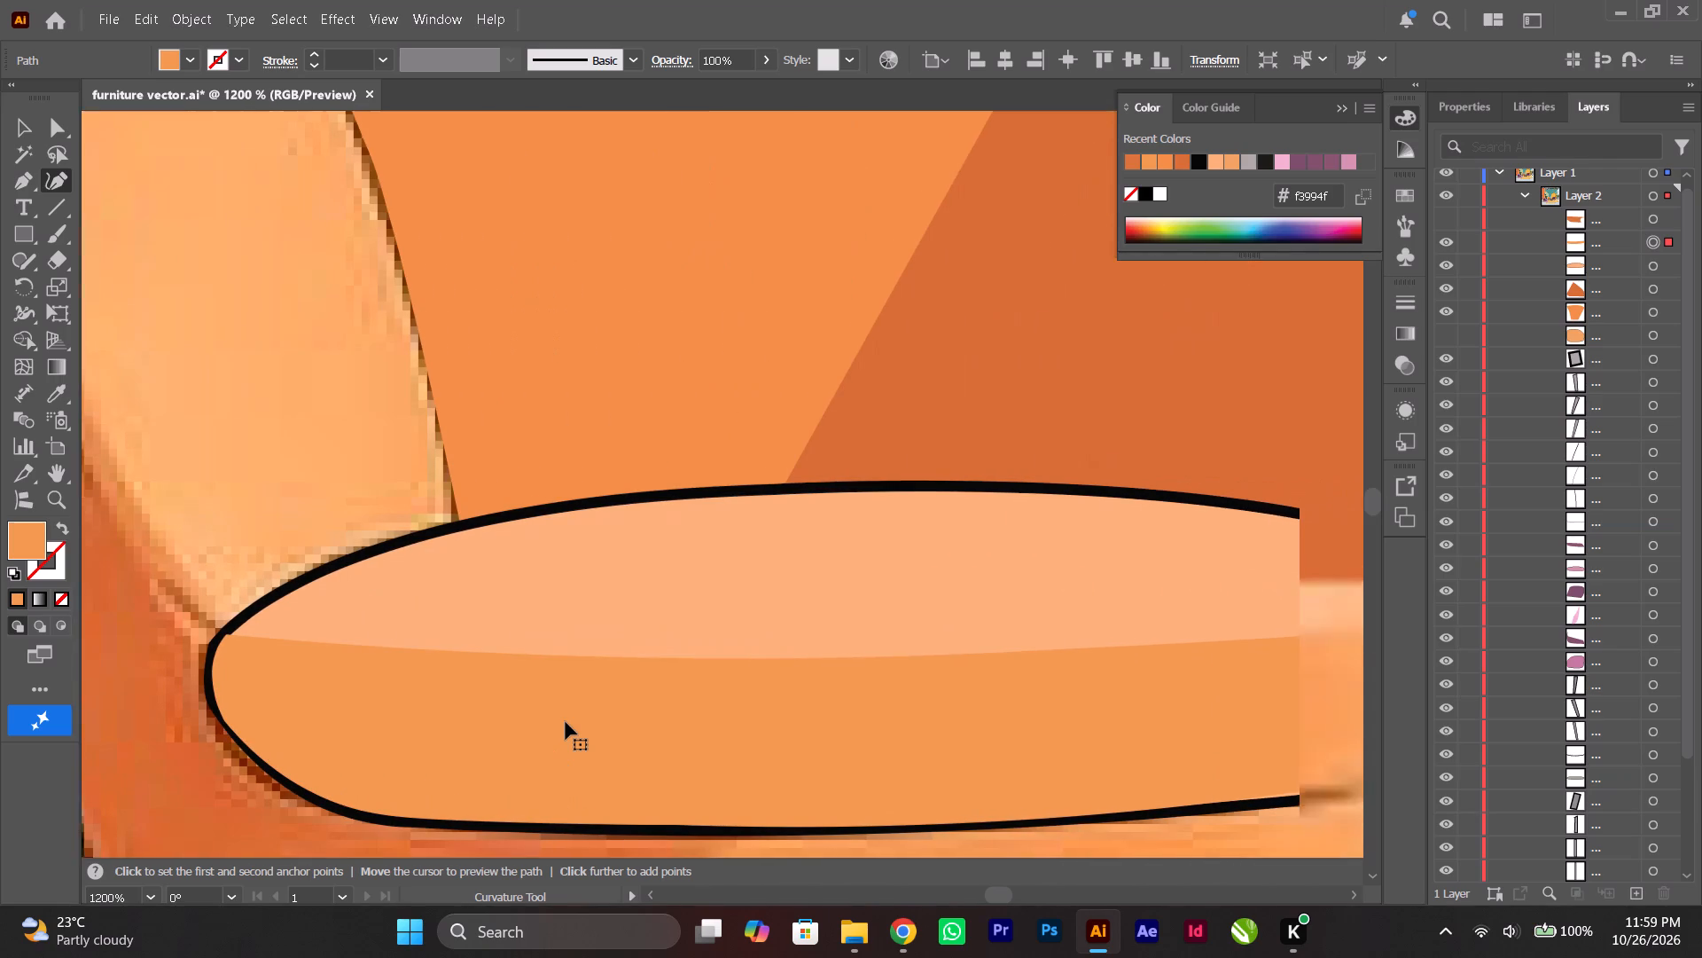
ctrl+scroll(566, 722, down, 7)
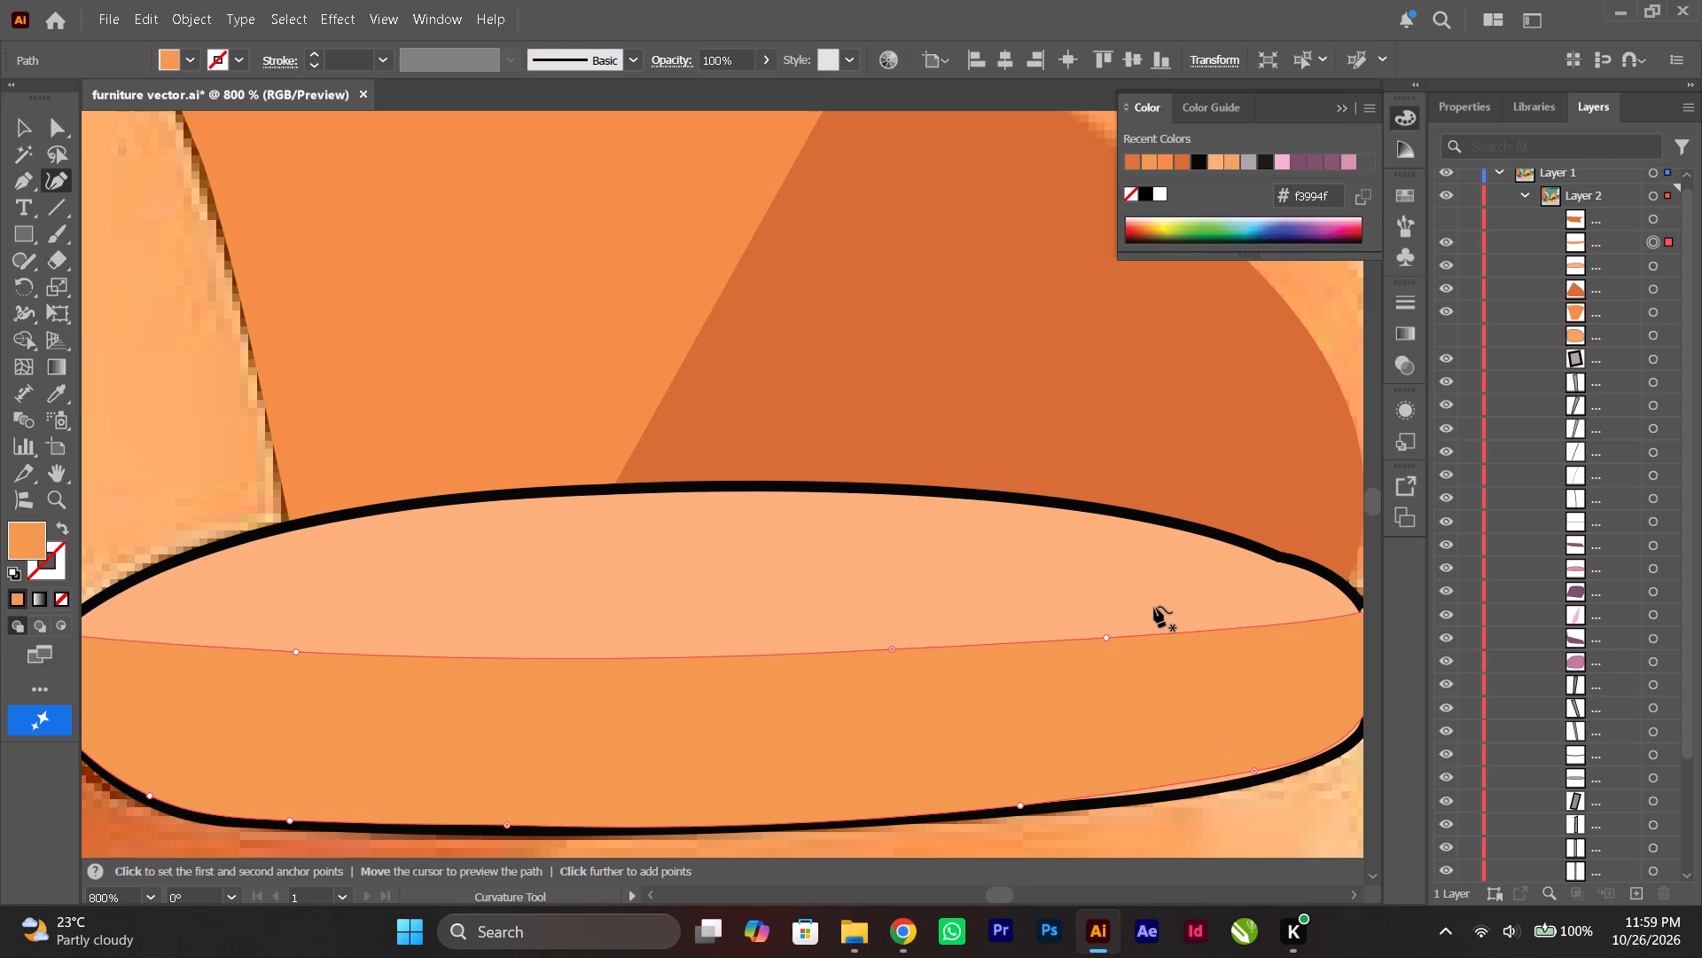
scroll(1154, 607, down, 1)
scroll(1249, 726, down, 1)
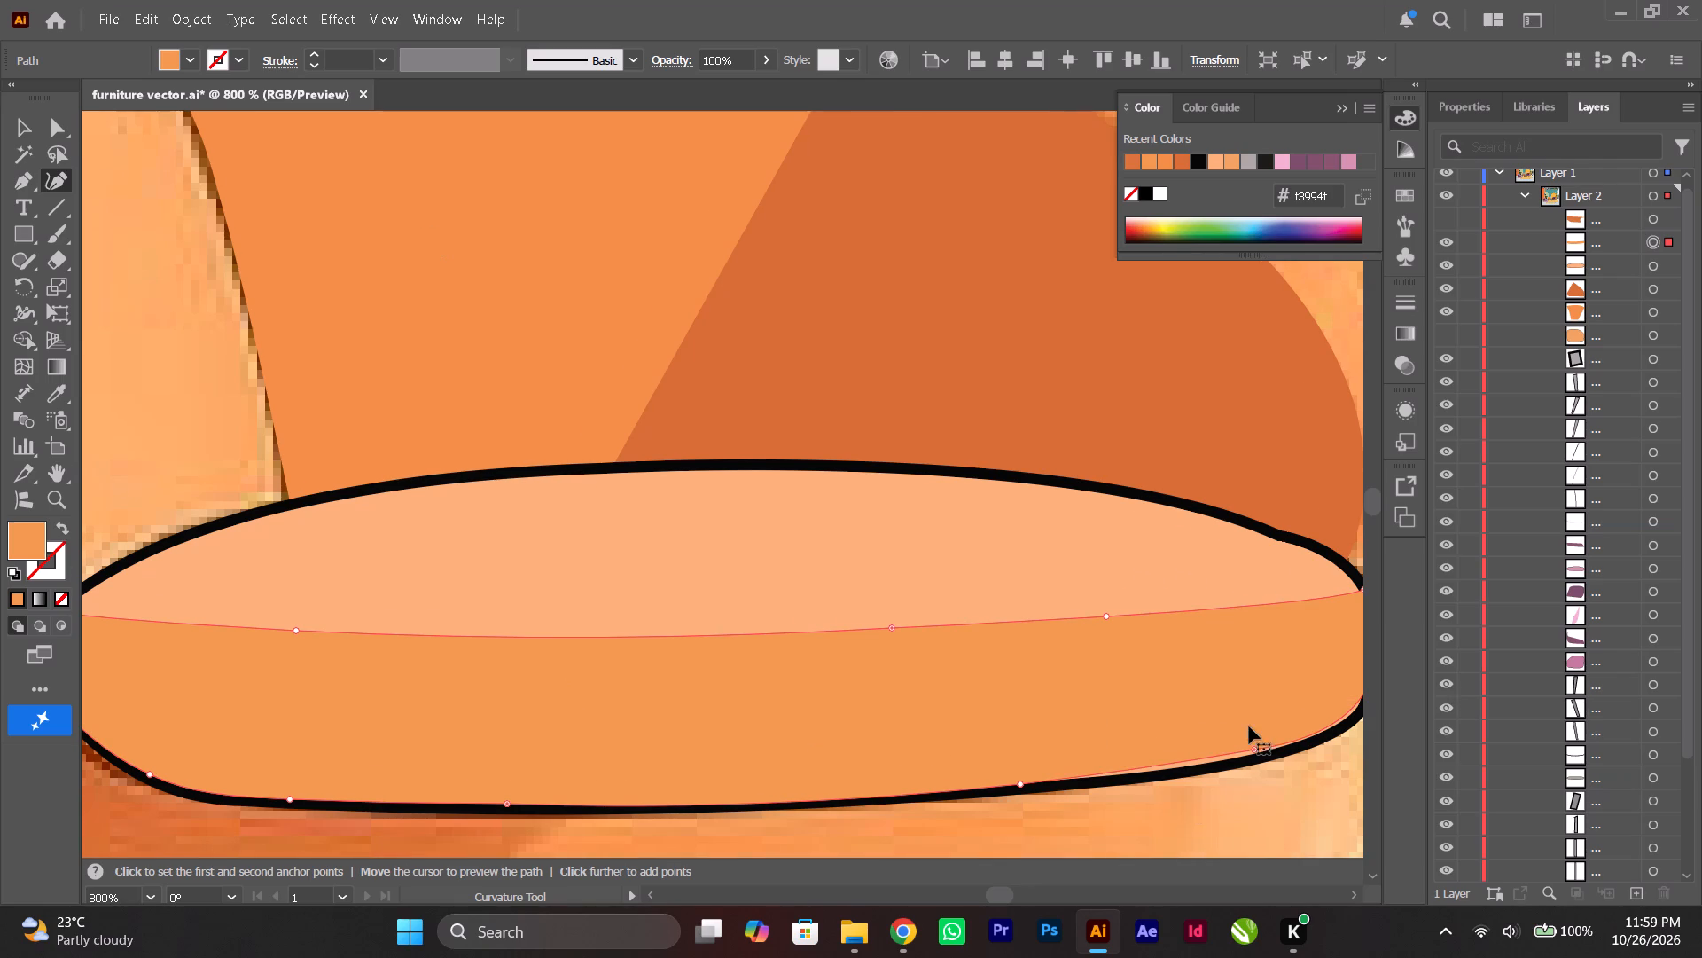
scroll(1249, 726, down, 1)
alt+scroll(1233, 754, up, 4)
scroll(1223, 757, down, 4)
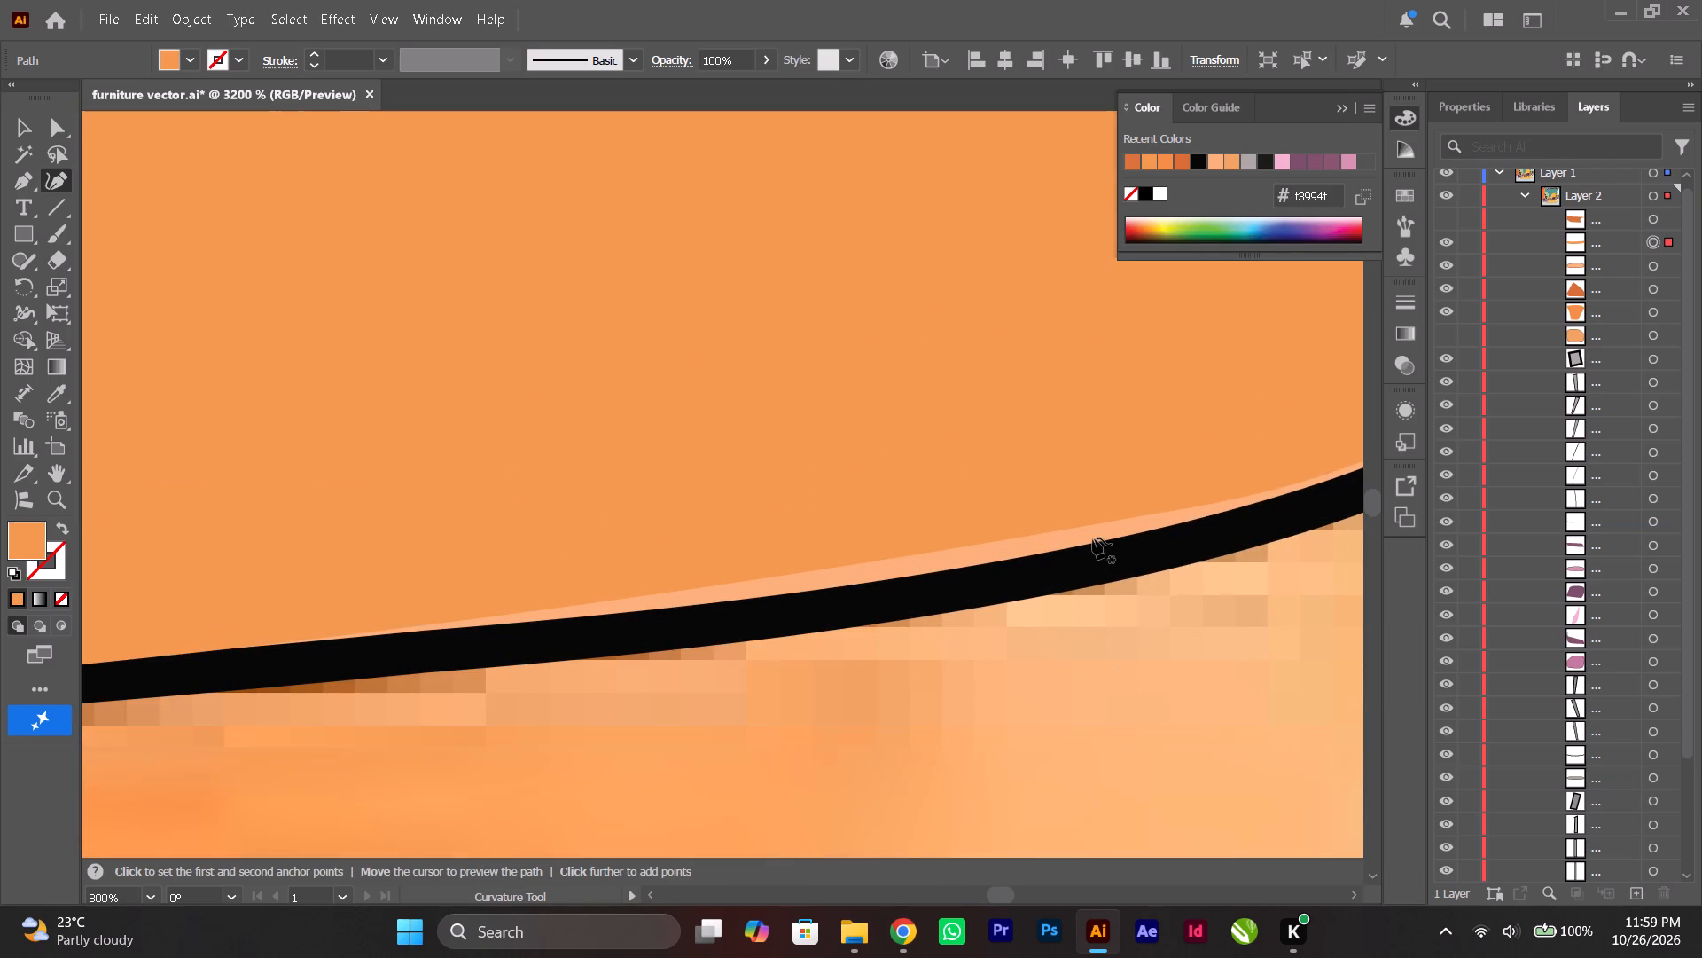
alt+scroll(1087, 522, down, 1)
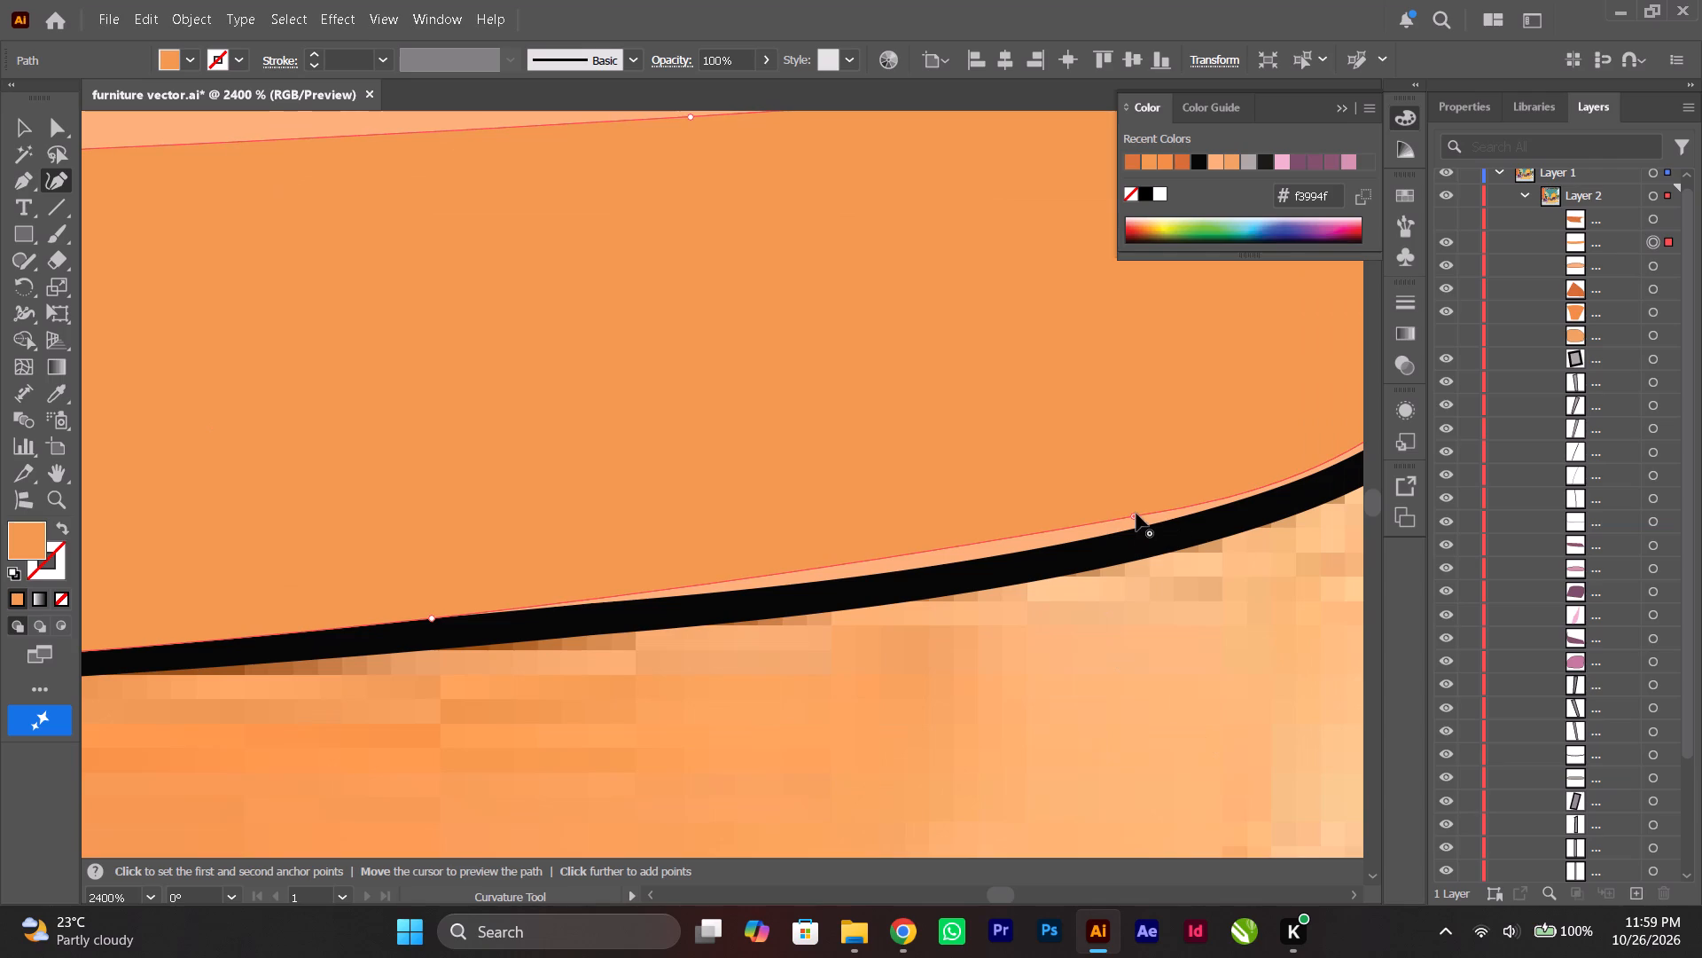
drag(1133, 517, 1062, 540)
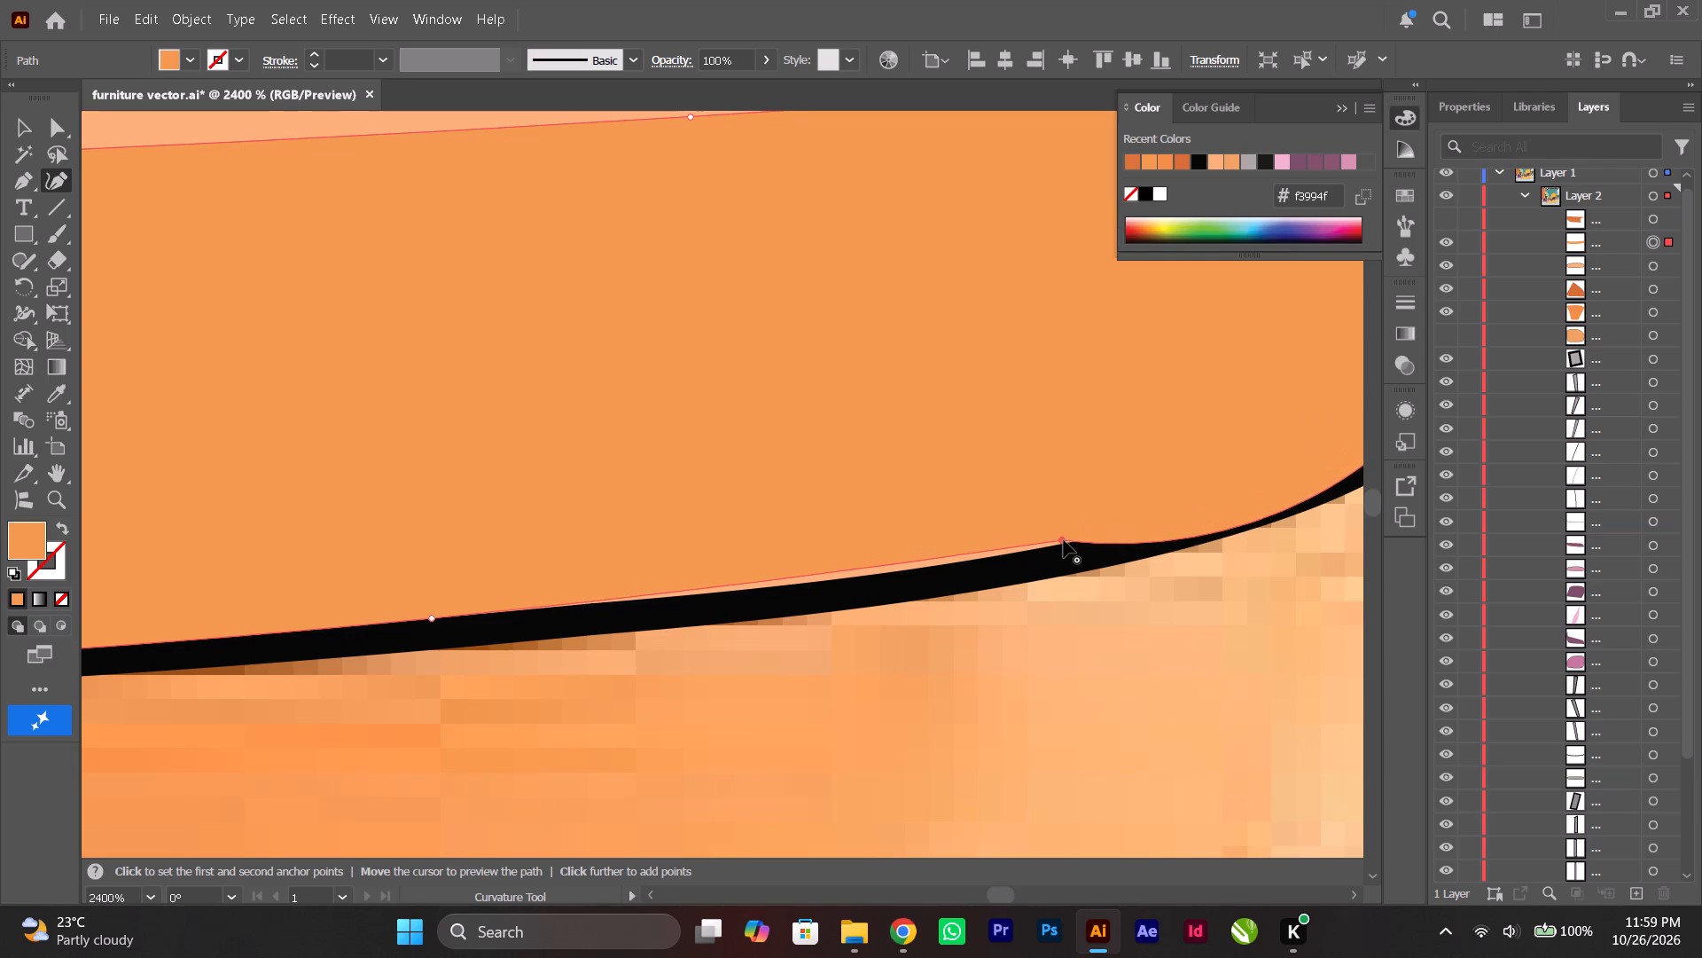
key(ctrl+z)
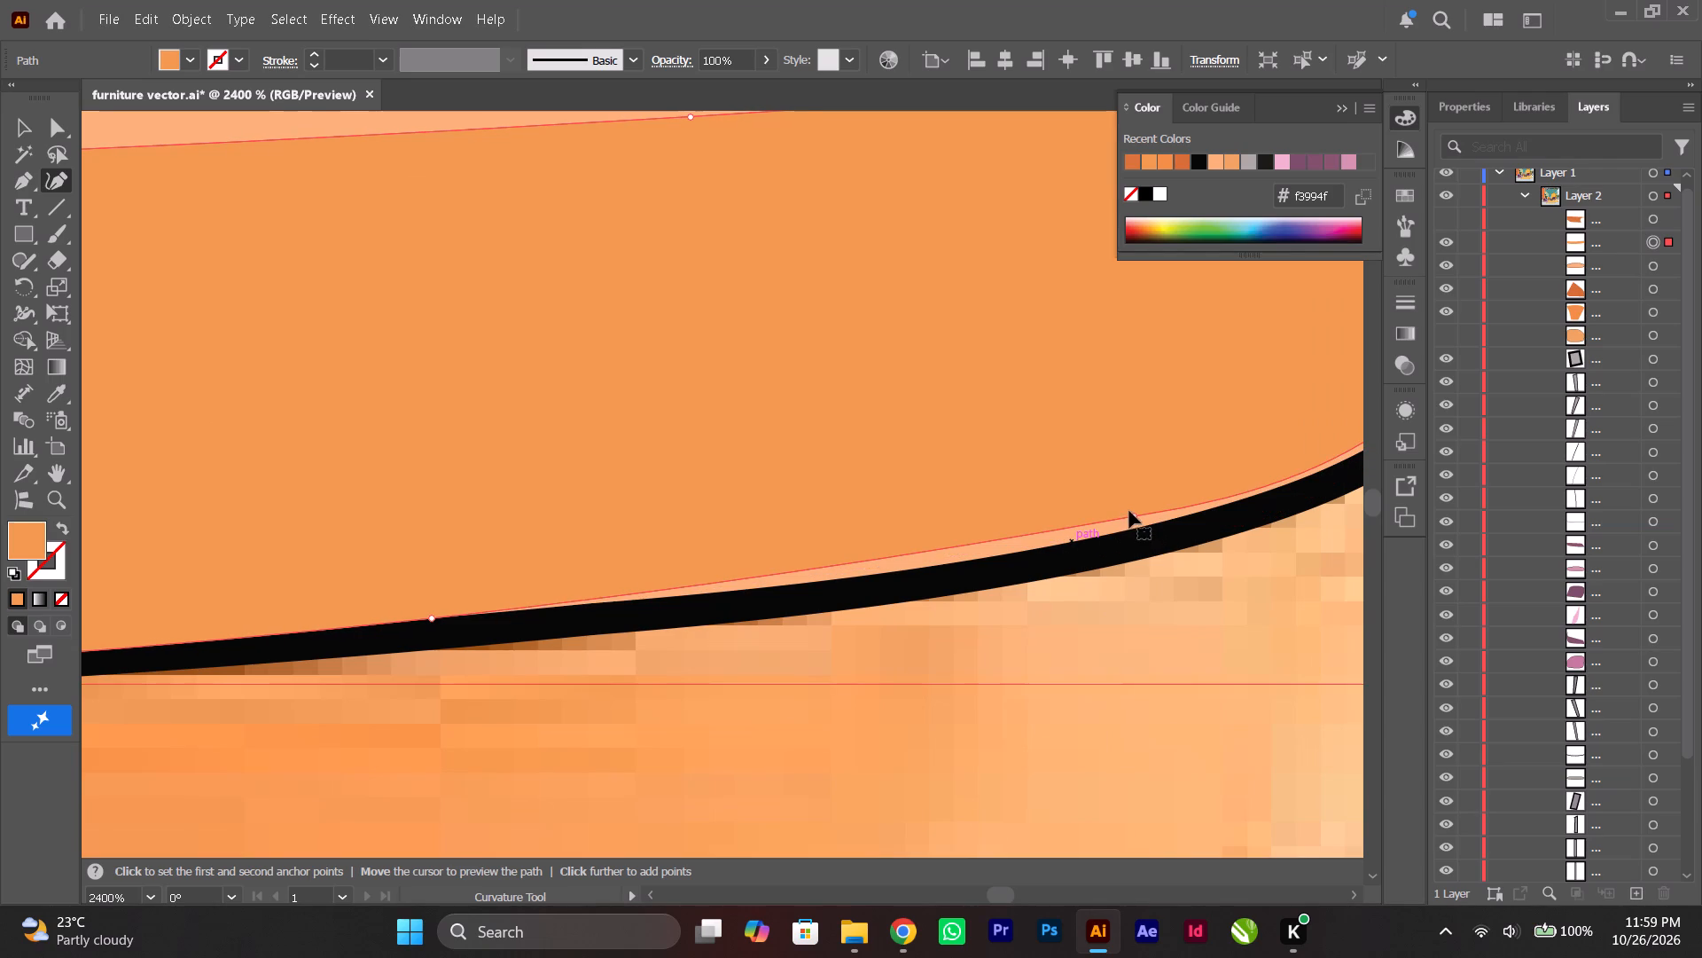
drag(1133, 514, 1183, 517)
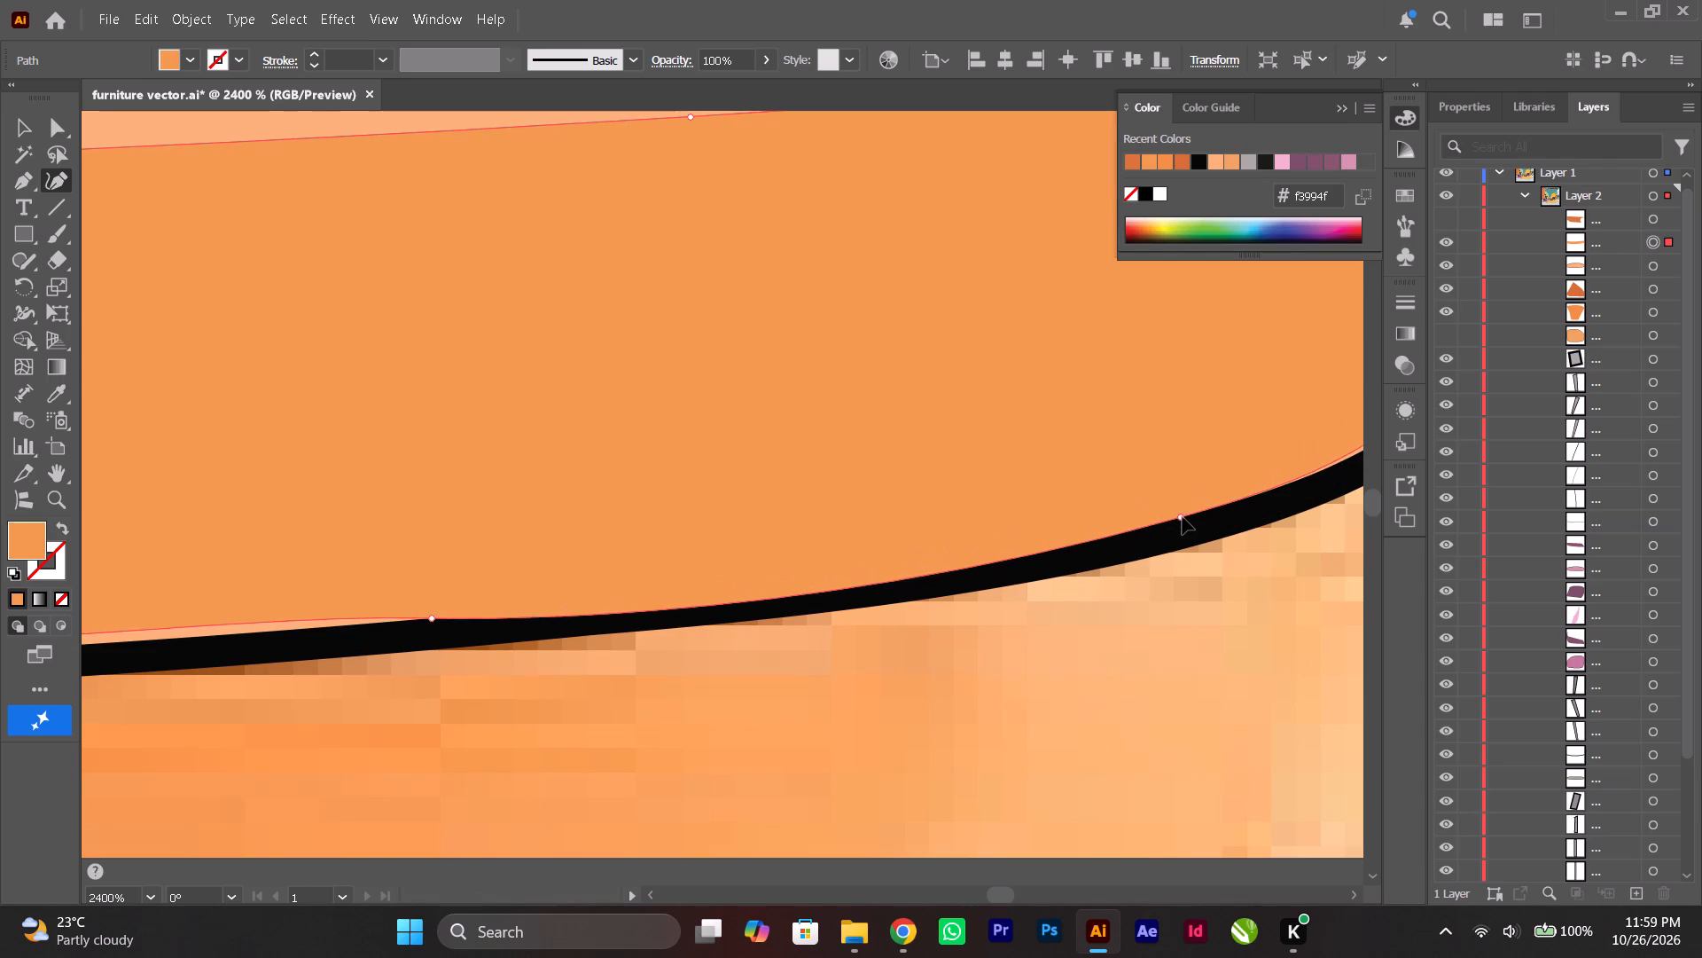
drag(1183, 517, 1149, 528)
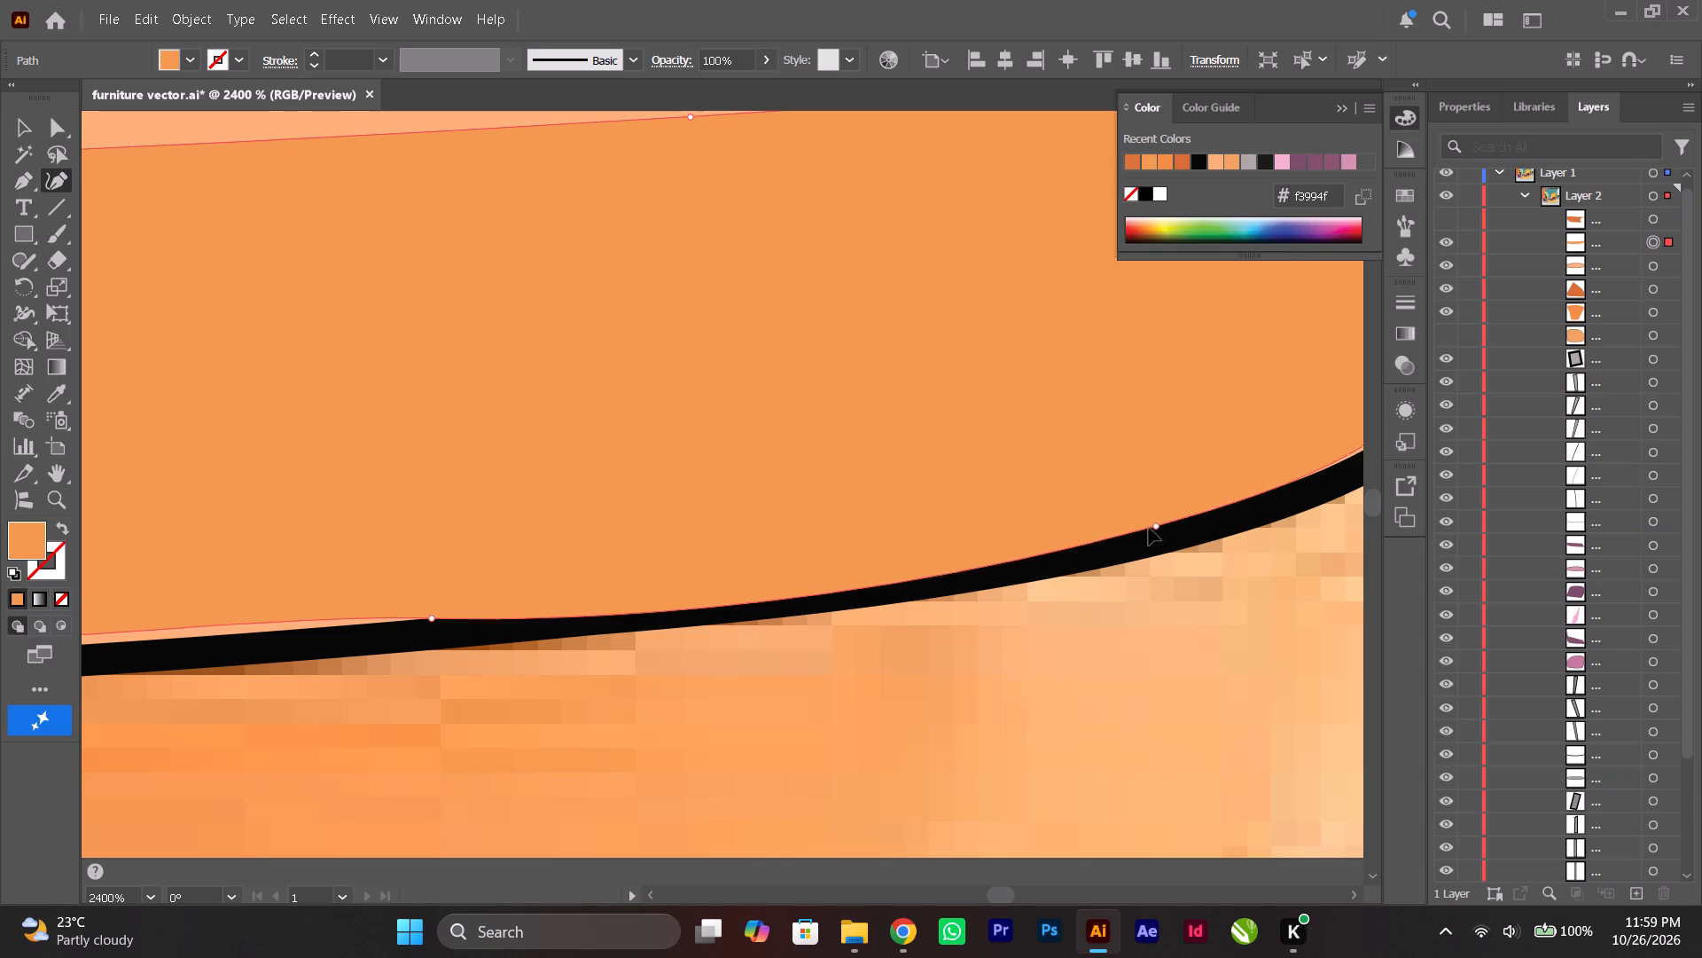
drag(1149, 528, 1004, 525)
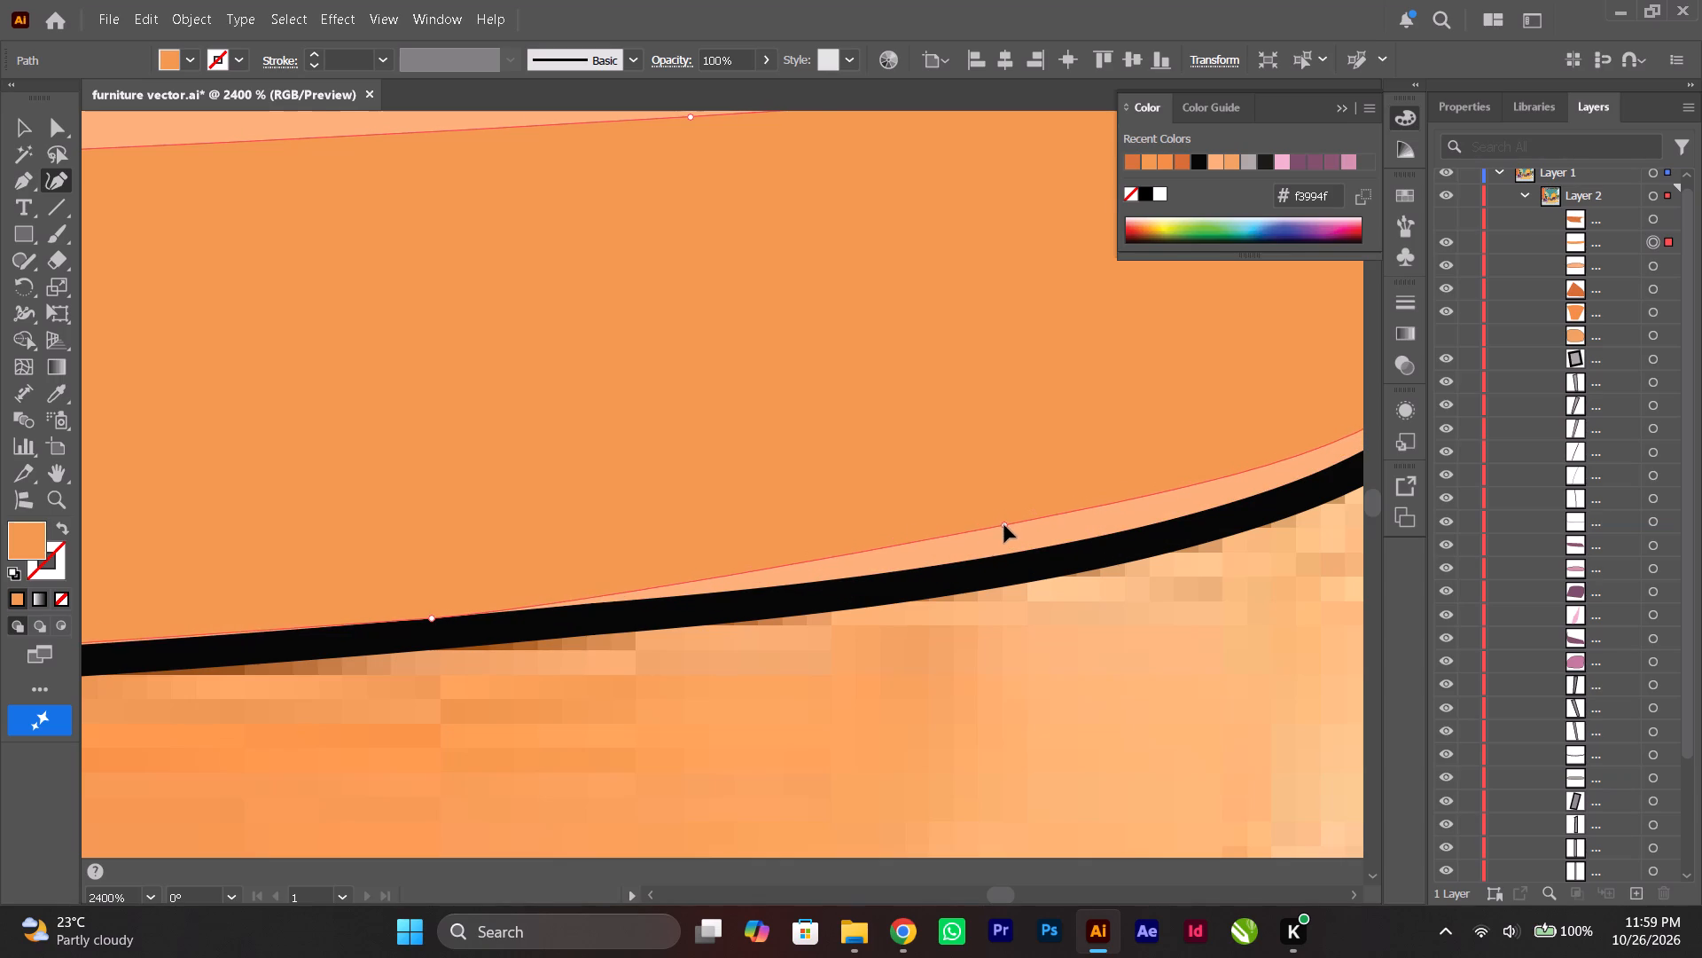
drag(1004, 525, 1044, 538)
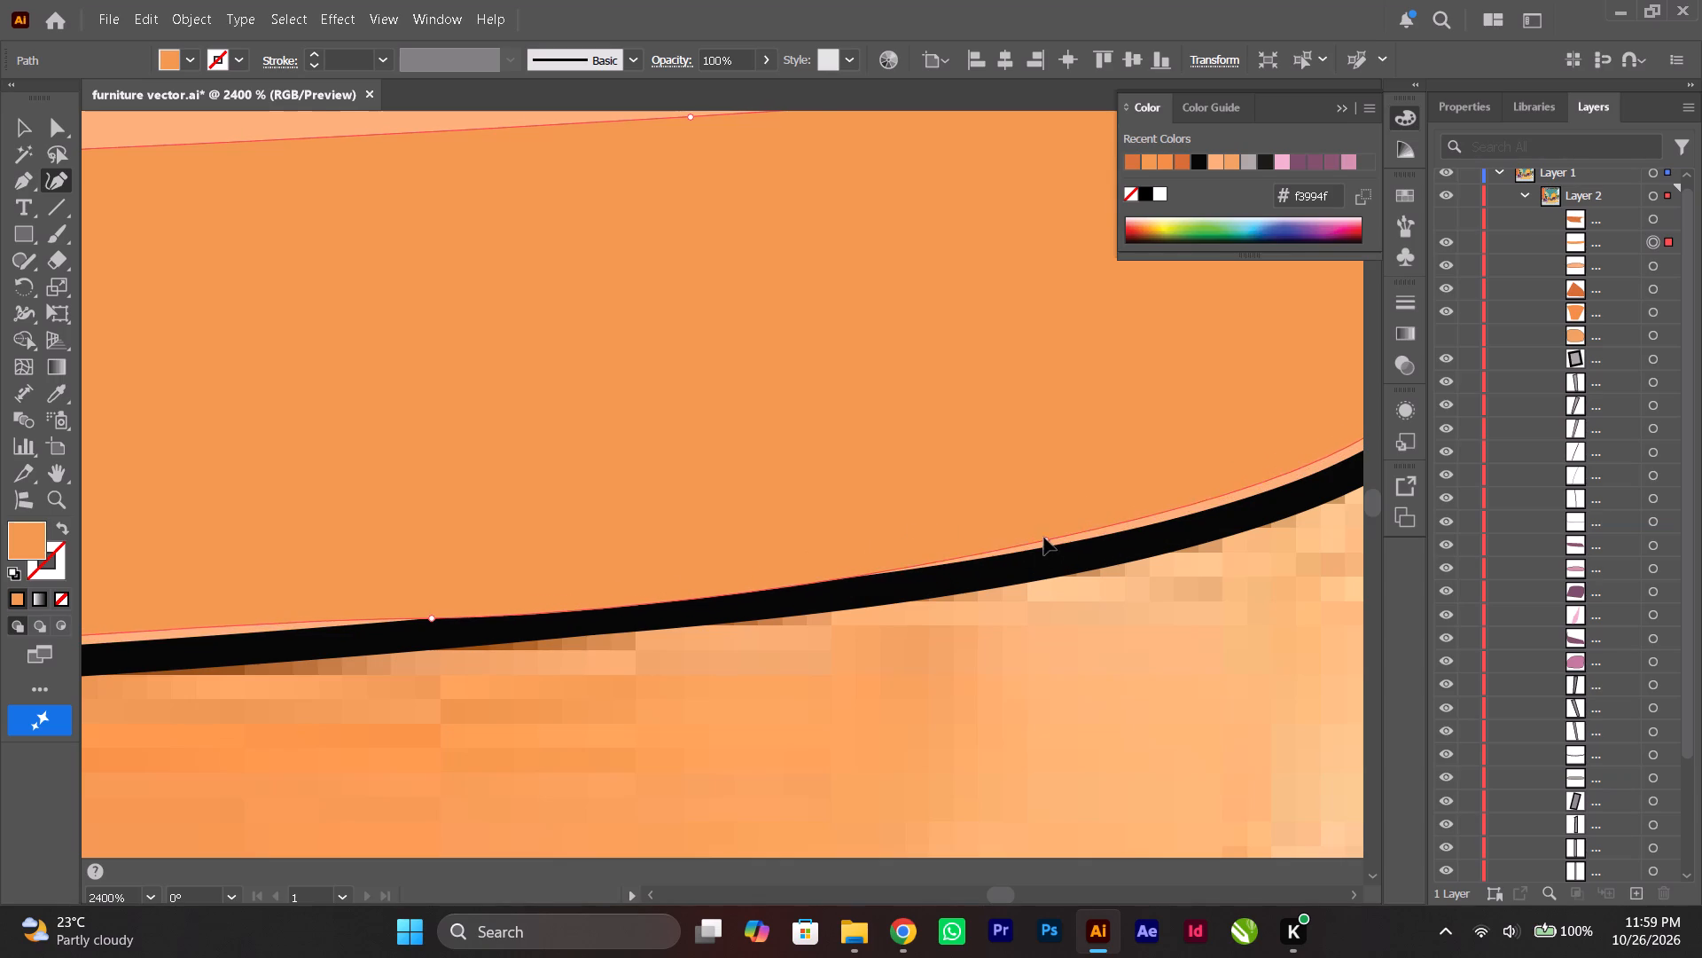
drag(1044, 538, 1047, 530)
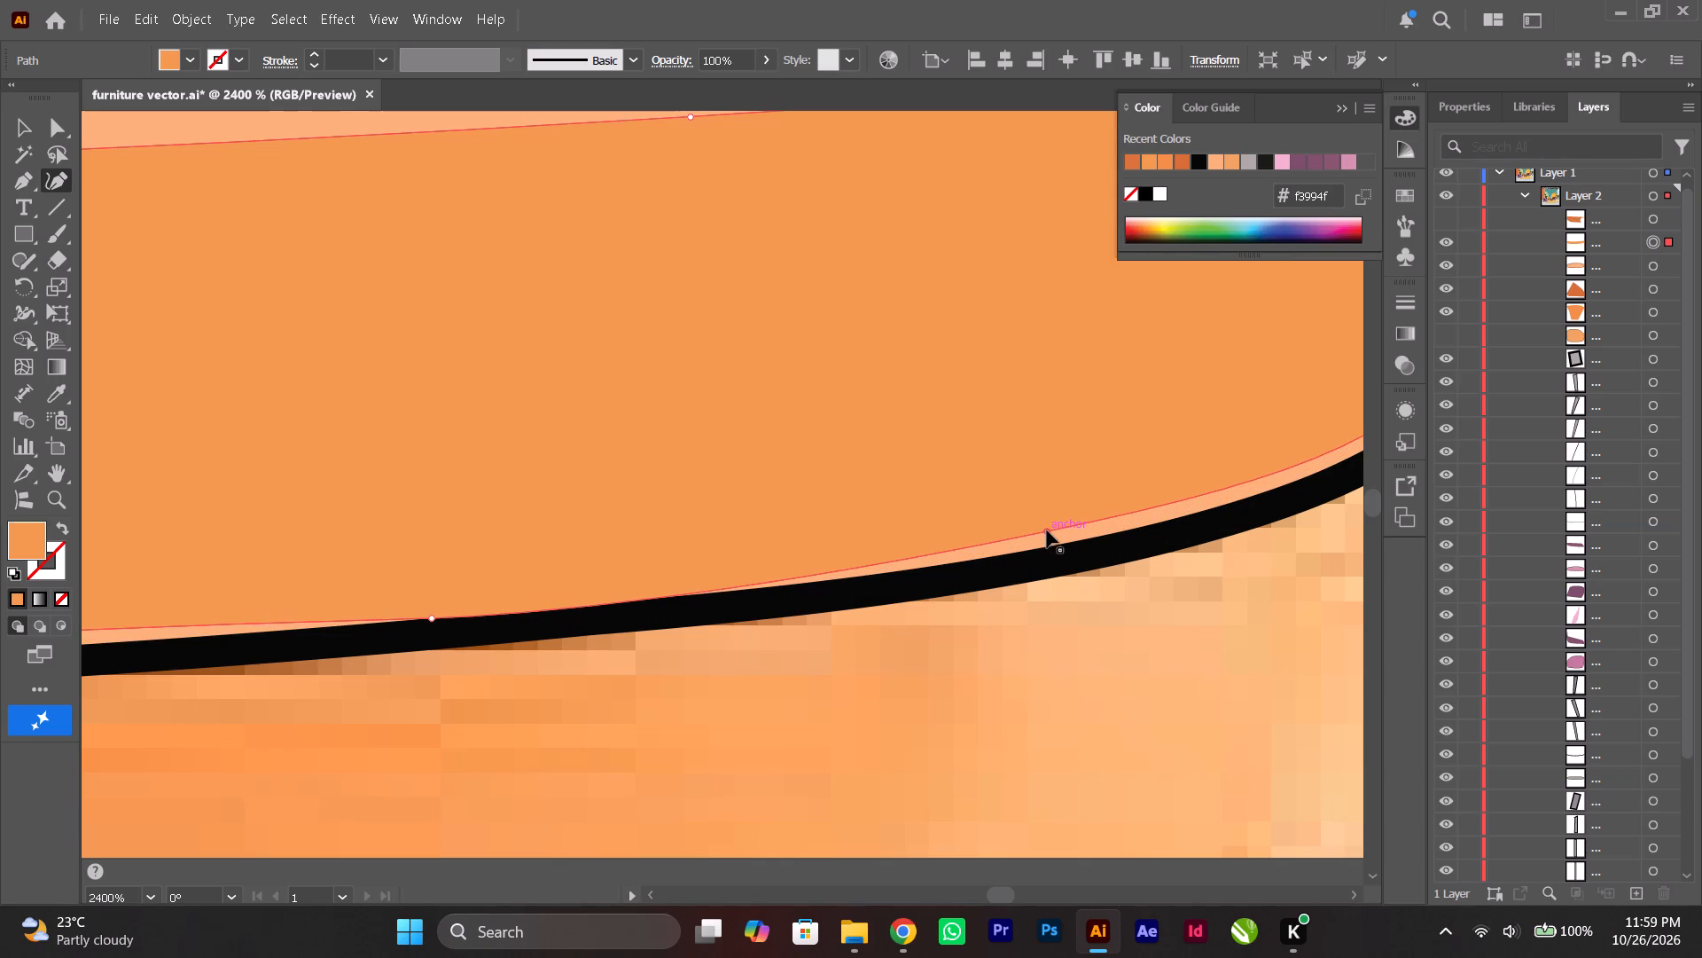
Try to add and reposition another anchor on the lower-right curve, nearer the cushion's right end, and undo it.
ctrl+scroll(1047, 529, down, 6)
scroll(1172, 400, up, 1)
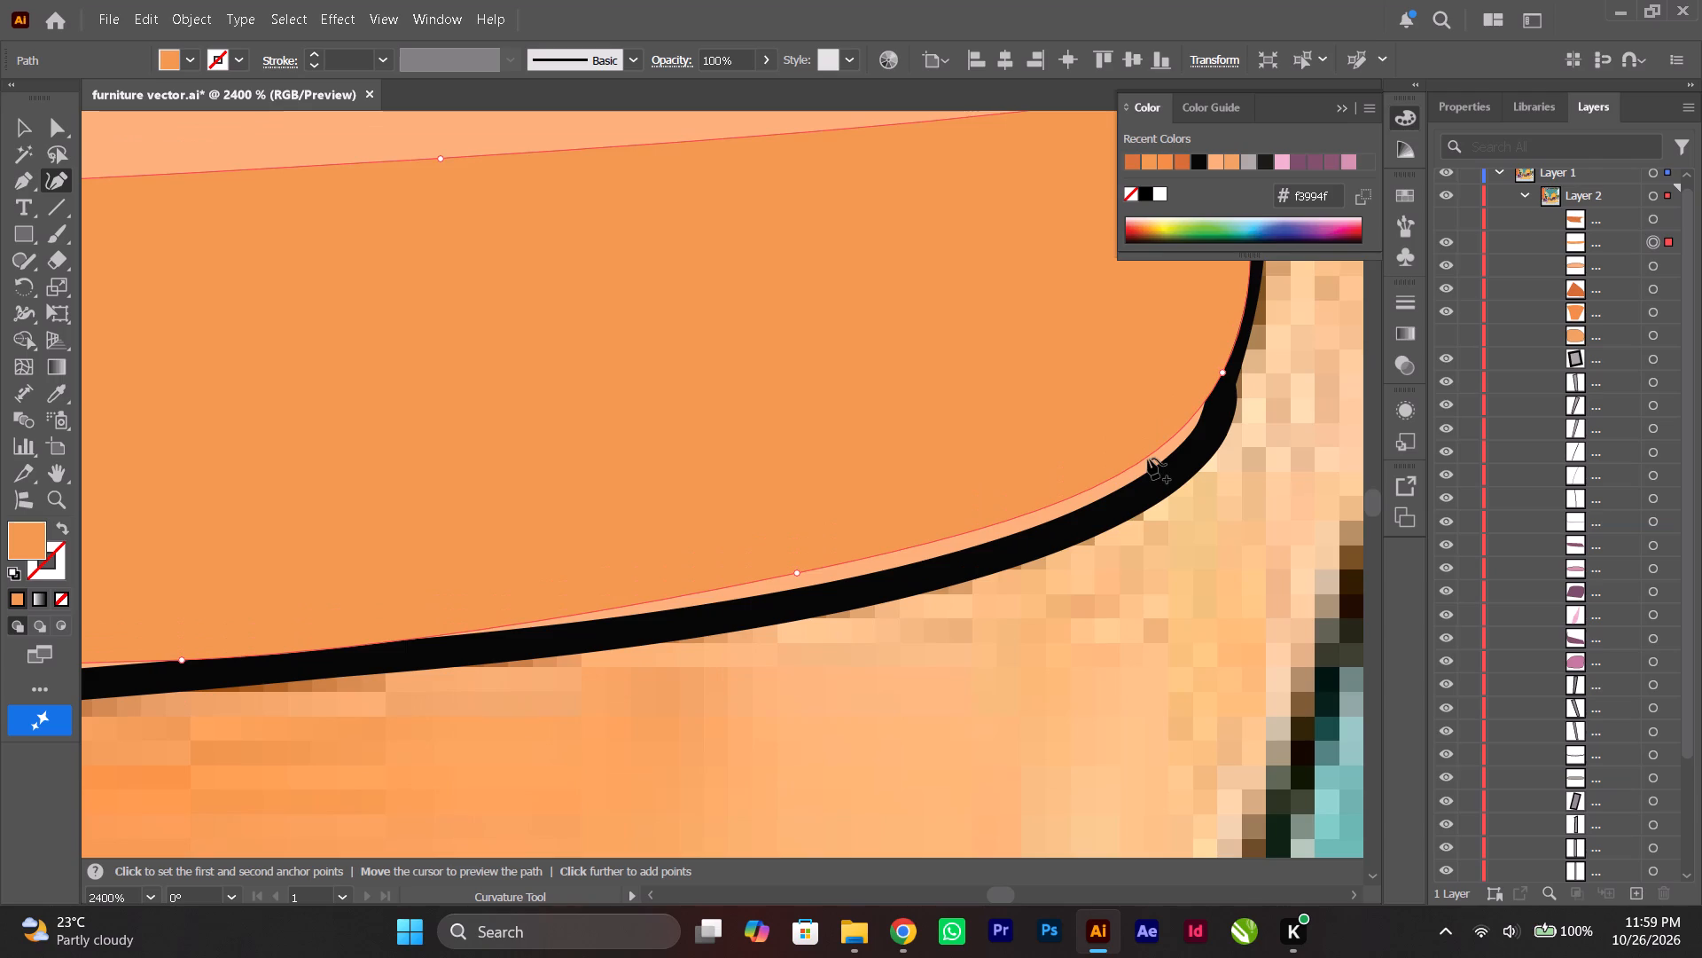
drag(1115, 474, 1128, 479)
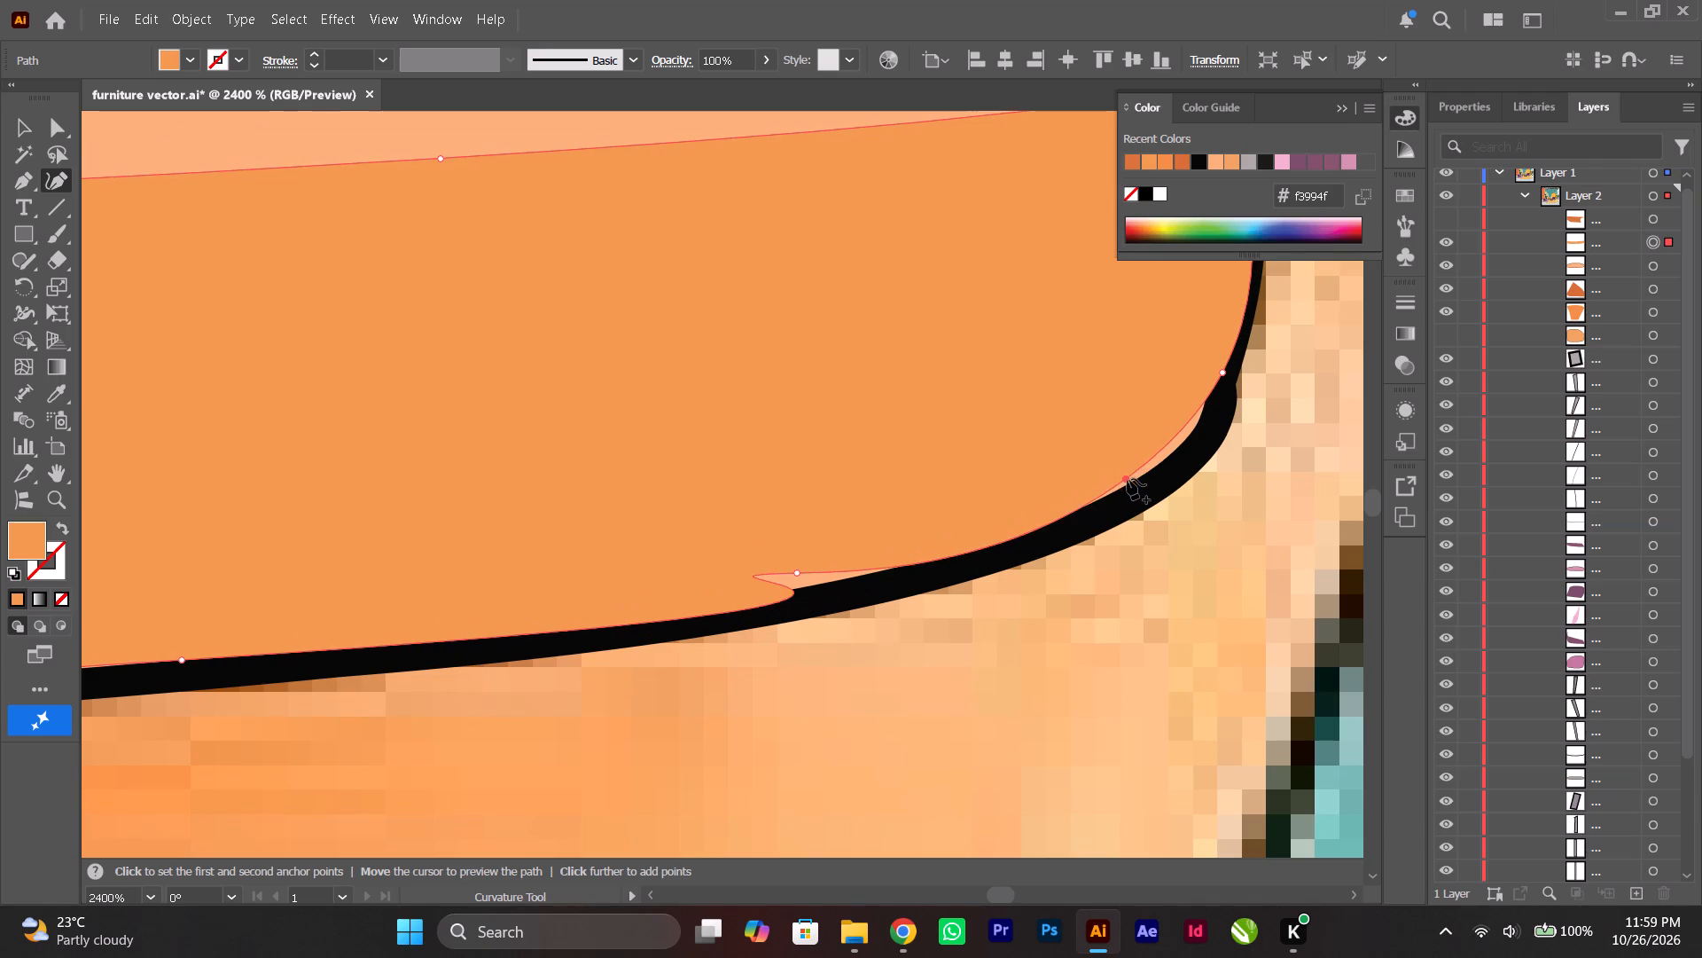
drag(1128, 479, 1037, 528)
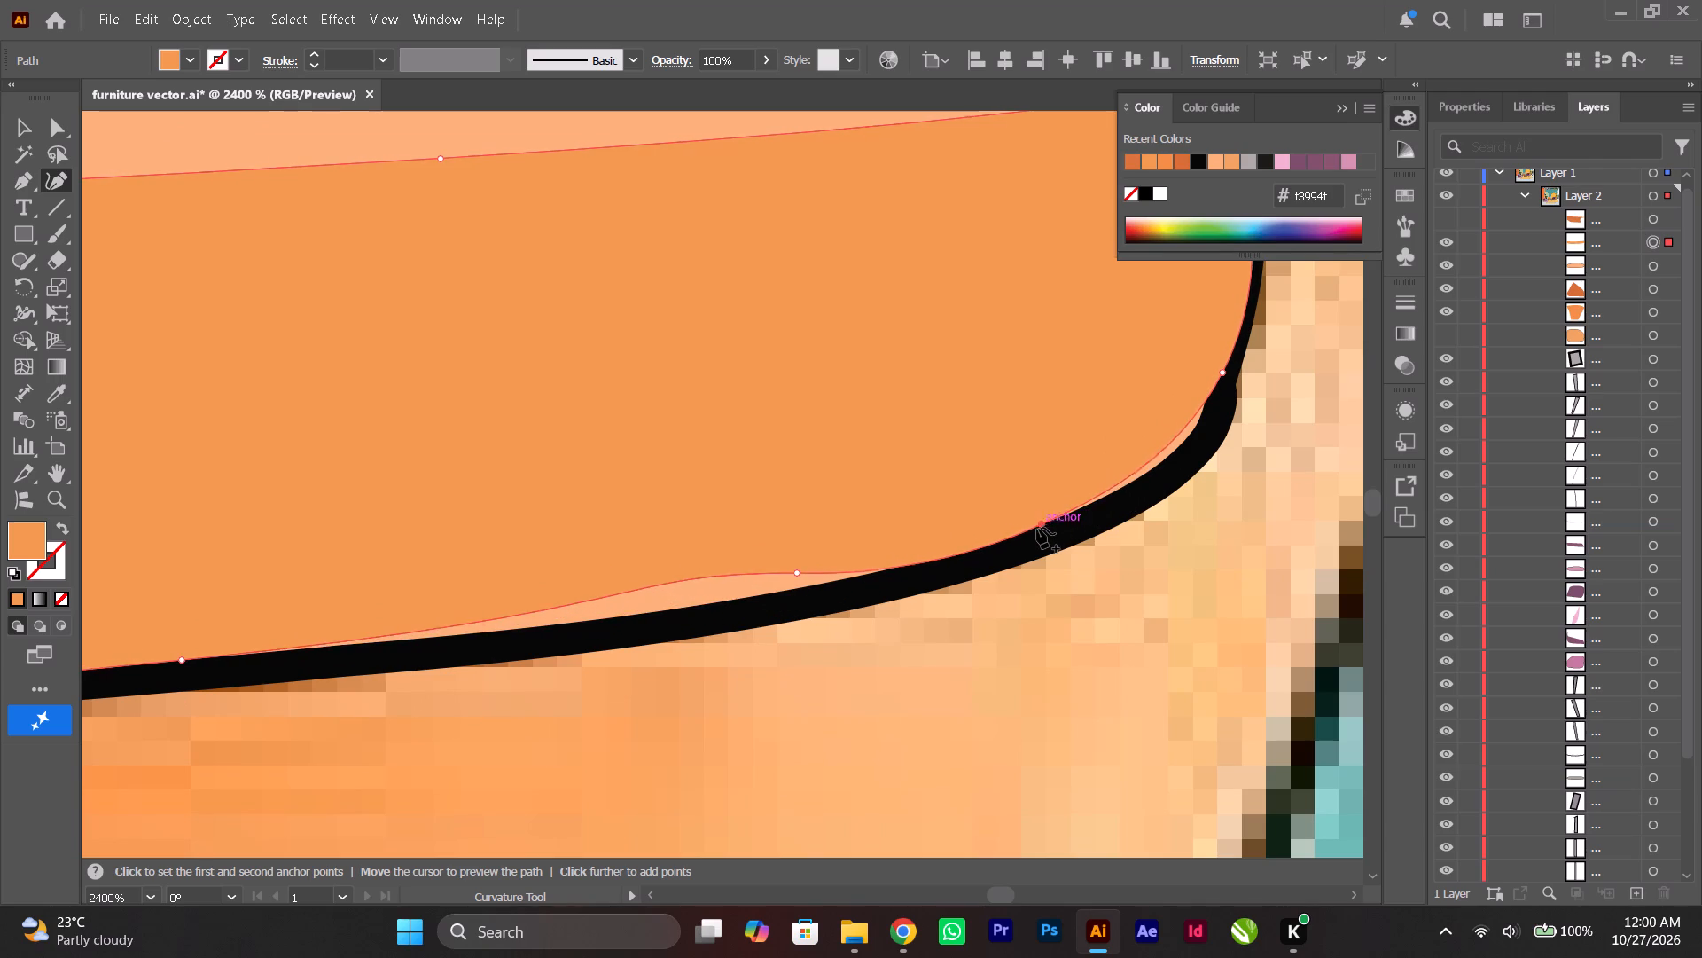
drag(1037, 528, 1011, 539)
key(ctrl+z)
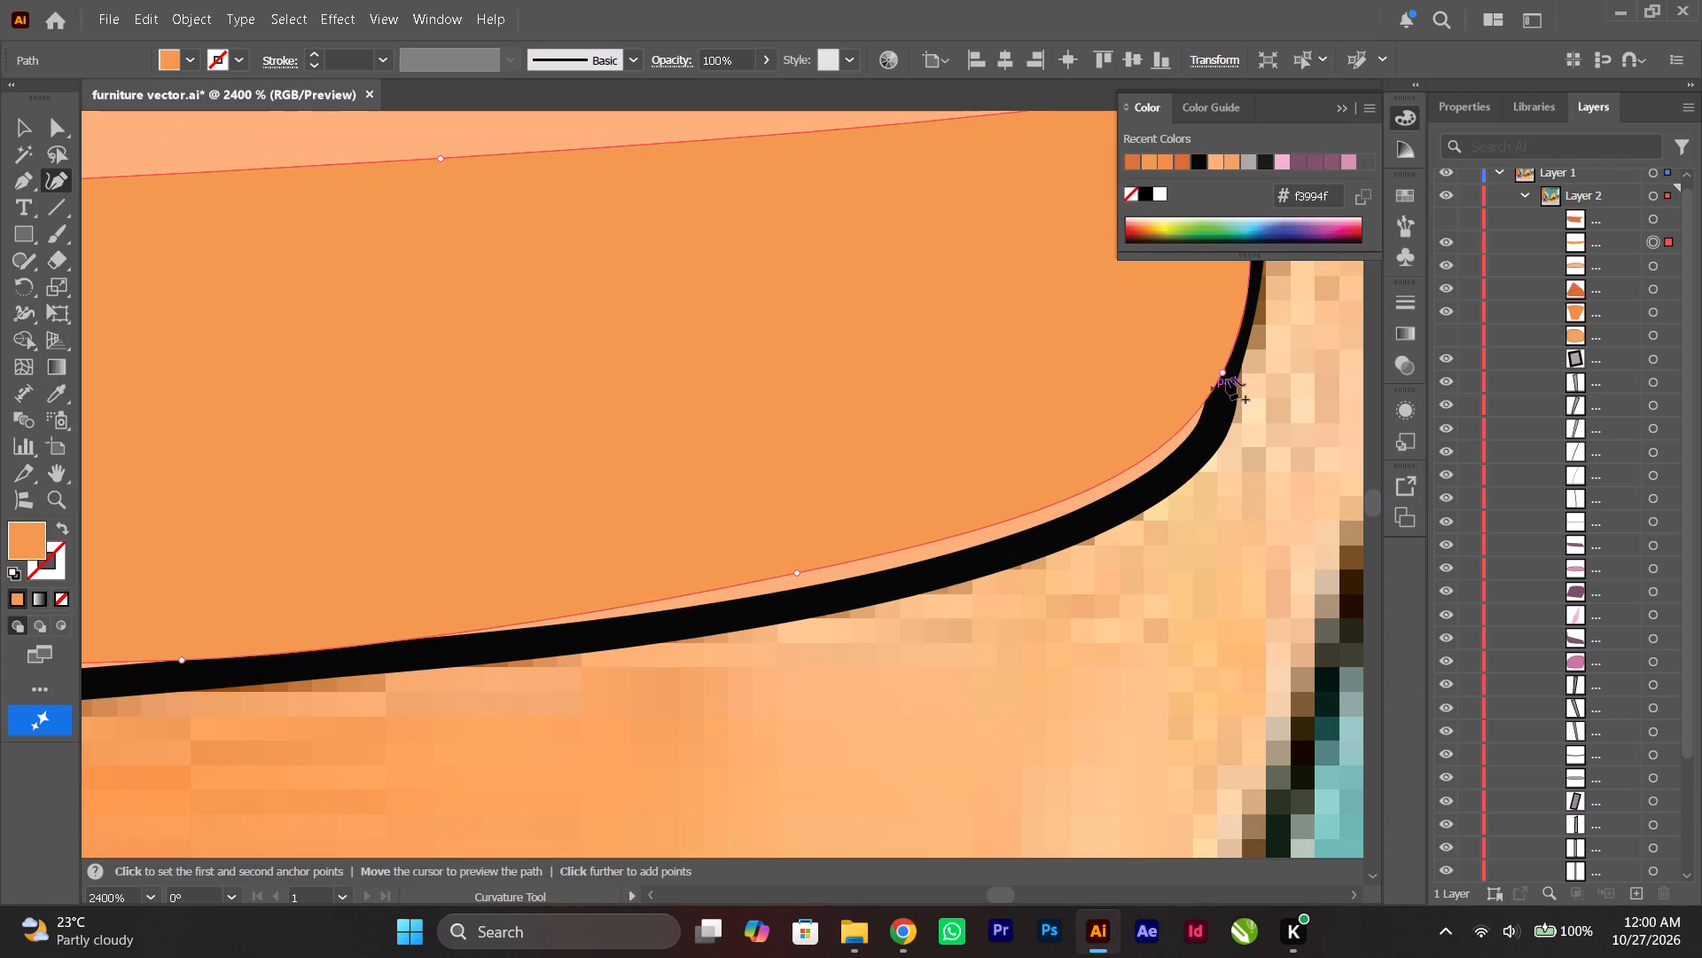
Move the anchor at the cushion front's lower-right corner down and inward onto the black outline's inner edge.
drag(1222, 371, 1225, 384)
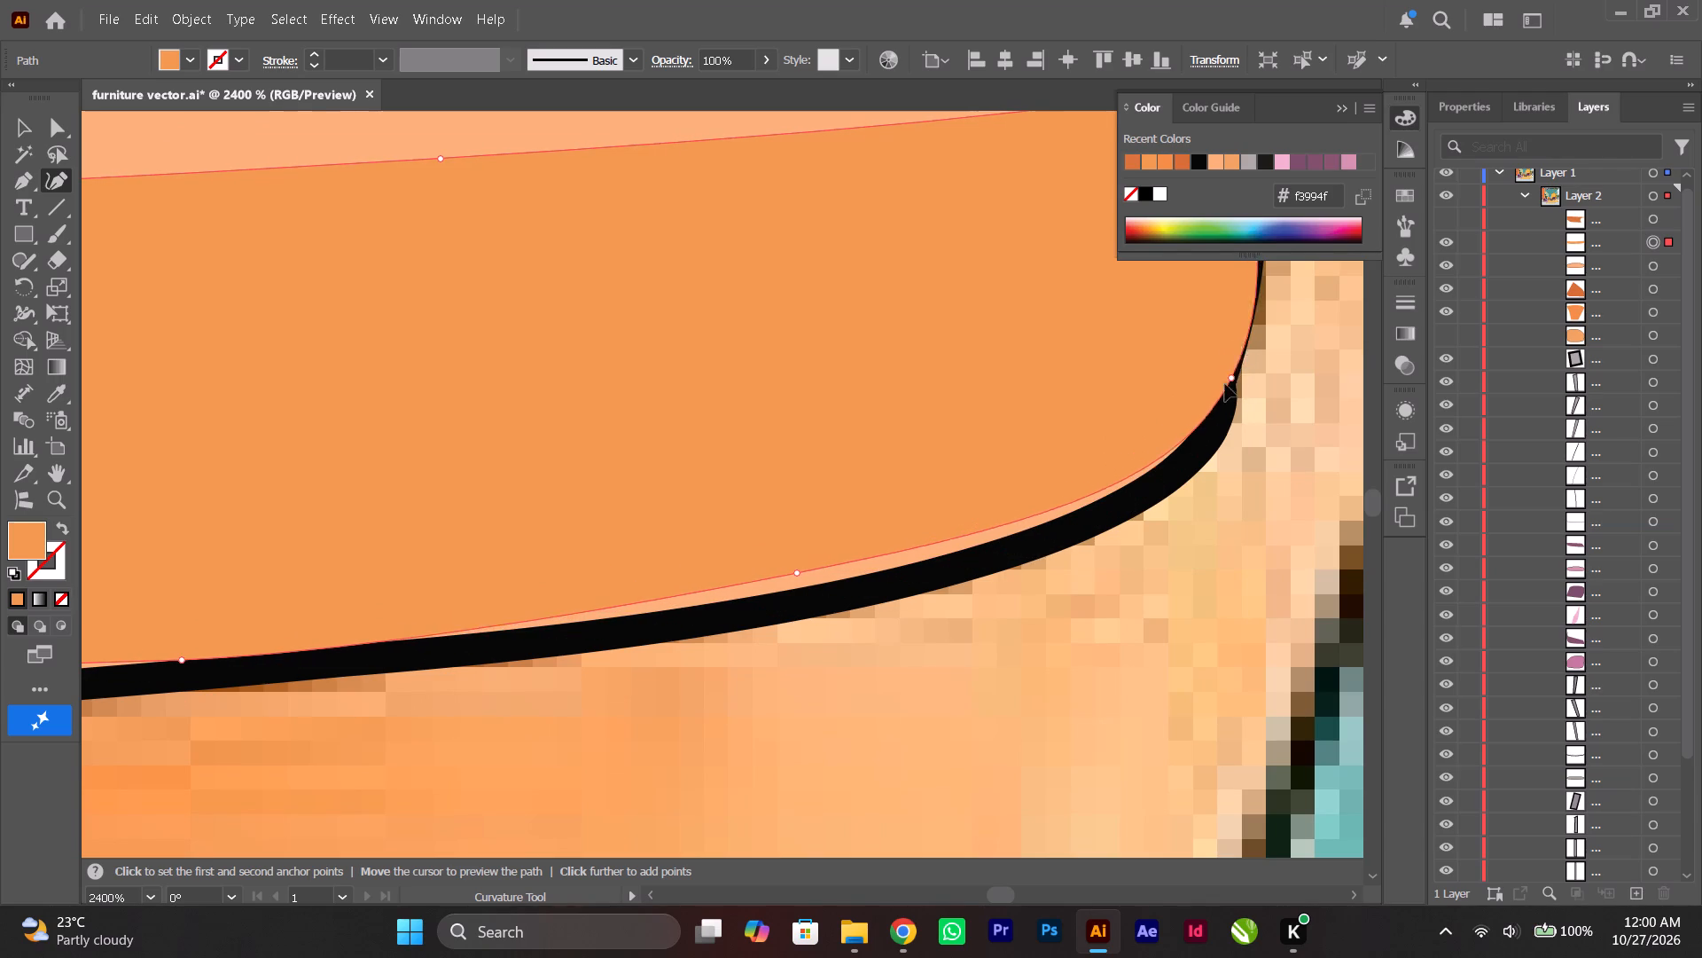
drag(1225, 384, 1179, 425)
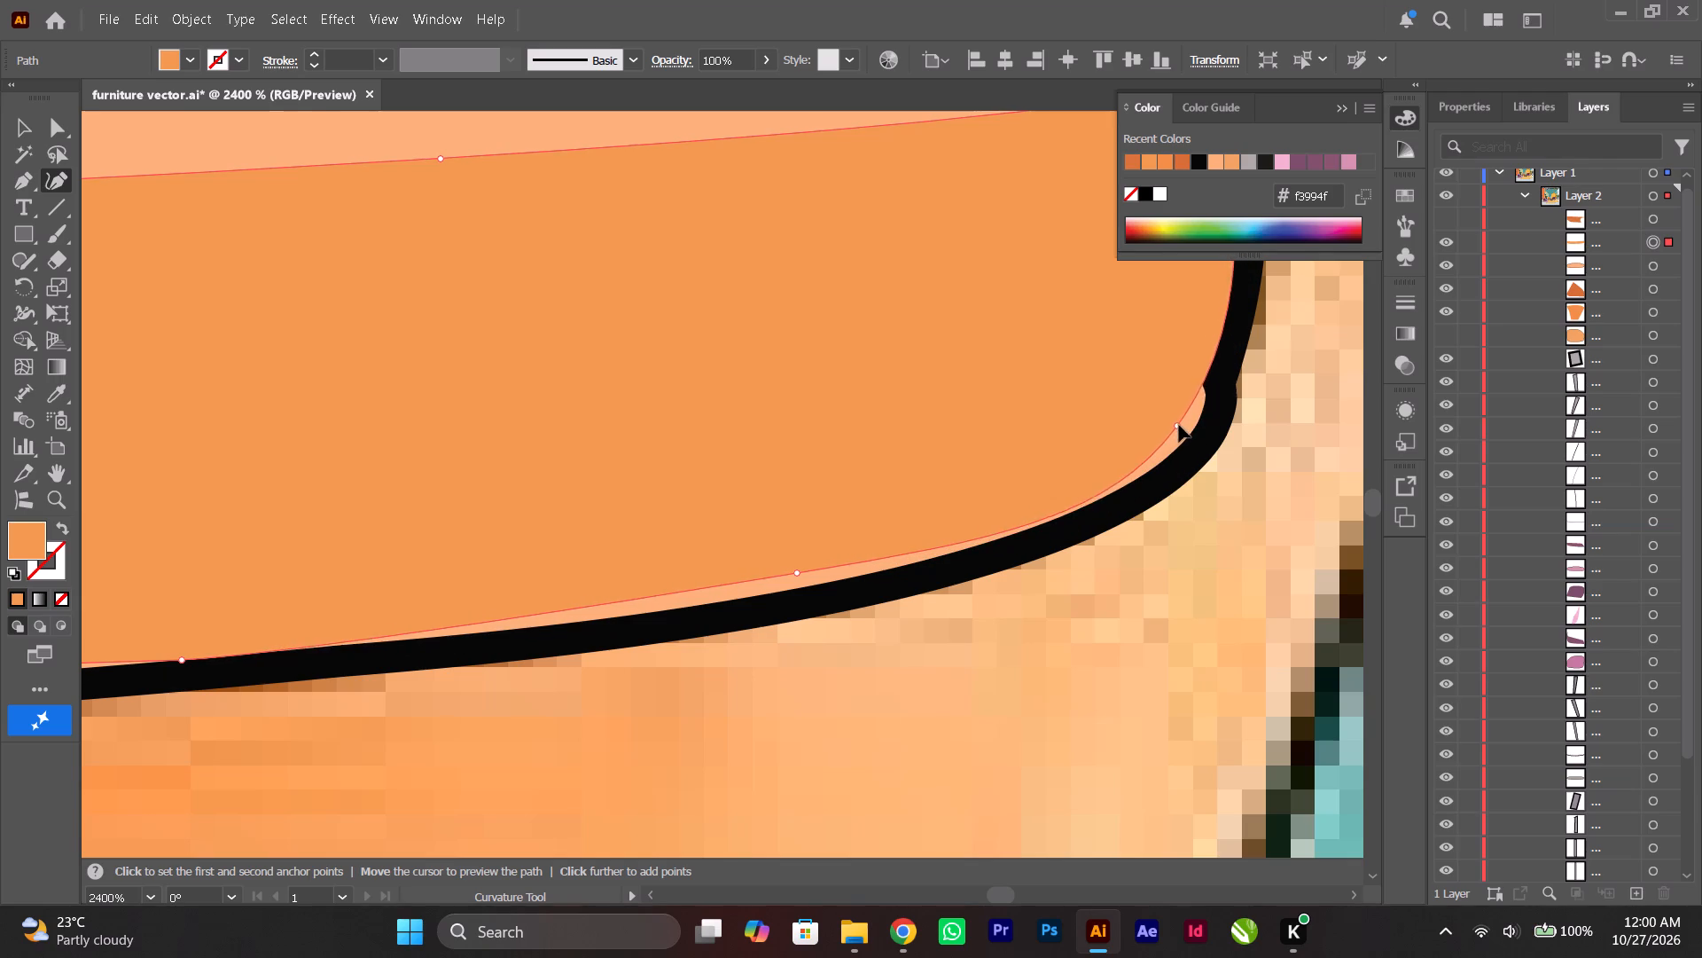
drag(1179, 425, 1200, 422)
Close the gaps along the cushion front's bottom edge, adding an anchor near its middle and pulling the lower-right curve's anchor onto the outline.
scroll(1200, 420, up, 4)
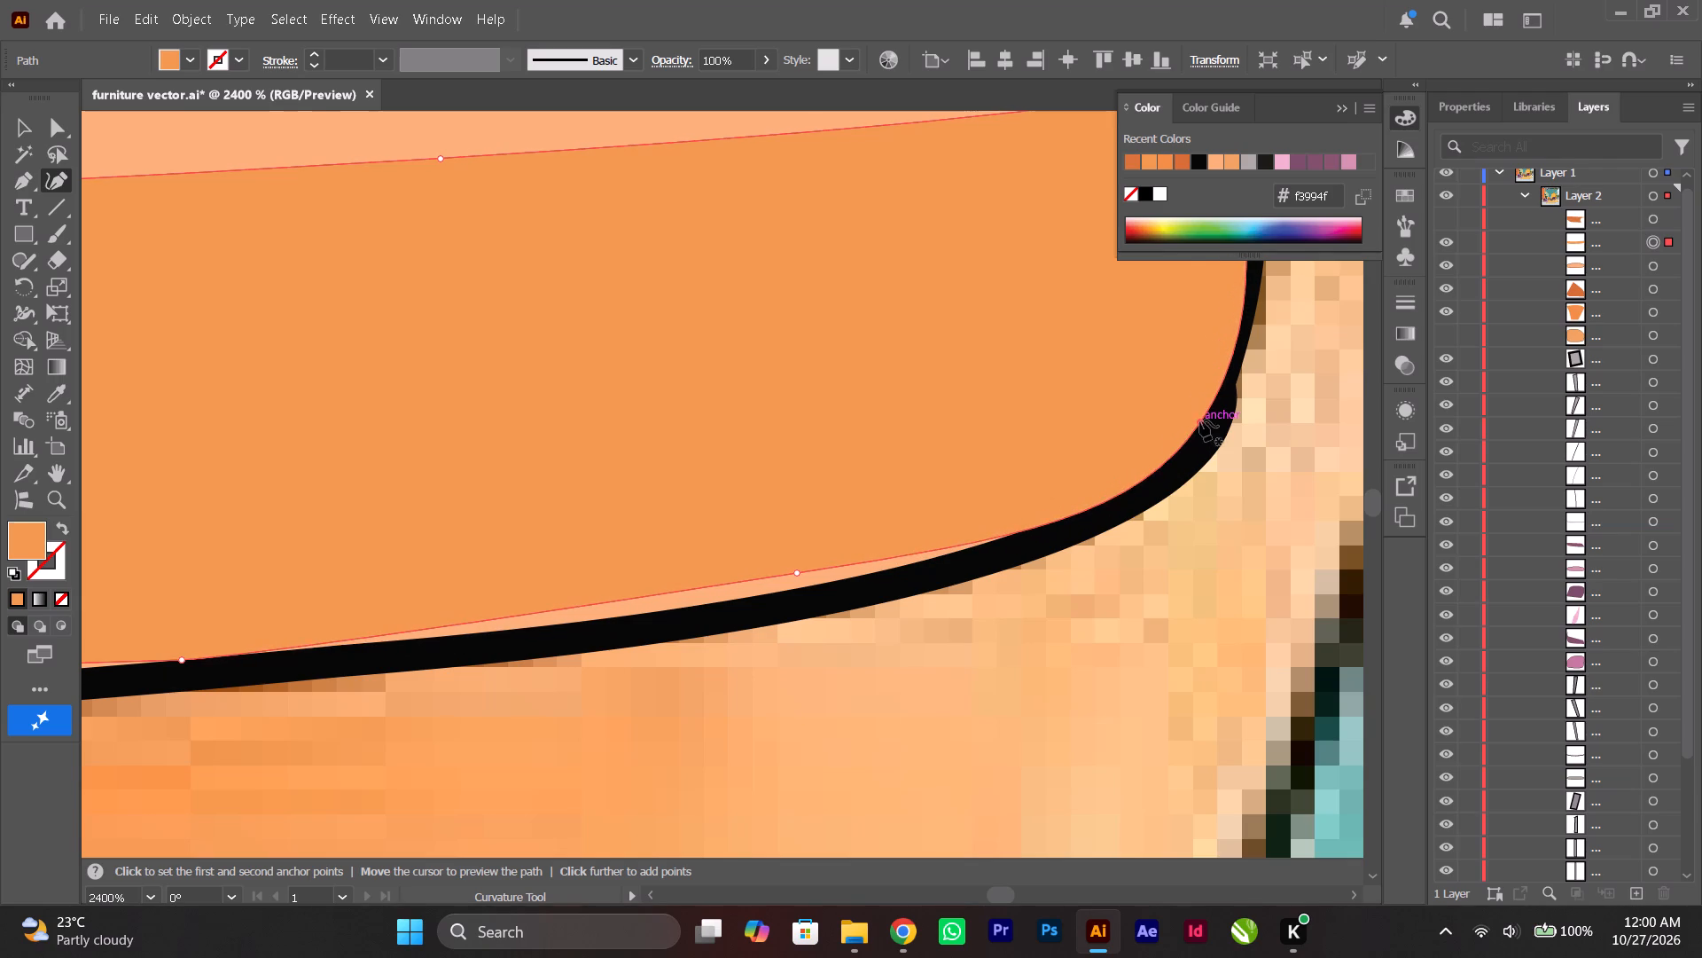
scroll(1200, 420, up, 4)
scroll(1200, 421, down, 11)
ctrl+scroll(857, 530, up, 20)
ctrl+scroll(857, 530, up, 3)
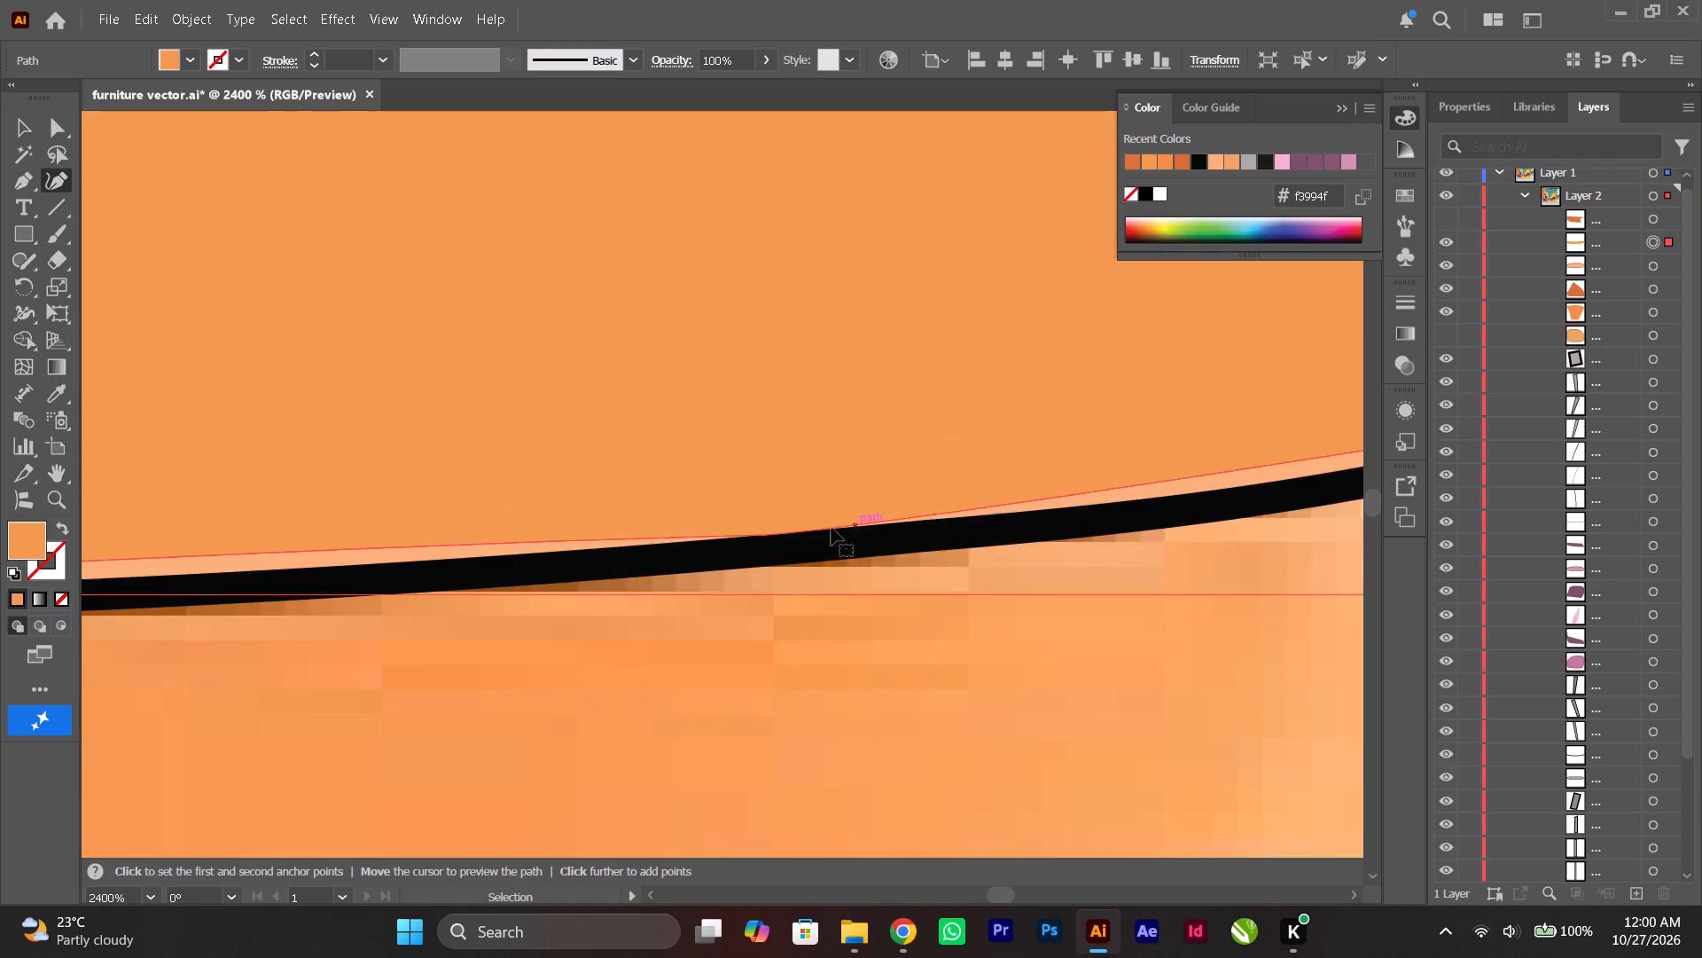
ctrl+scroll(831, 528, up, 8)
alt+scroll(712, 540, down, 2)
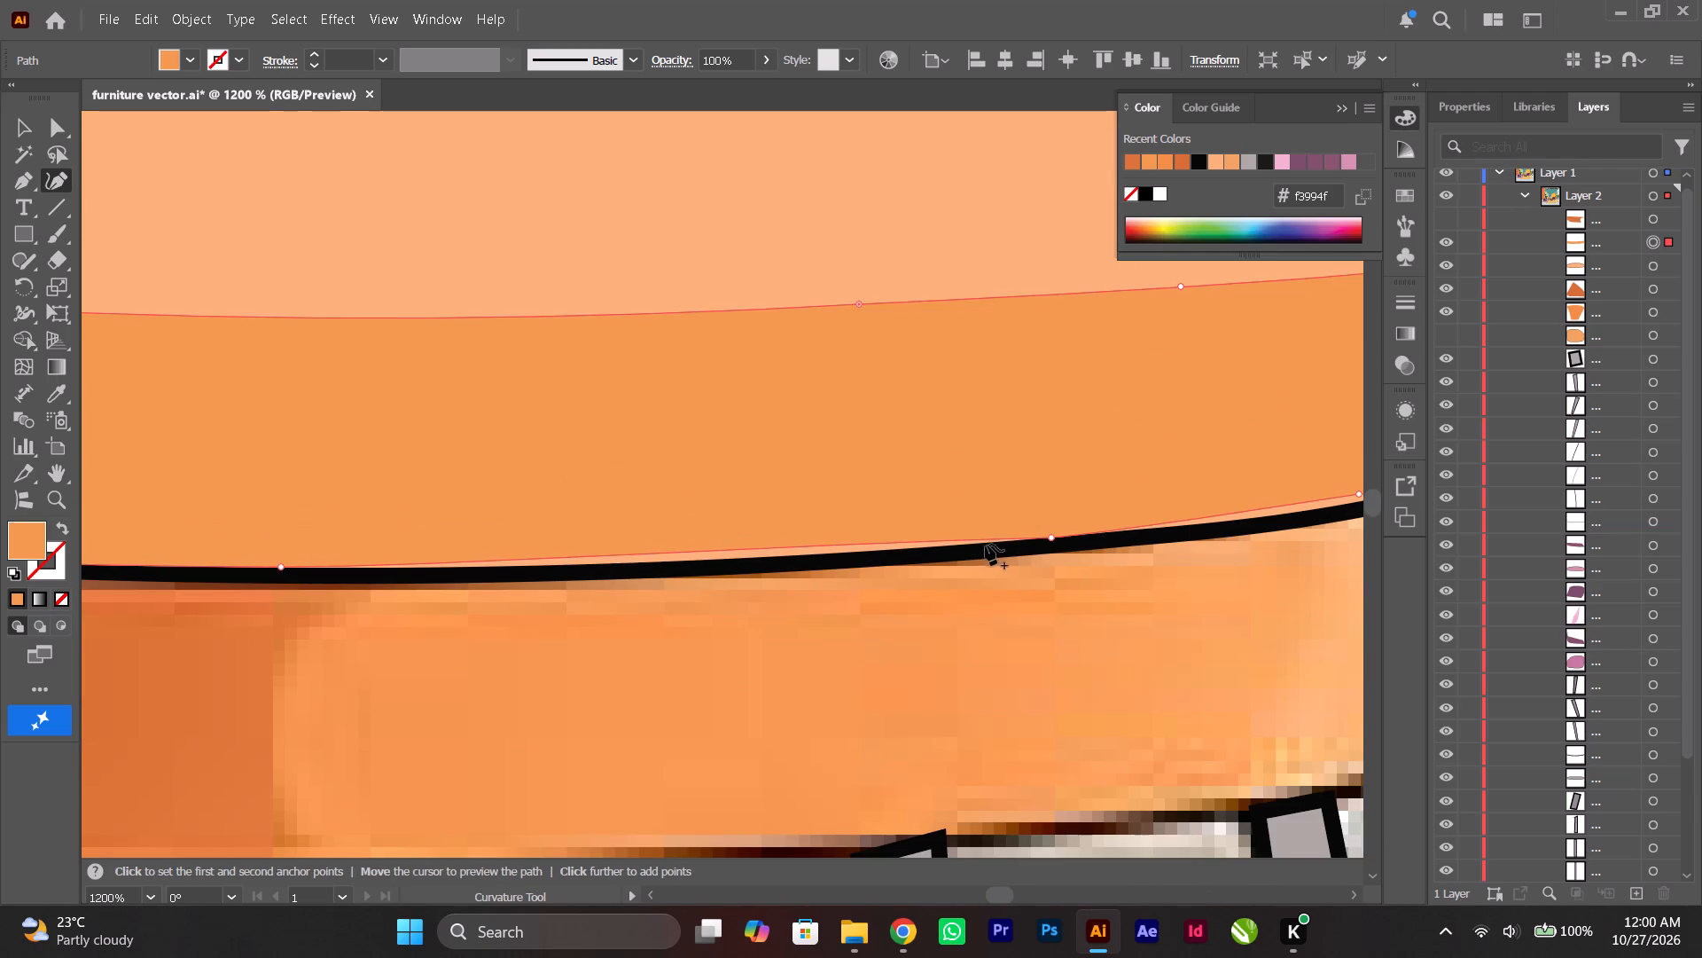
drag(660, 550, 657, 561)
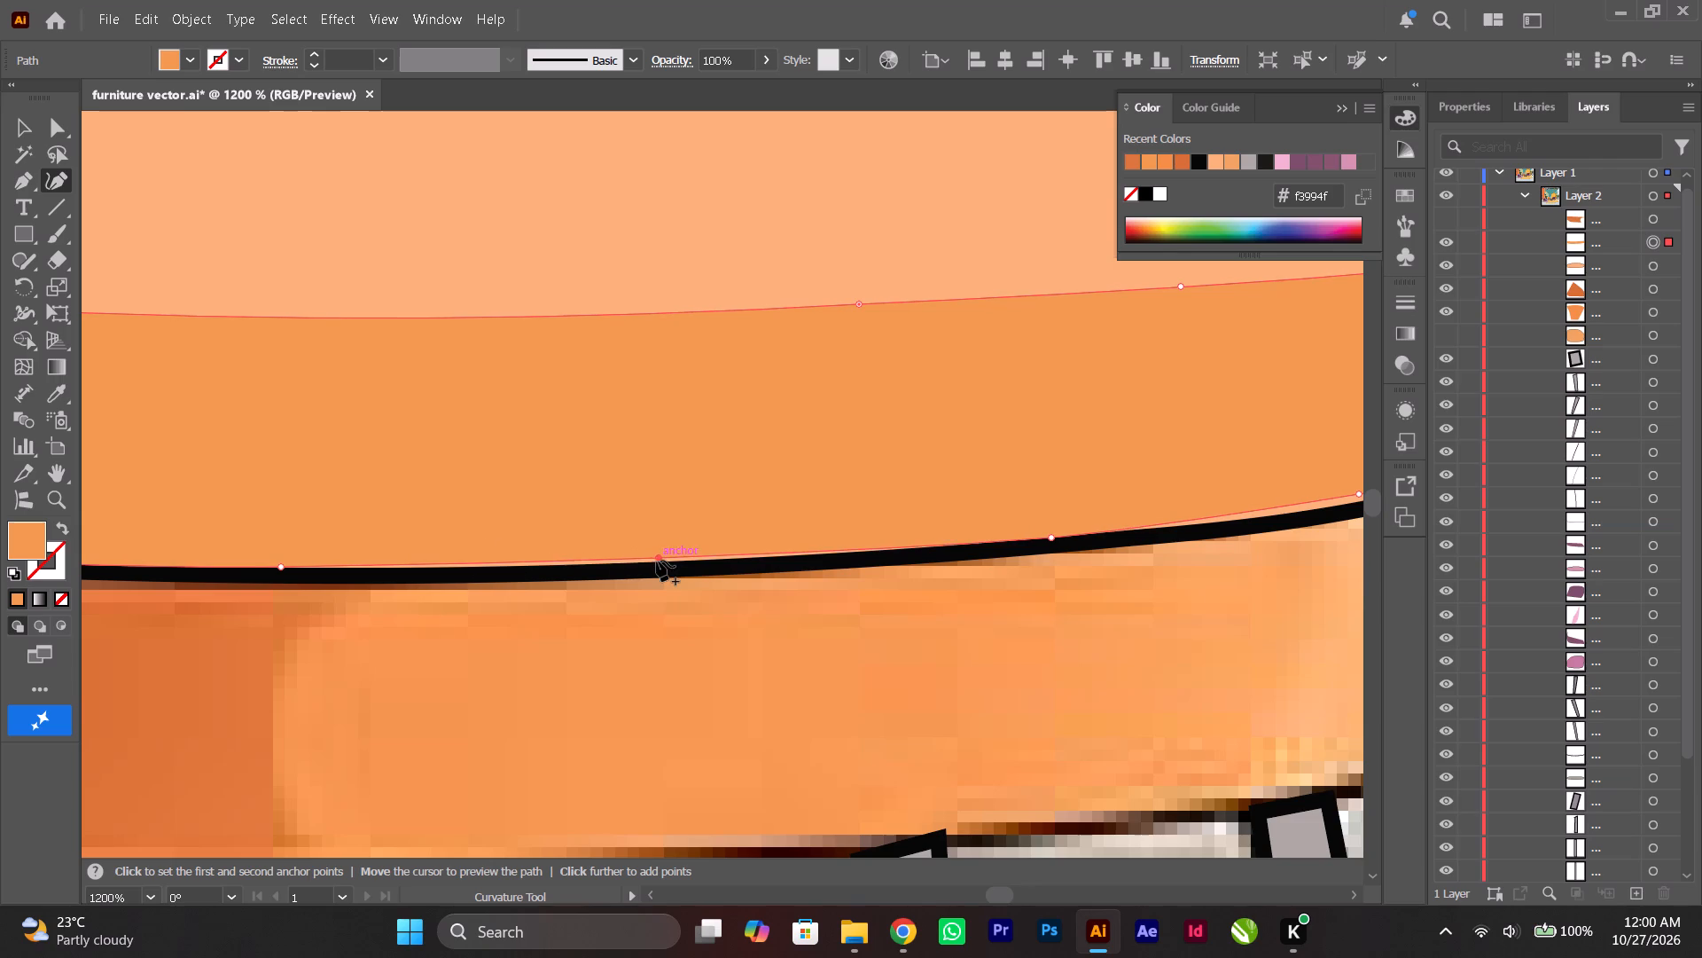
drag(657, 561, 656, 564)
ctrl+scroll(648, 561, up, 17)
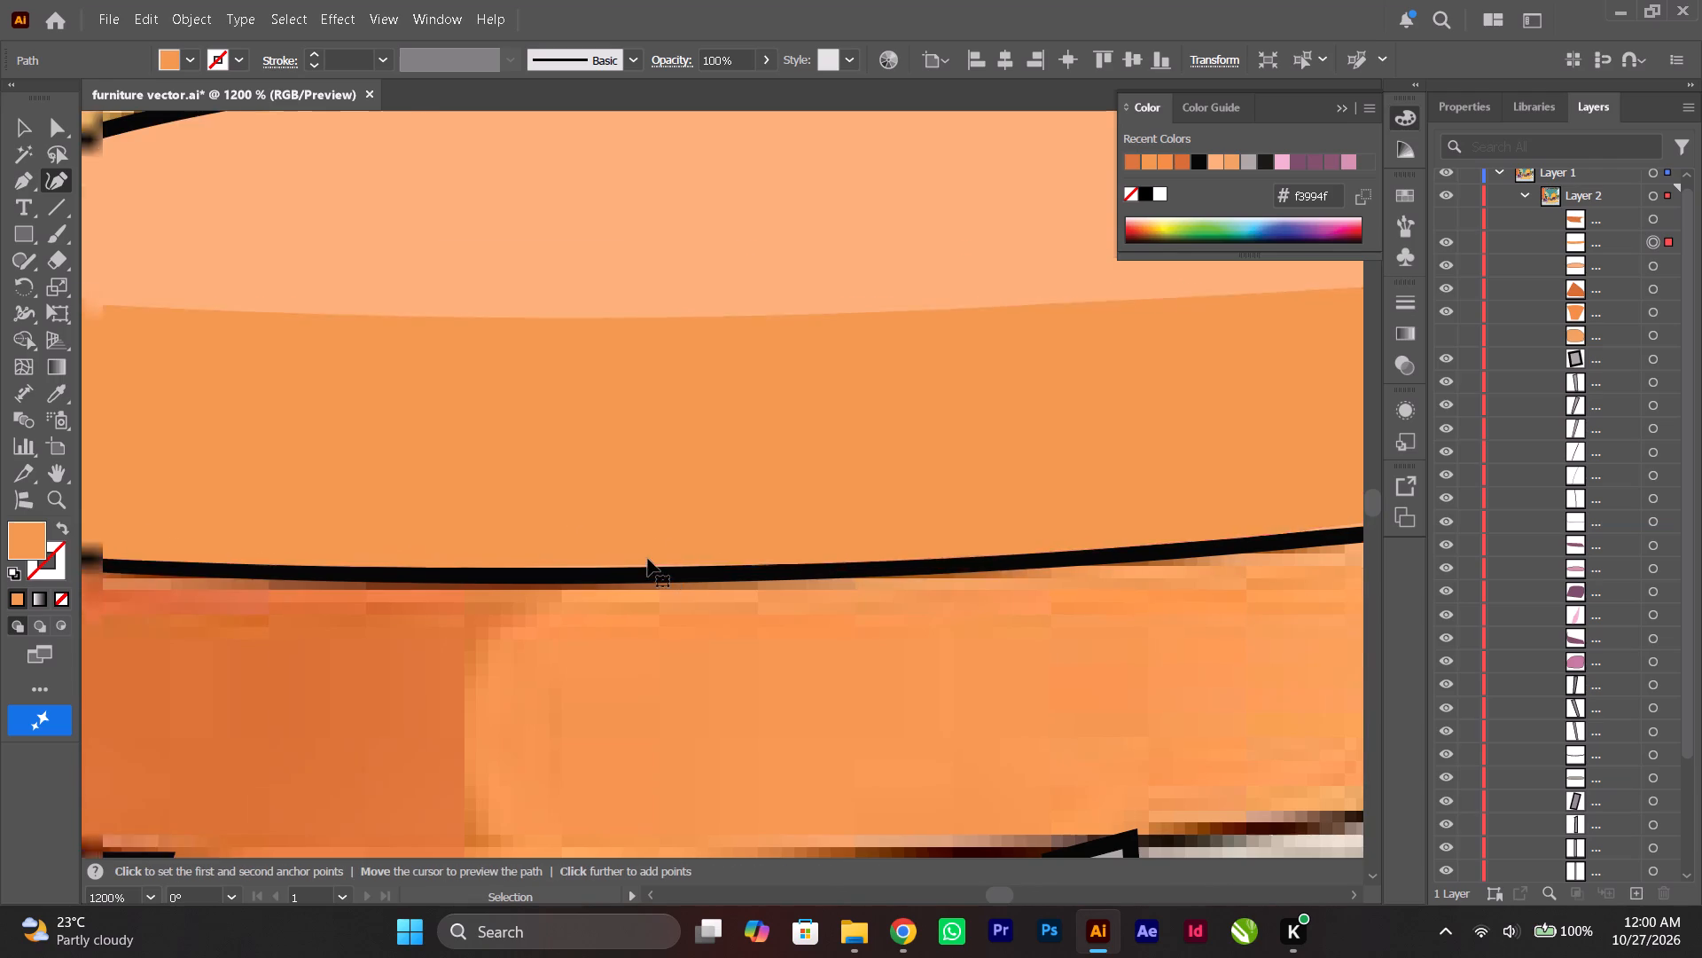
ctrl+scroll(648, 559, up, 10)
ctrl+scroll(648, 559, down, 20)
ctrl+scroll(648, 559, down, 20)
ctrl+scroll(648, 559, down, 11)
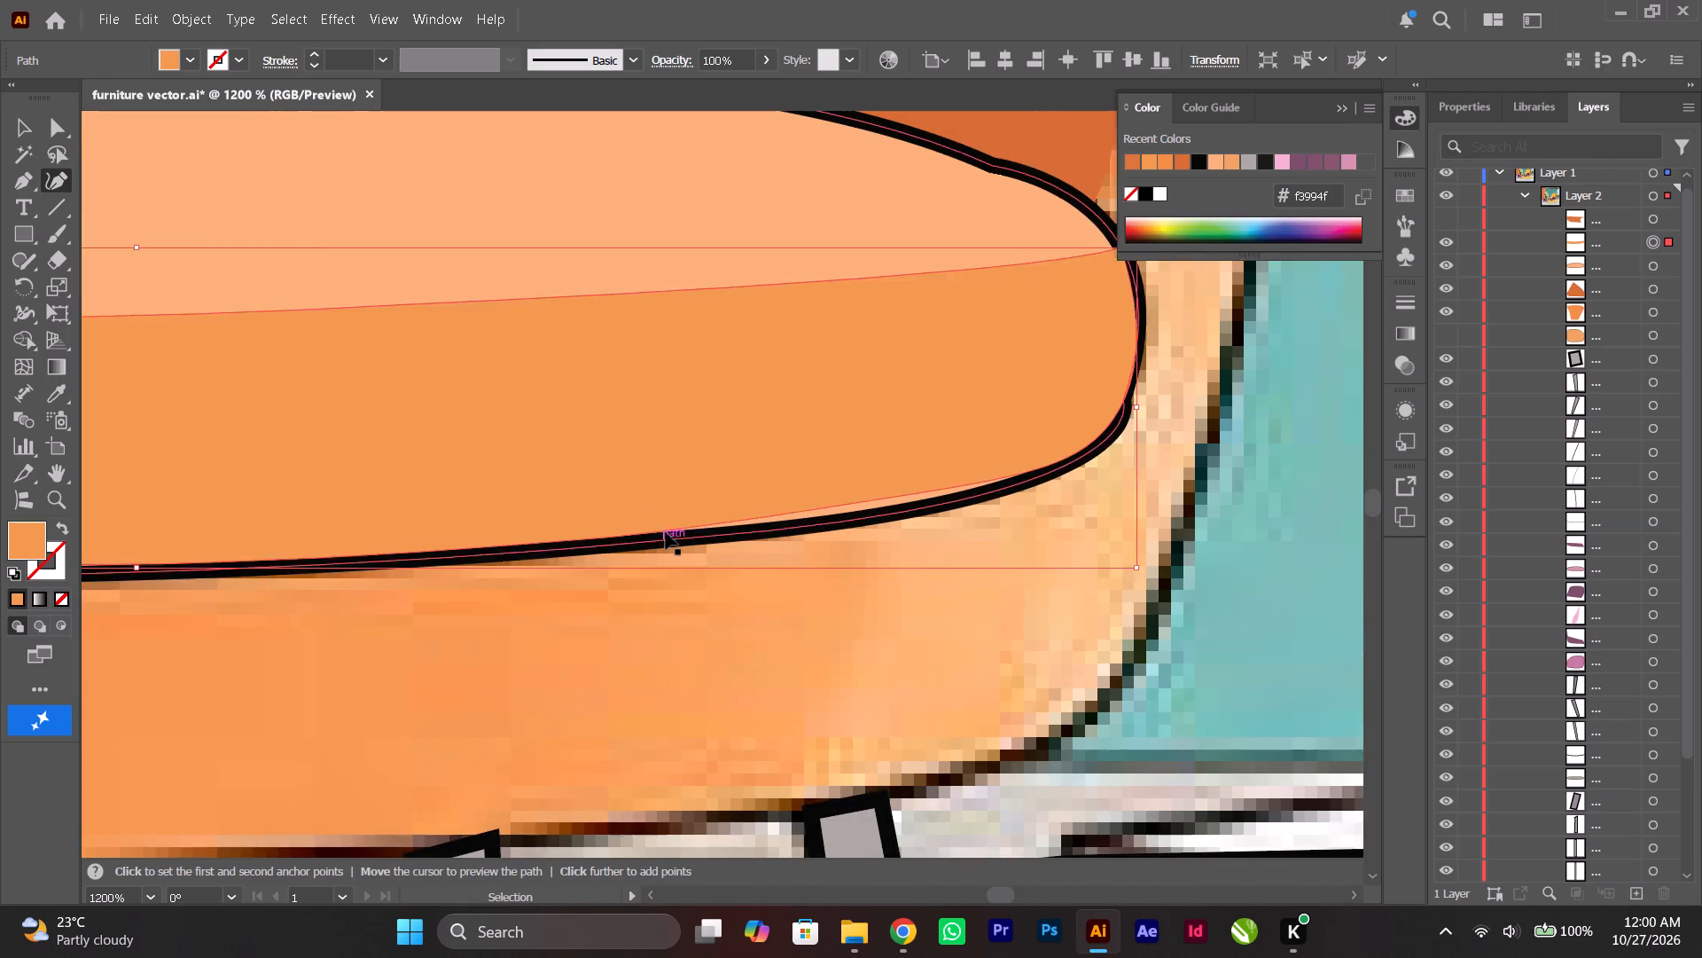
ctrl+scroll(666, 532, down, 3)
drag(784, 494, 783, 499)
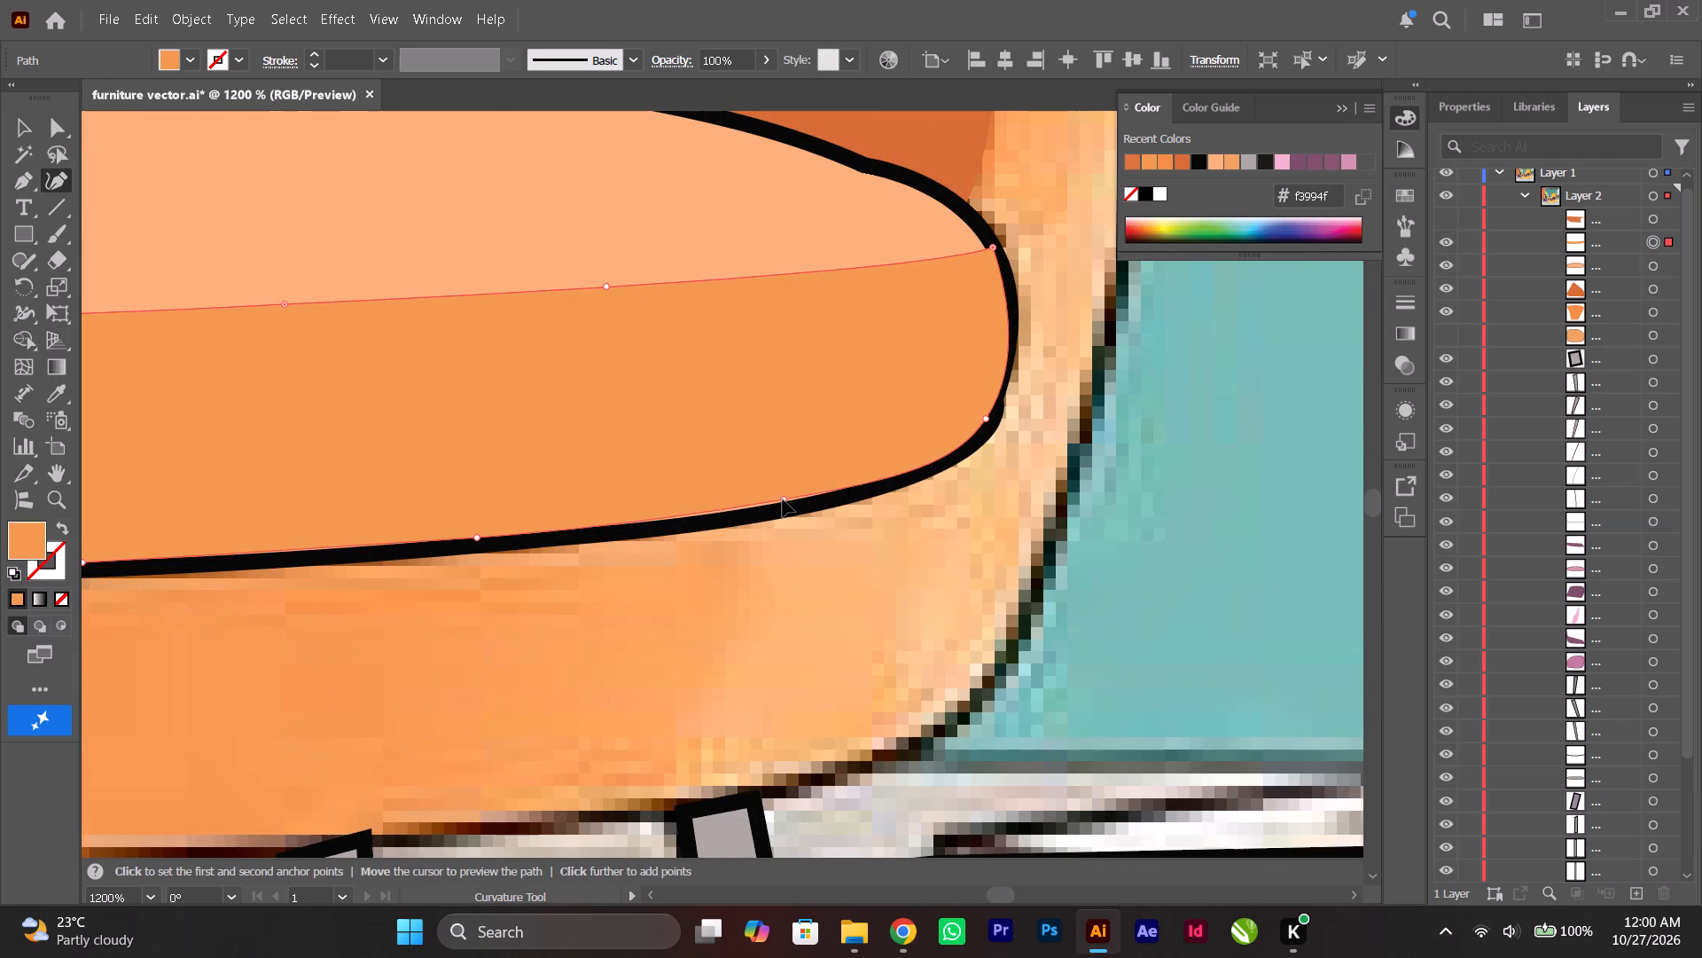
drag(783, 499, 781, 502)
Show the hidden dark orange shadow shape over the cushion front.
alt+scroll(779, 502, down, 2)
ctrl+scroll(759, 505, up, 11)
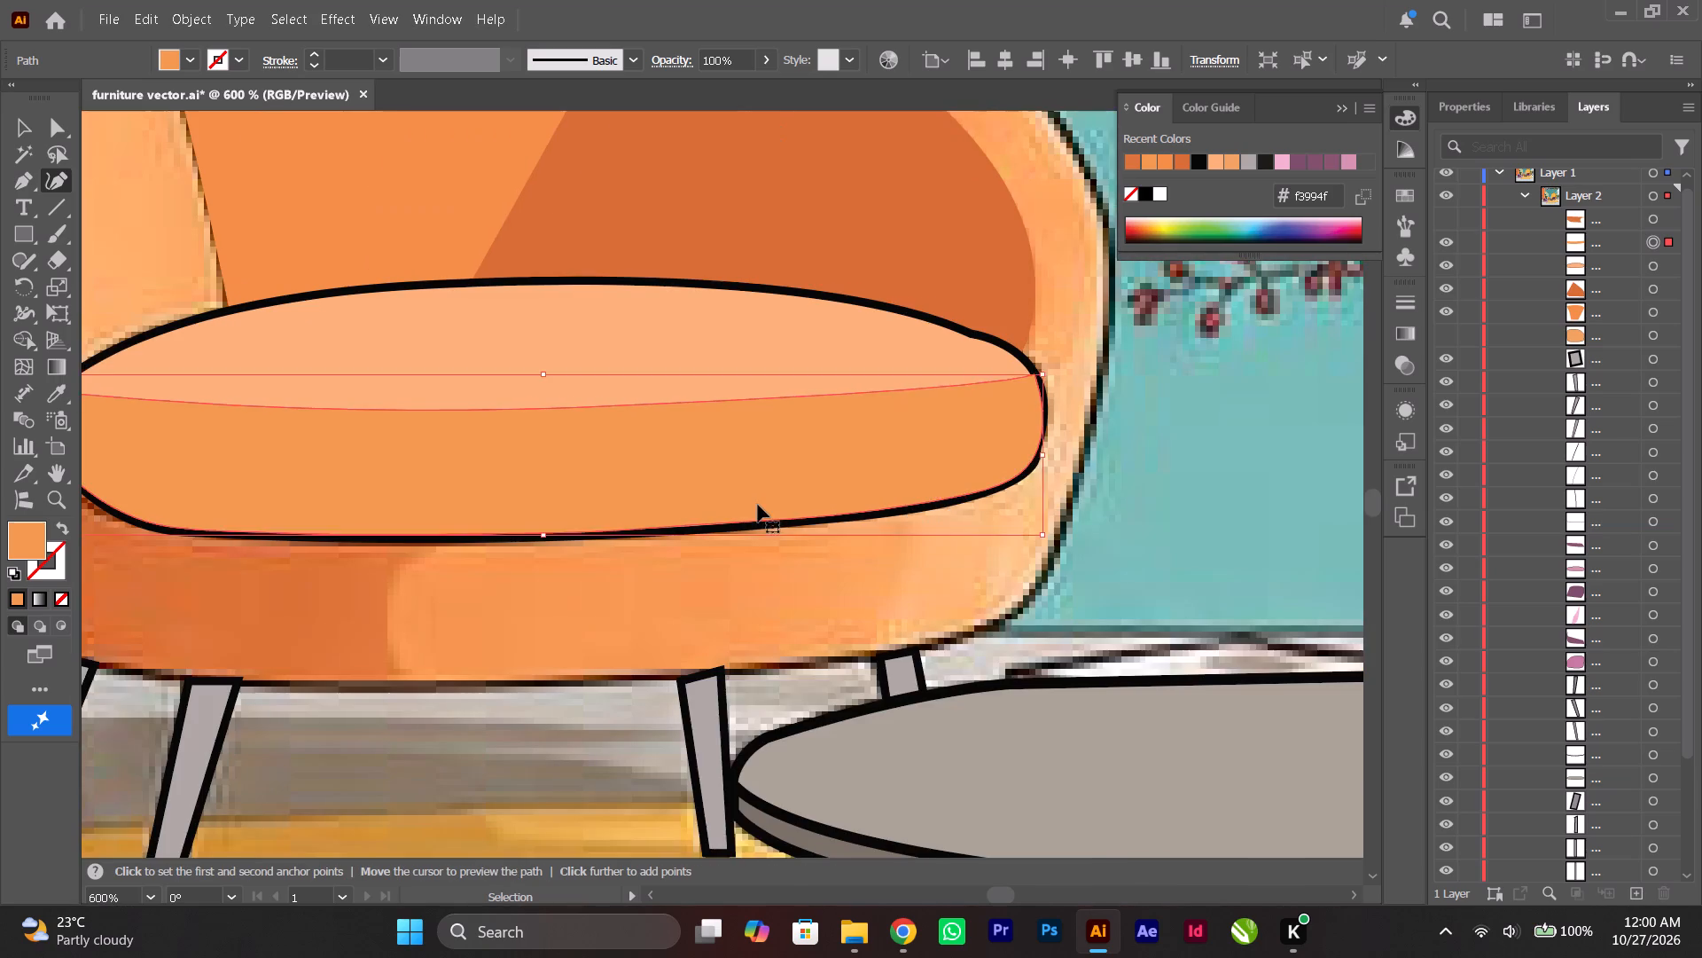
ctrl+scroll(758, 505, up, 4)
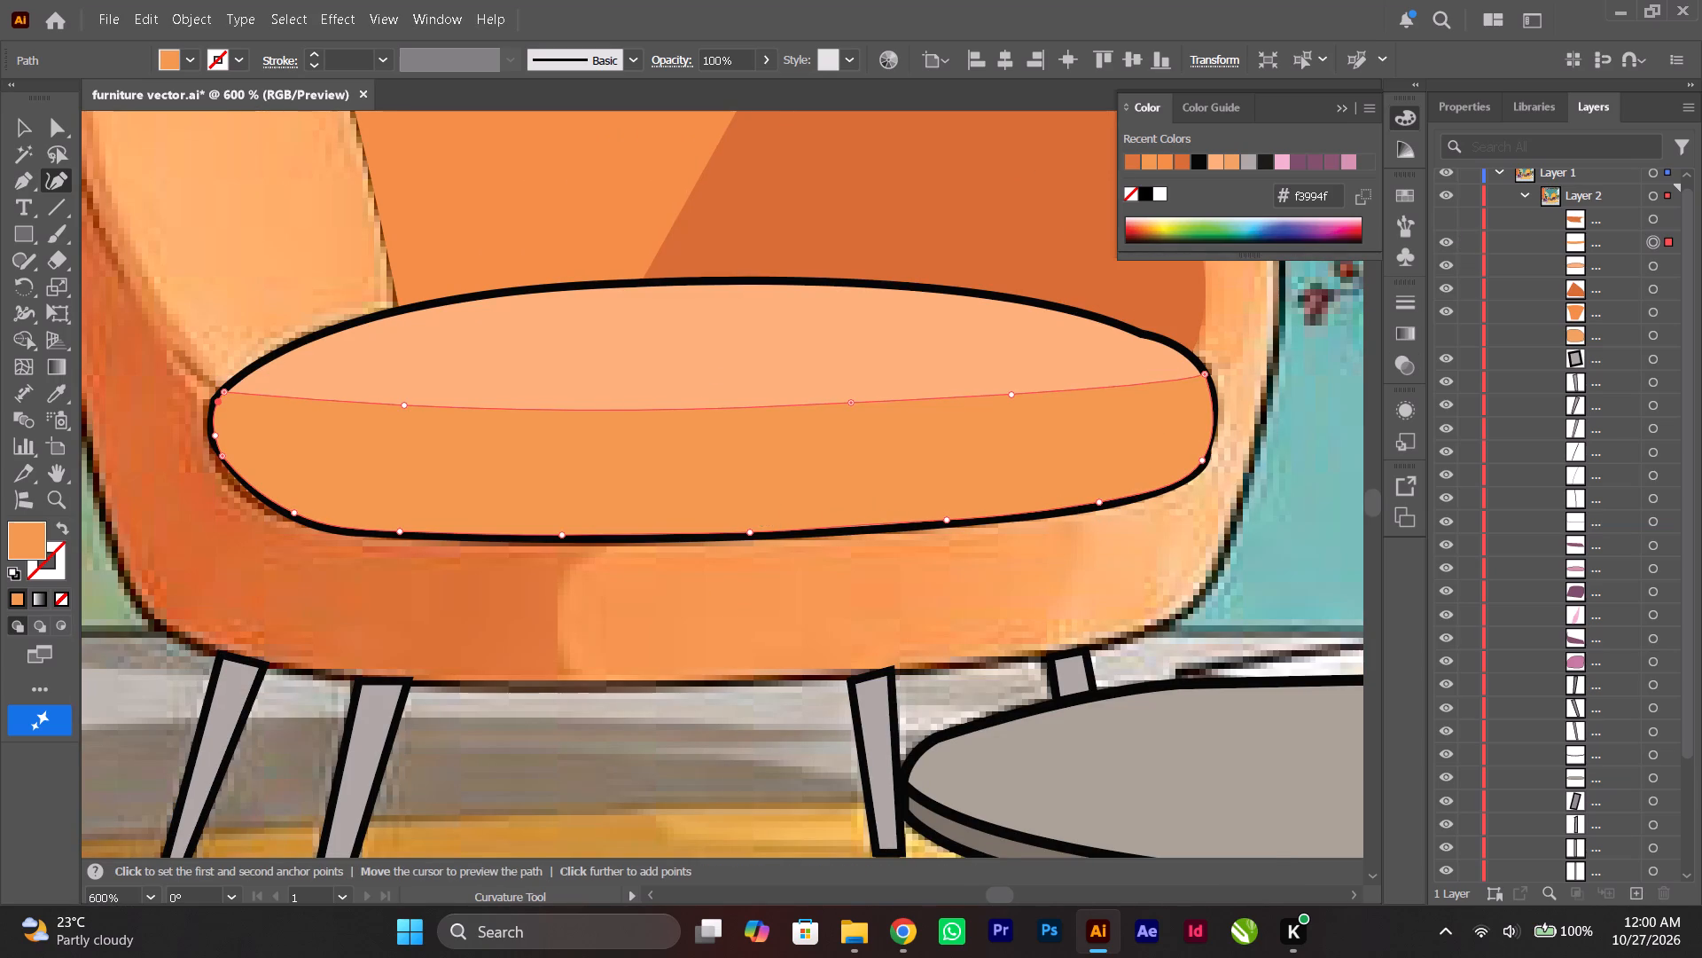
click(1446, 220)
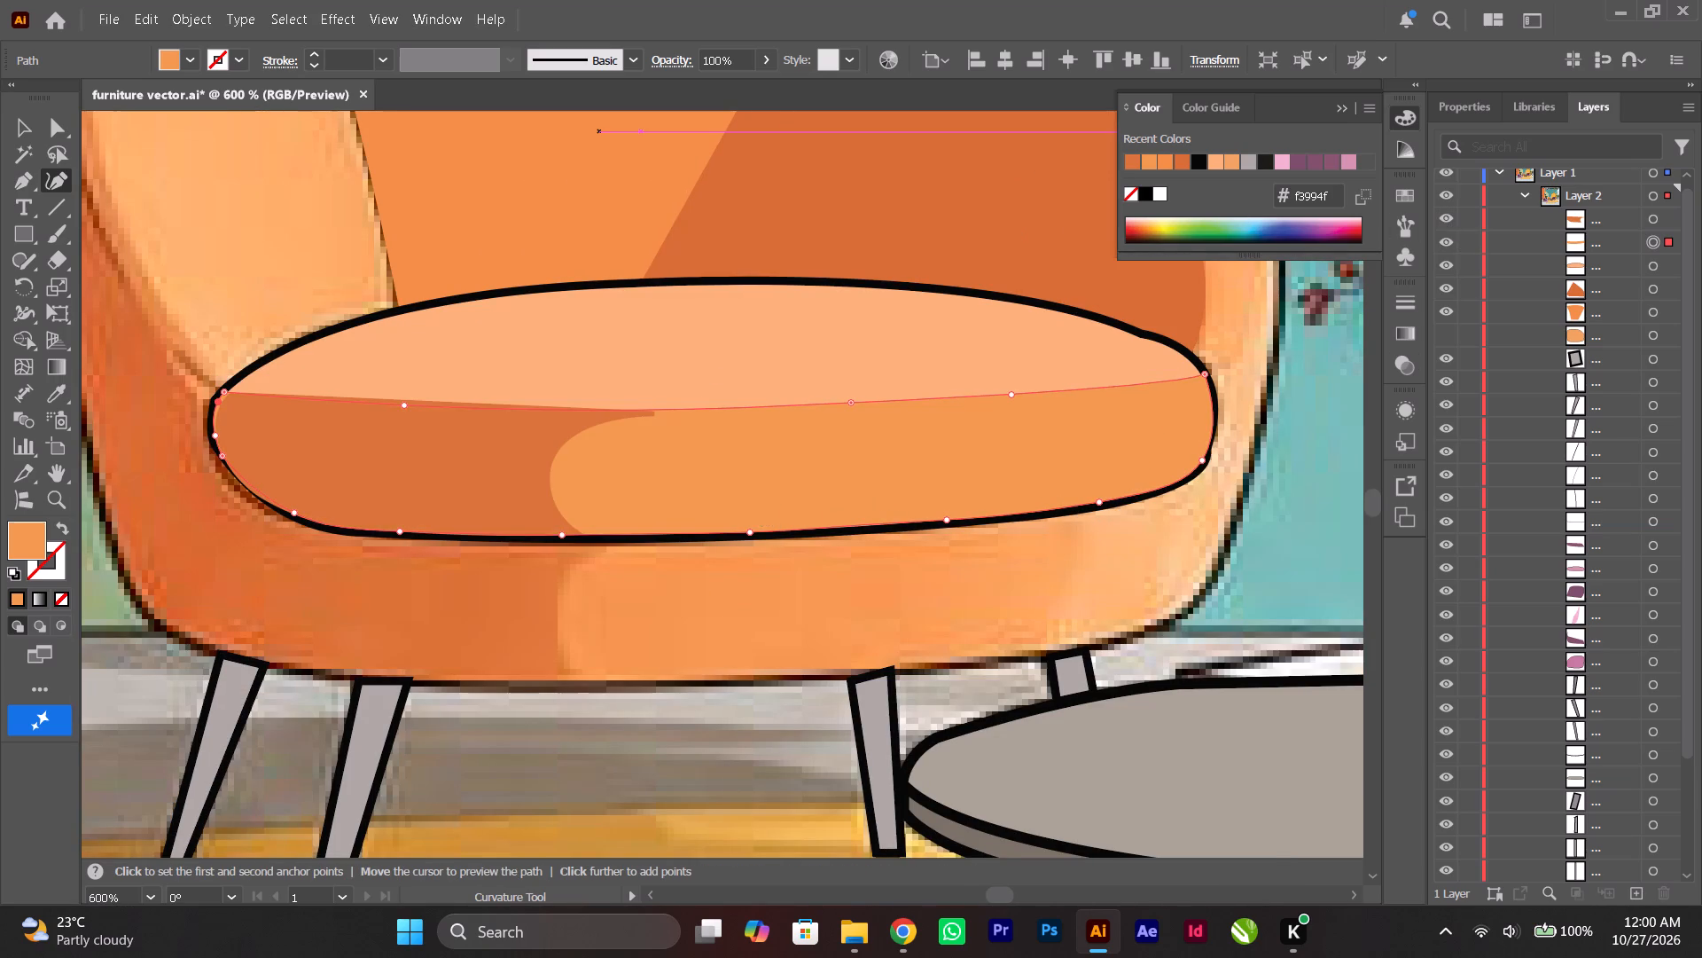
Move the dark orange shadow's top-left corner anchor and the anchor below it outward onto the cushion front's left edge, and deselect the shape.
ctrl+scroll(188, 350, up, 2)
alt+scroll(274, 404, up, 8)
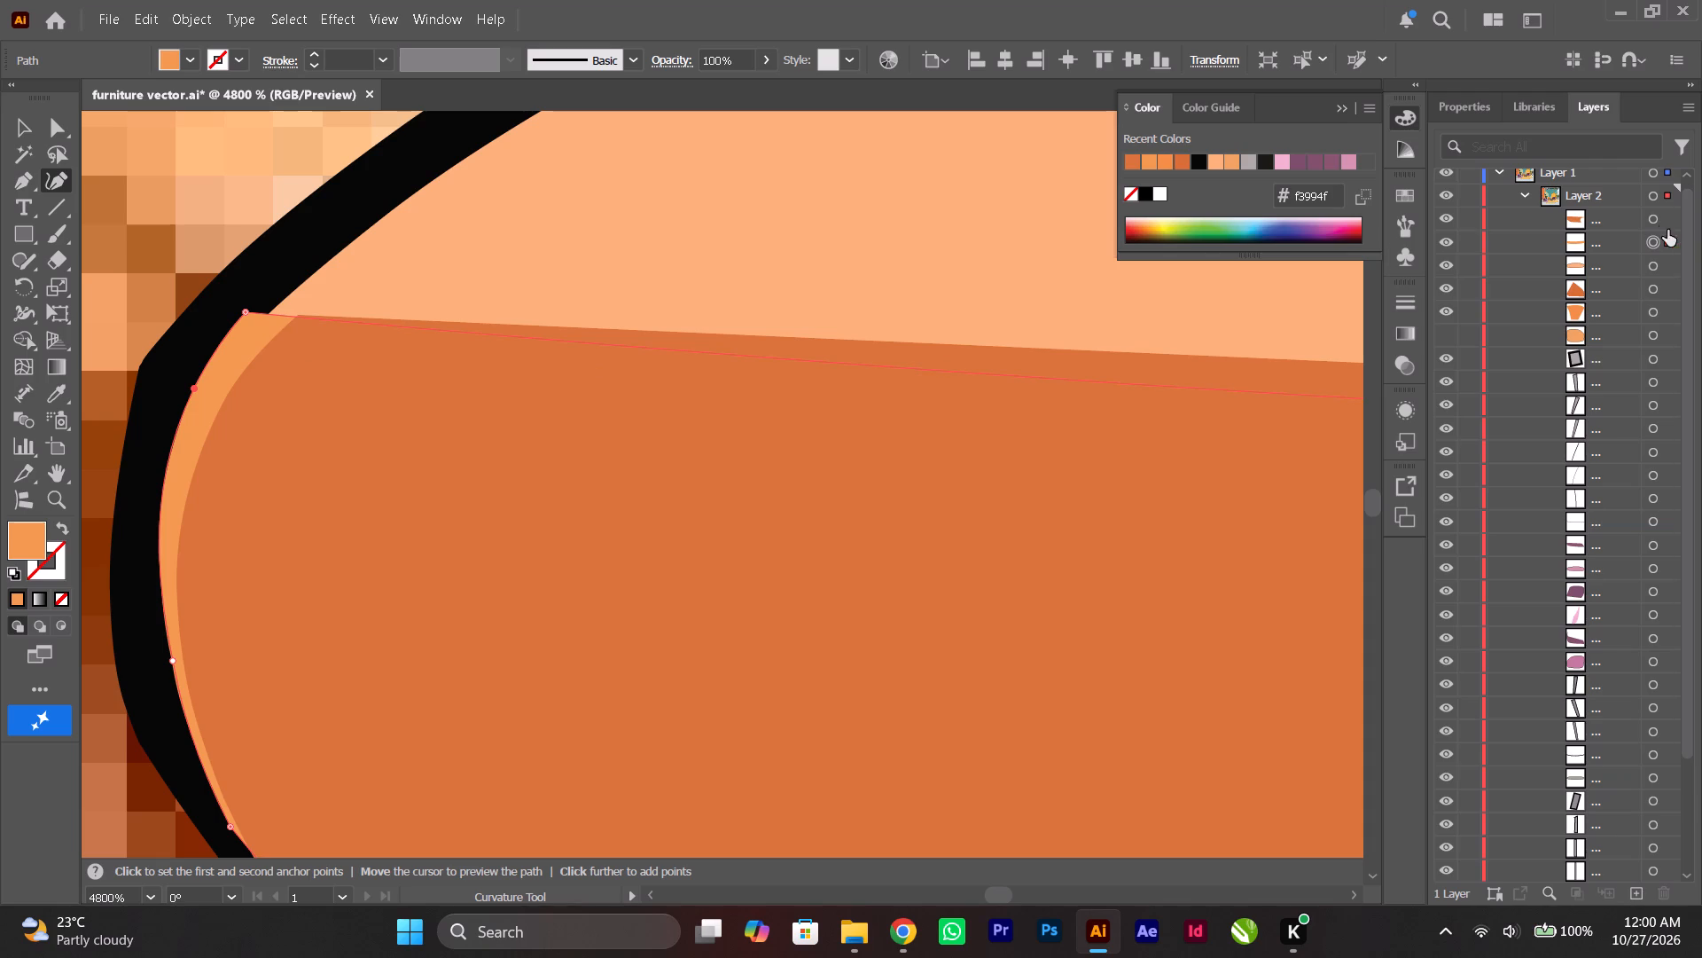
click(1649, 216)
drag(298, 313, 279, 317)
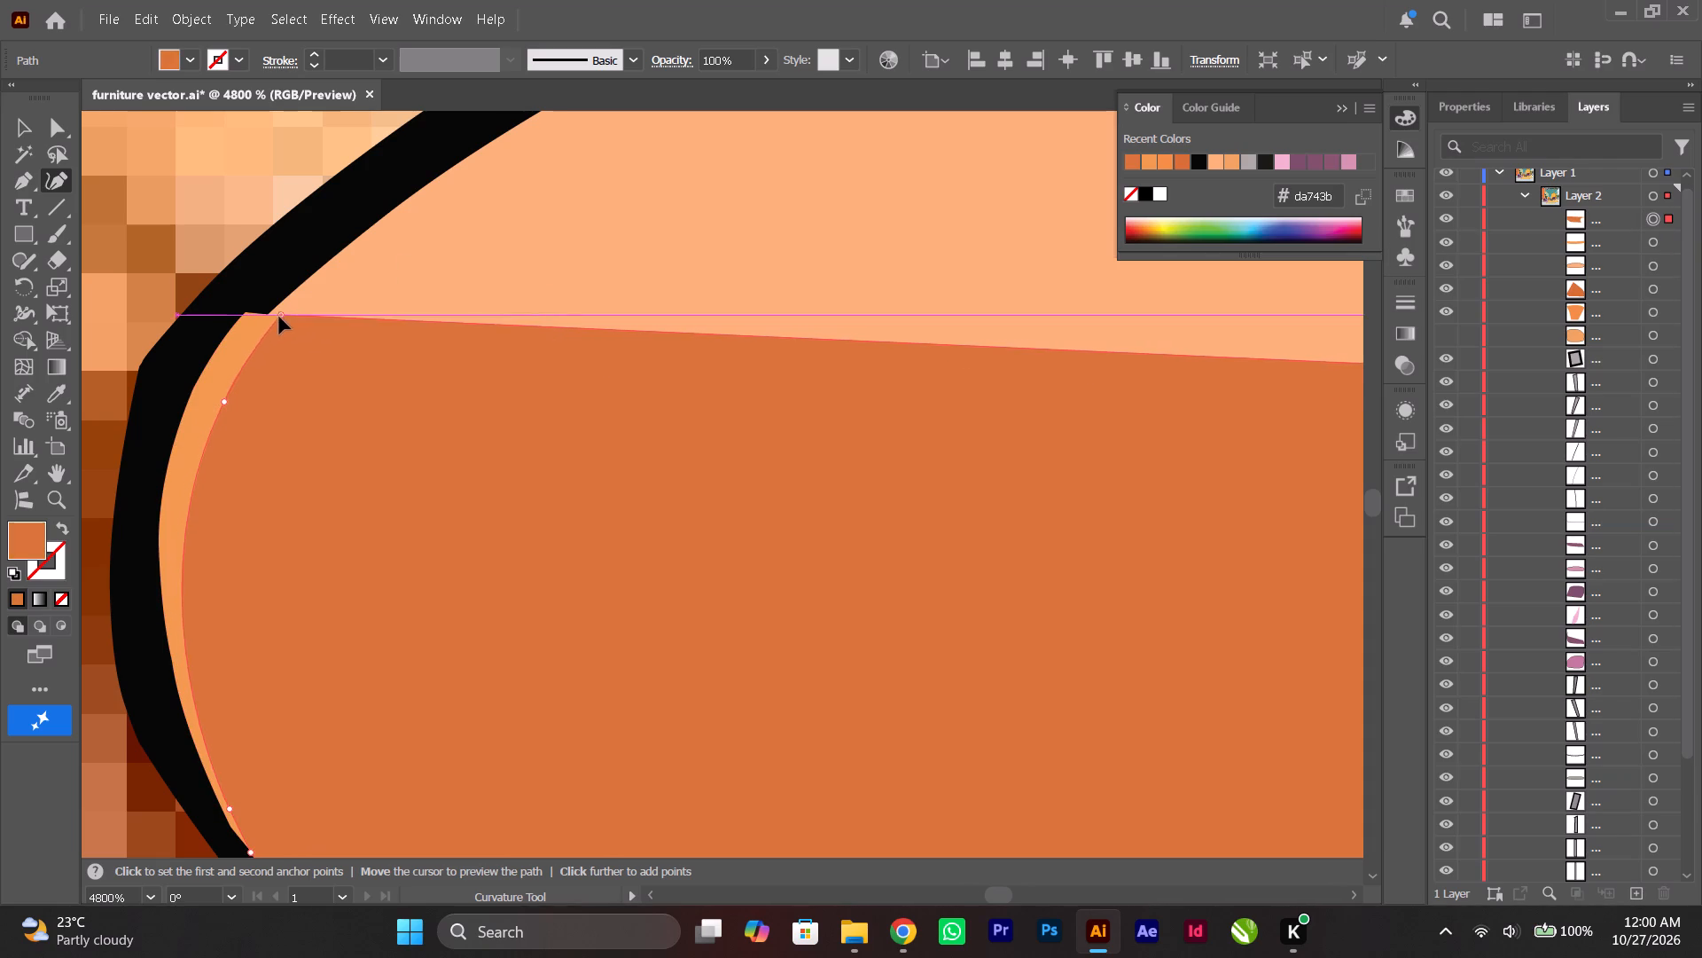
drag(279, 317, 246, 314)
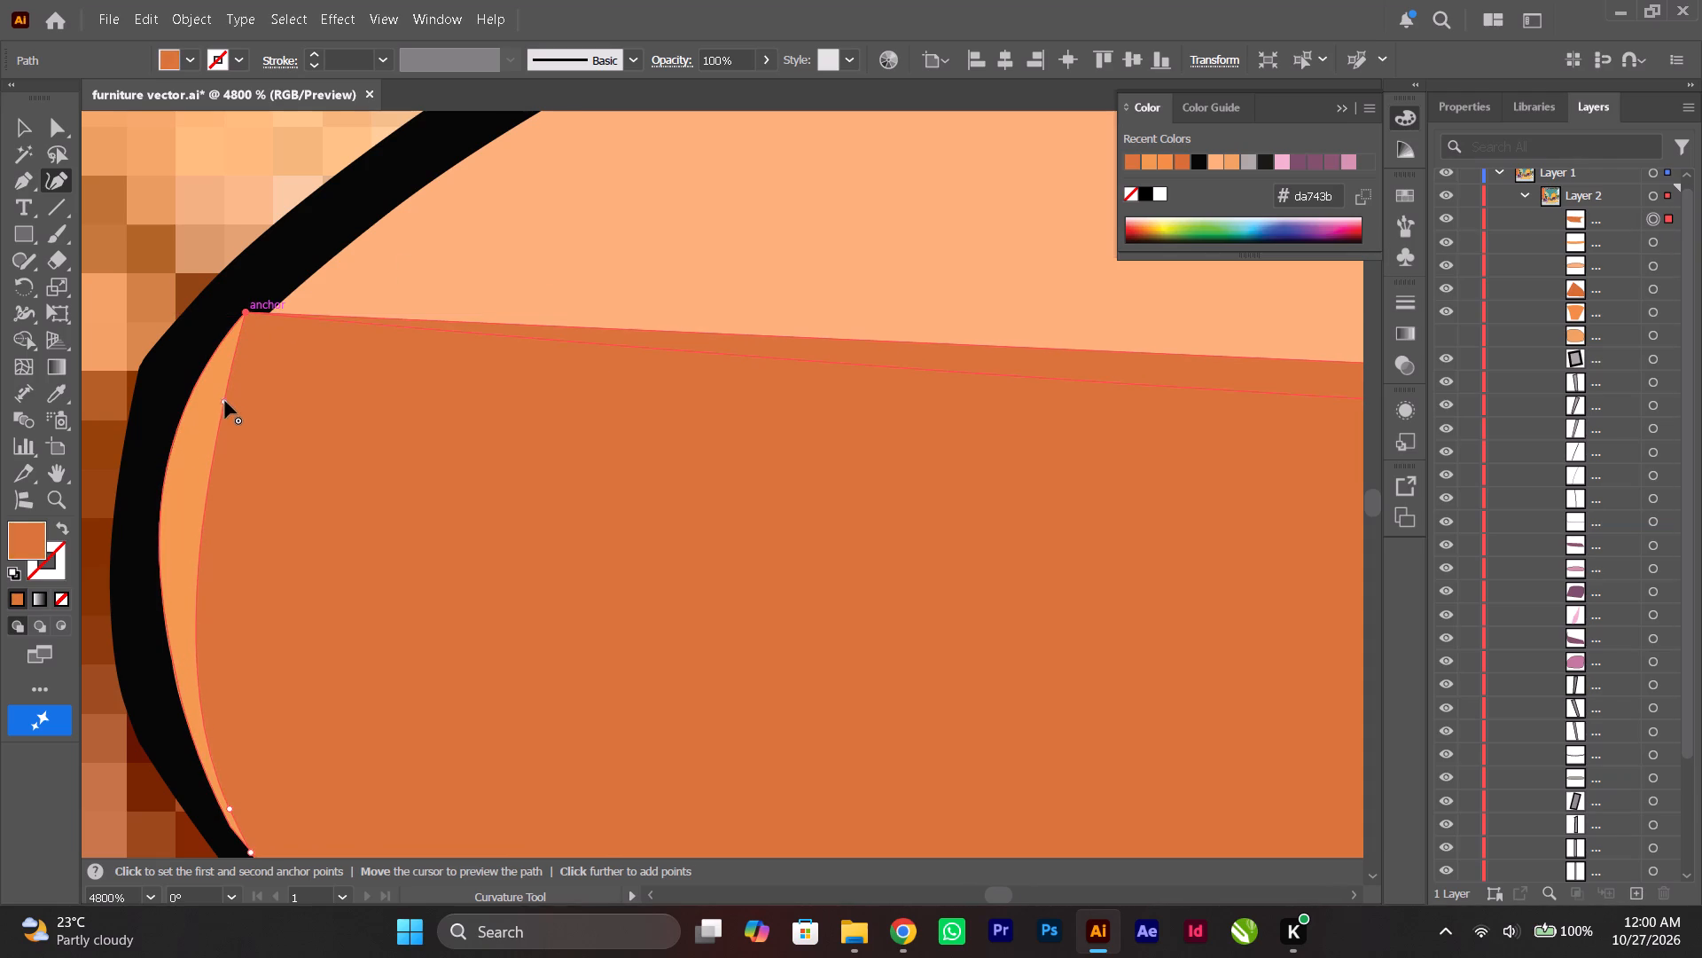
drag(225, 401, 196, 399)
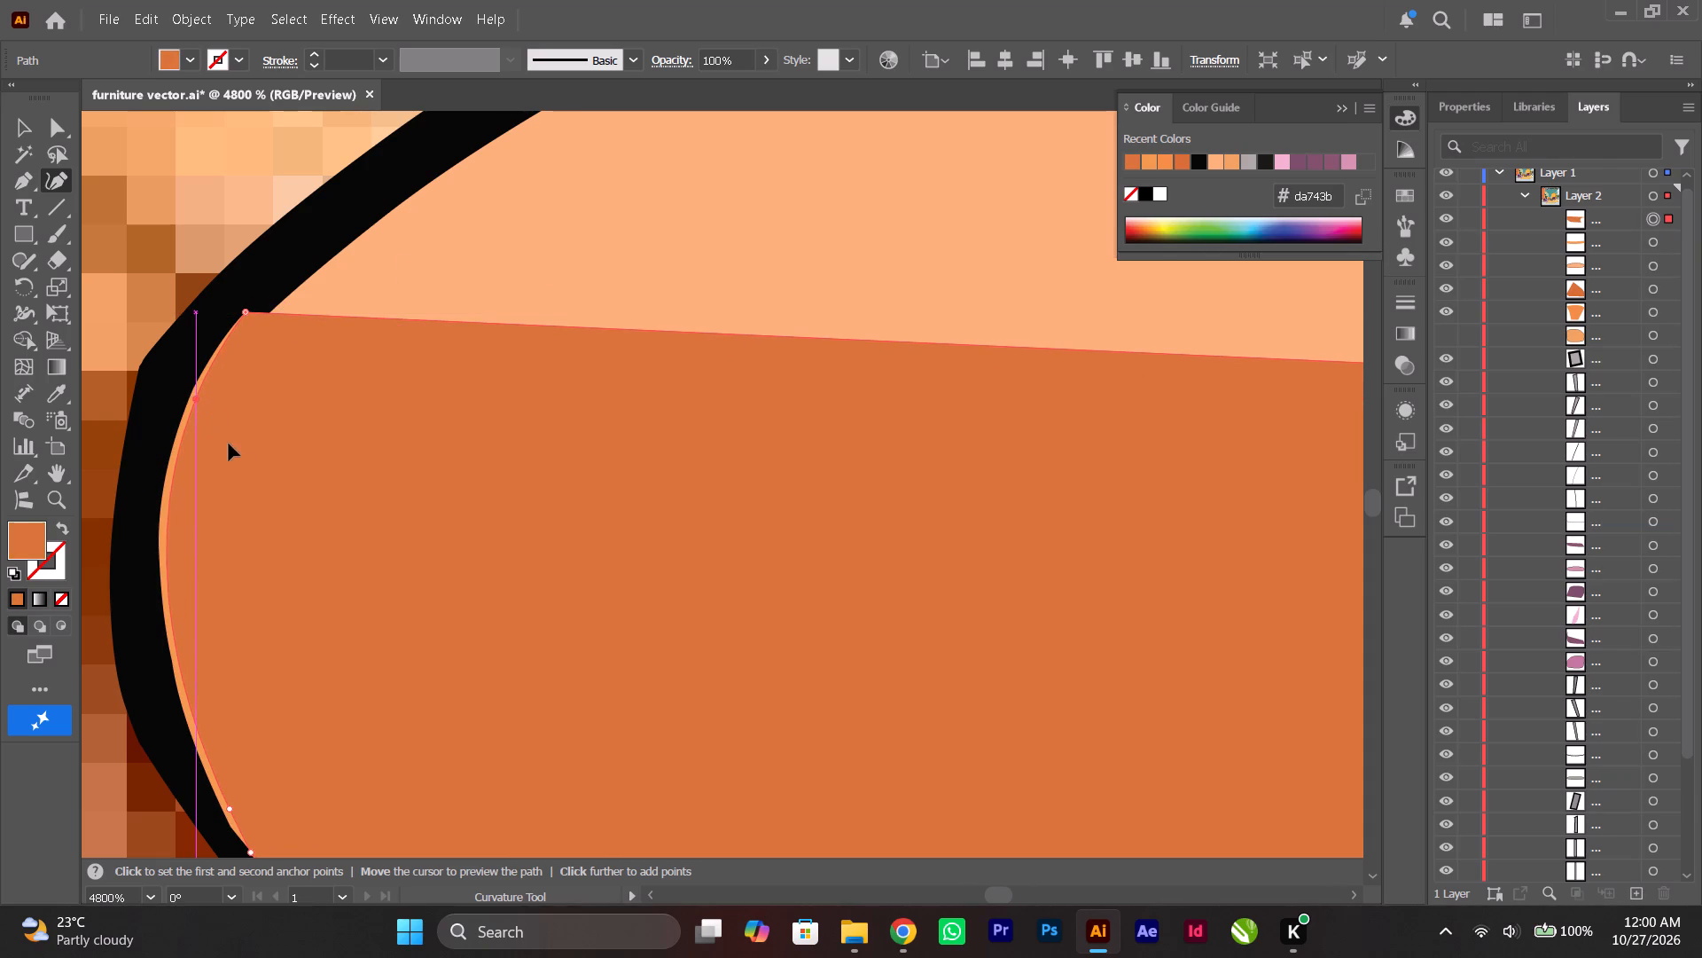
scroll(238, 456, down, 7)
scroll(213, 416, up, 6)
scroll(215, 440, down, 2)
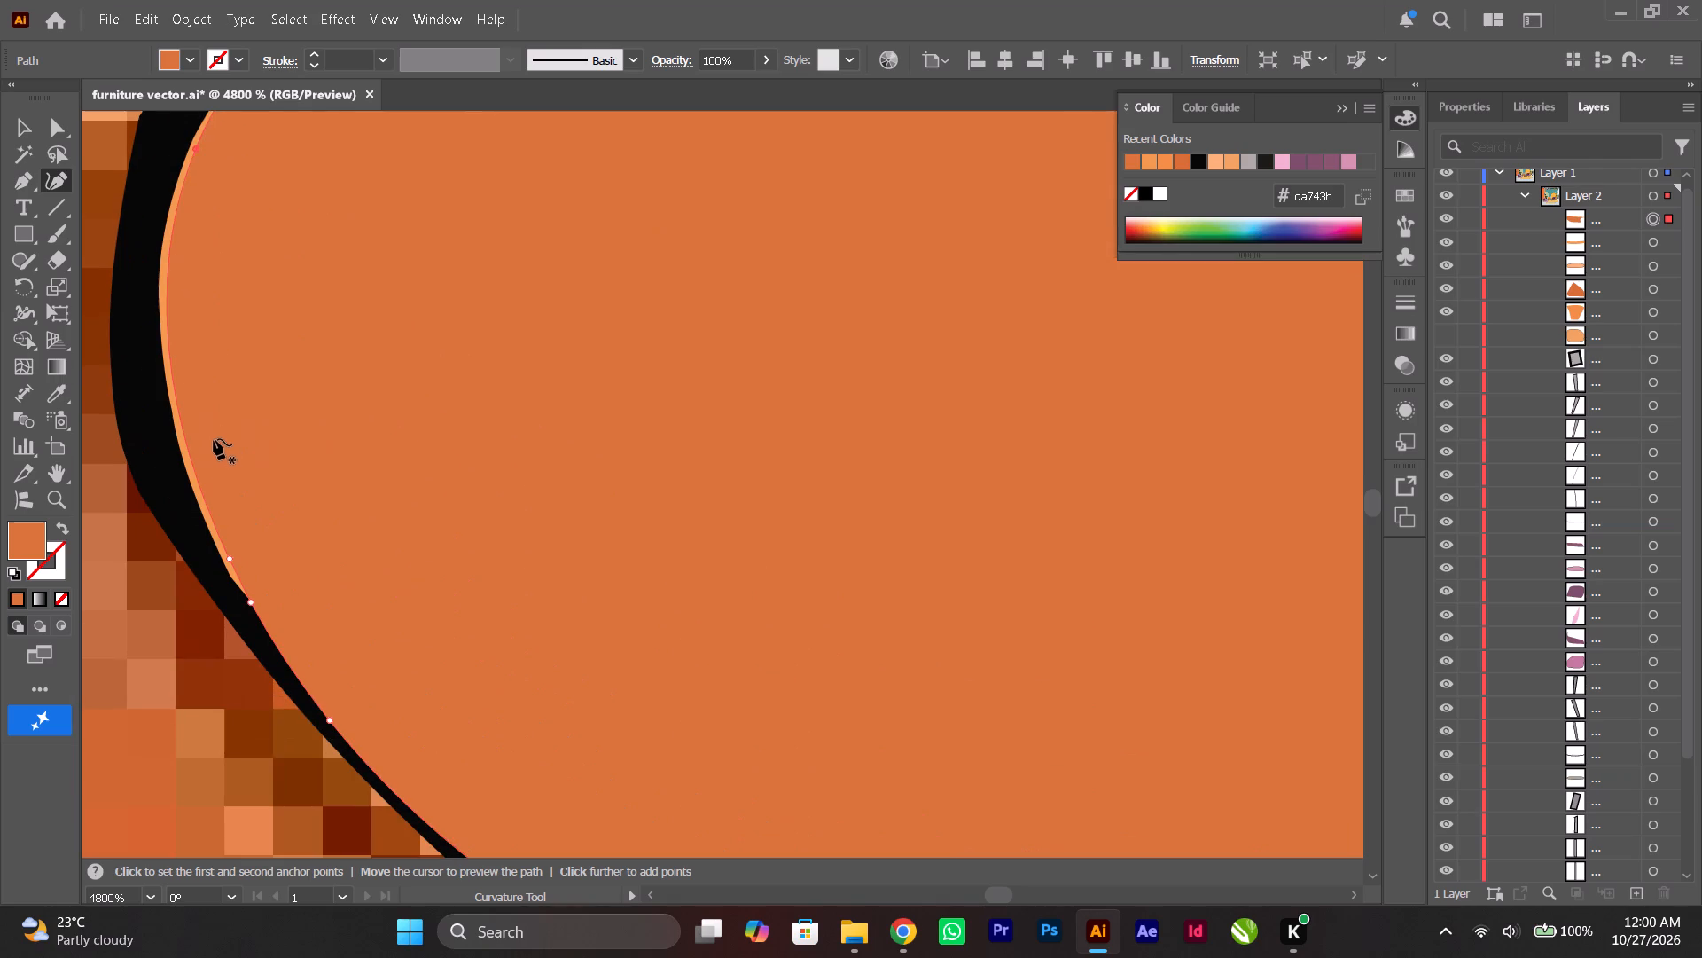
alt+scroll(214, 438, down, 5)
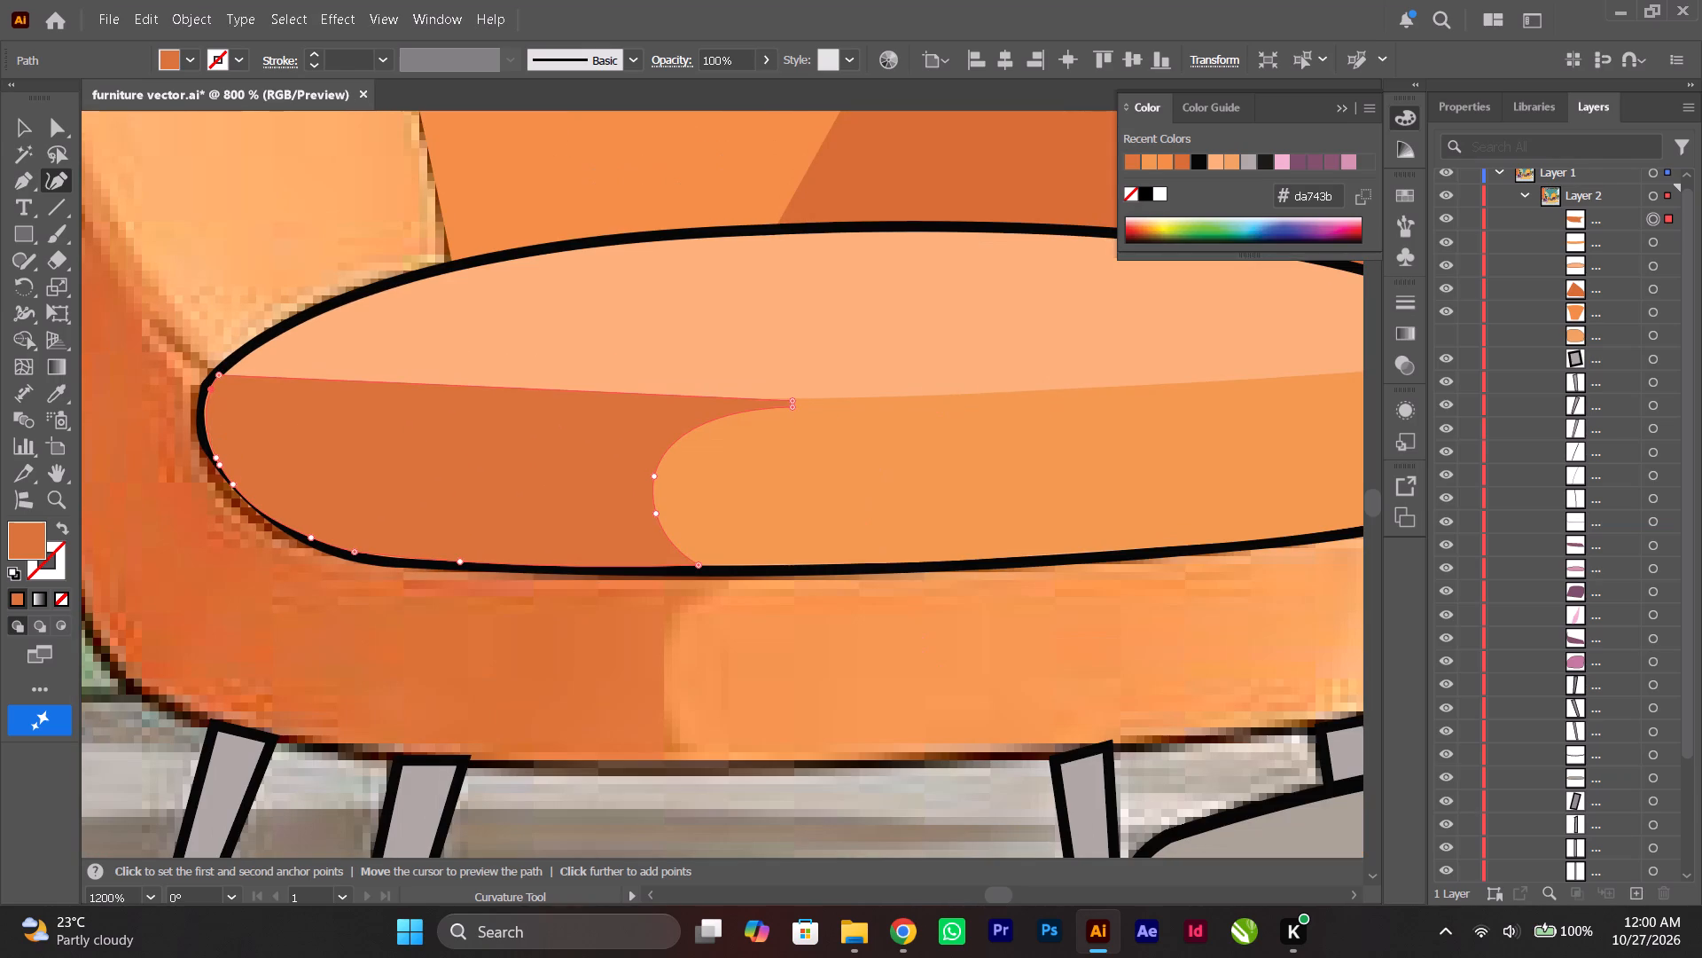
click(23, 134)
alt+scroll(424, 302, down, 2)
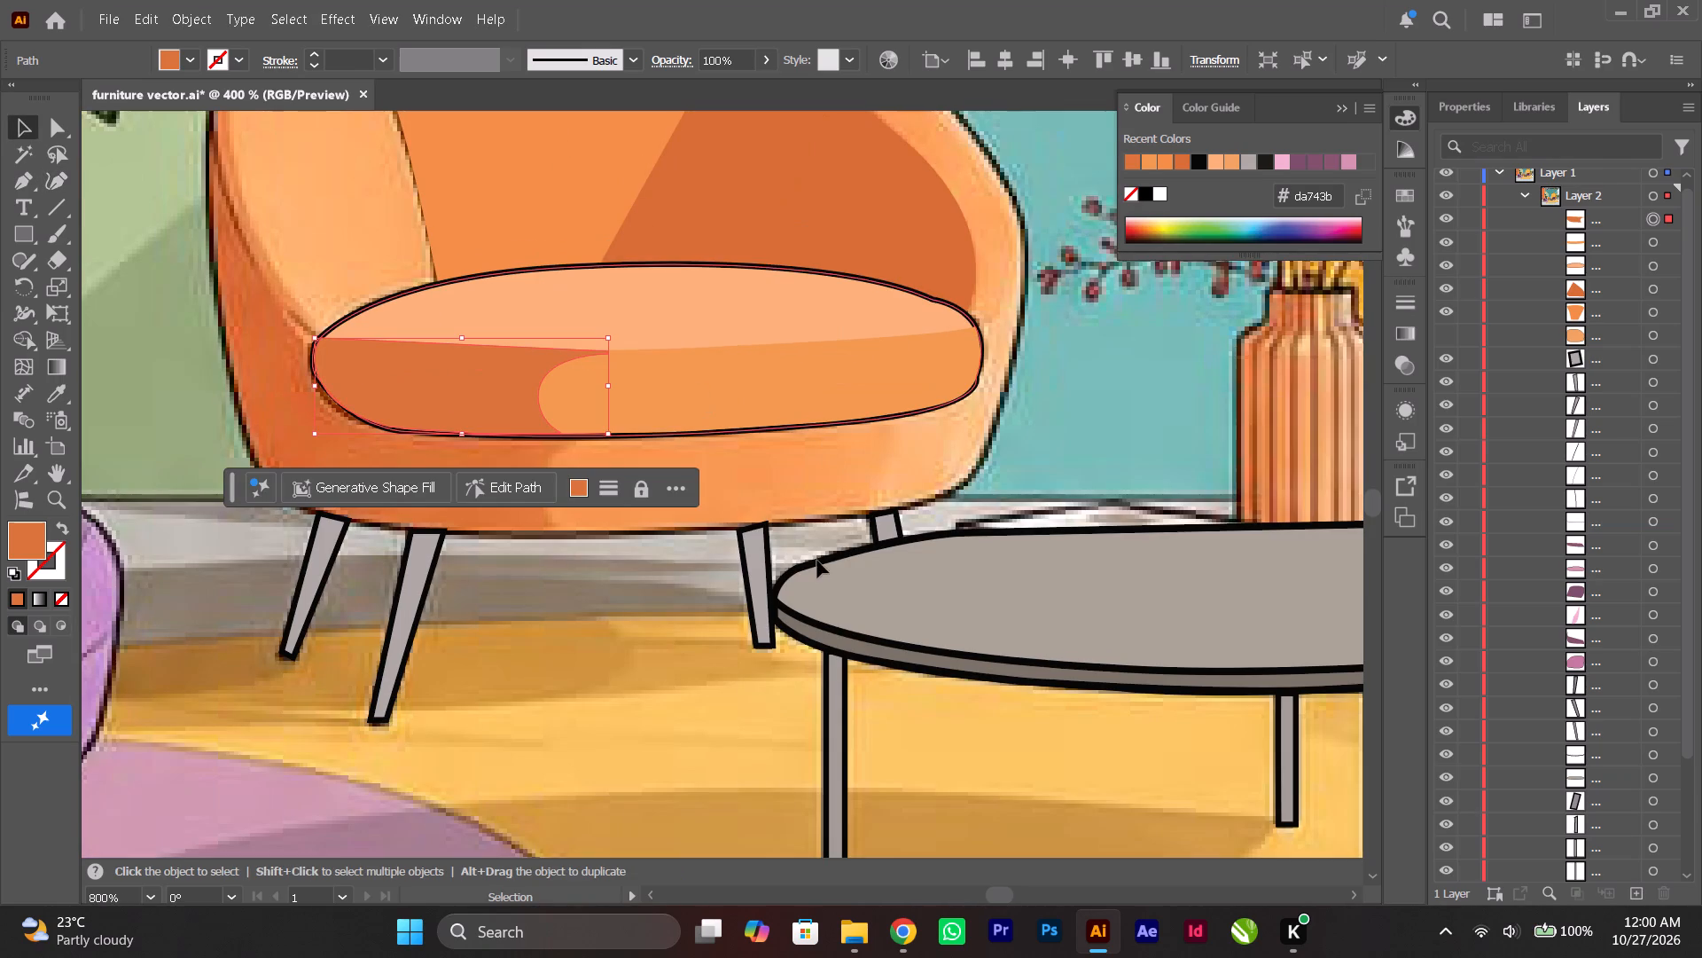
click(684, 711)
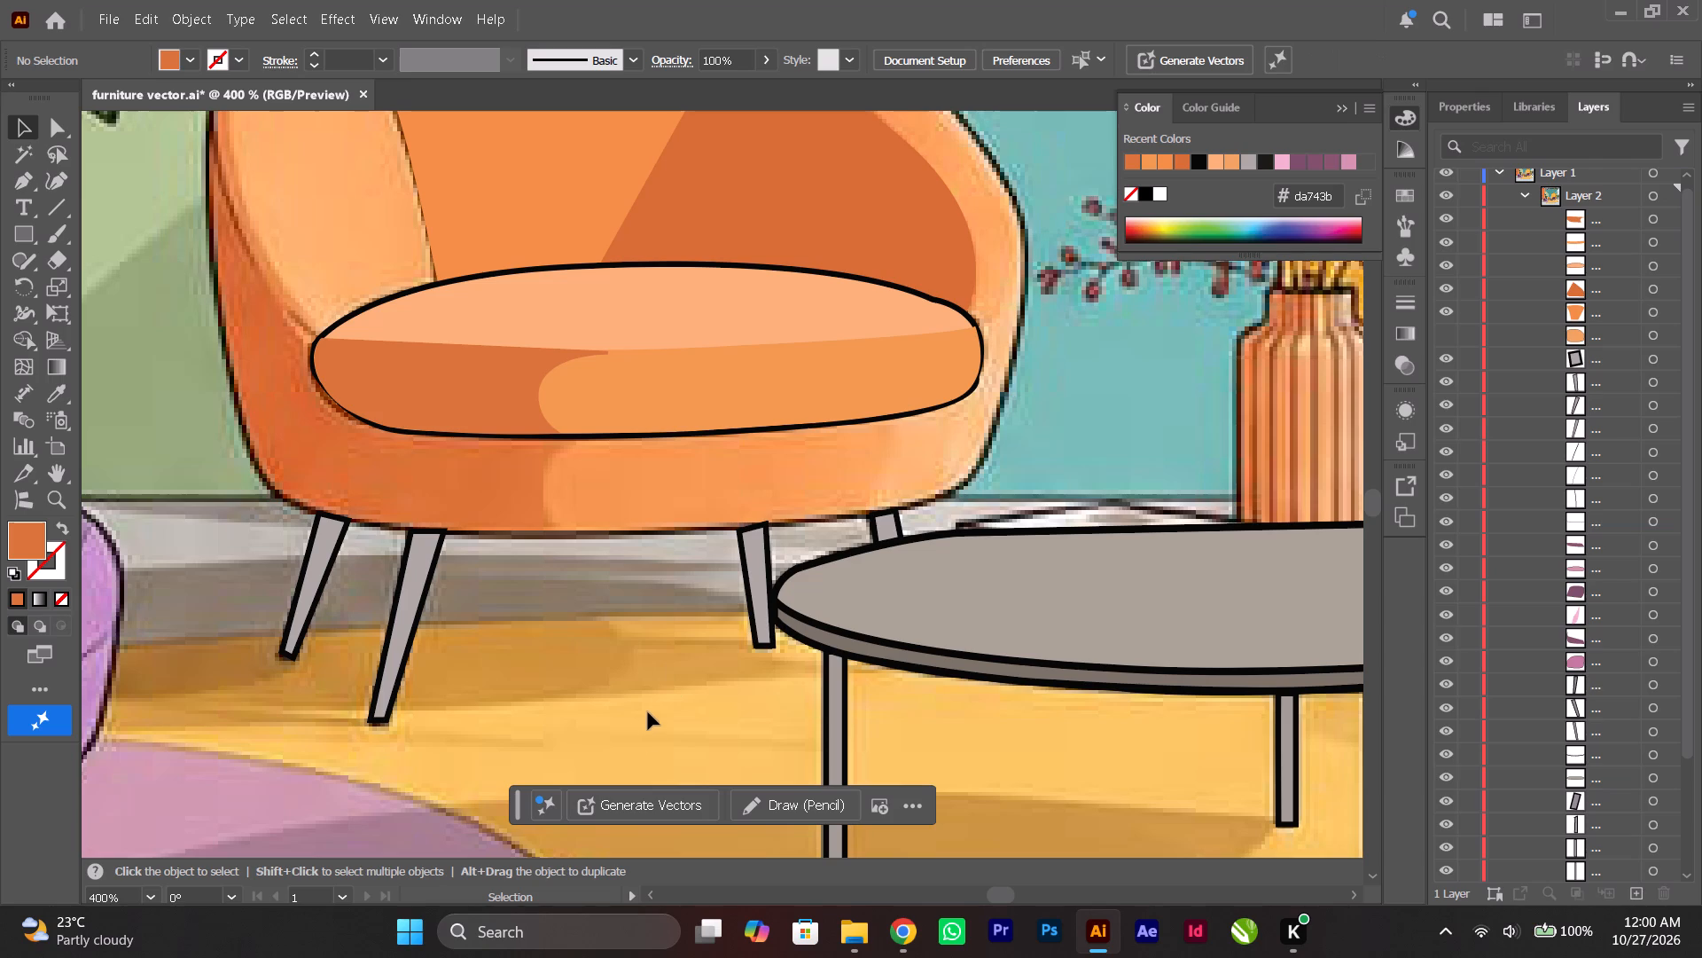
Compare the orange armchair with the reference by showing and hiding its light orange body shape, leaving that shape hidden.
alt+scroll(596, 593, down, 2)
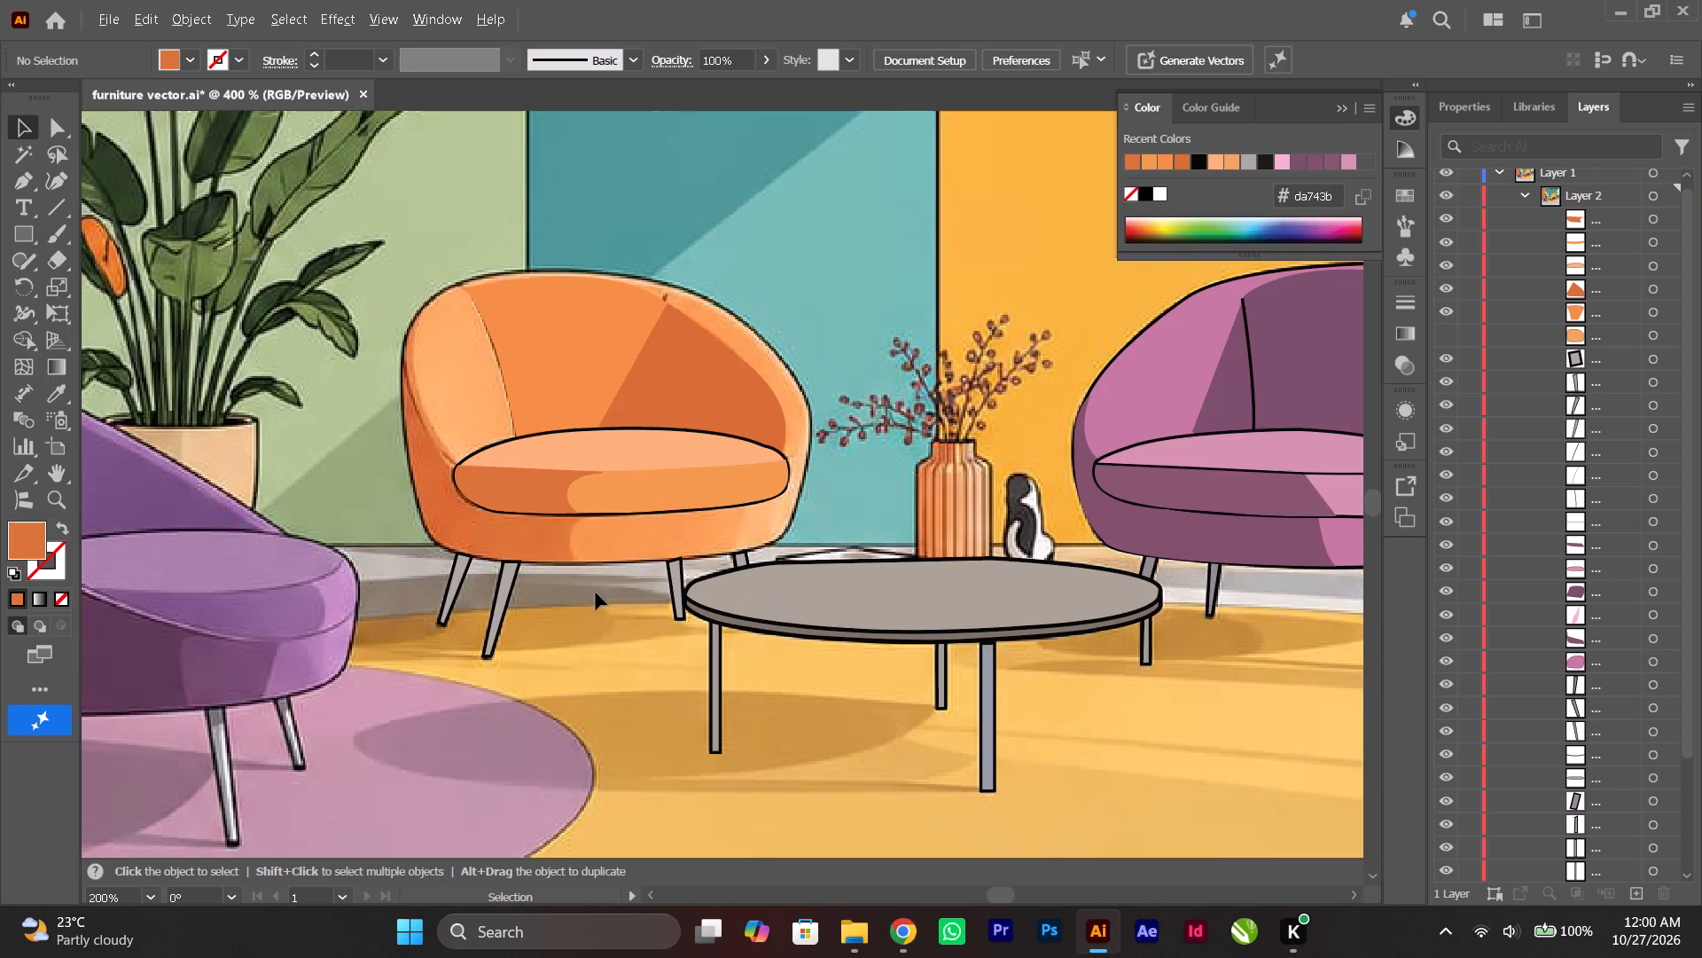
scroll(595, 593, up, 6)
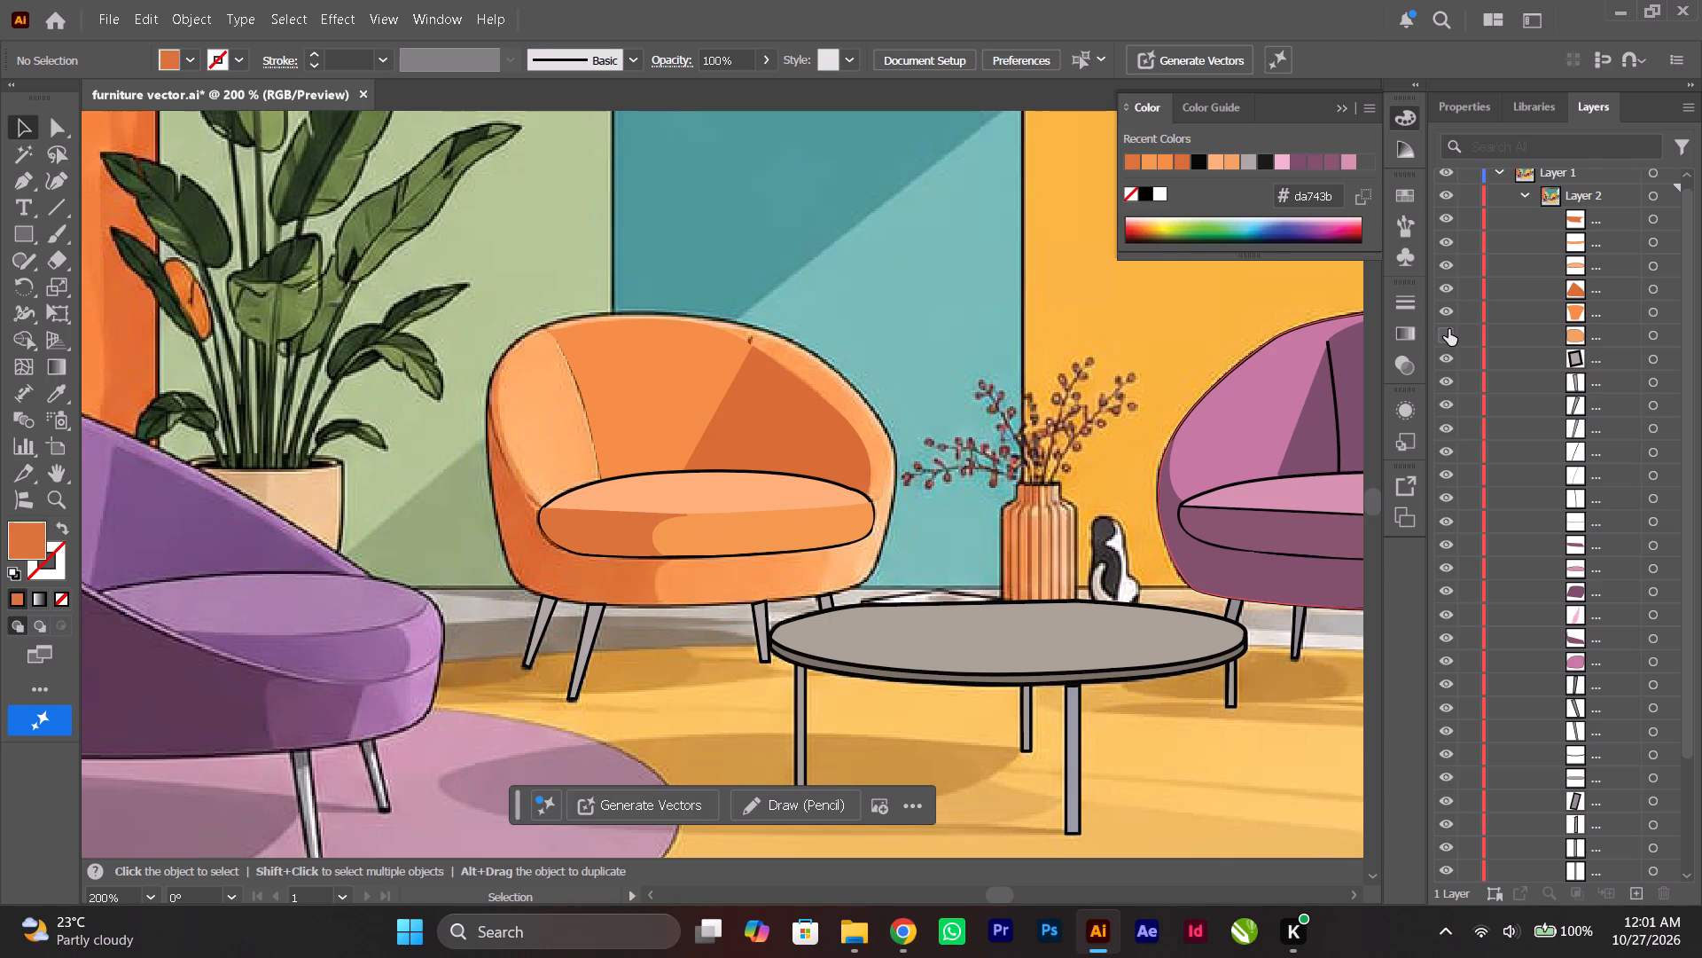
click(1448, 329)
click(1448, 329)
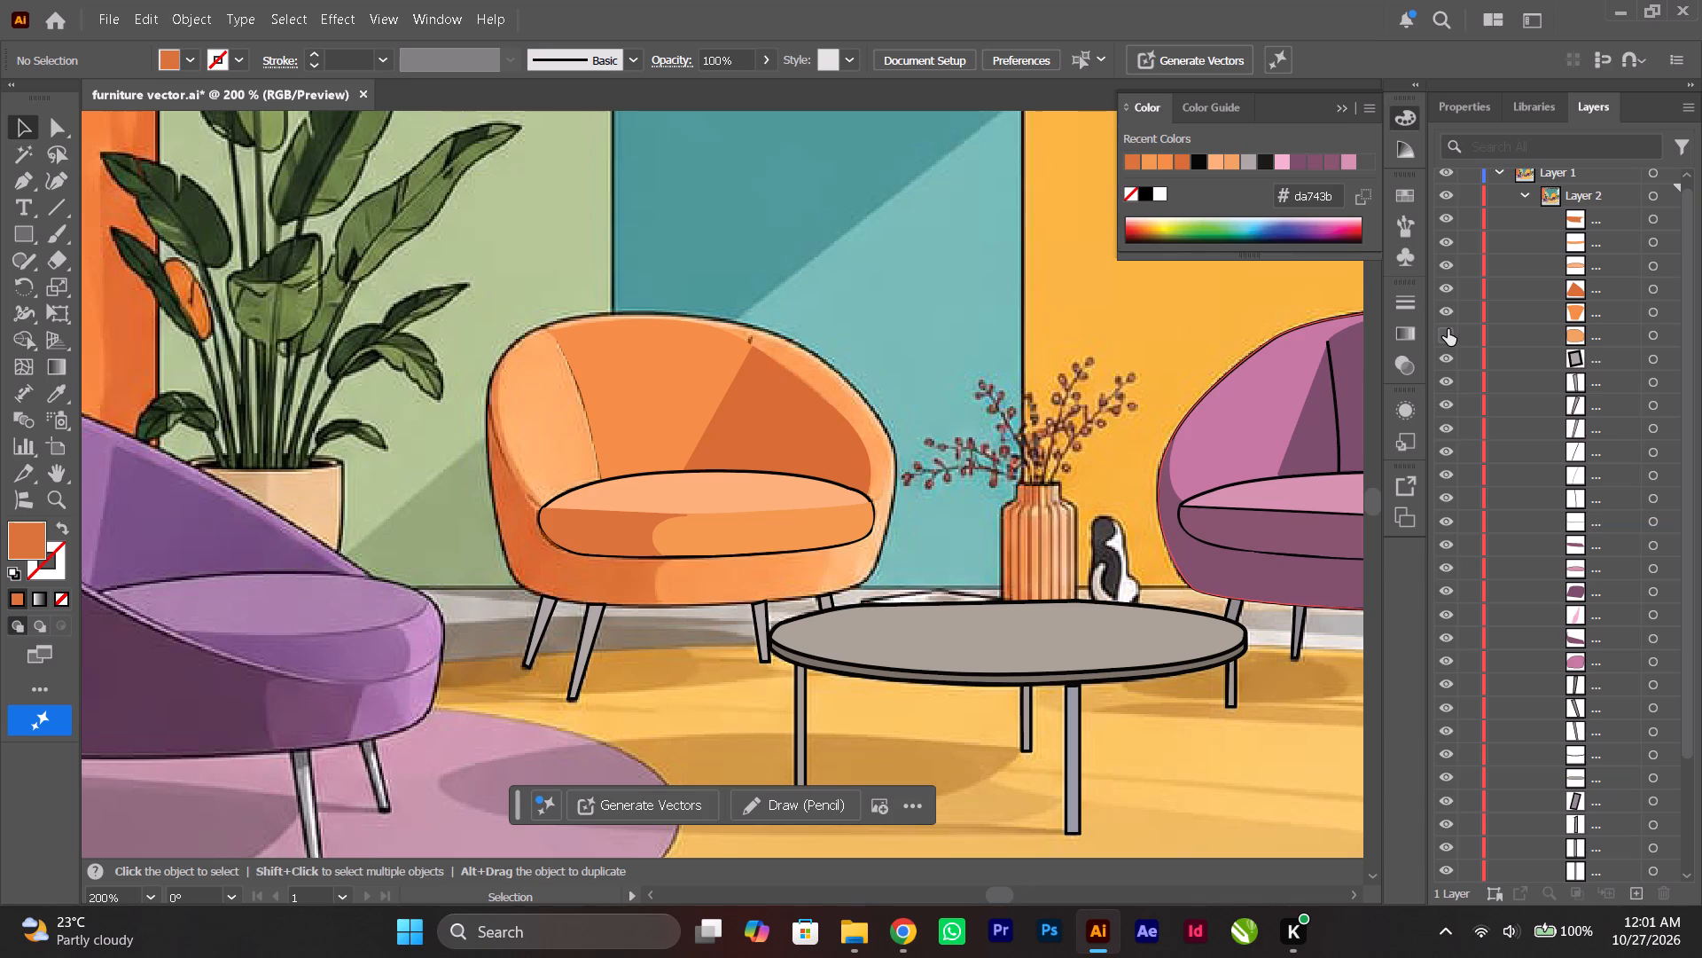
click(1448, 329)
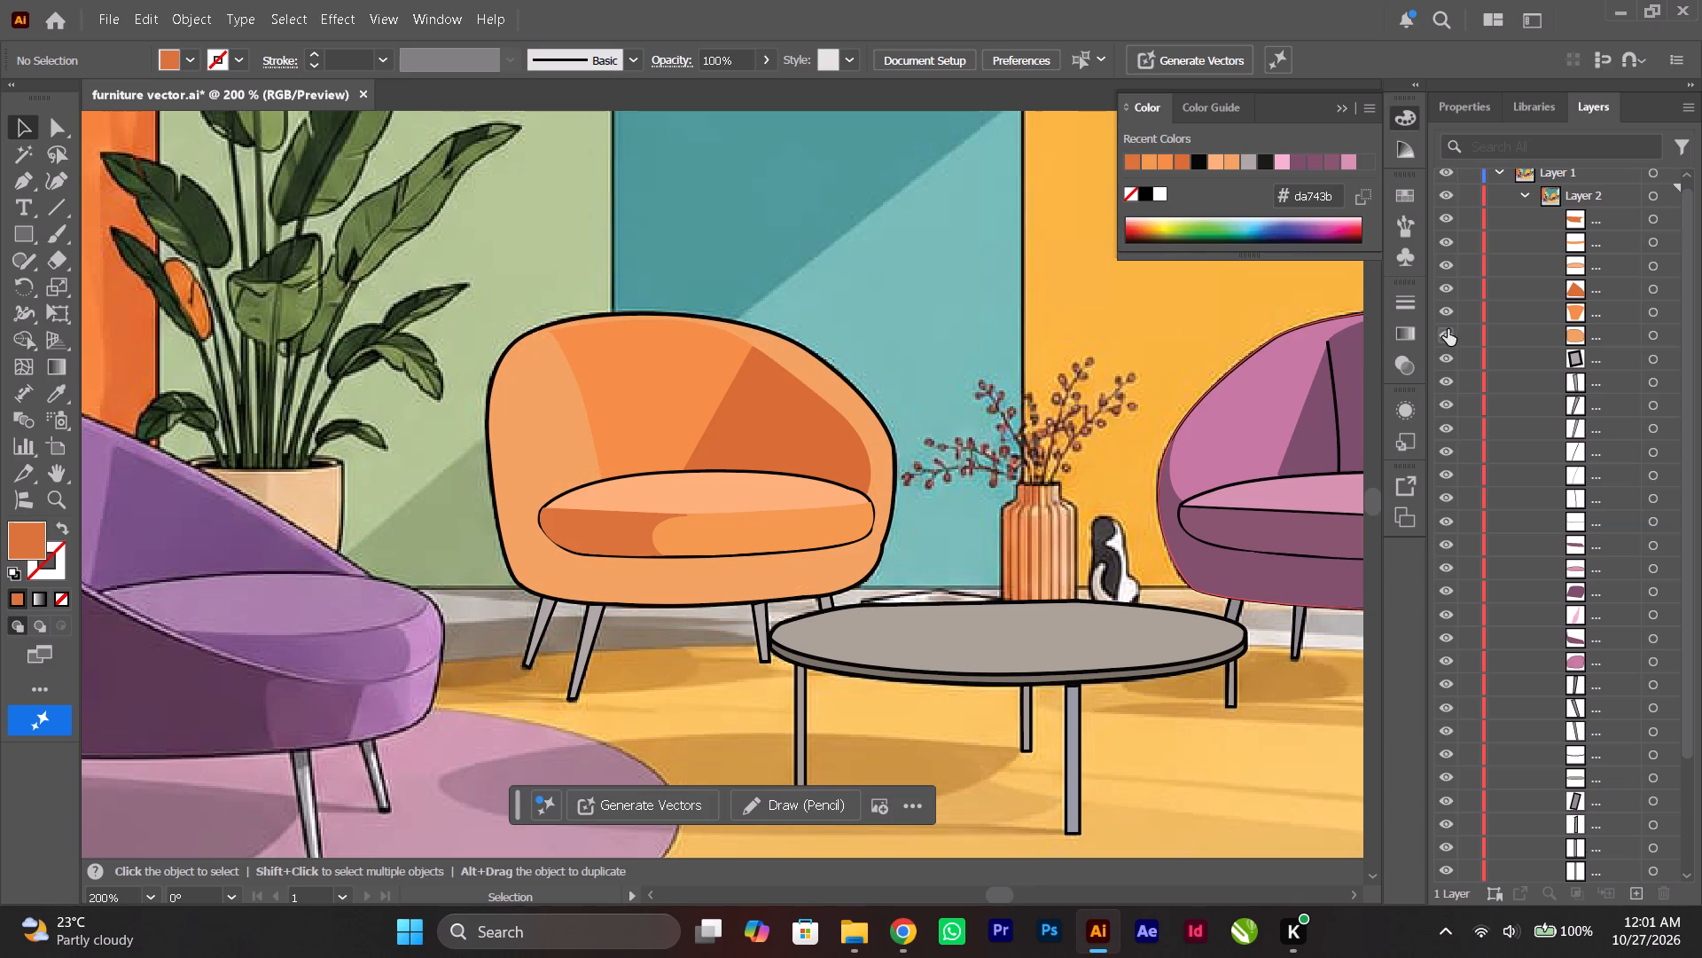
alt+scroll(877, 373, down, 3)
scroll(899, 413, up, 2)
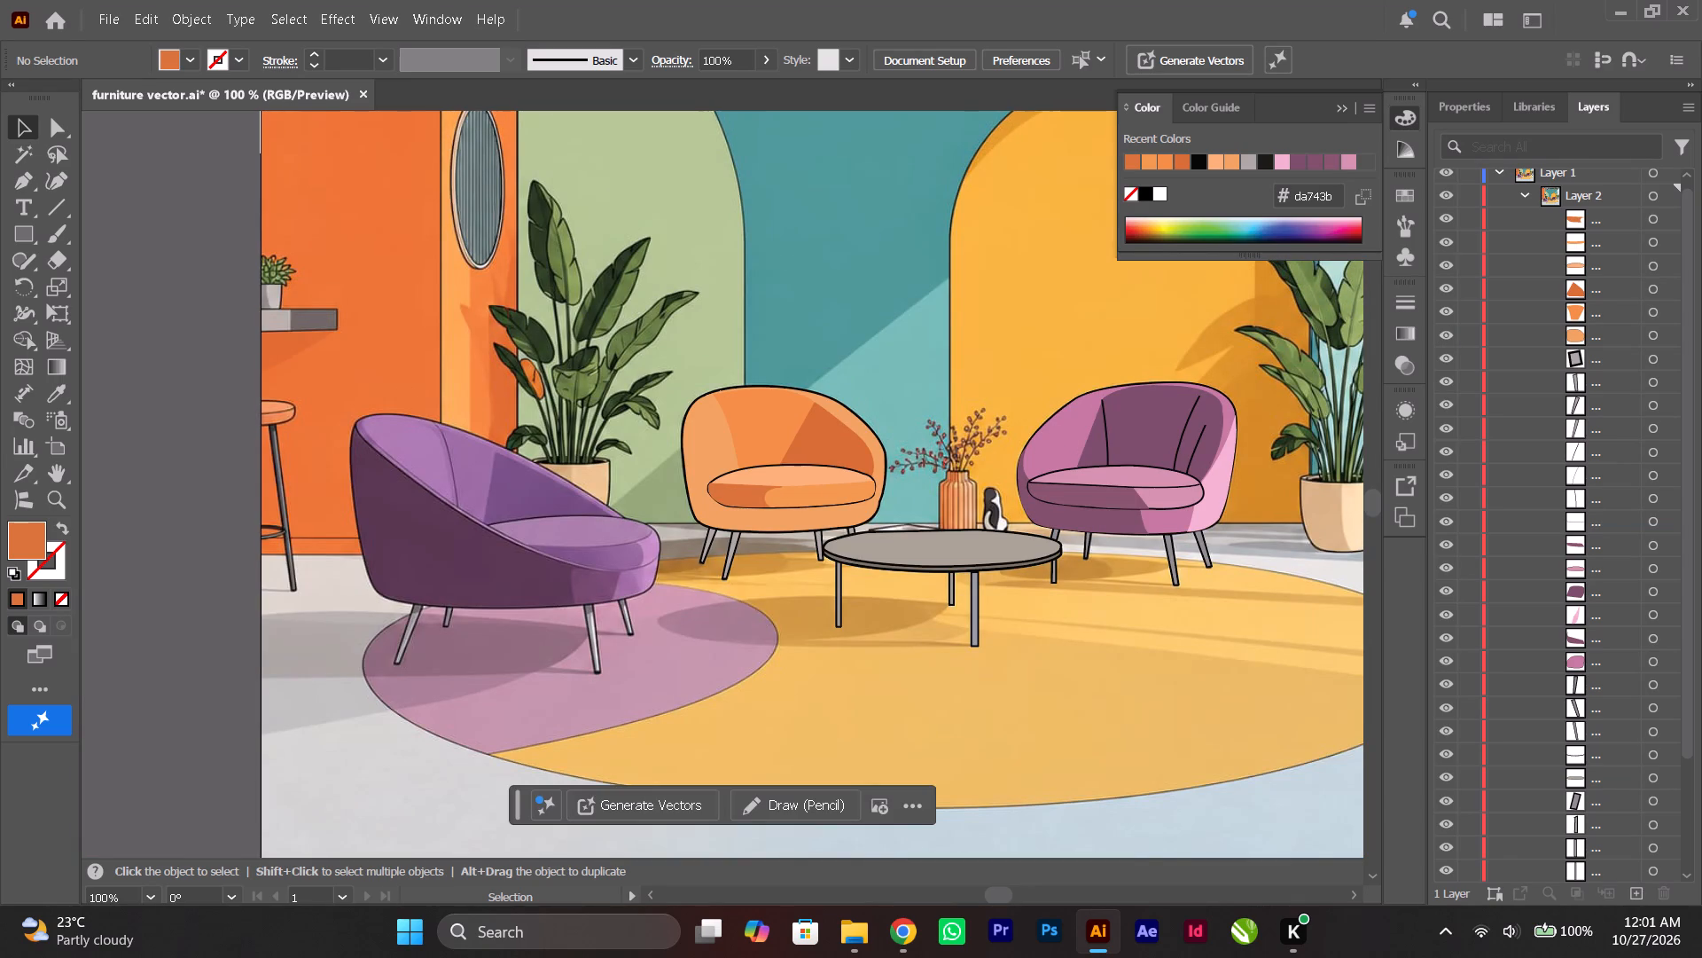
click(1444, 340)
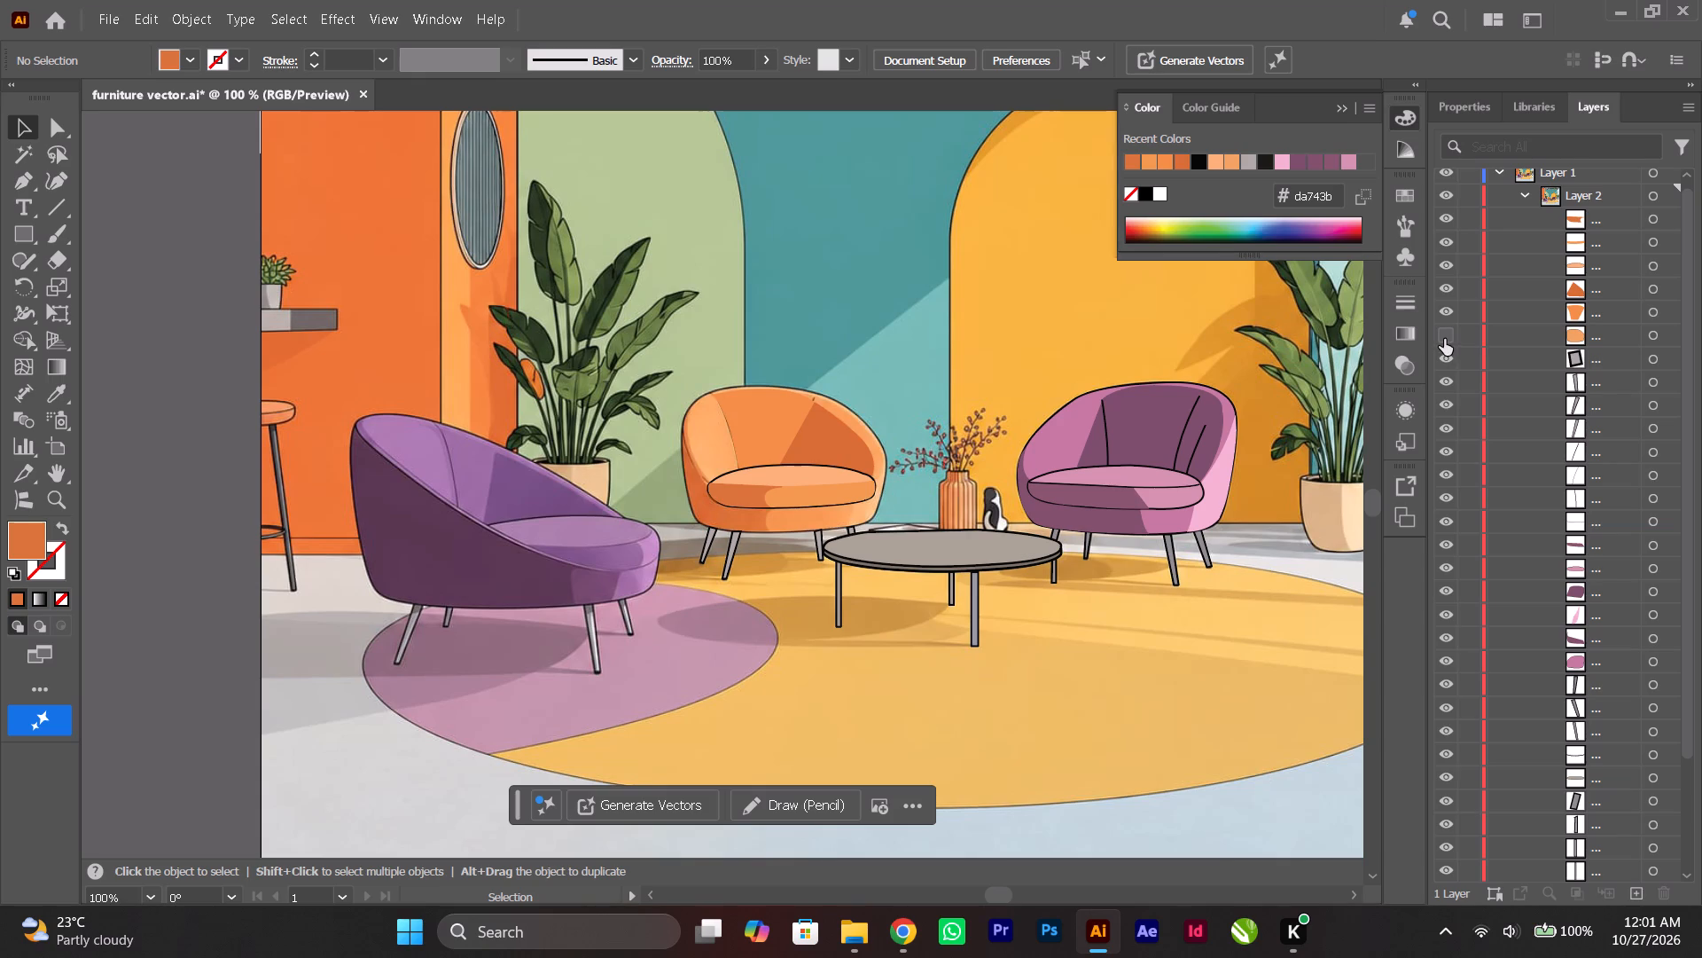
alt+scroll(876, 490, up, 4)
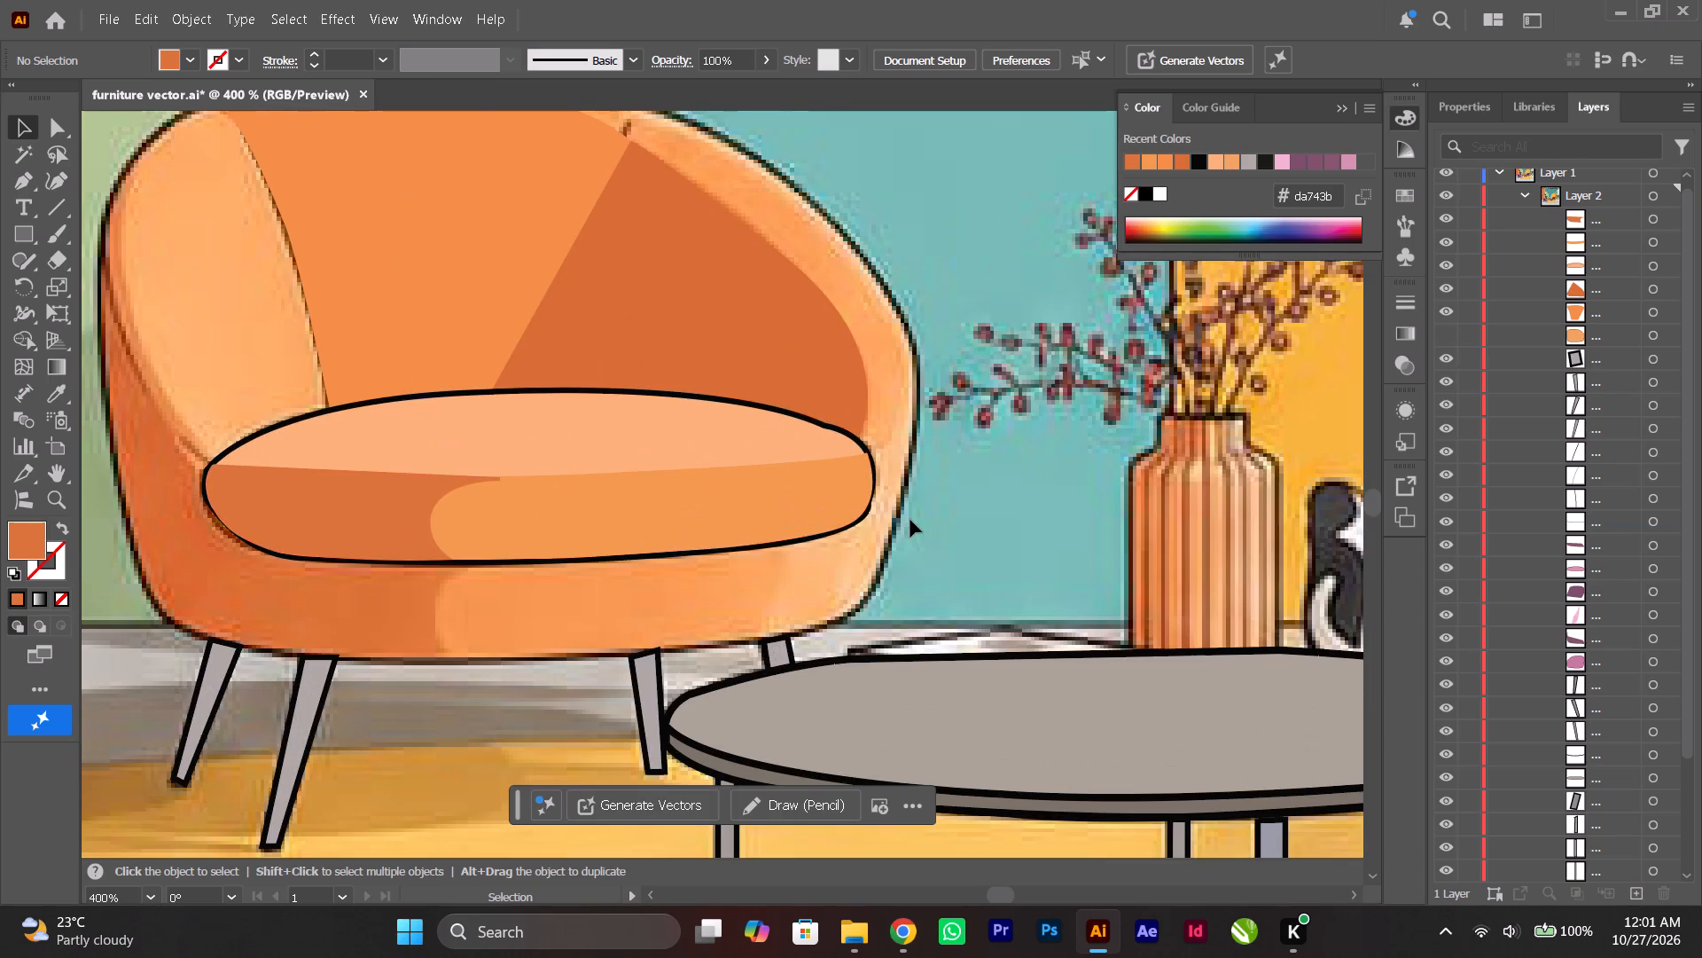
alt+scroll(910, 520, down, 1)
ctrl+scroll(872, 523, up, 5)
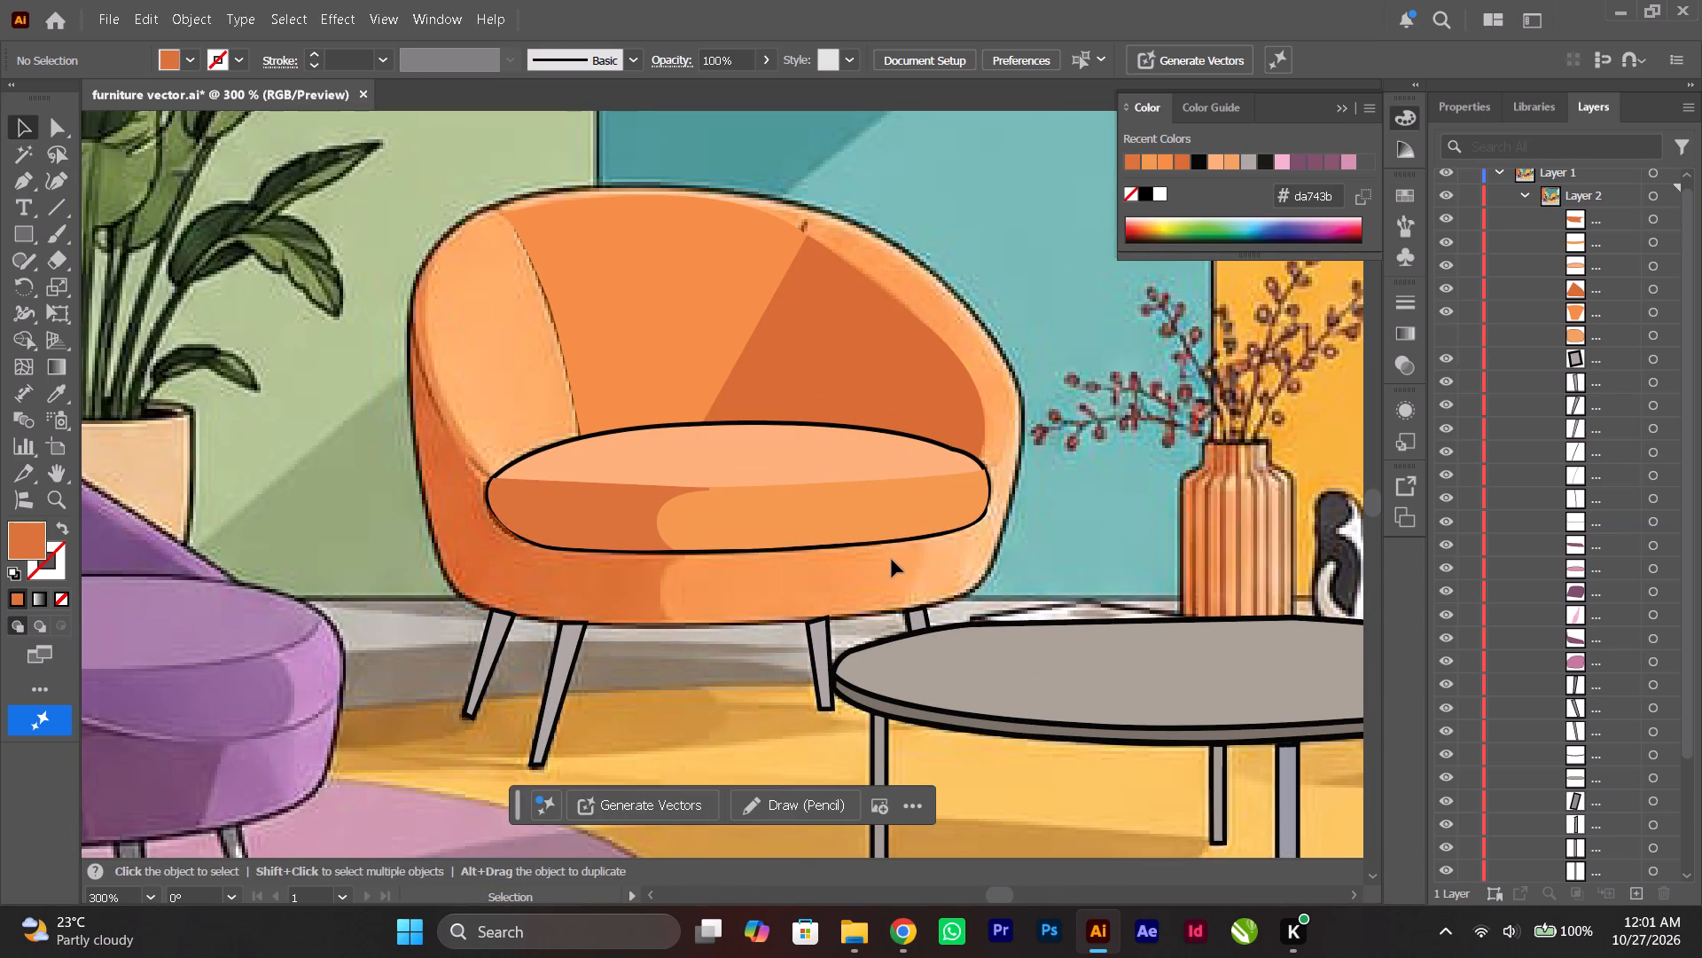
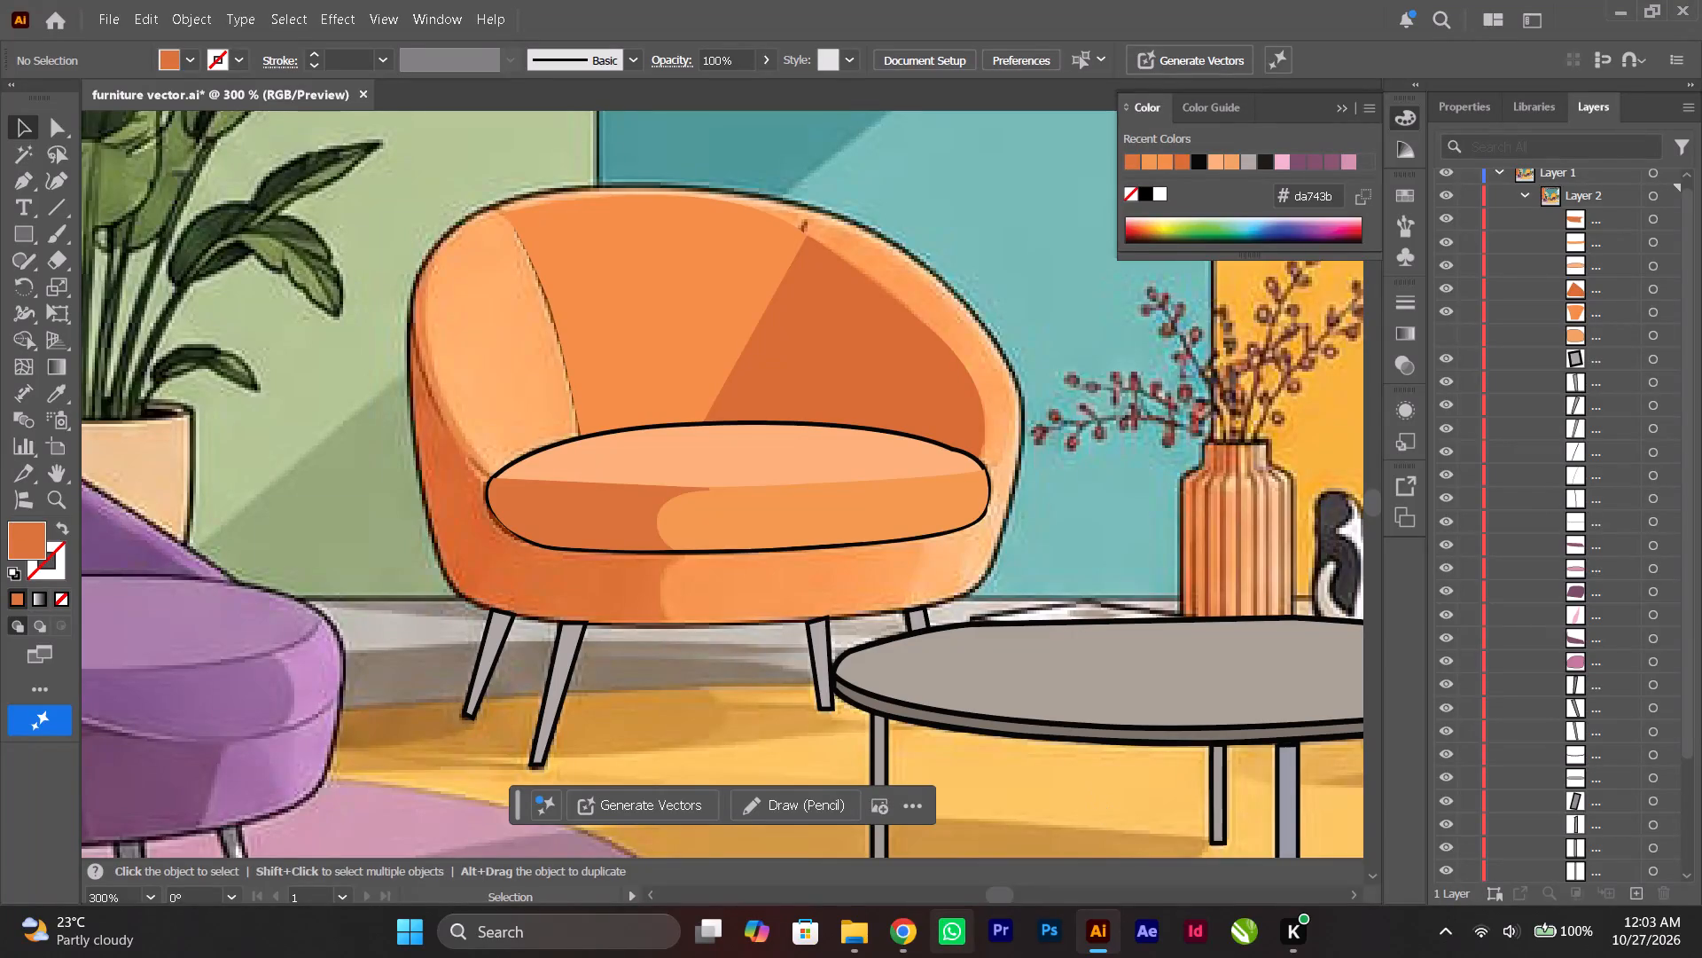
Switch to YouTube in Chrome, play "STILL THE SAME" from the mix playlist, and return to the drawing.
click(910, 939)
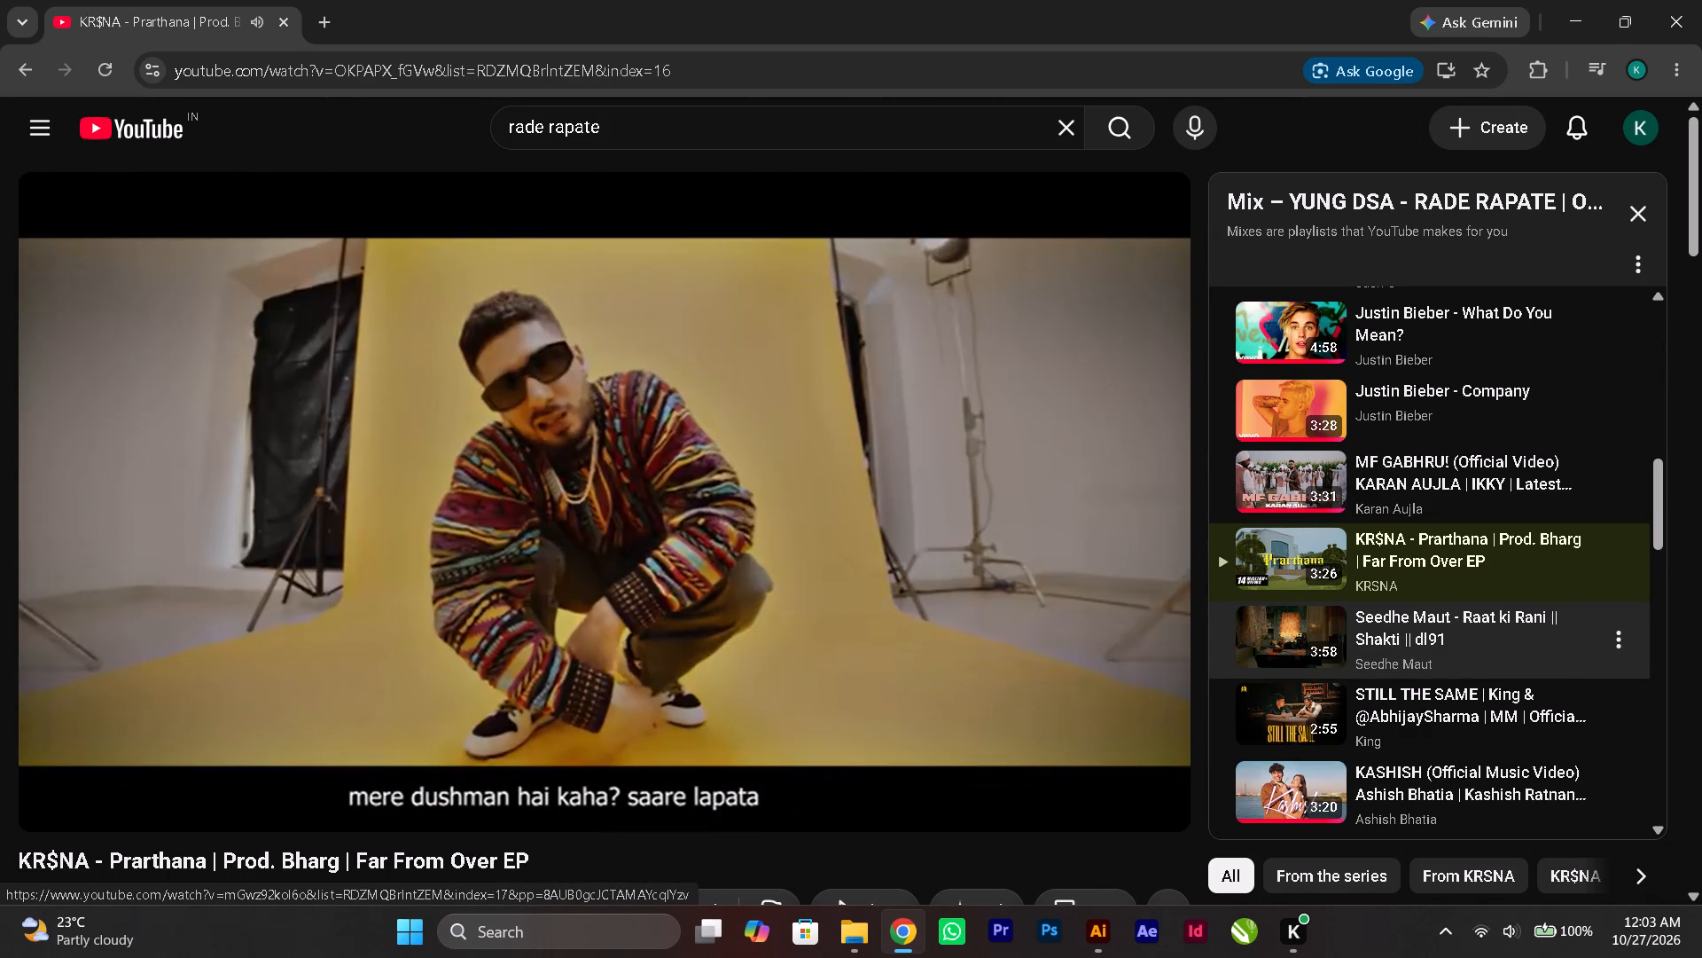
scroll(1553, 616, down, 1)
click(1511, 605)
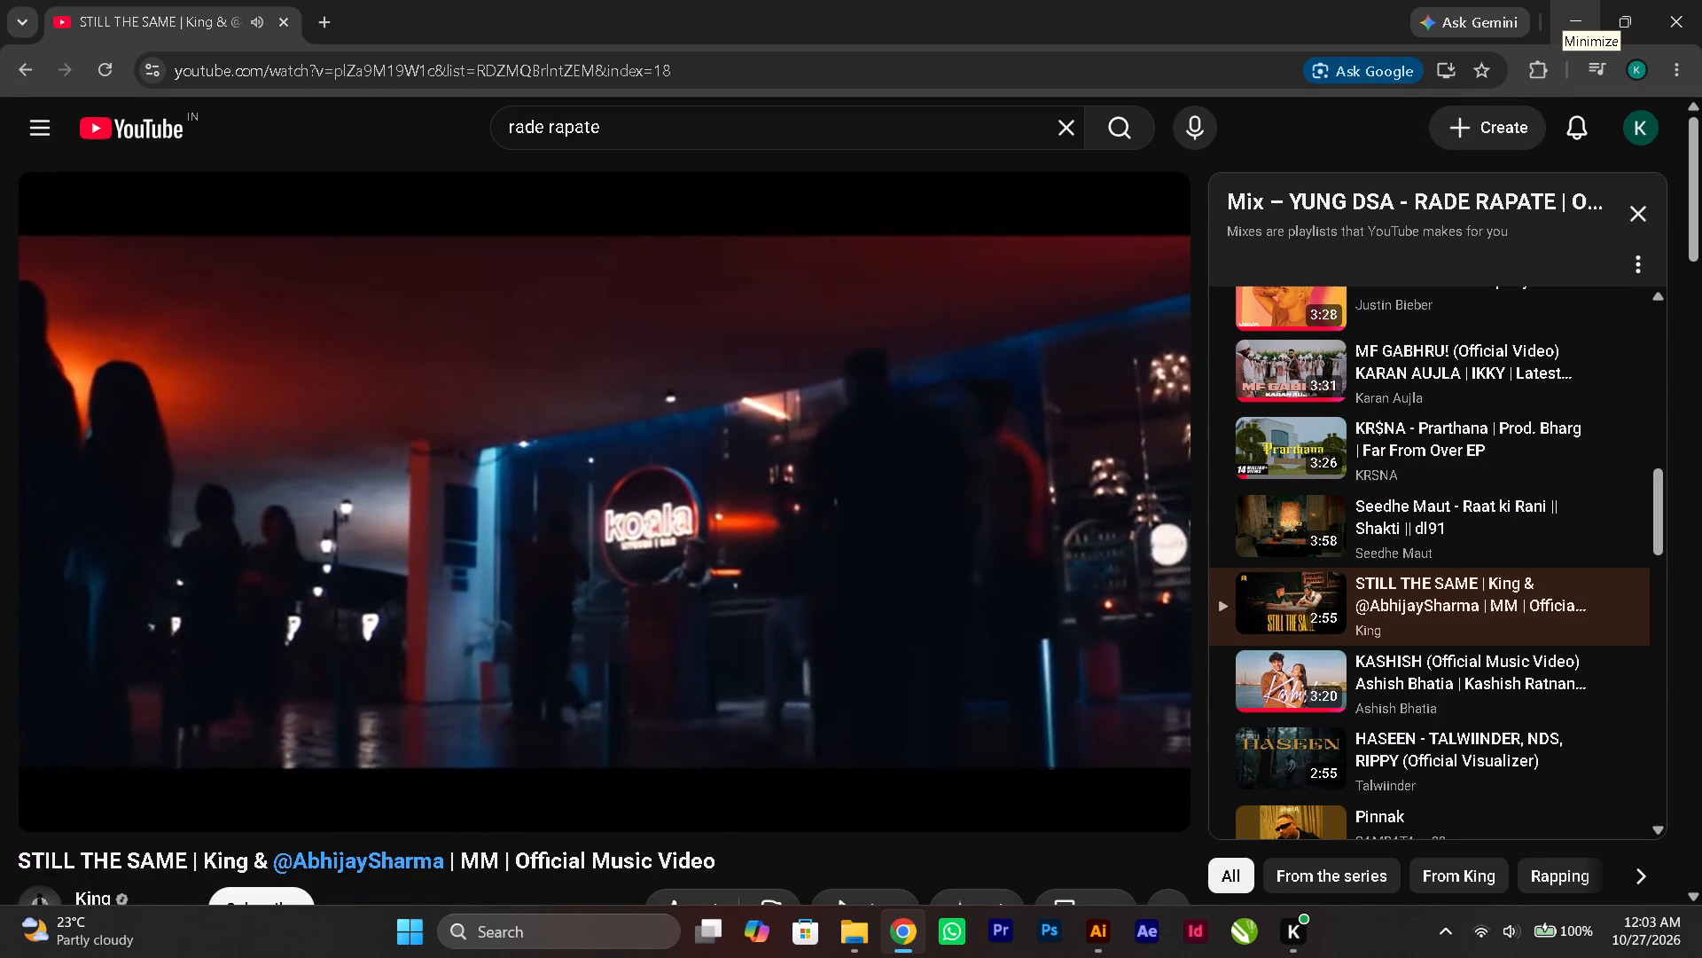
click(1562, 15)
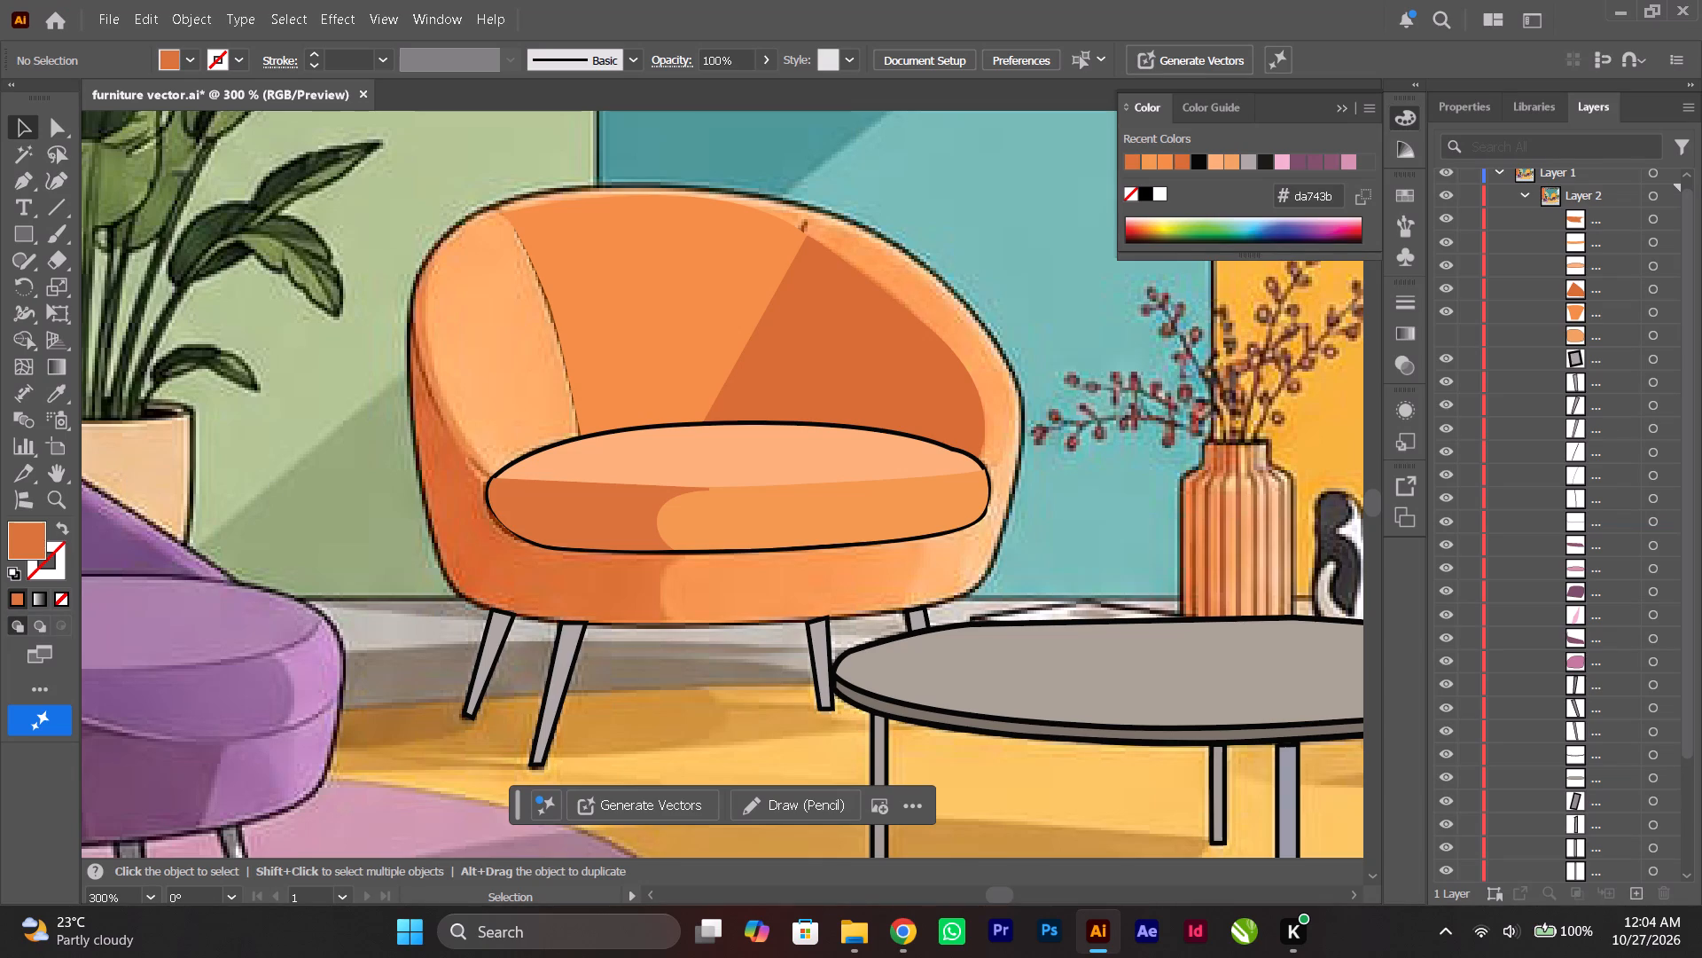
Compare the orange armchair with the reference by repeatedly showing and hiding its light orange body shape, leaving it hidden.
click(1440, 334)
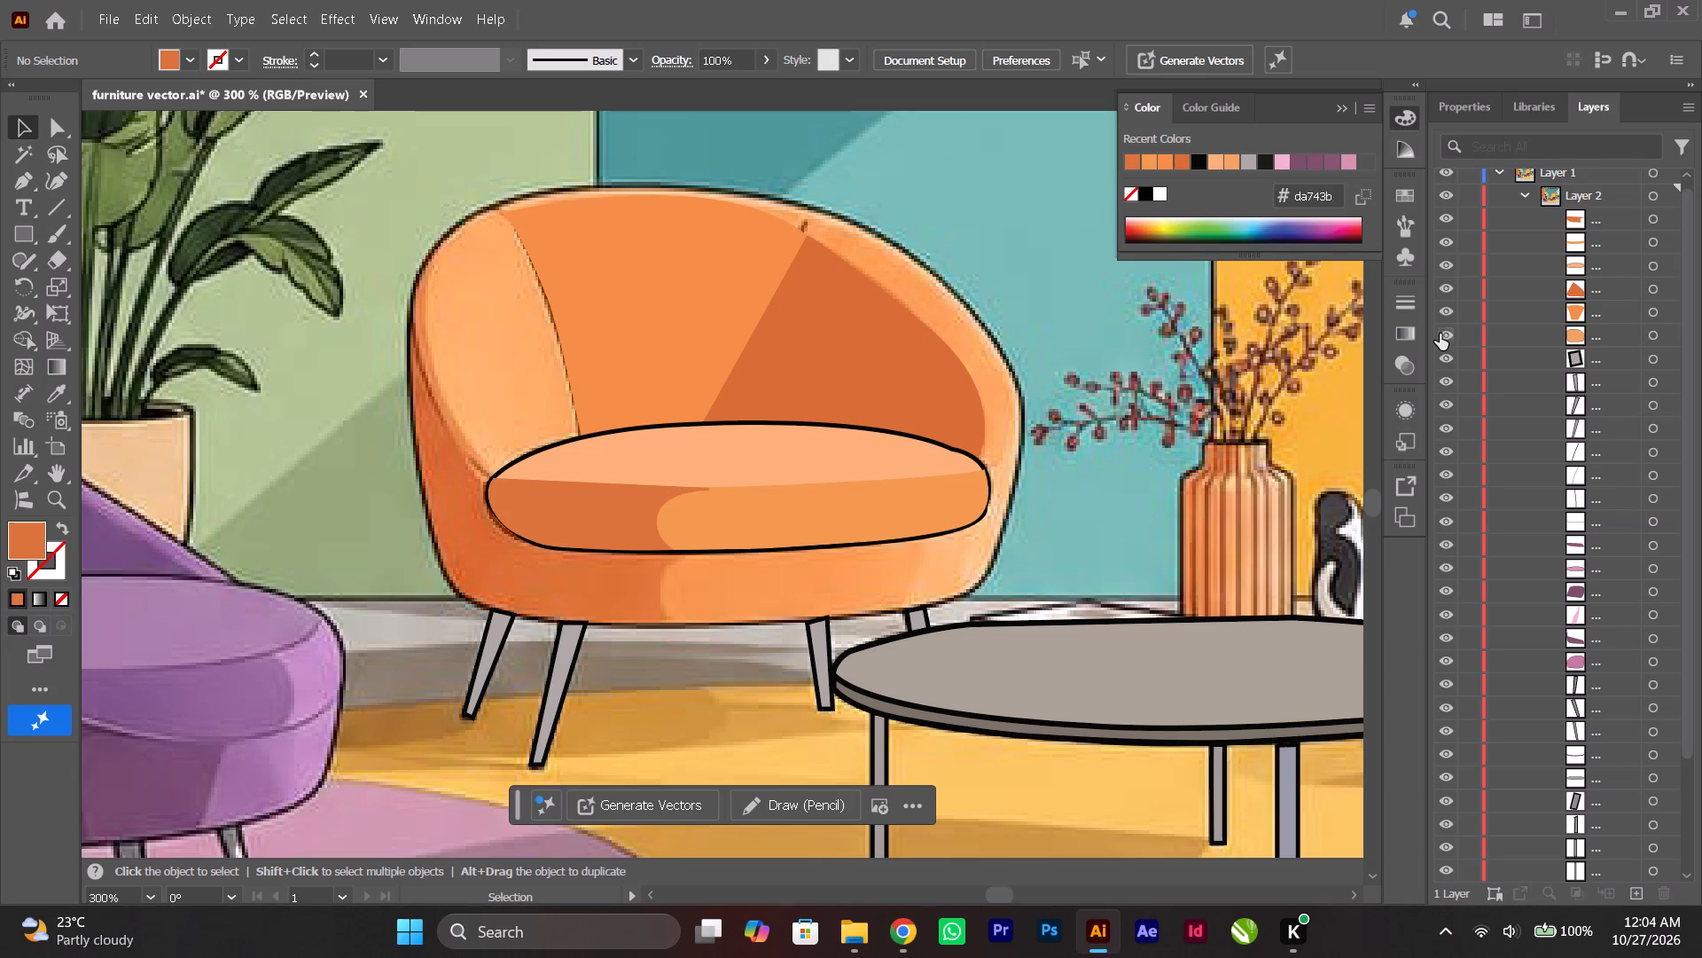
click(1440, 334)
click(1440, 334)
click(1440, 334)
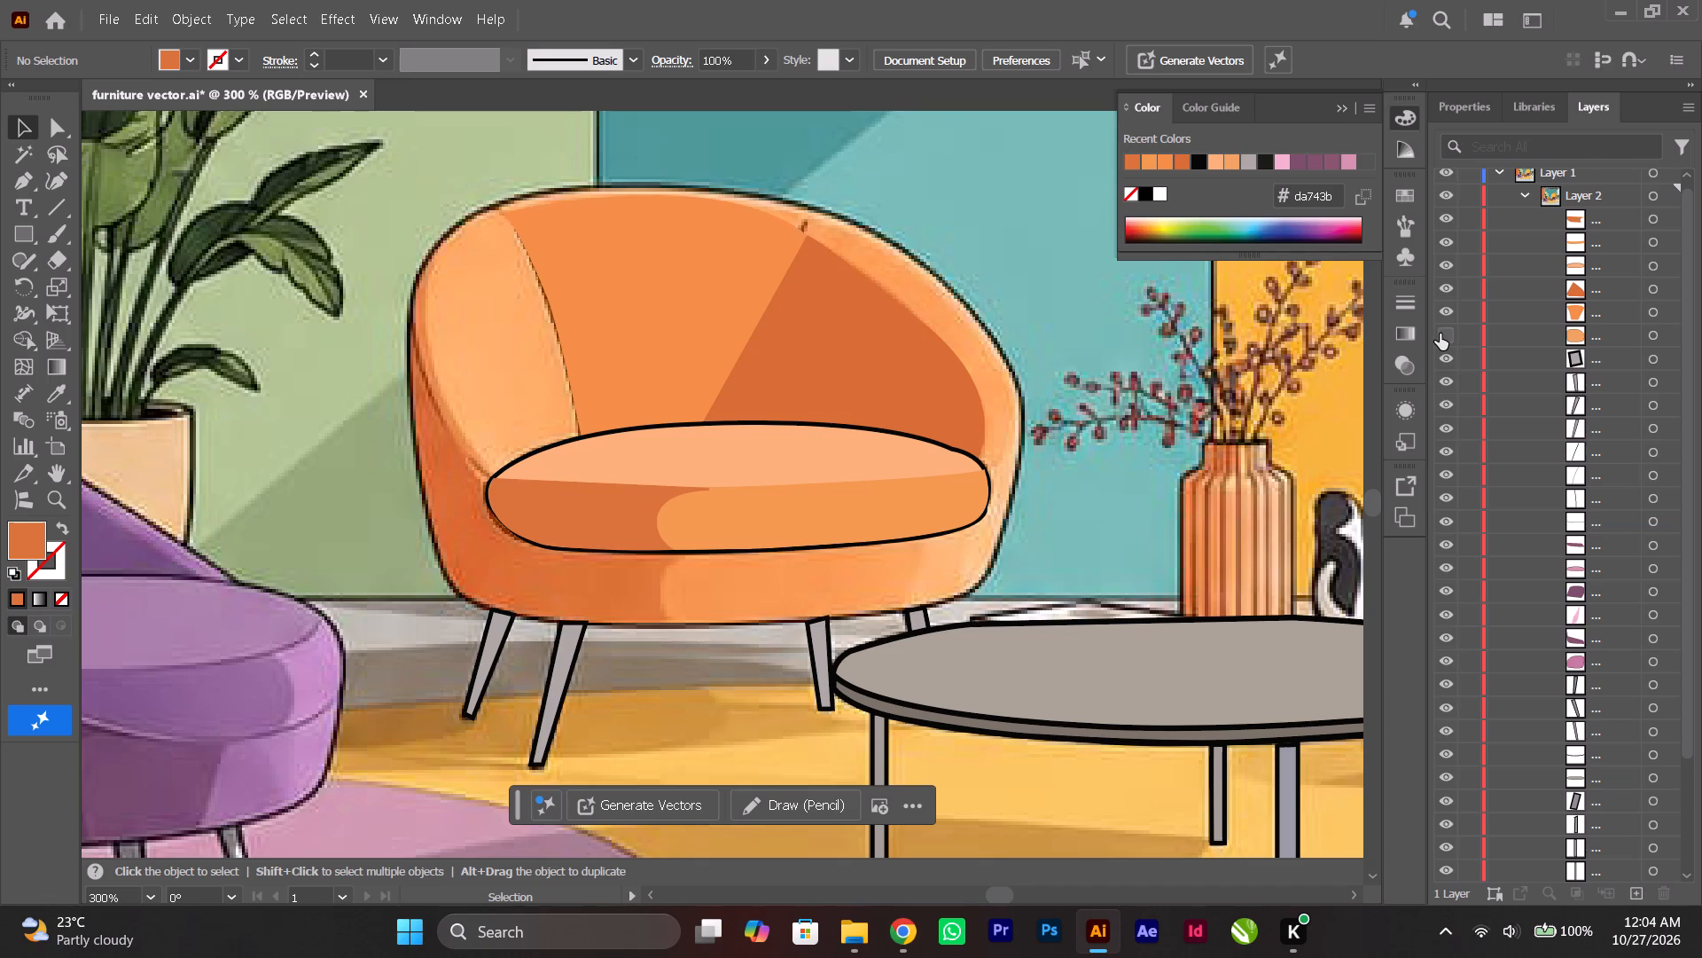
click(1440, 334)
click(1440, 334)
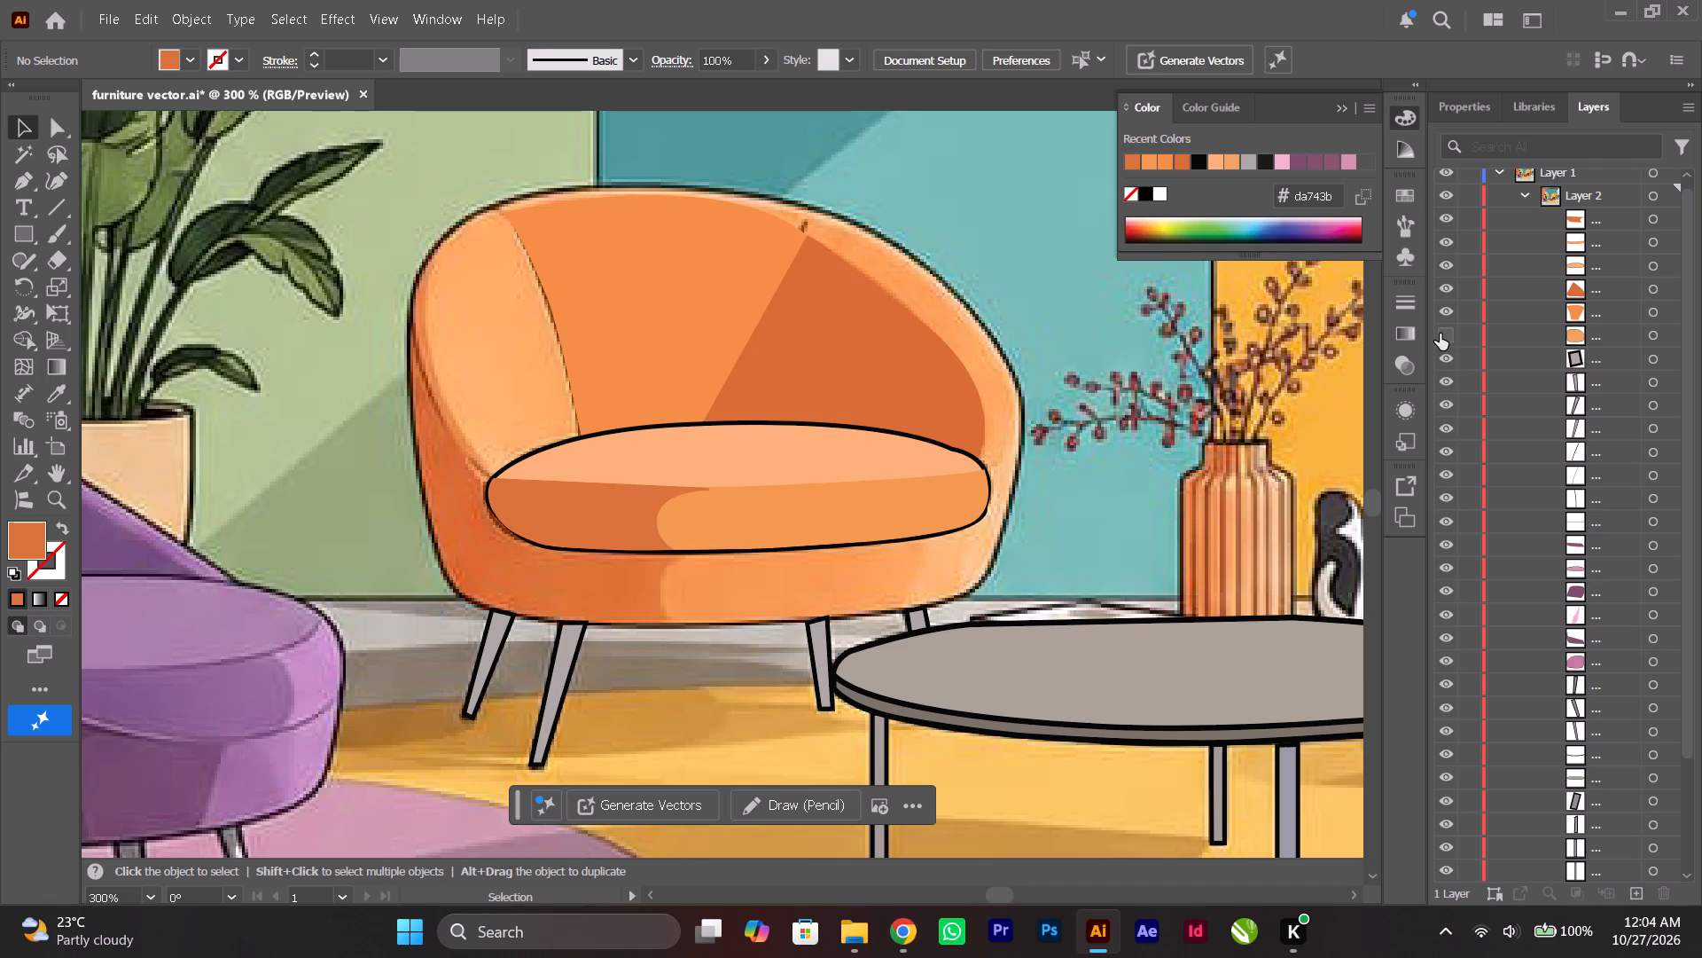
click(1440, 334)
click(1440, 334)
drag(1440, 334, 1304, 303)
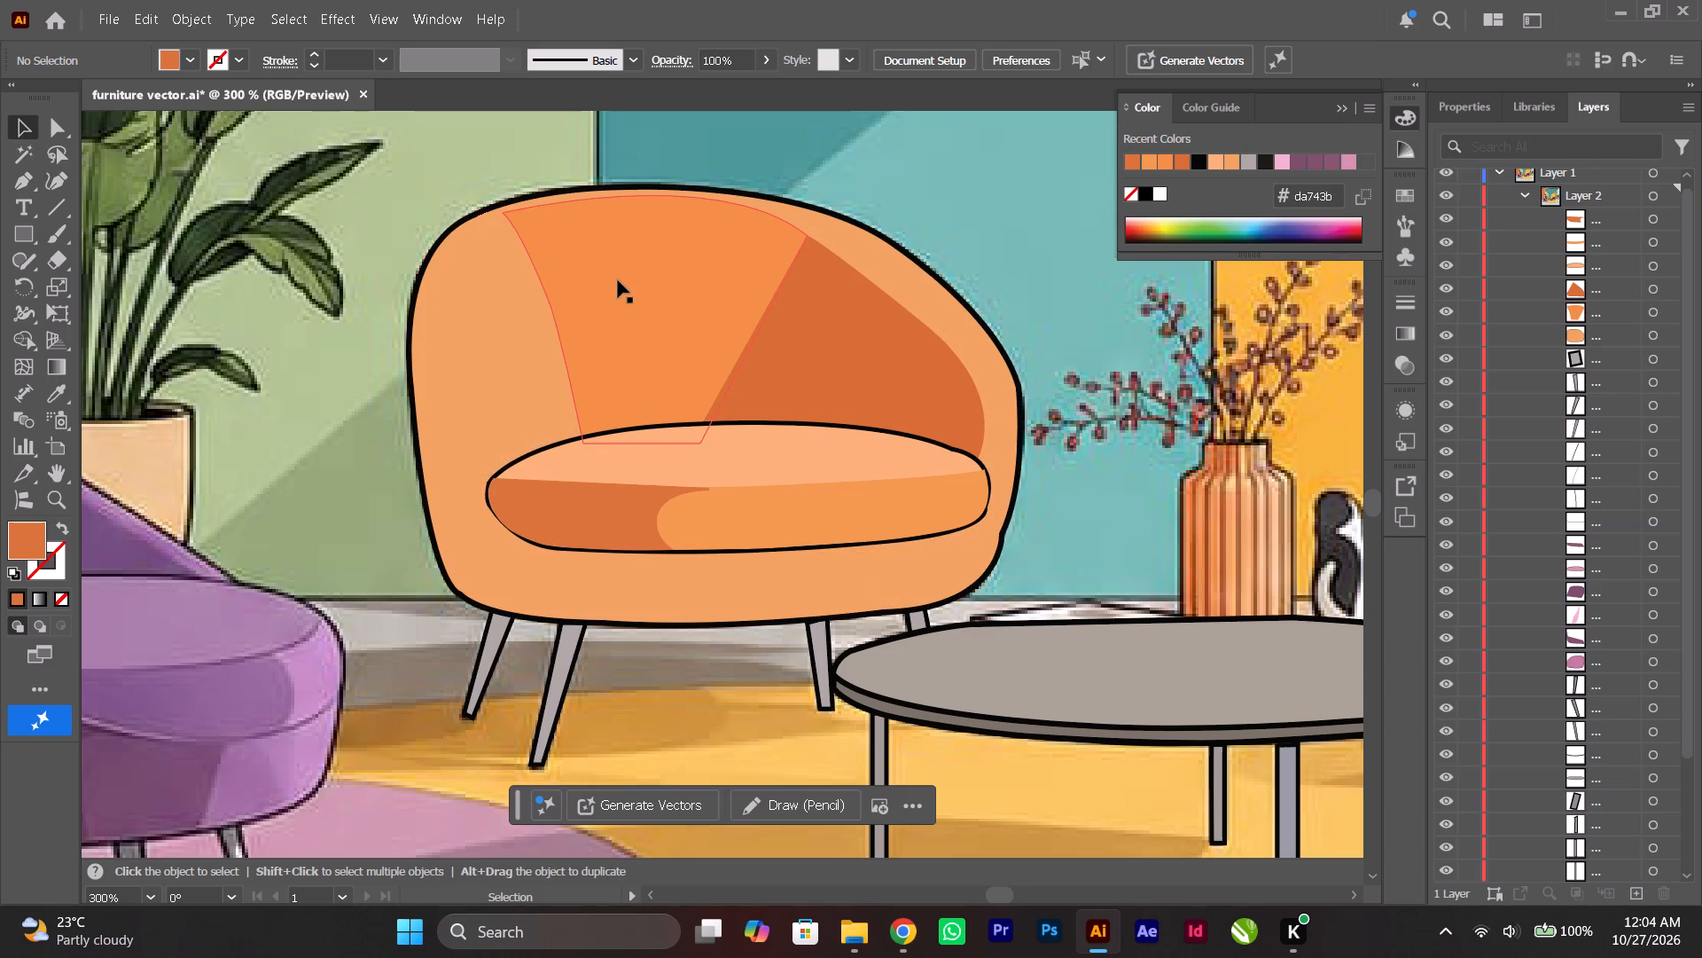
click(1448, 334)
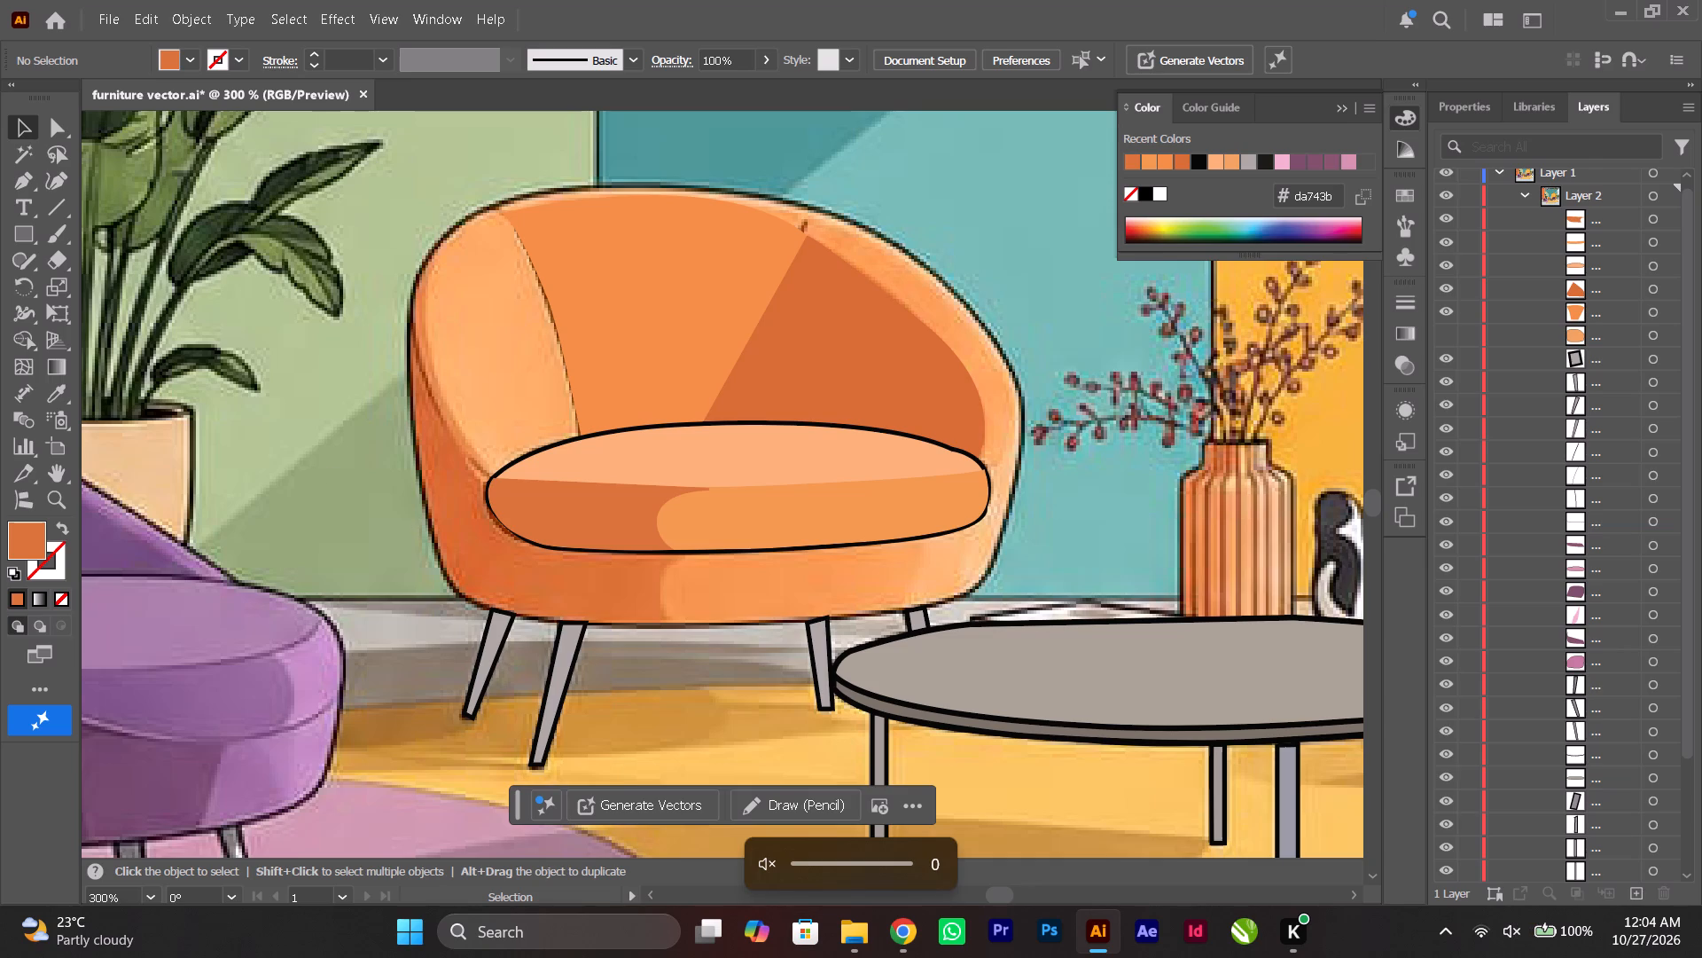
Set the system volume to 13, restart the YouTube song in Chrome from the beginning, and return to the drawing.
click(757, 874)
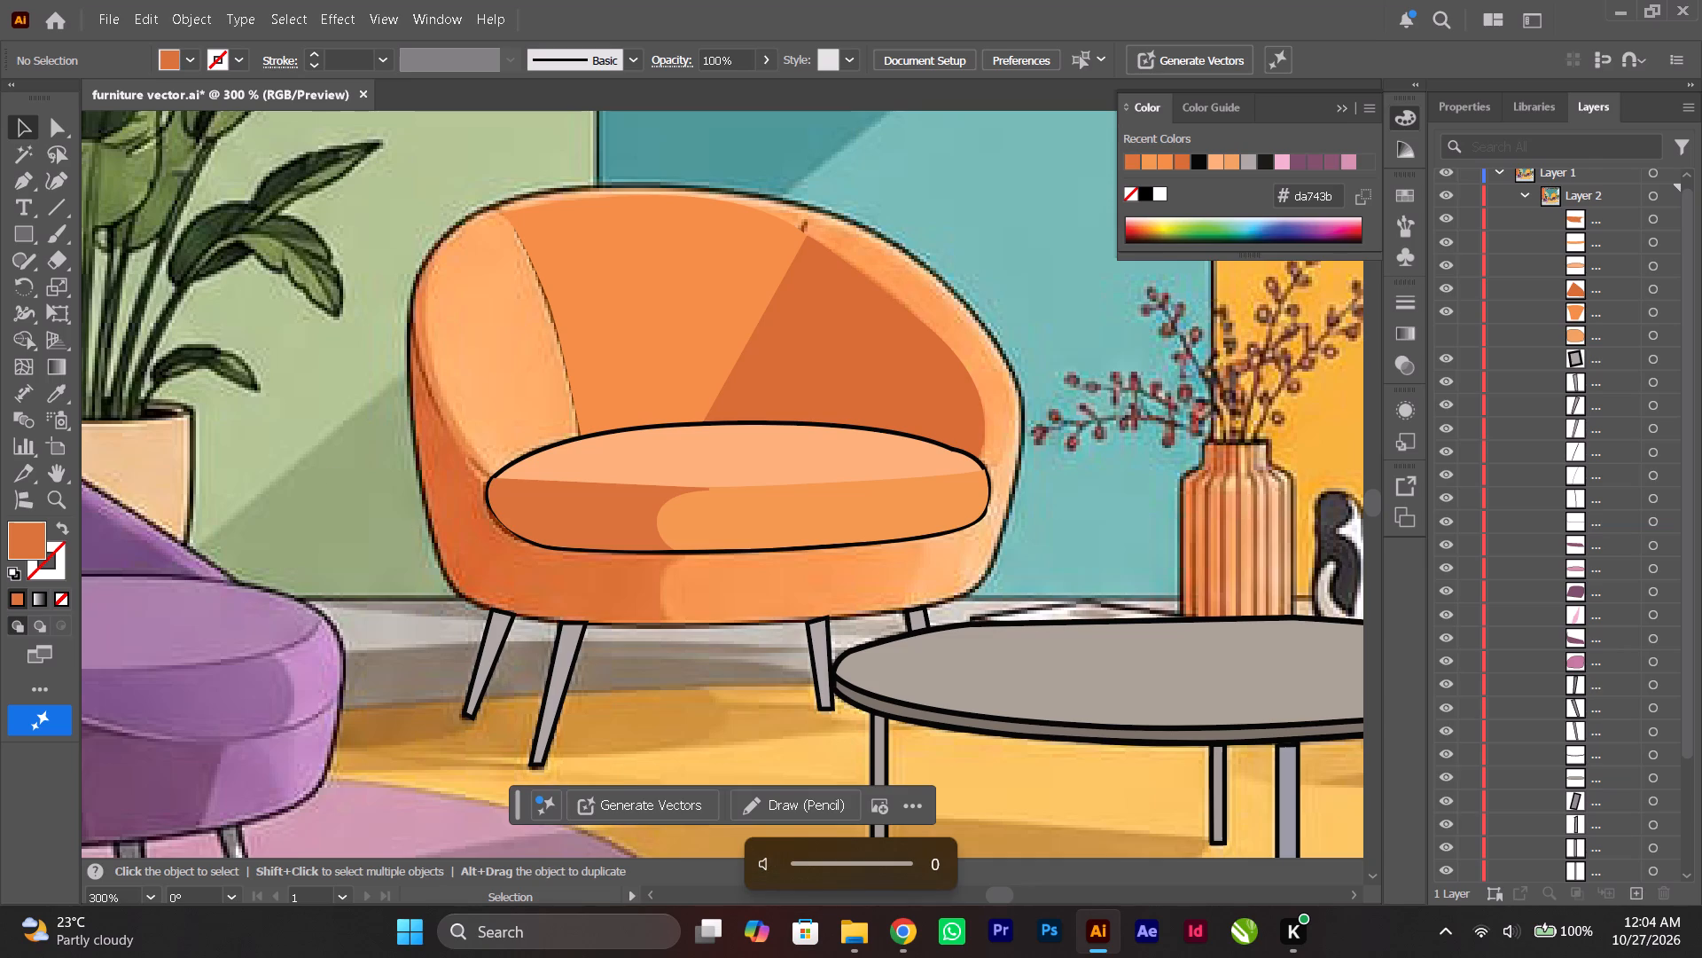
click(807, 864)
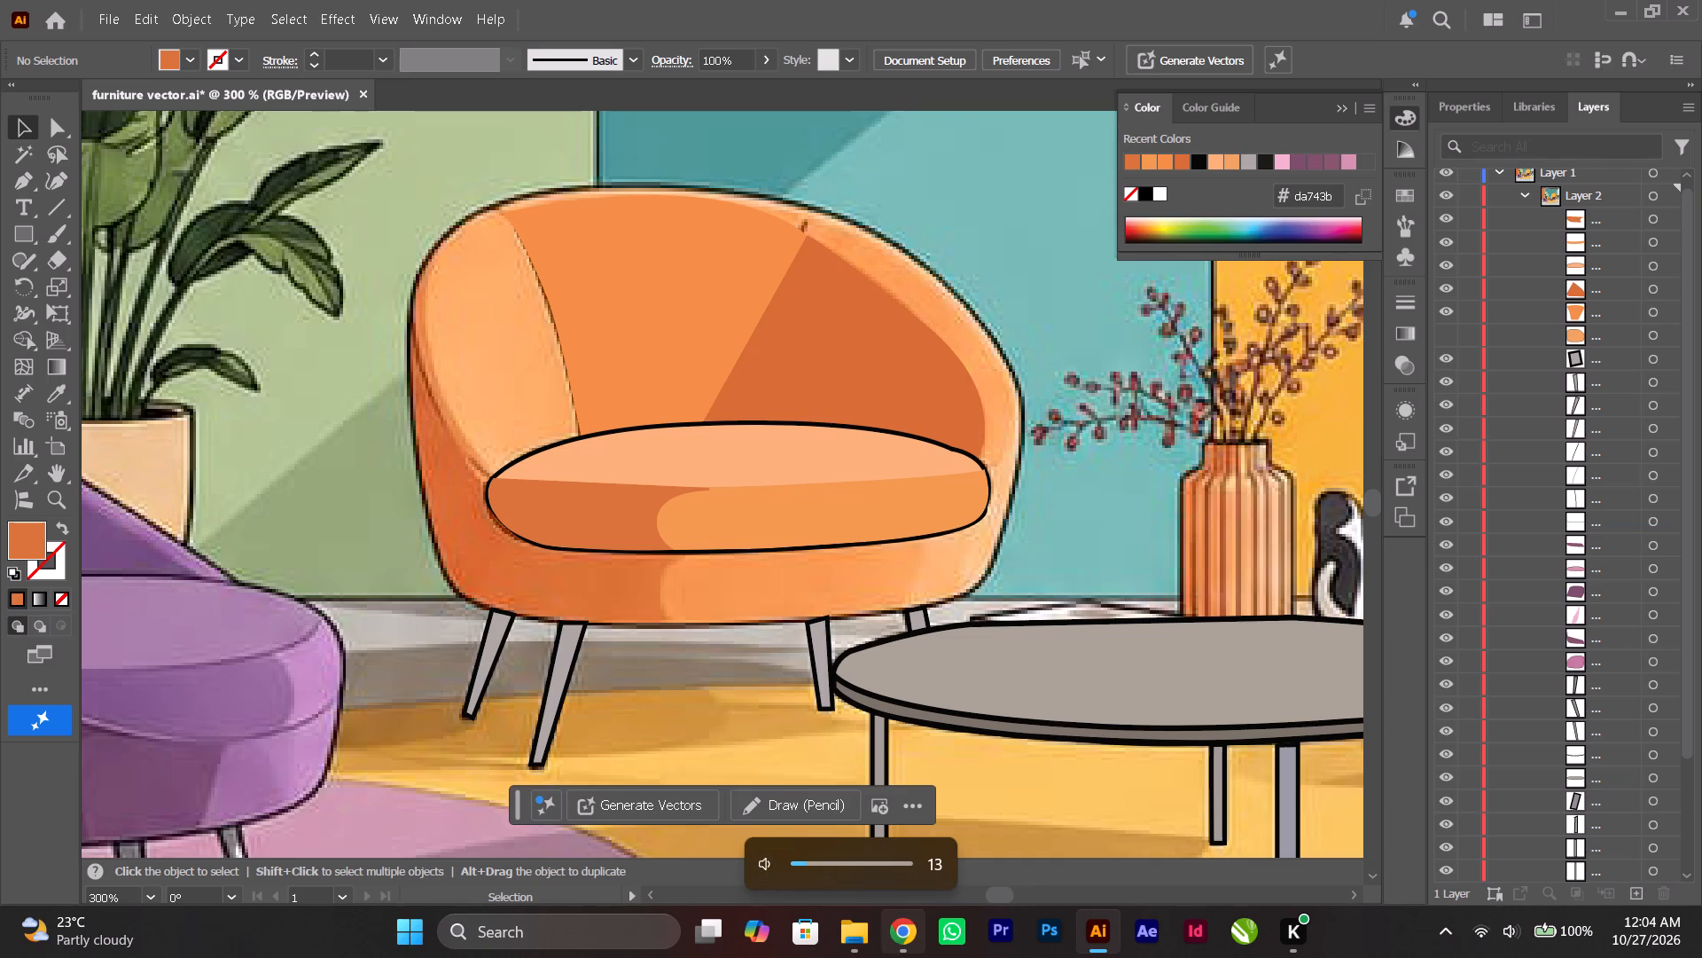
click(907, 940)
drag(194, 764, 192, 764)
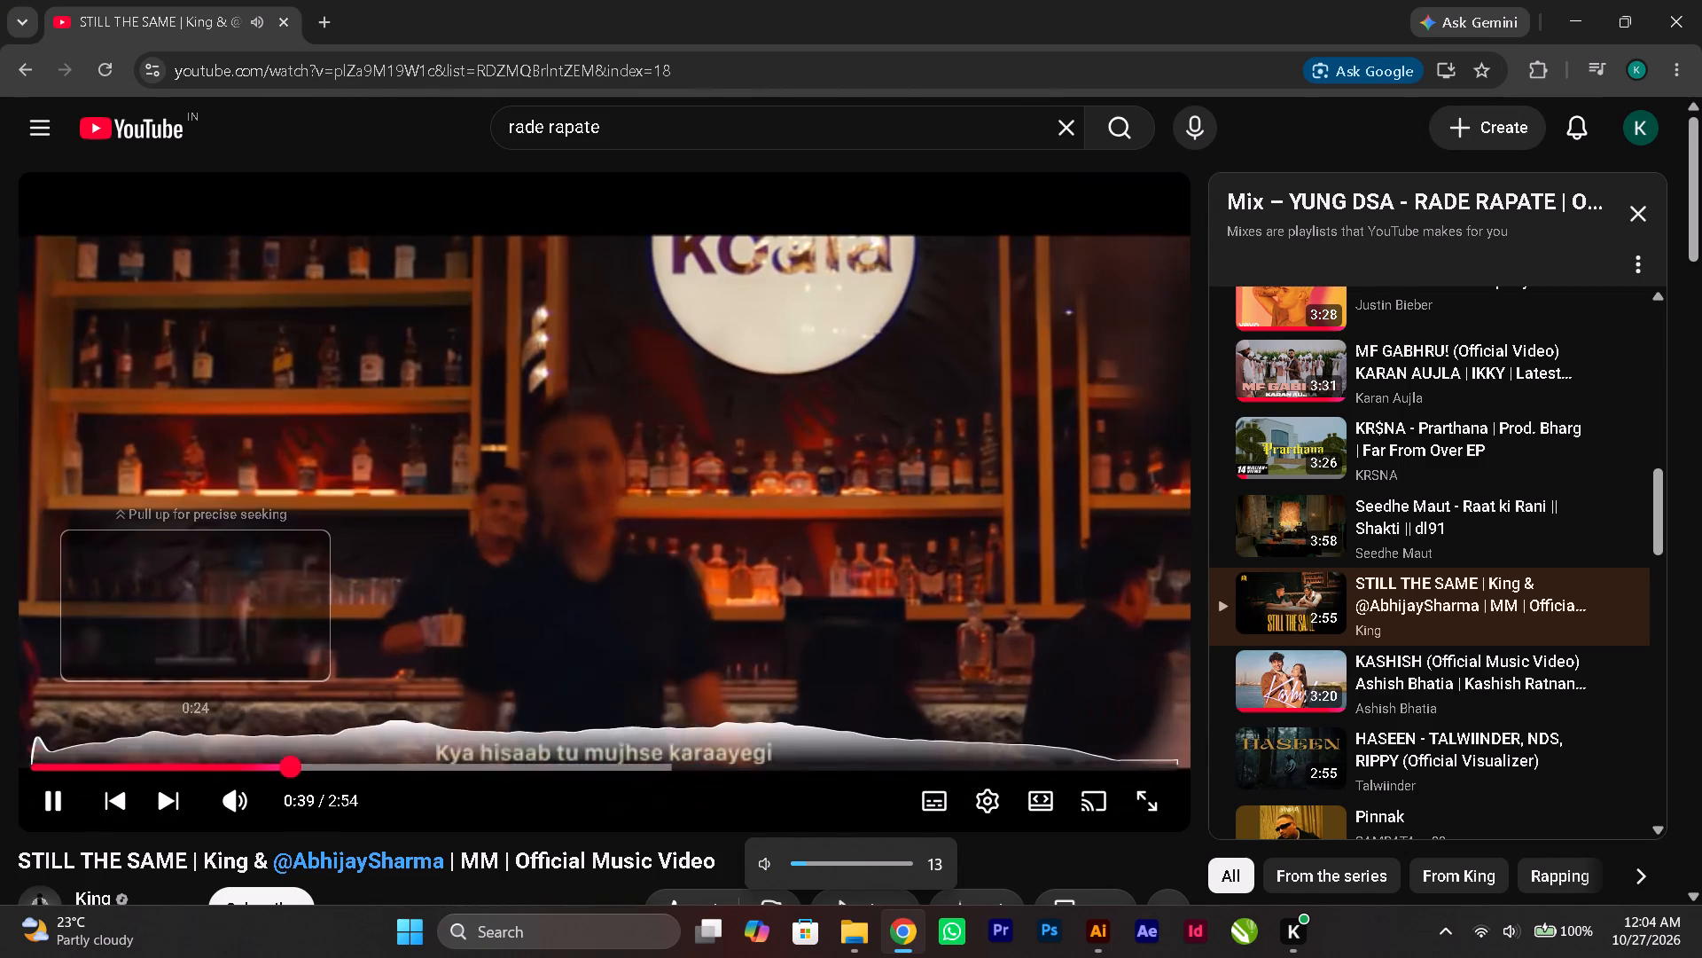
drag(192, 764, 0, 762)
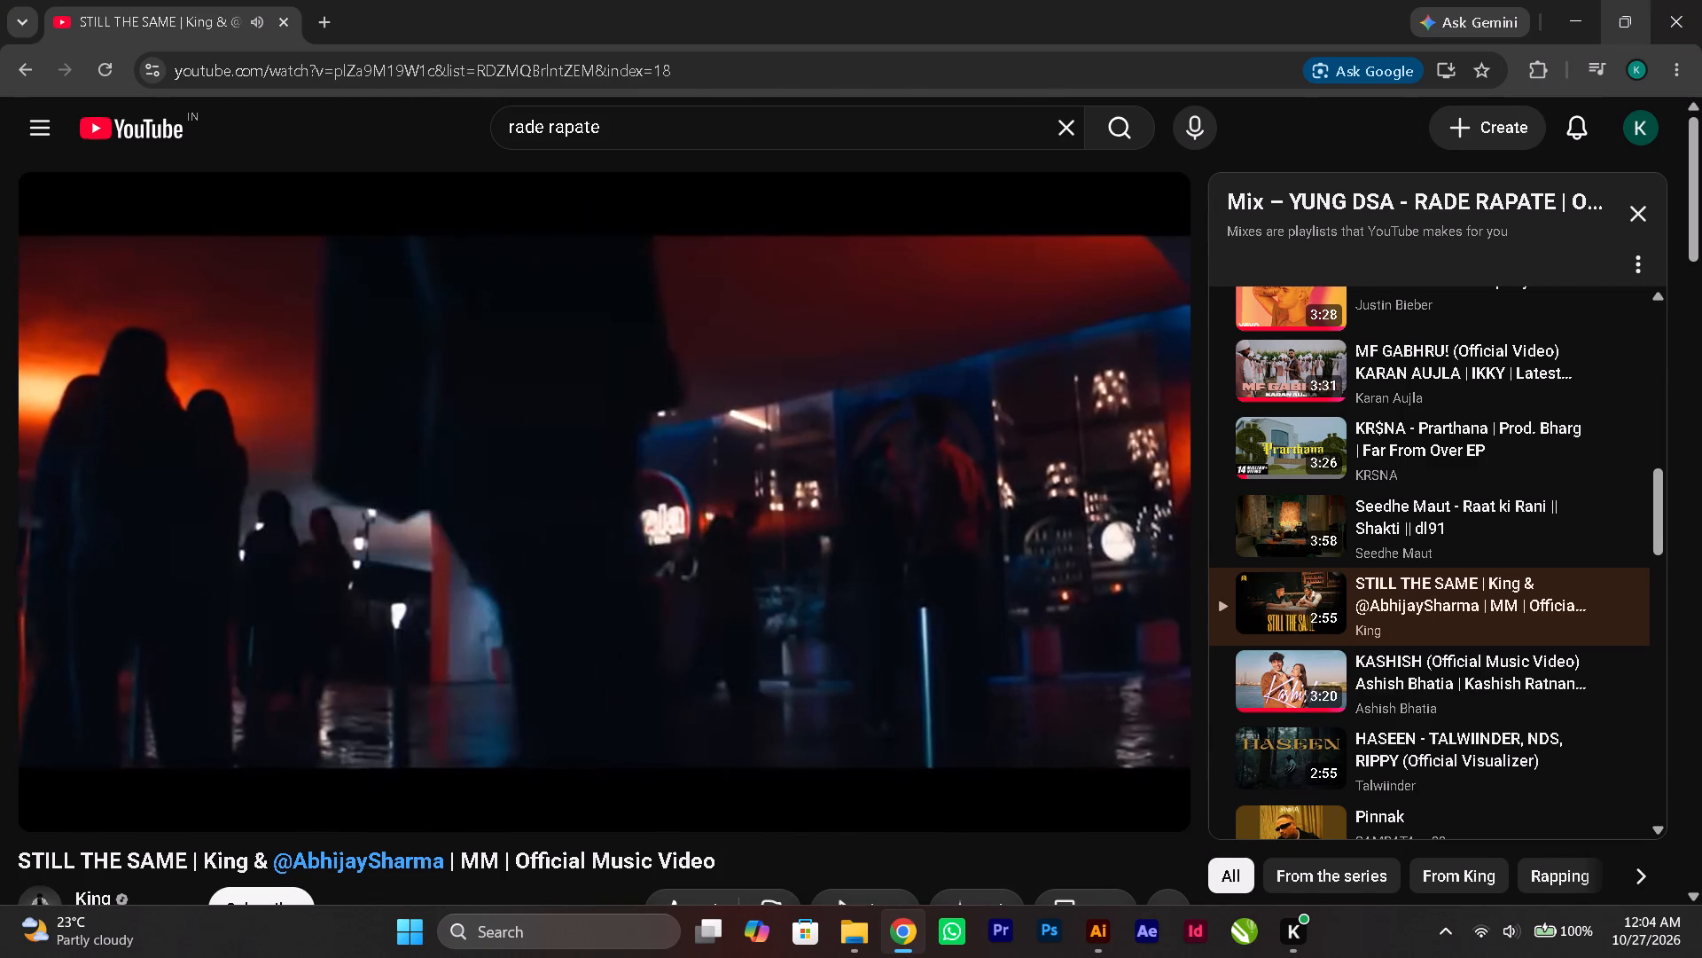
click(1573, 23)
Start a Pen path along the armchair's left arm crease, from the outer edge to the cushion's left corner, with no fill.
scroll(505, 517, up, 3)
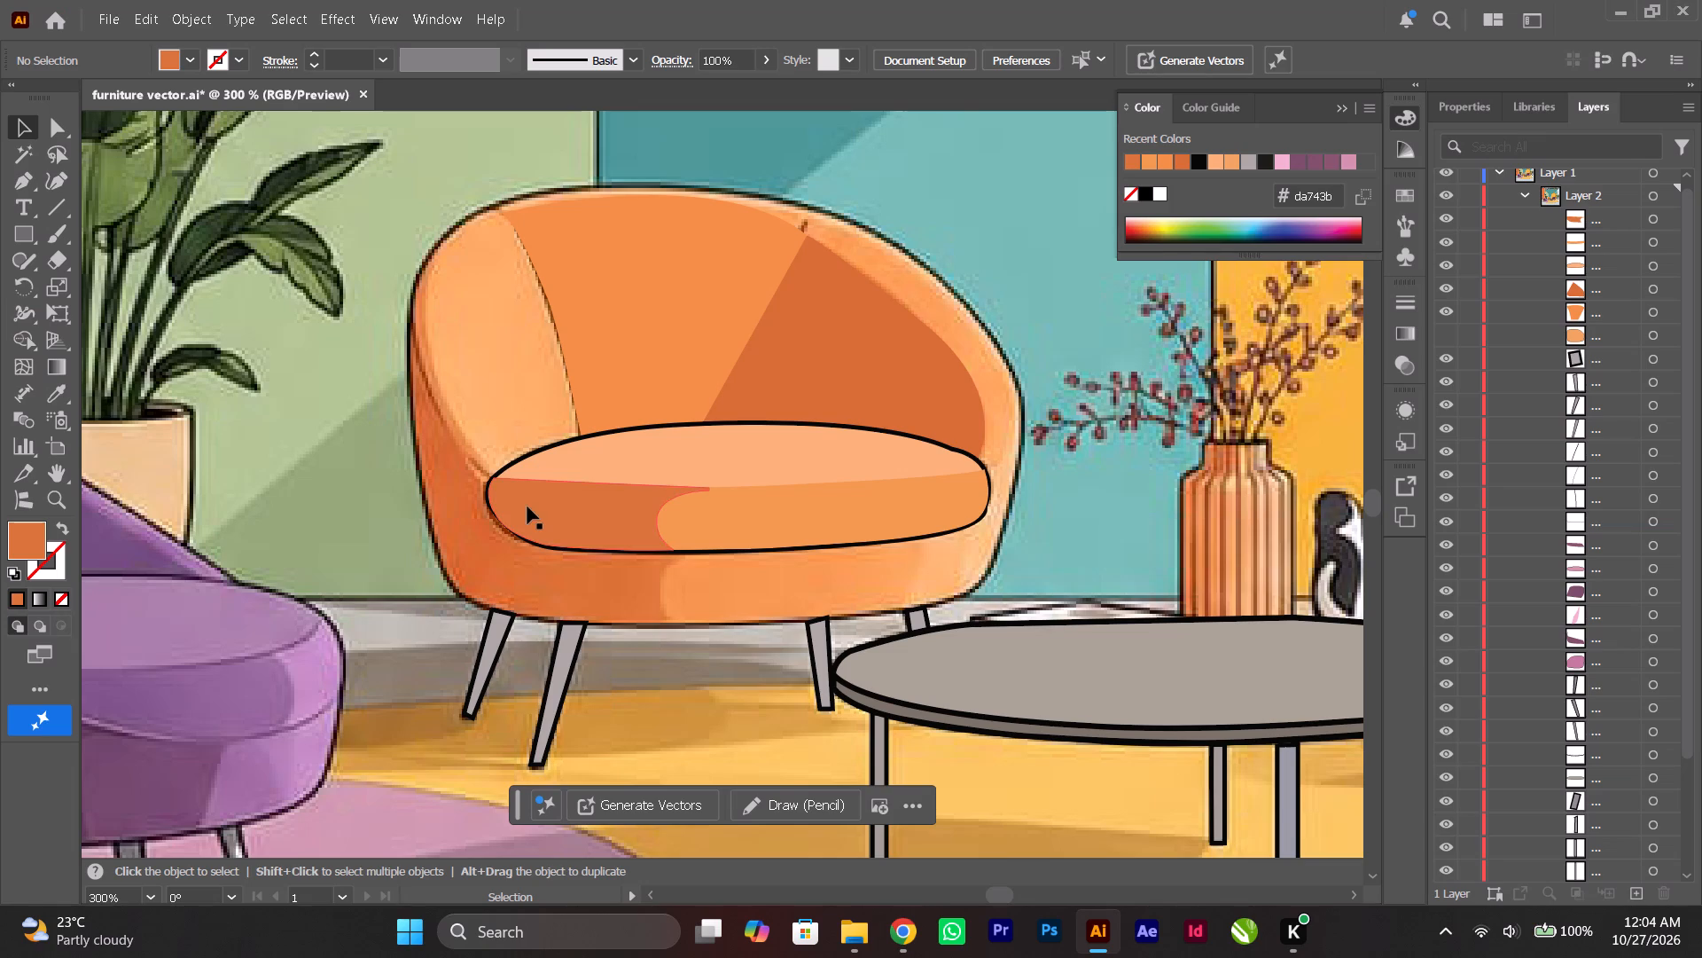
alt+scroll(503, 523, up, 2)
scroll(503, 523, up, 5)
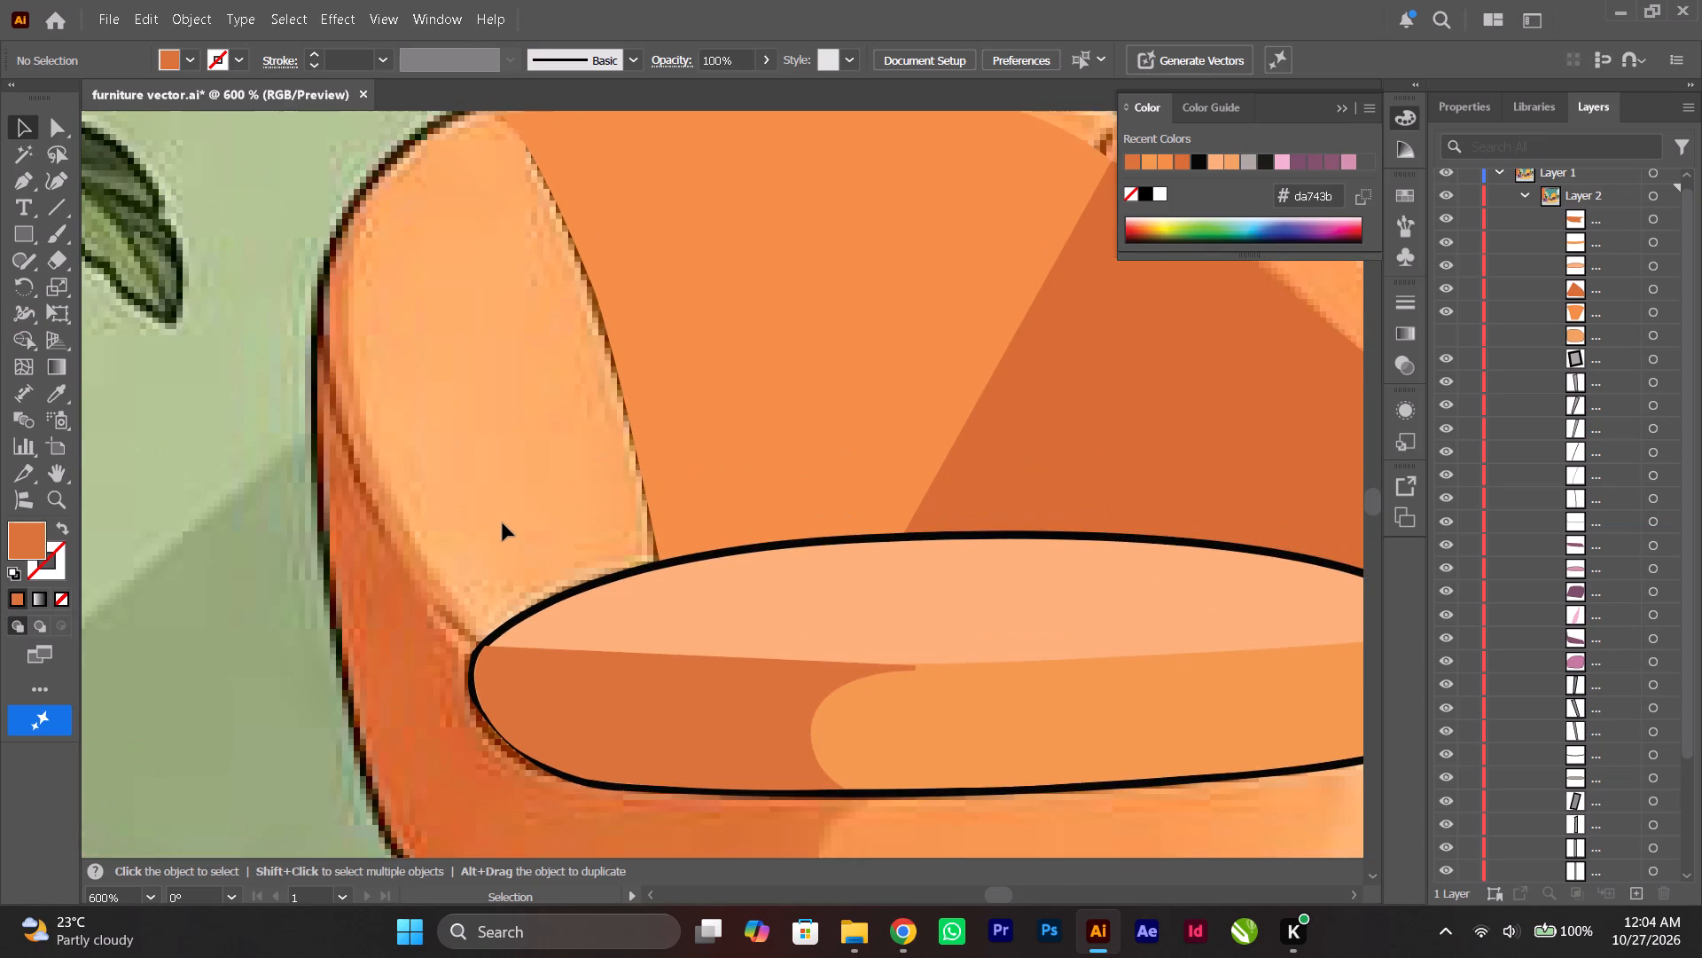
alt+scroll(503, 523, down, 1)
scroll(503, 523, down, 2)
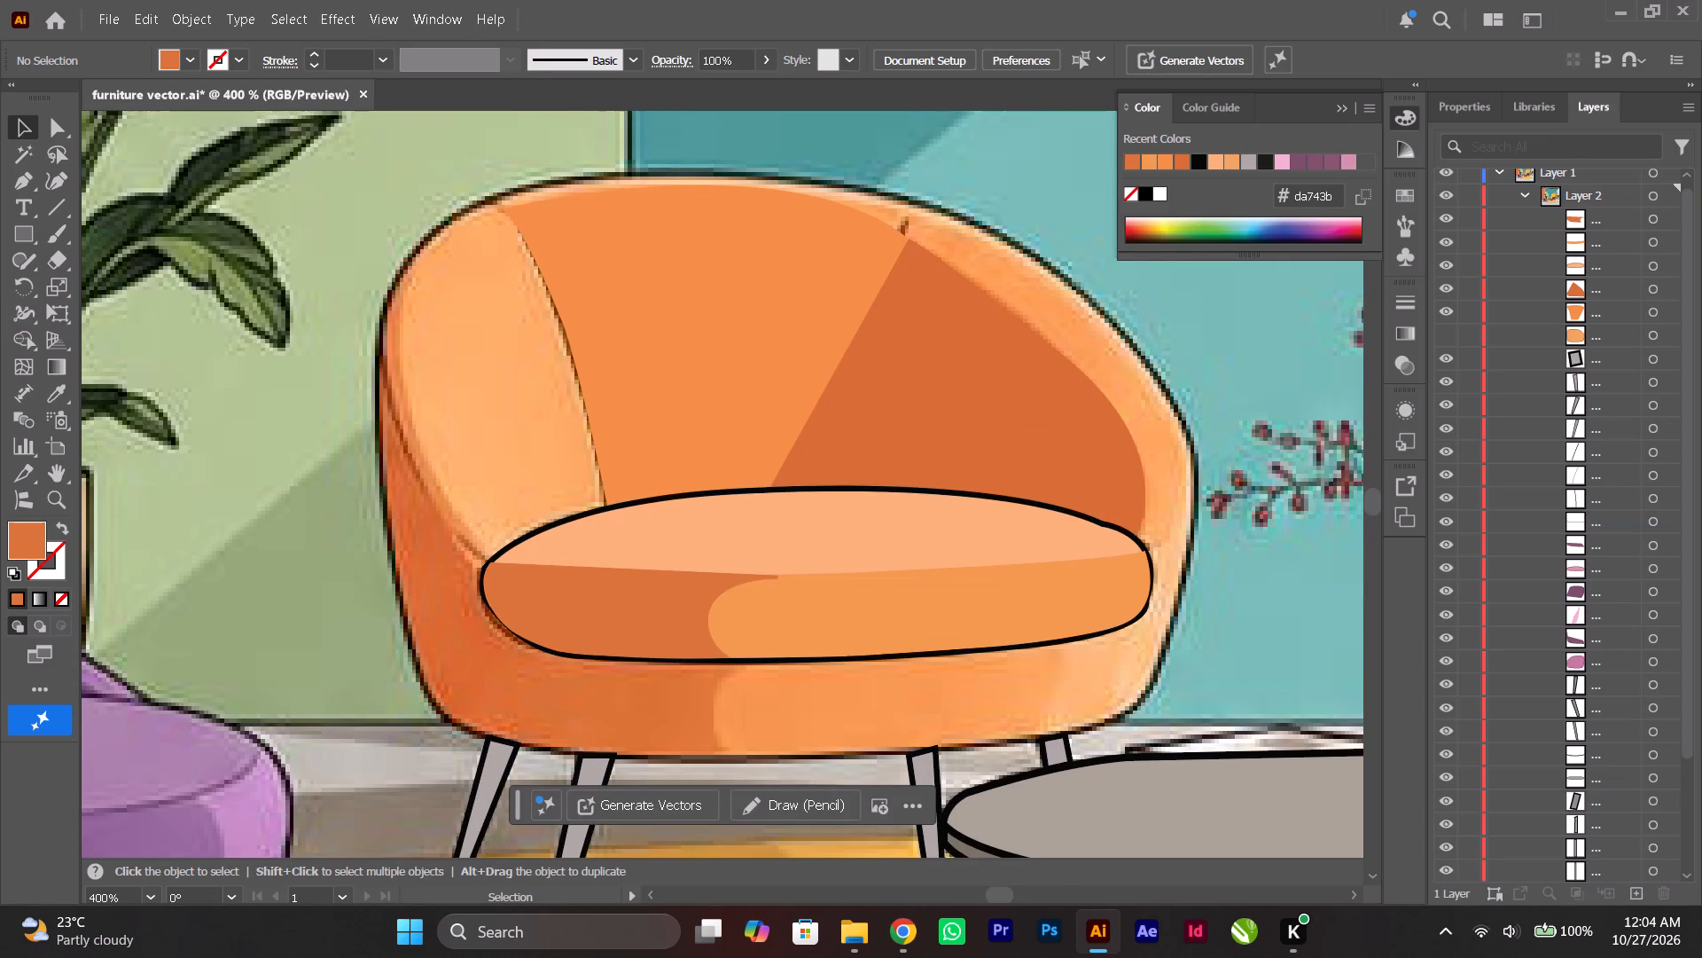
click(17, 190)
alt+scroll(405, 349, up, 1)
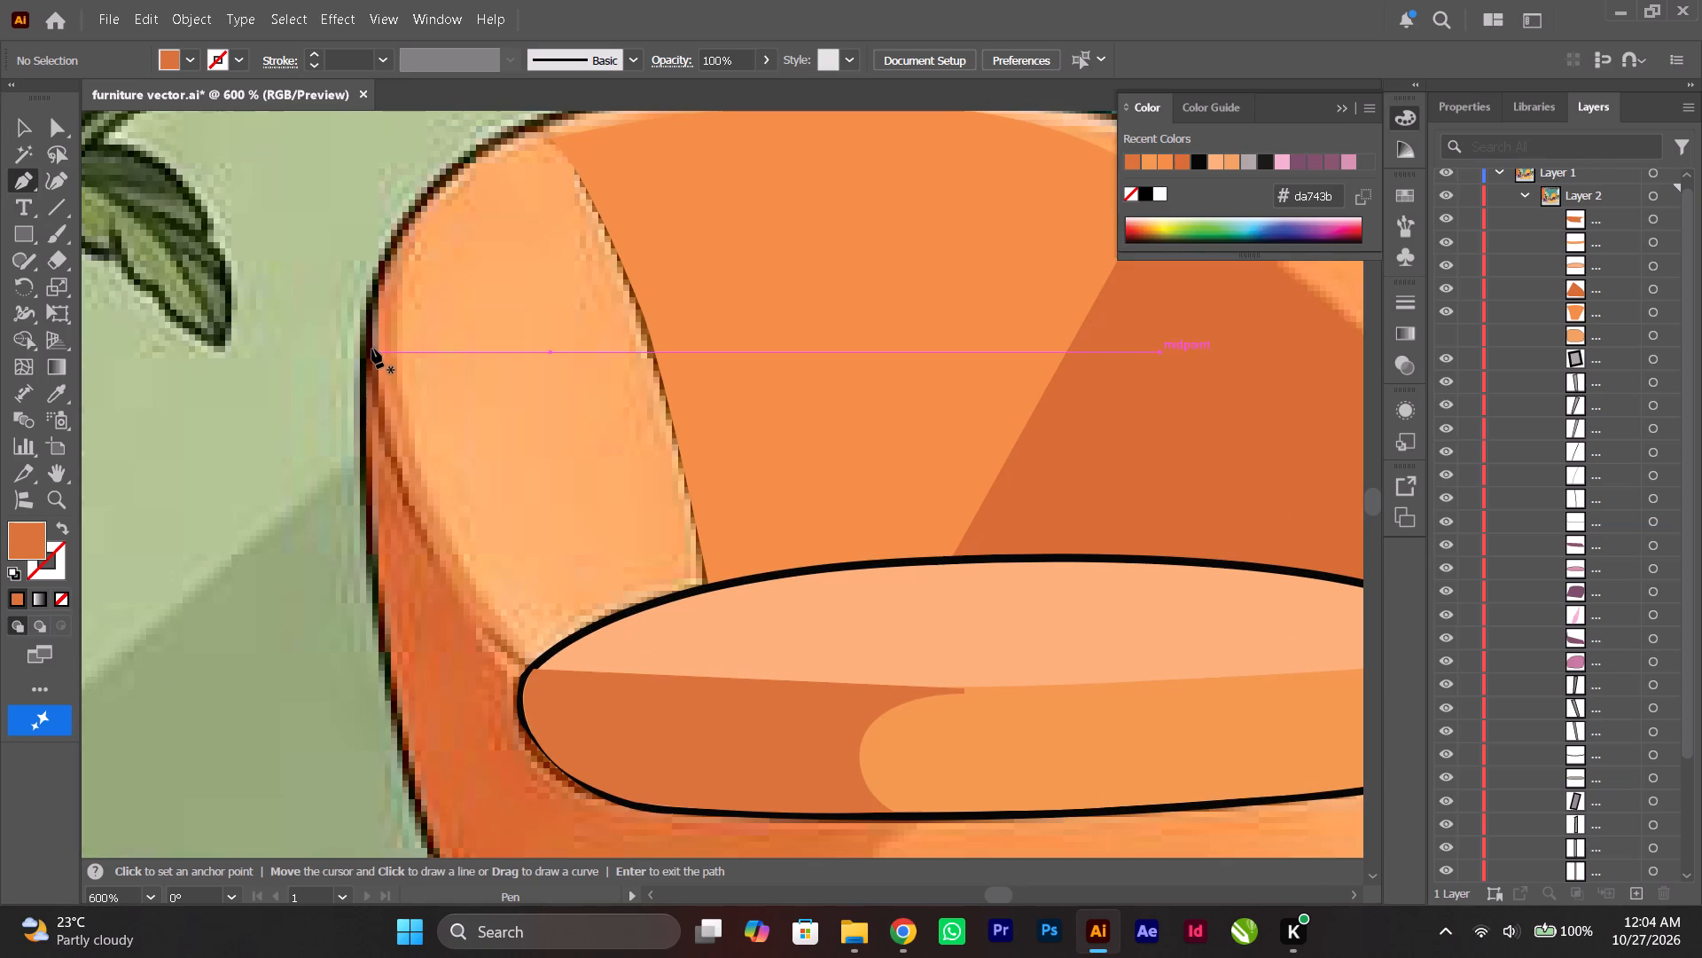
click(372, 349)
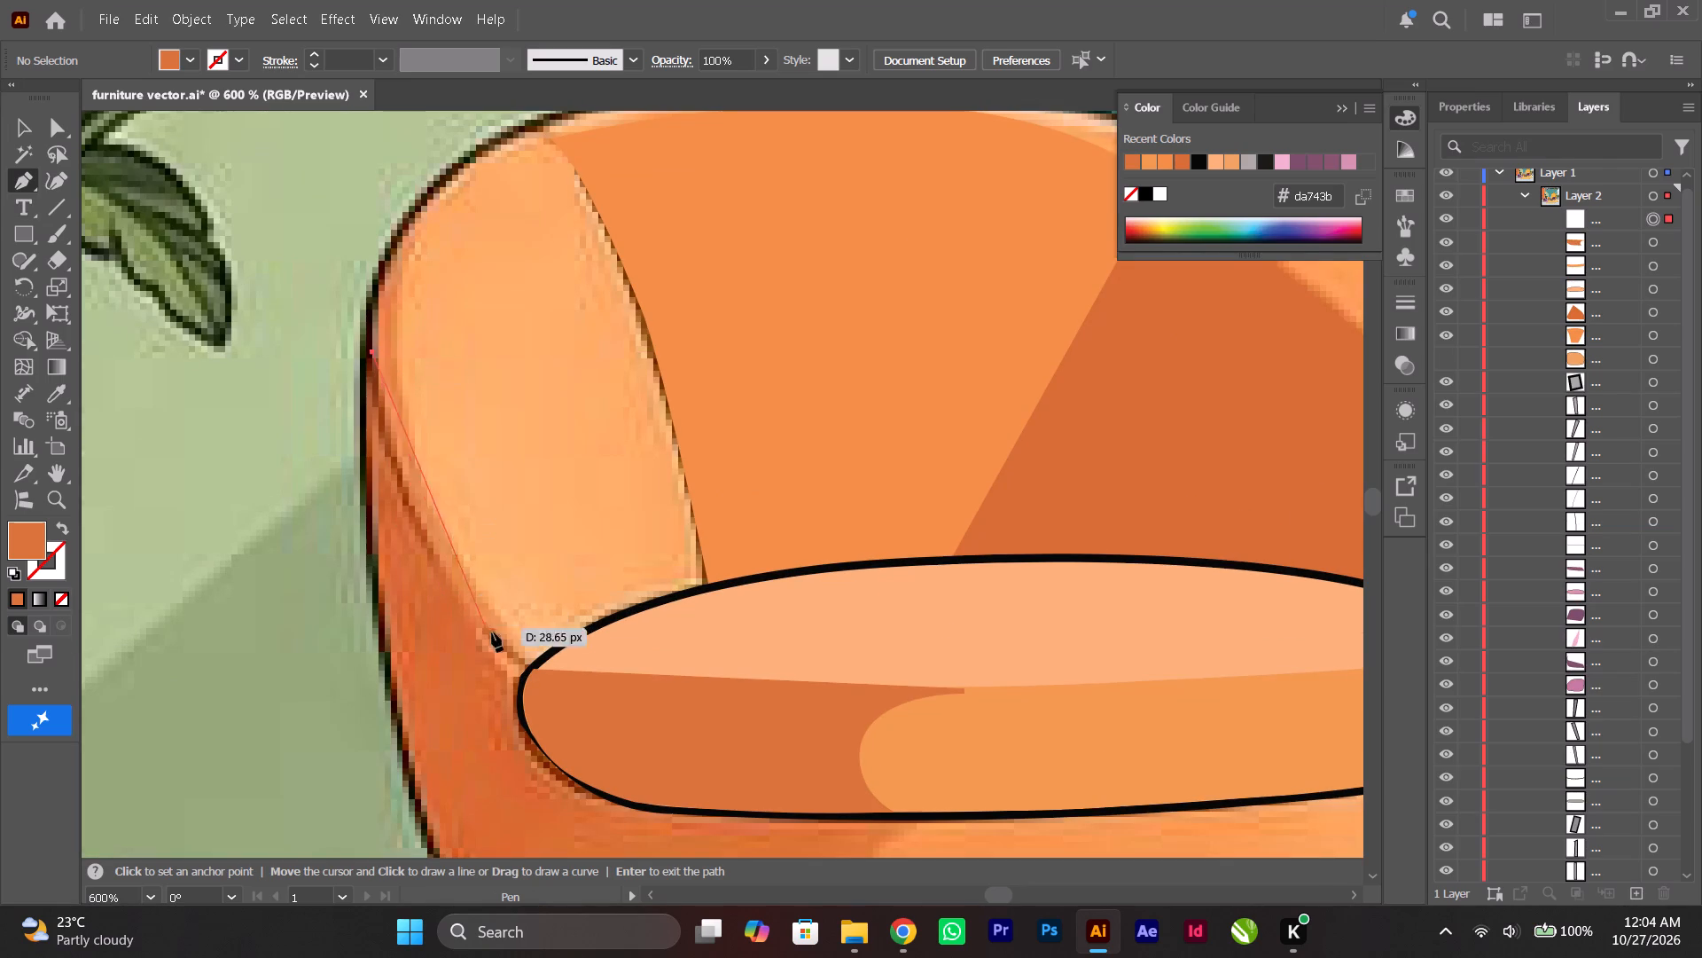
drag(539, 673, 714, 774)
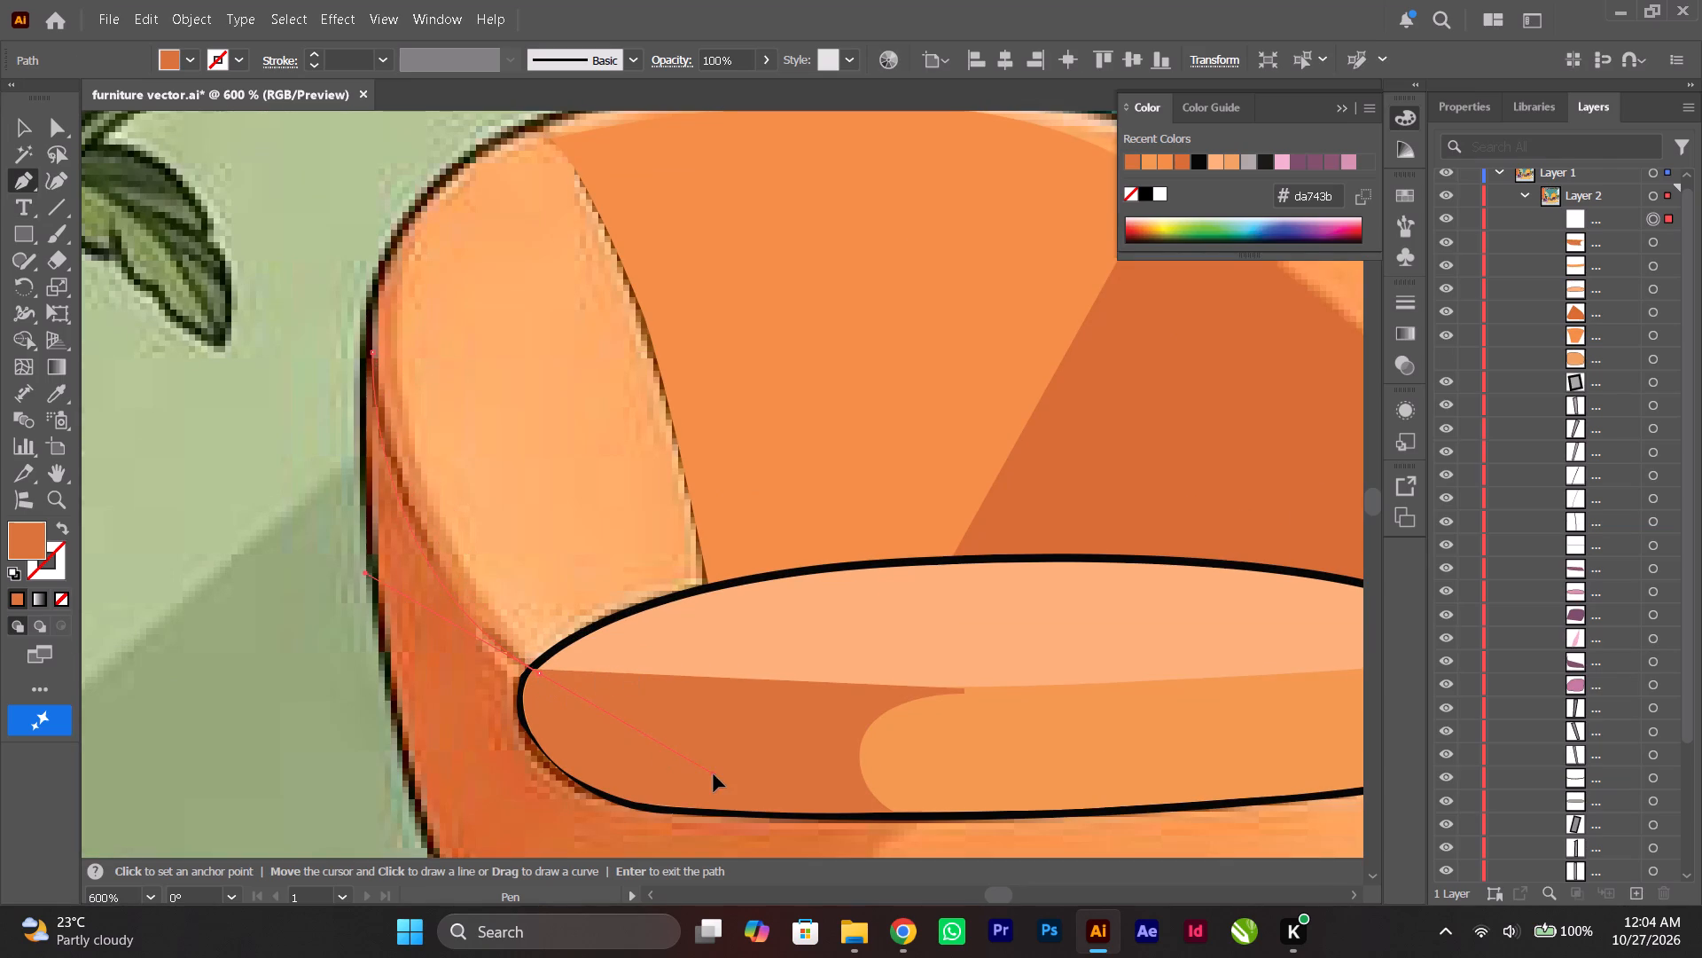
drag(714, 774, 692, 780)
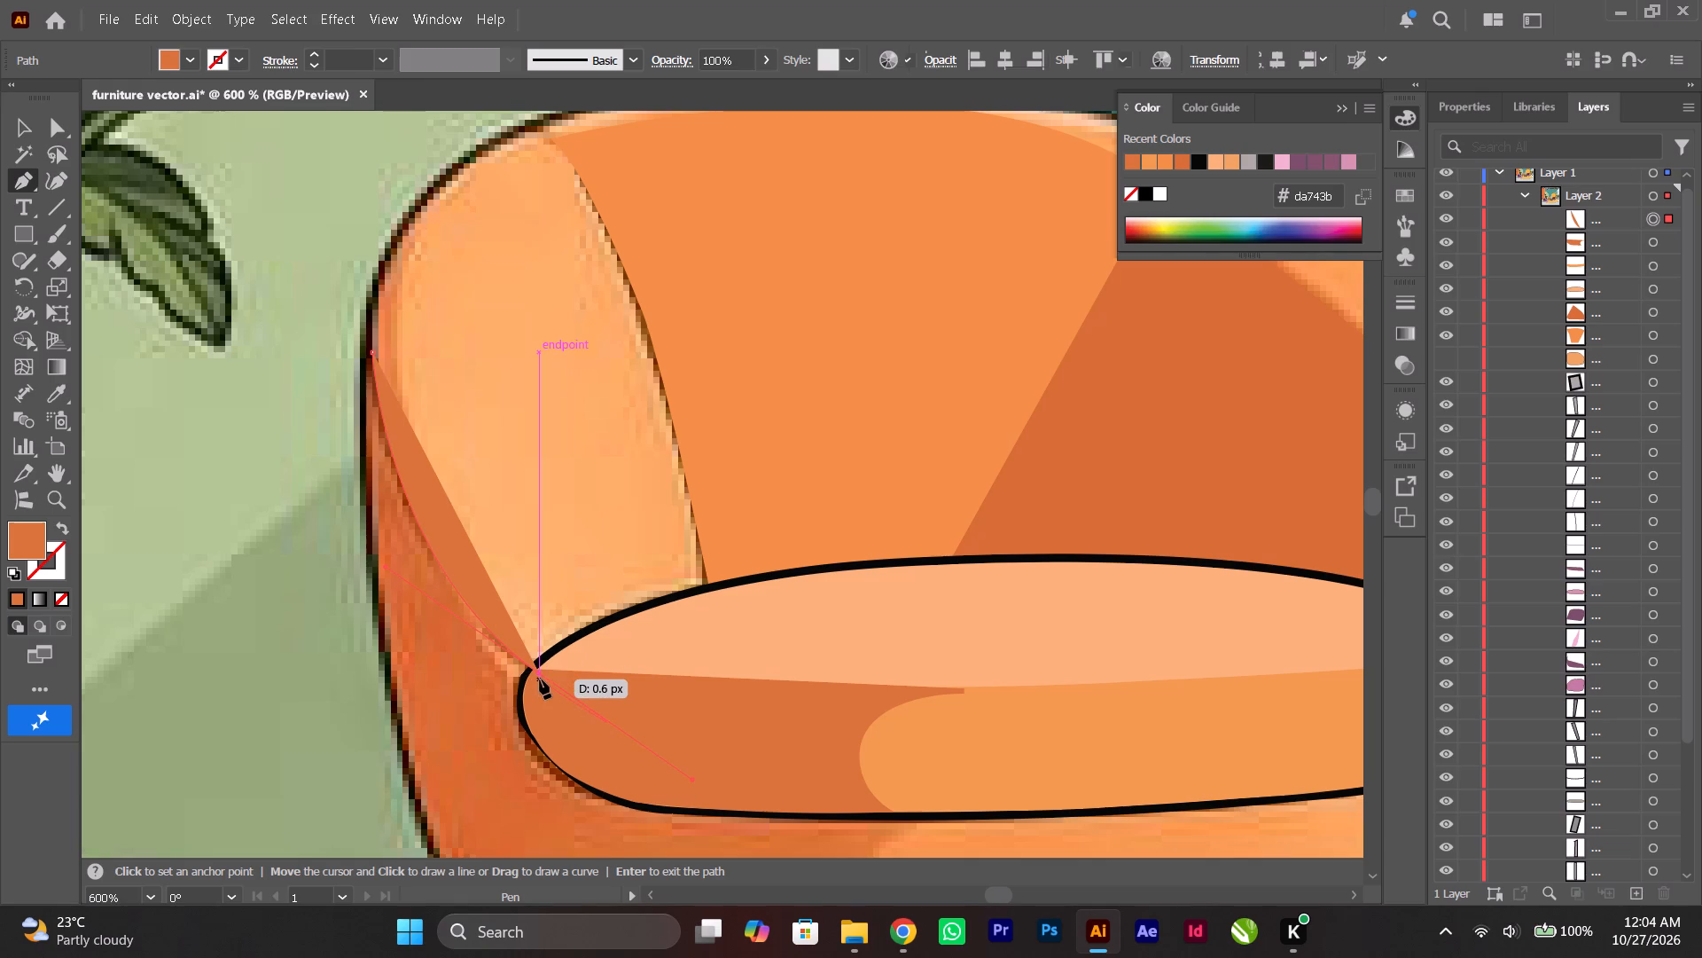
click(535, 674)
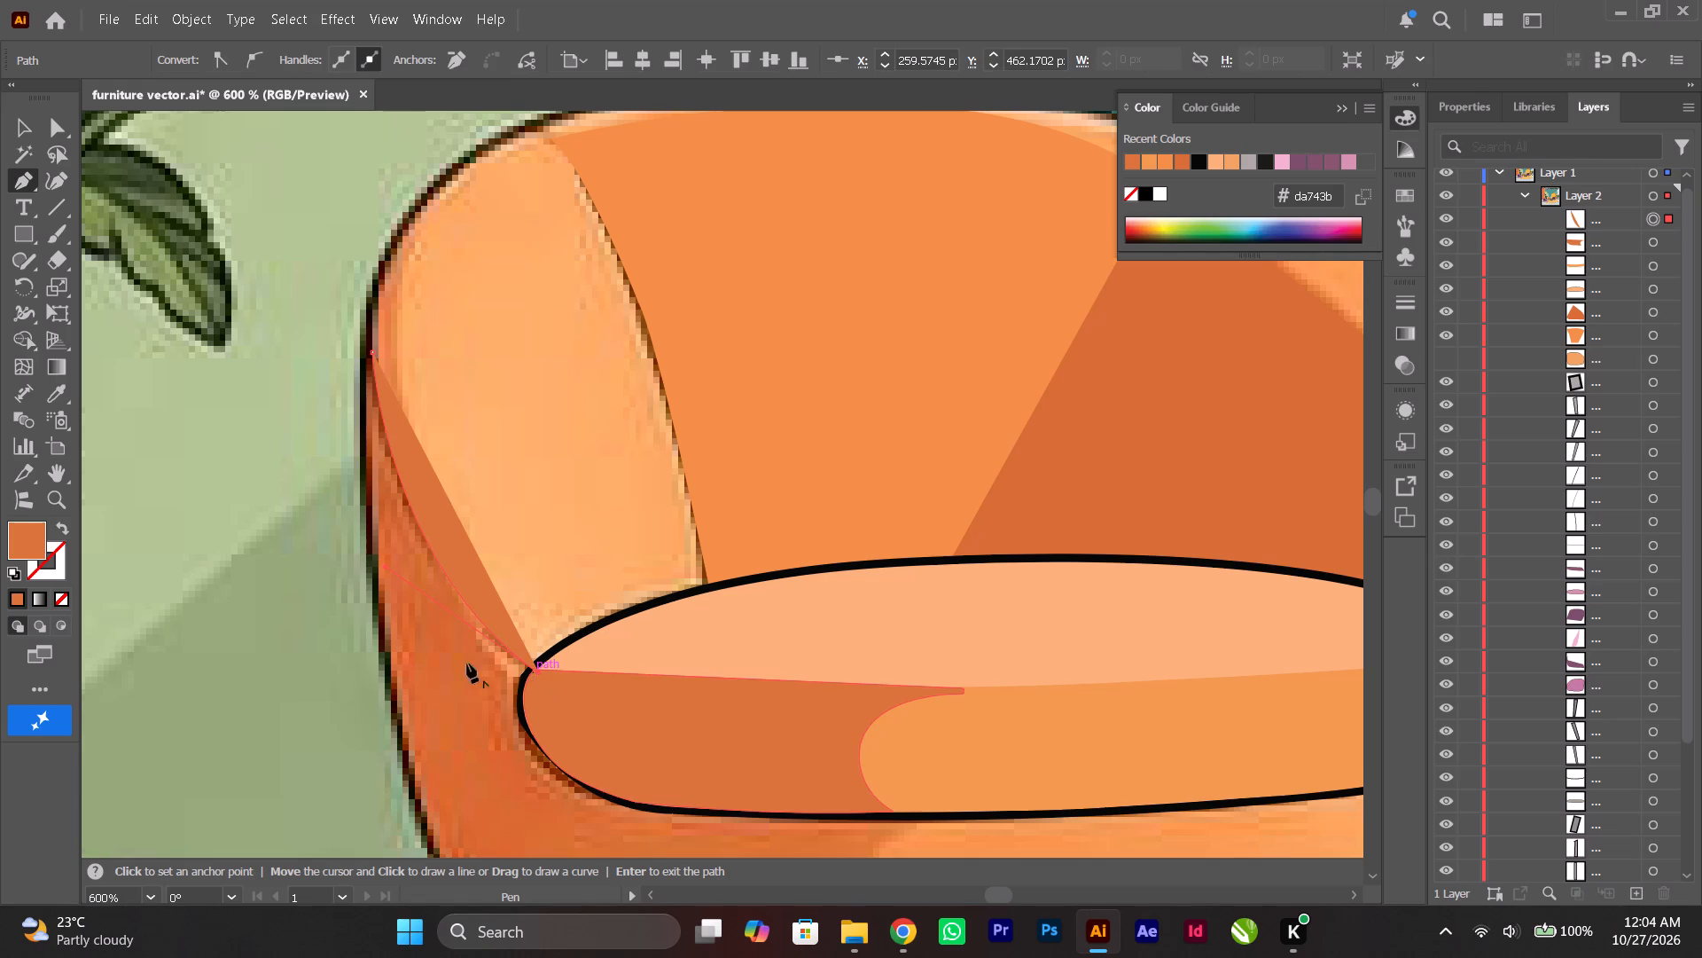
click(59, 597)
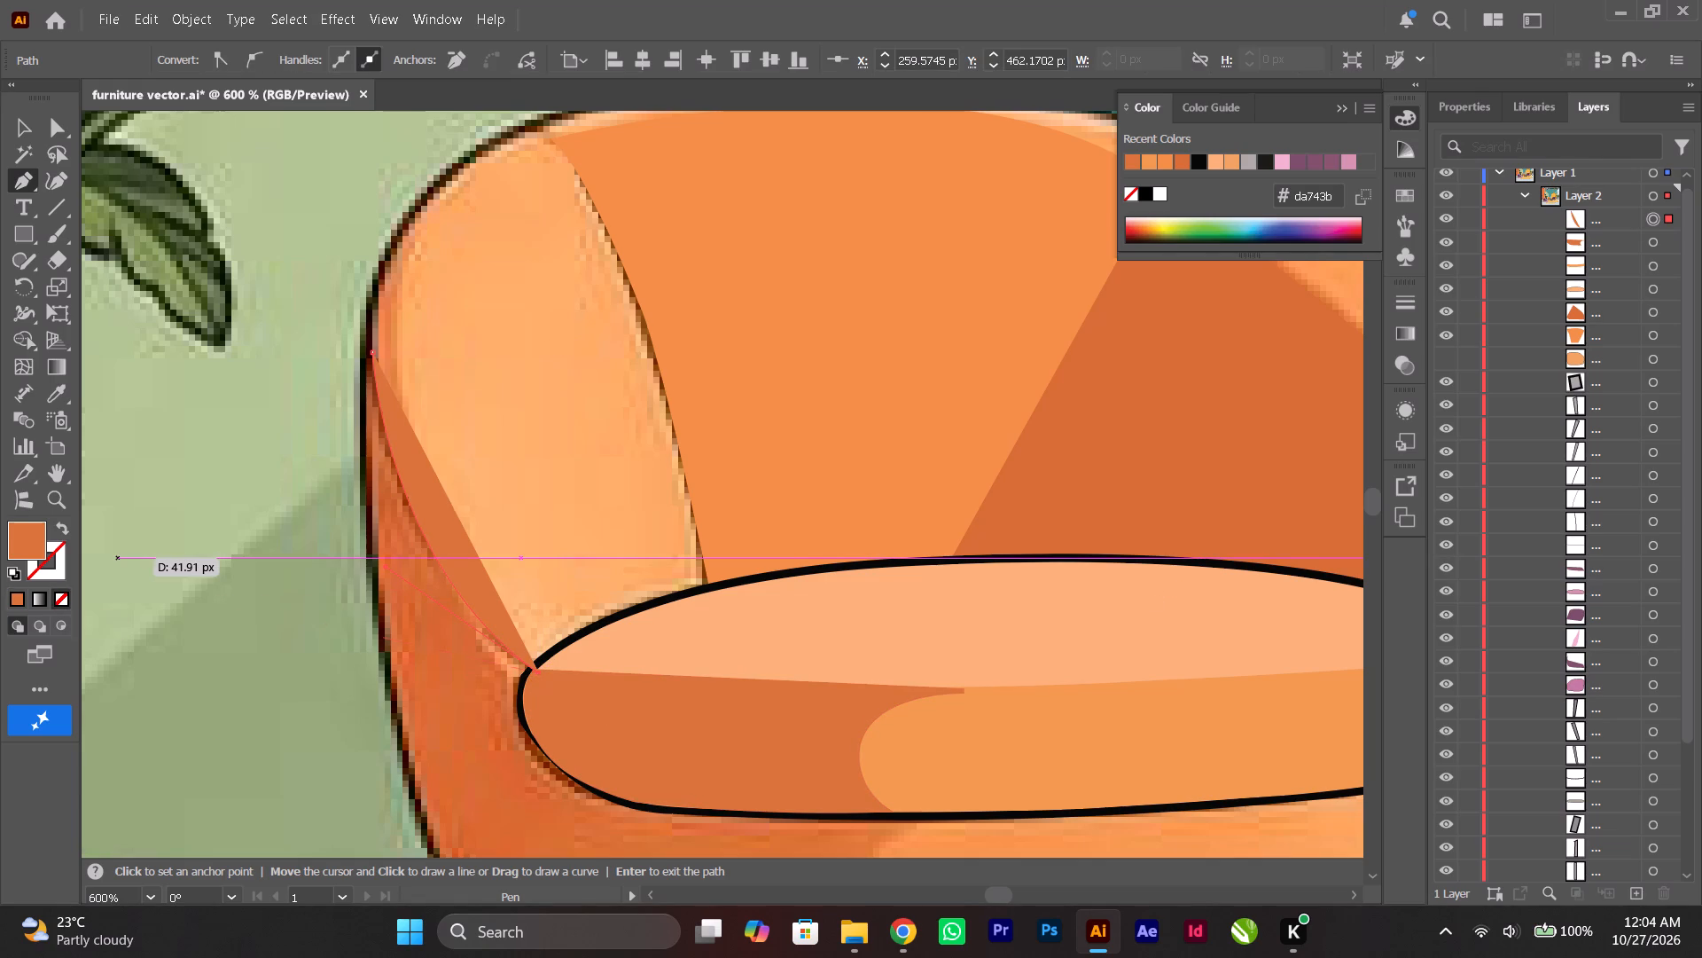
Continue the path to the cushion's bottom edge, down the curved shadow boundary, and along the armchair's base to its lower-left corner.
scroll(757, 701, down, 6)
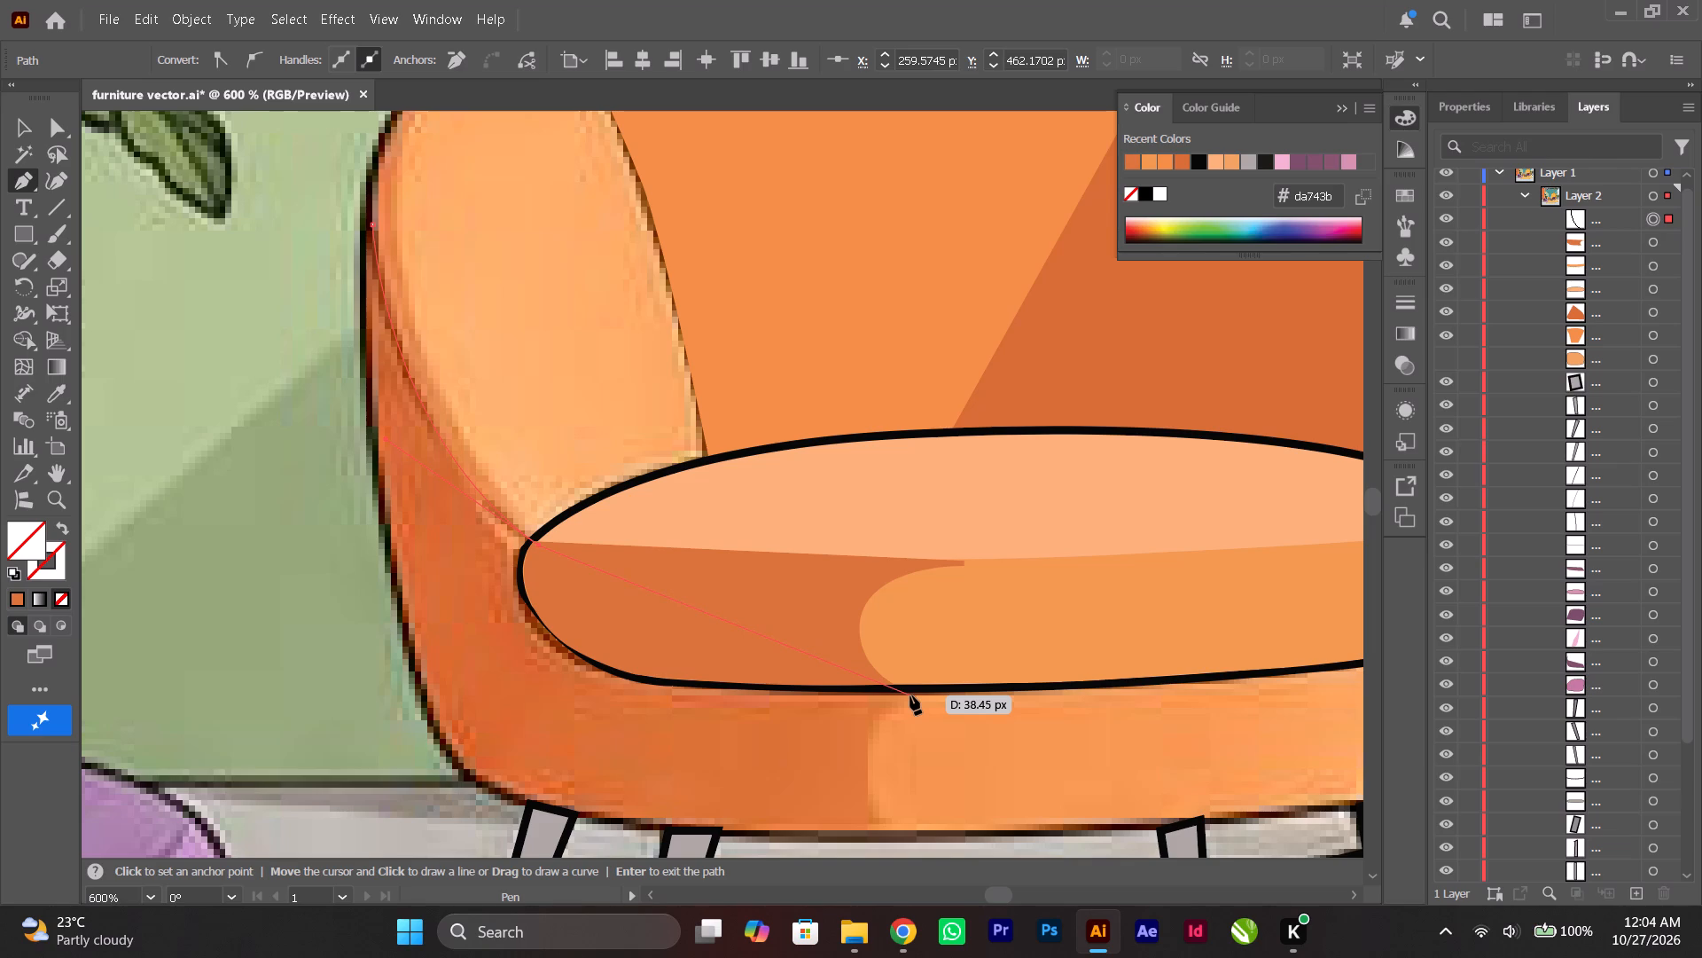
click(910, 695)
scroll(902, 699, down, 6)
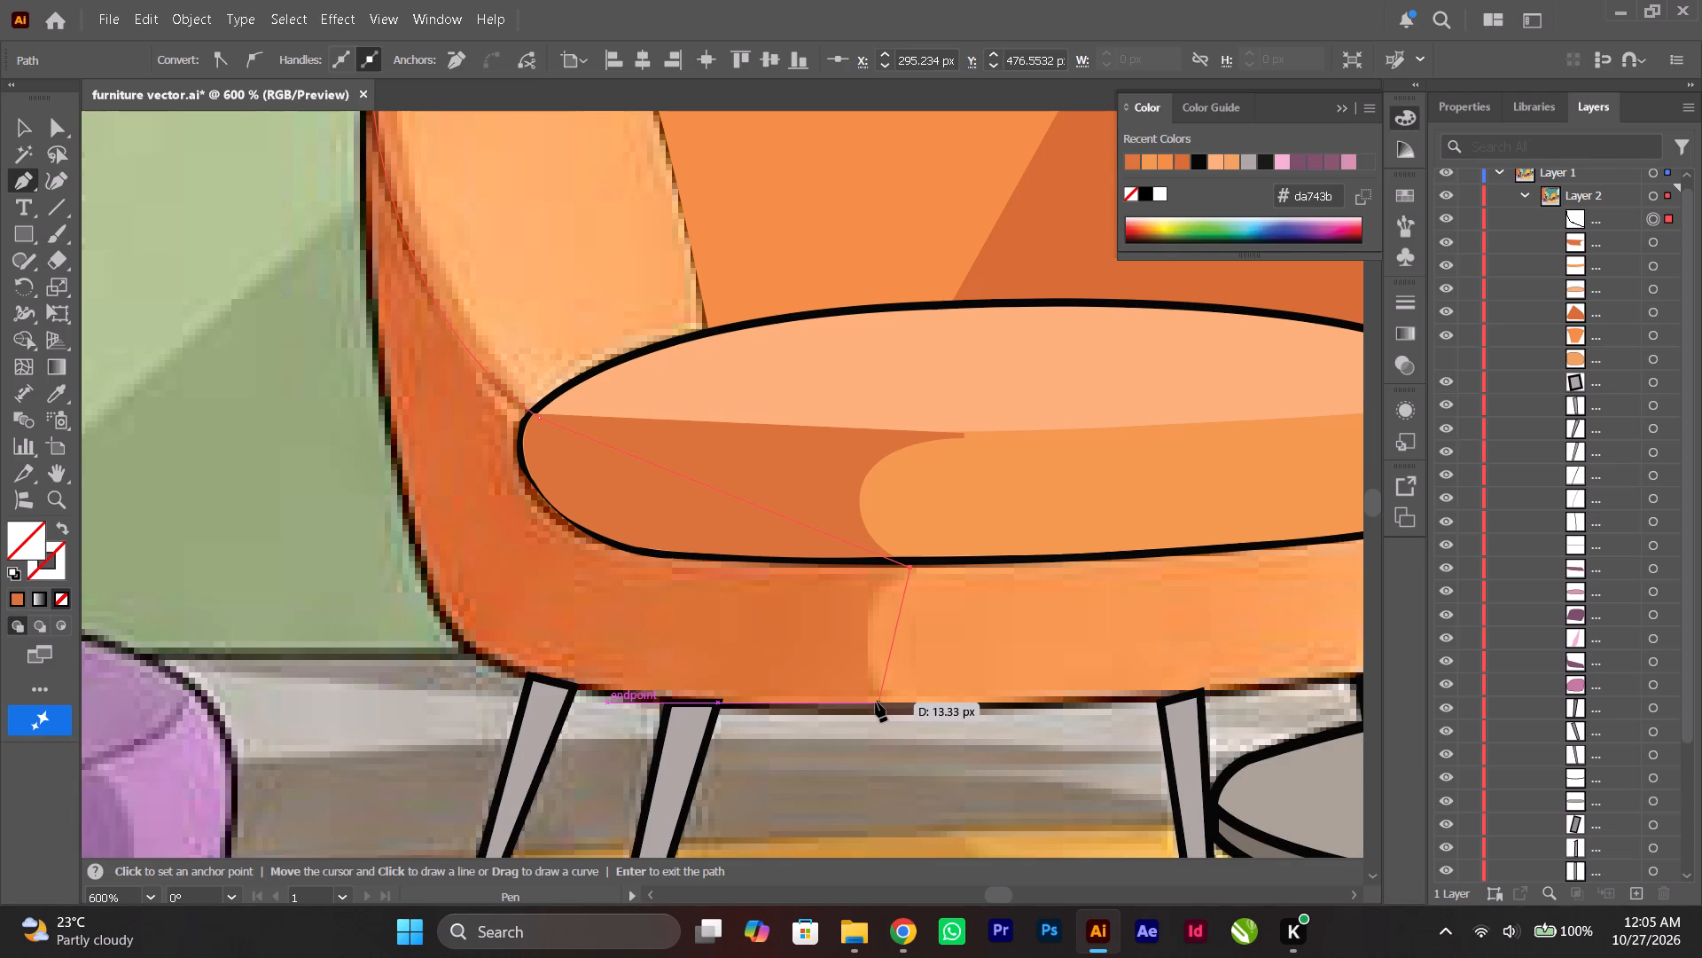
drag(876, 703, 933, 831)
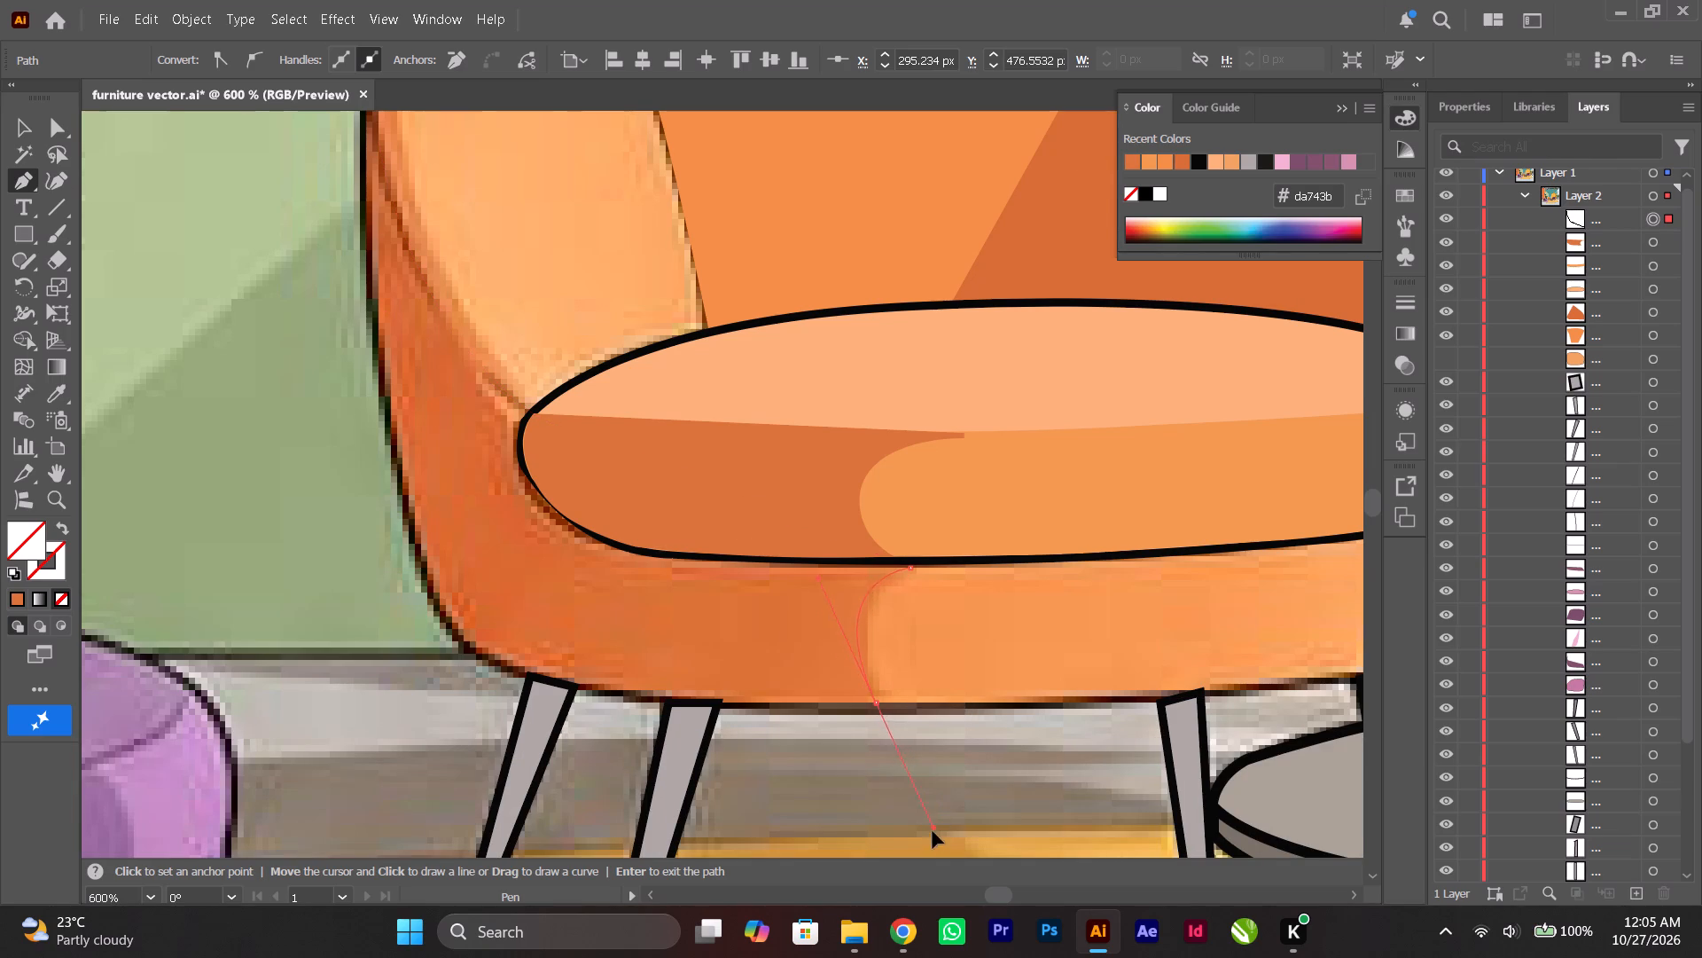
drag(933, 831, 915, 825)
click(875, 702)
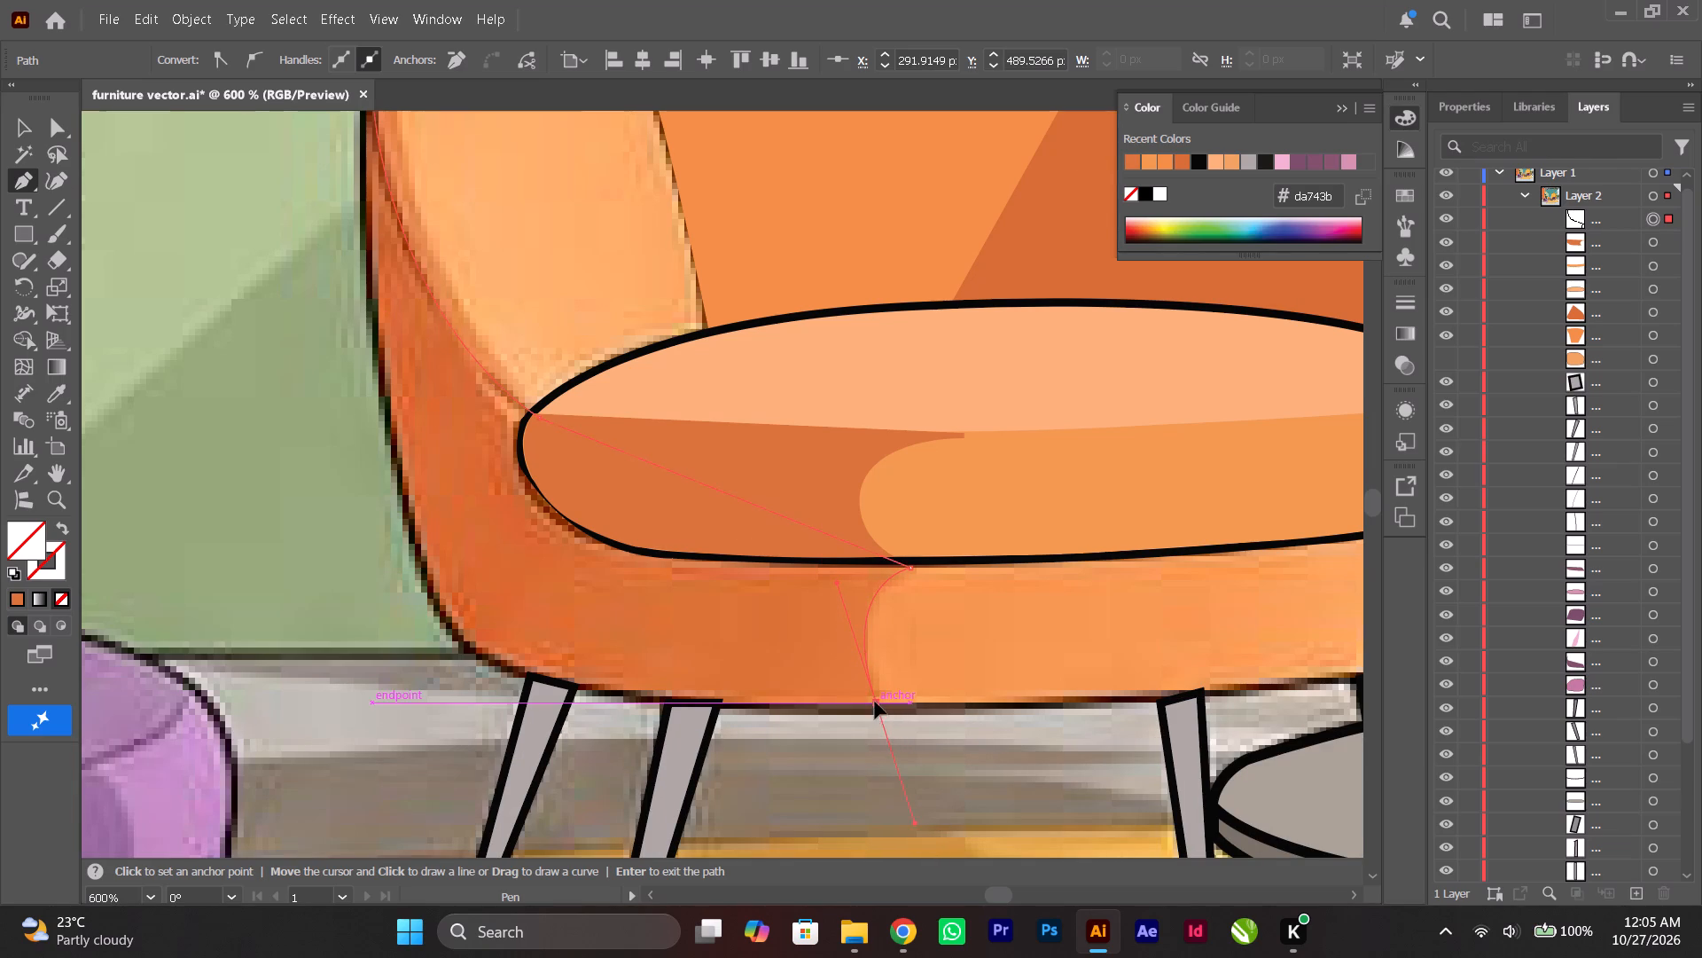
drag(479, 649, 379, 583)
click(476, 652)
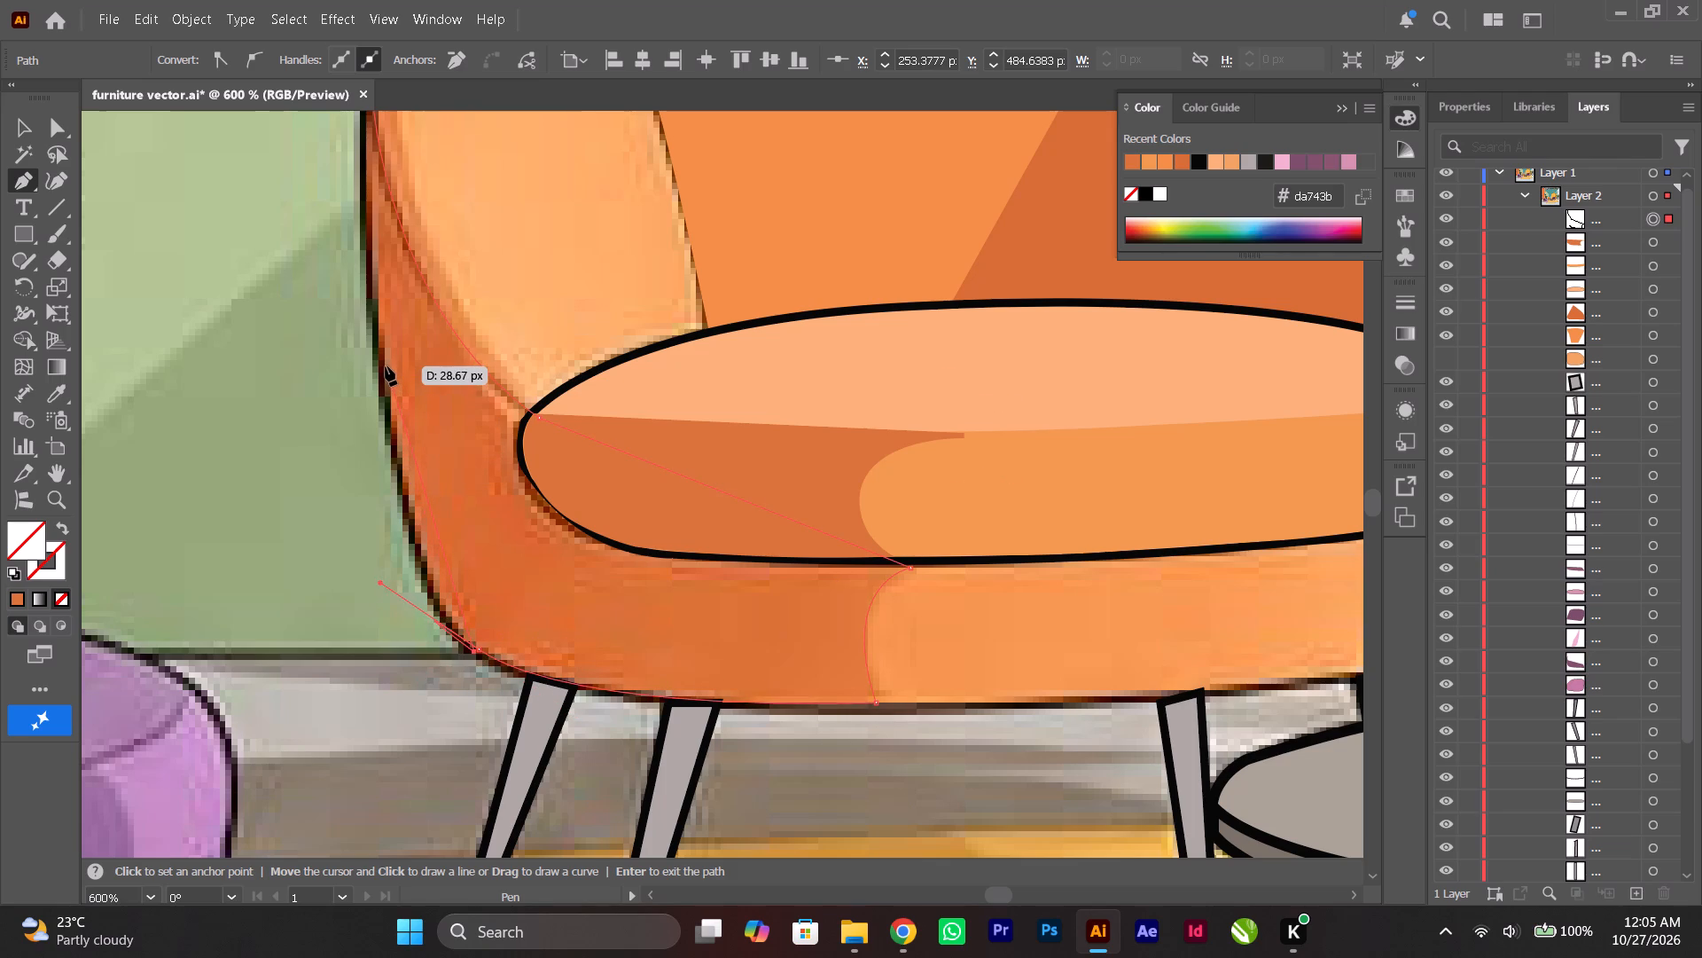
Trace the path up the armchair's left outer edge with curved segments and close it at its starting anchor.
drag(382, 366, 376, 254)
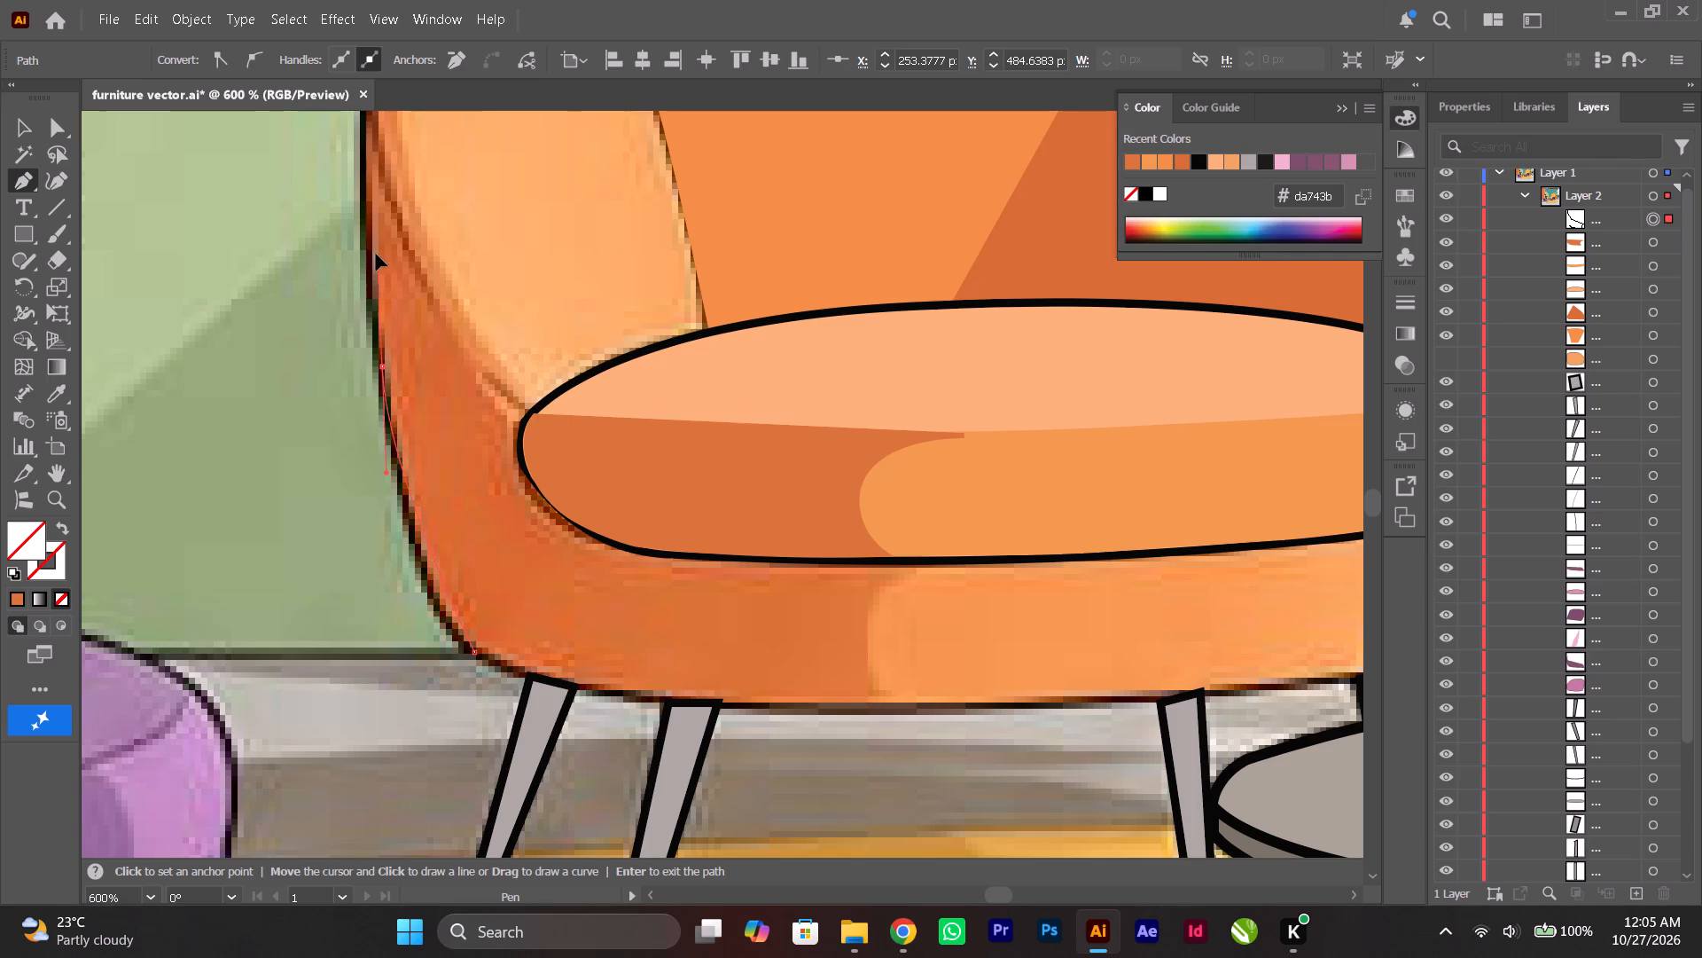
drag(376, 254, 338, 237)
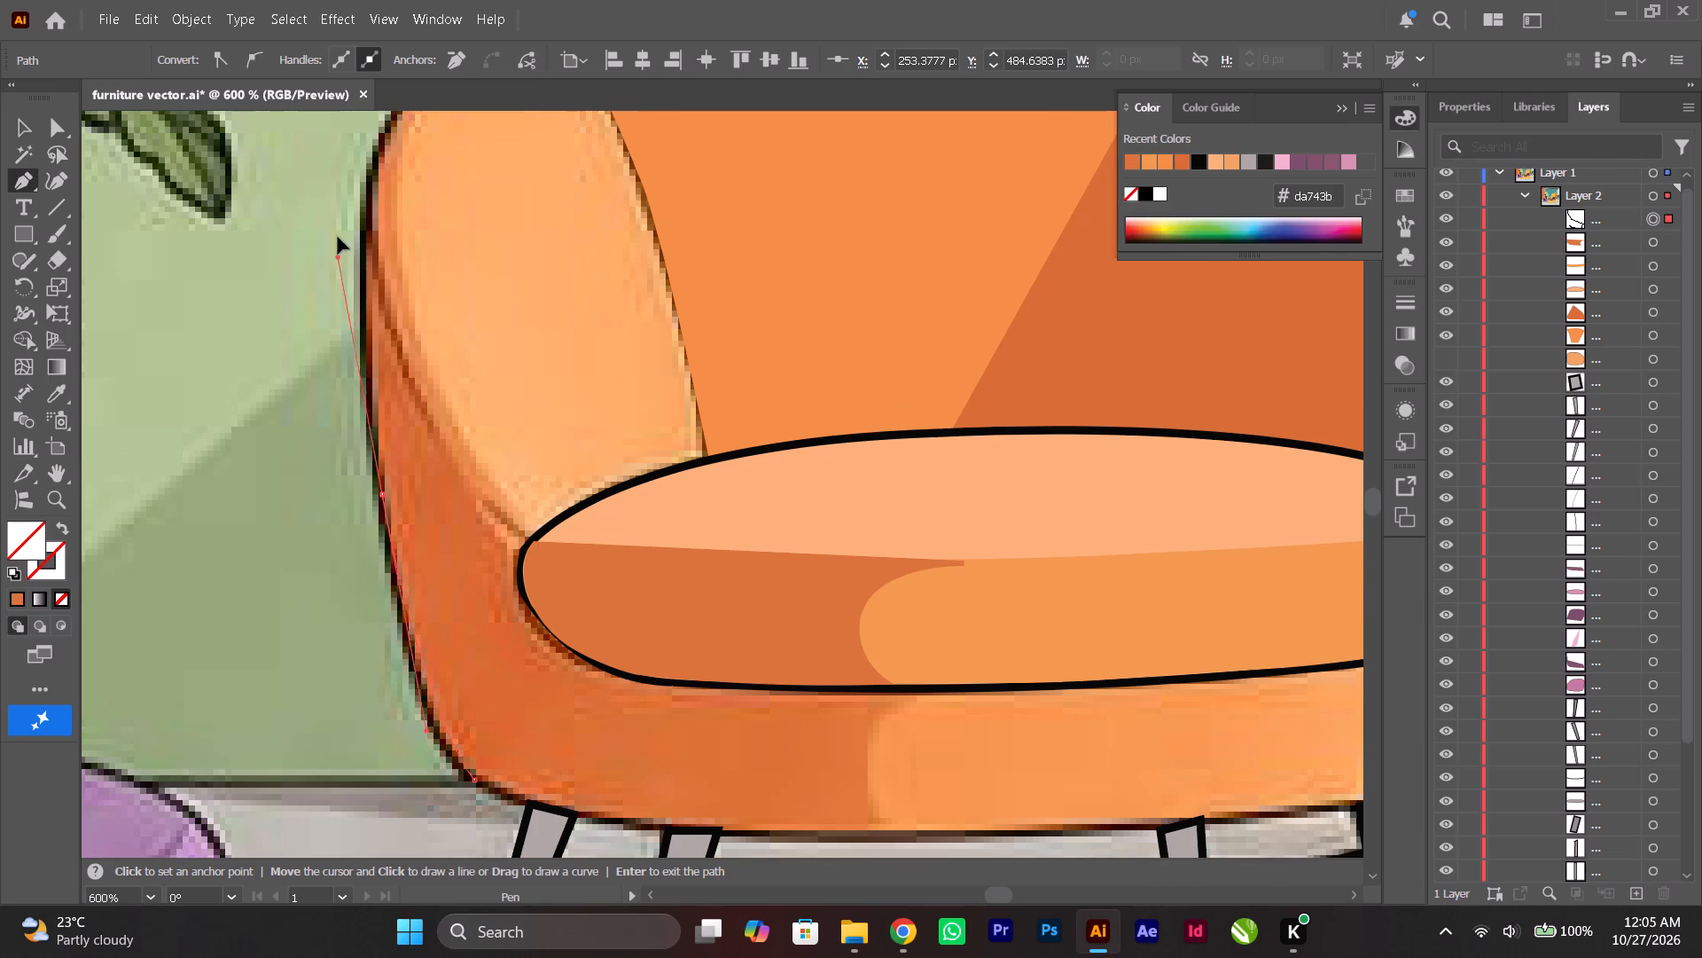
drag(338, 237, 361, 265)
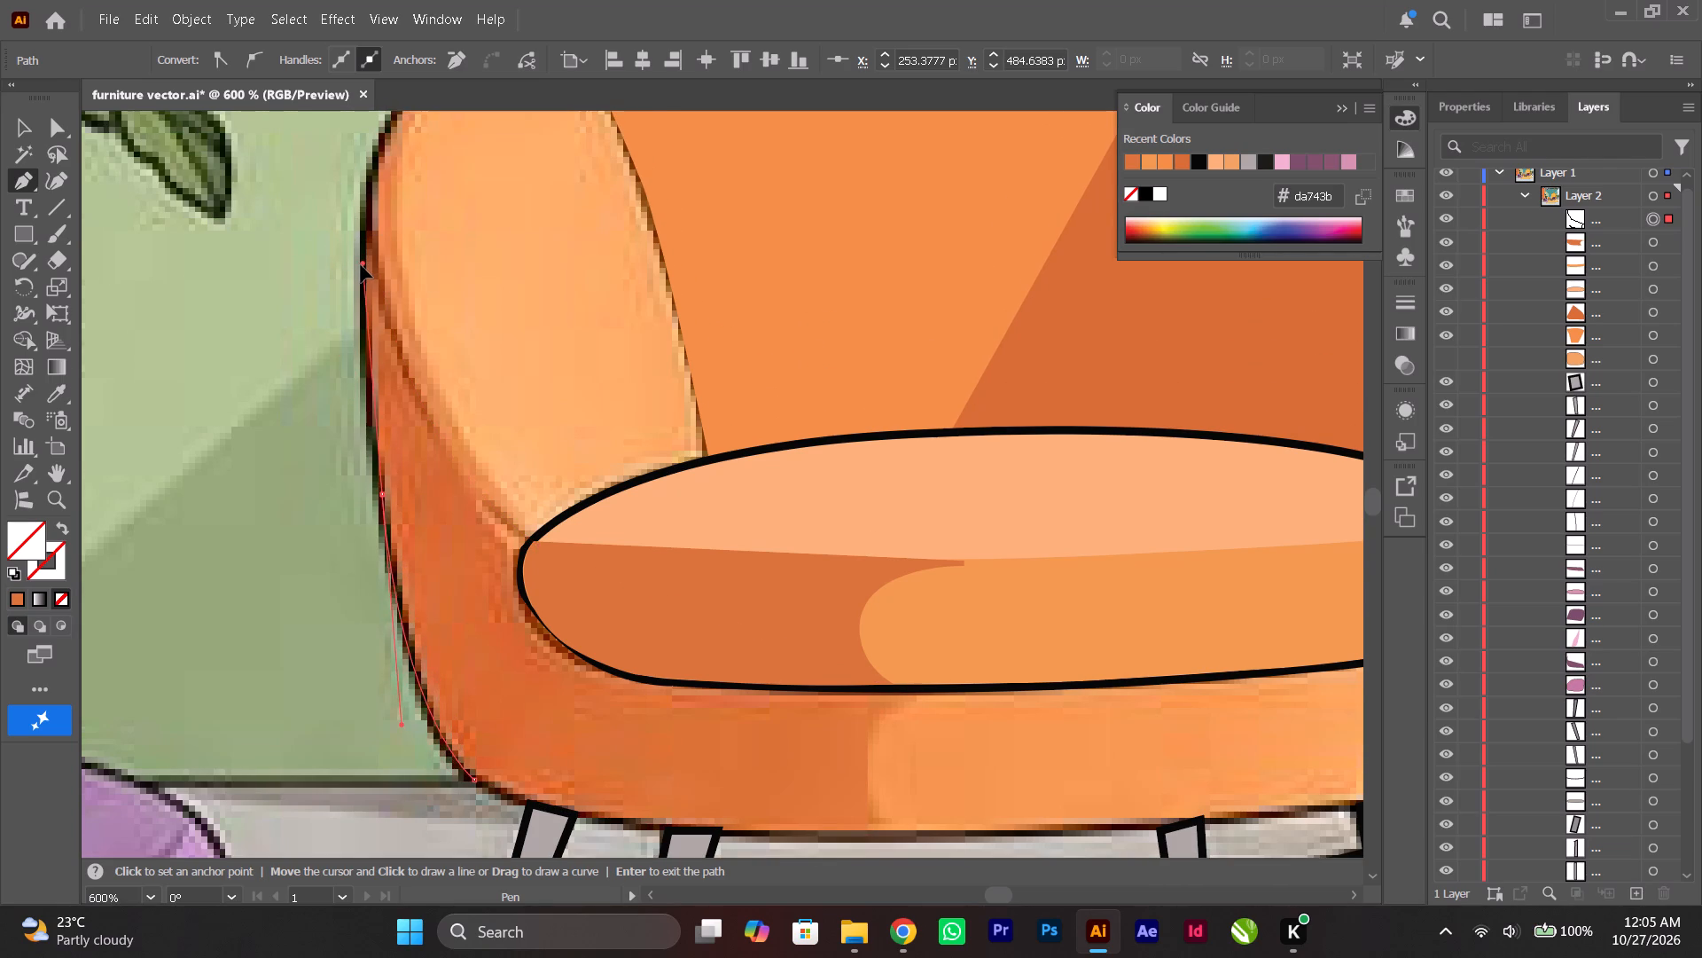
drag(361, 265, 361, 266)
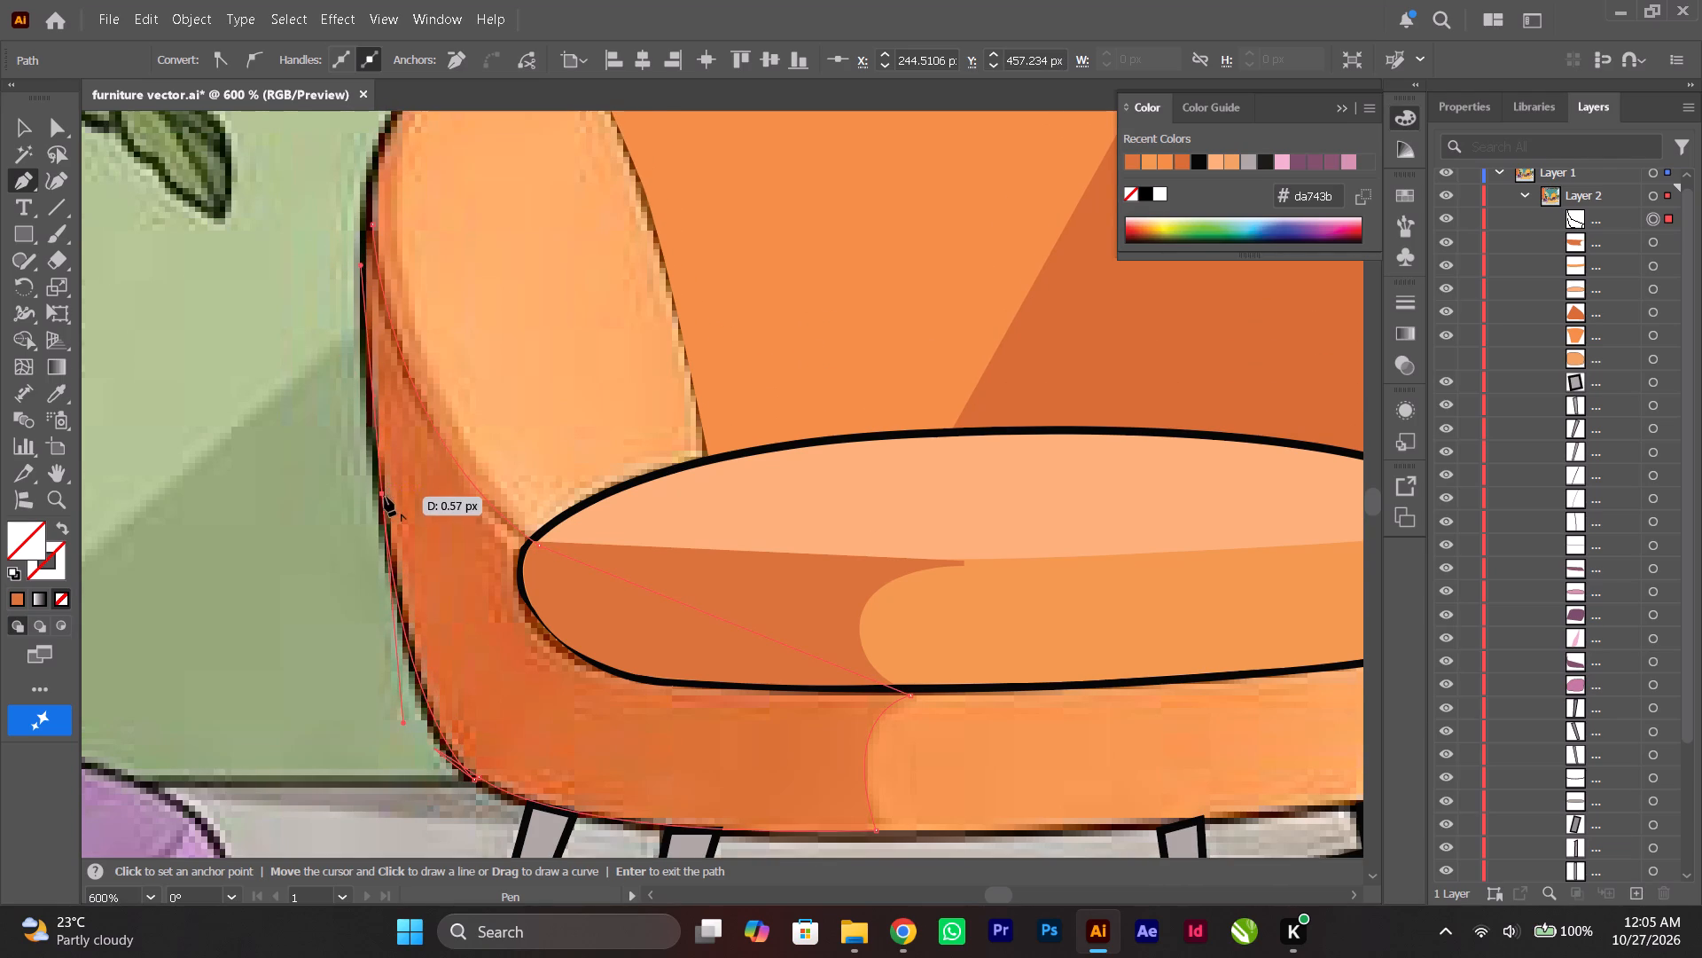
click(381, 495)
scroll(381, 494, up, 2)
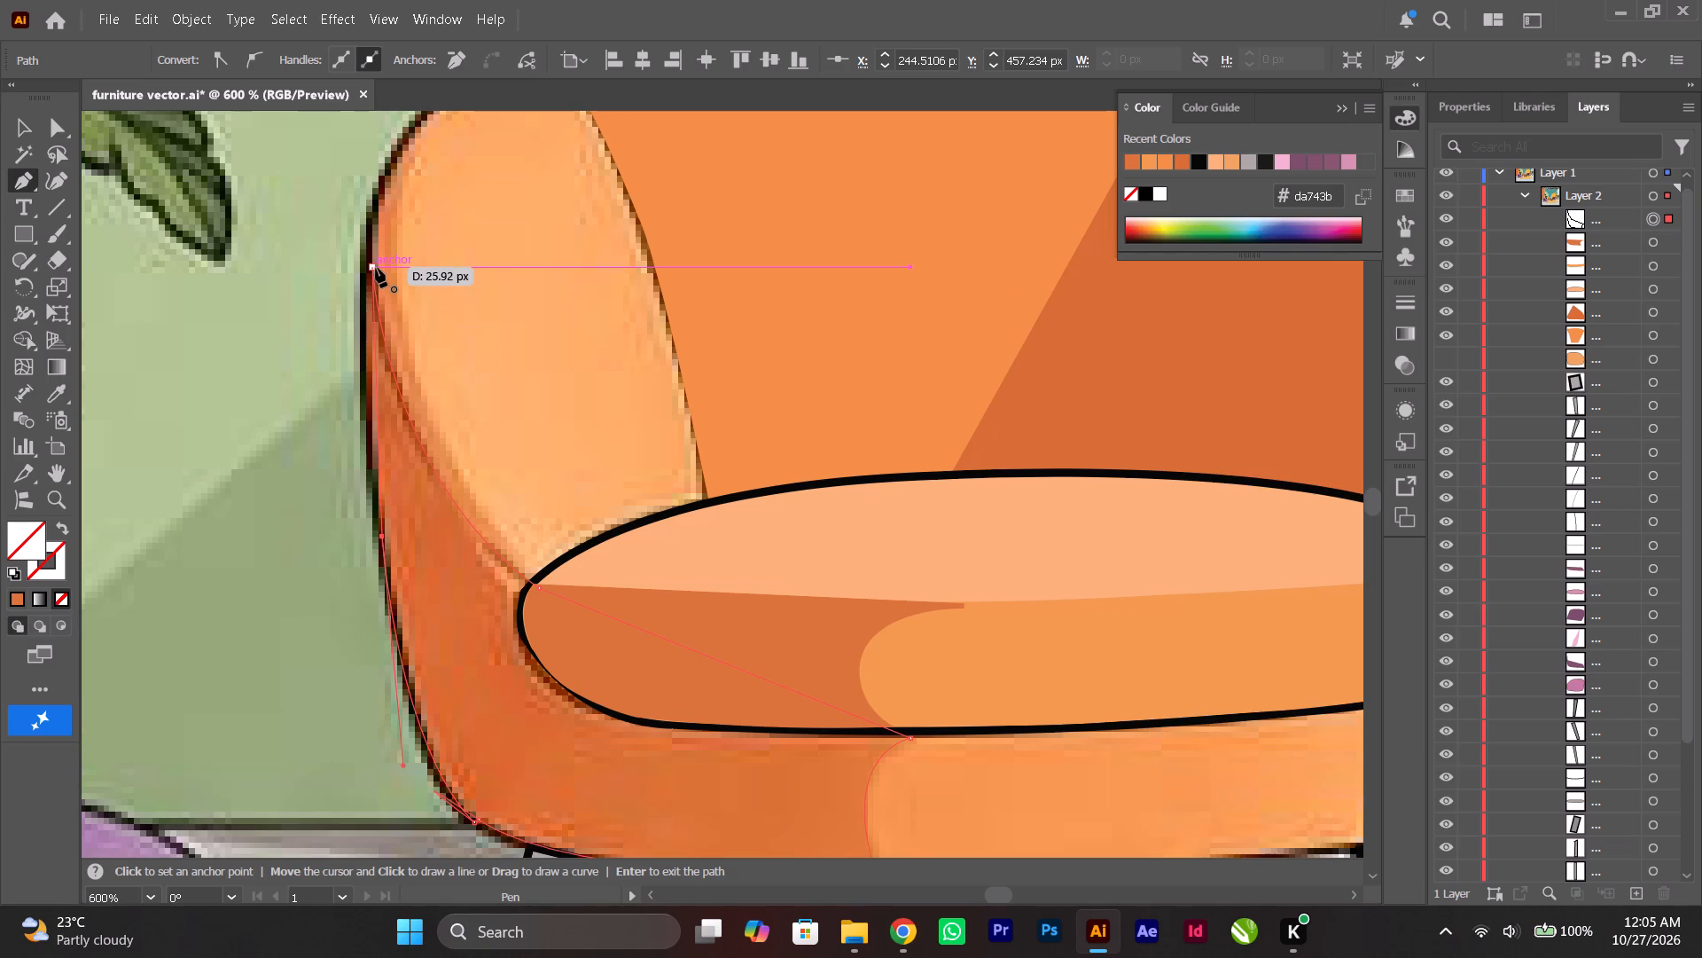
drag(371, 266, 393, 223)
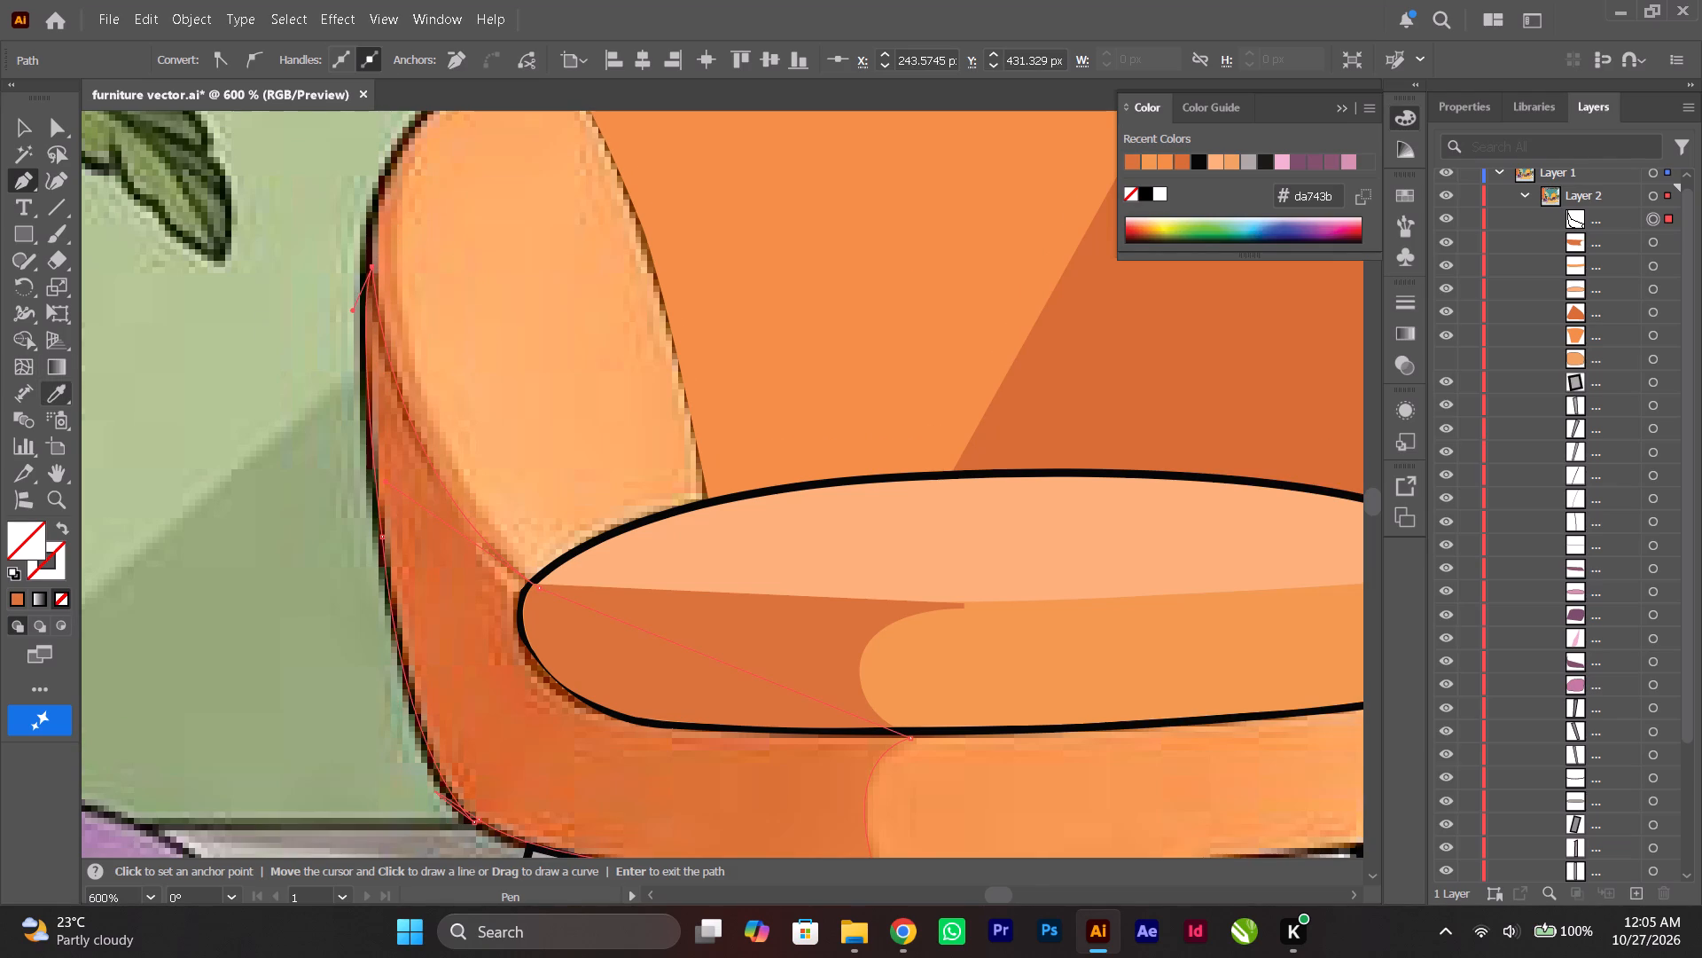
Fill the closed shadow shape with dark orange #d97038 sampled from the reference armchair's lower body.
click(56, 404)
scroll(638, 772, down, 3)
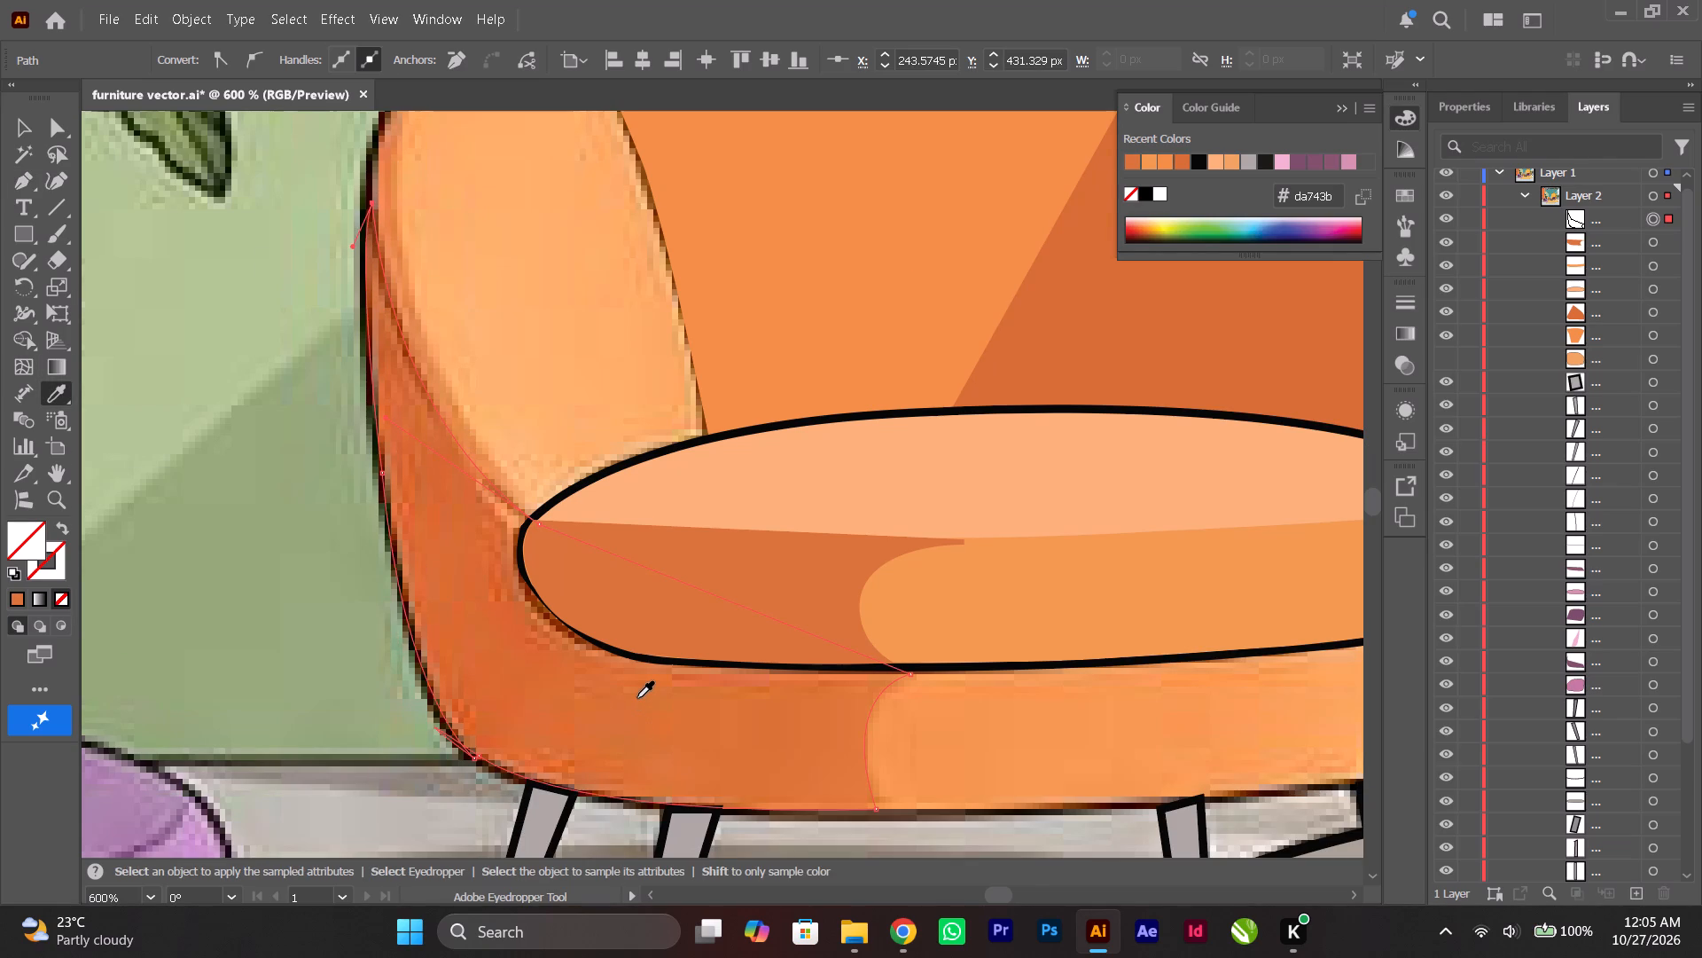
click(617, 712)
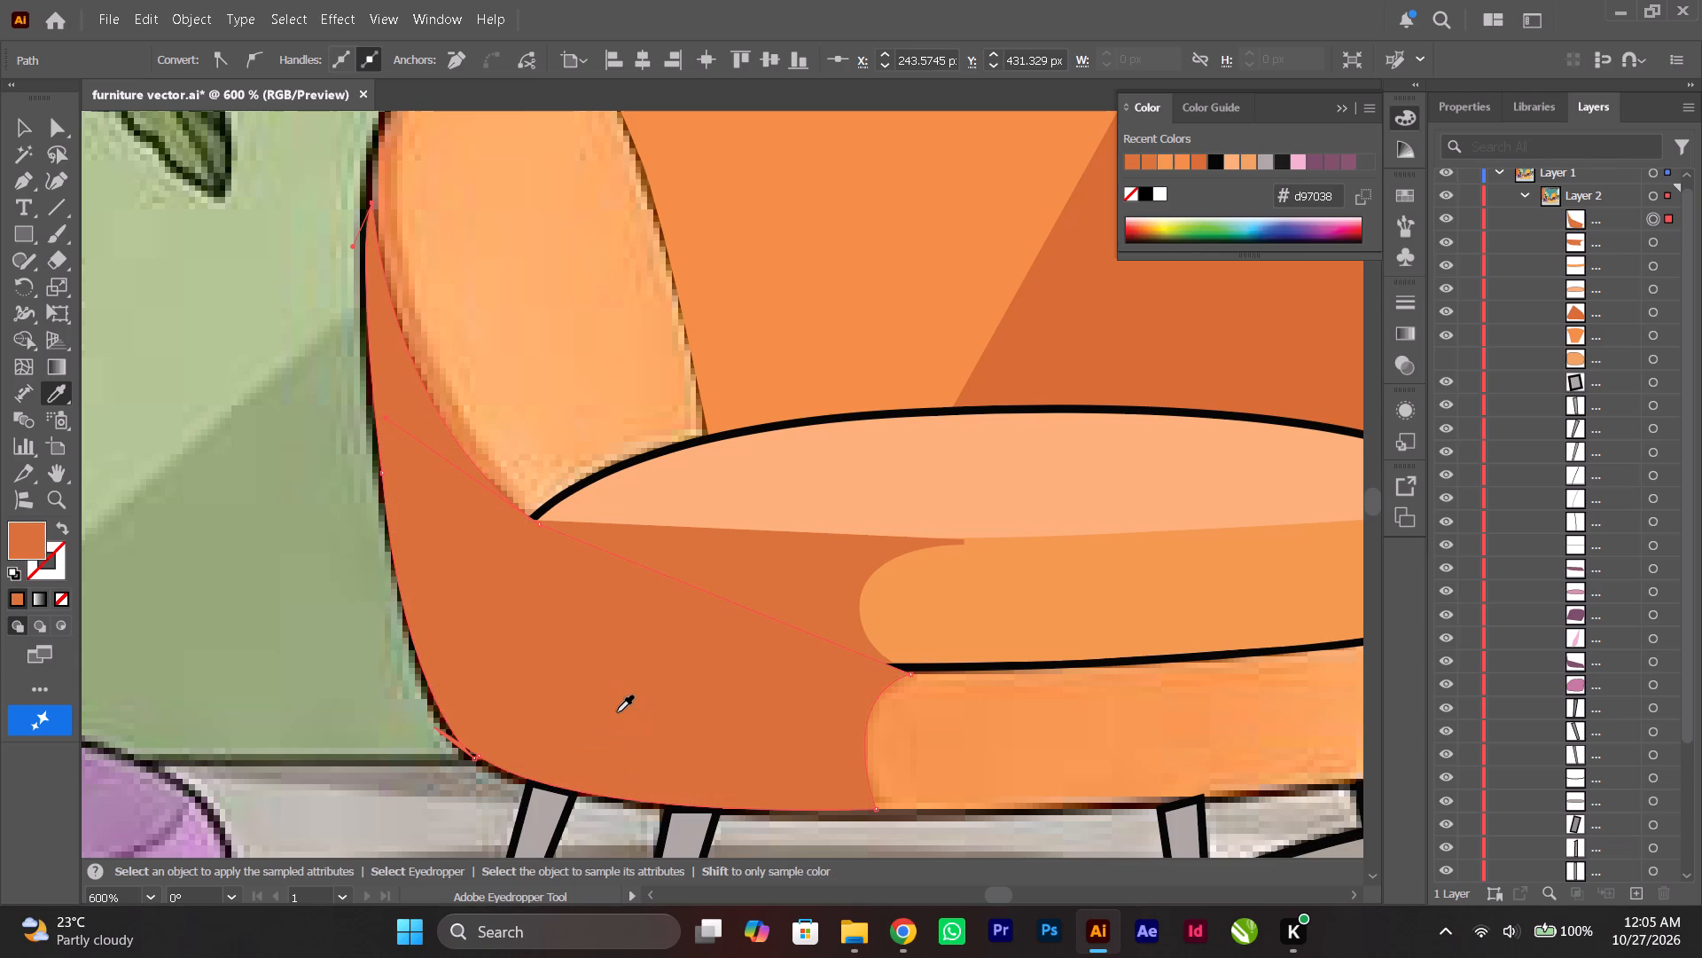
Move the armchair's dark orange lower-body shadow below the three seat-cushion shapes in the stacking order.
click(16, 130)
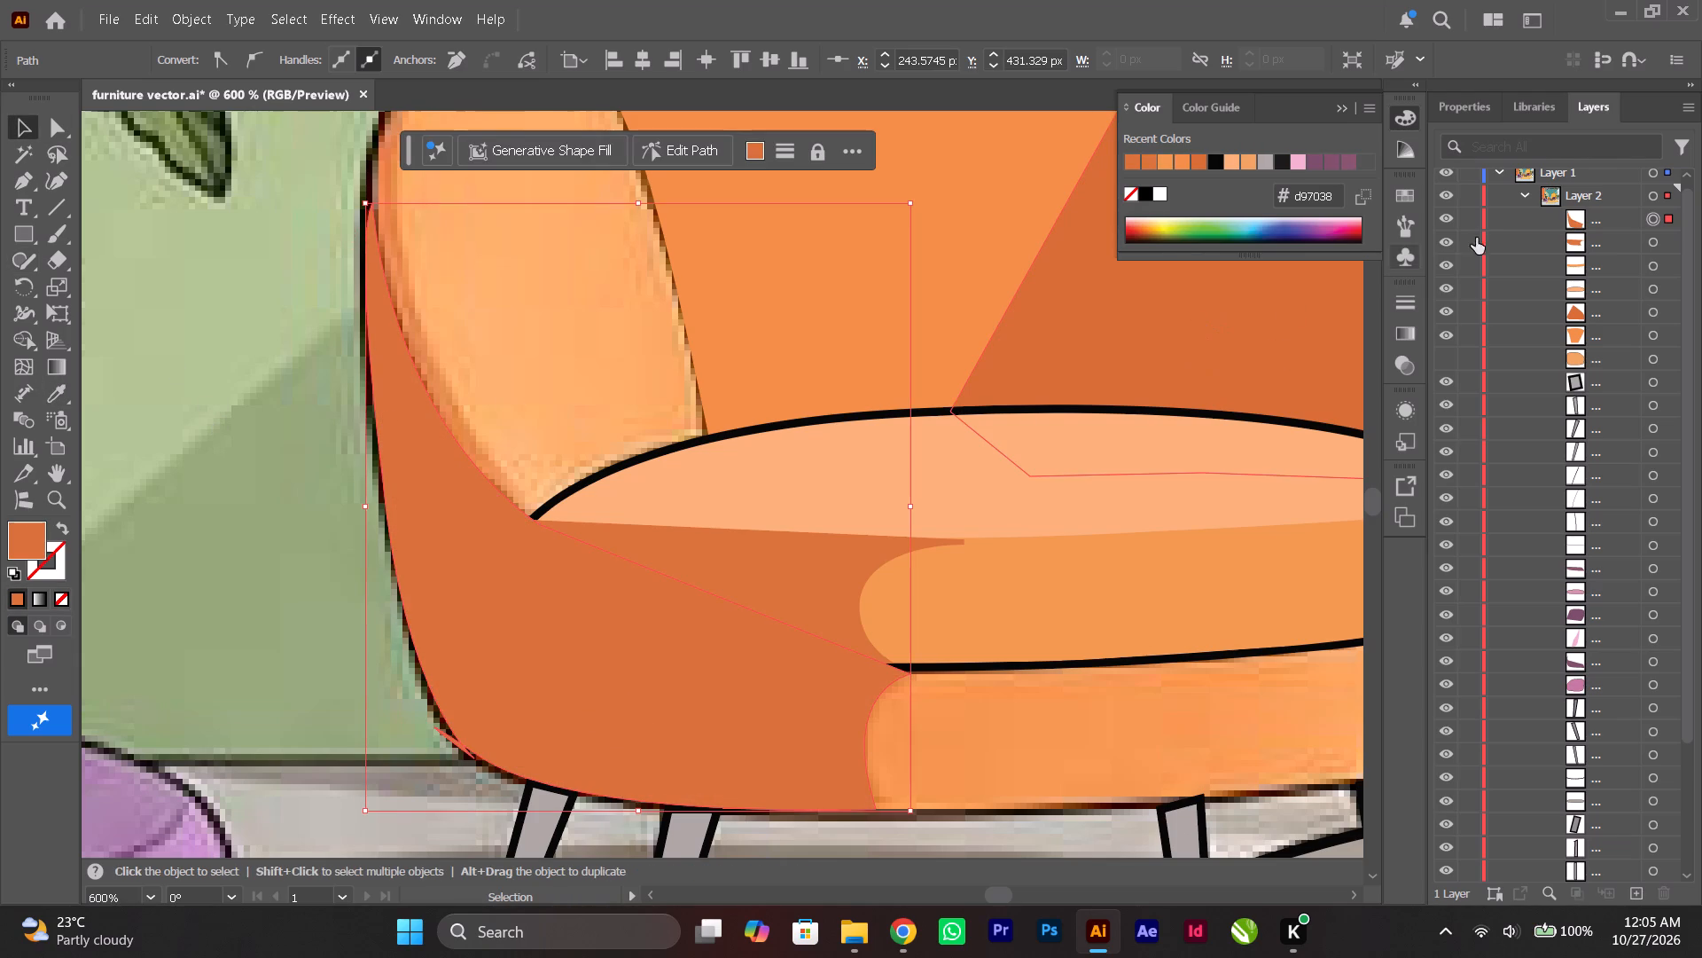
drag(1603, 218, 1593, 305)
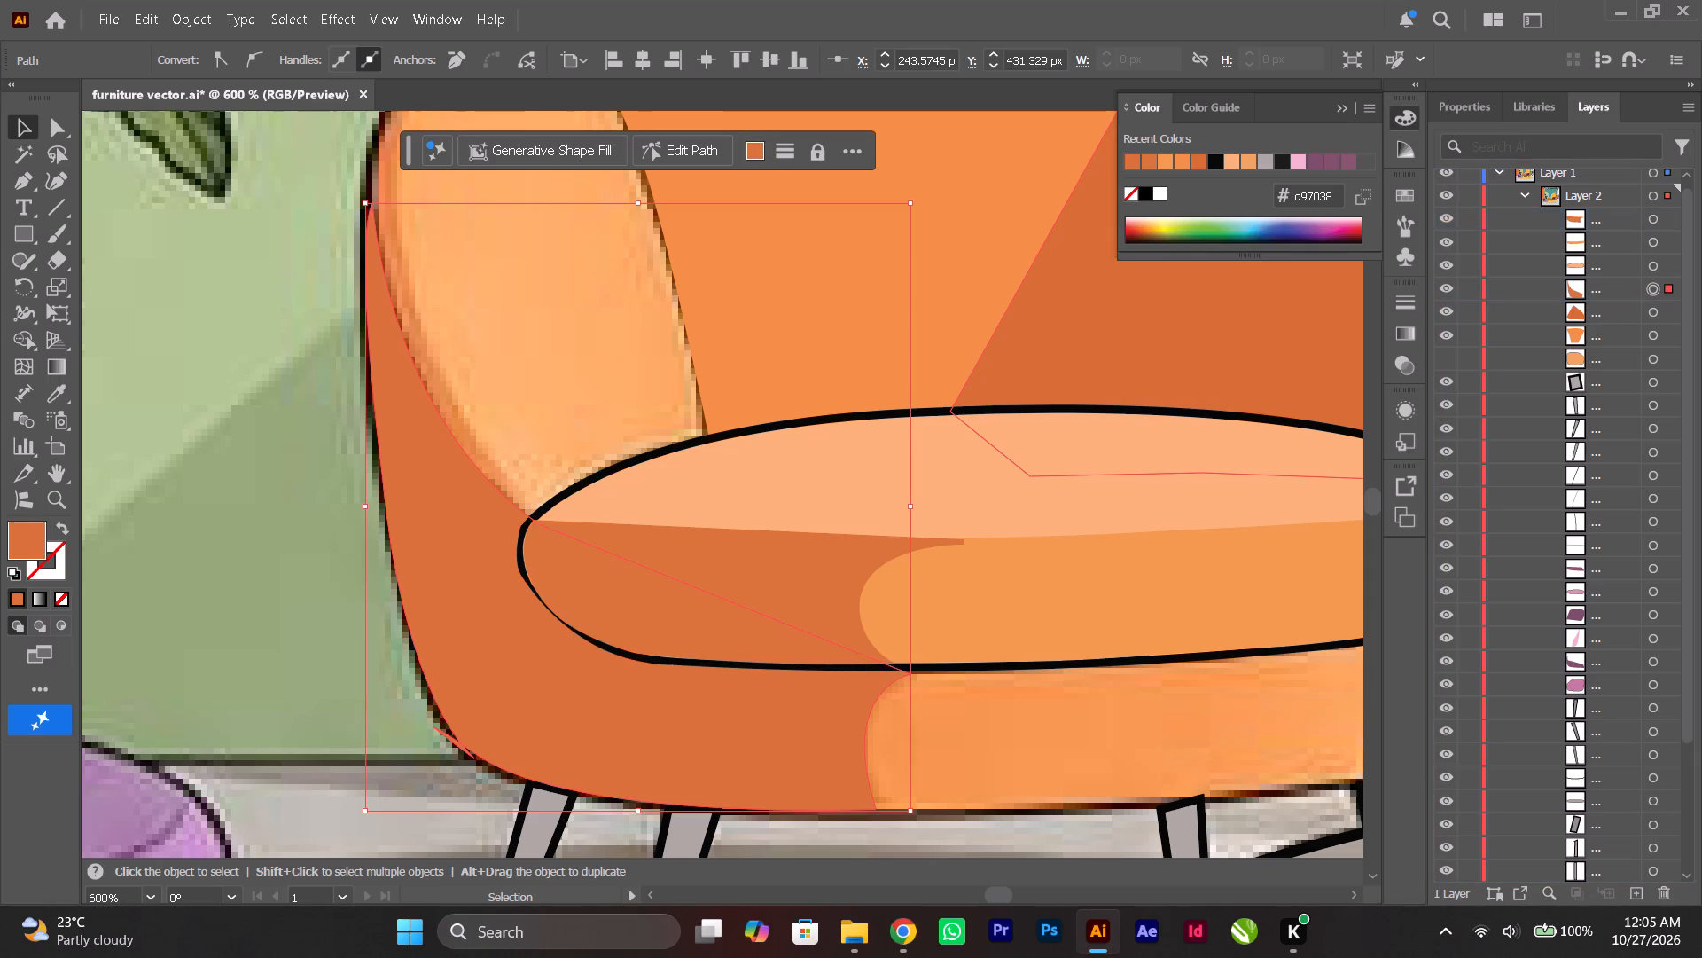
click(248, 494)
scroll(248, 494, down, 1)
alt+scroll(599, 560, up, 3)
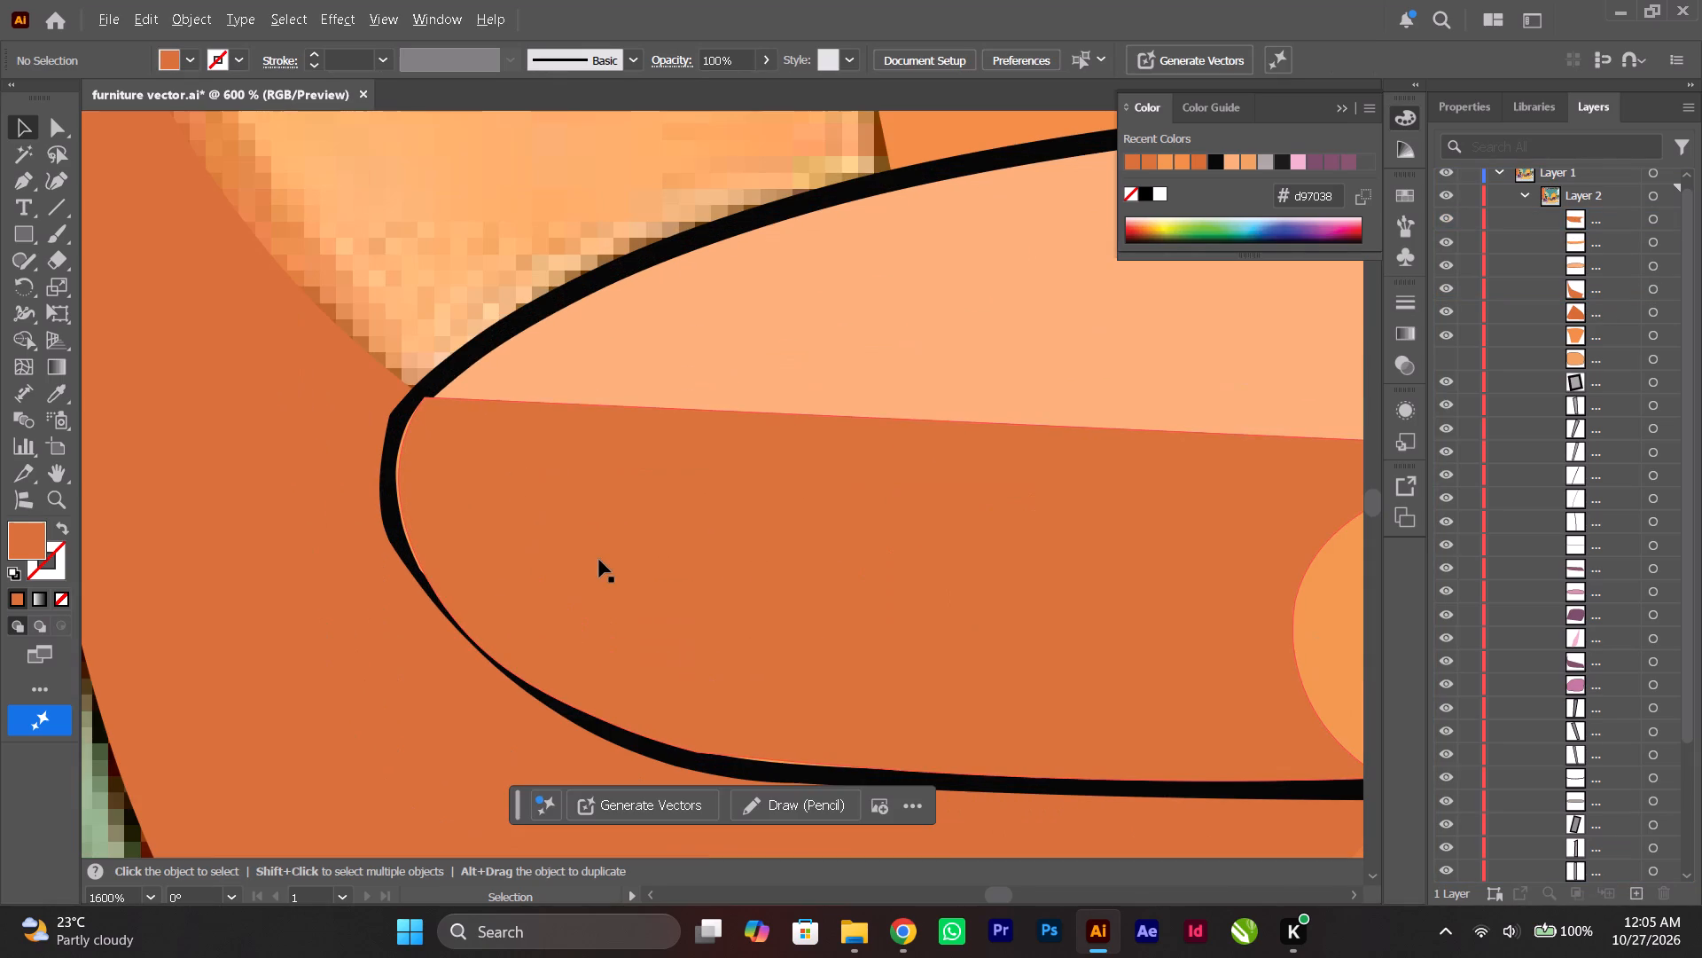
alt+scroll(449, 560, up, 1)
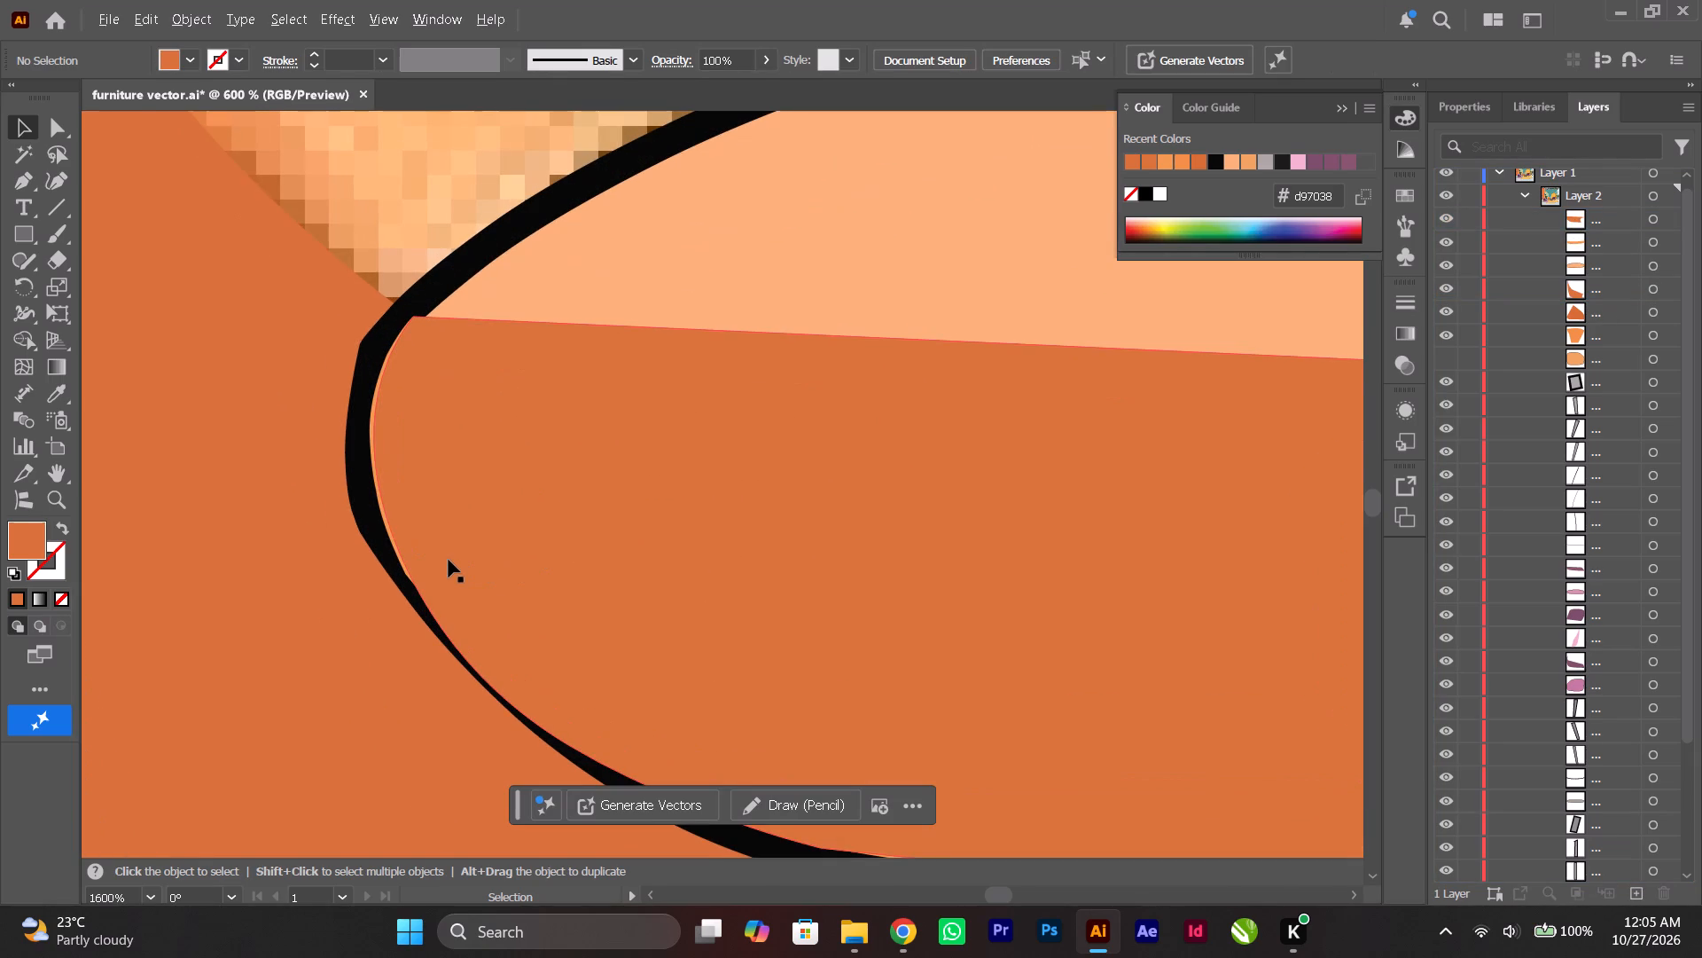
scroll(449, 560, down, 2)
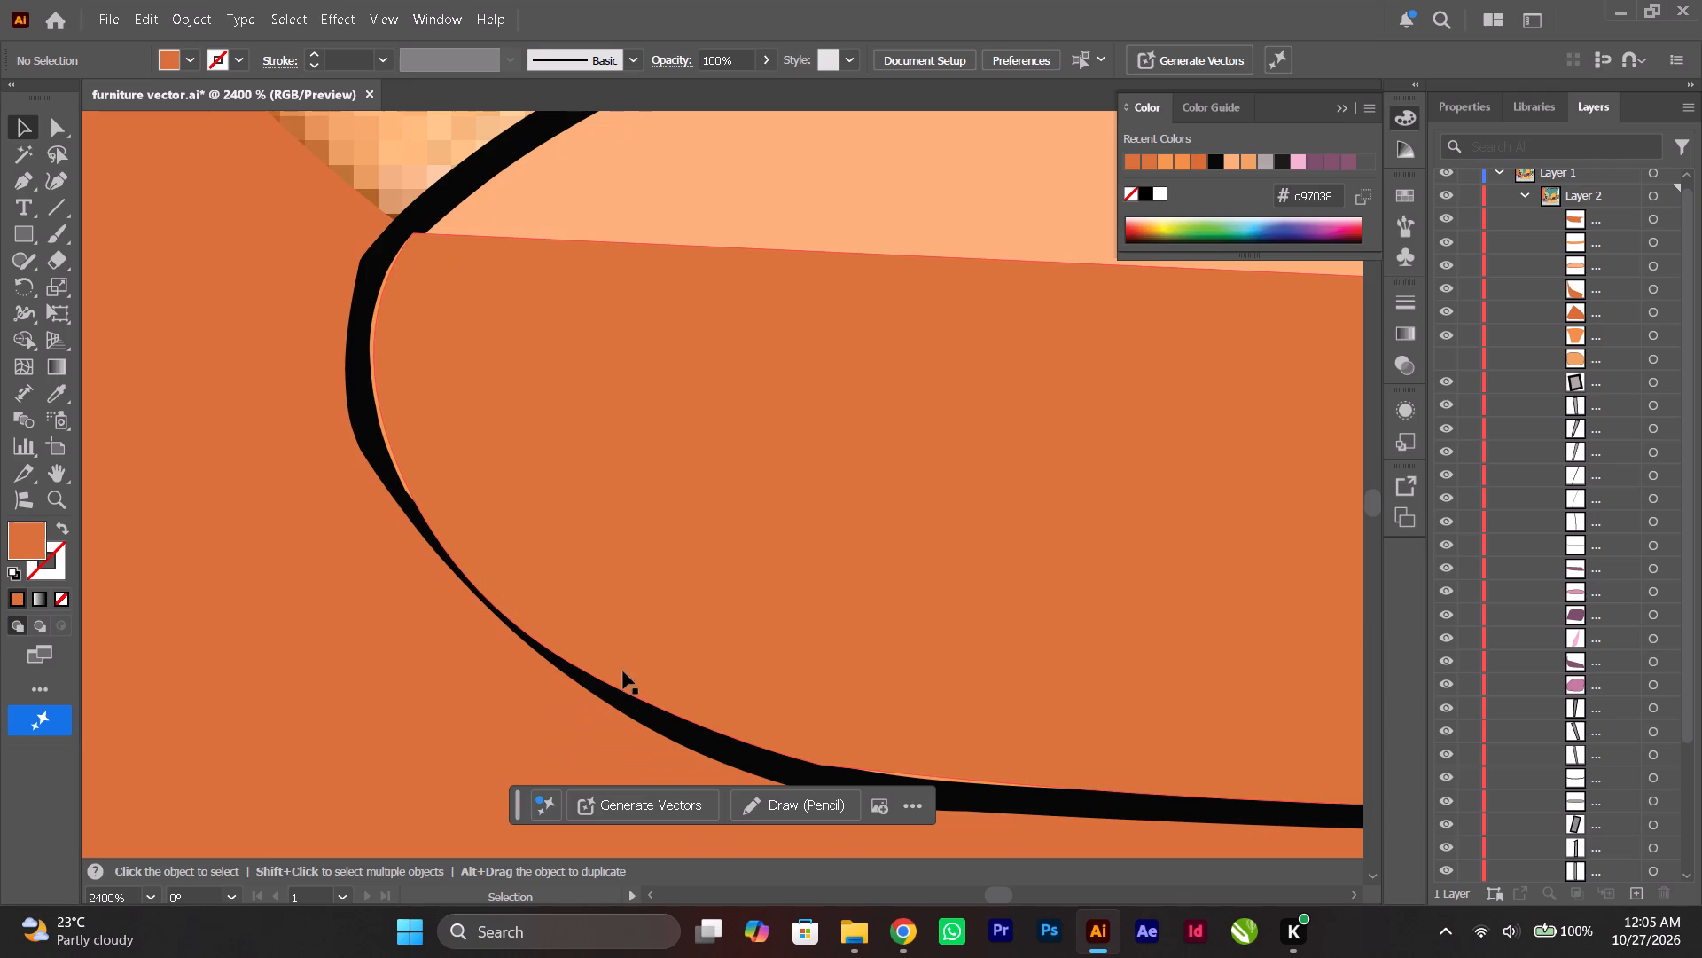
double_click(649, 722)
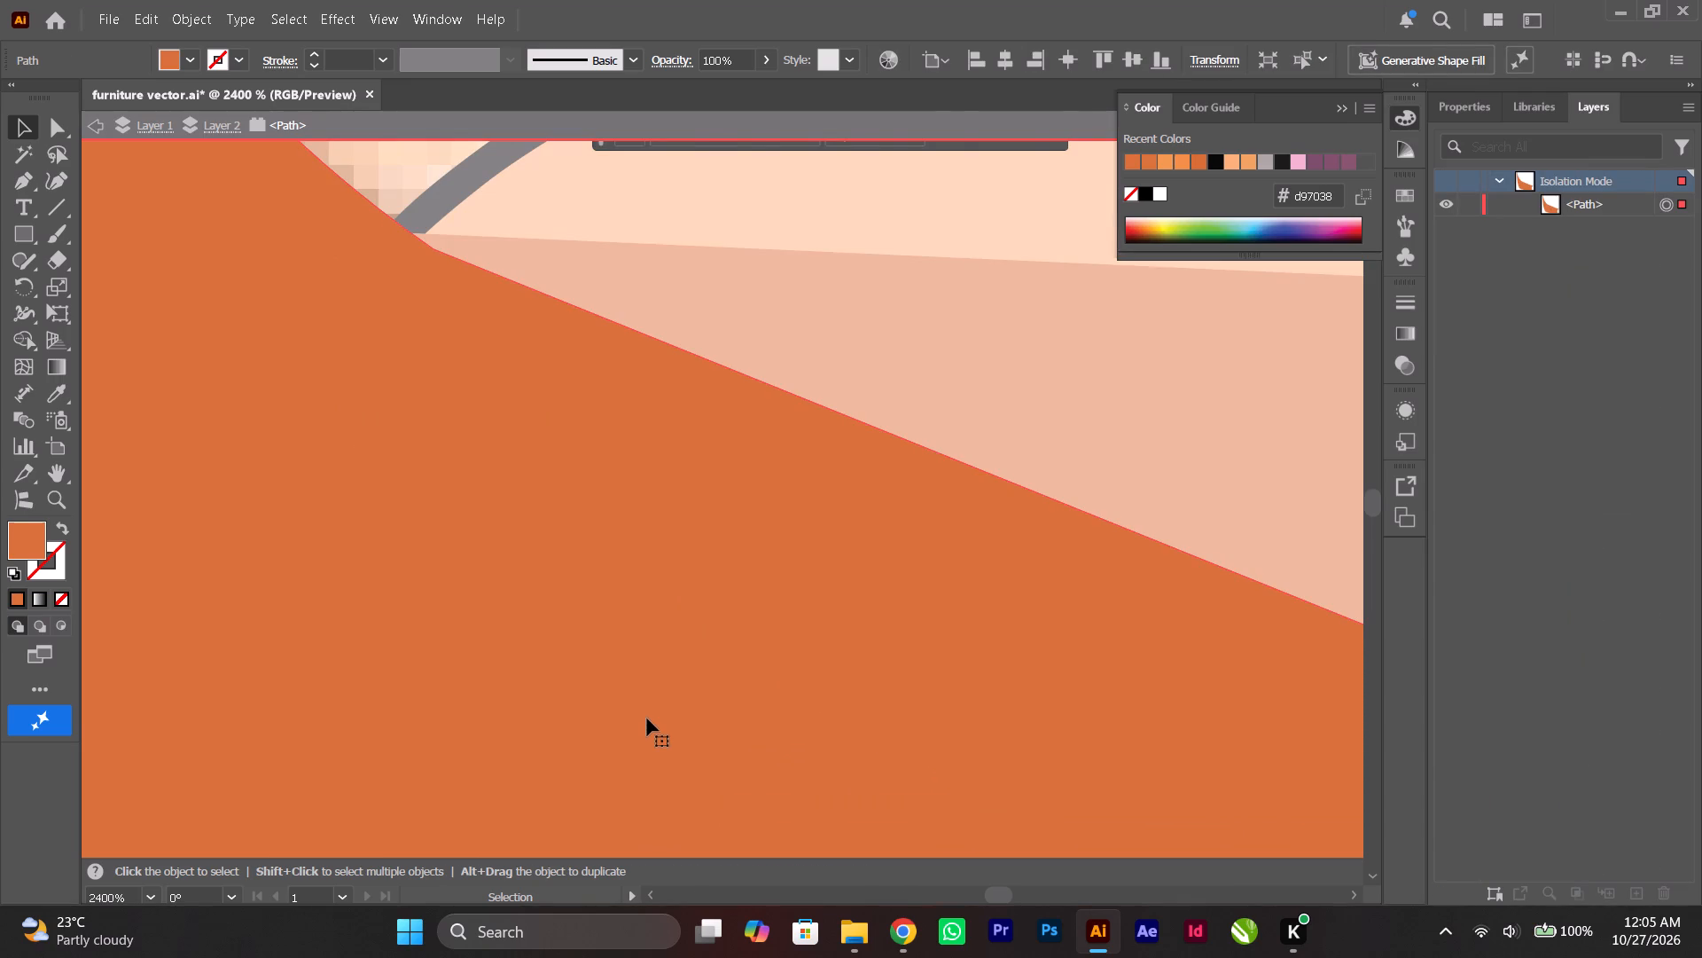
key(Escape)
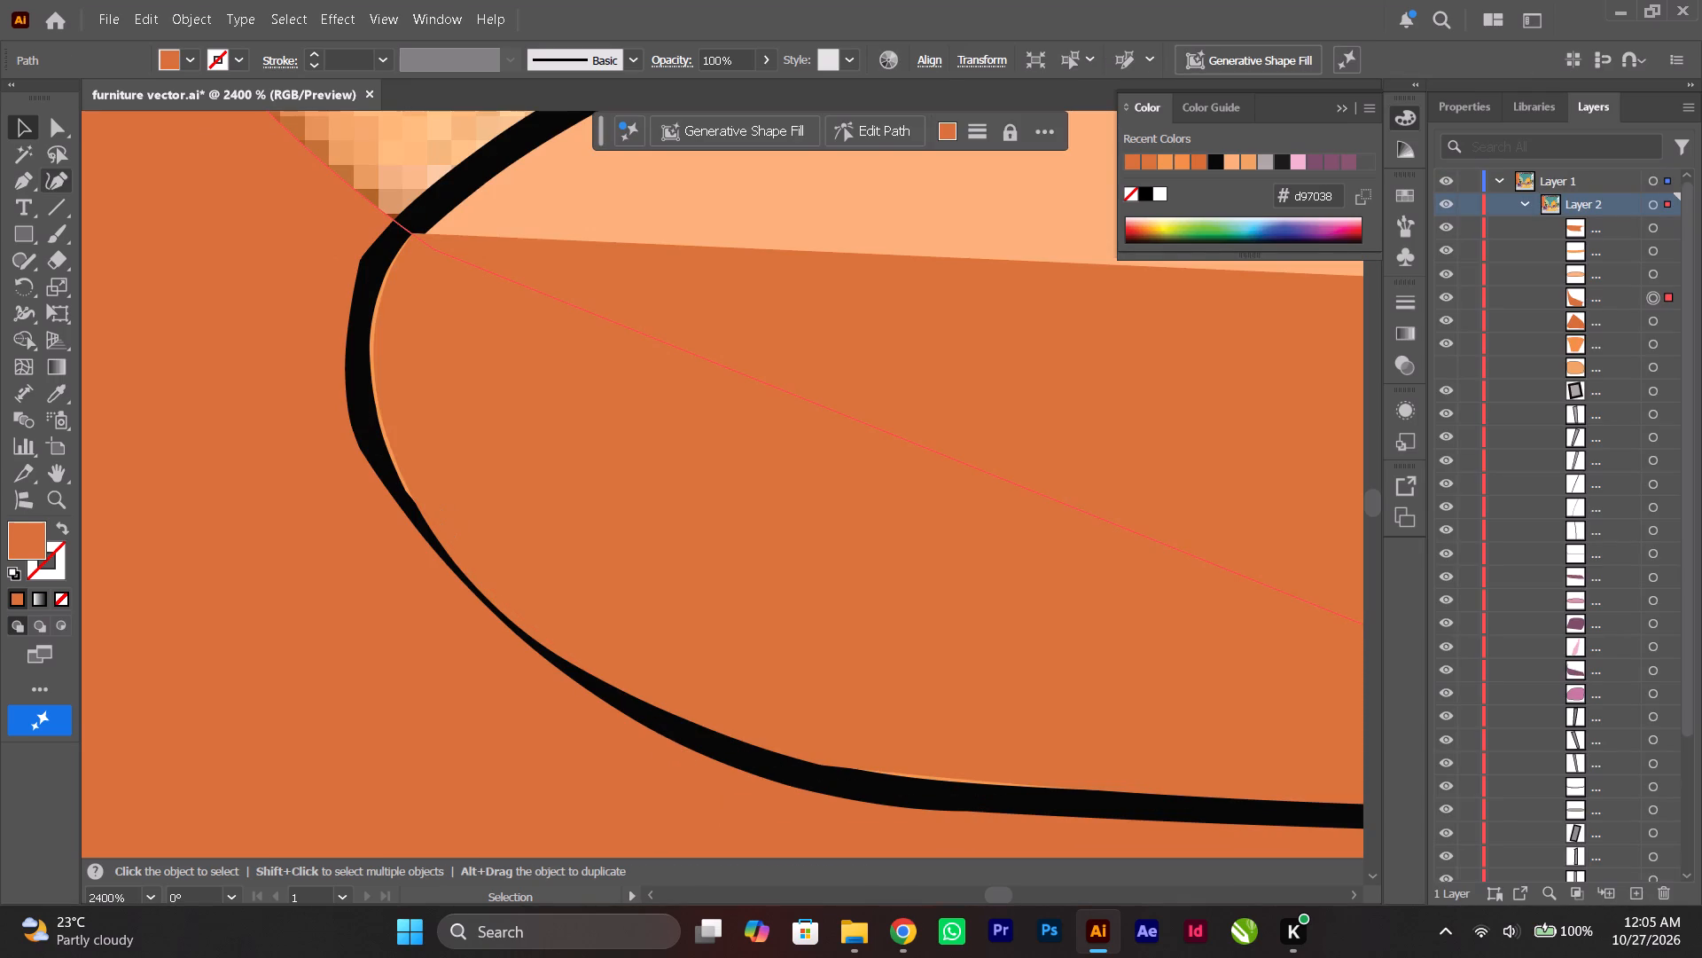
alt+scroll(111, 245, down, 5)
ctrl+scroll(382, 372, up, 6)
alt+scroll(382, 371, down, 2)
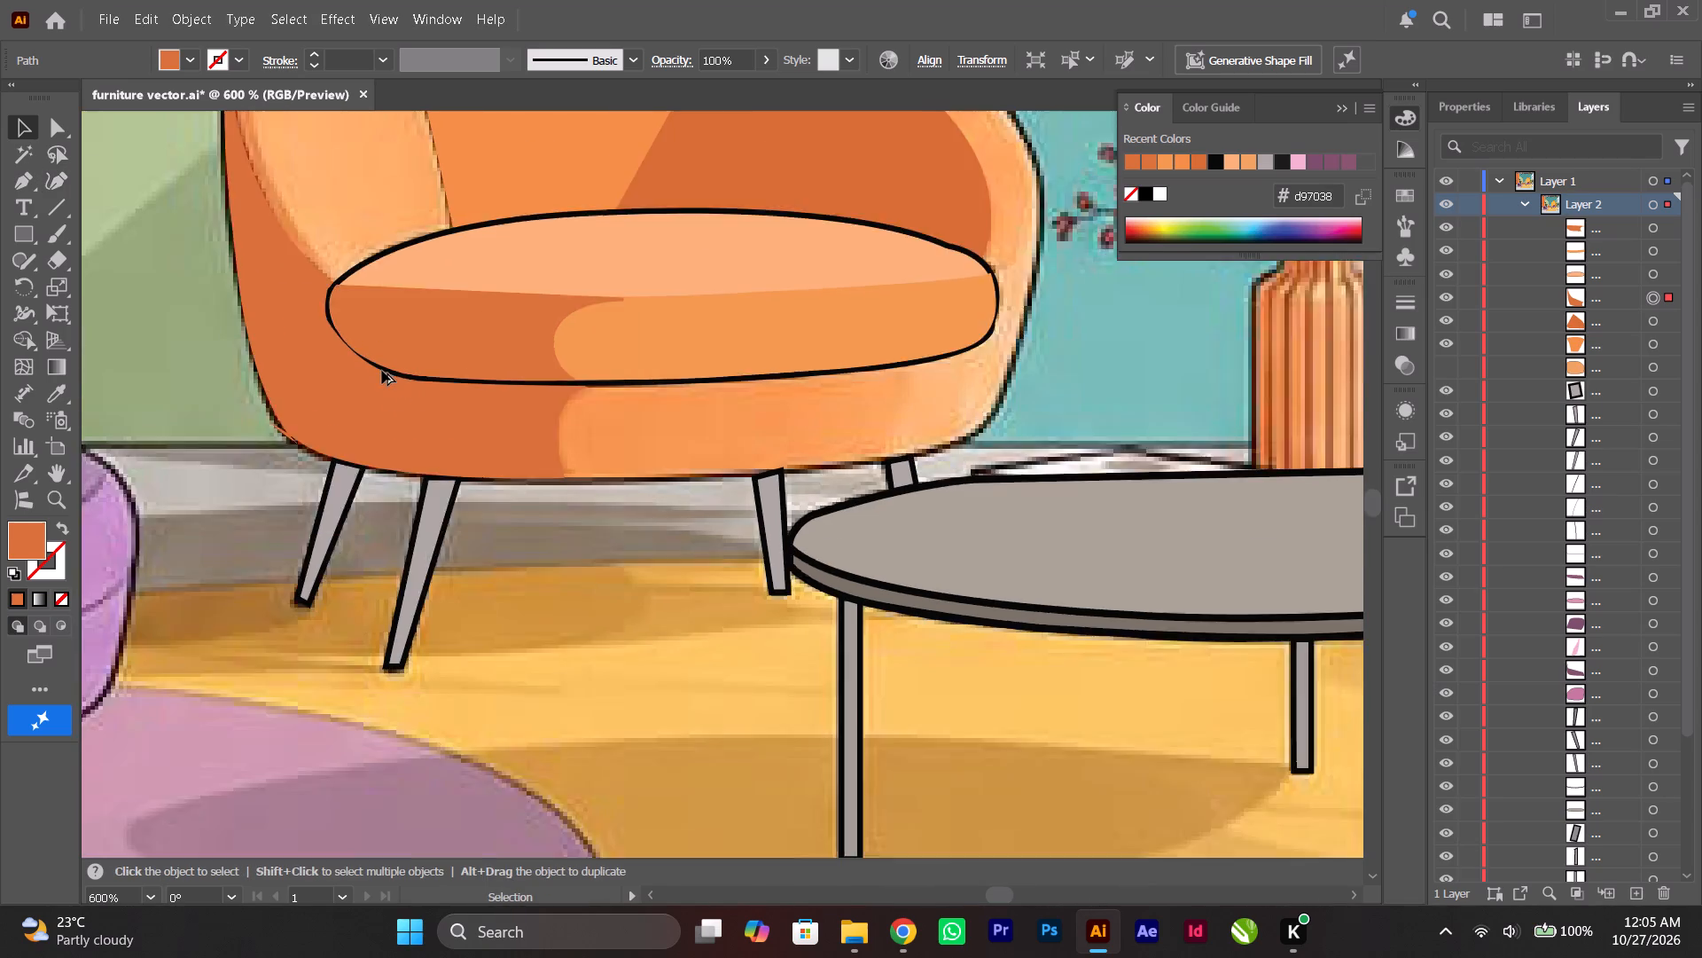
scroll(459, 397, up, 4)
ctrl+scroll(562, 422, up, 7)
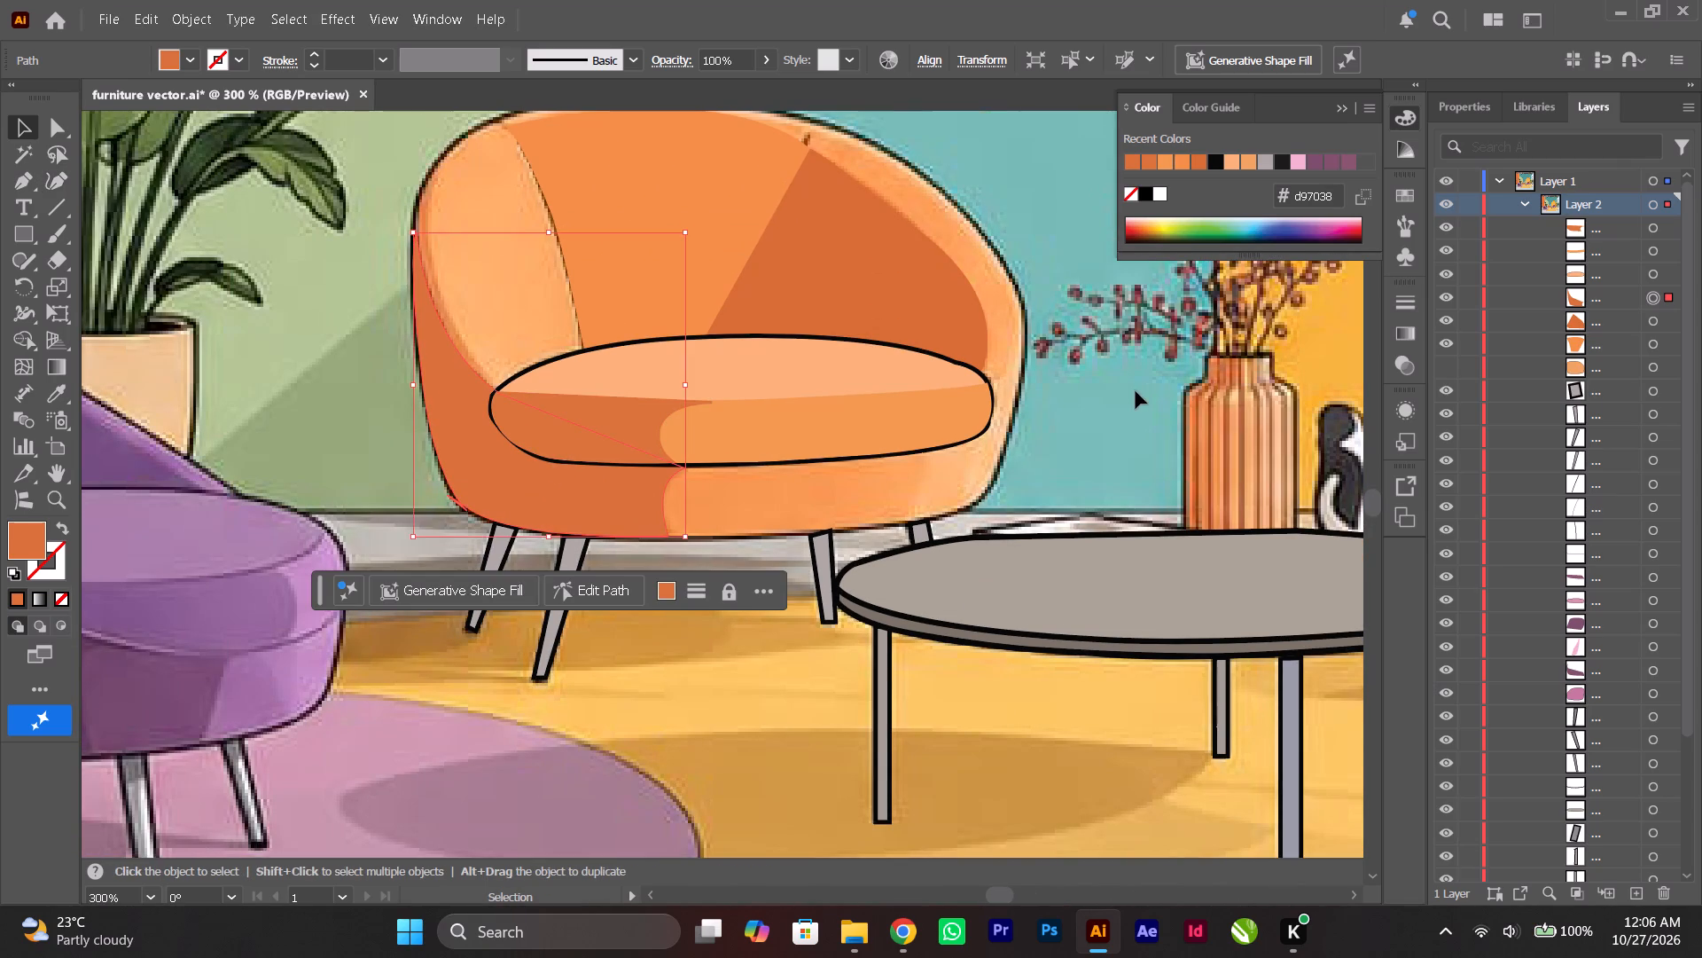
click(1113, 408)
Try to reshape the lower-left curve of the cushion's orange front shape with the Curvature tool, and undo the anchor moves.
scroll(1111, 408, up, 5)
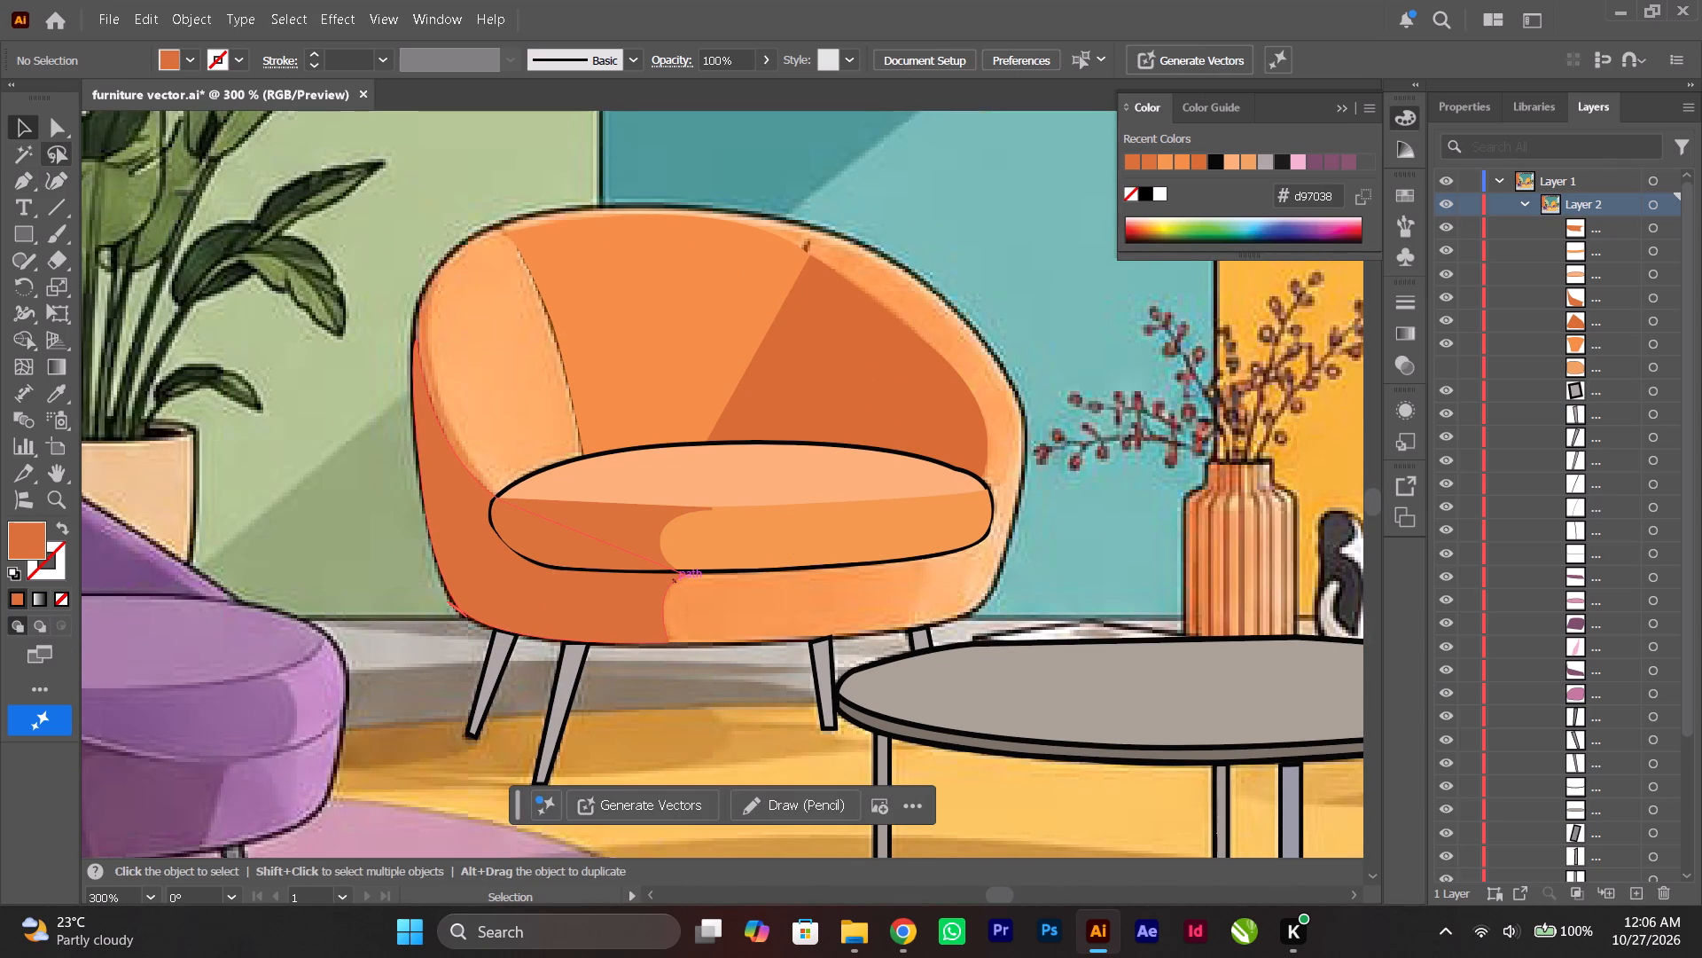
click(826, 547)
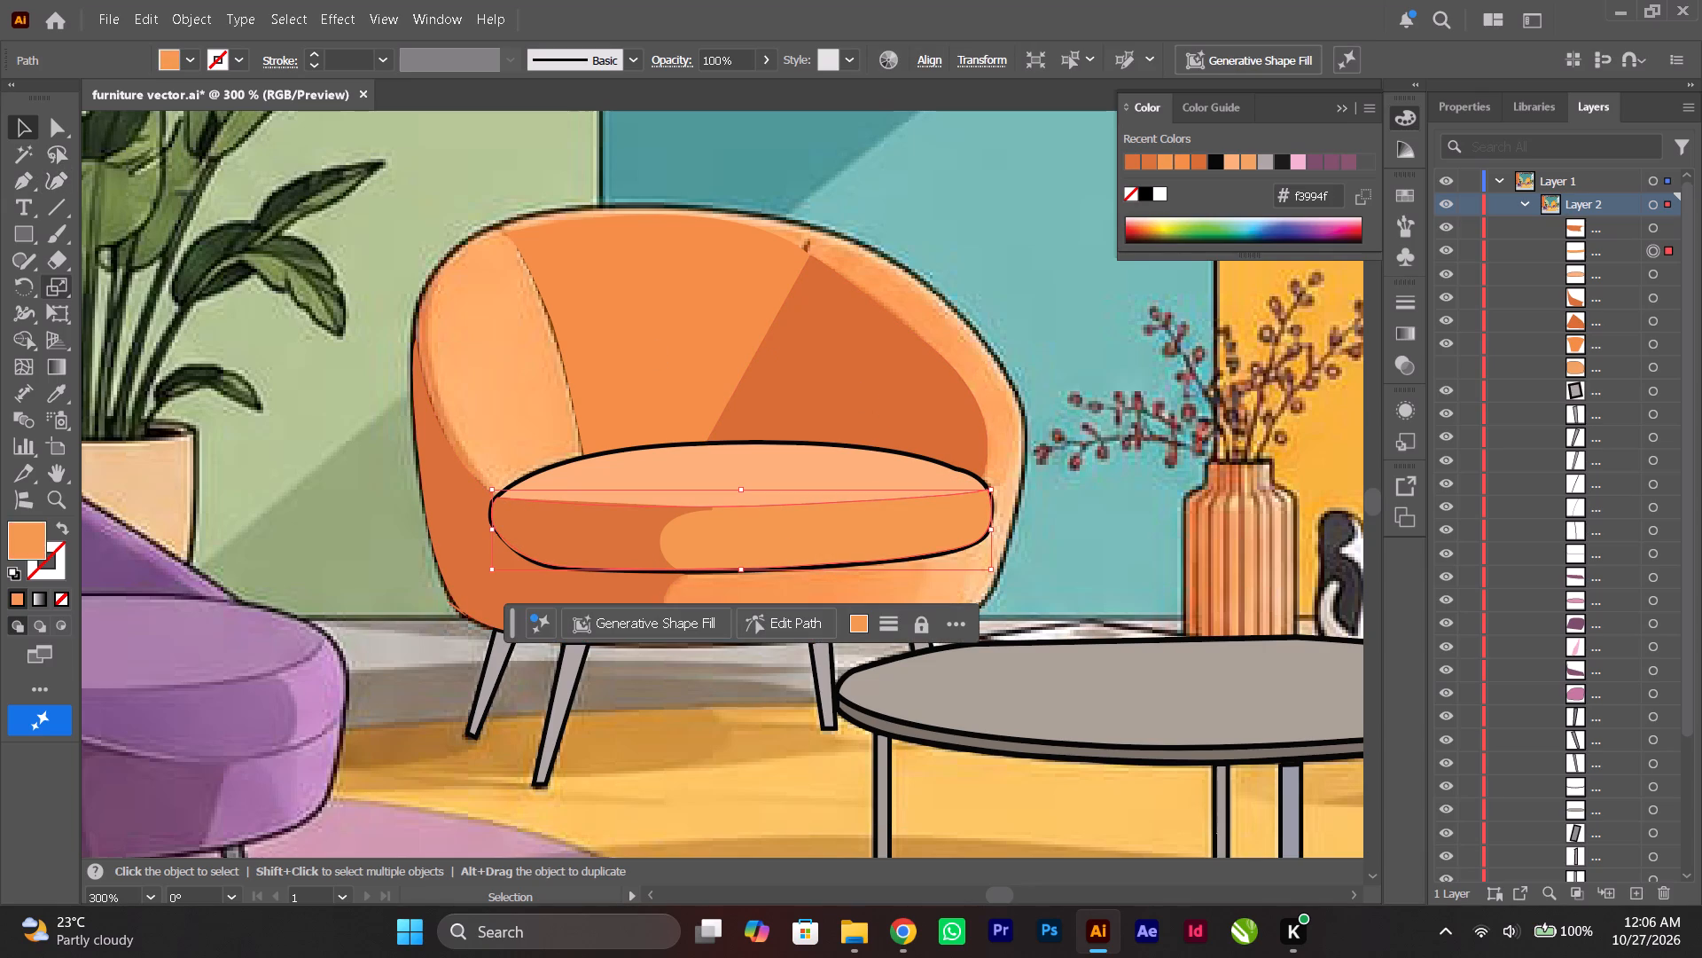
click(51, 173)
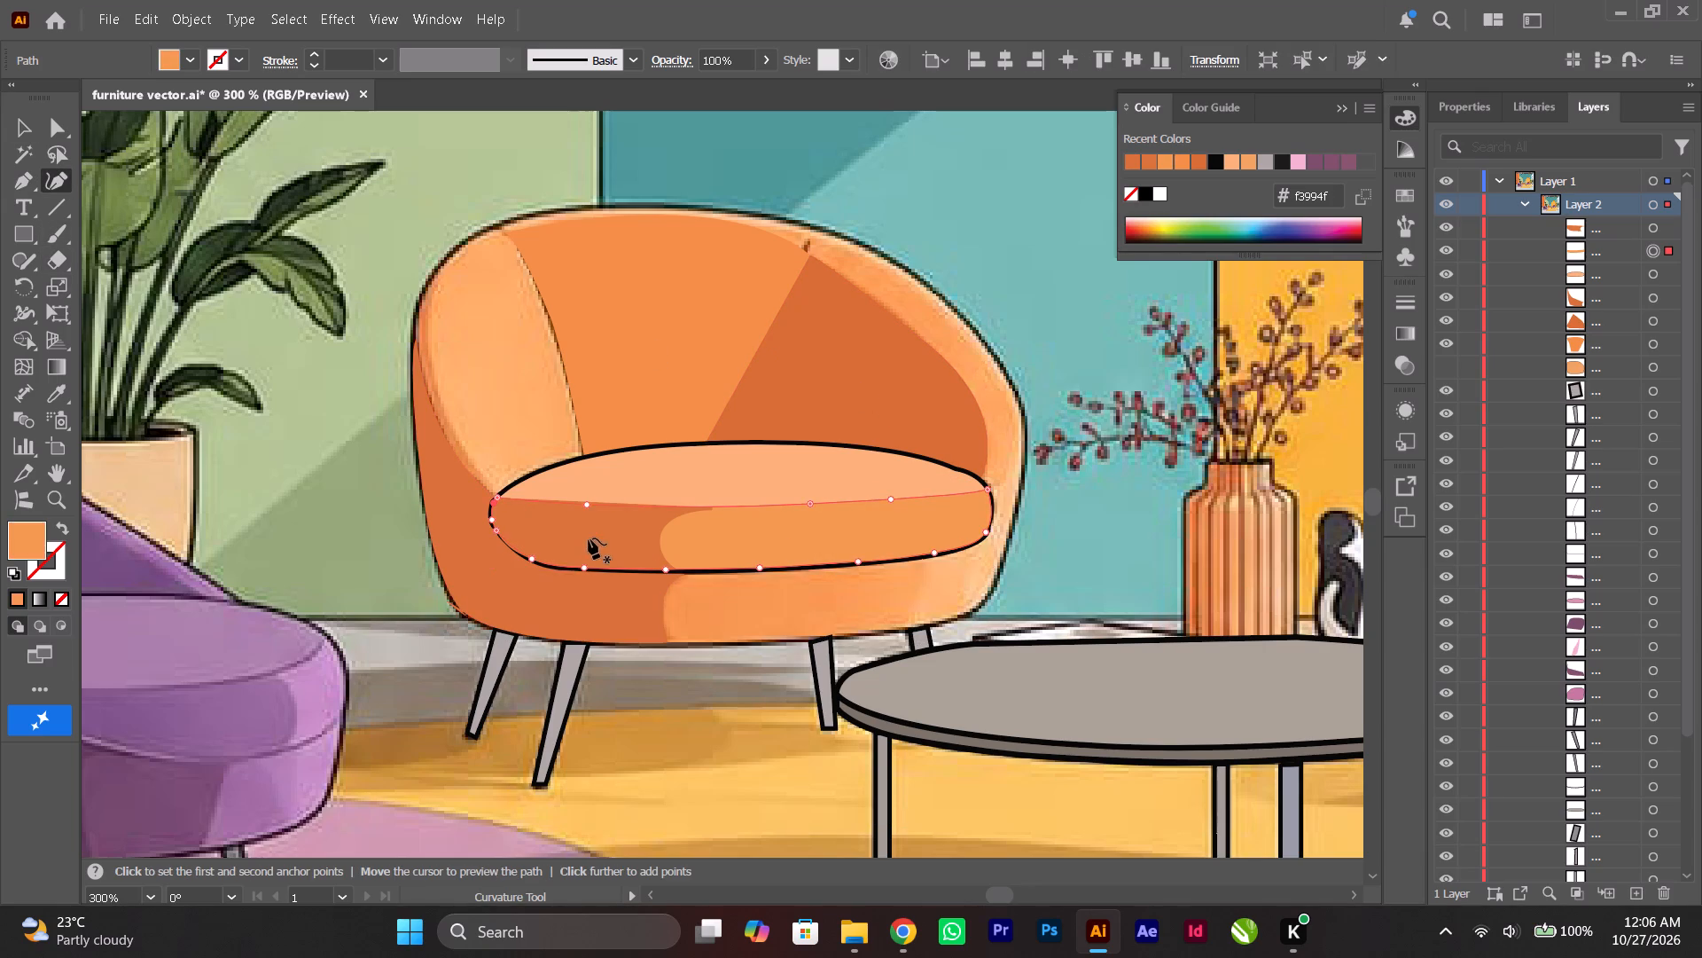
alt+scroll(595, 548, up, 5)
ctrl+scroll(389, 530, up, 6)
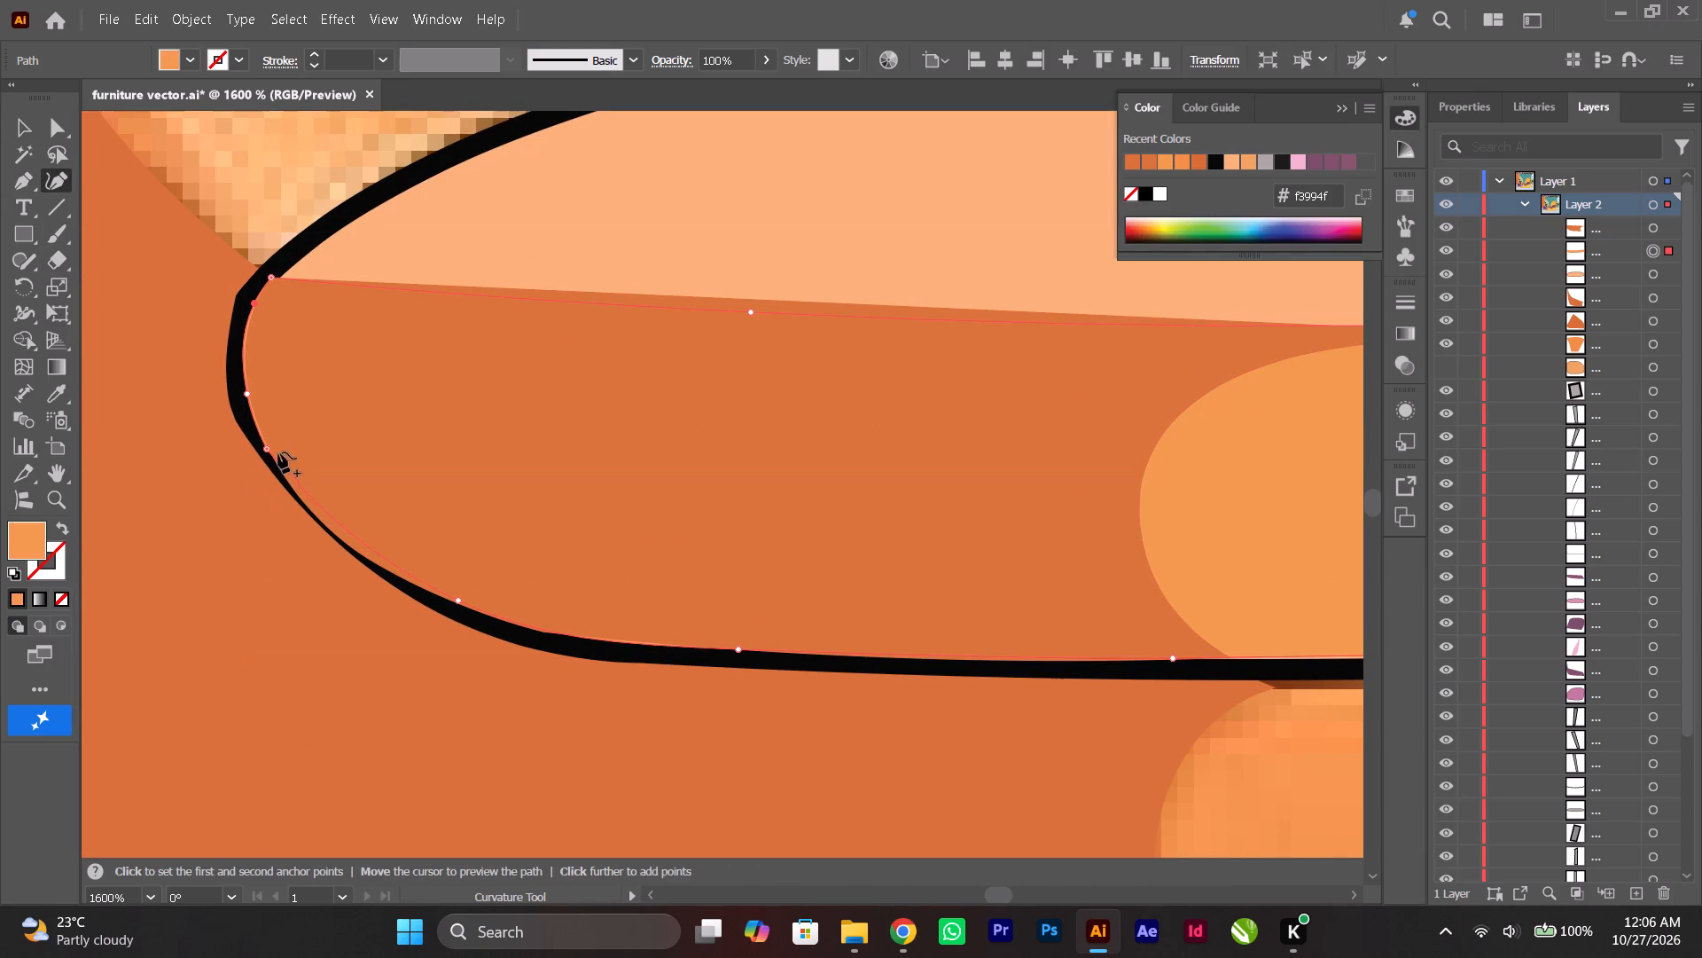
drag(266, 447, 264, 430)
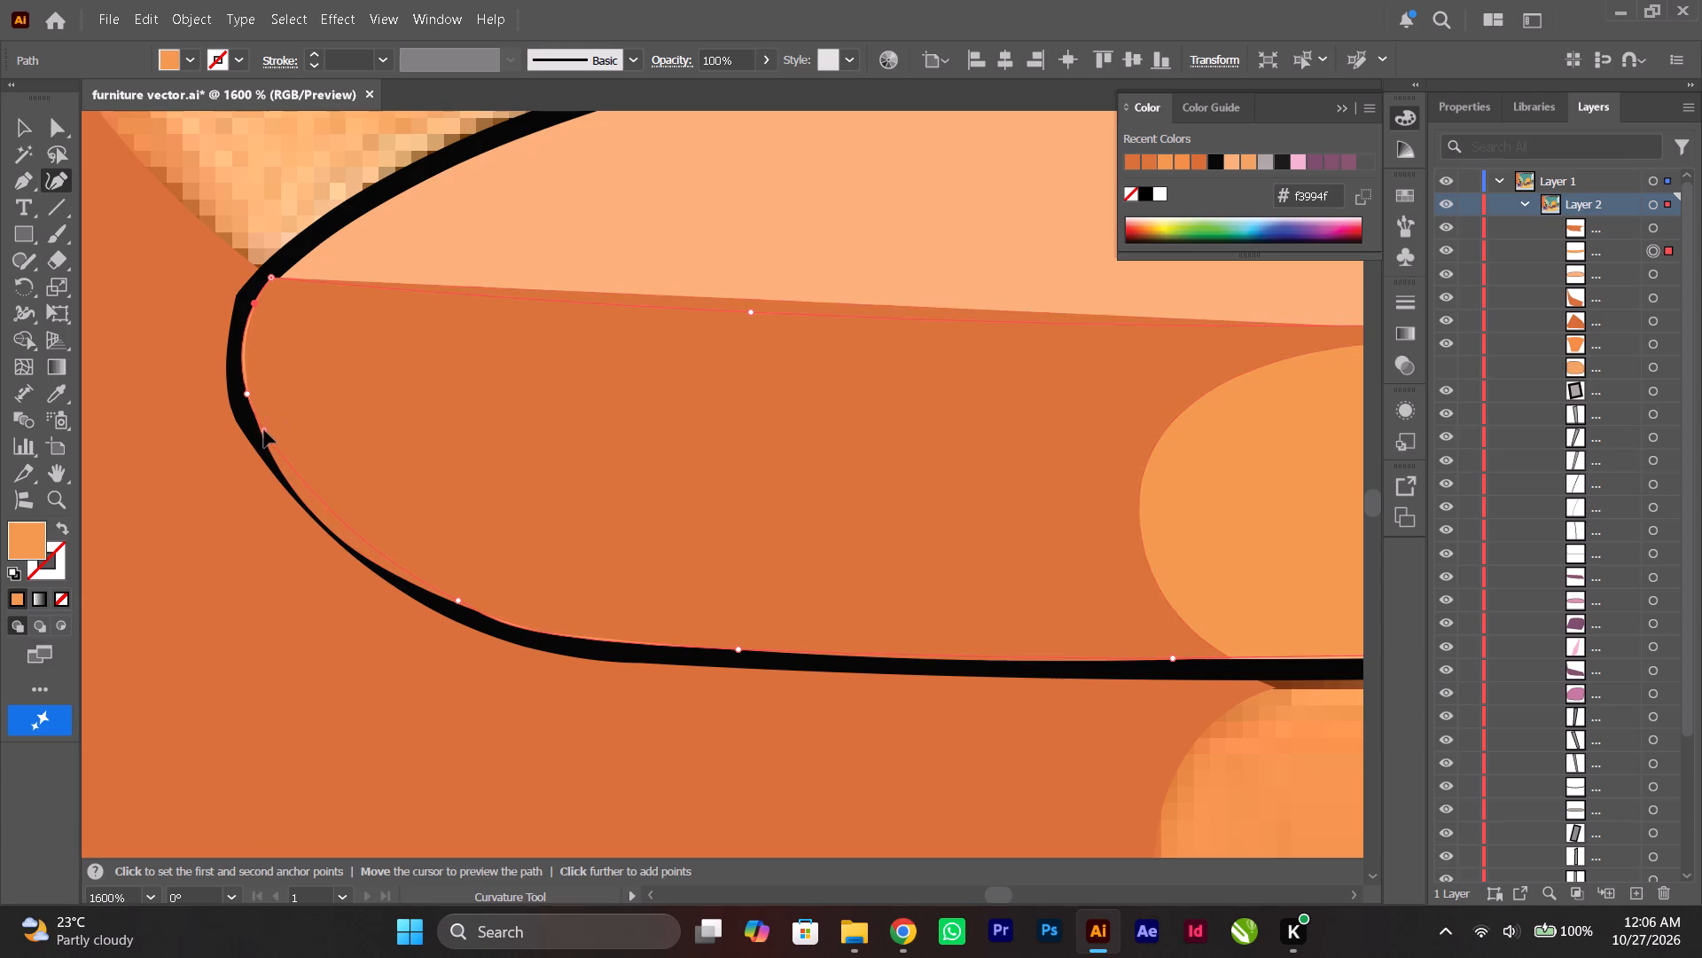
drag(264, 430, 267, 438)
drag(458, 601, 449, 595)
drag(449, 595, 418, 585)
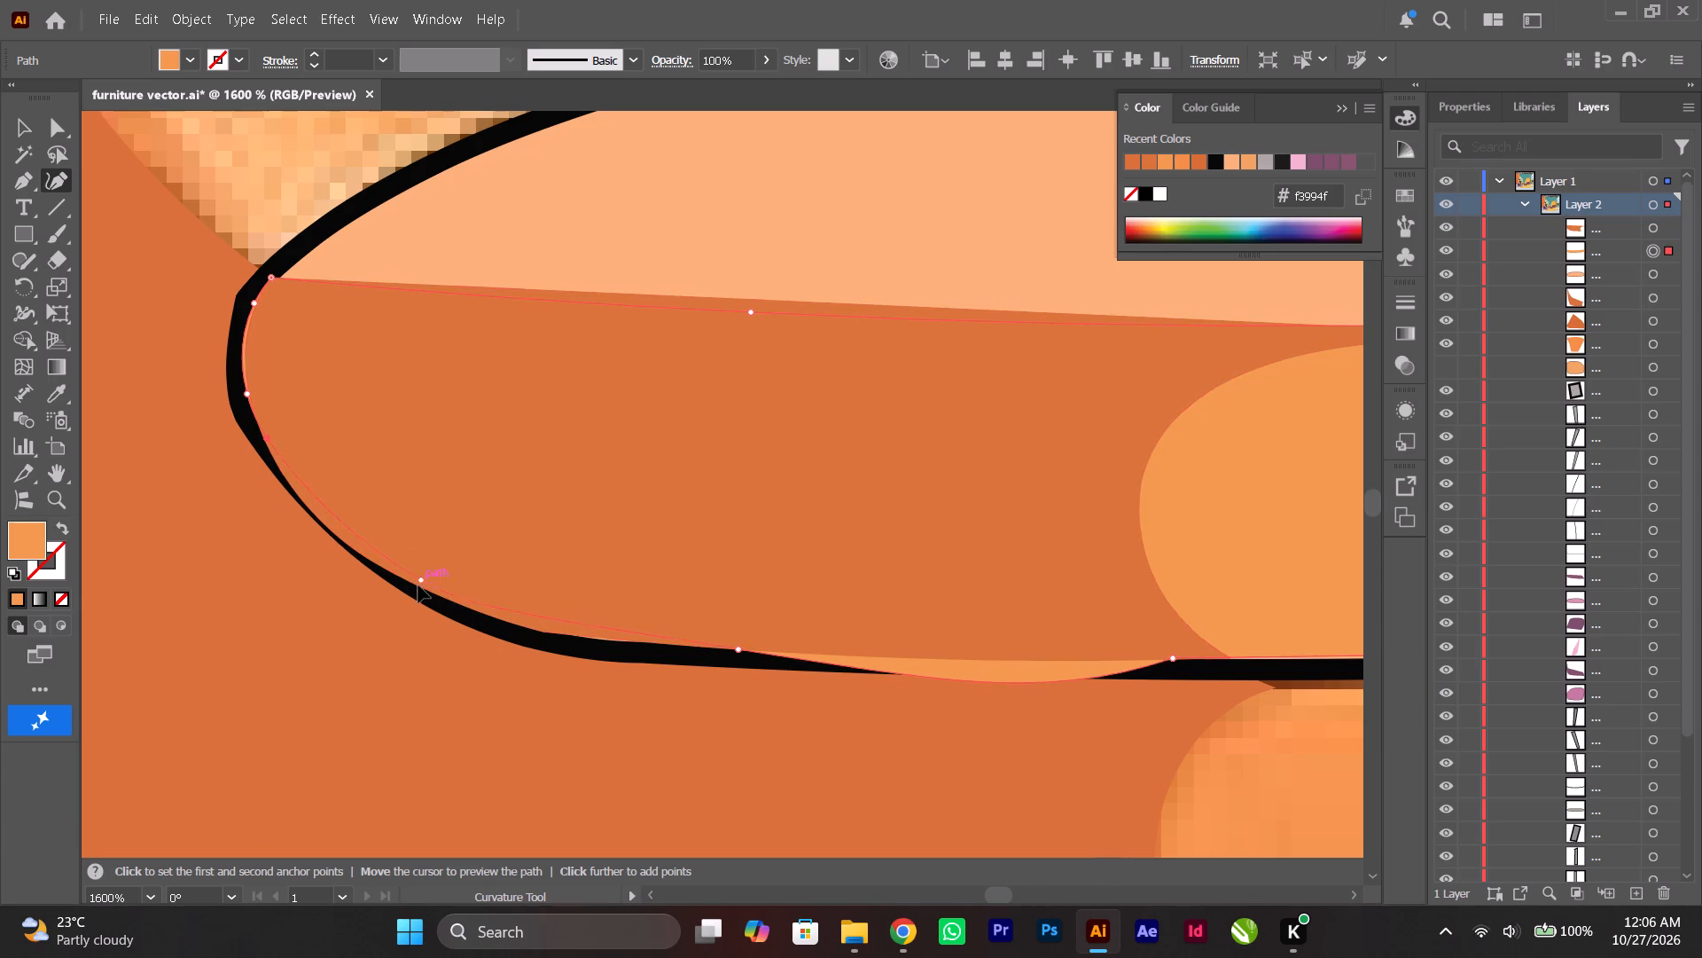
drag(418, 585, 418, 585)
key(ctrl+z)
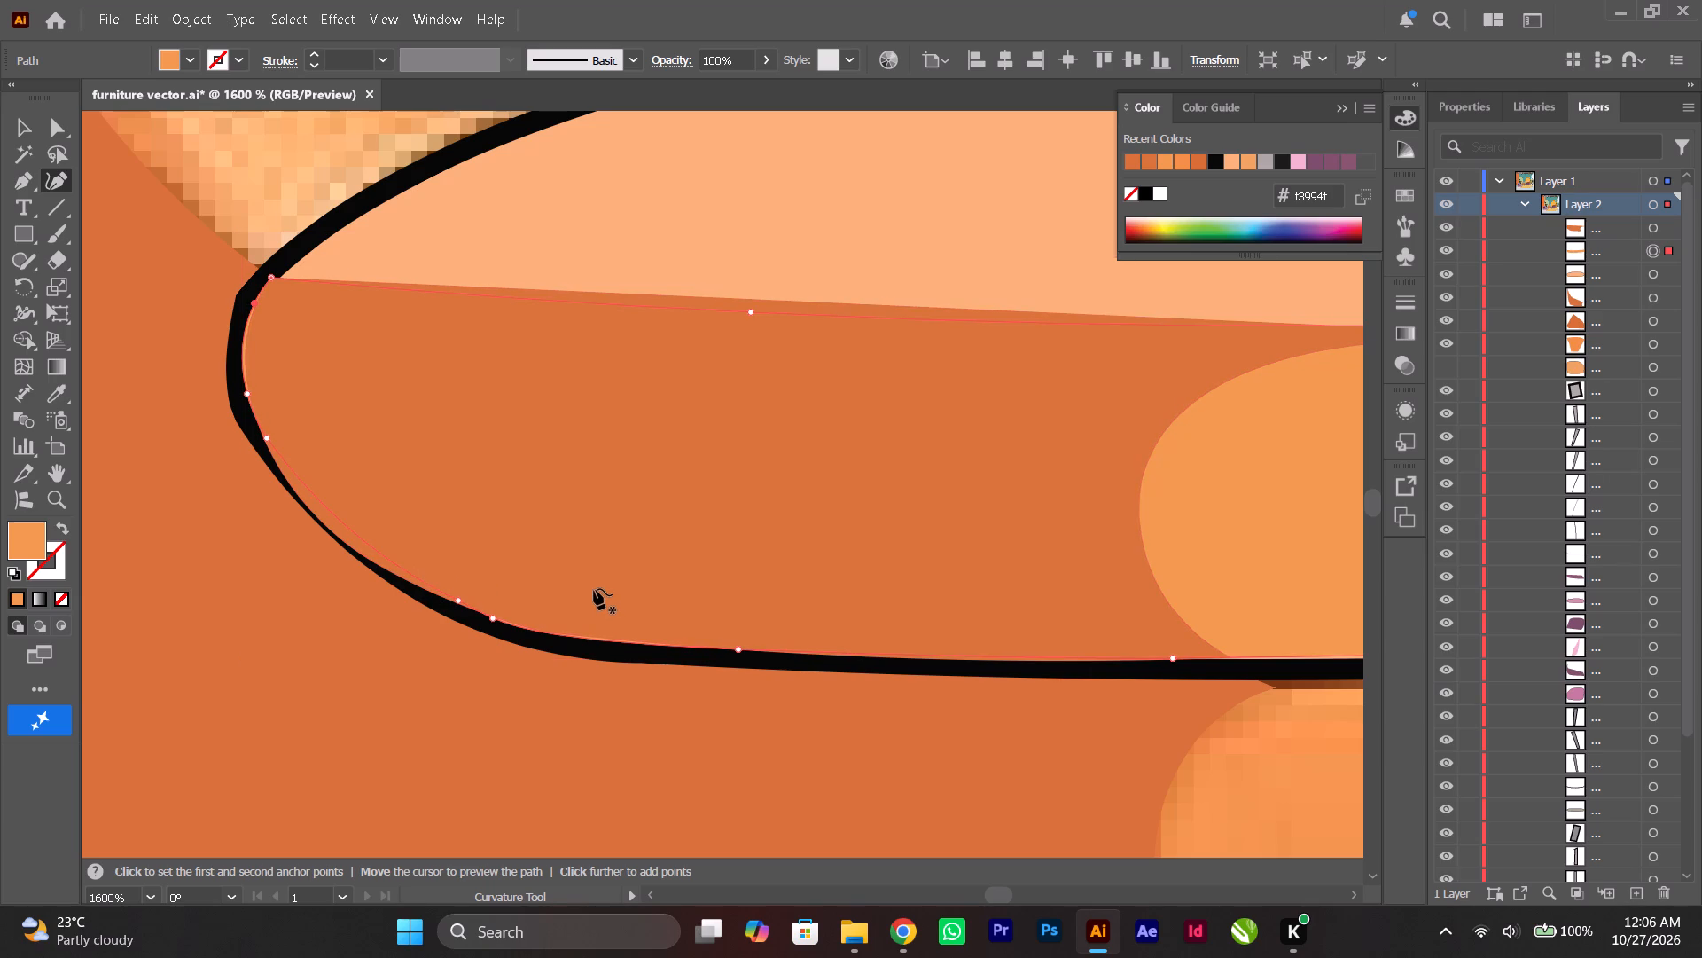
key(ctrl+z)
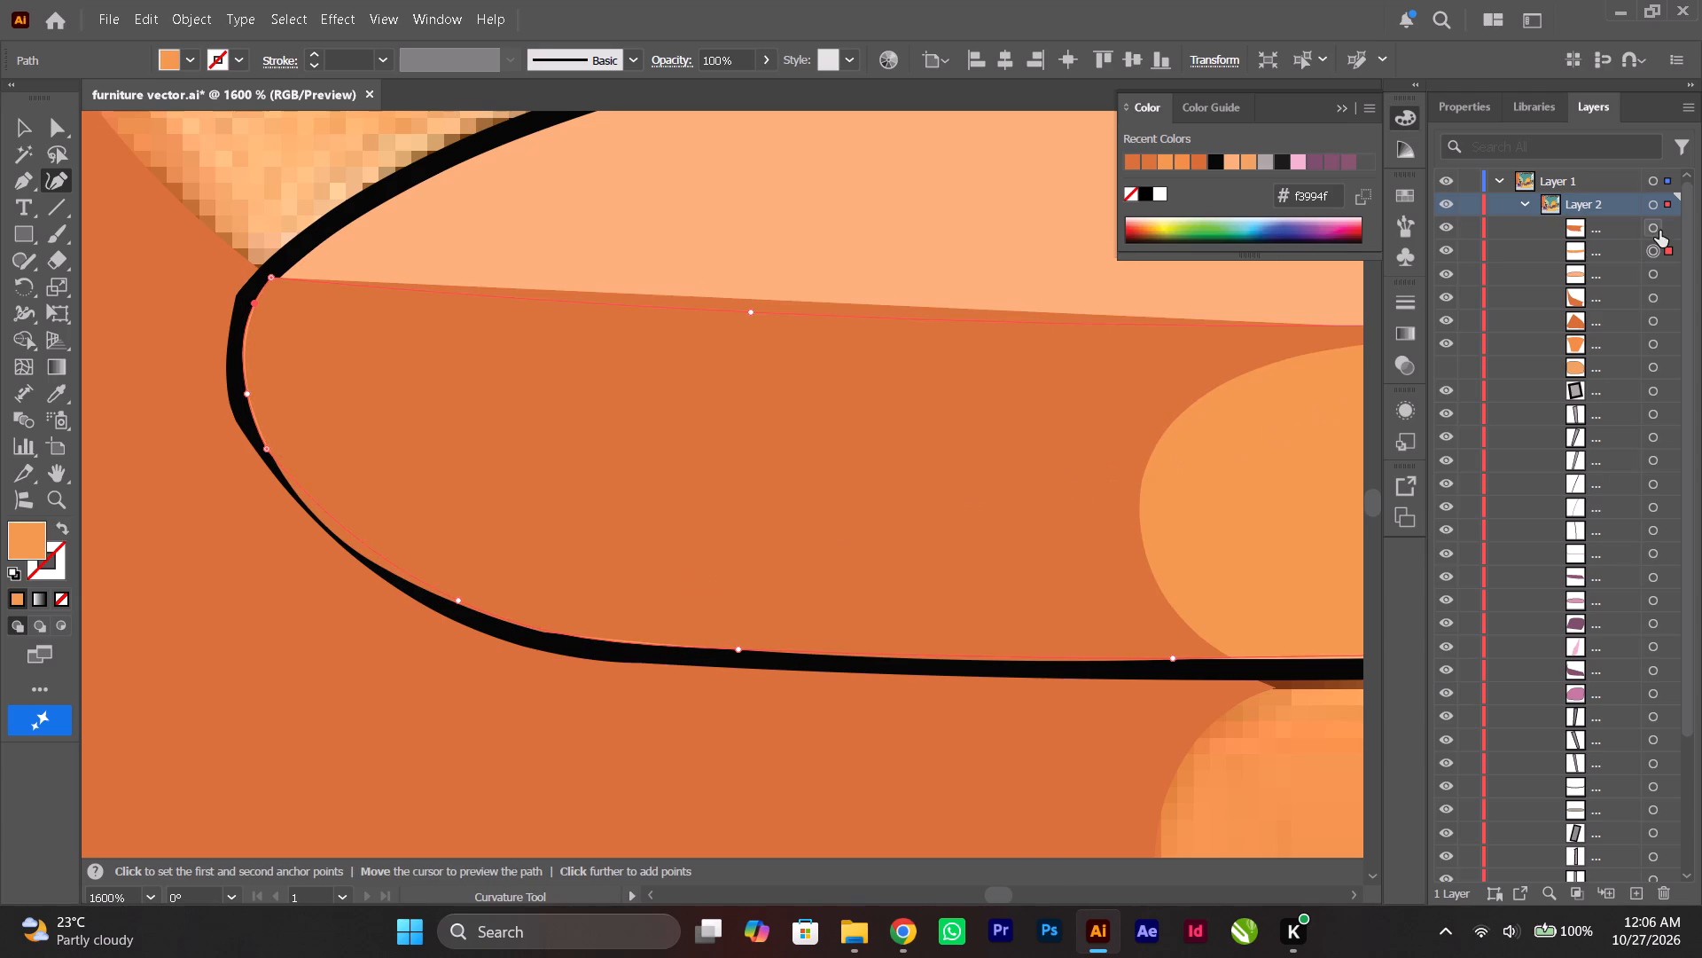
Reshape the black-outlined cushion's lower-left curve with the Curvature tool, moving its anchor down along the cushion edge into a smooth, even bend.
click(1653, 274)
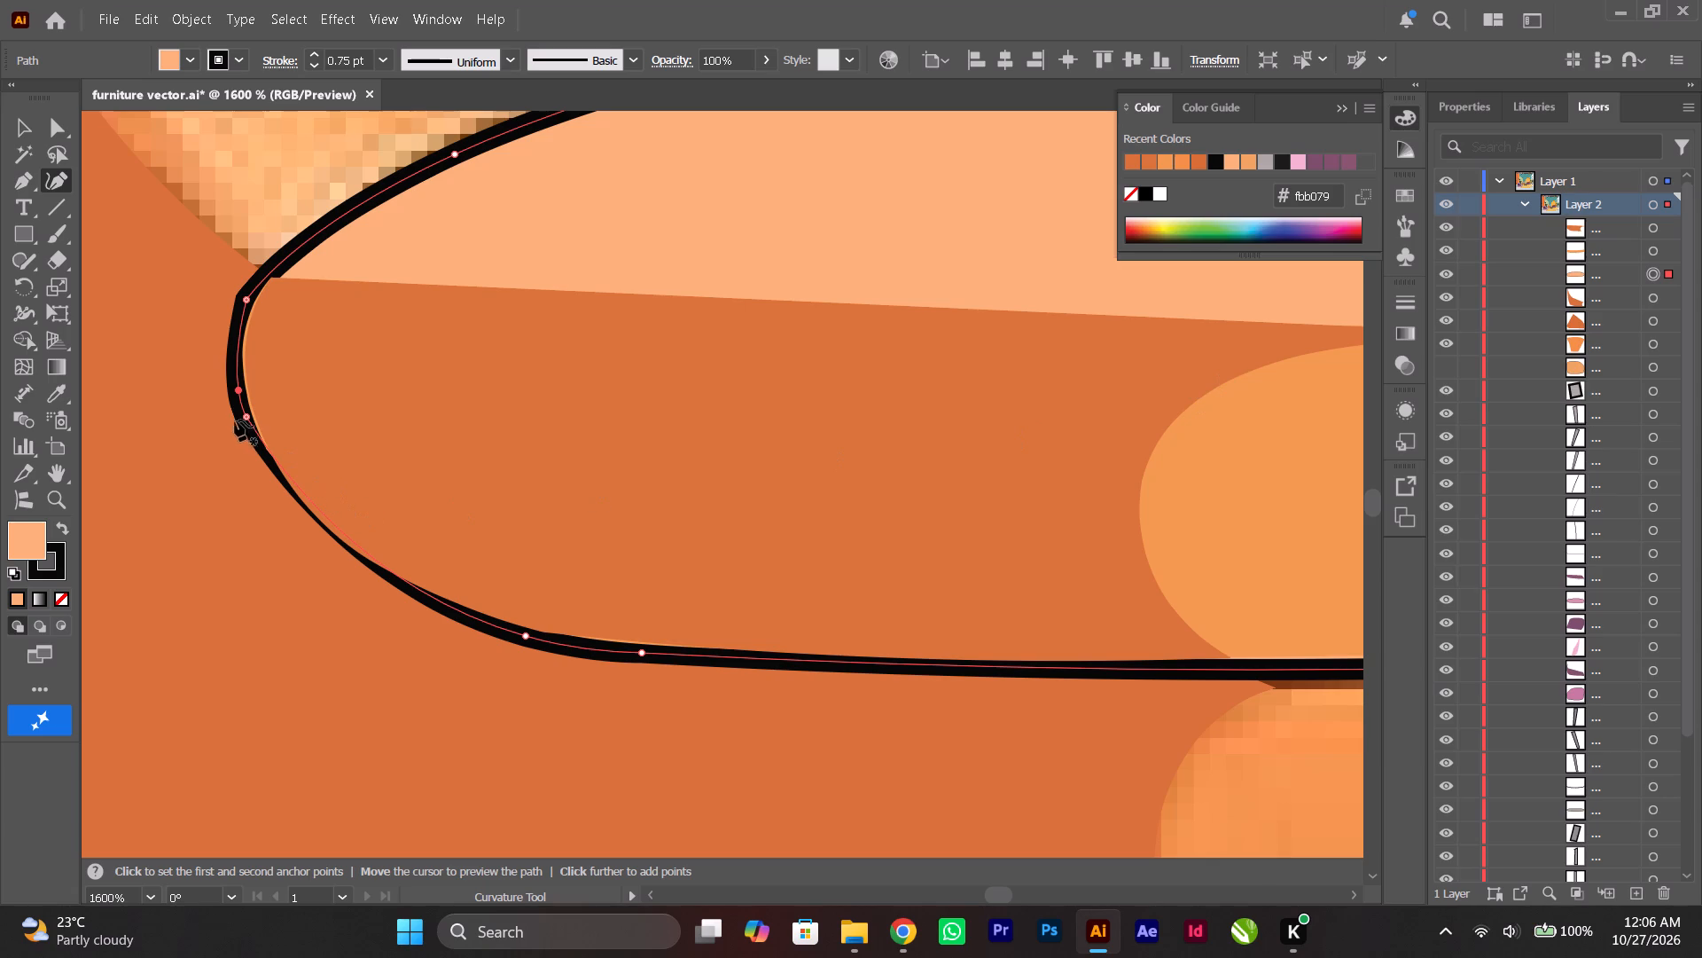
drag(247, 419, 249, 417)
drag(249, 417, 254, 455)
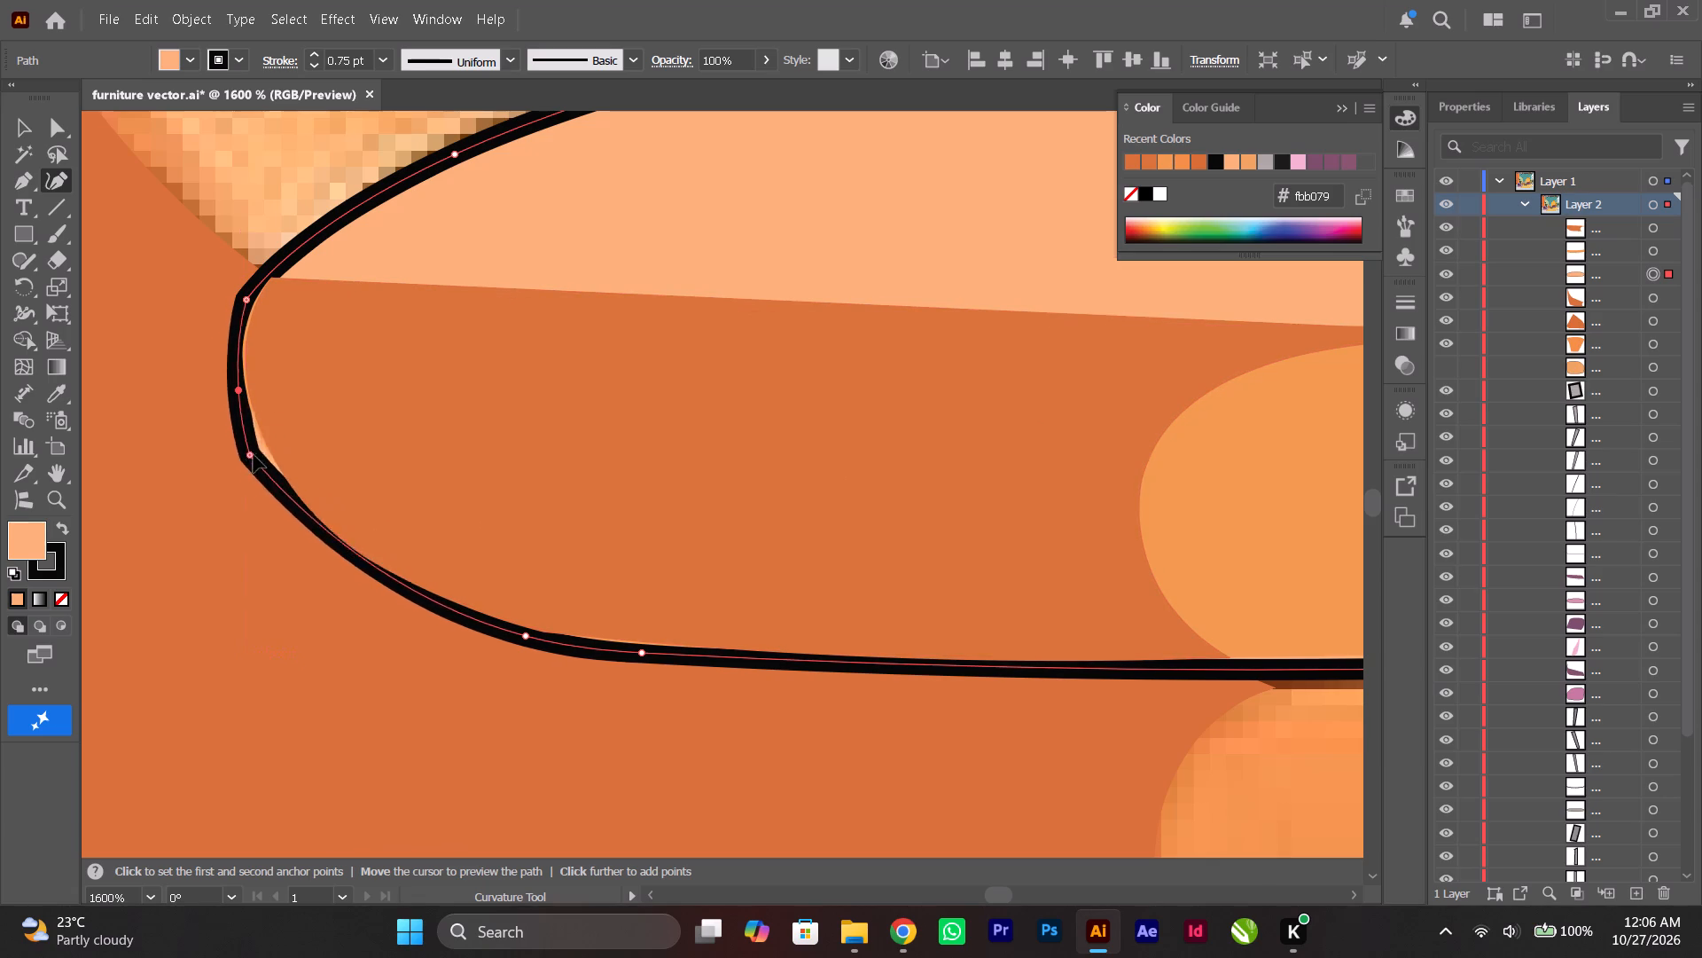
drag(254, 455, 344, 566)
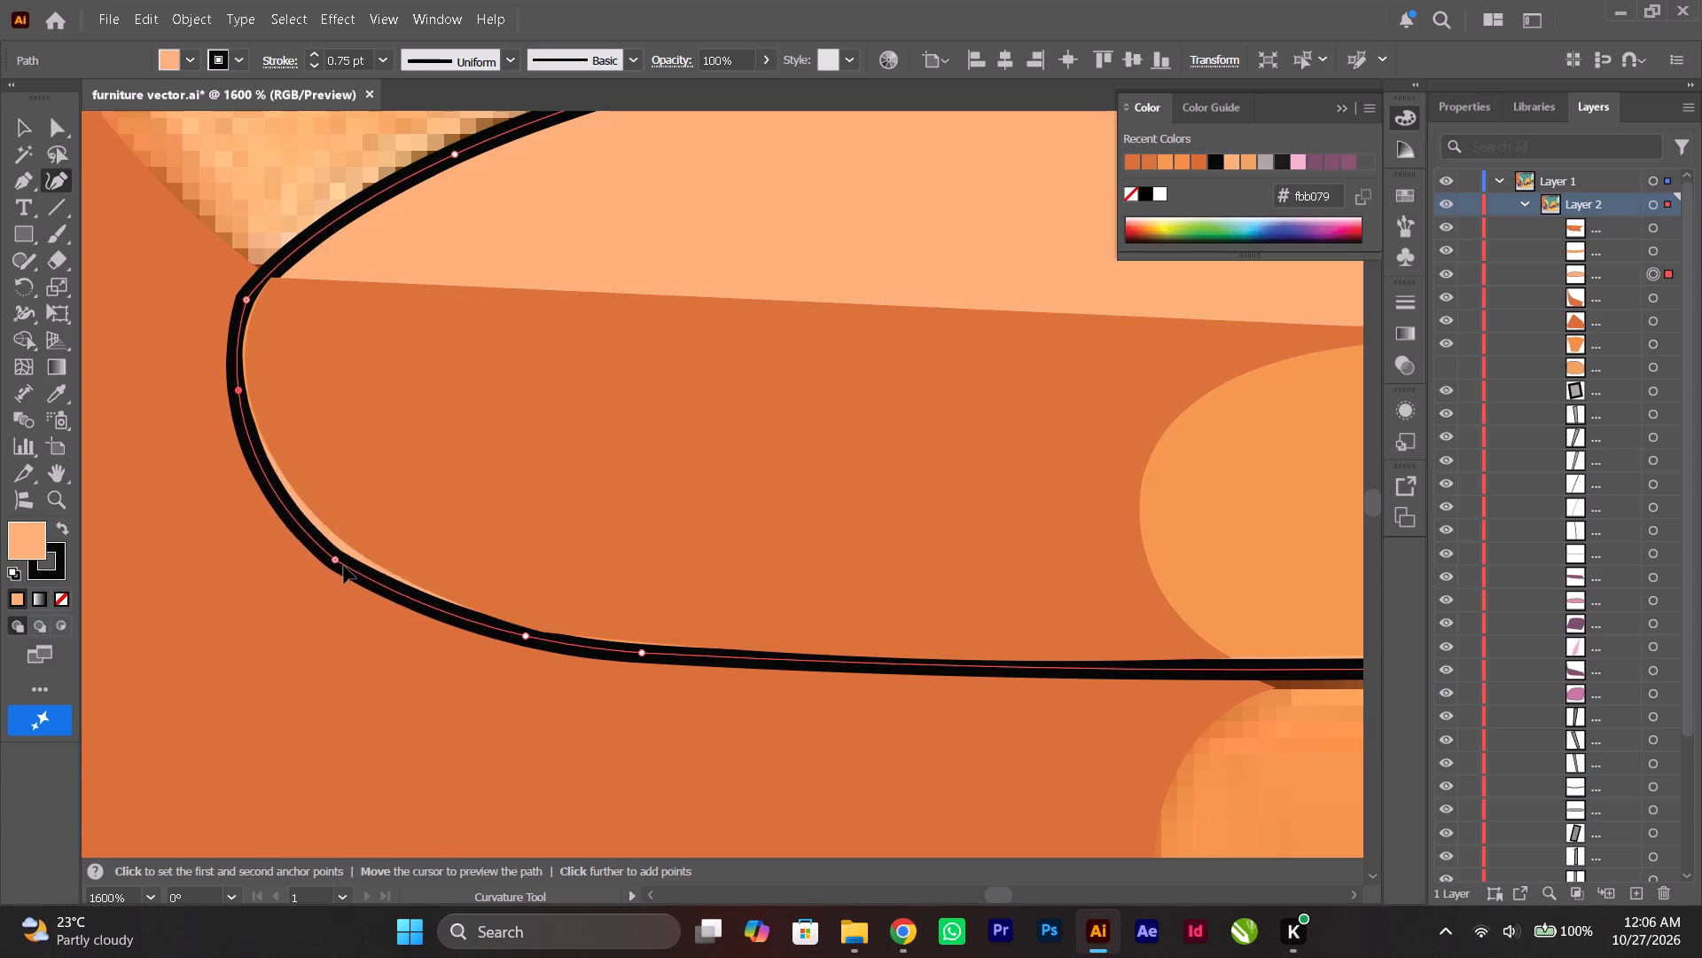
drag(344, 566, 413, 594)
alt+scroll(316, 521, down, 4)
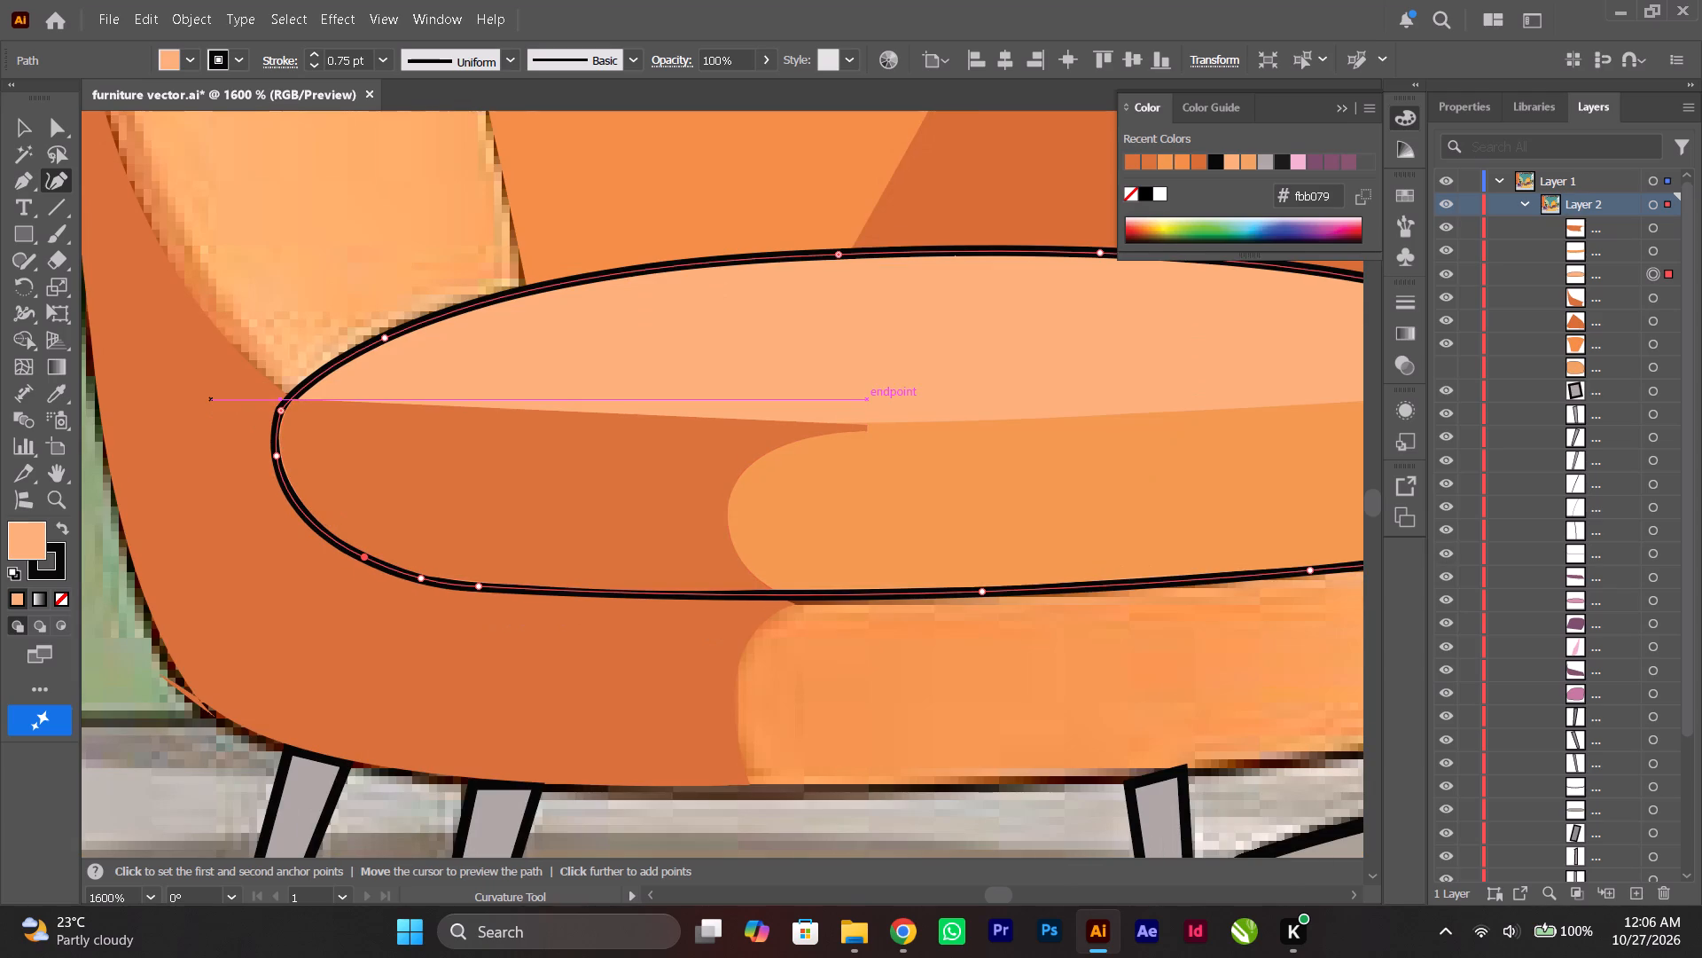
click(19, 130)
alt+scroll(331, 428, down, 4)
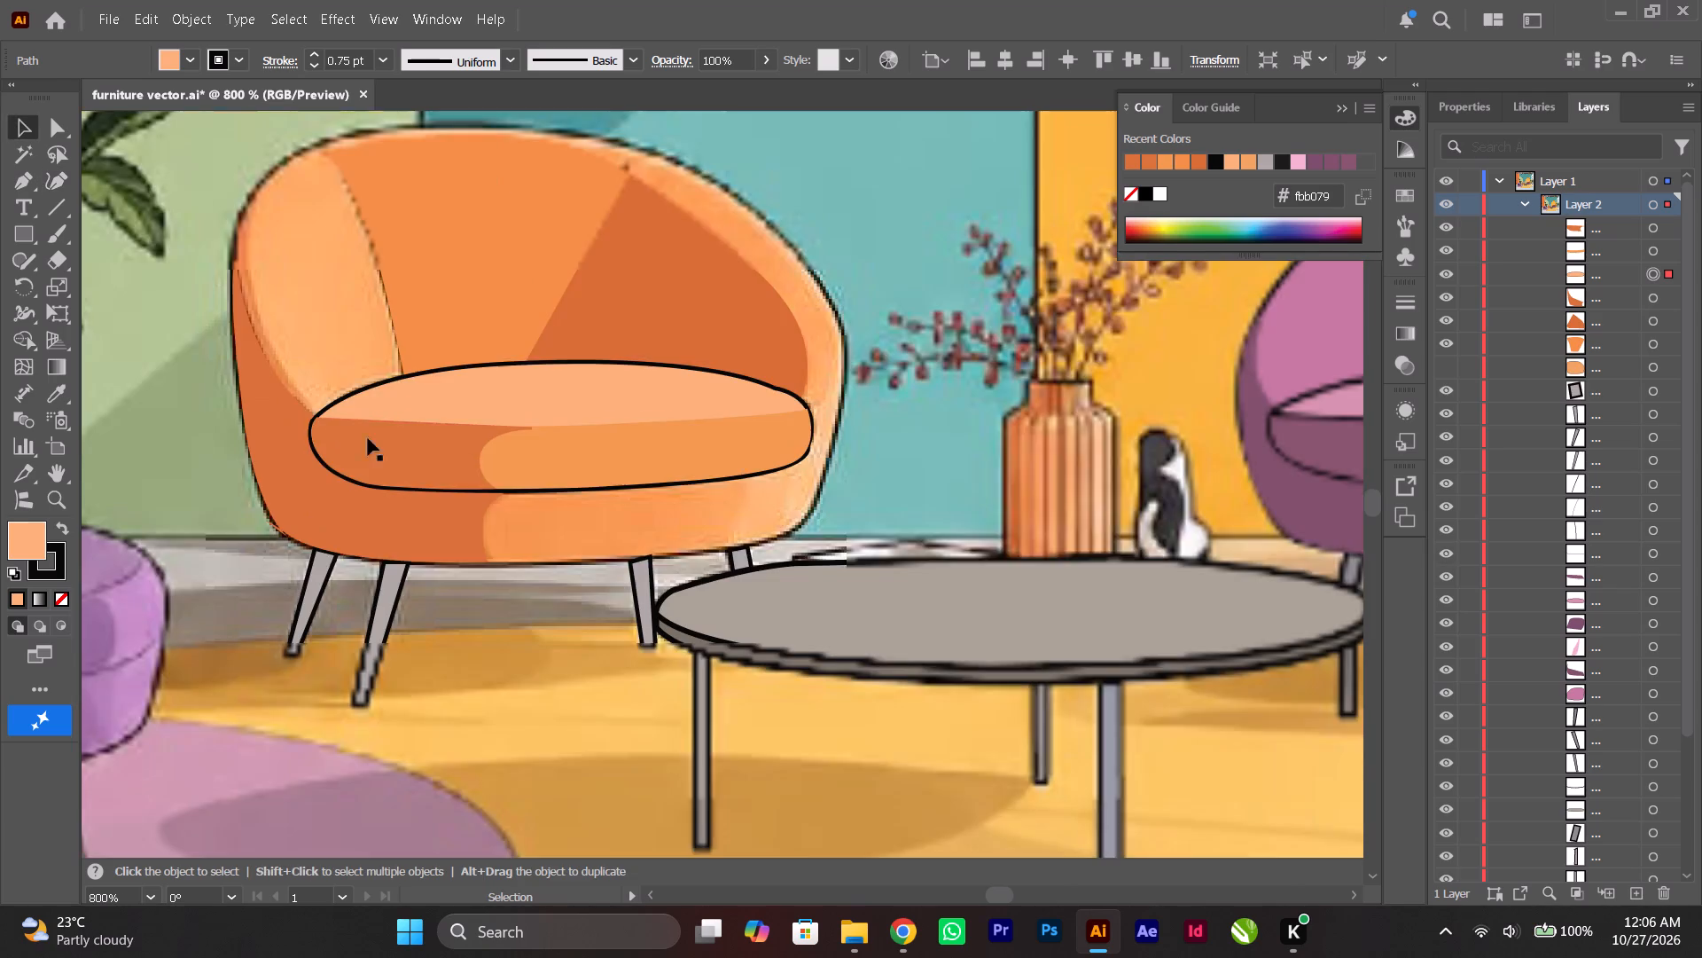
alt+scroll(520, 462, down, 1)
click(800, 425)
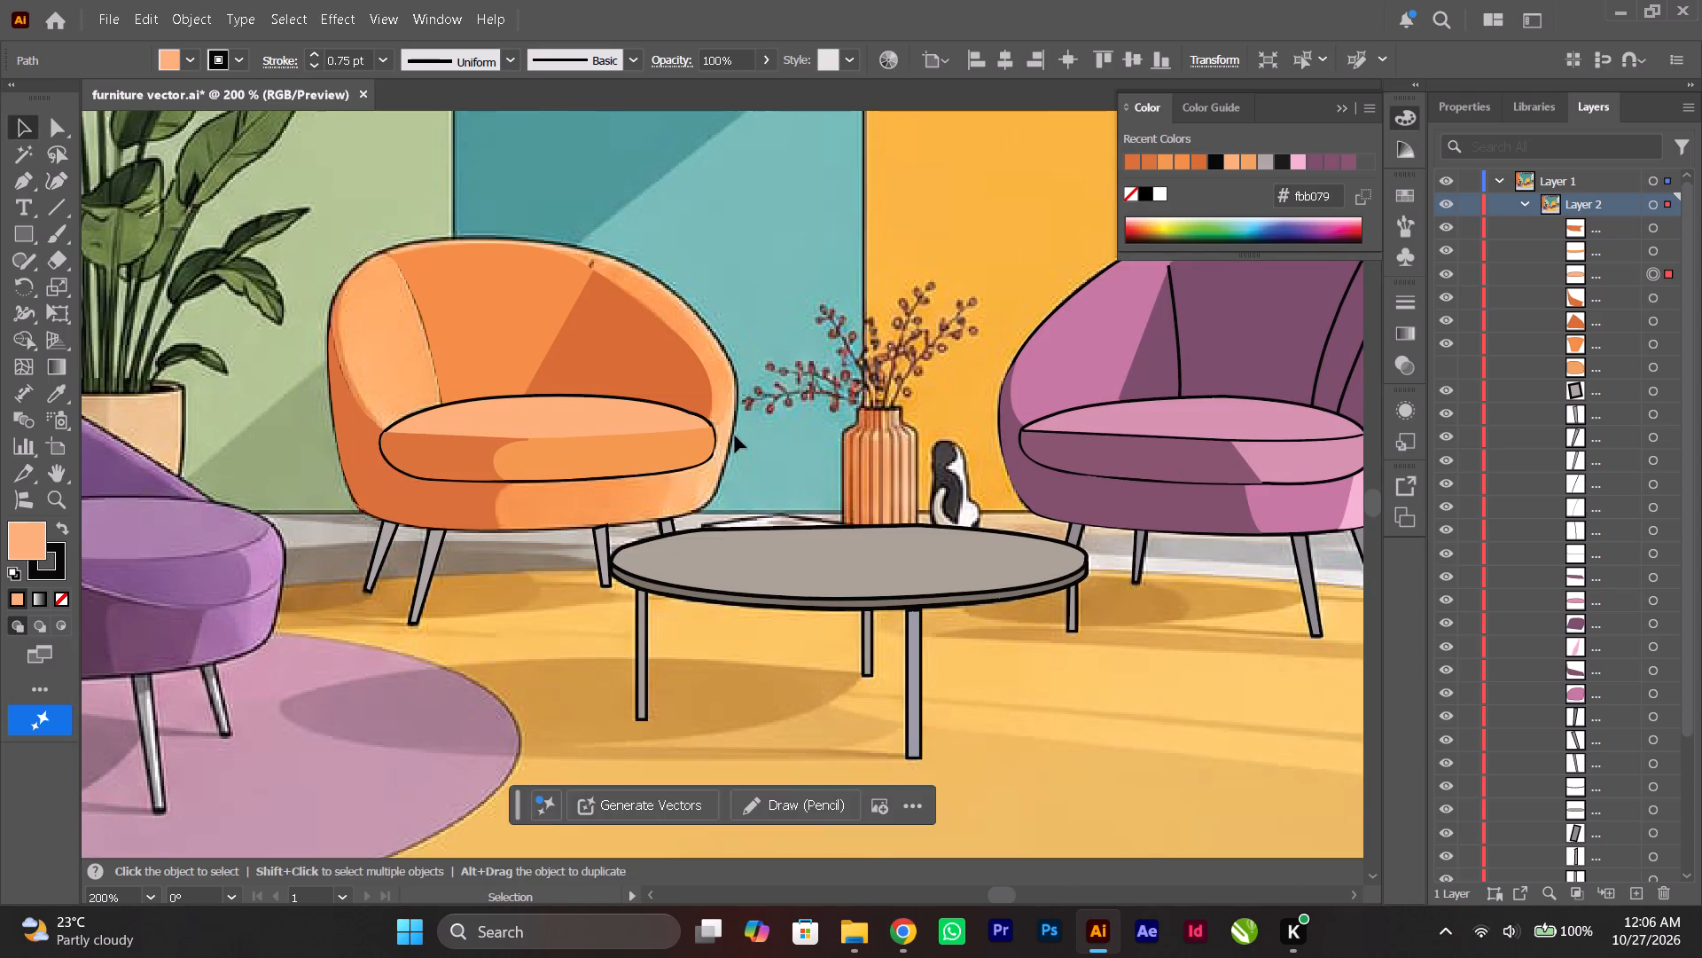
Make the hidden light orange armchair body shape visible behind the shading shapes.
scroll(722, 439, up, 1)
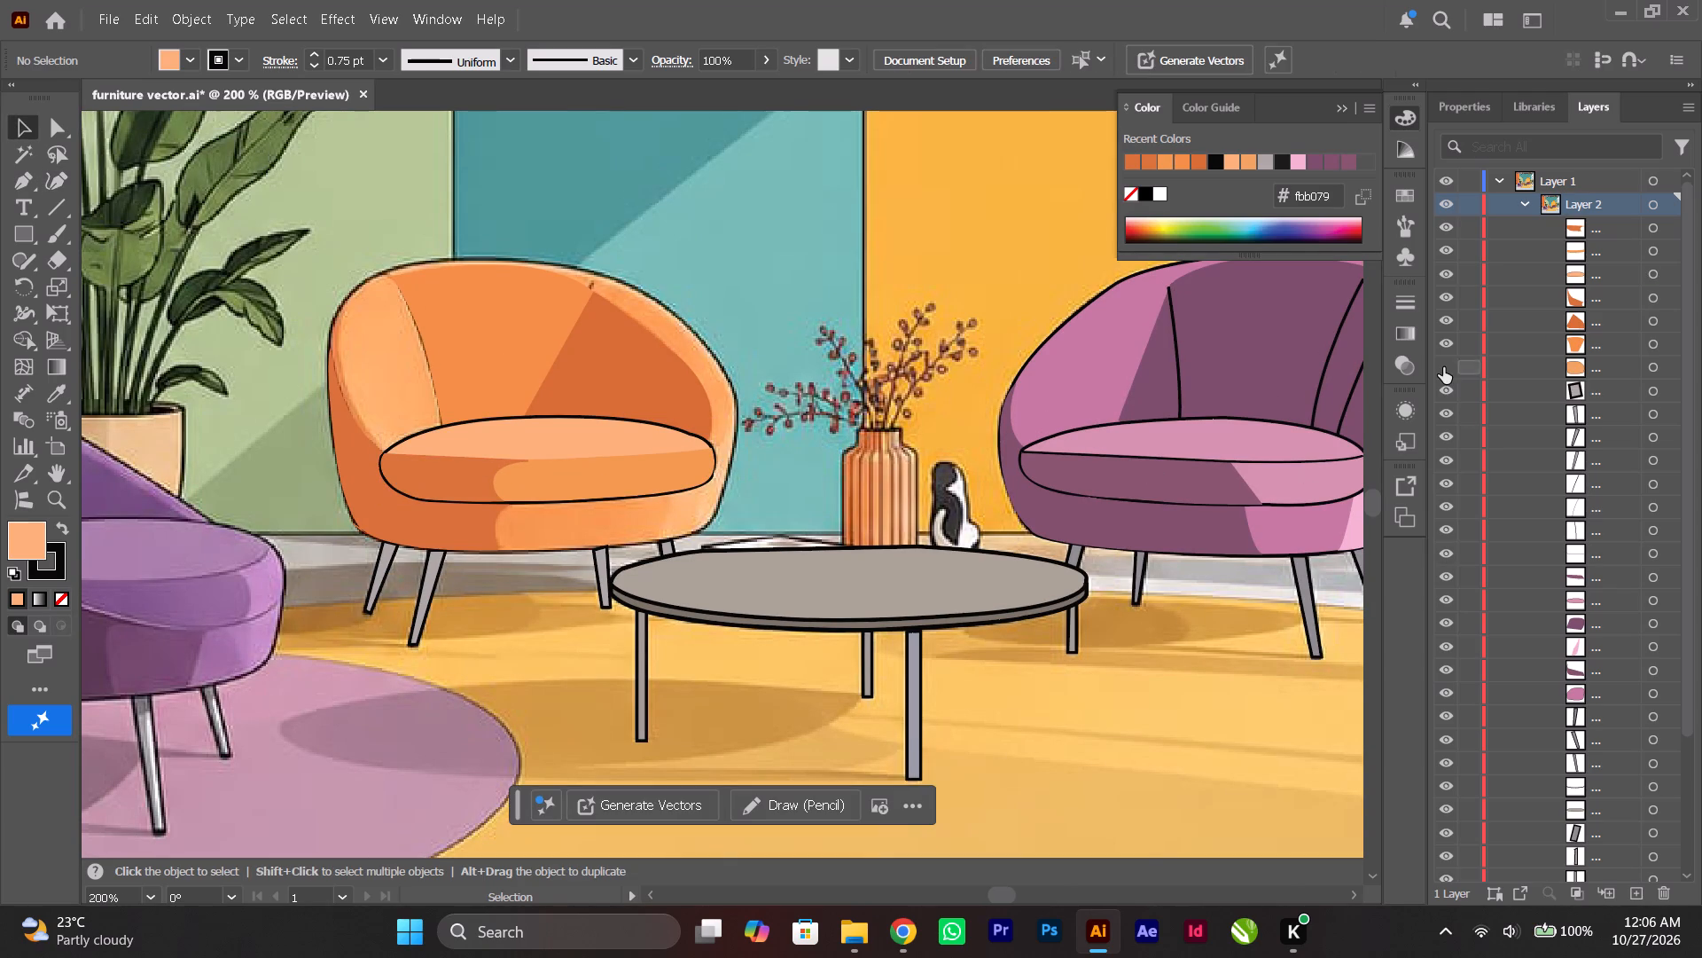
click(1441, 367)
scroll(559, 593, up, 1)
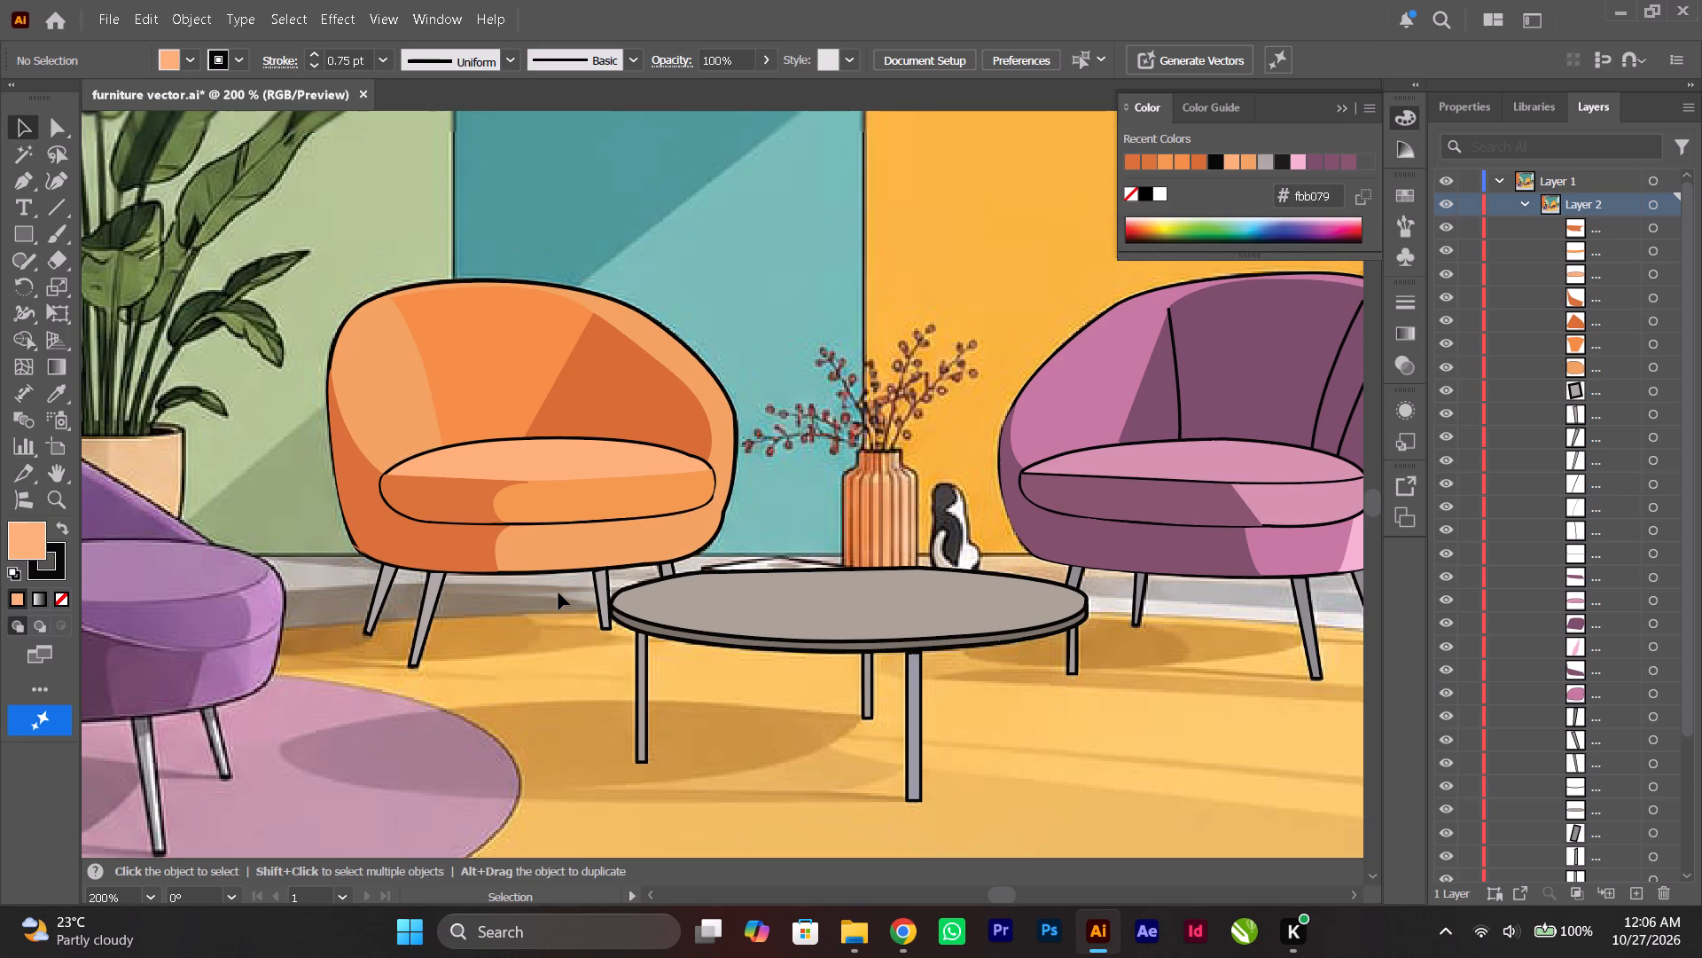
Examine the shaded orange armchair within the whole room and up close around its arm and cushion.
scroll(558, 594, up, 1)
alt+scroll(558, 594, down, 2)
ctrl+scroll(558, 594, up, 3)
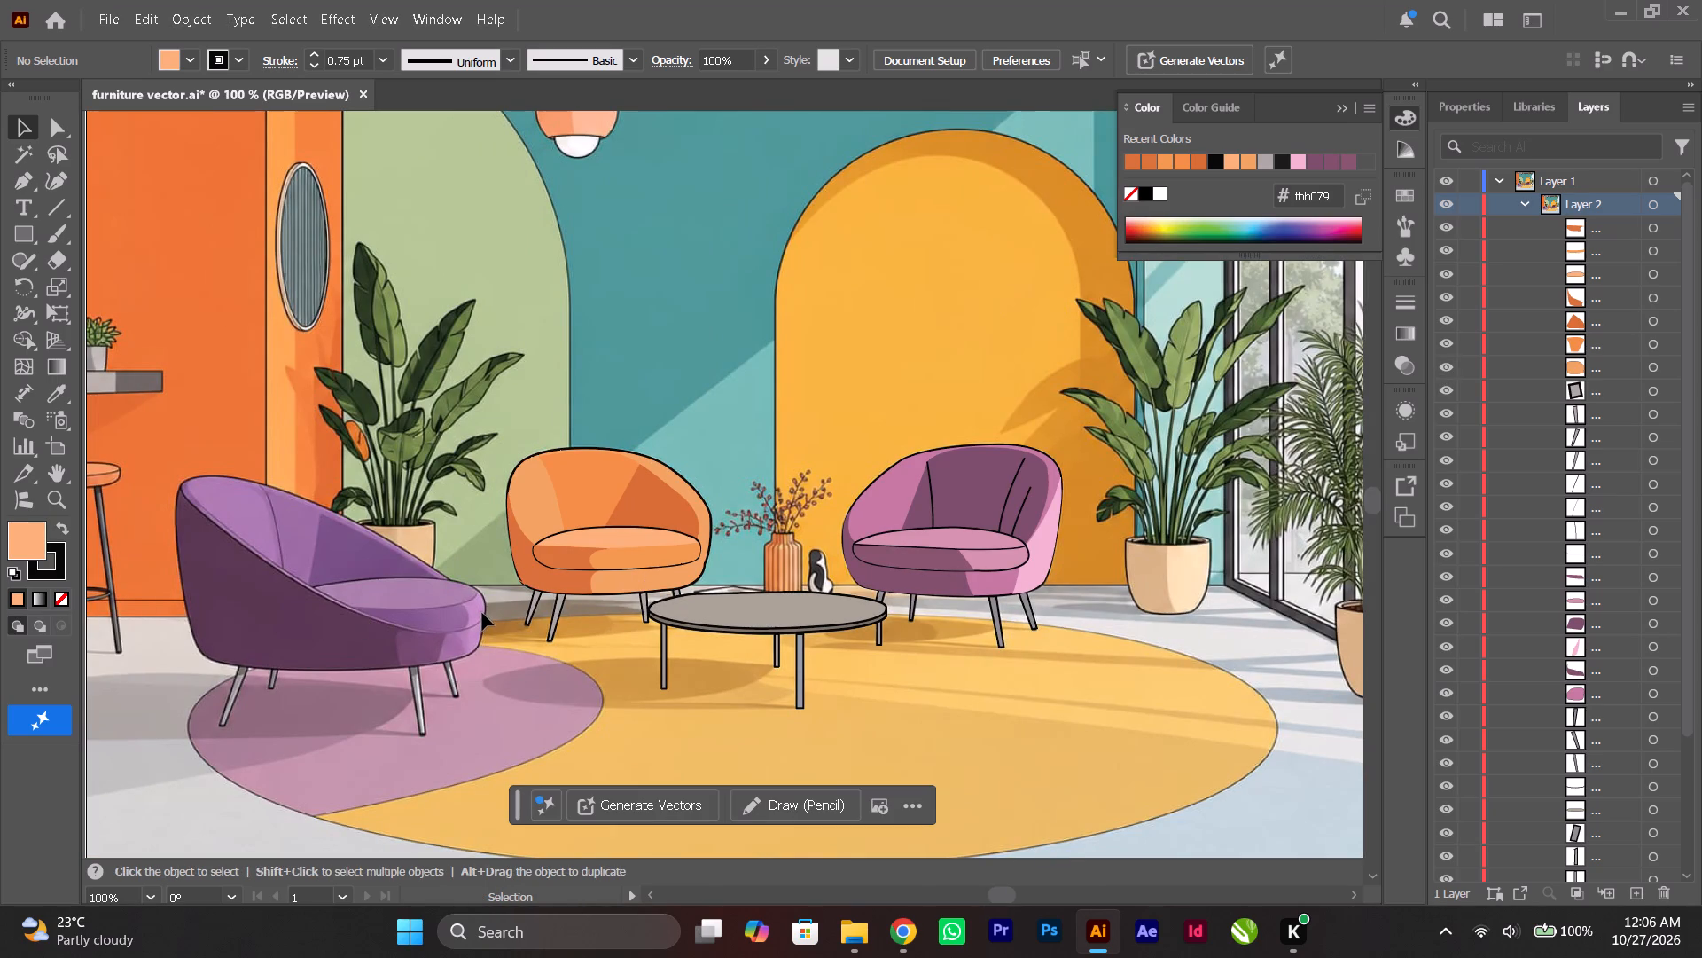
scroll(506, 606, up, 1)
alt+scroll(506, 606, up, 2)
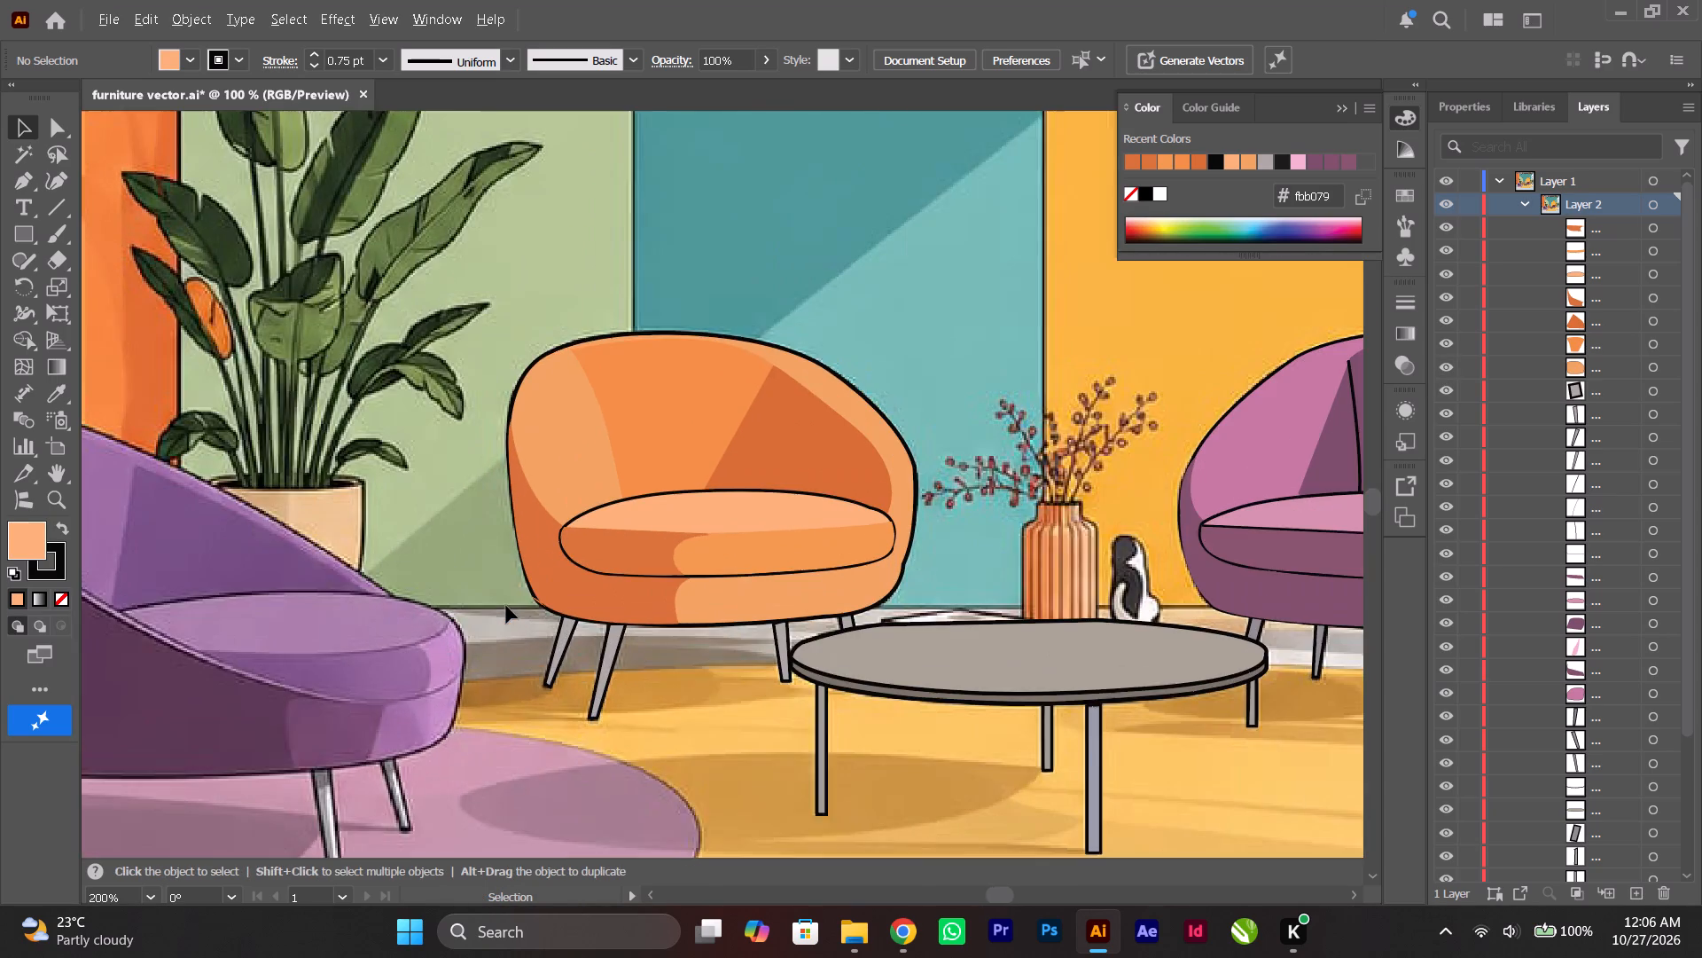
alt+scroll(506, 606, up, 2)
scroll(519, 606, up, 7)
ctrl+scroll(519, 606, down, 6)
scroll(519, 606, up, 4)
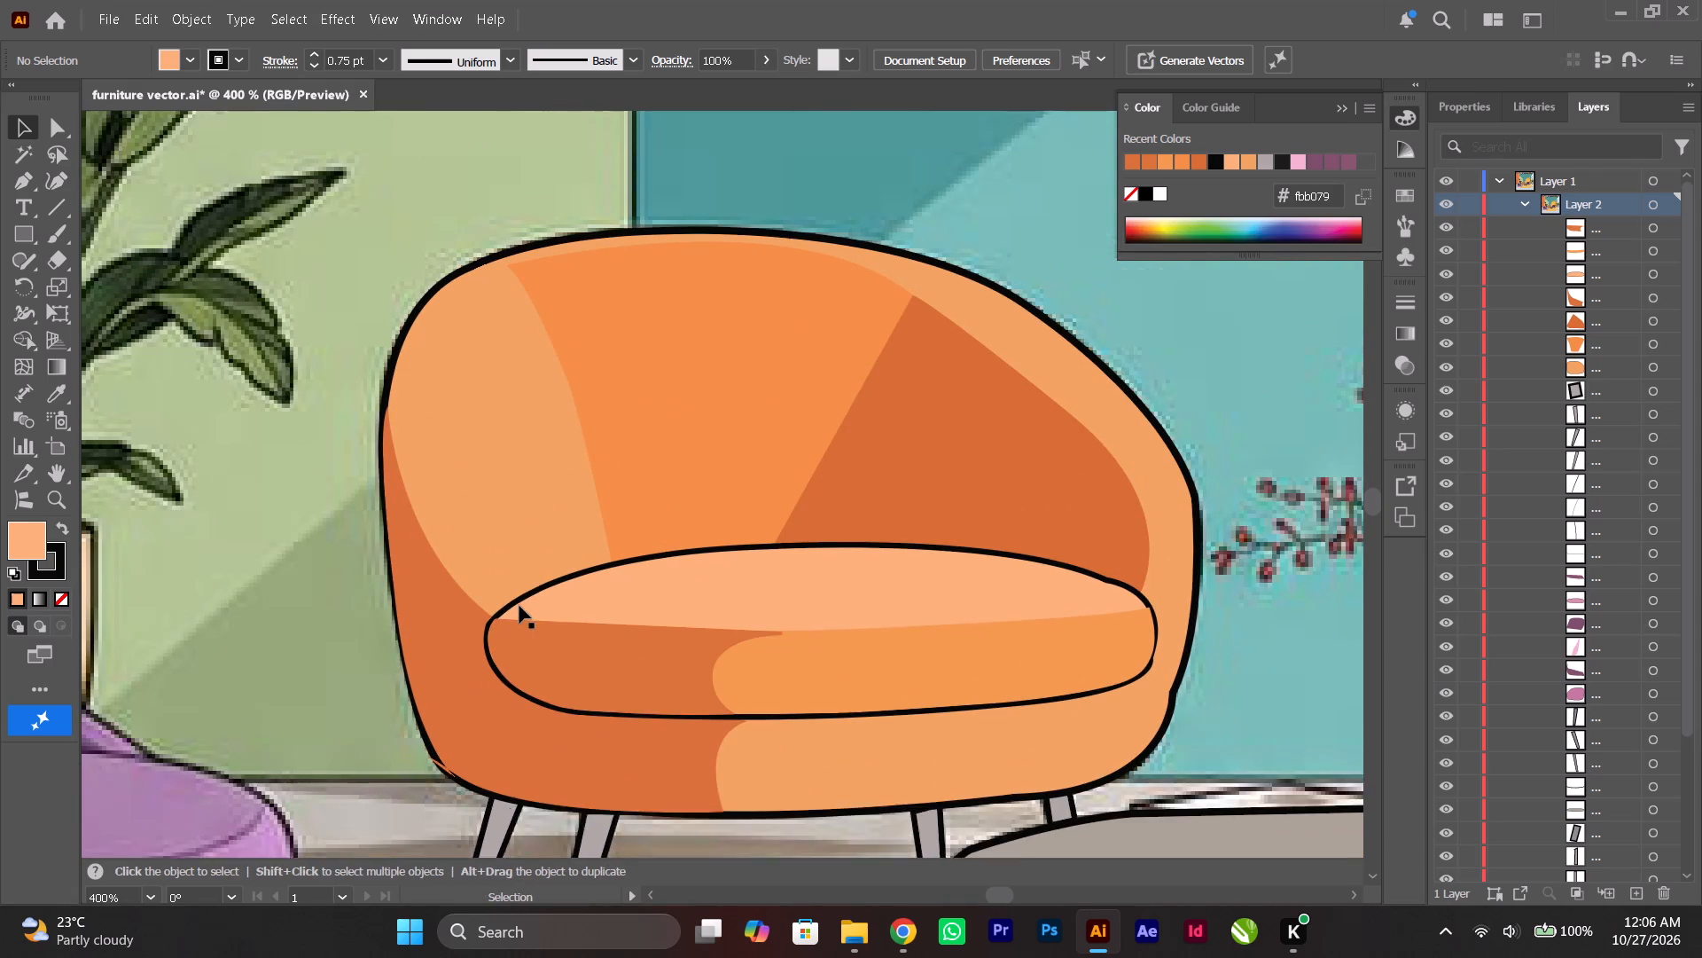
alt+scroll(519, 606, up, 2)
alt+scroll(519, 606, down, 1)
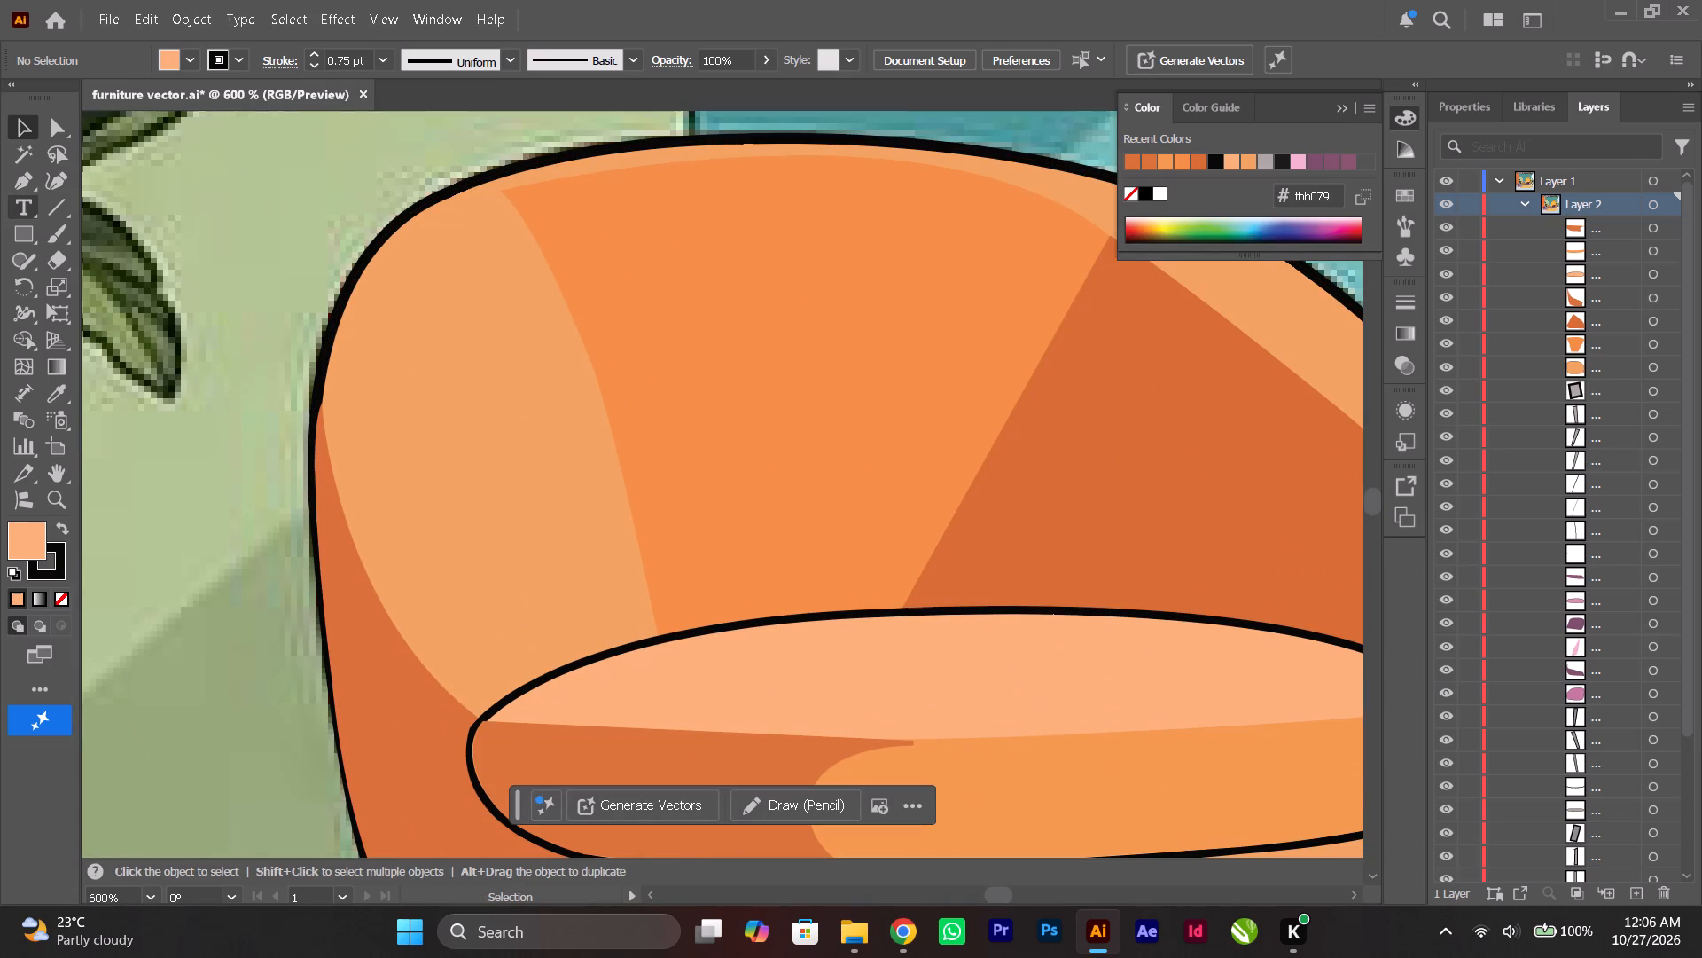
Draw a curved, unfilled black crease line with the Pen tool from the orange armchair's left outline to the cushion's left corner.
click(27, 180)
alt+scroll(289, 379, up, 2)
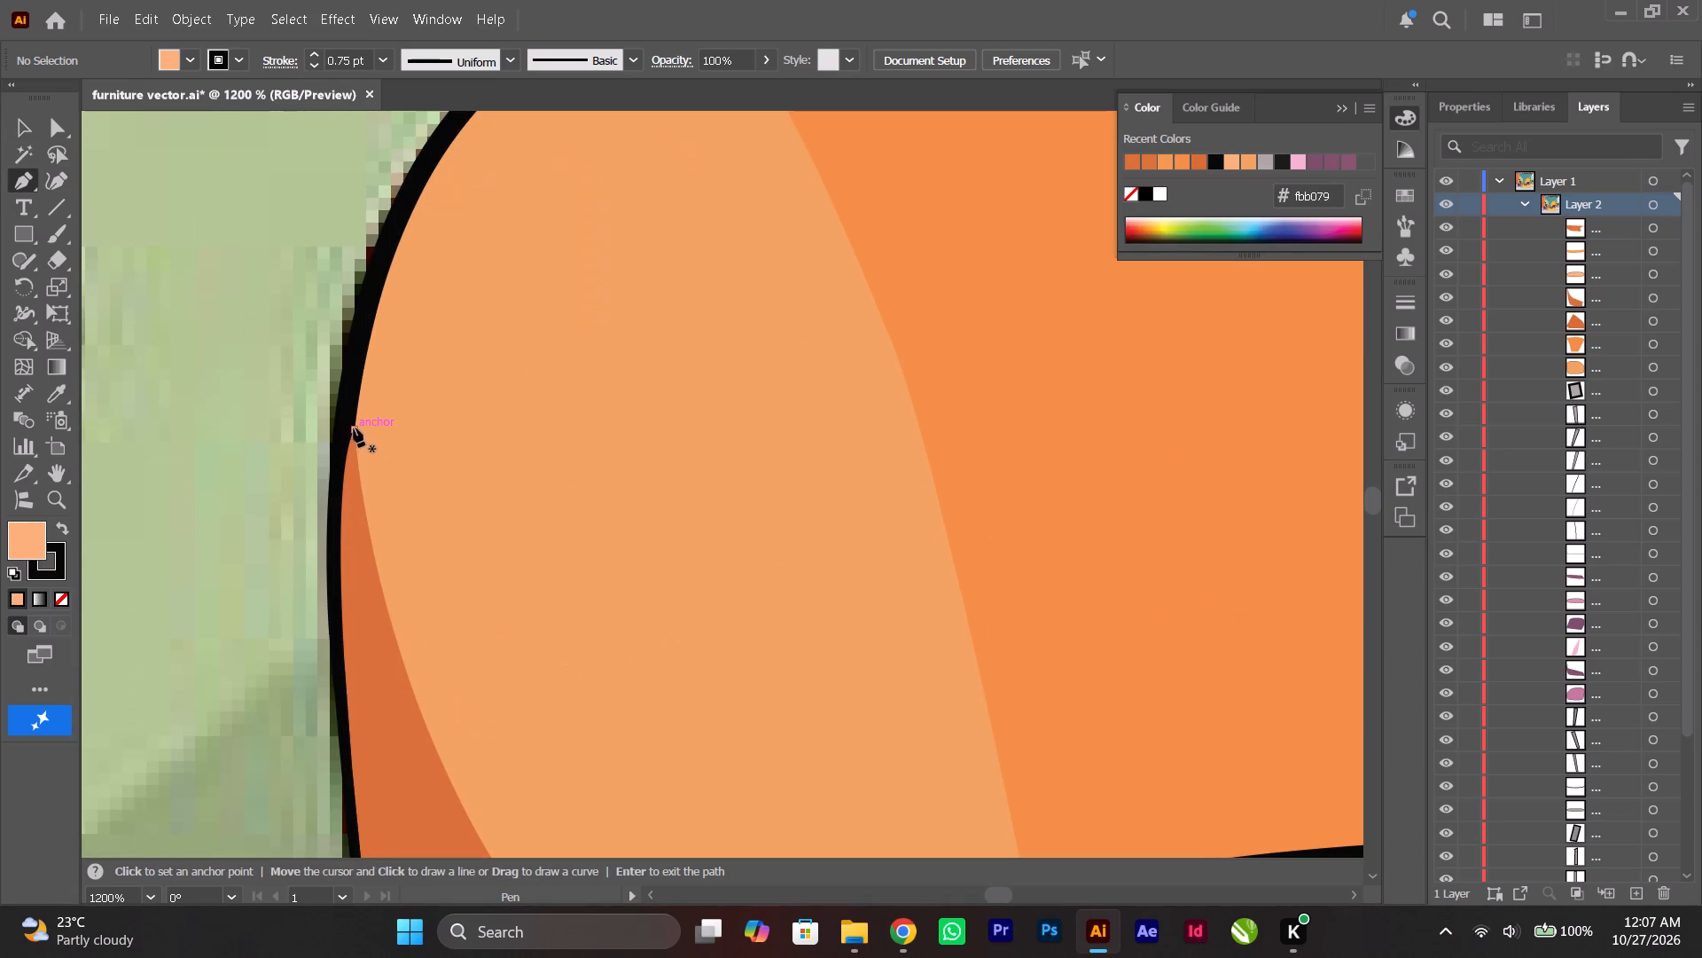
click(353, 427)
scroll(353, 427, down, 7)
alt+scroll(442, 499, down, 2)
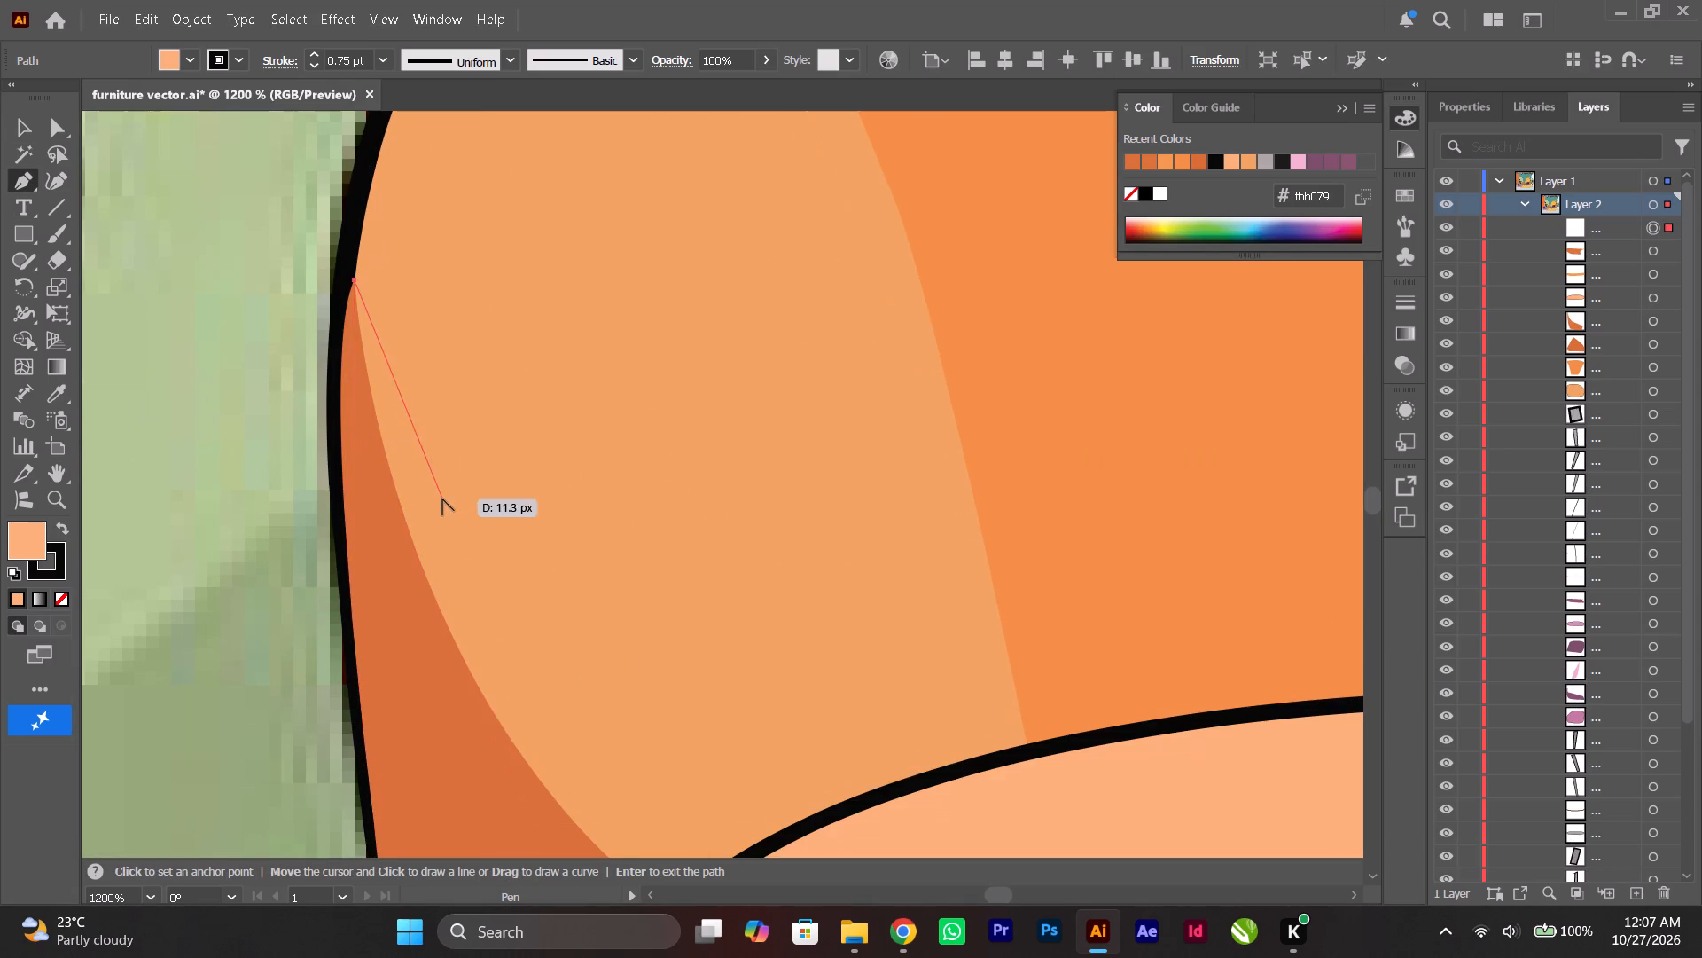
alt+scroll(442, 499, down, 1)
scroll(467, 541, down, 4)
drag(560, 599, 562, 599)
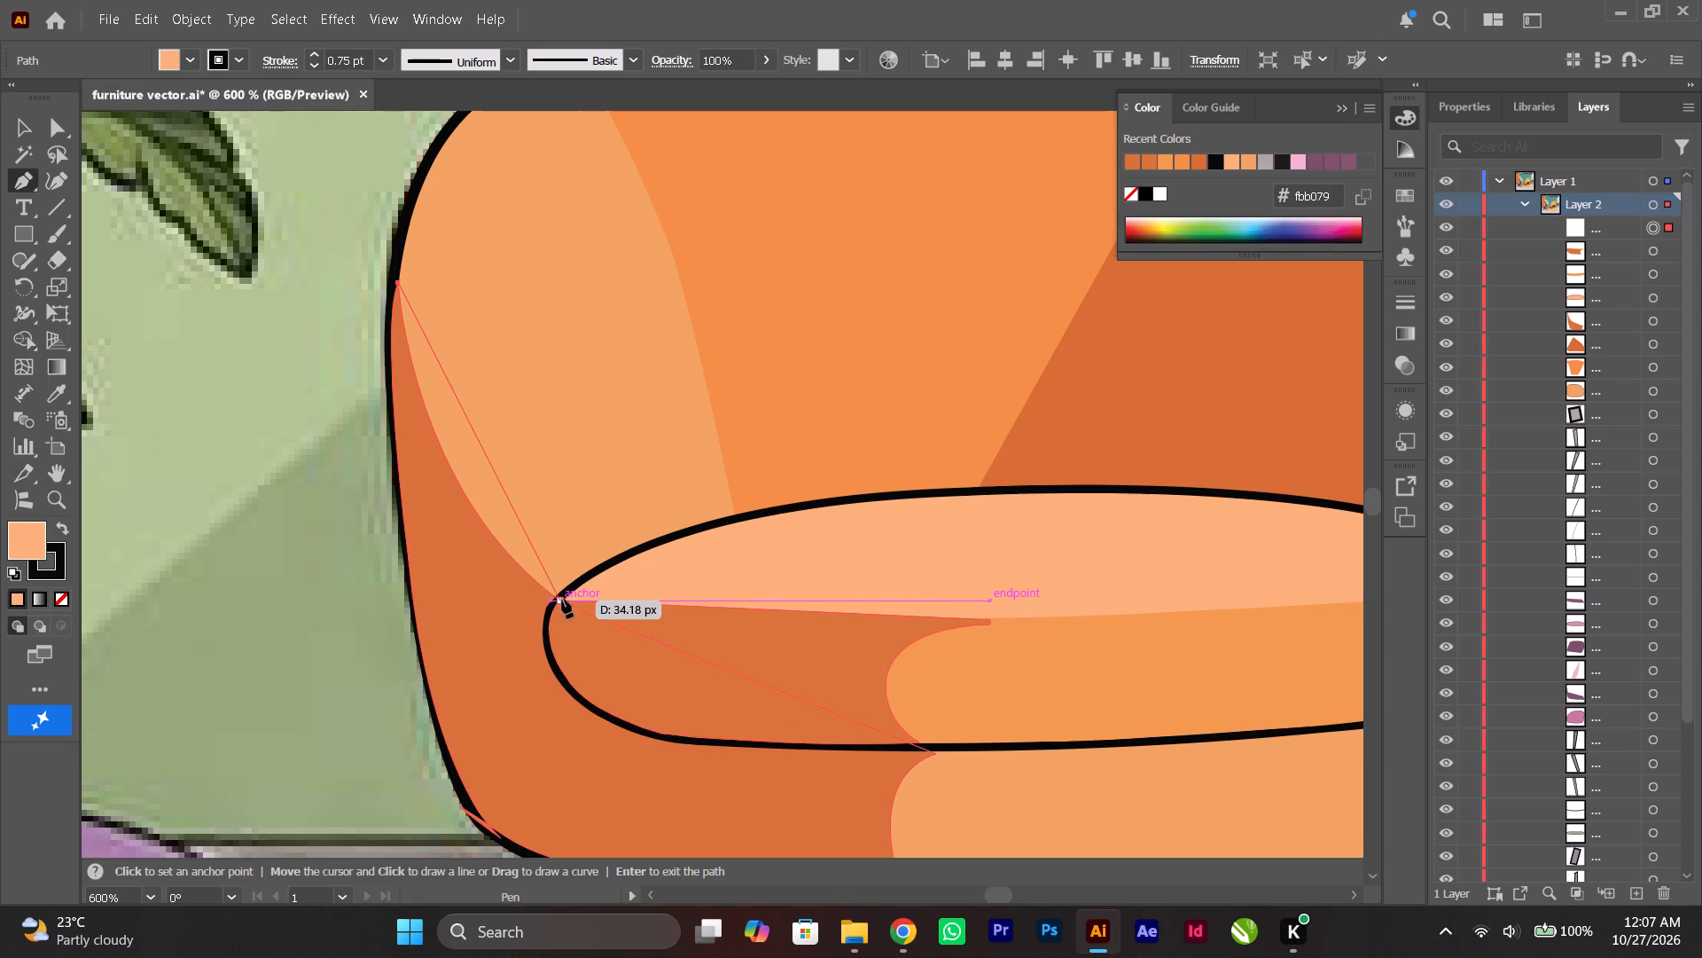
drag(562, 599, 715, 703)
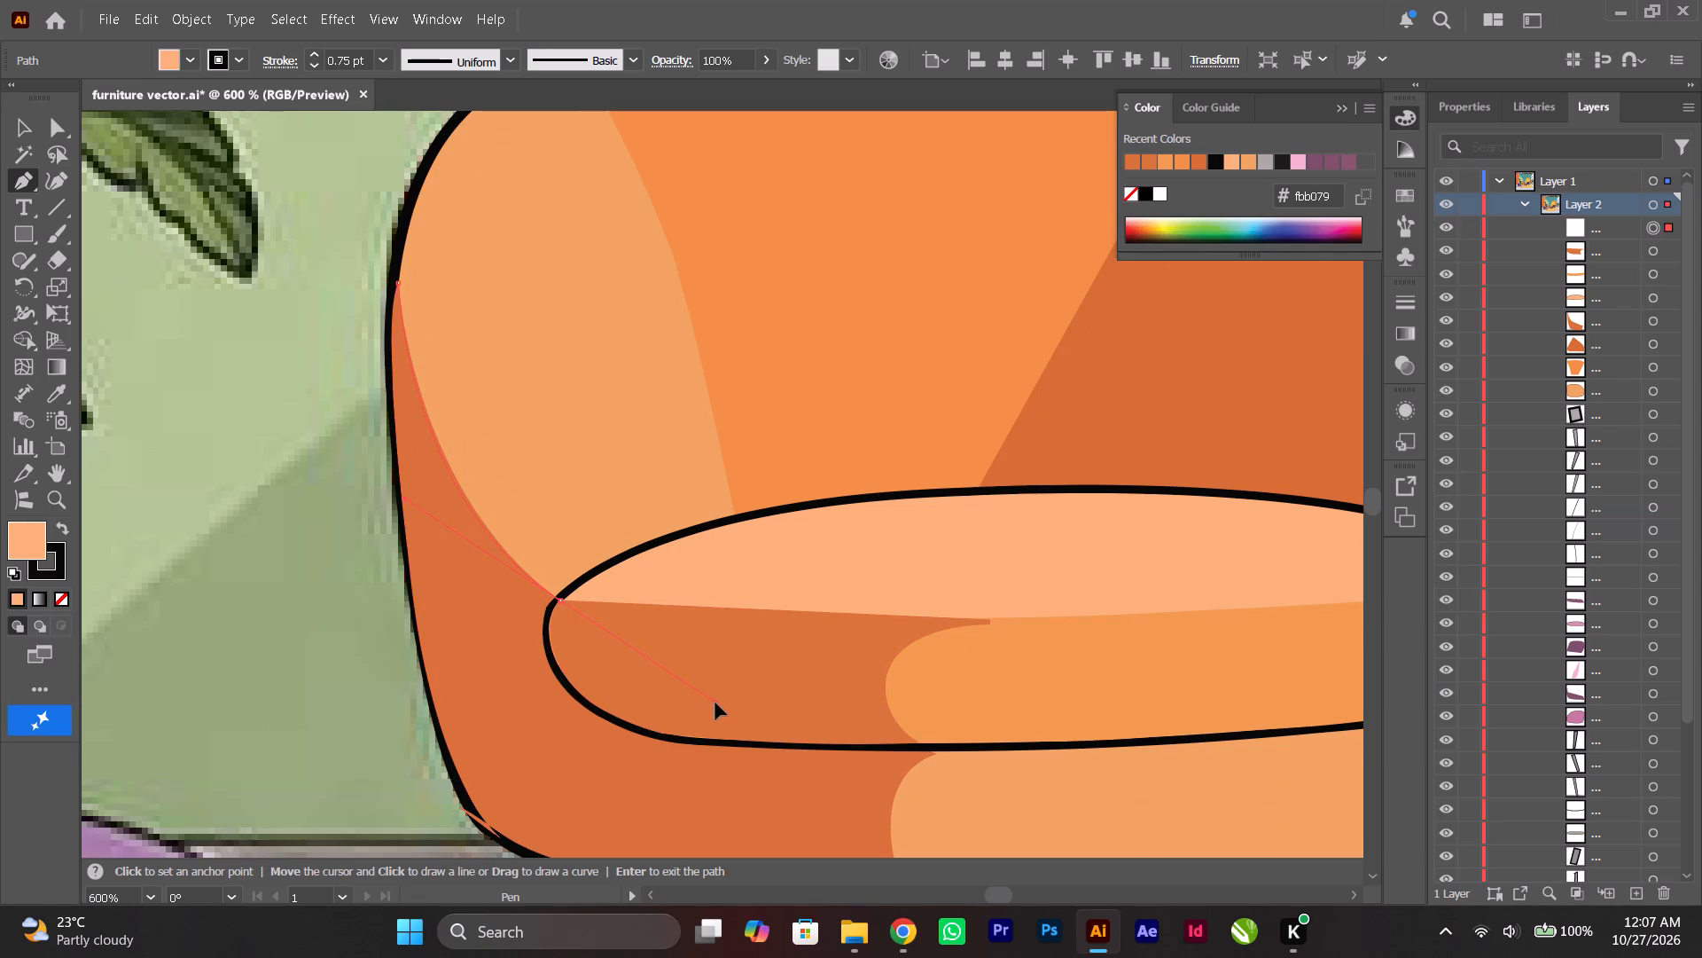
drag(715, 703, 707, 702)
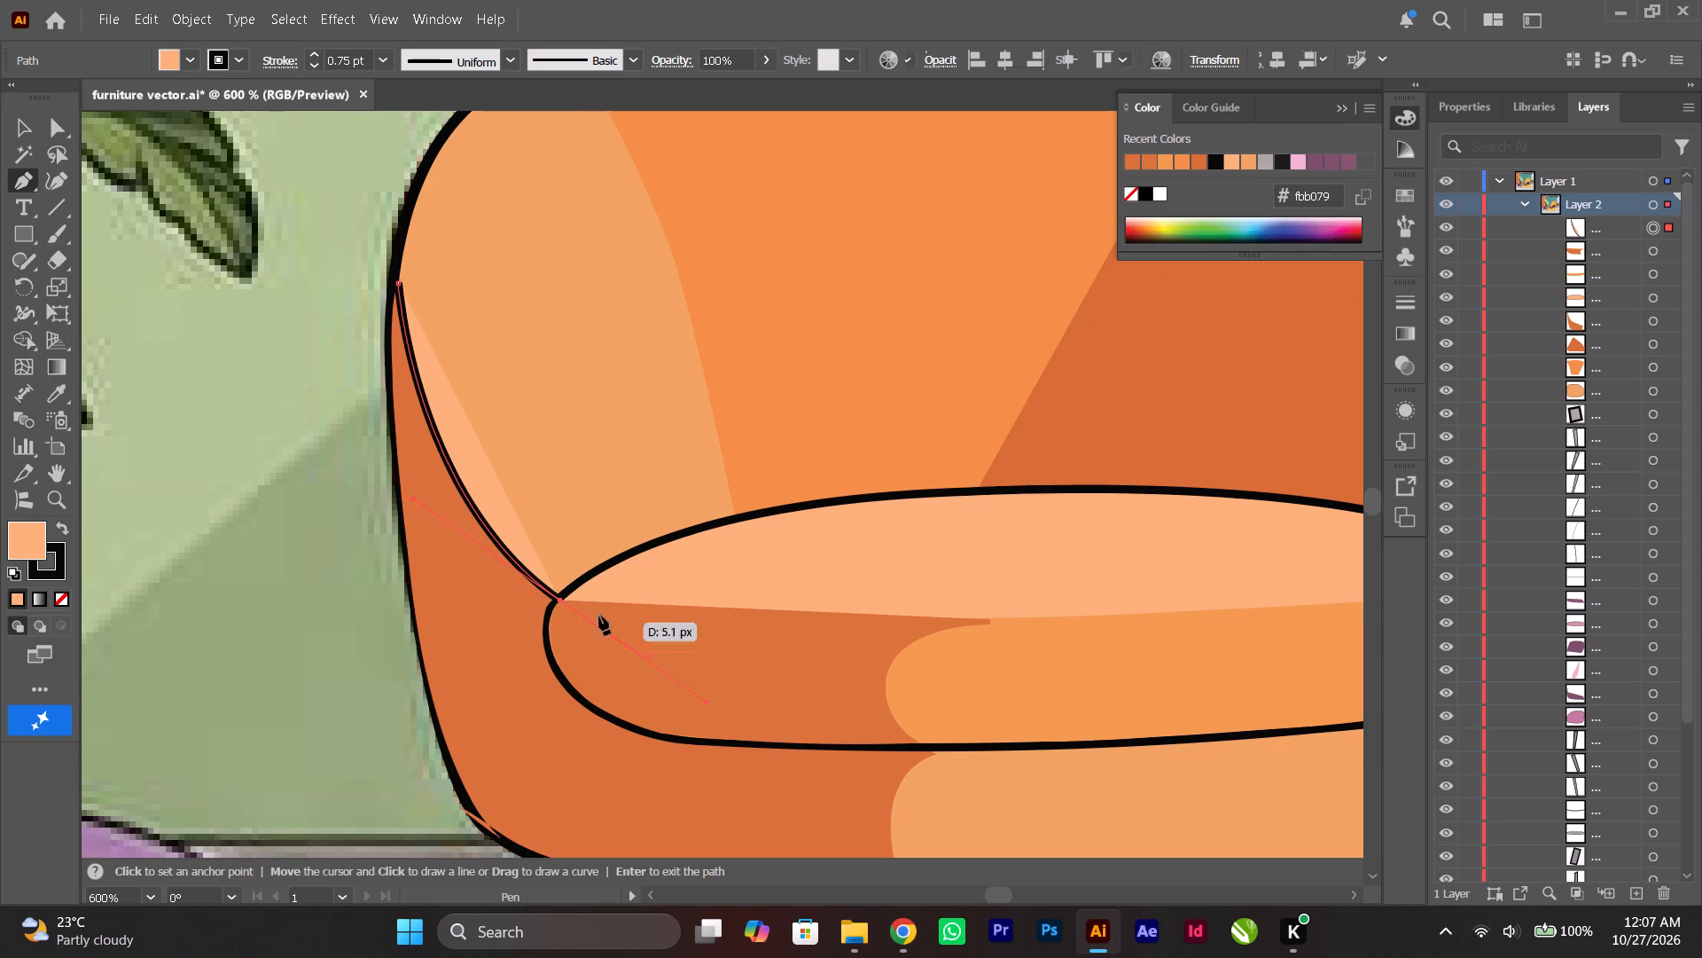
key(Escape)
click(66, 601)
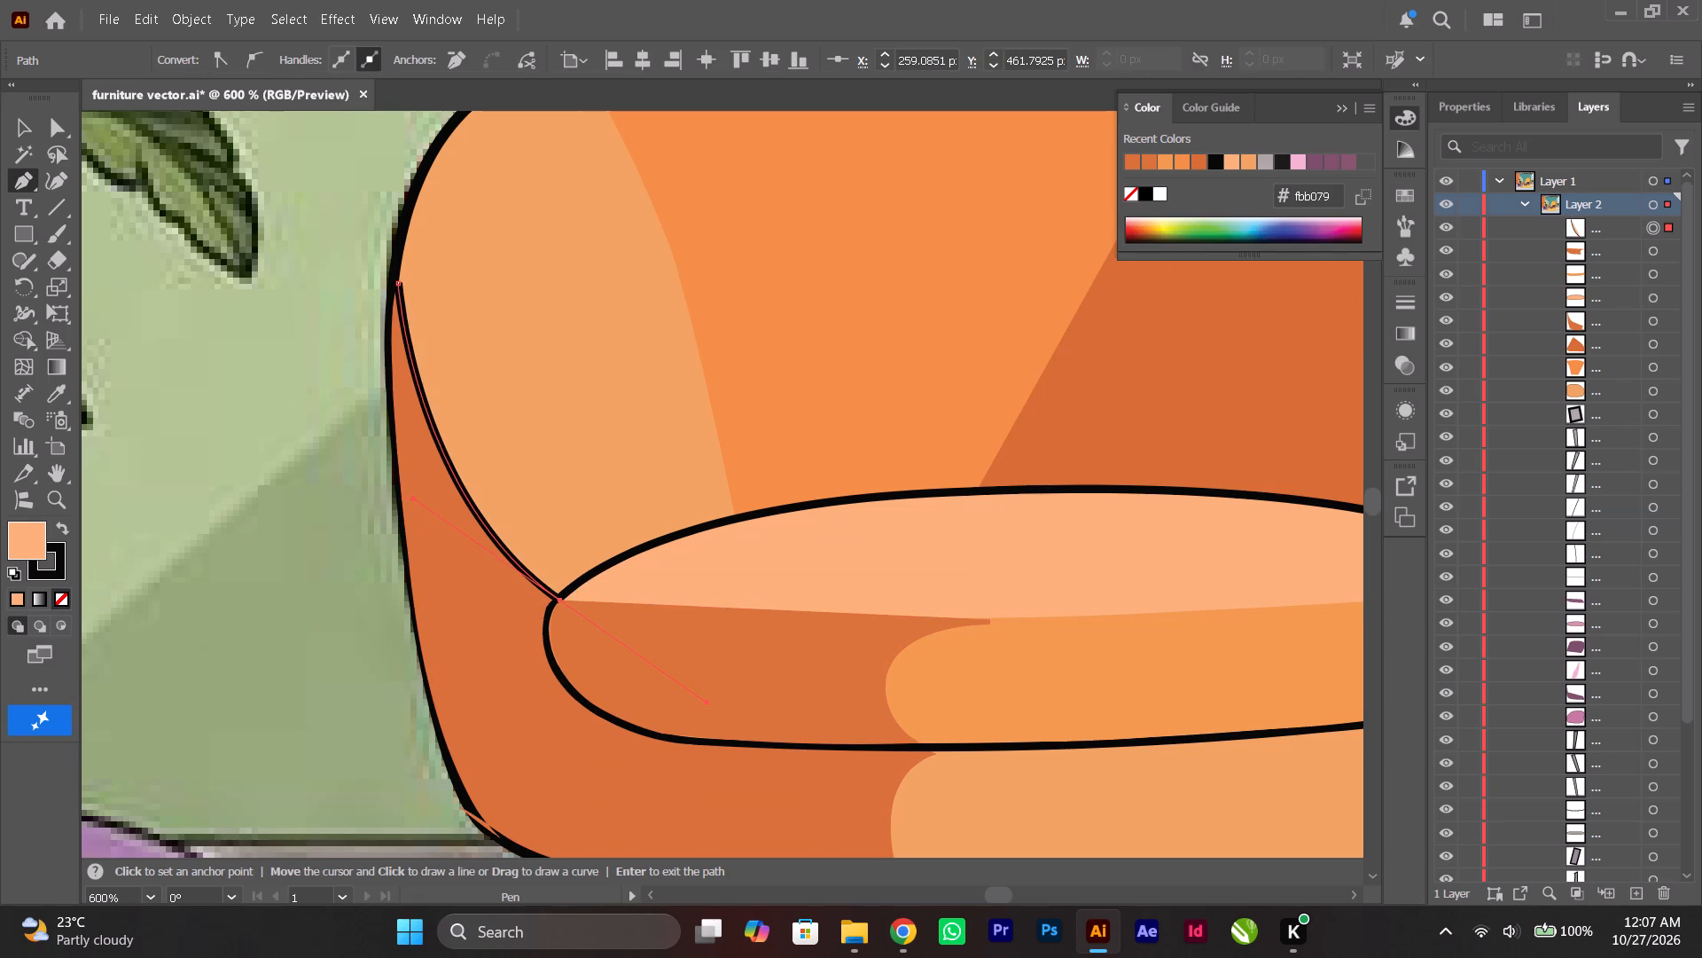
click(23, 126)
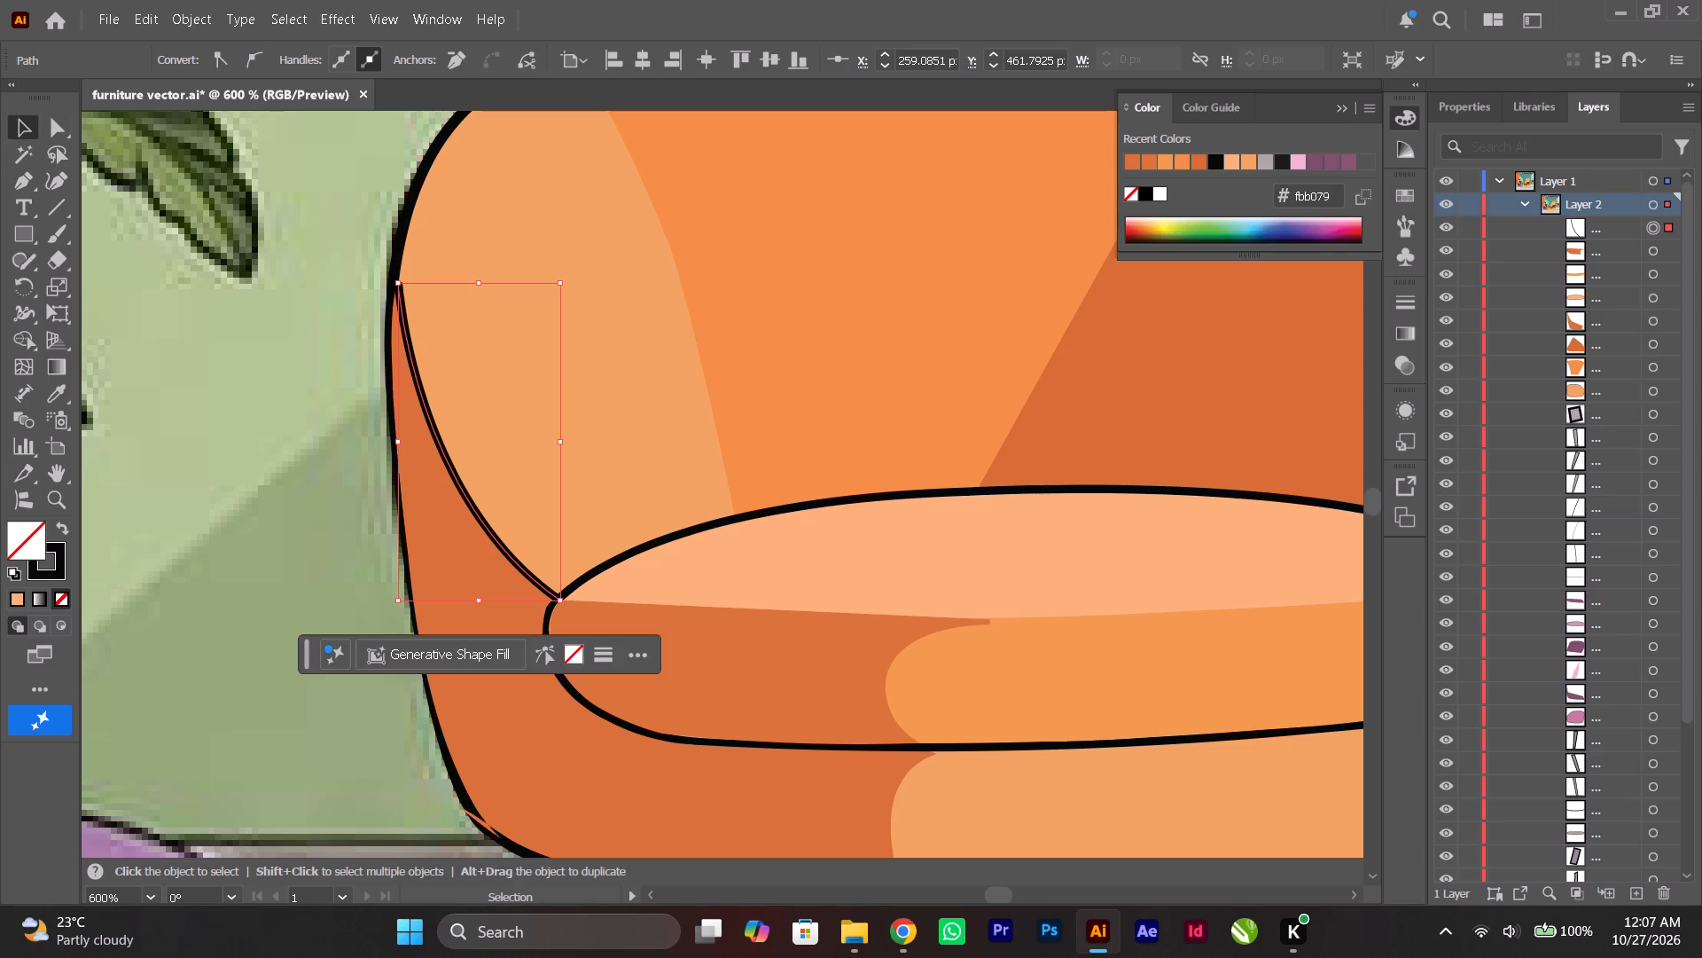
click(250, 172)
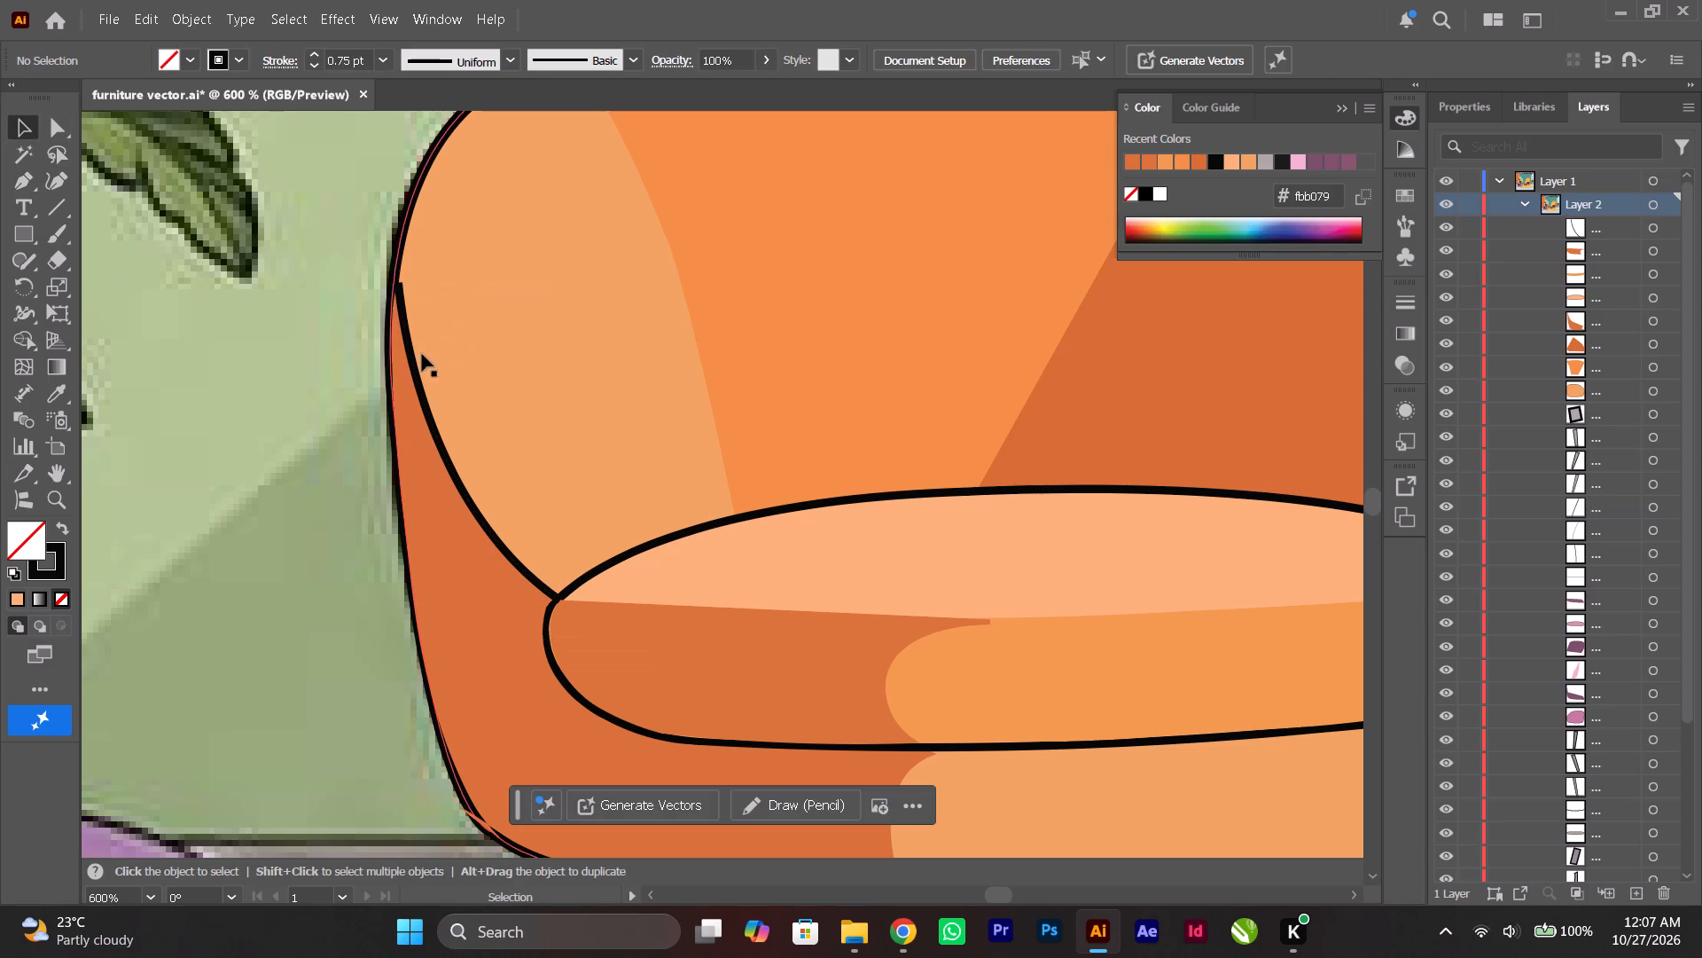
Set the new arm crease line's stroke weight to 0.5 pt.
click(414, 358)
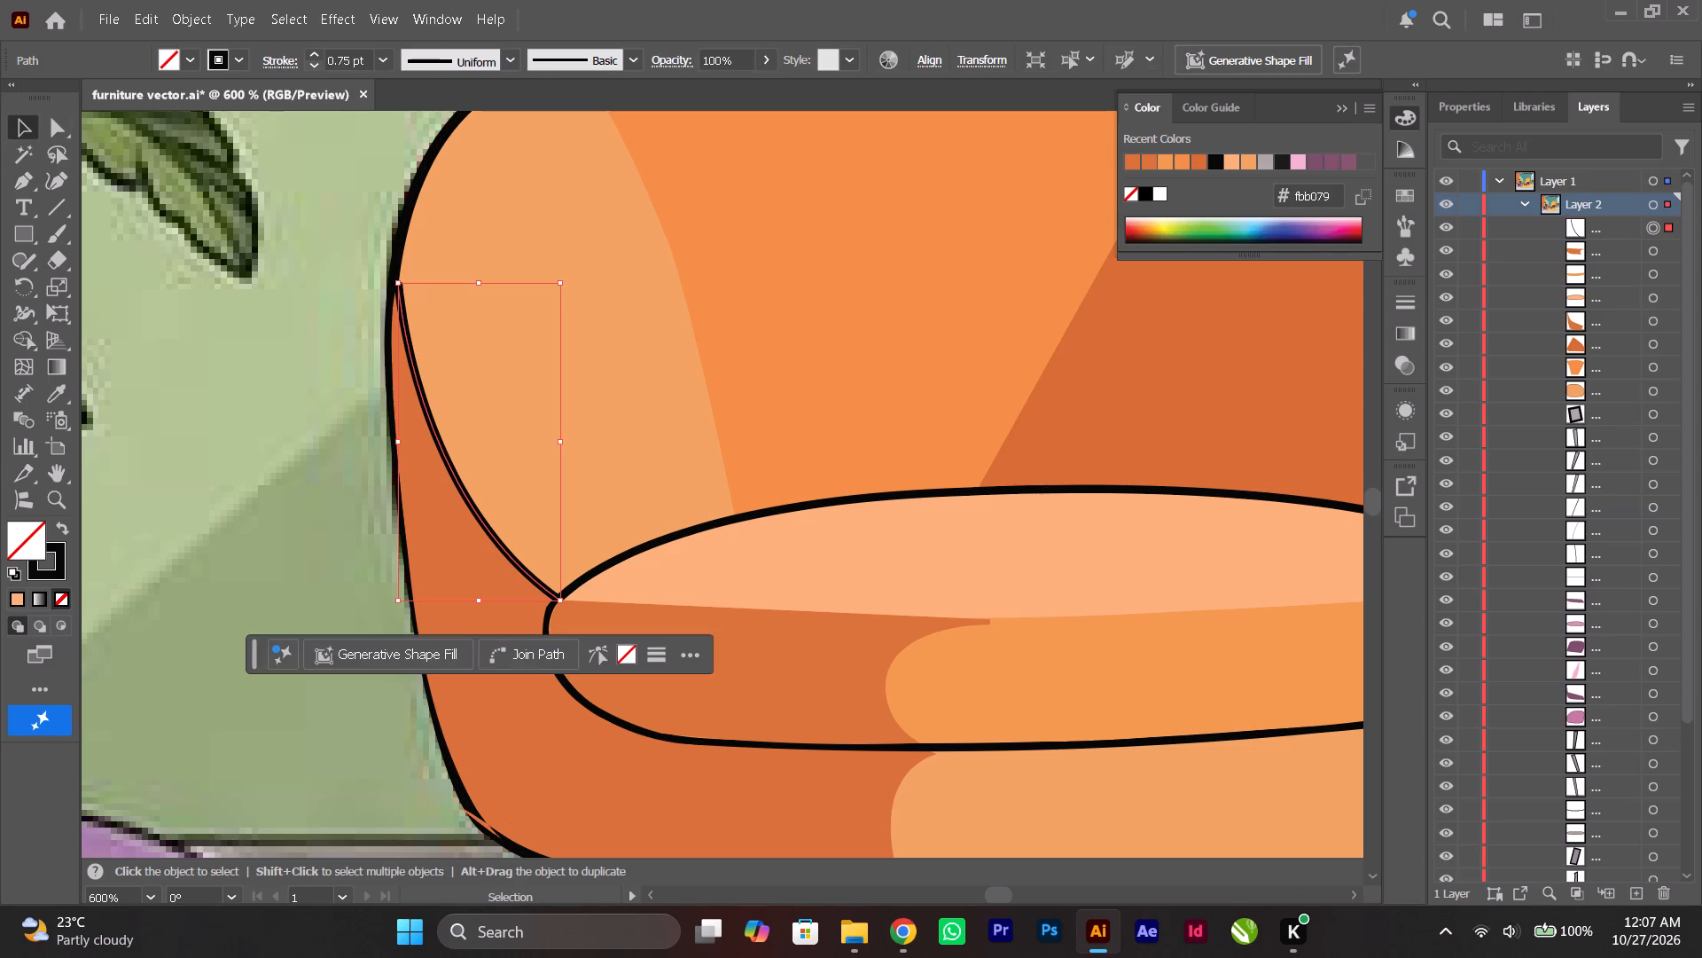
click(315, 63)
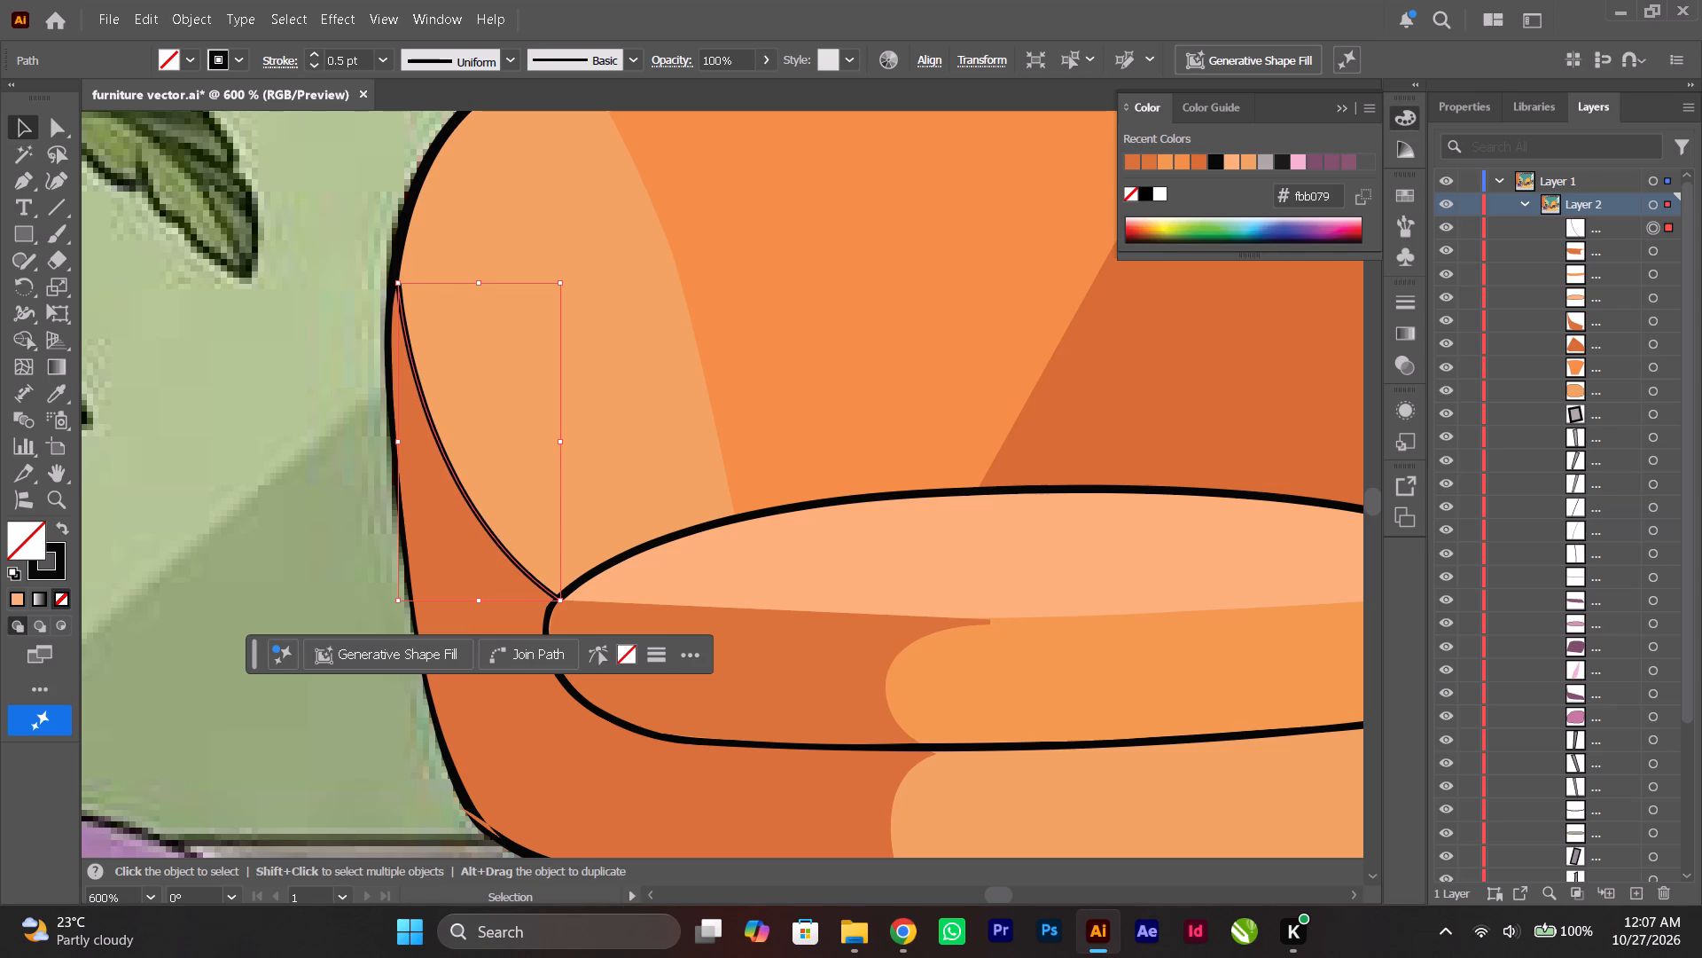
click(135, 224)
Examine the orange armchair with its arm crease line within the whole room and closer up beside the other chairs.
scroll(136, 222, down, 5)
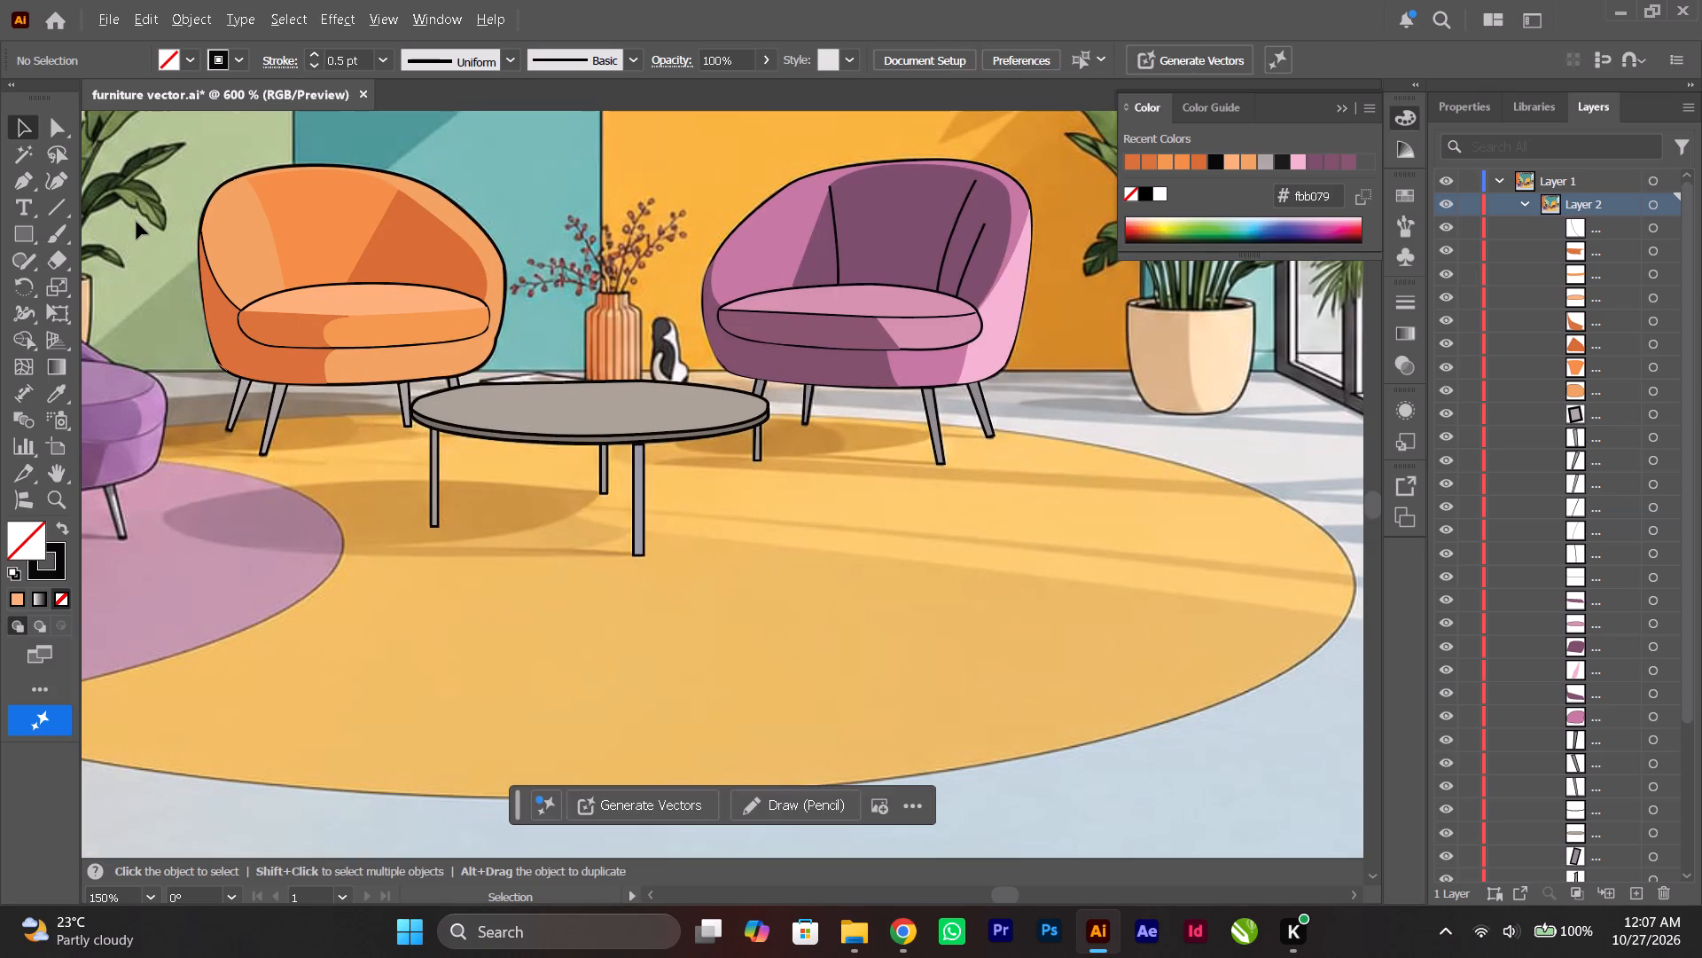
scroll(137, 222, up, 5)
ctrl+scroll(279, 311, up, 12)
alt+scroll(279, 311, down, 1)
ctrl+scroll(279, 310, up, 2)
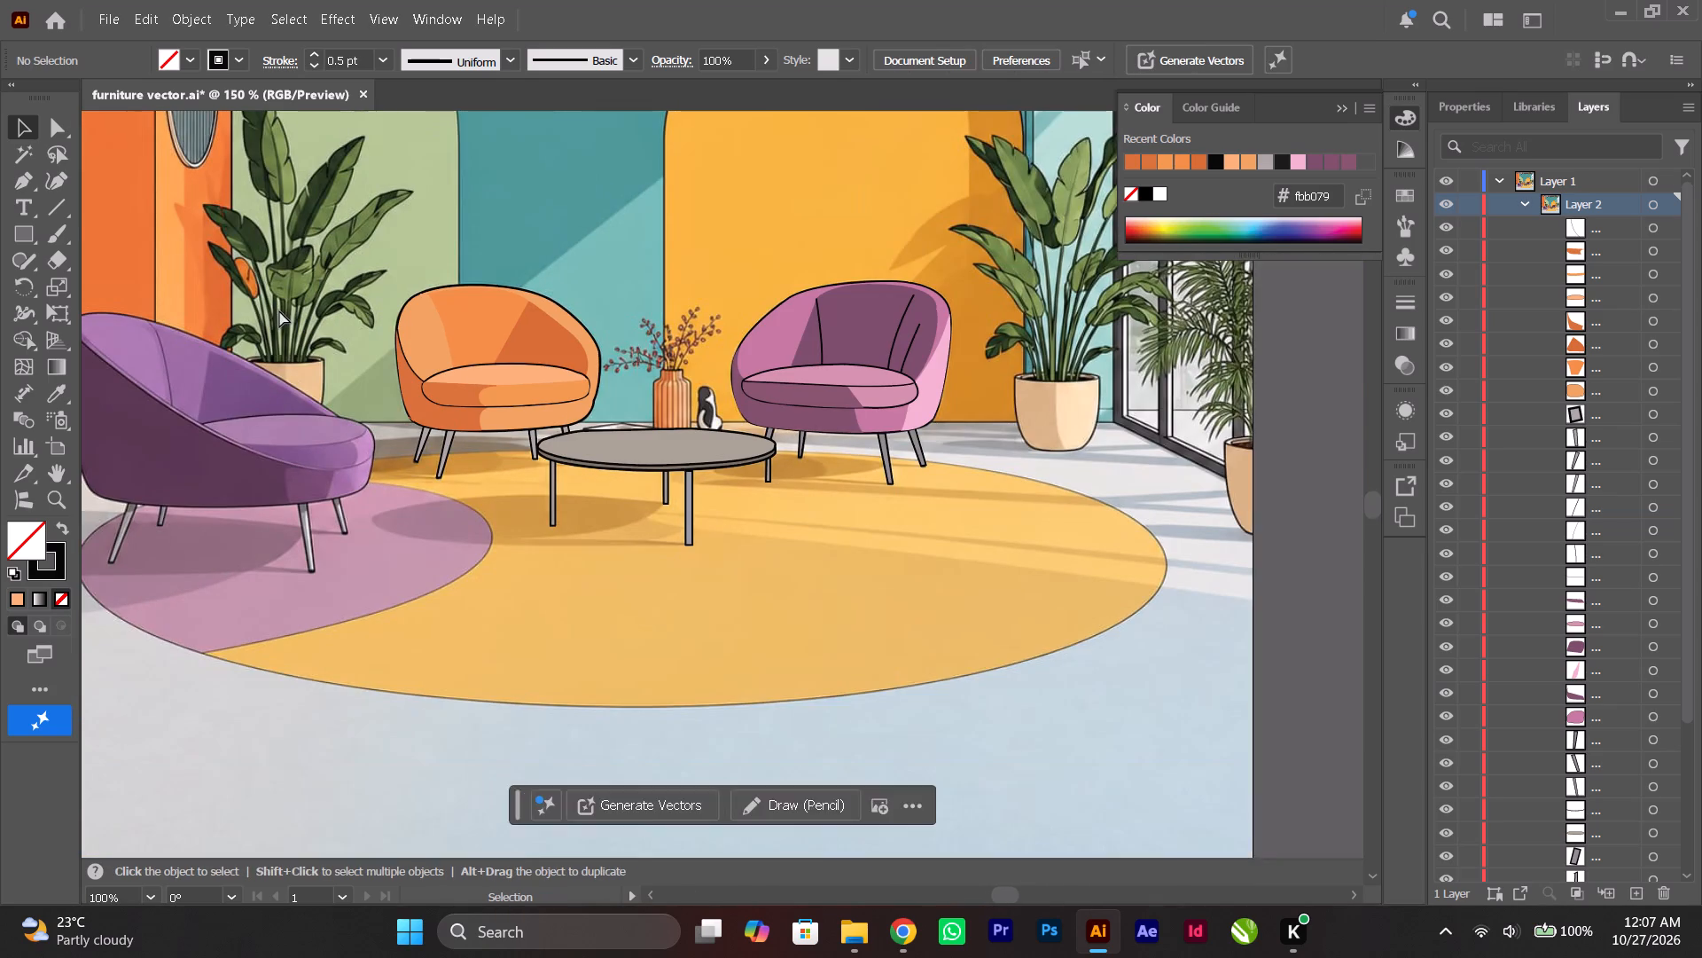
ctrl+scroll(279, 310, up, 4)
scroll(597, 421, up, 3)
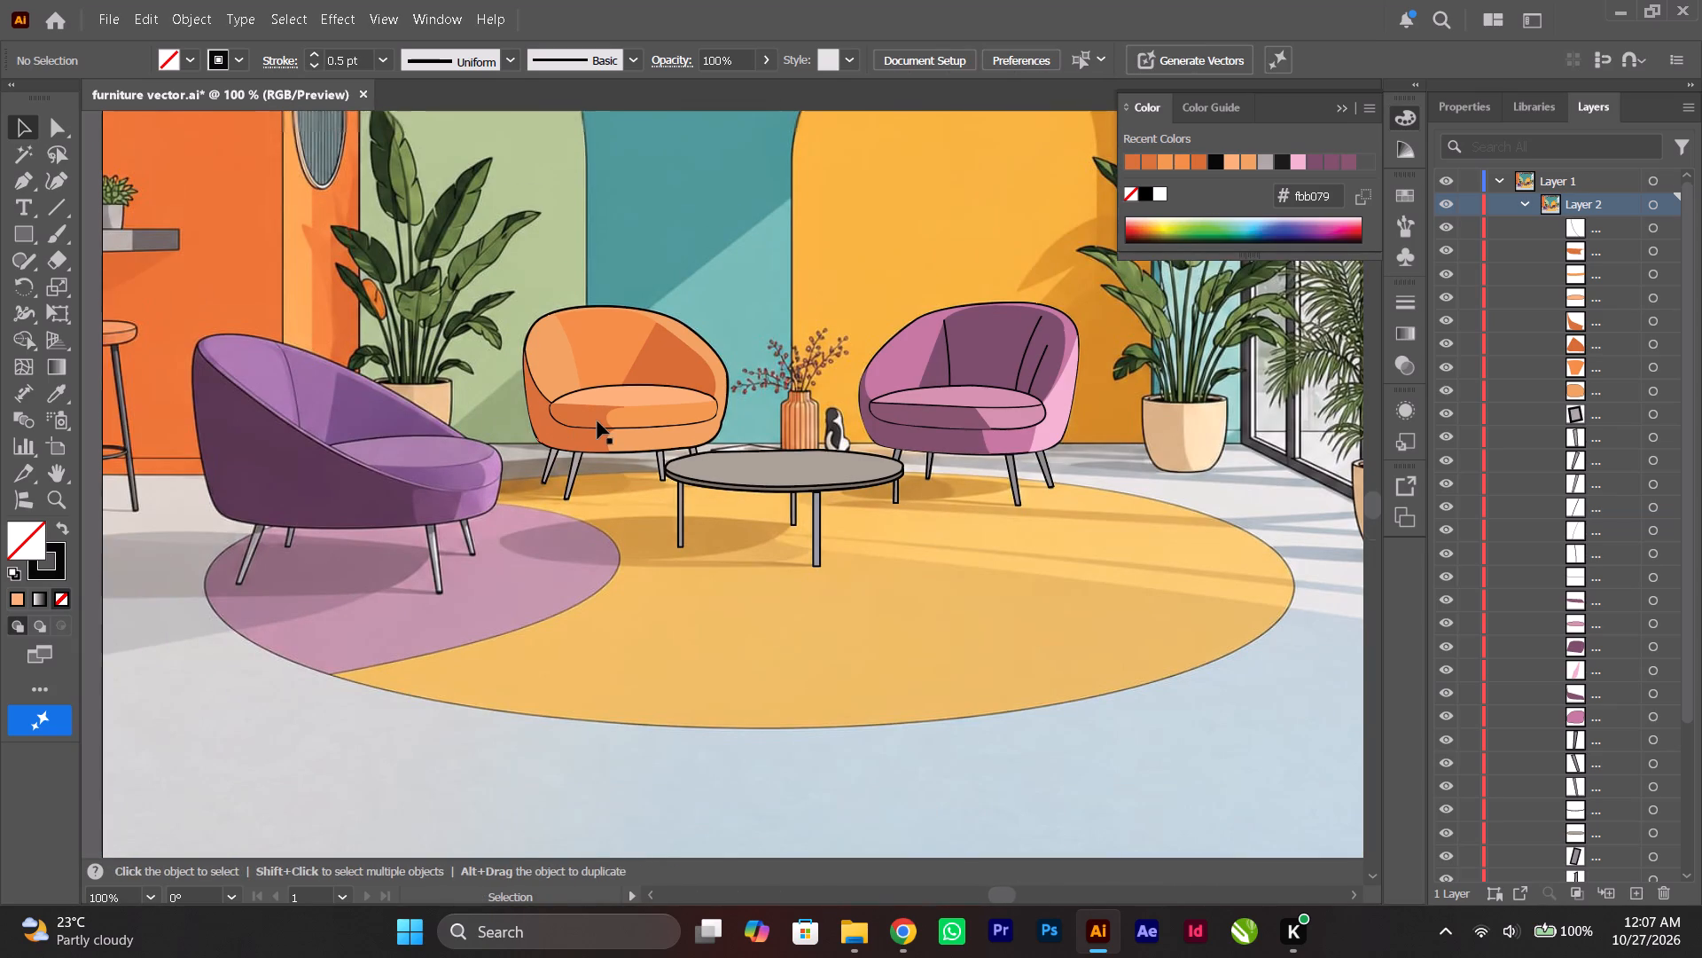
alt+scroll(597, 421, down, 1)
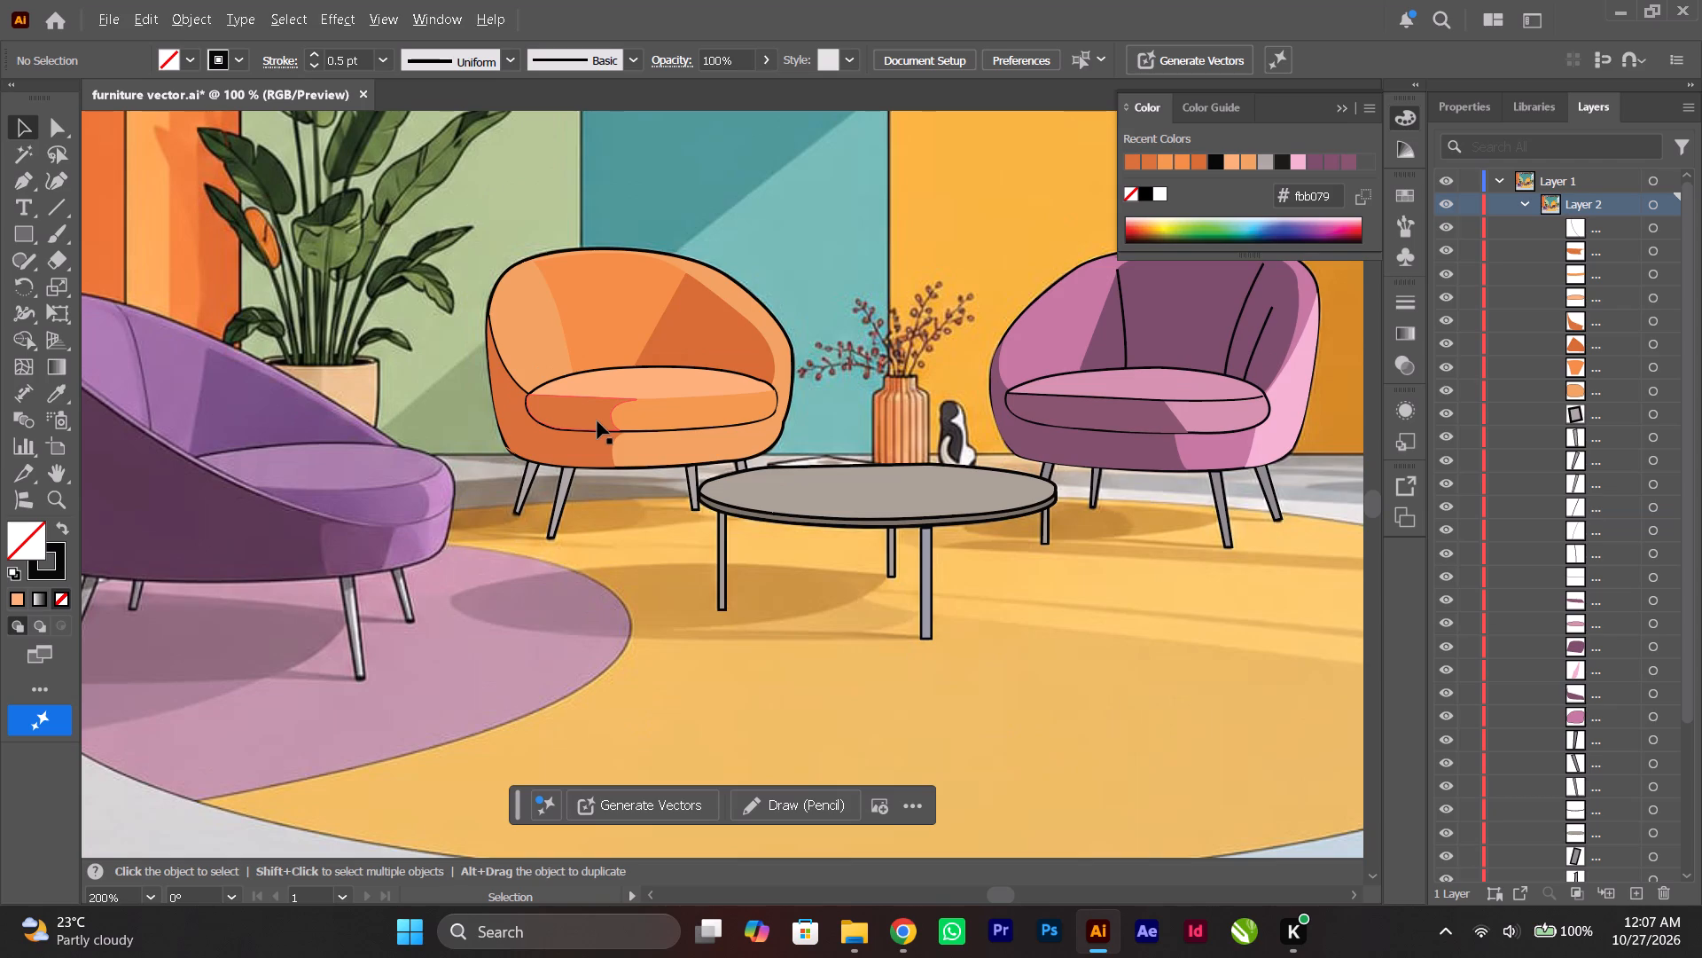
alt+scroll(597, 421, down, 1)
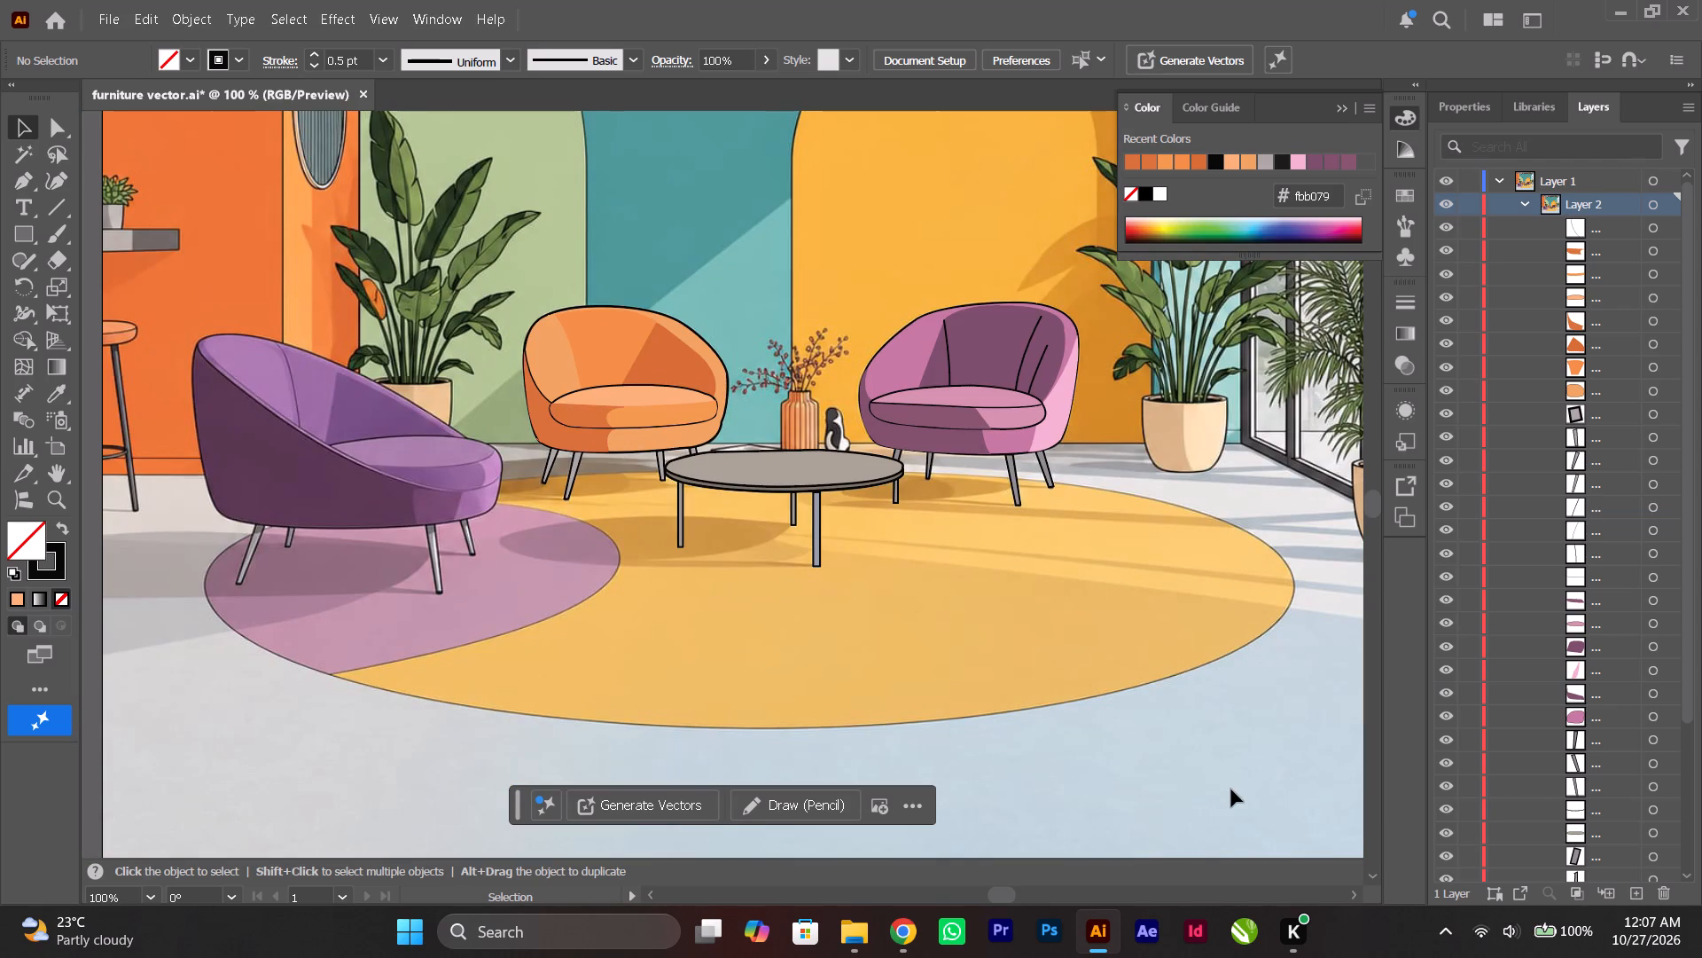
click(1231, 789)
ctrl+scroll(785, 601, up, 1)
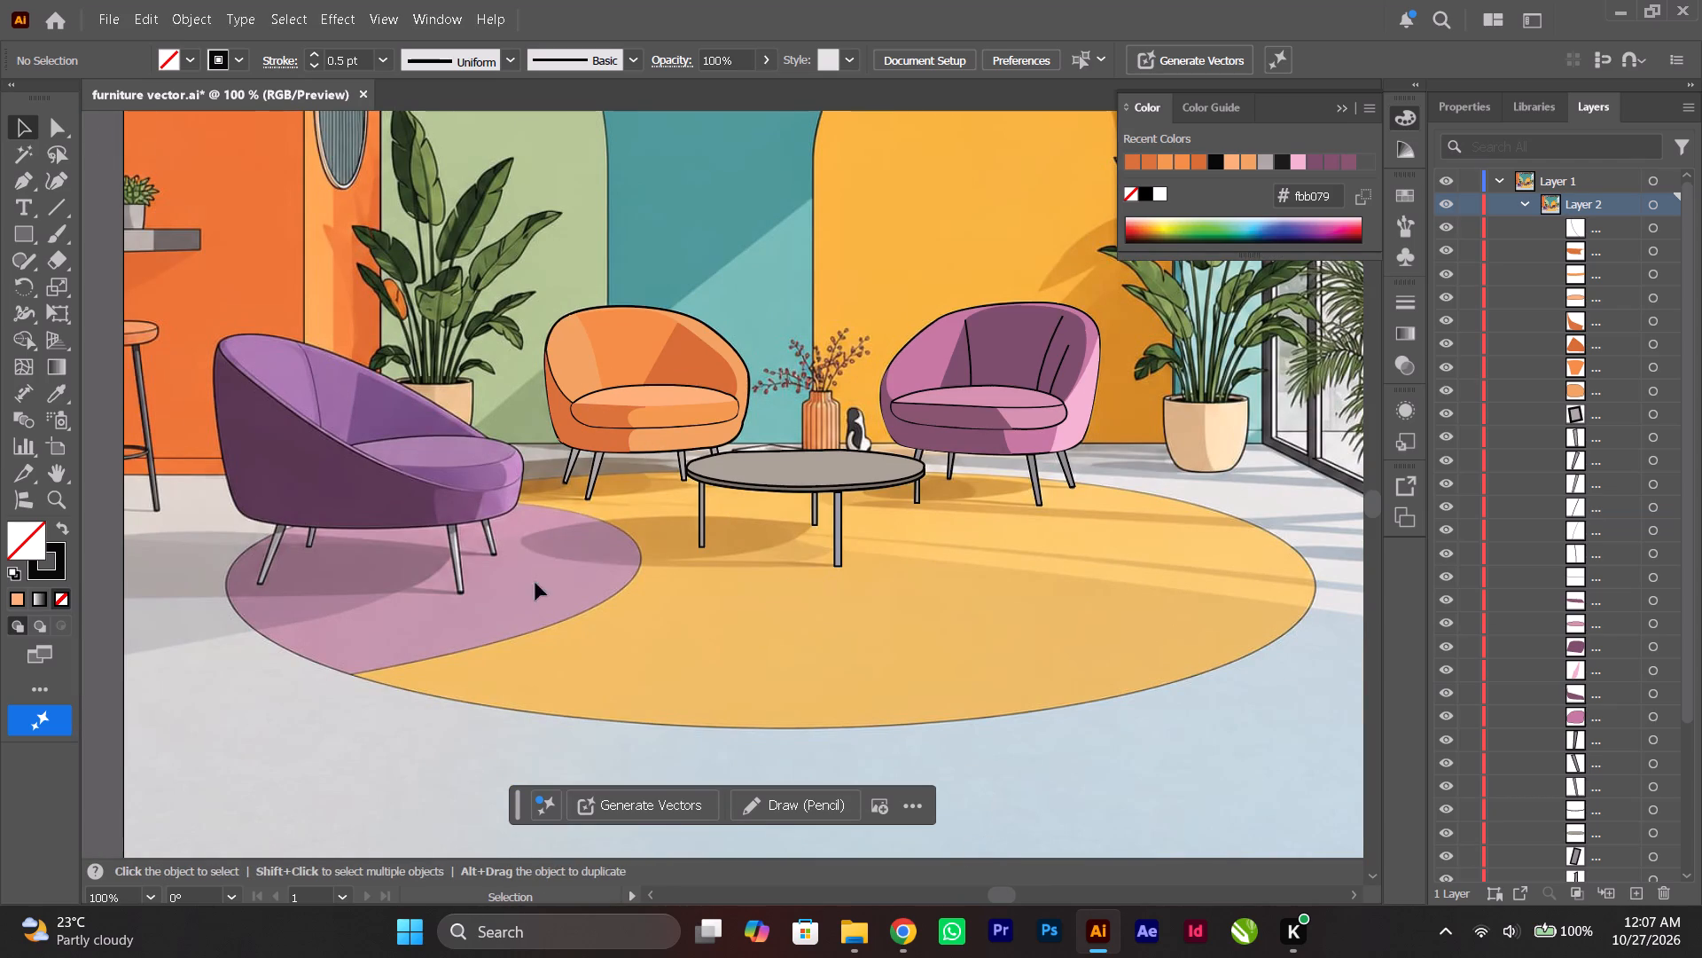
scroll(542, 515, up, 2)
alt+scroll(589, 529, up, 2)
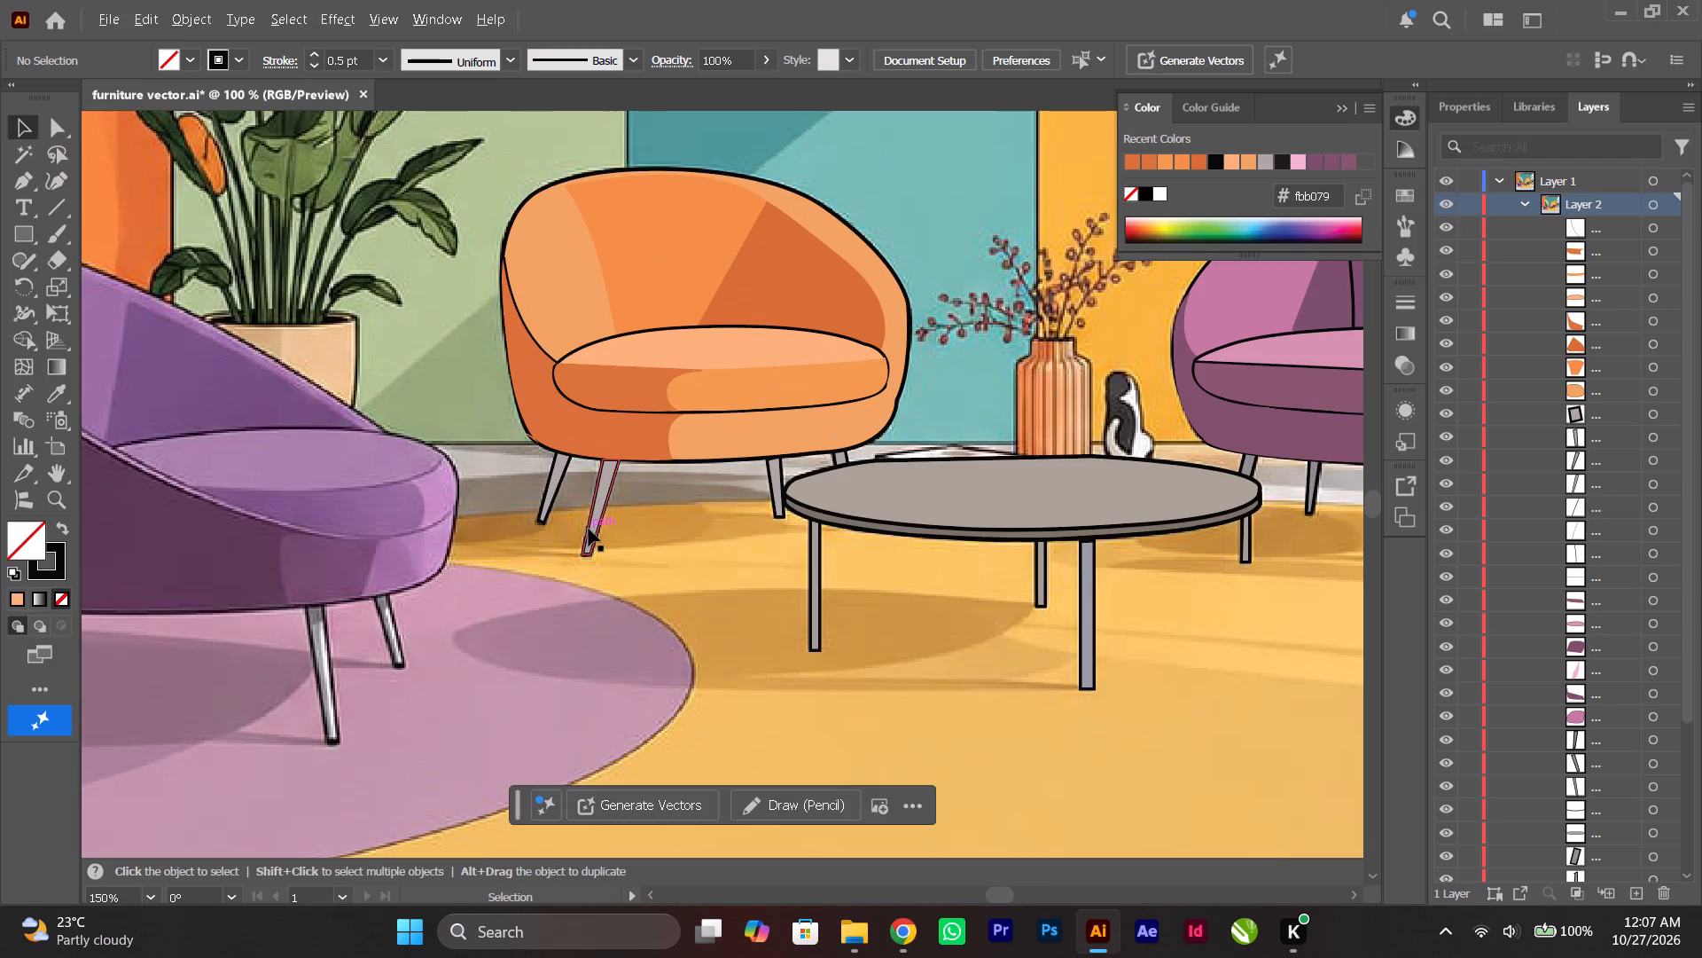
alt+scroll(589, 529, down, 1)
scroll(597, 536, up, 3)
scroll(754, 487, up, 2)
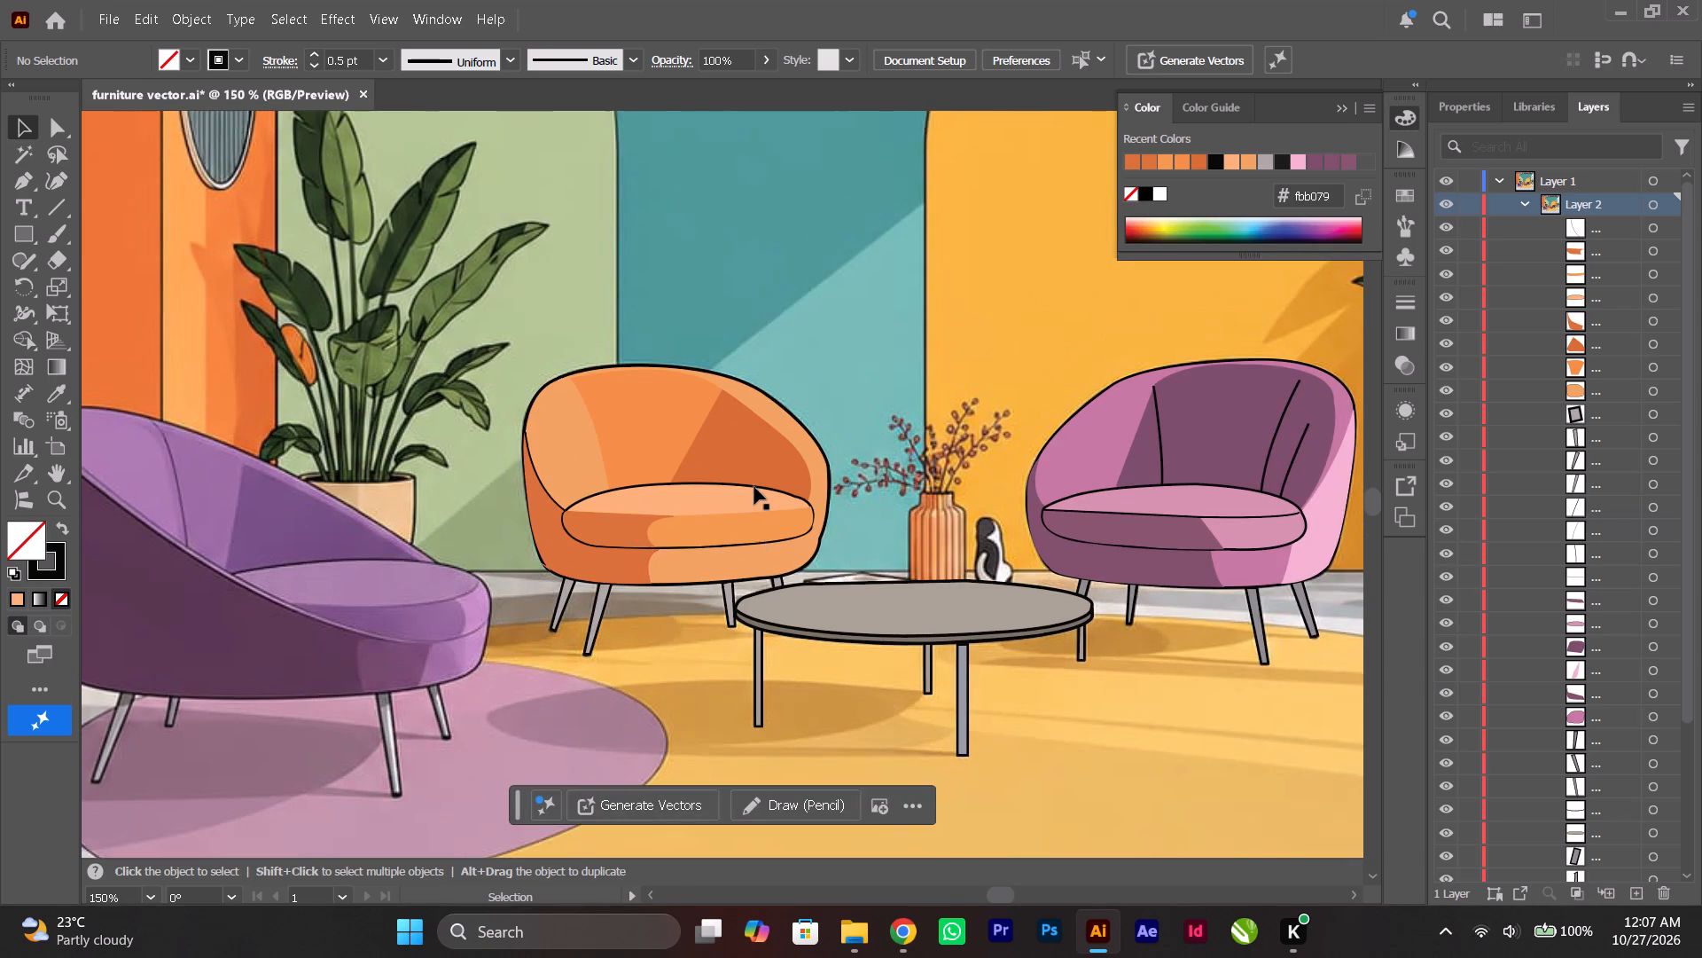
alt+scroll(752, 487, up, 2)
scroll(752, 488, up, 2)
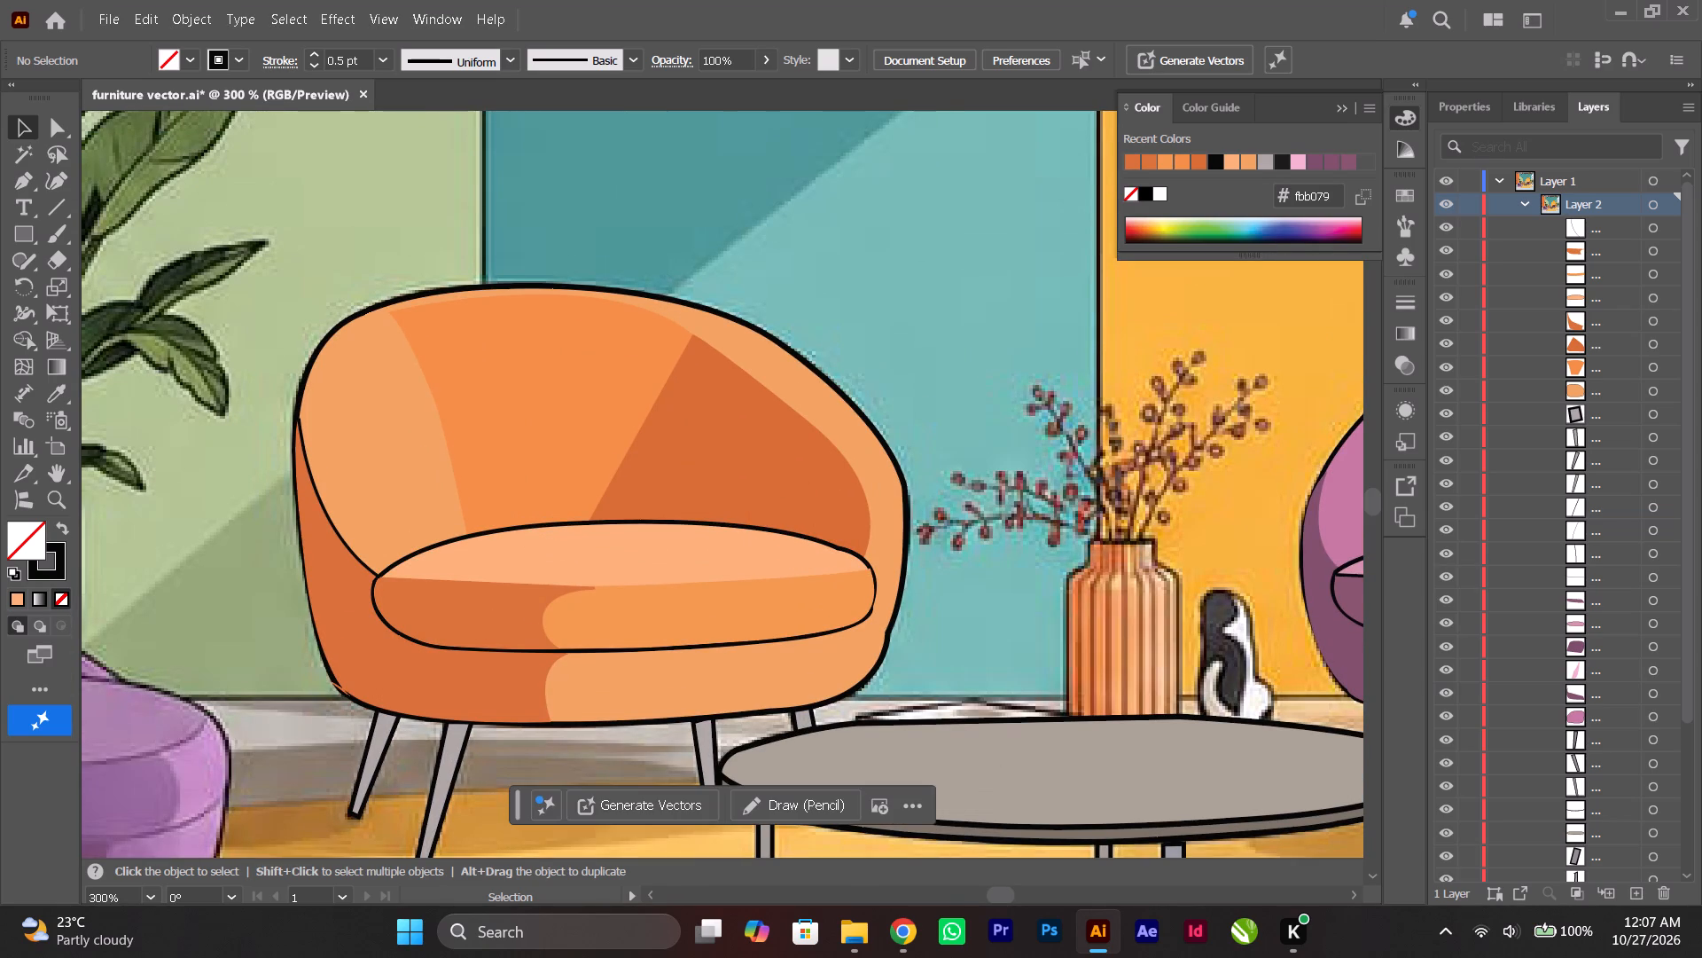
Hide the armchair's light orange body, the backrest's orange centre panel and its dark shadow shape to expose the reference seams.
click(1442, 339)
click(1443, 318)
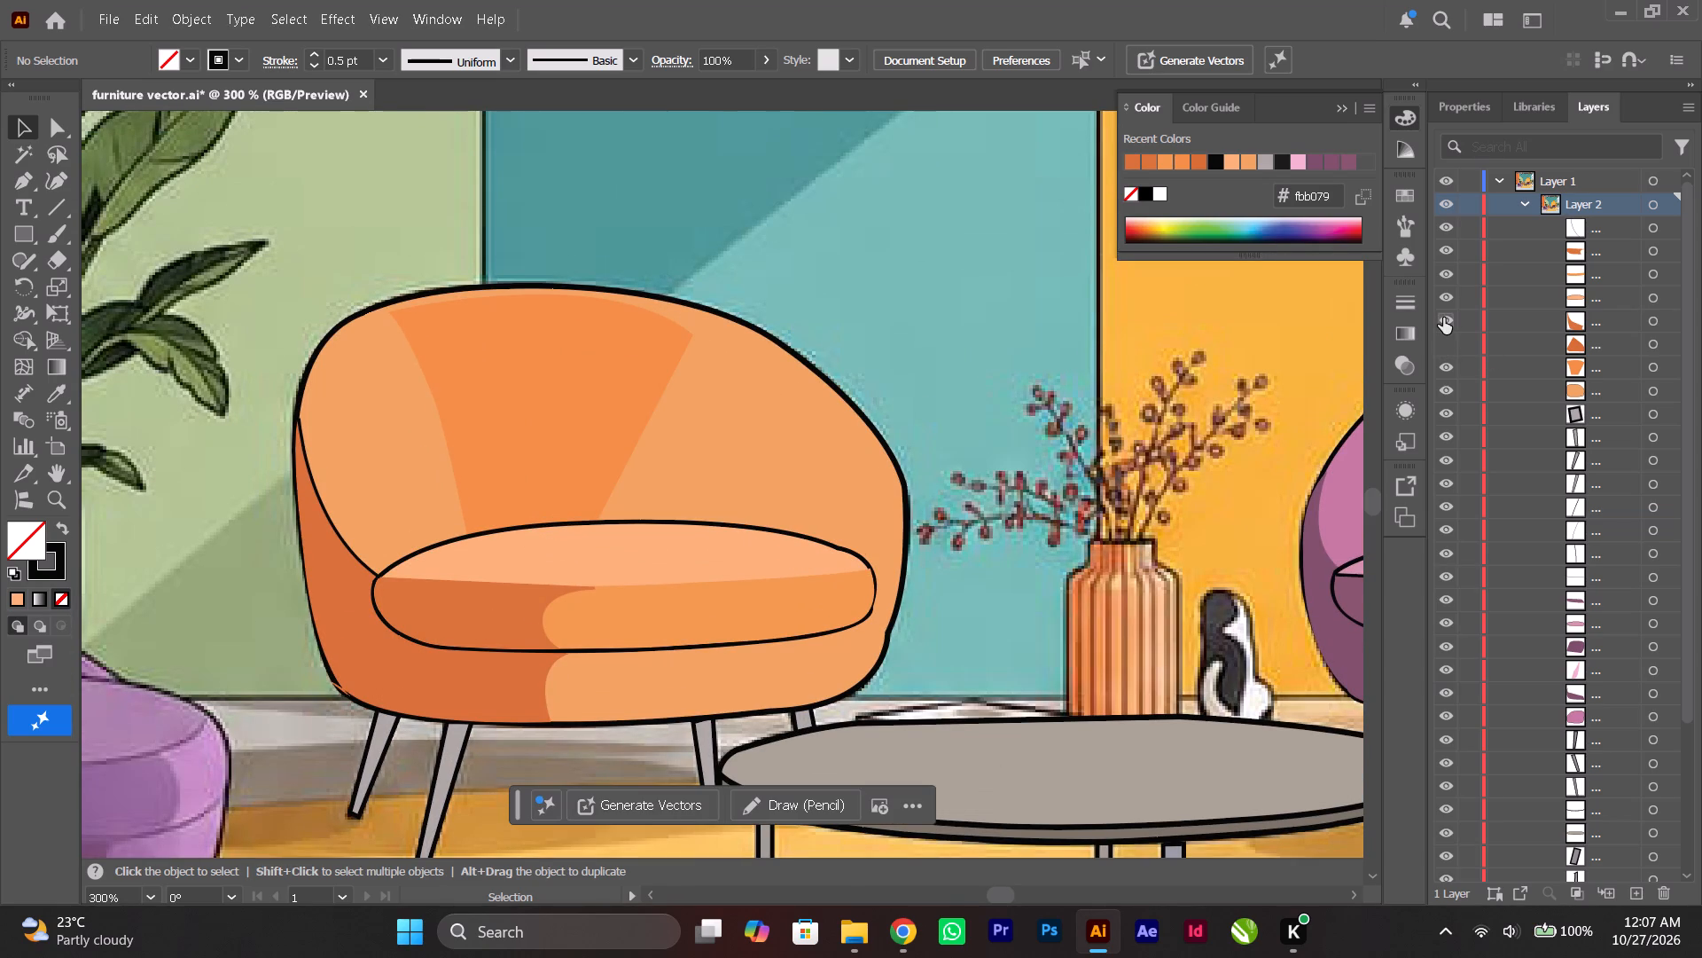
click(1442, 394)
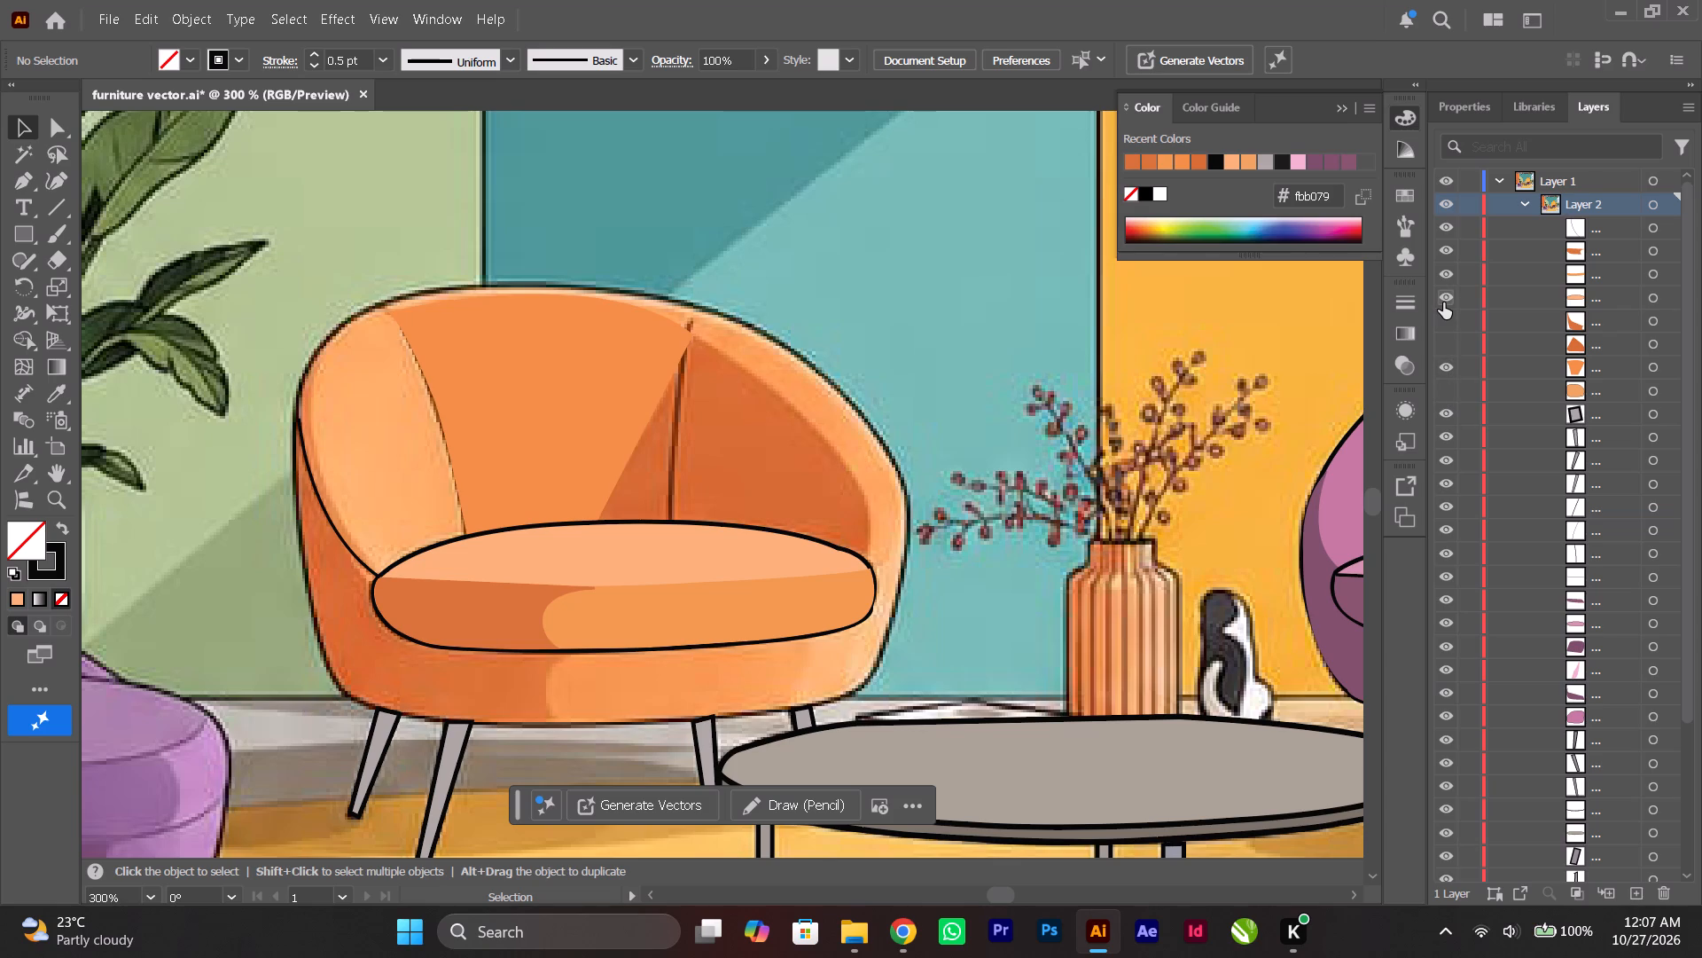
click(608, 426)
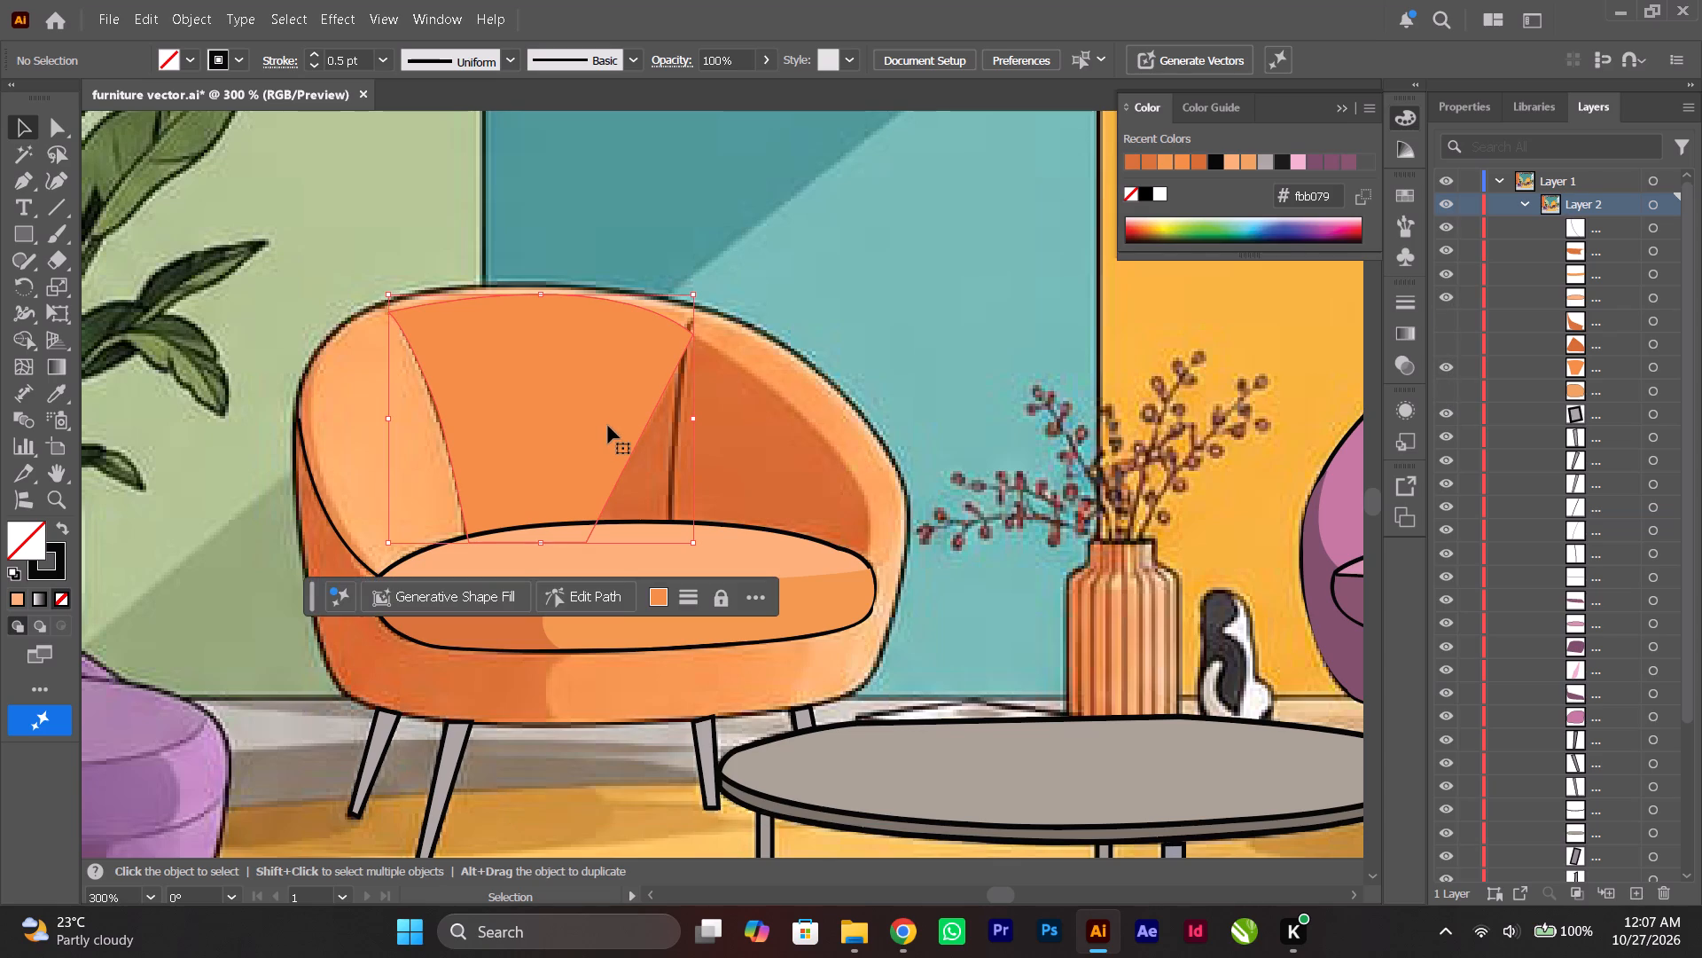
click(1448, 370)
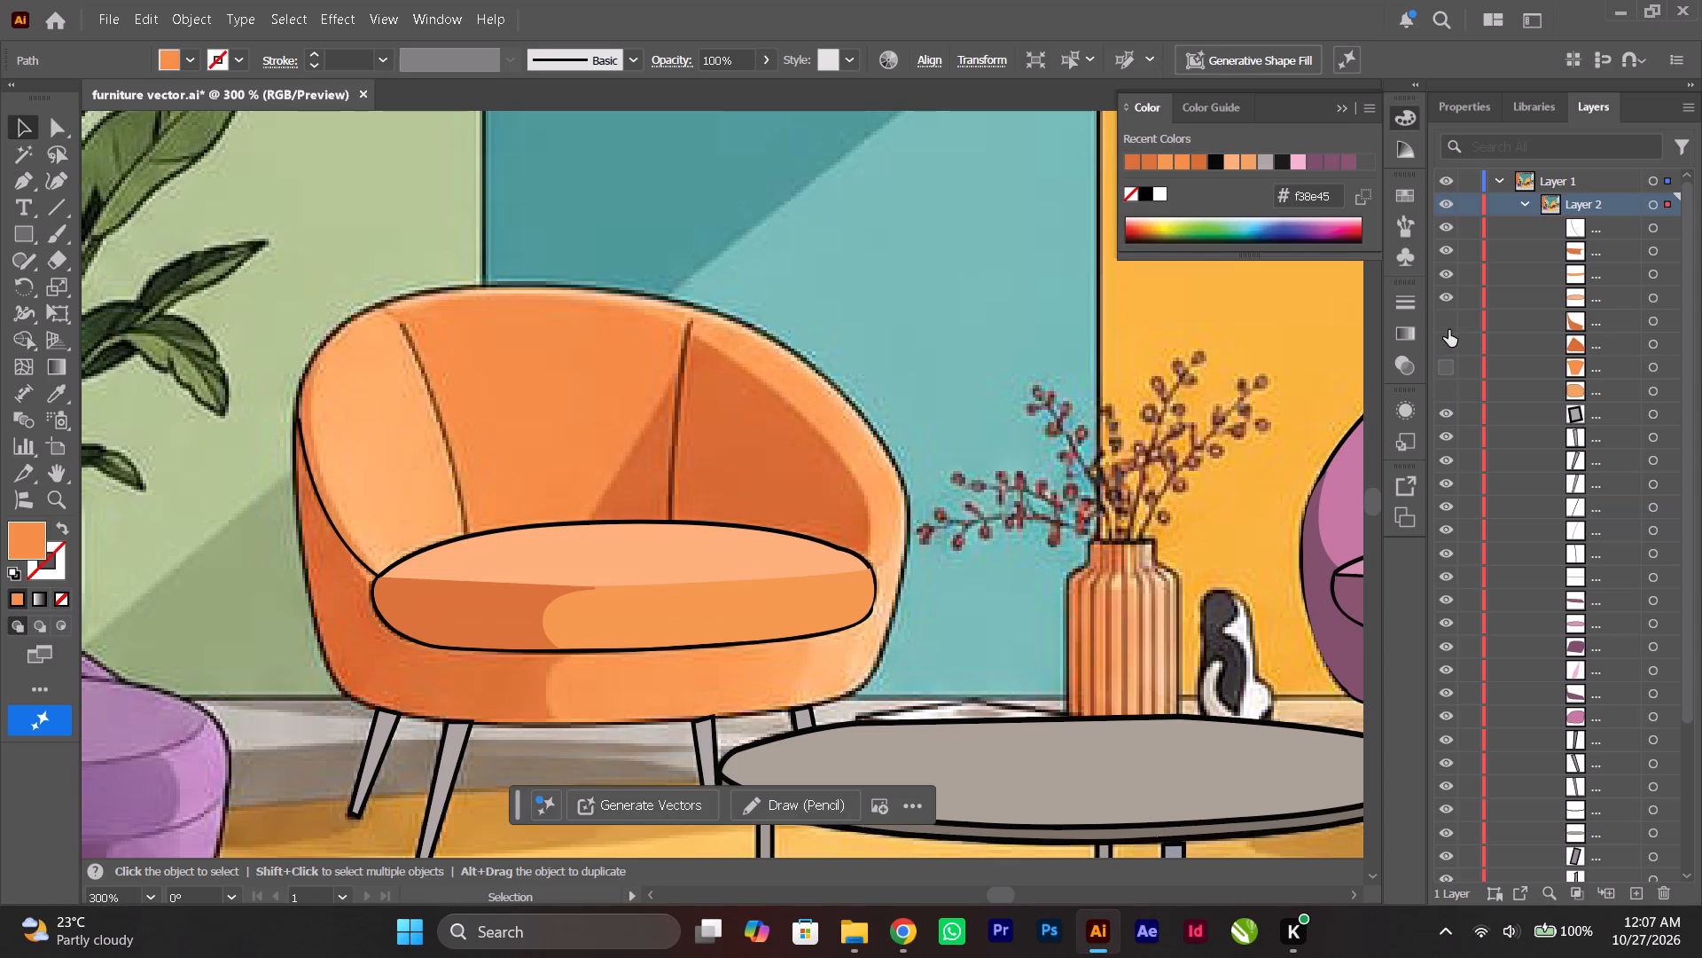
click(1447, 325)
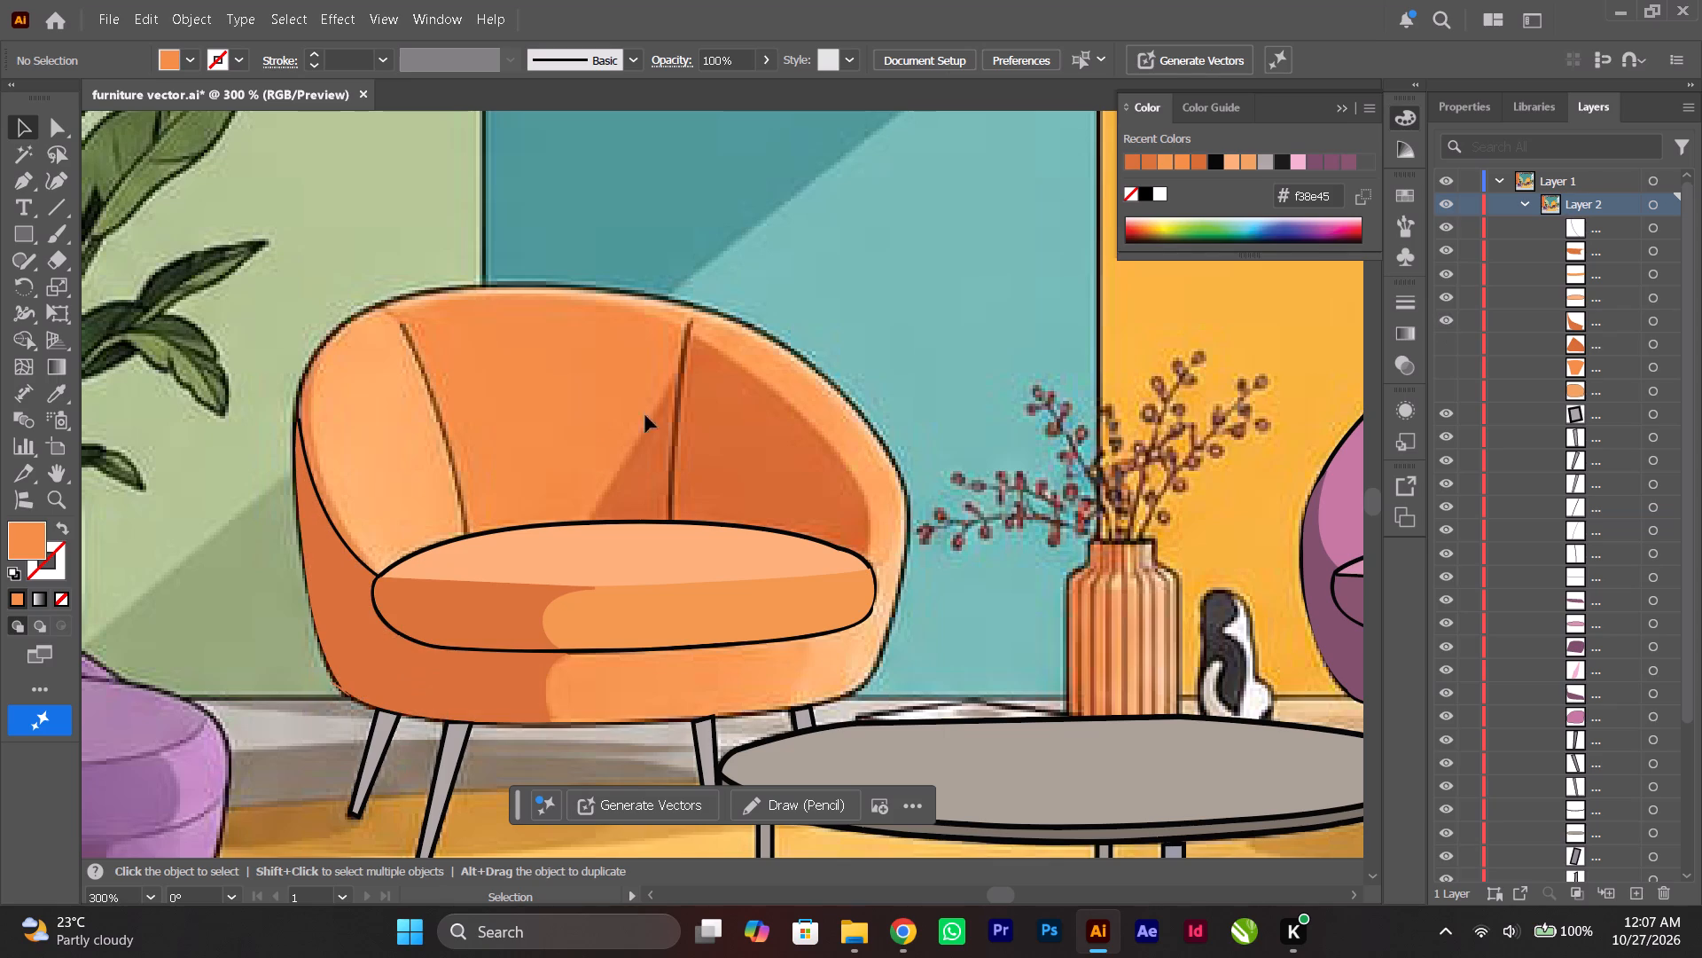
Trace the backrest's left seam with the Pen tool as a curved line ending at the cushion's upper edge.
scroll(287, 457, up, 1)
alt+scroll(451, 448, up, 2)
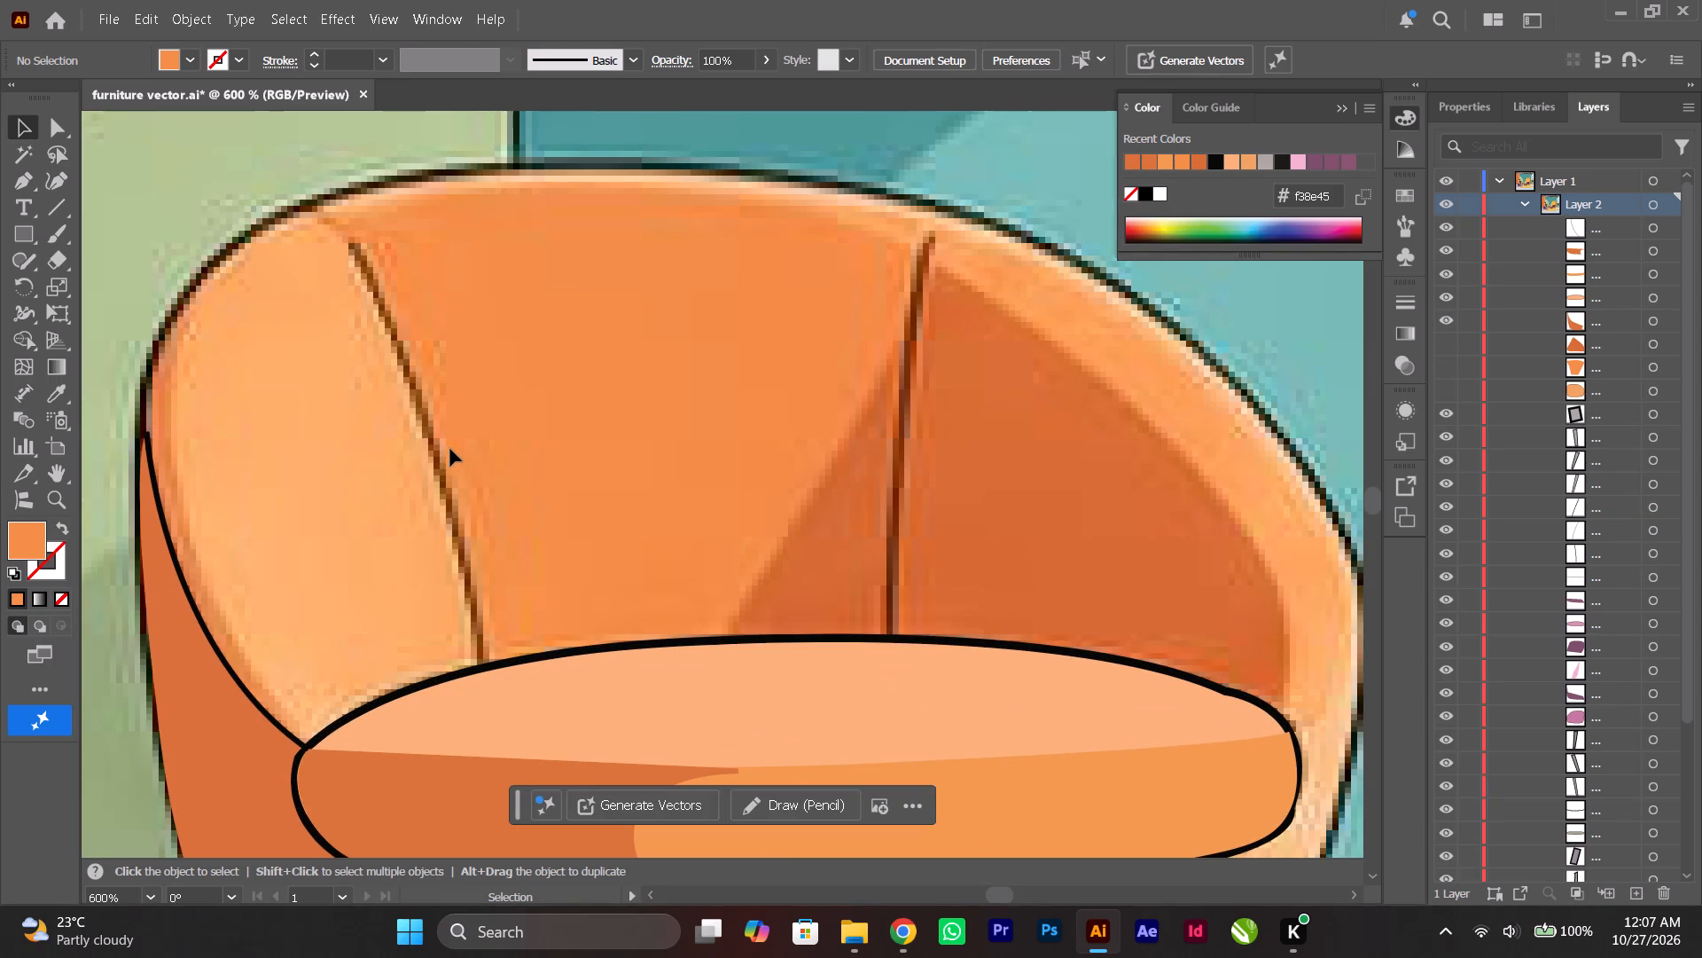
click(11, 177)
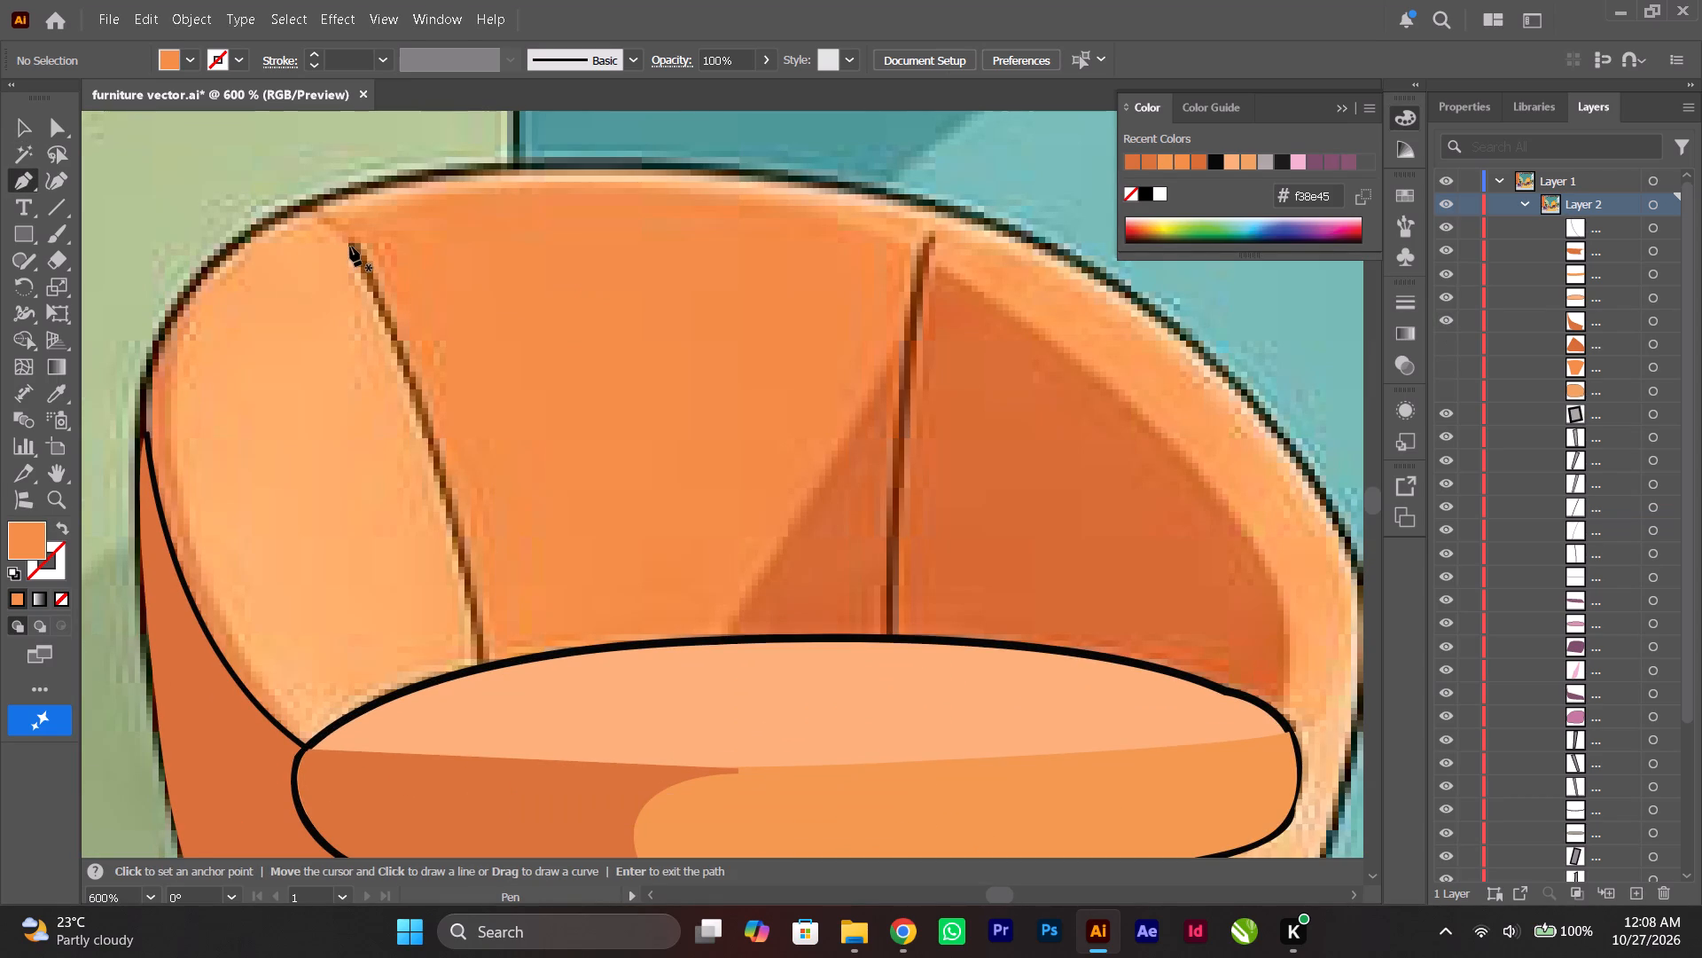
click(351, 246)
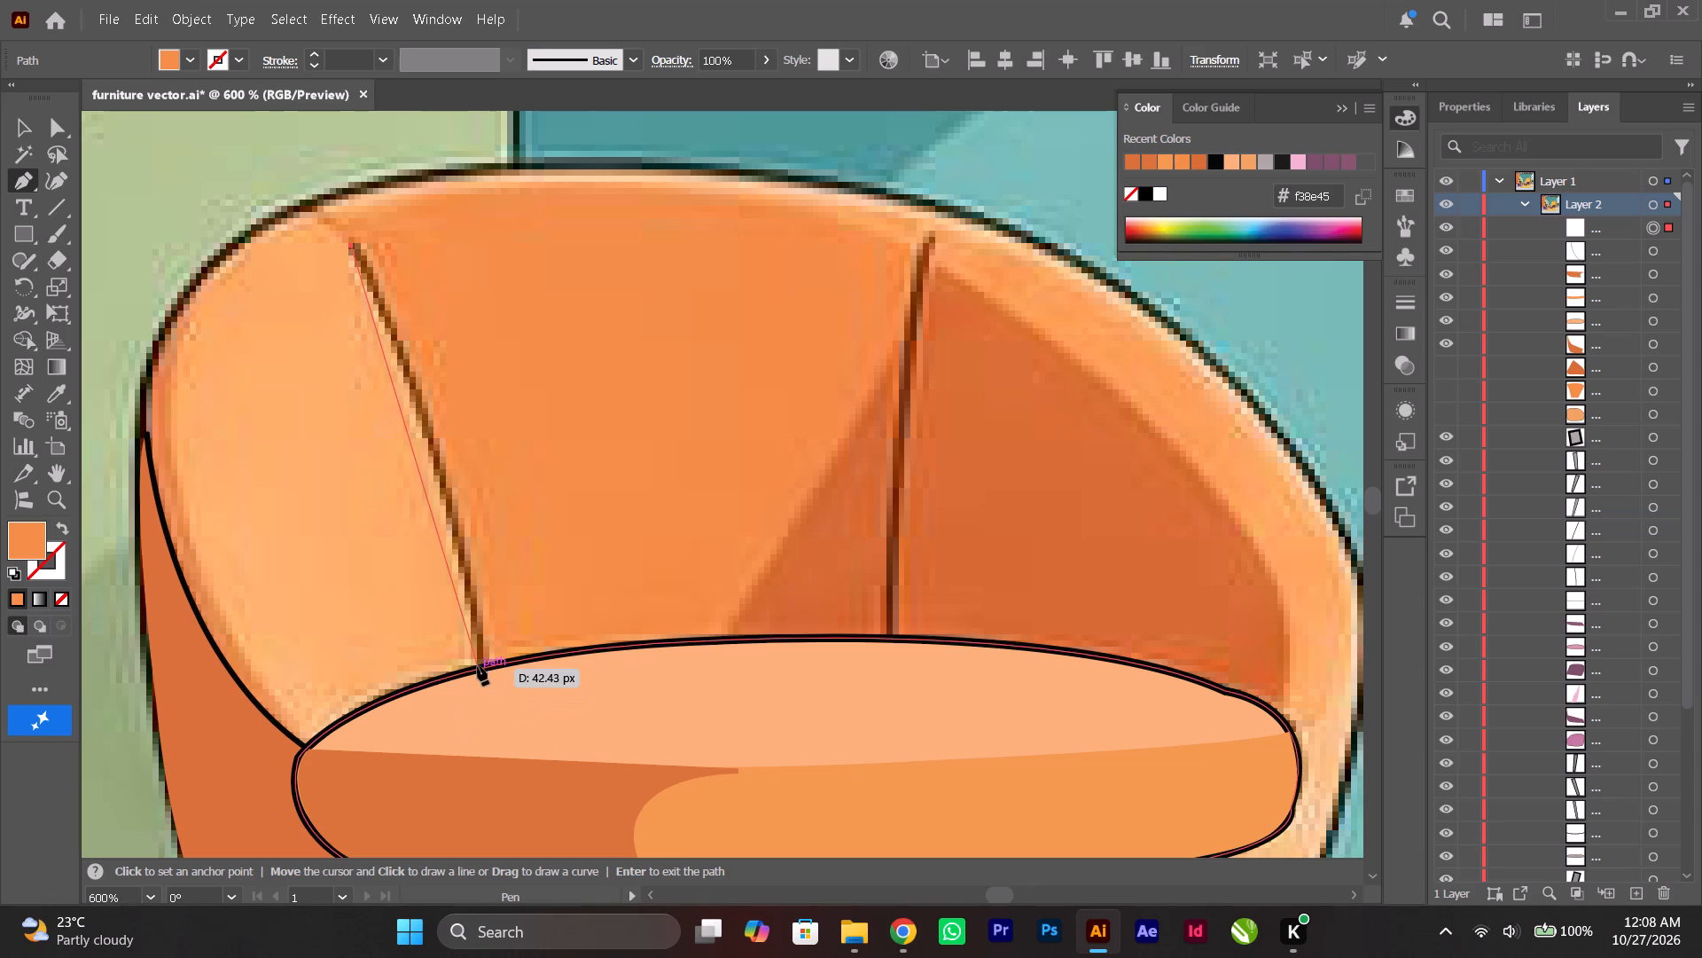
drag(478, 668, 465, 800)
key(Escape)
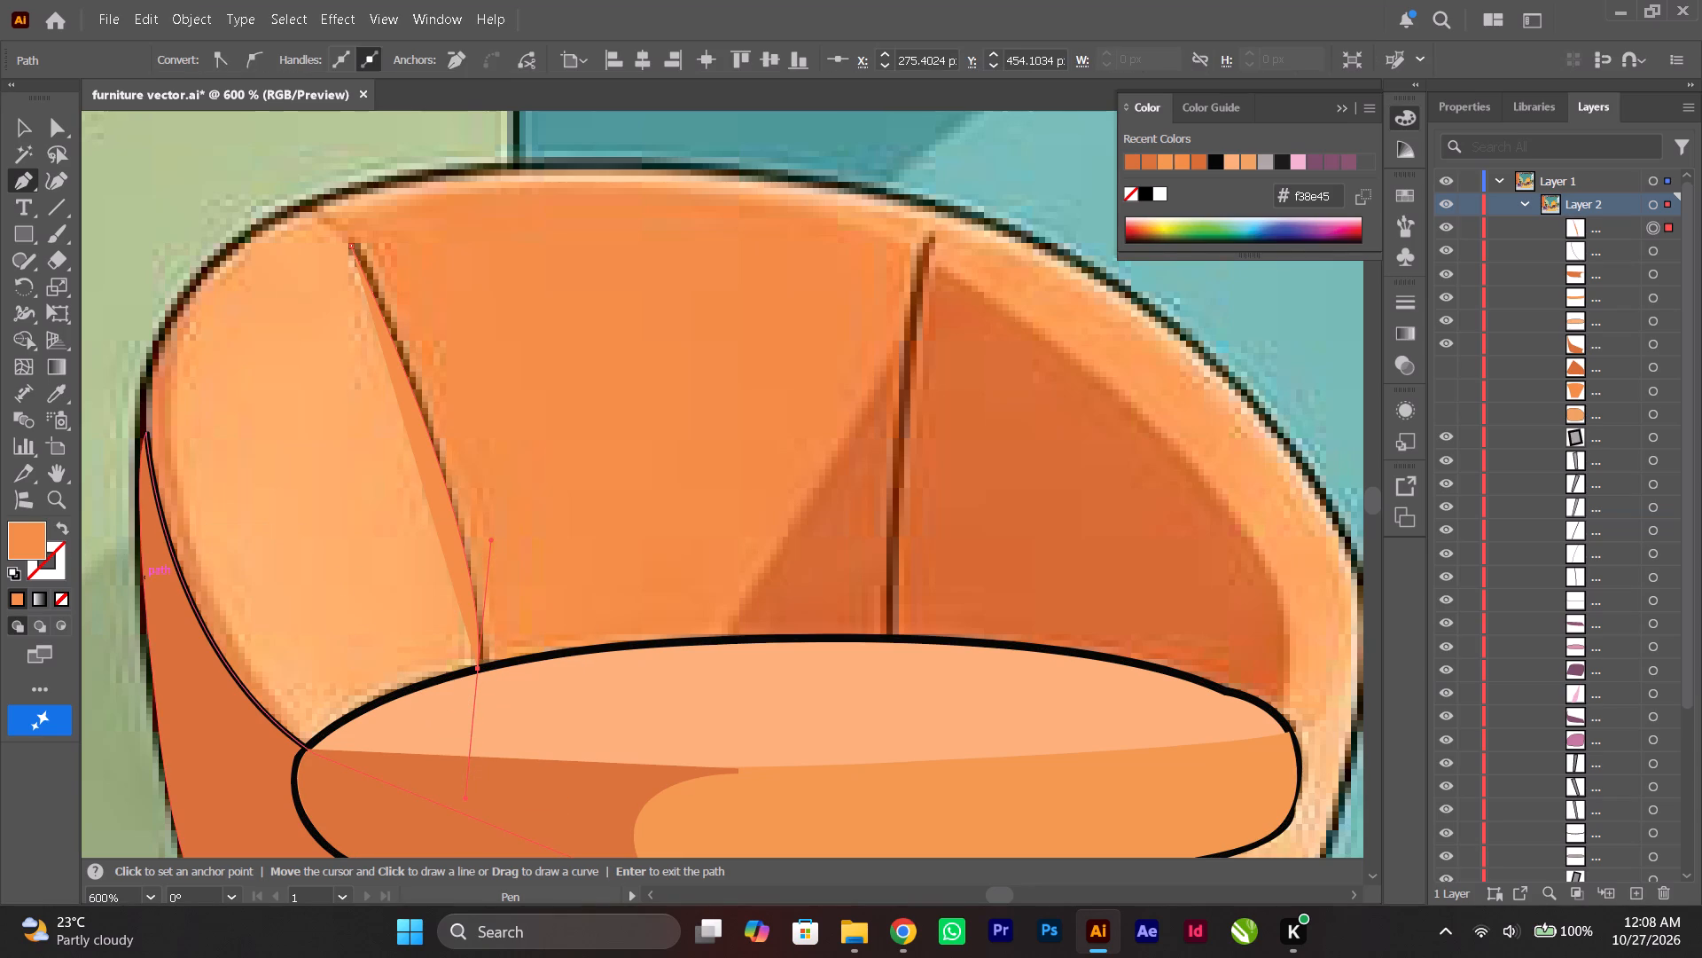
Try to give the backrest's left seam line a black (000000) stroke.
click(58, 572)
double_click(34, 574)
drag(676, 786, 602, 874)
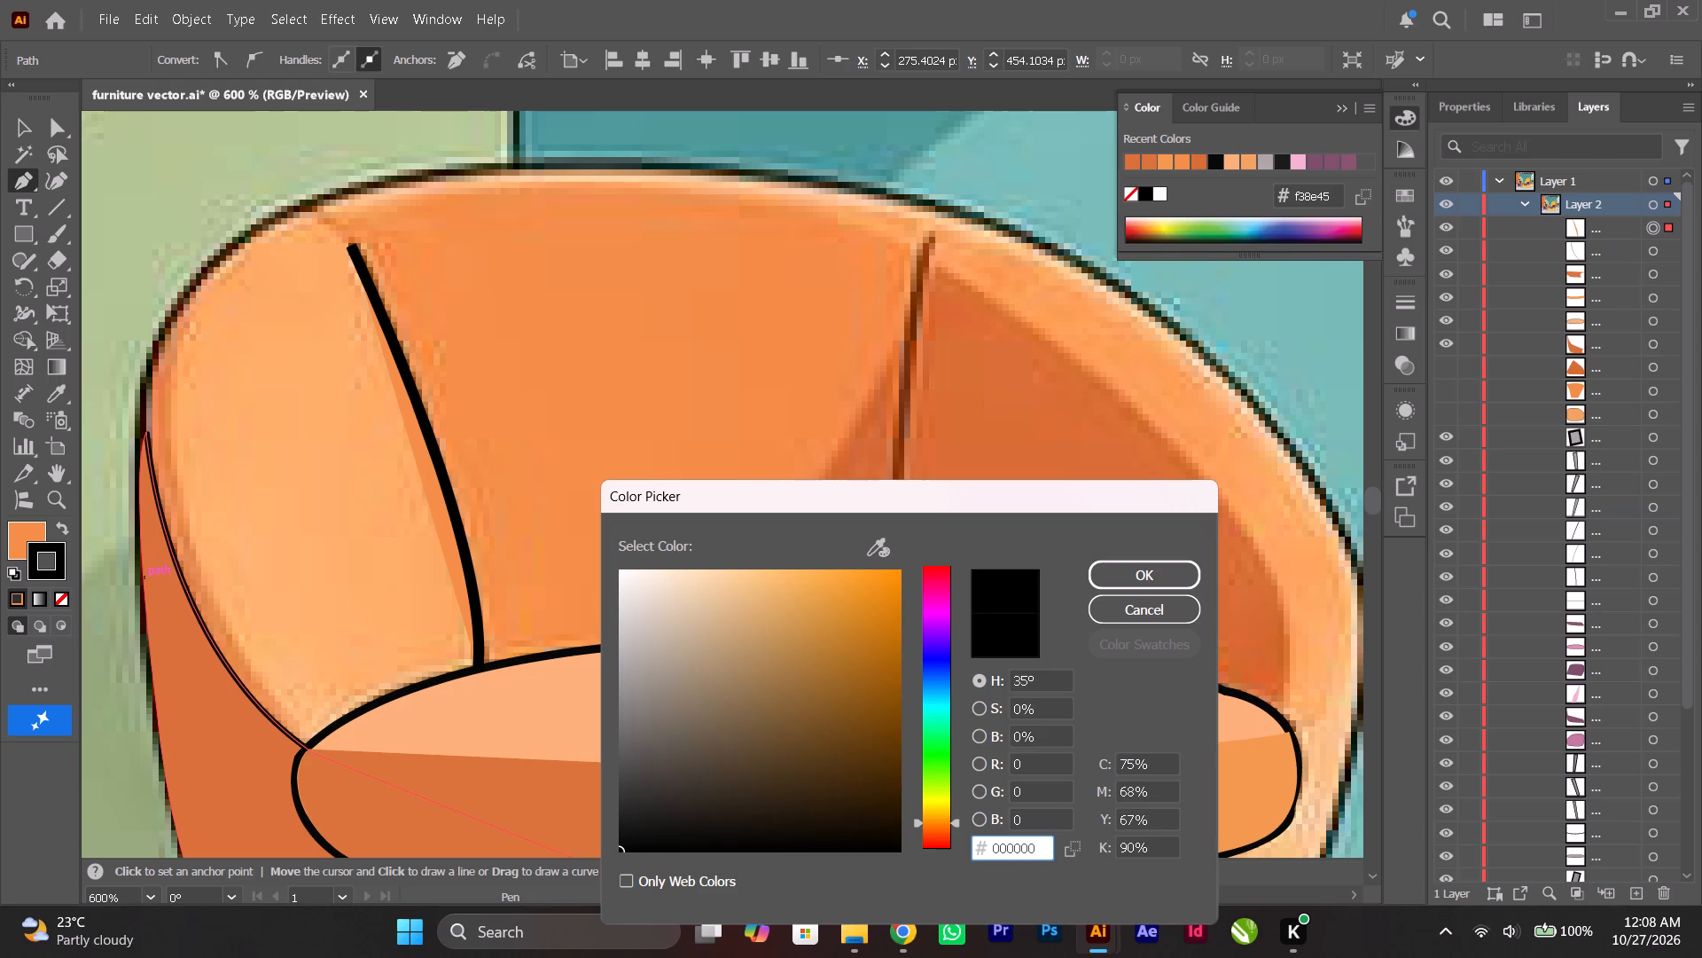
click(1176, 577)
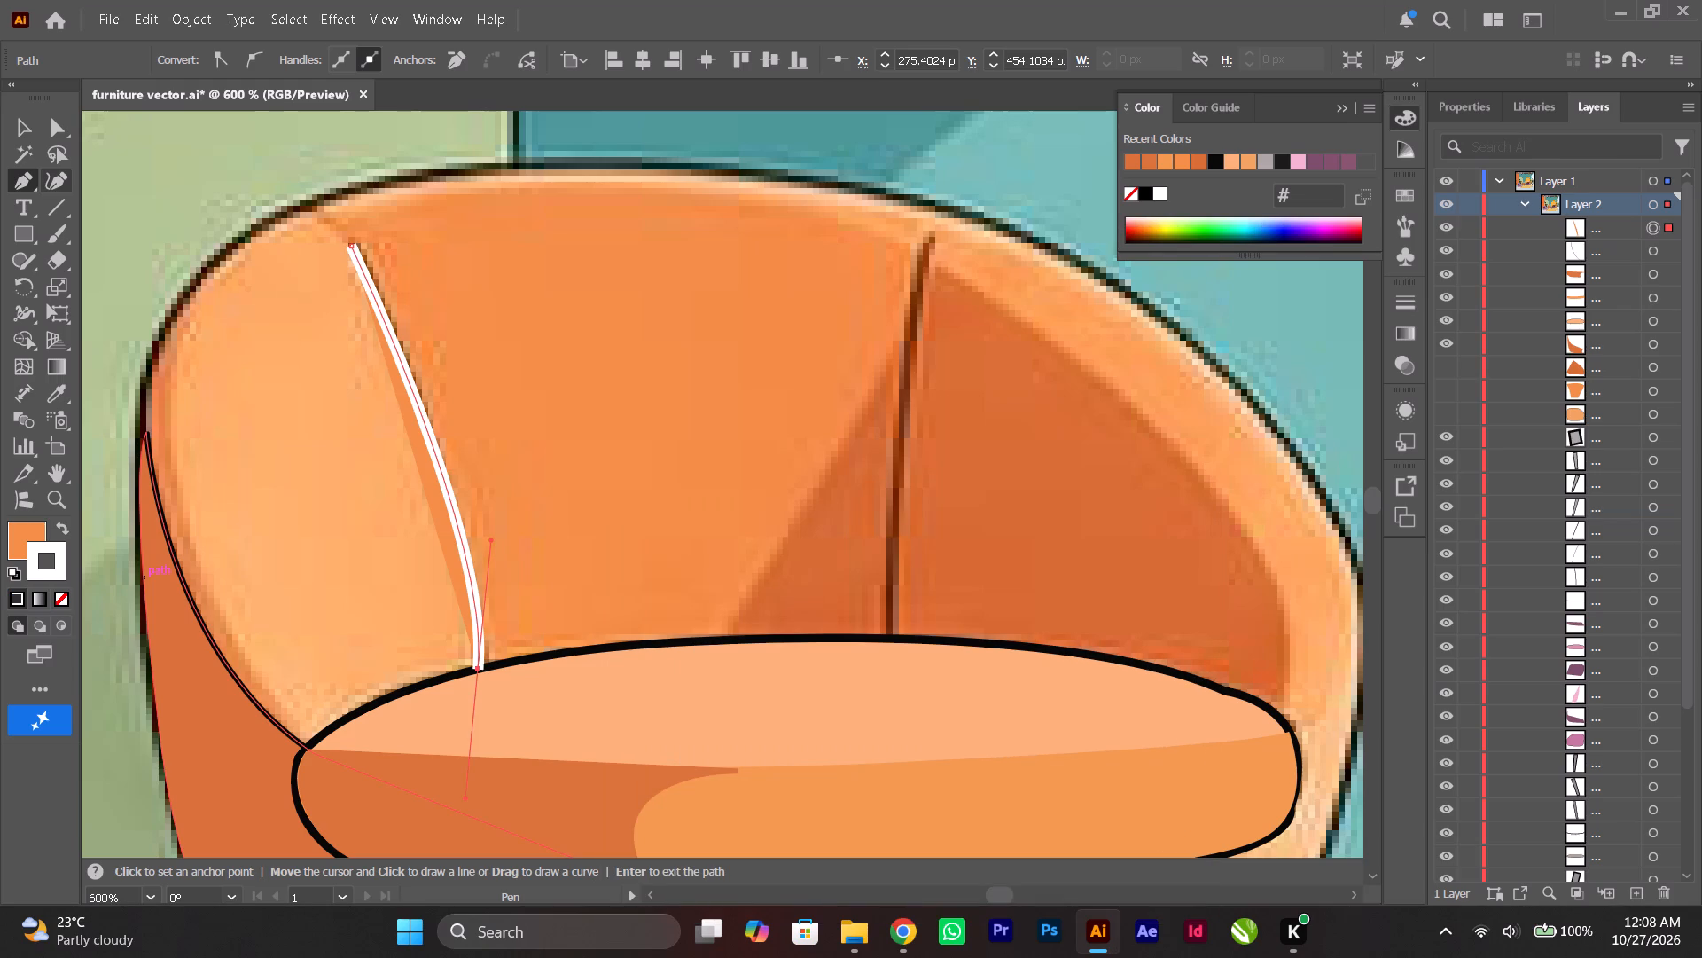
click(23, 130)
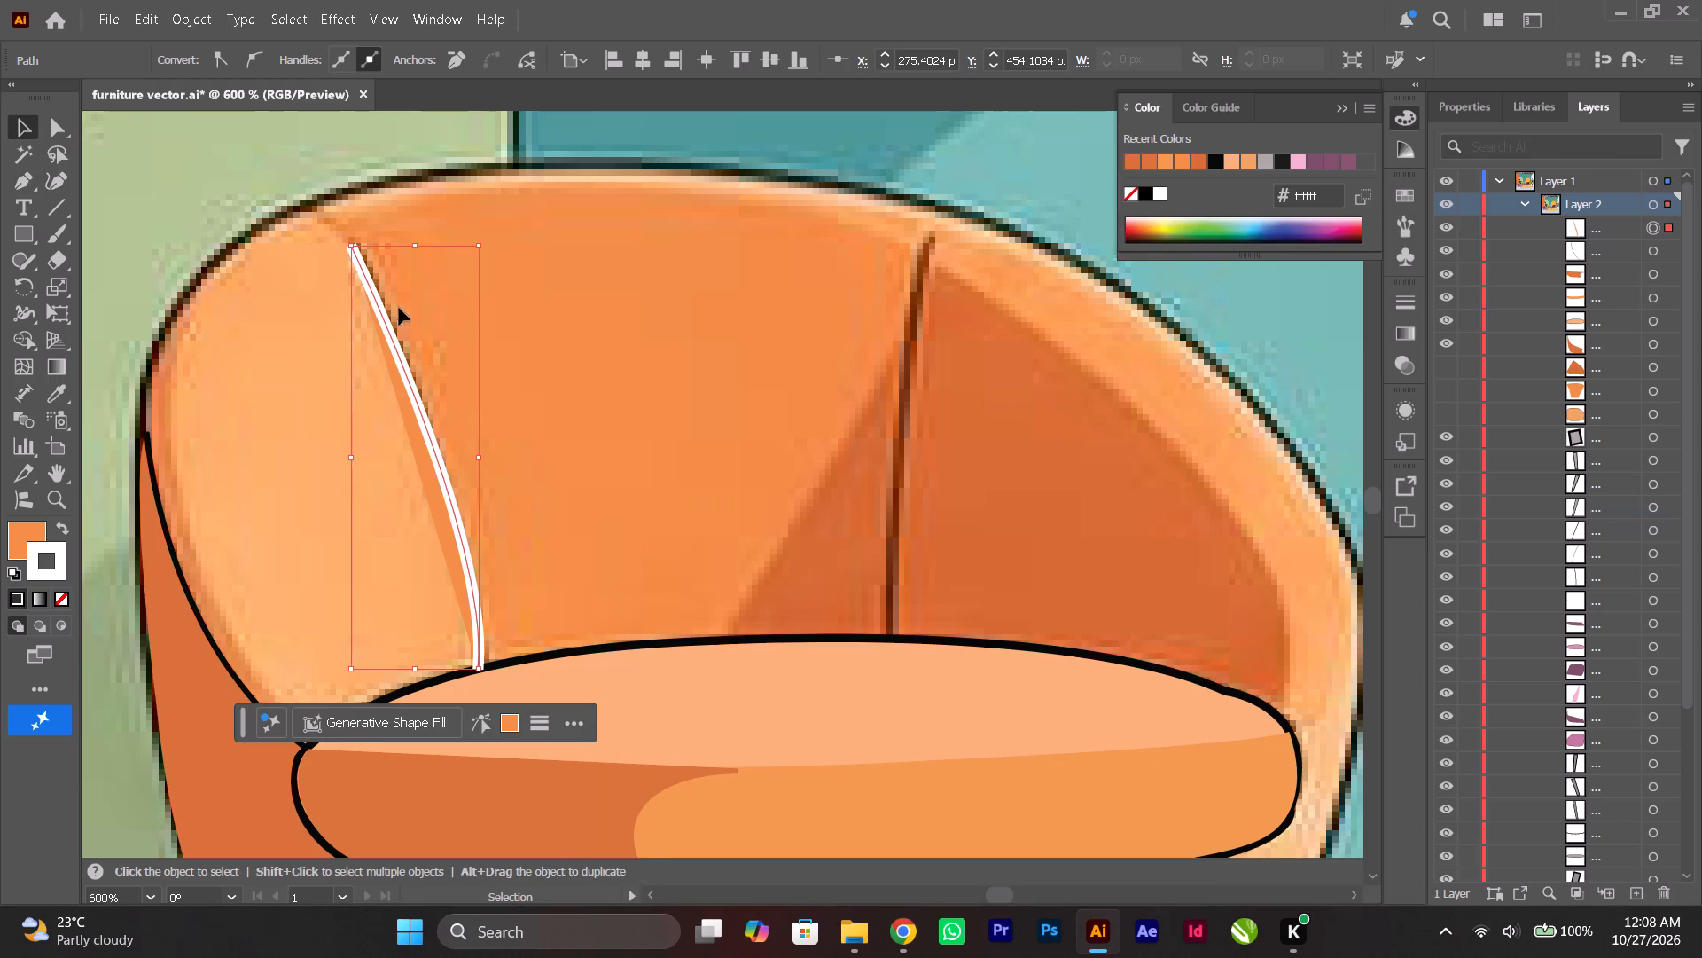
click(594, 329)
Give the orange armchair's left backrest seam line no fill and a 0.75 pt near-black (070707) stroke.
click(396, 363)
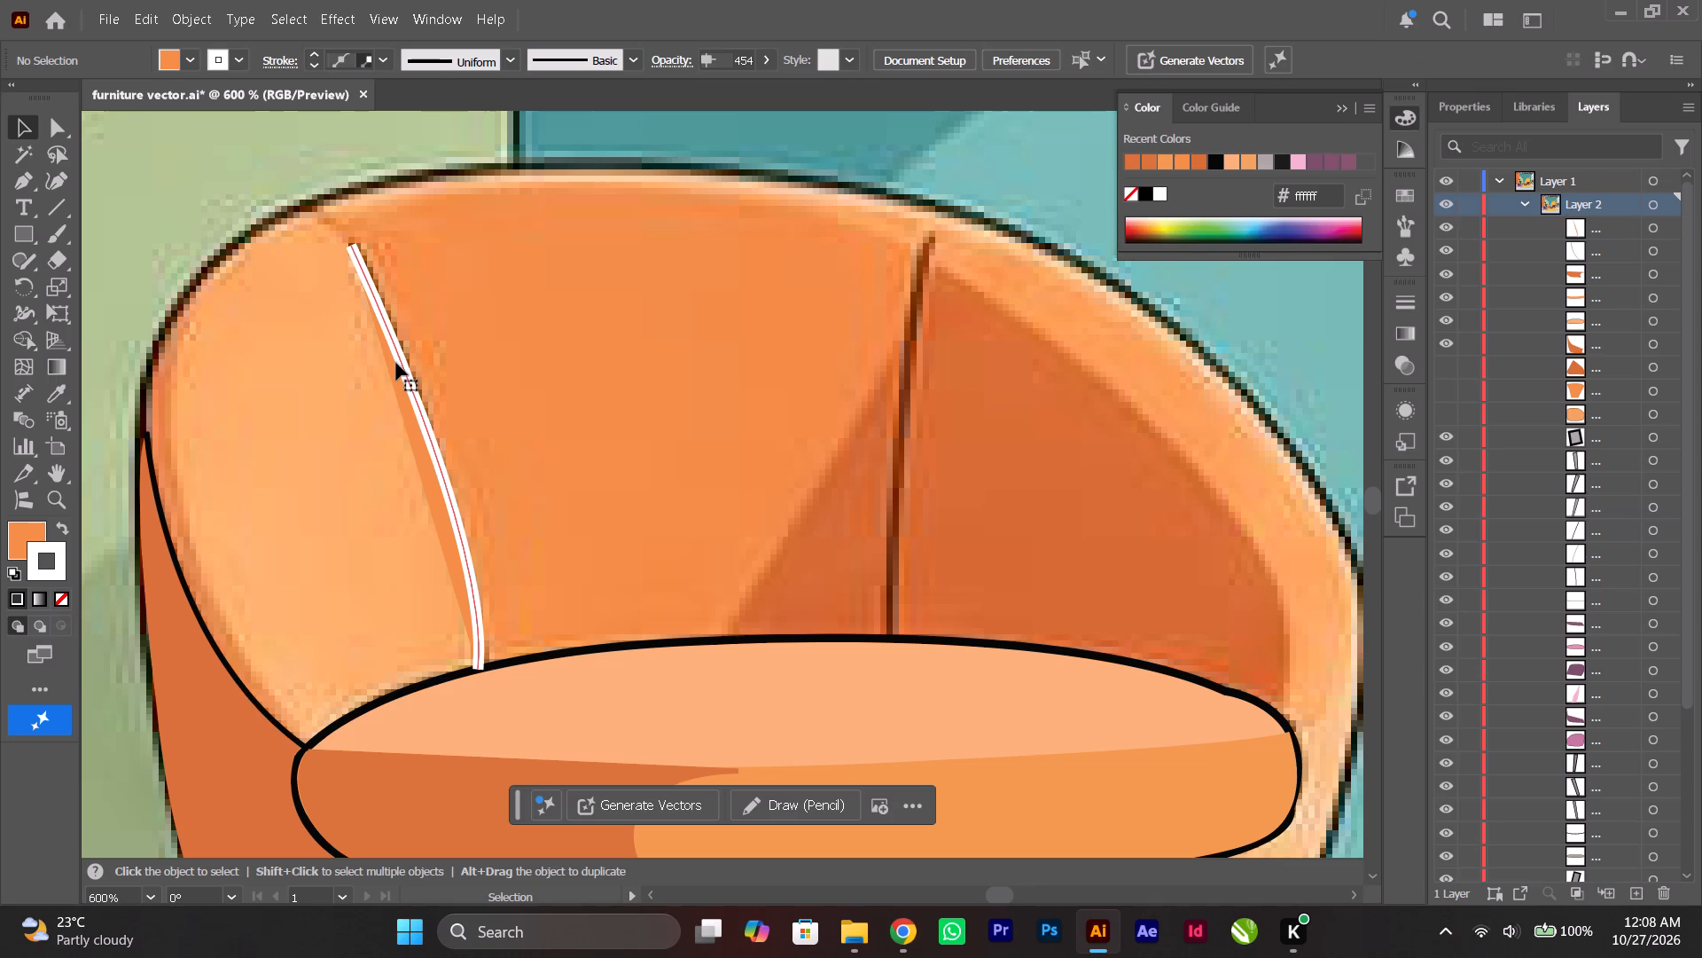
click(190, 61)
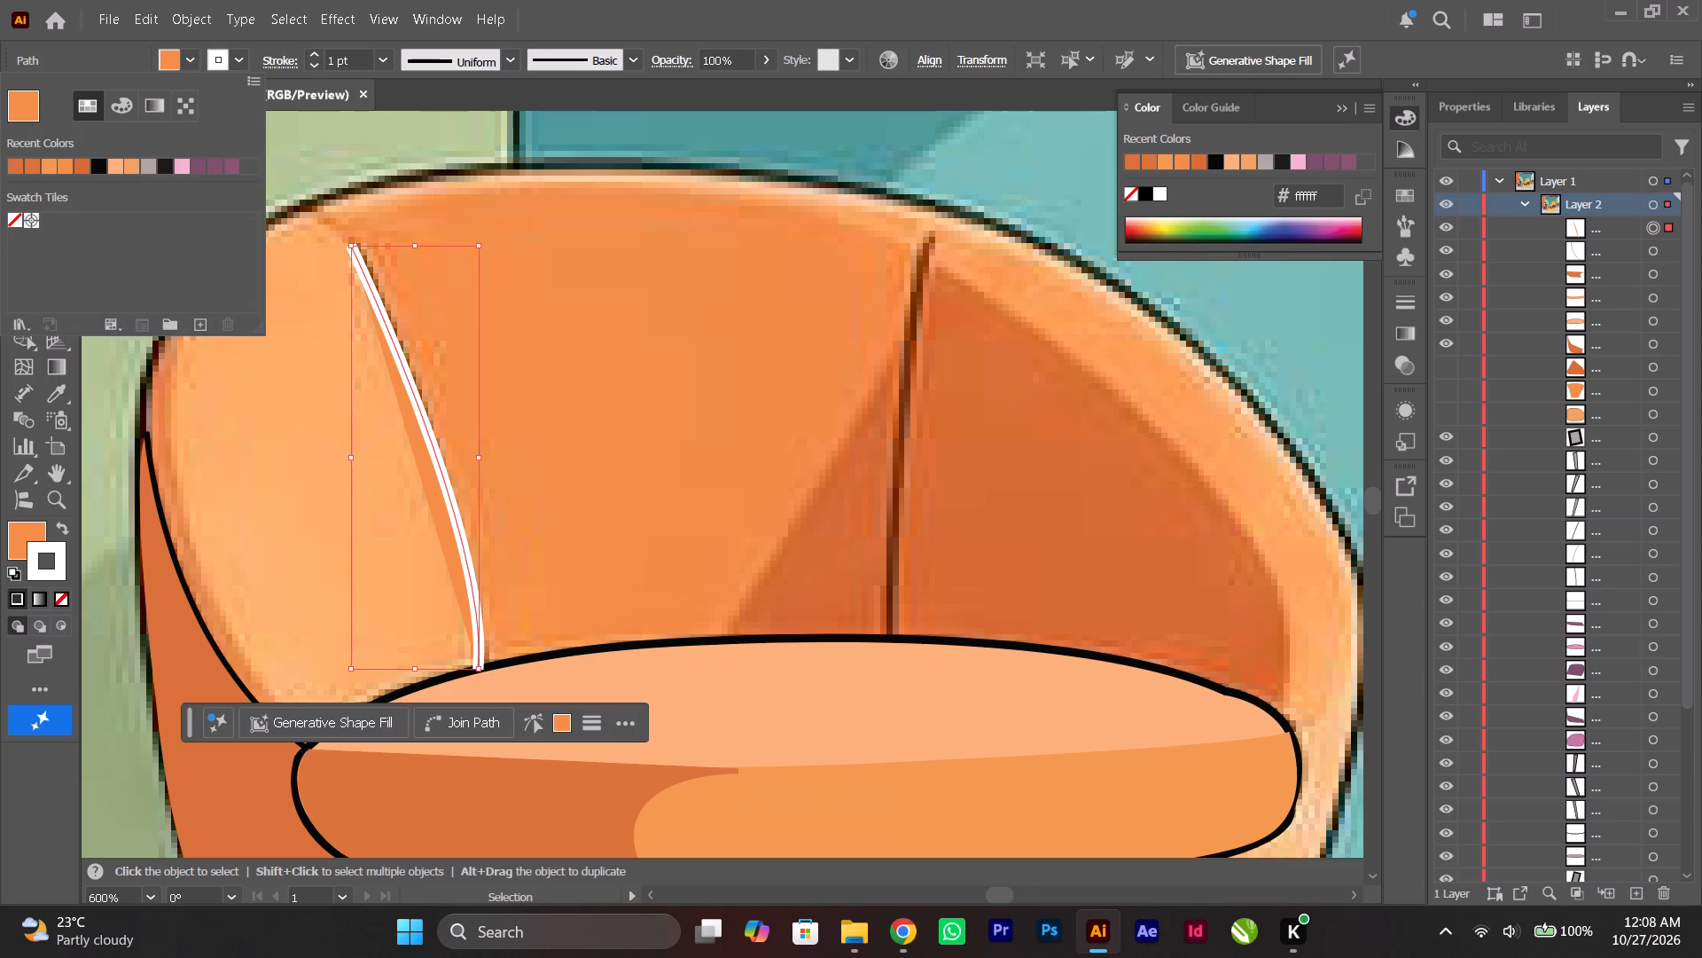
click(14, 217)
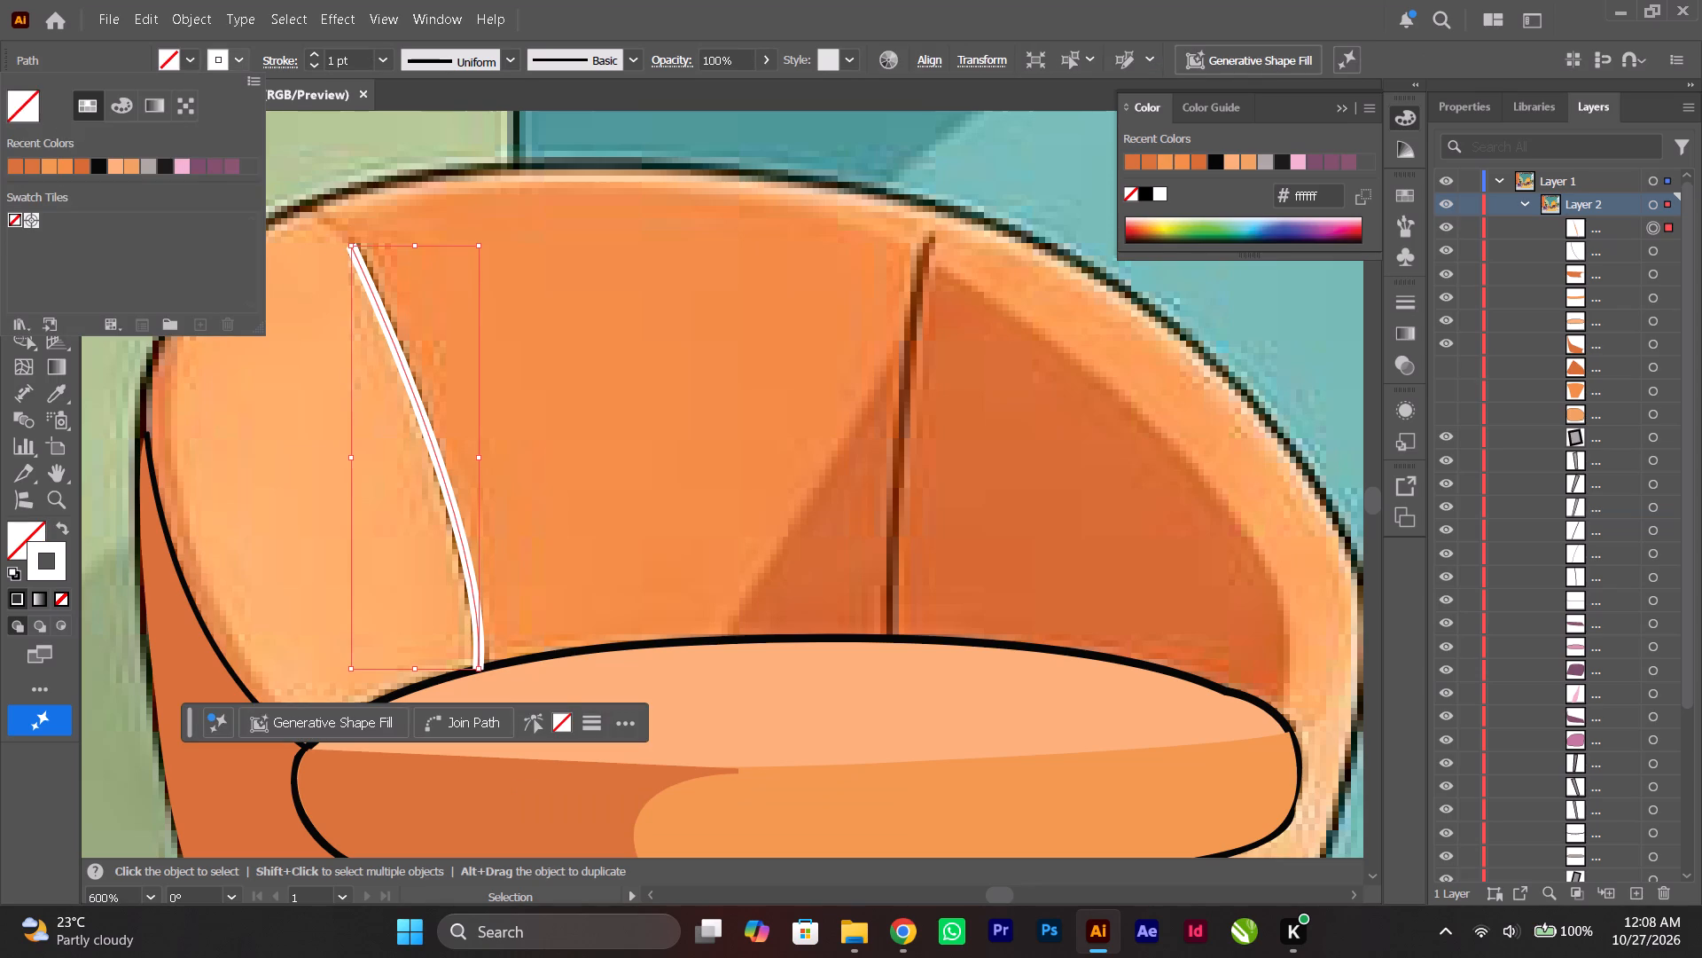
click(242, 59)
click(242, 59)
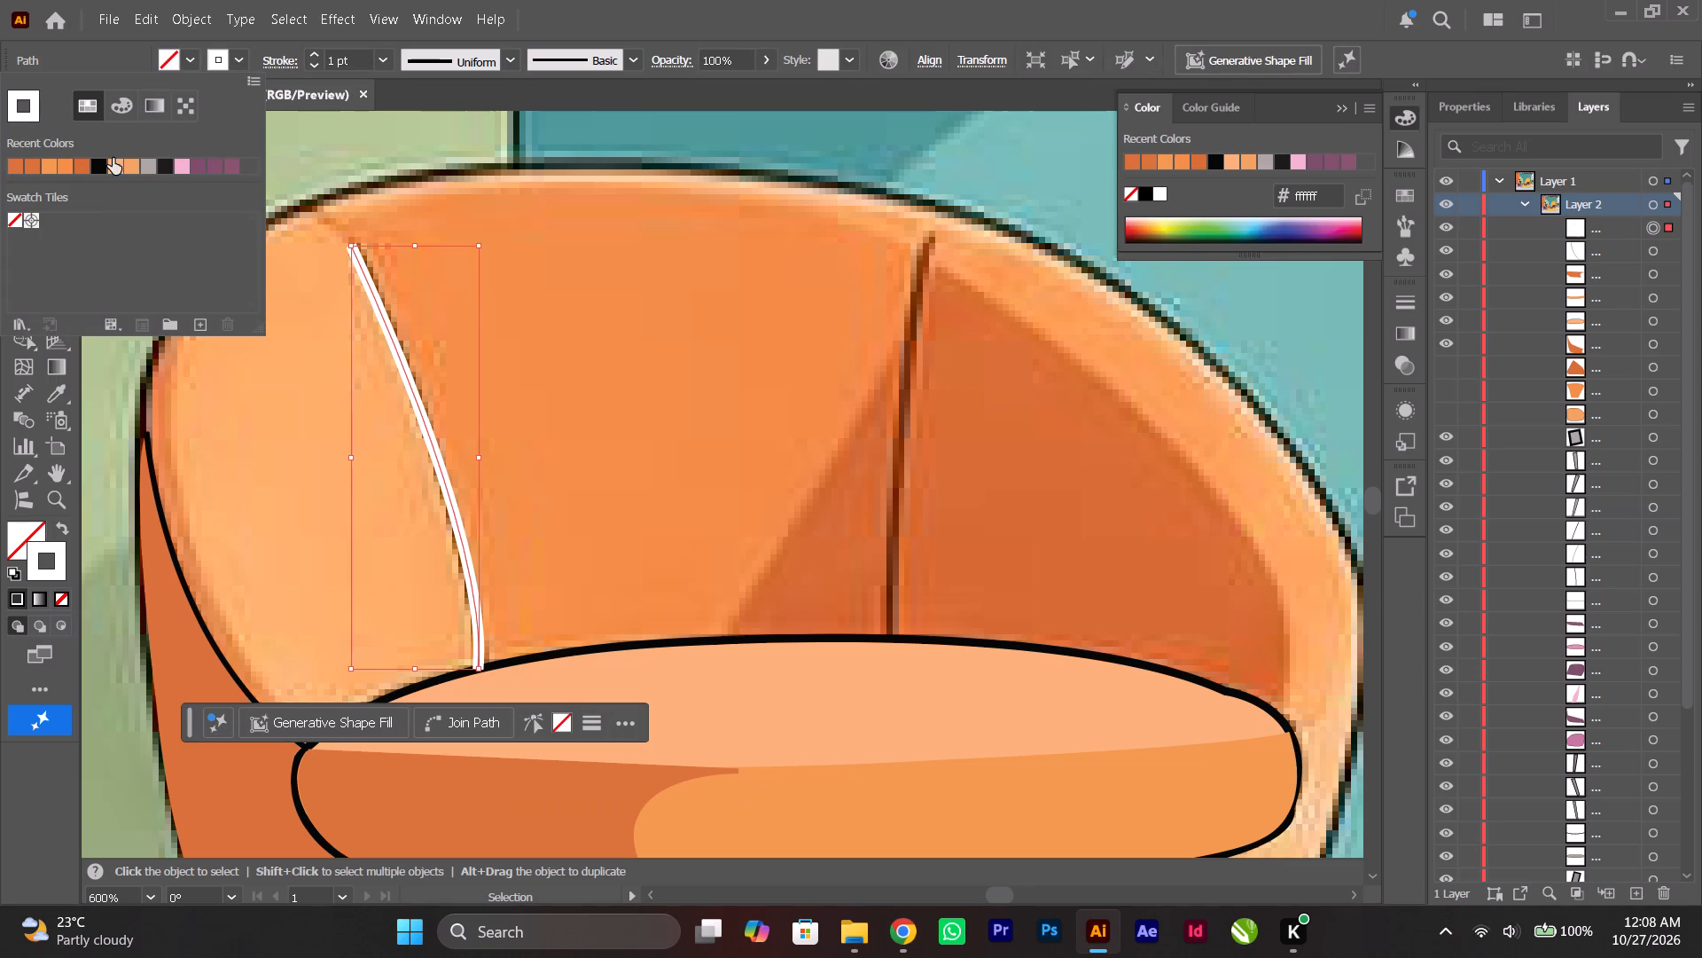
click(100, 169)
click(316, 66)
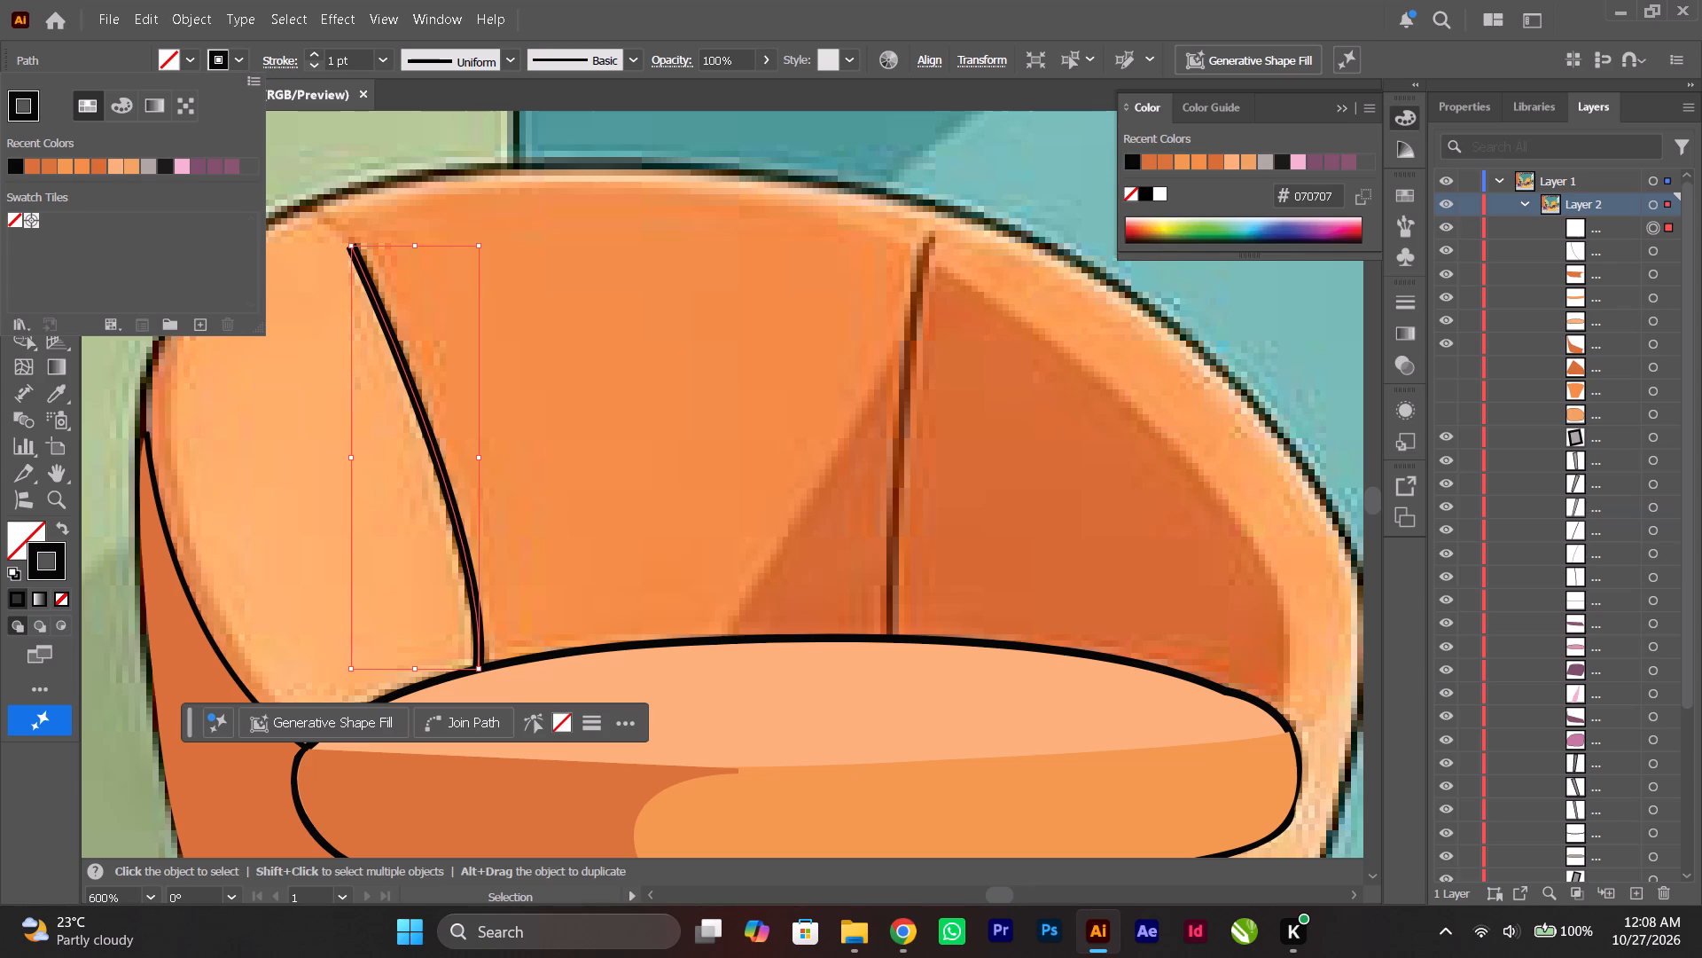
click(316, 66)
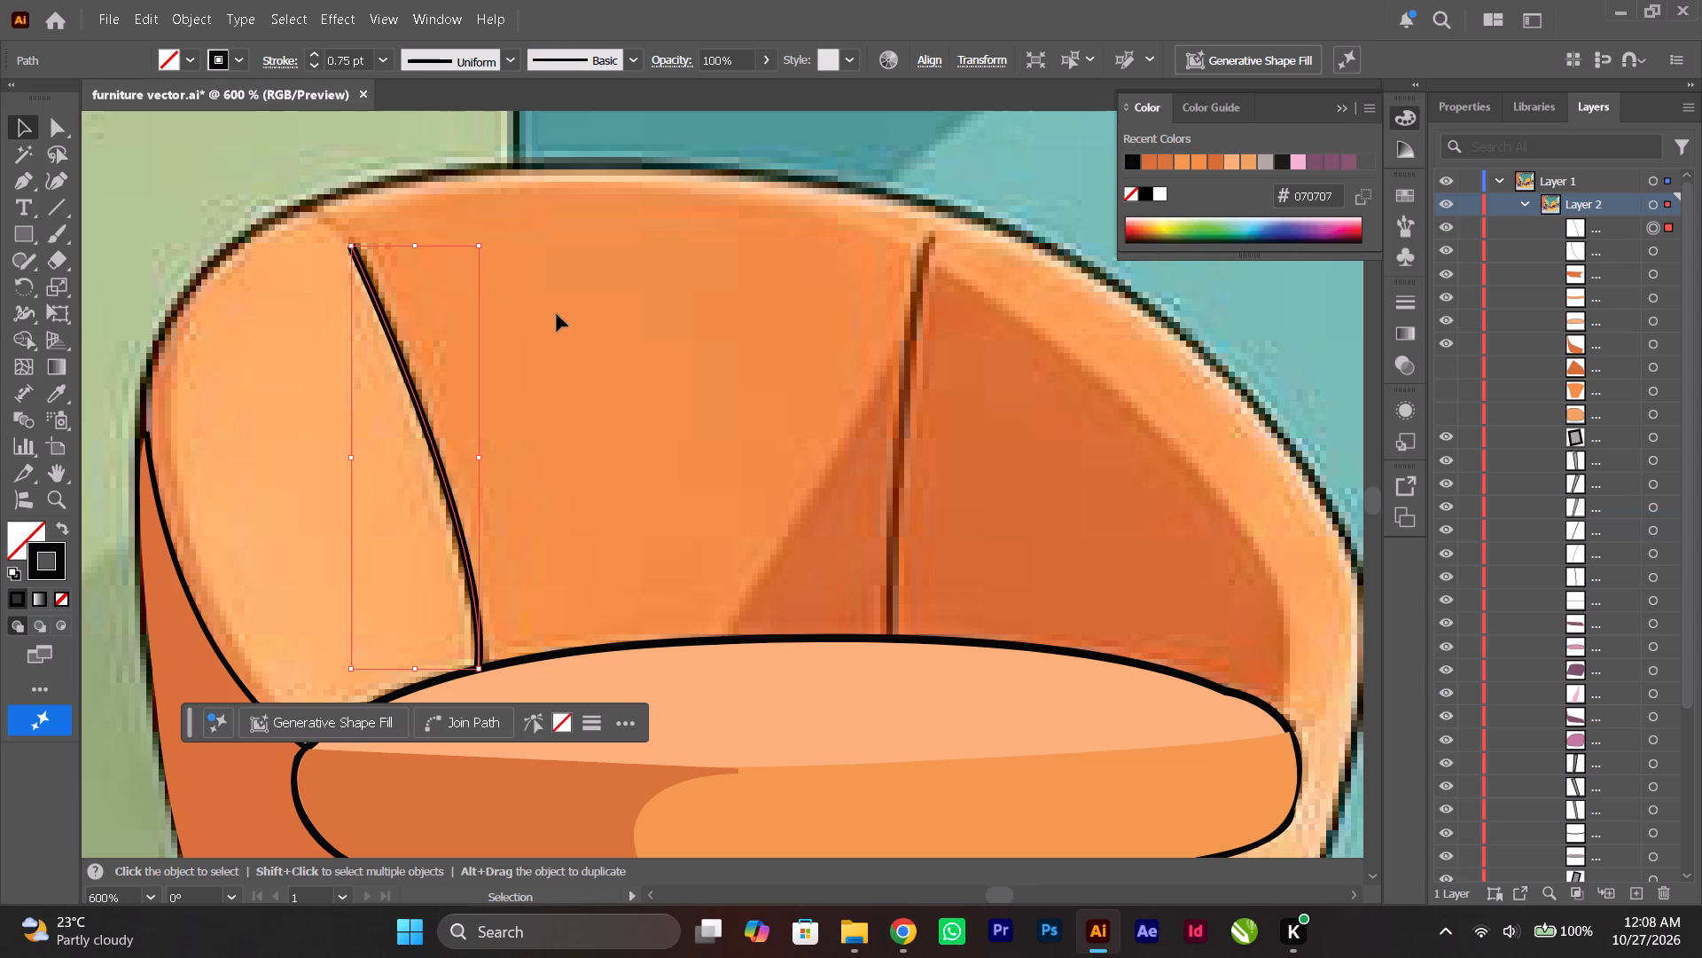
click(575, 323)
Trace the backrest's right seam with the Pen tool as a curved line ending at the cushion's upper edge.
click(27, 182)
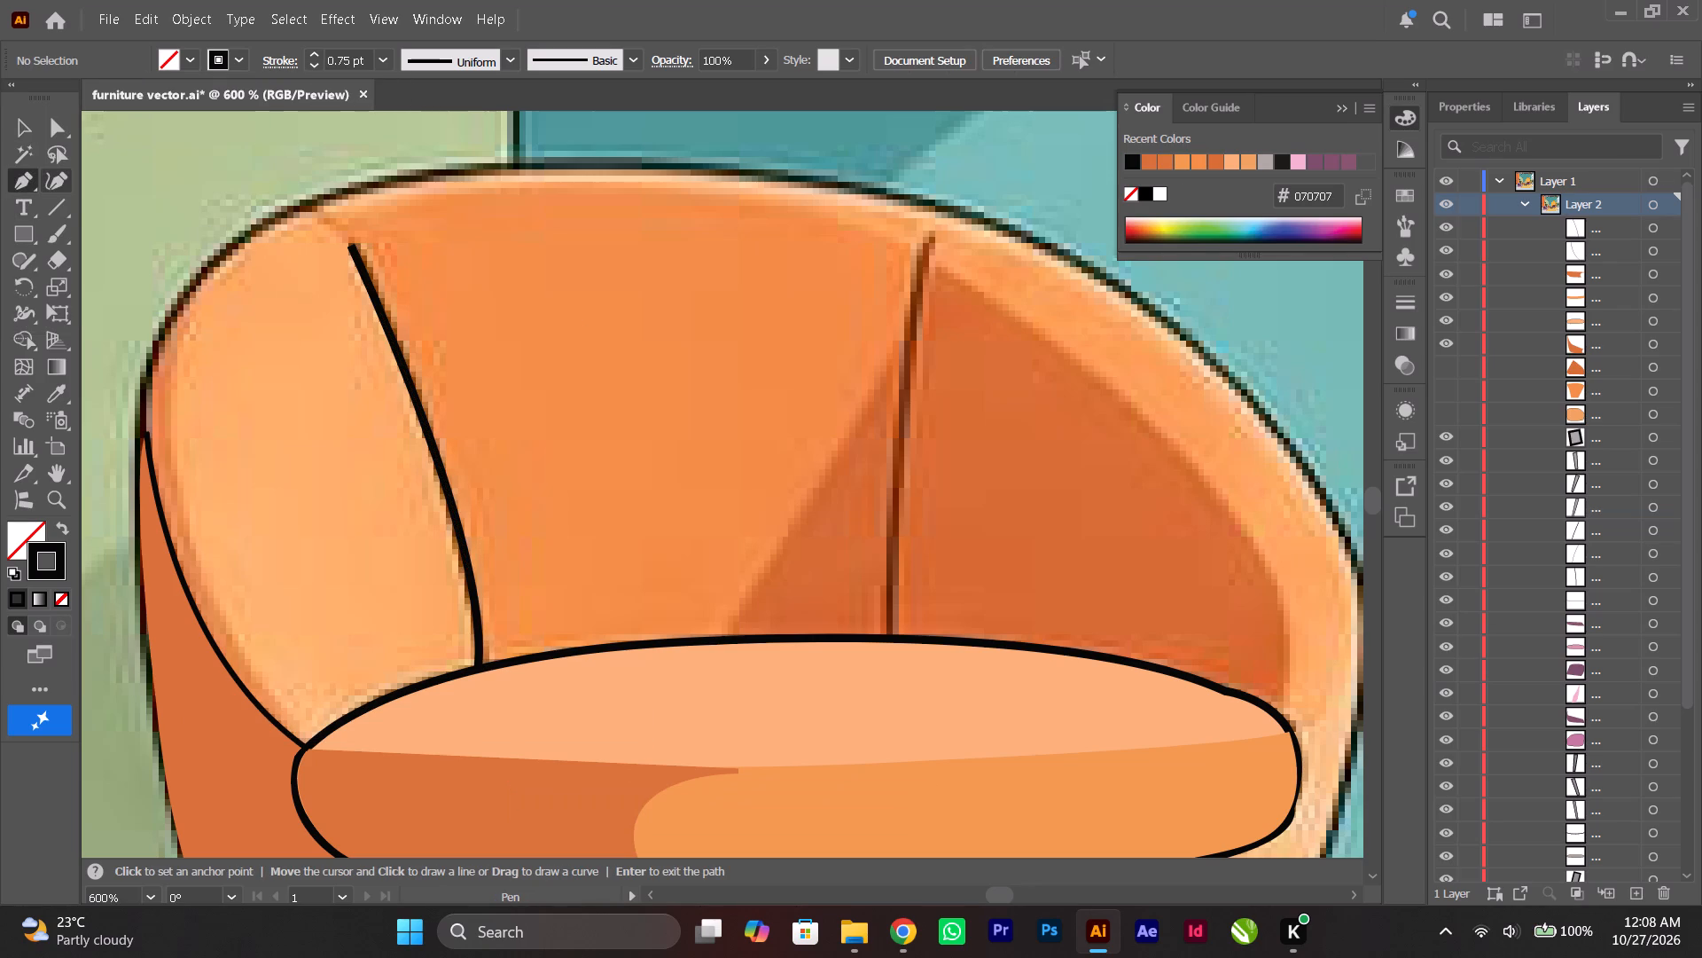
click(936, 234)
drag(890, 634, 882, 713)
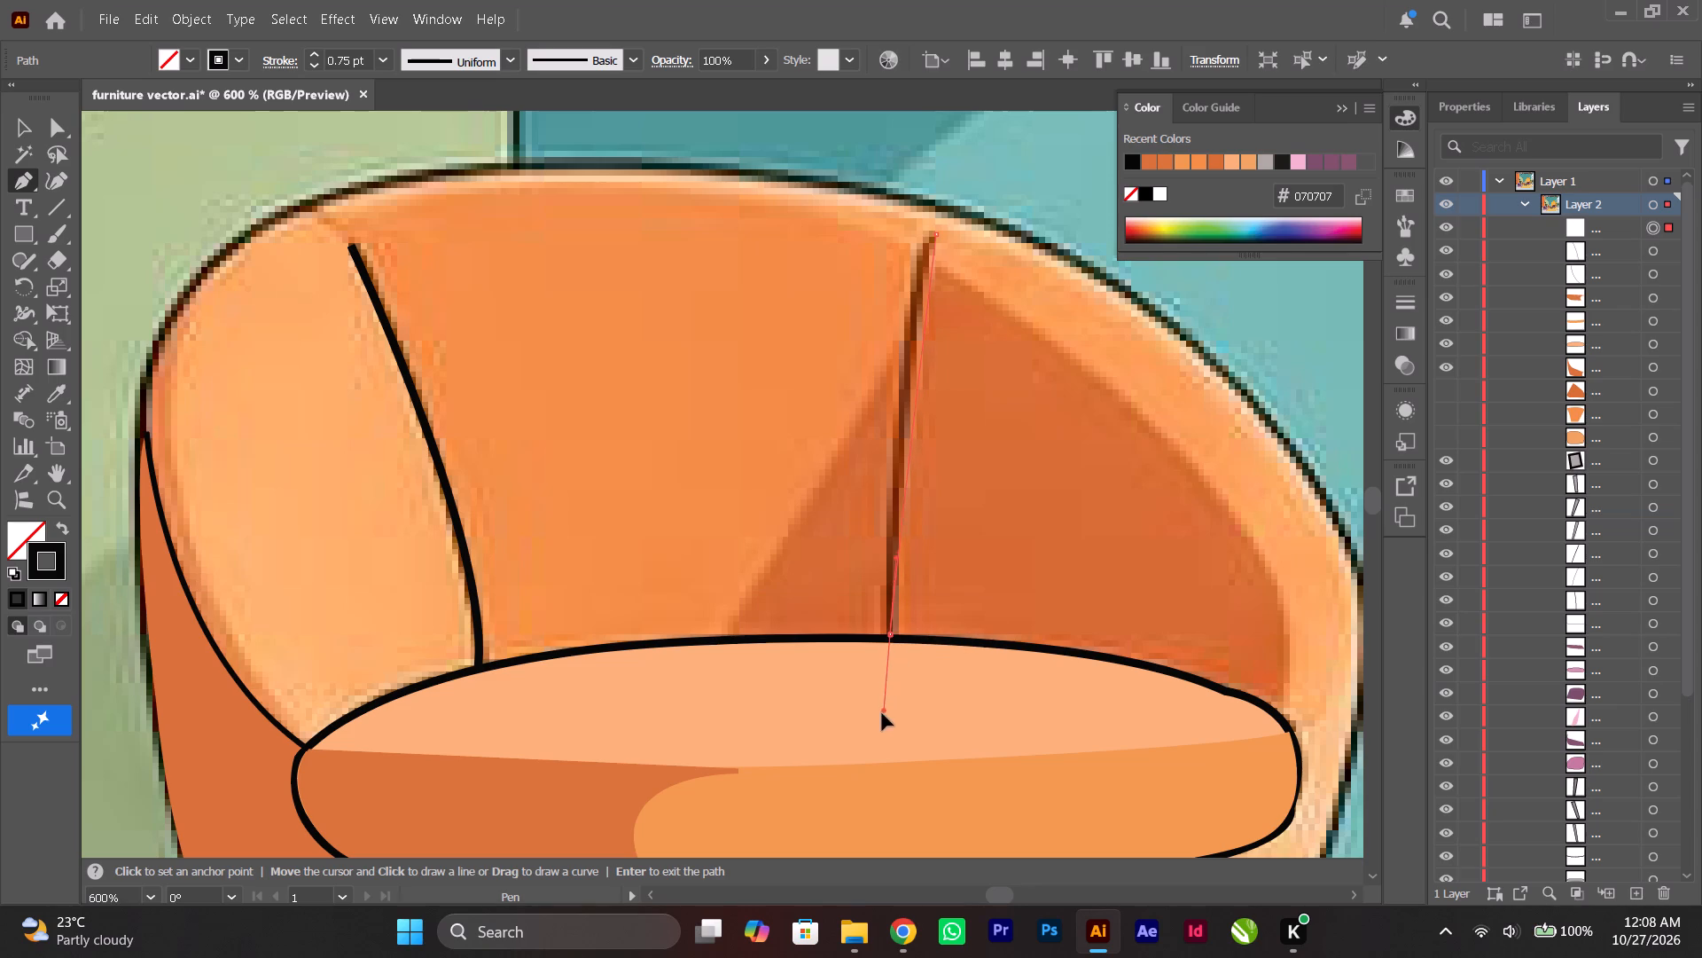
drag(882, 713, 899, 871)
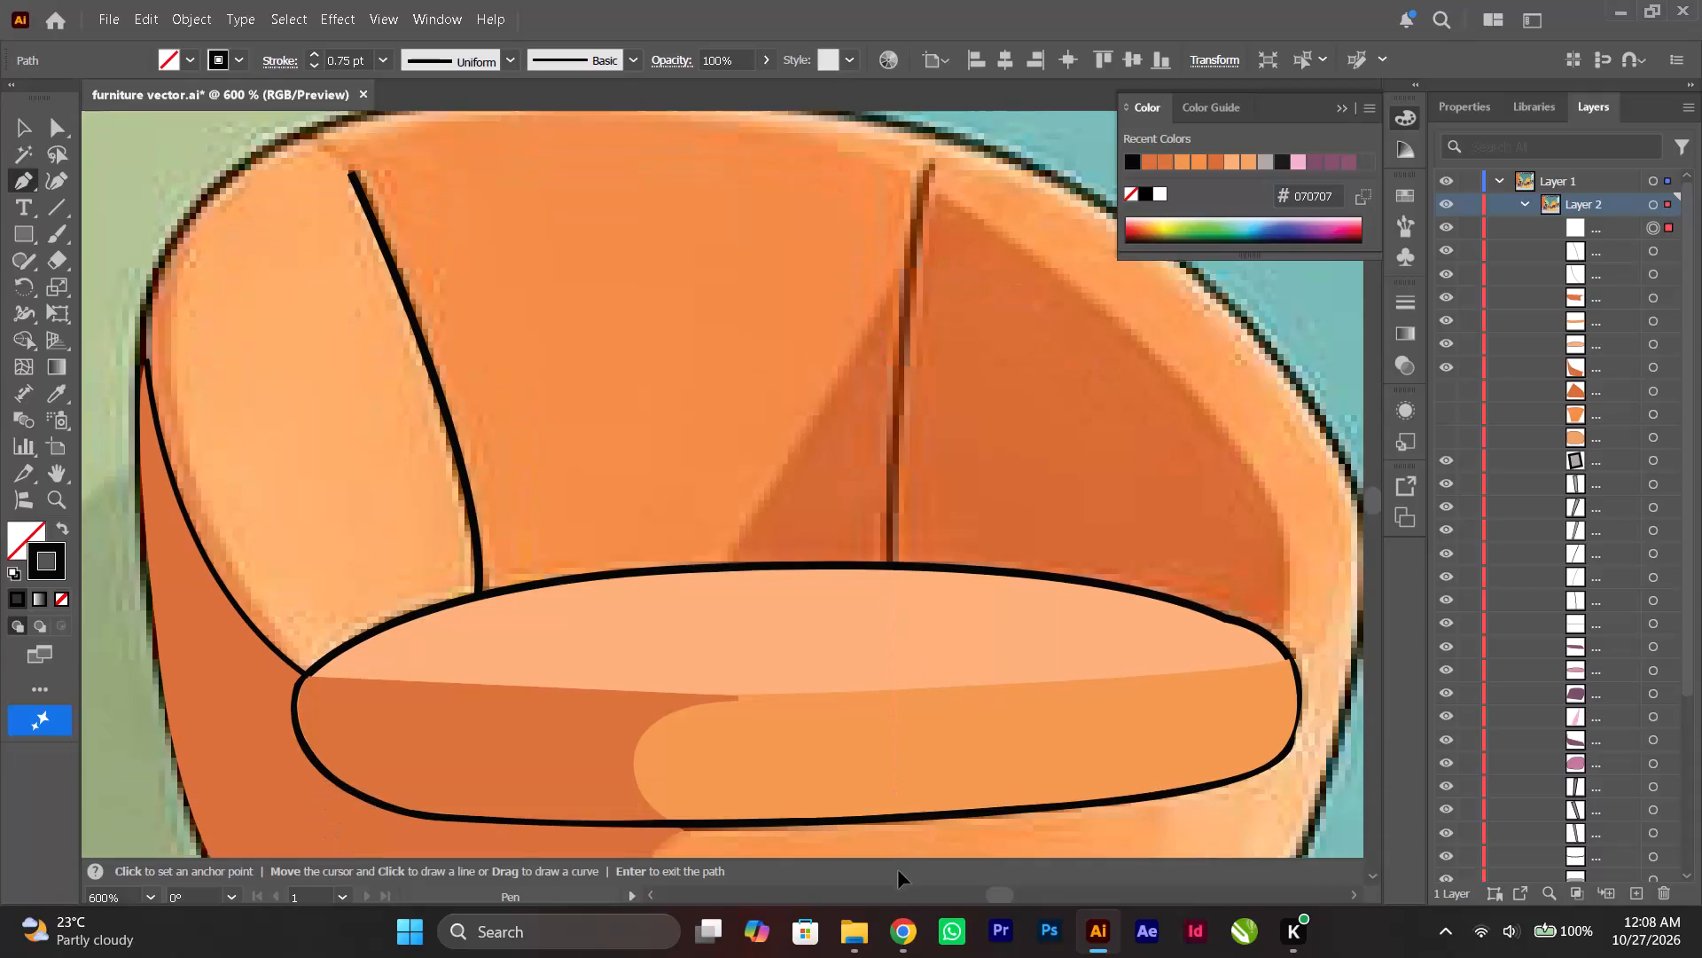
drag(899, 871, 887, 803)
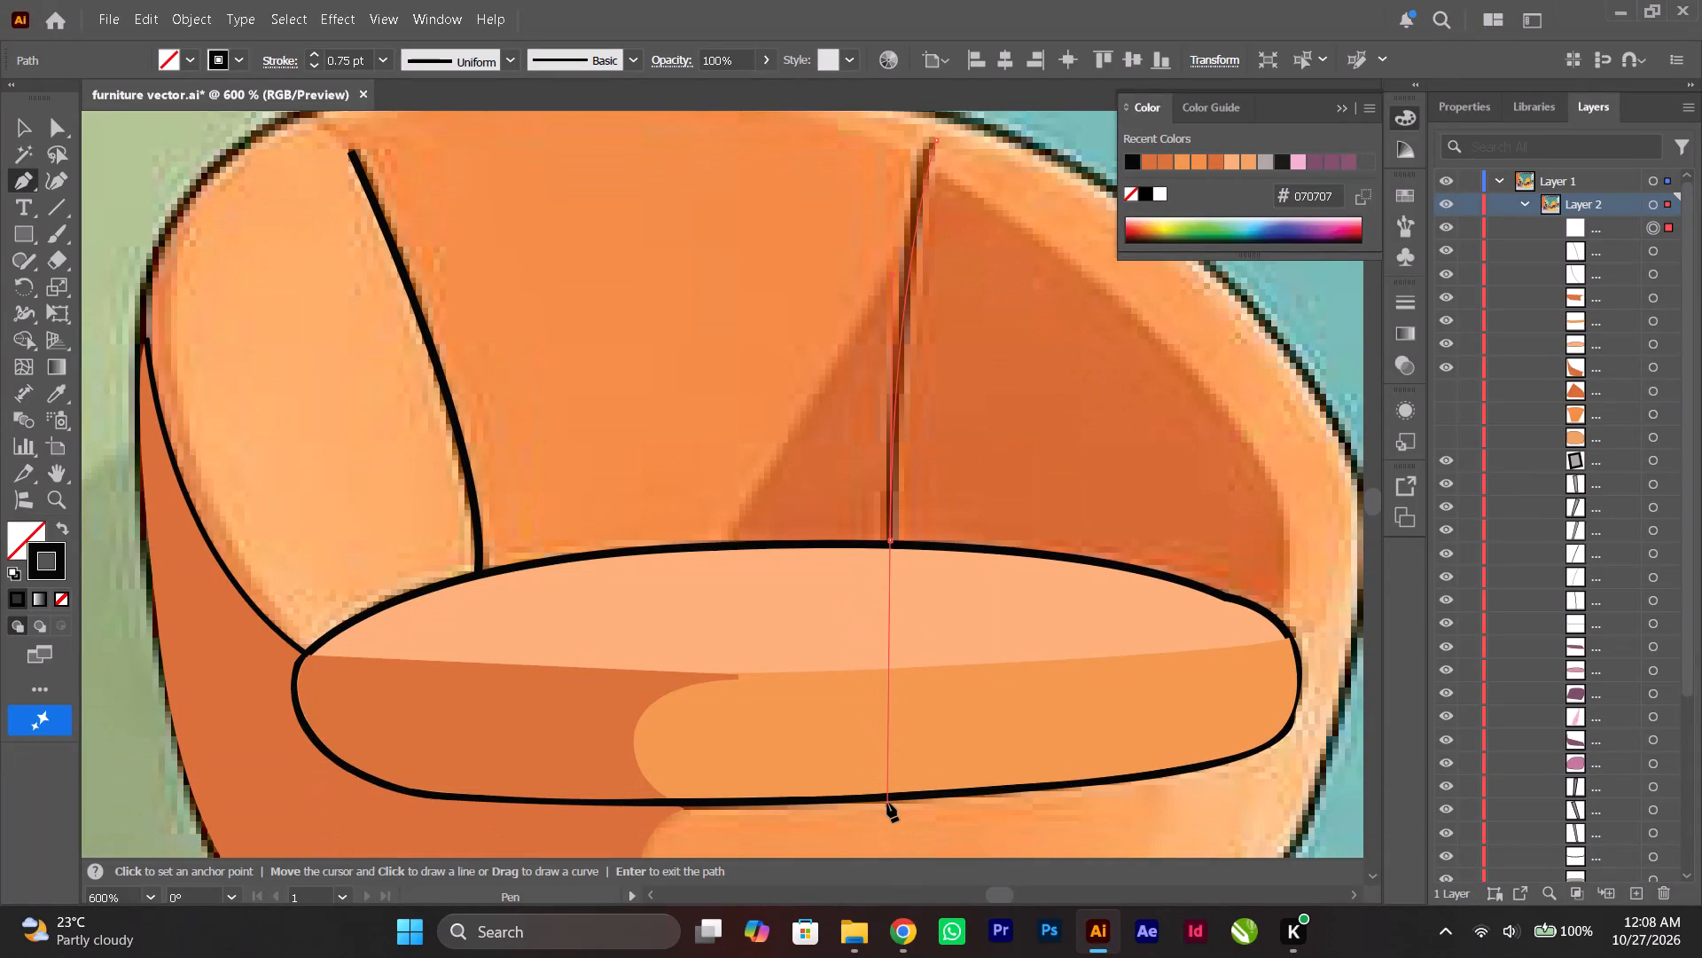
key(Escape)
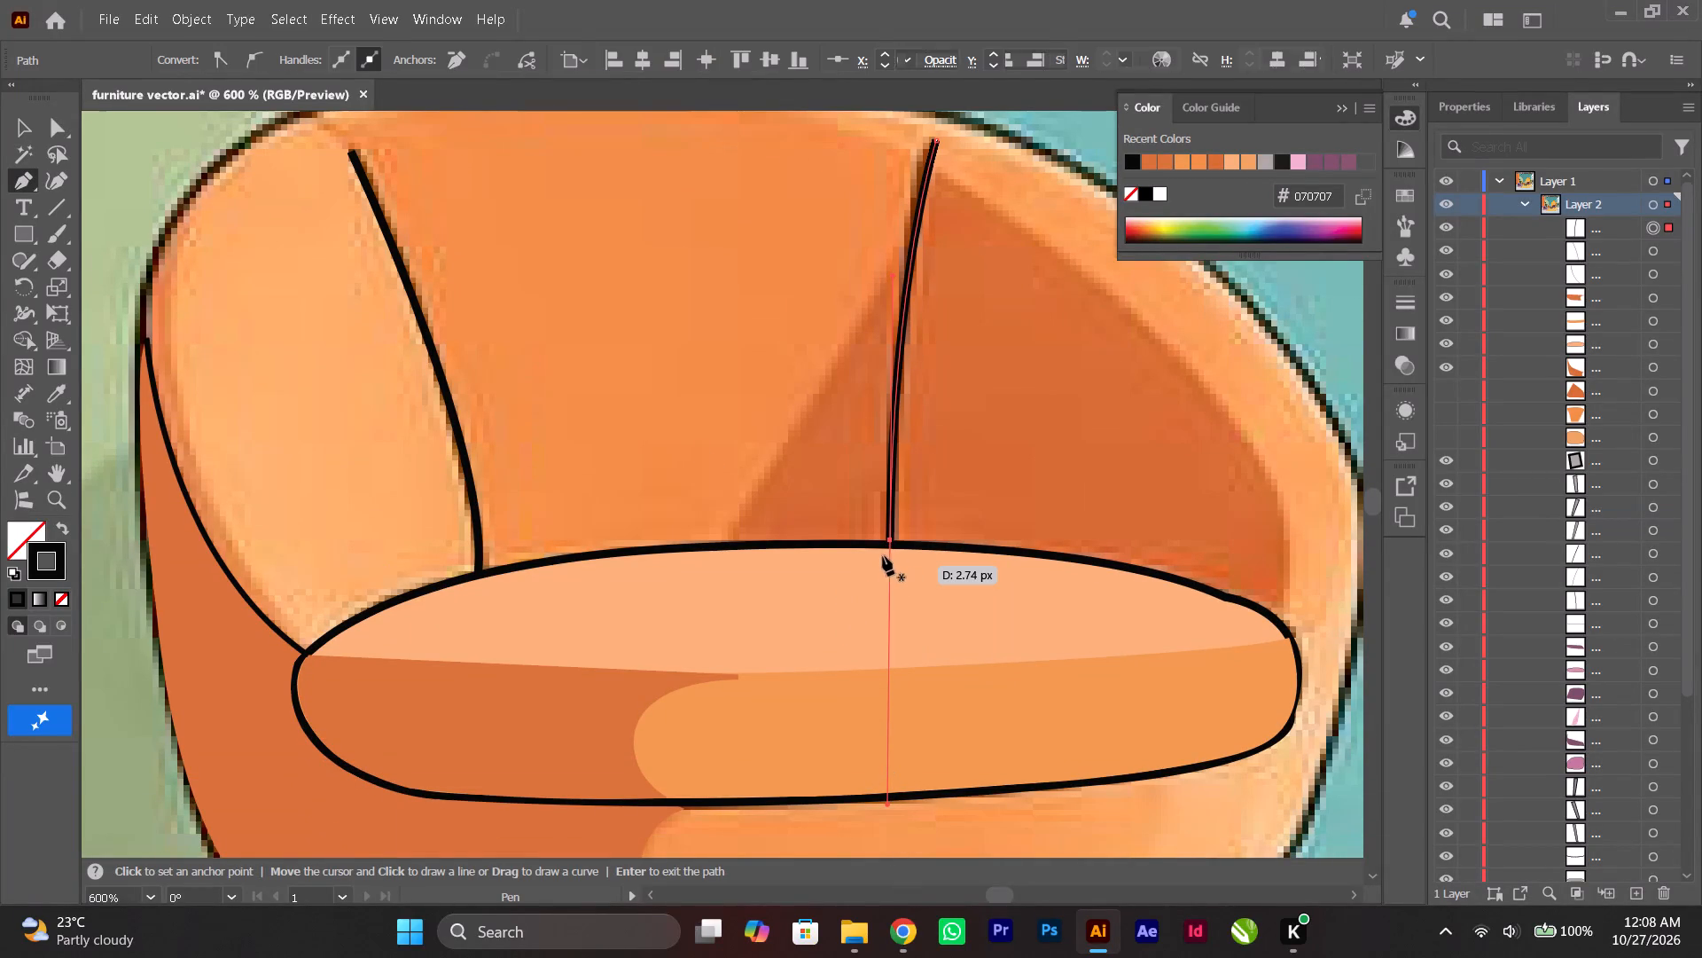
click(23, 123)
click(690, 281)
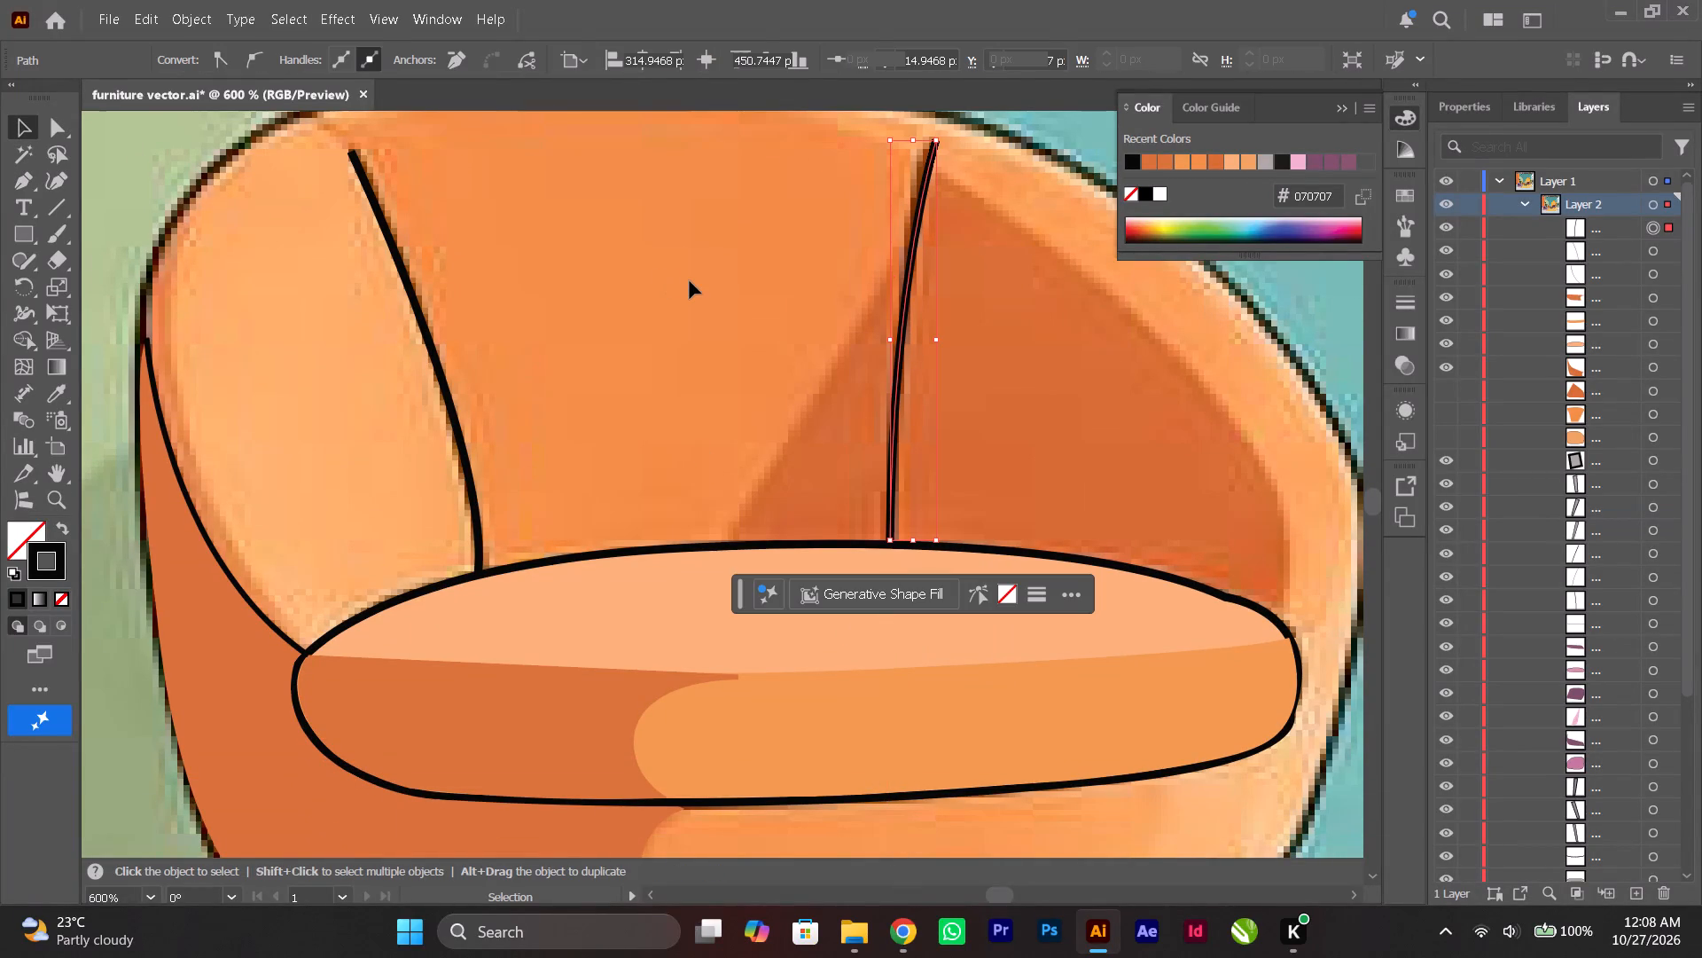
Show the armchair's hidden light orange body, orange backrest centre panel and dark shadow shape again.
alt+scroll(690, 280, down, 2)
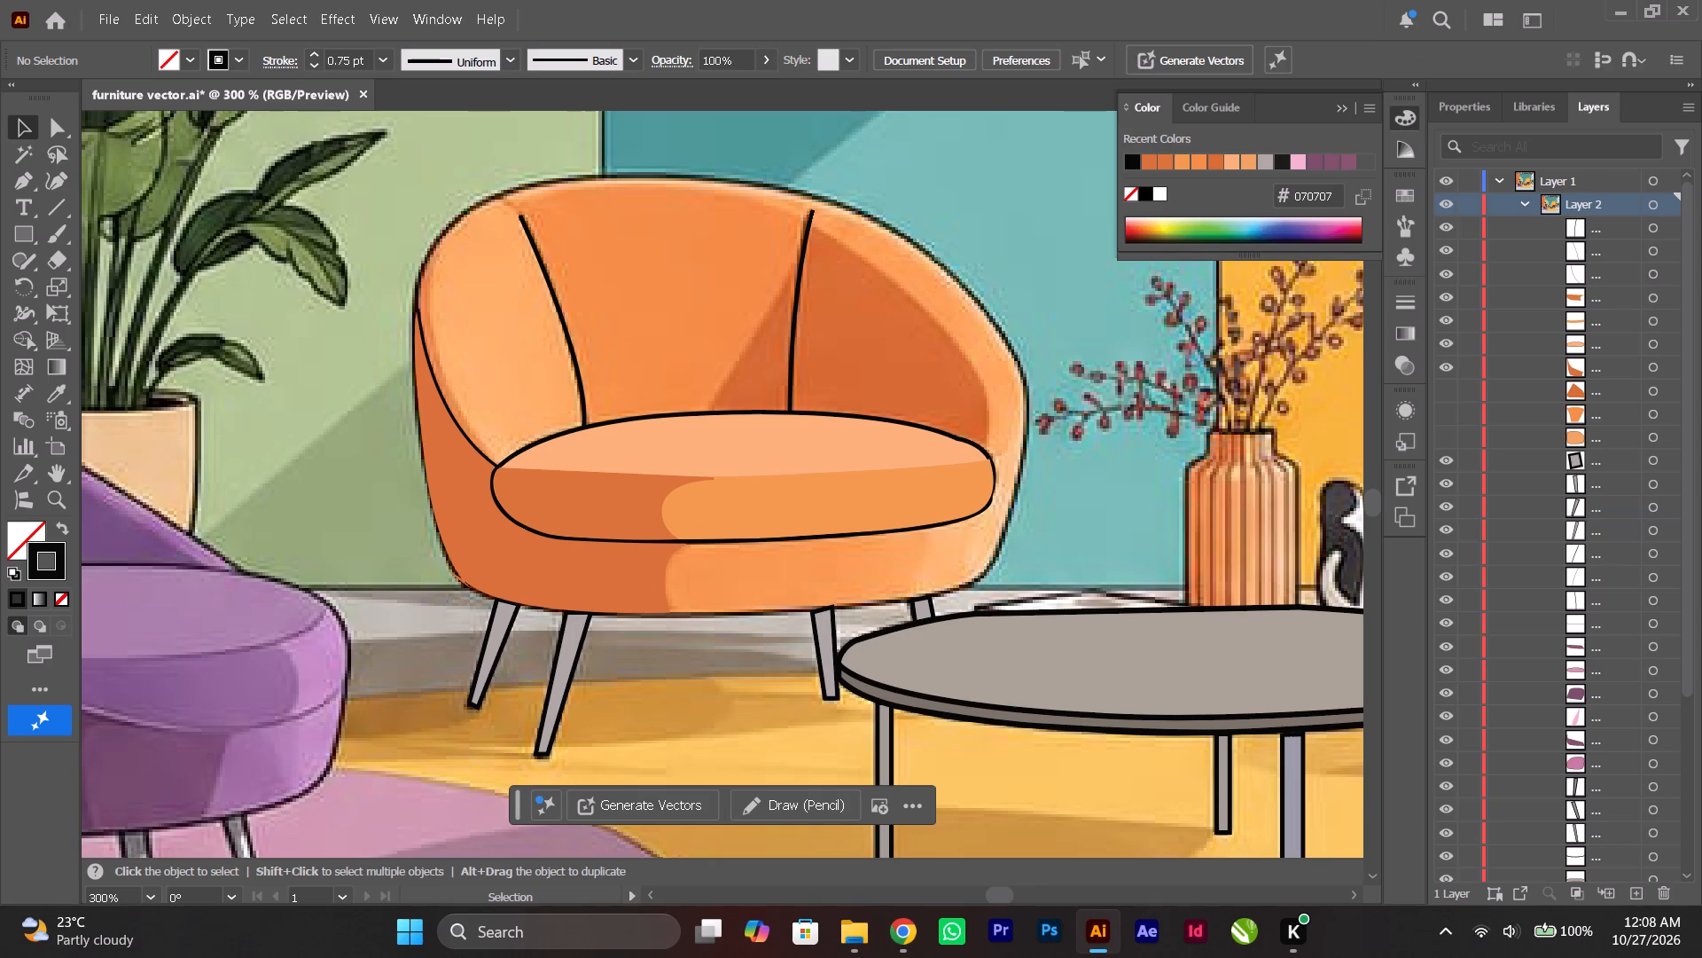
drag(1442, 395, 1443, 452)
Save the furniture vector document.
alt+scroll(1136, 439, down, 2)
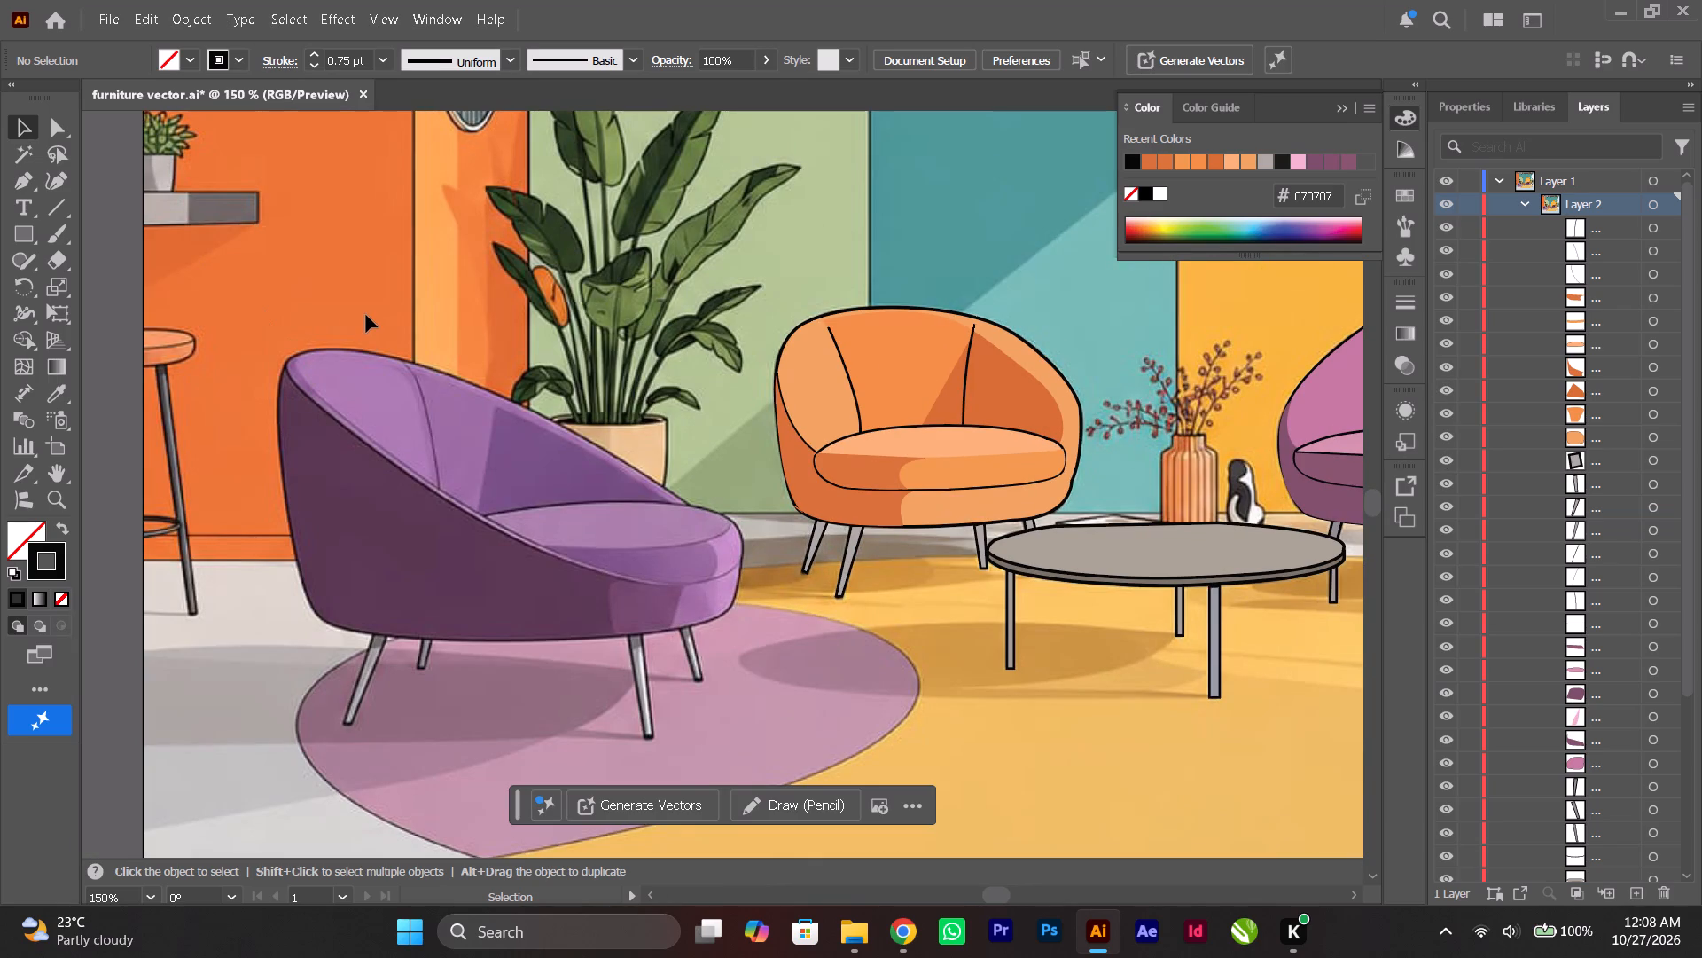
alt+scroll(366, 314, down, 2)
scroll(739, 446, up, 3)
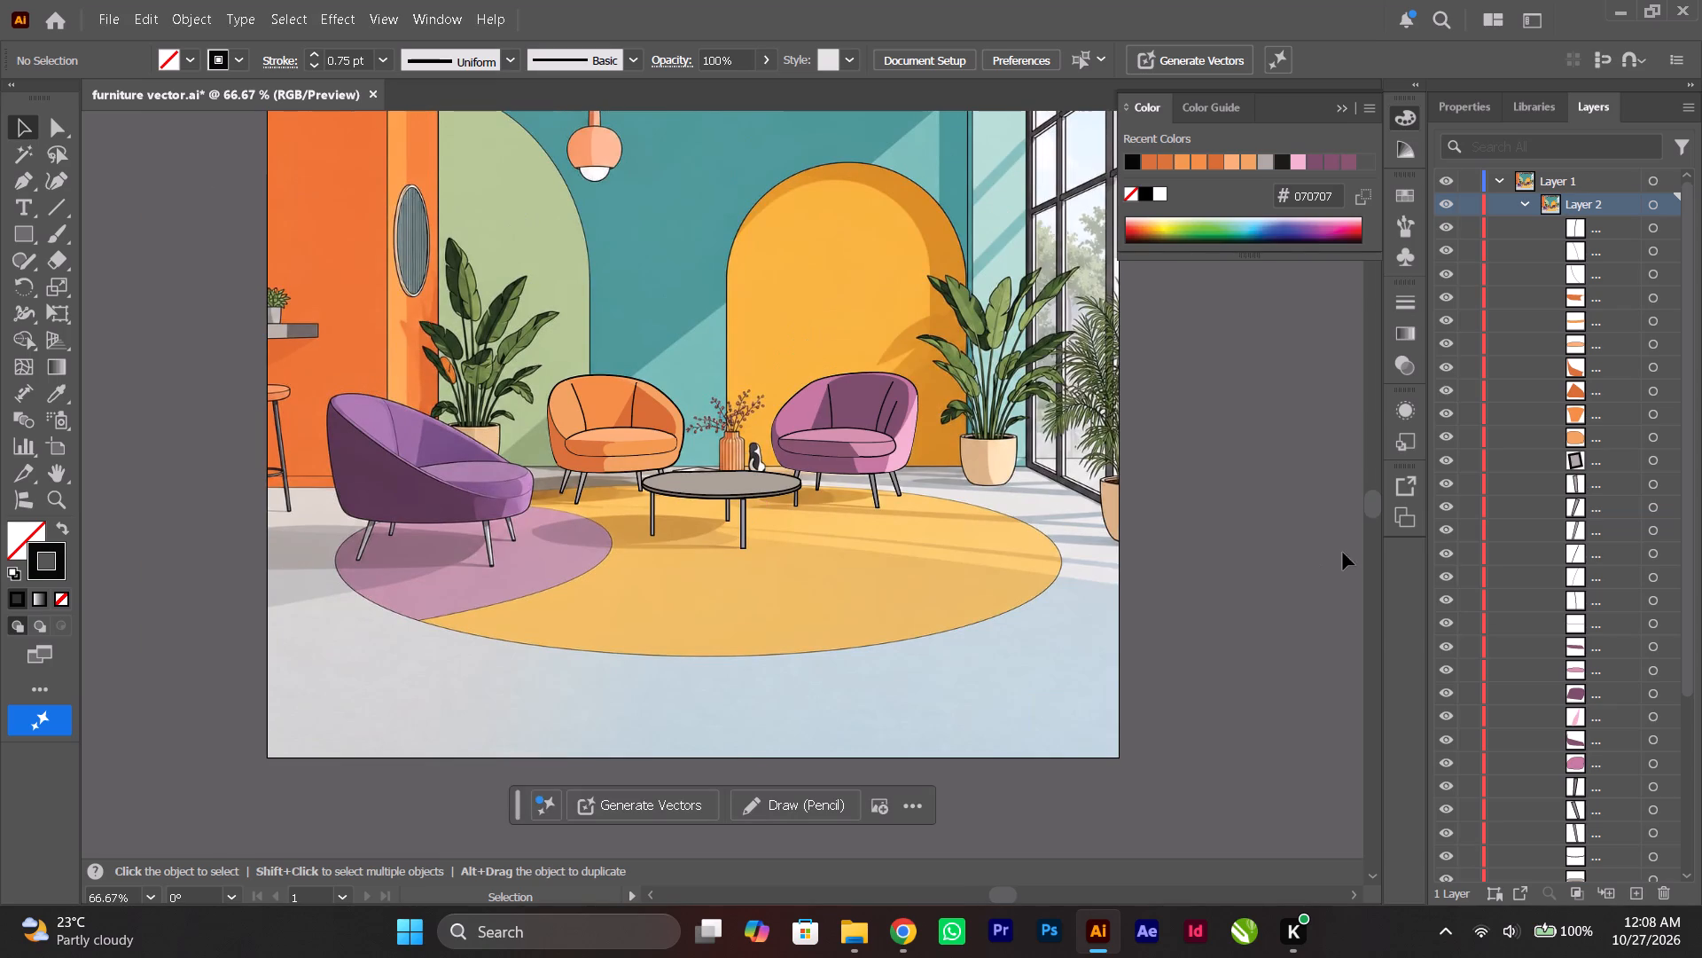
key(ctrl+s)
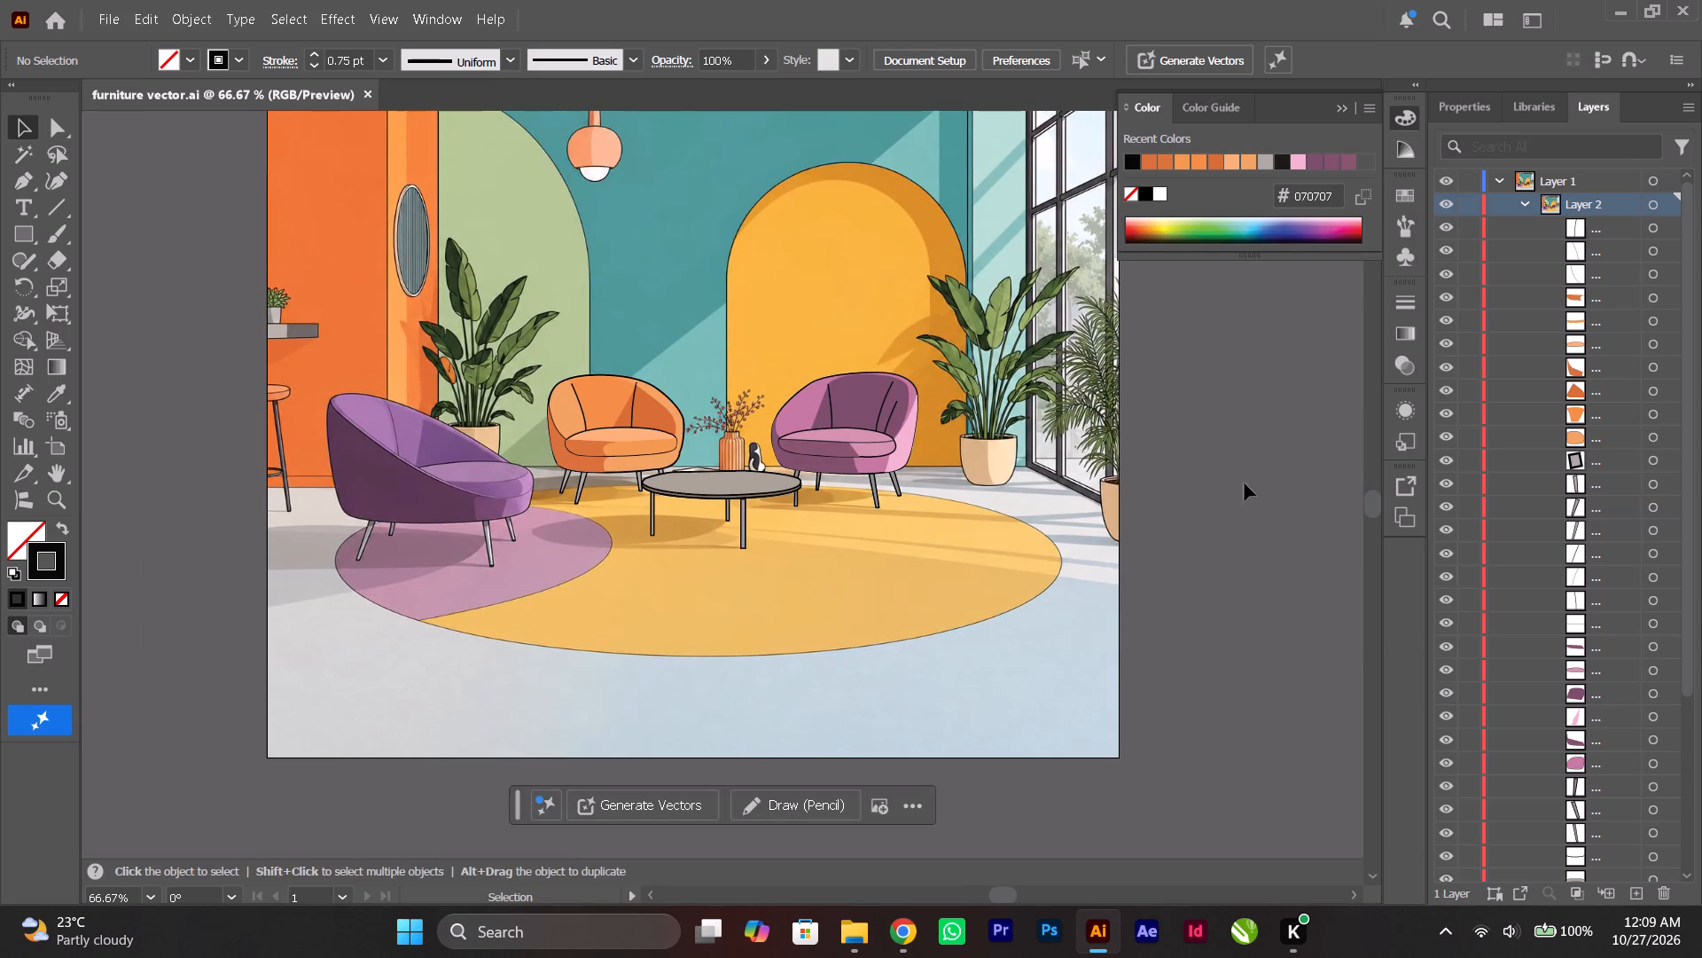
click(124, 17)
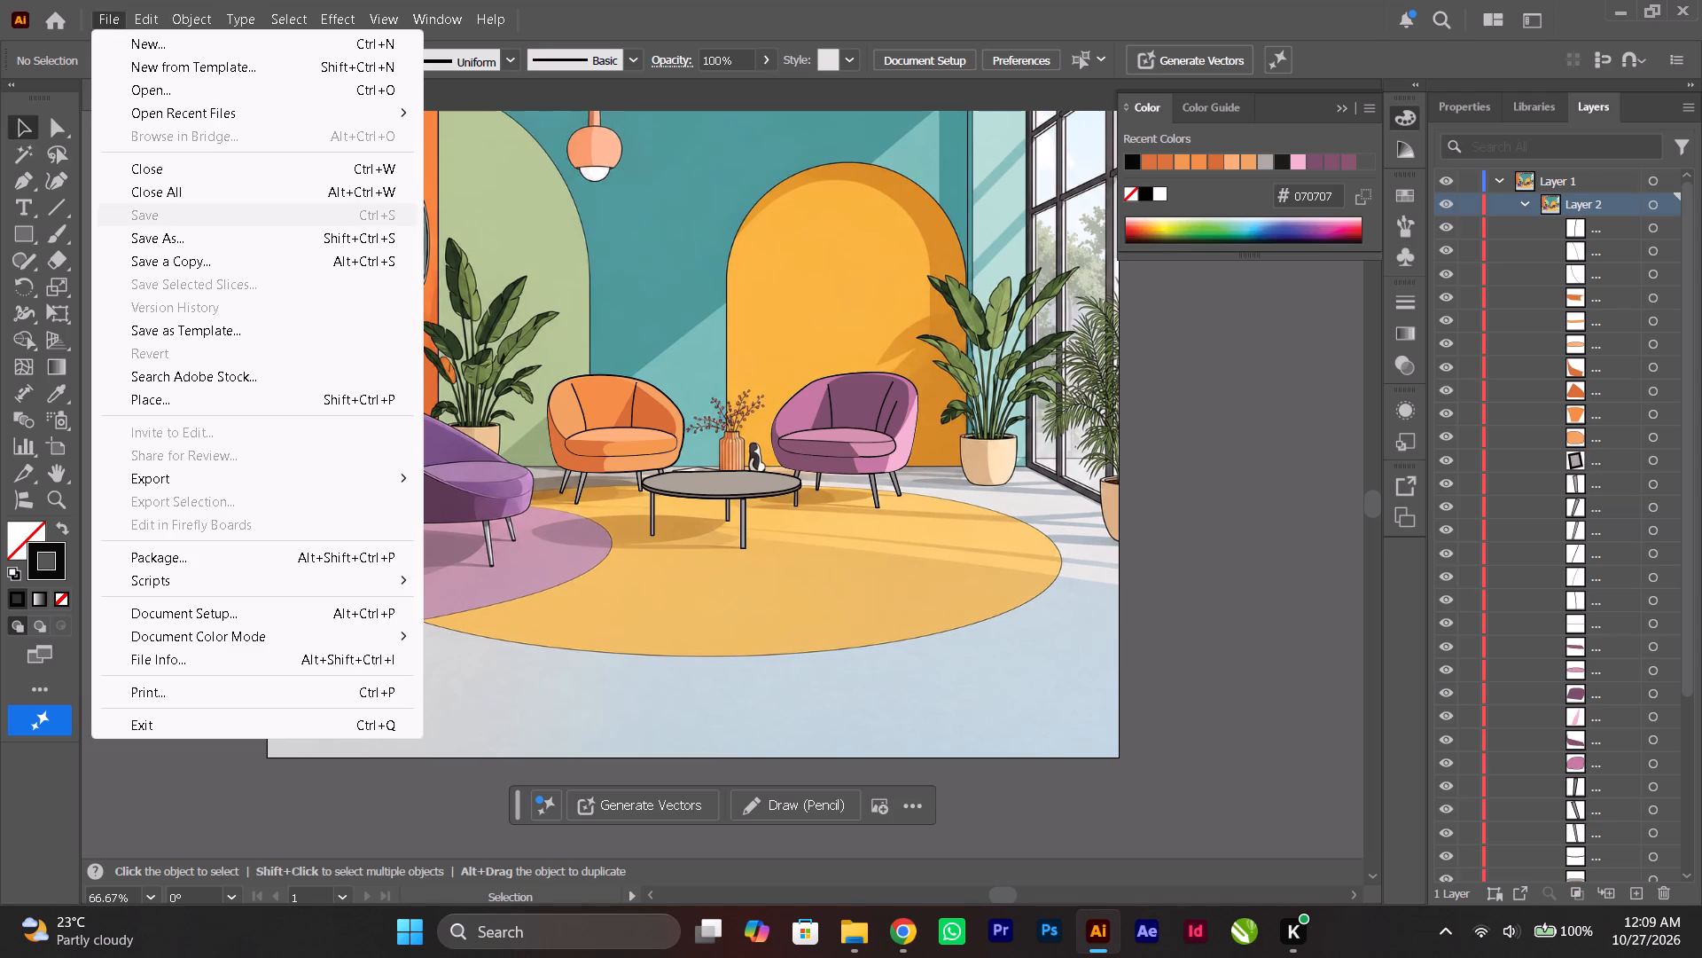
click(145, 209)
click(1269, 445)
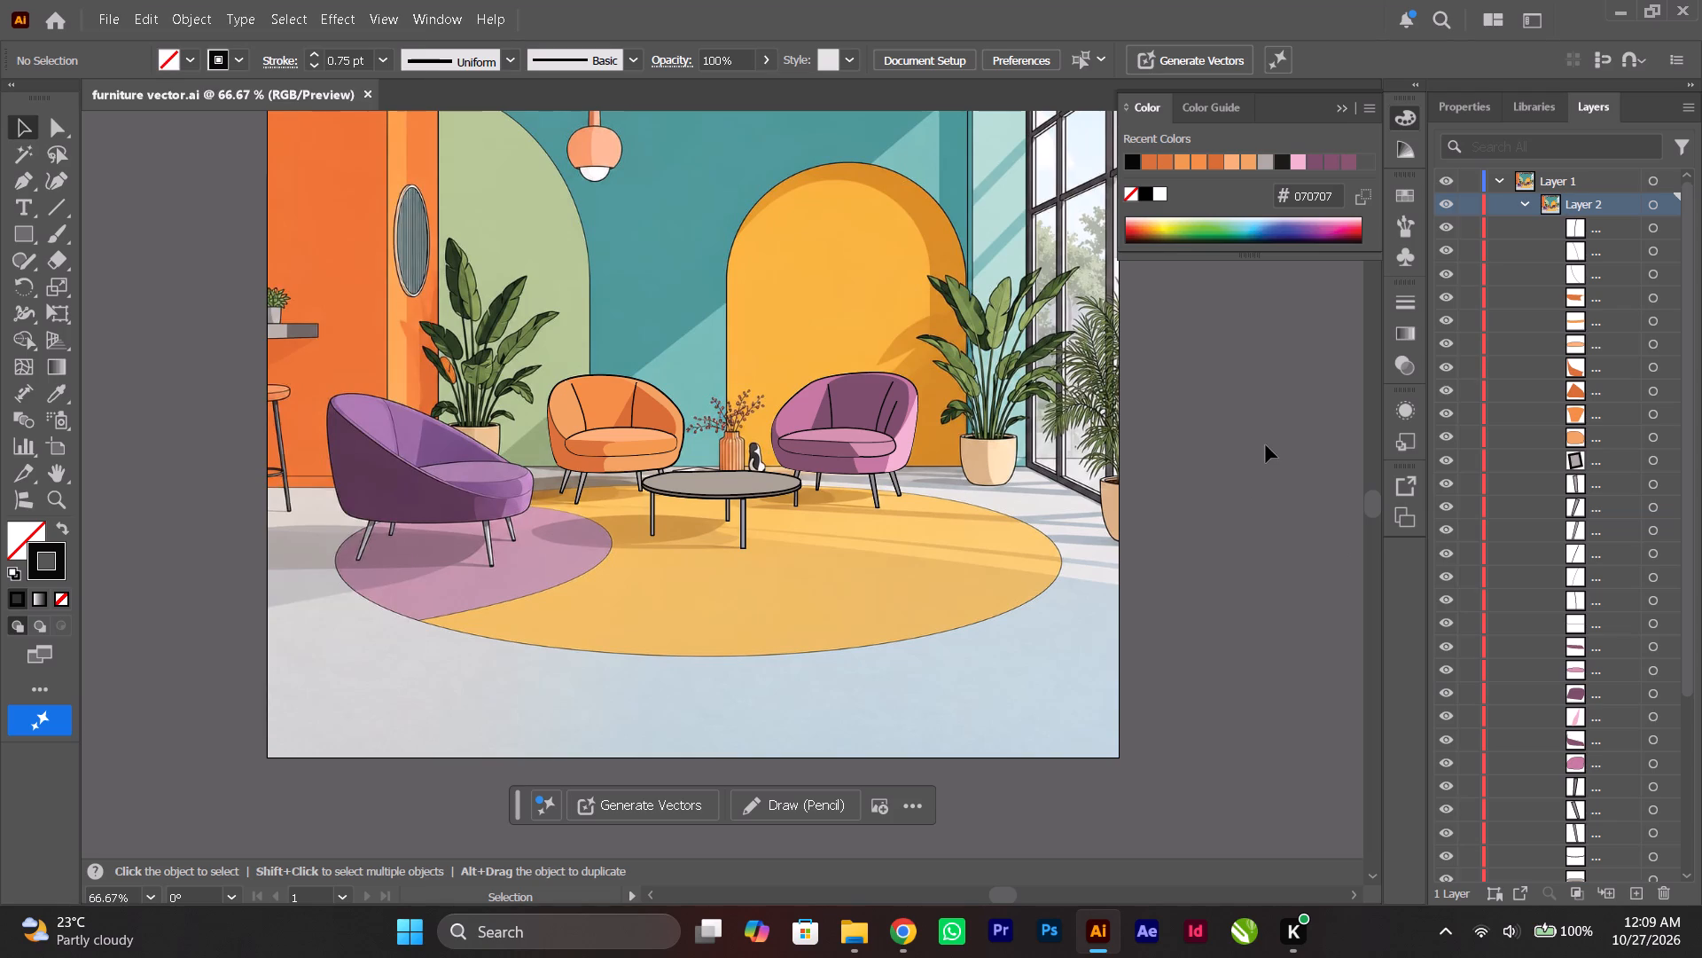
key(ctrl+s)
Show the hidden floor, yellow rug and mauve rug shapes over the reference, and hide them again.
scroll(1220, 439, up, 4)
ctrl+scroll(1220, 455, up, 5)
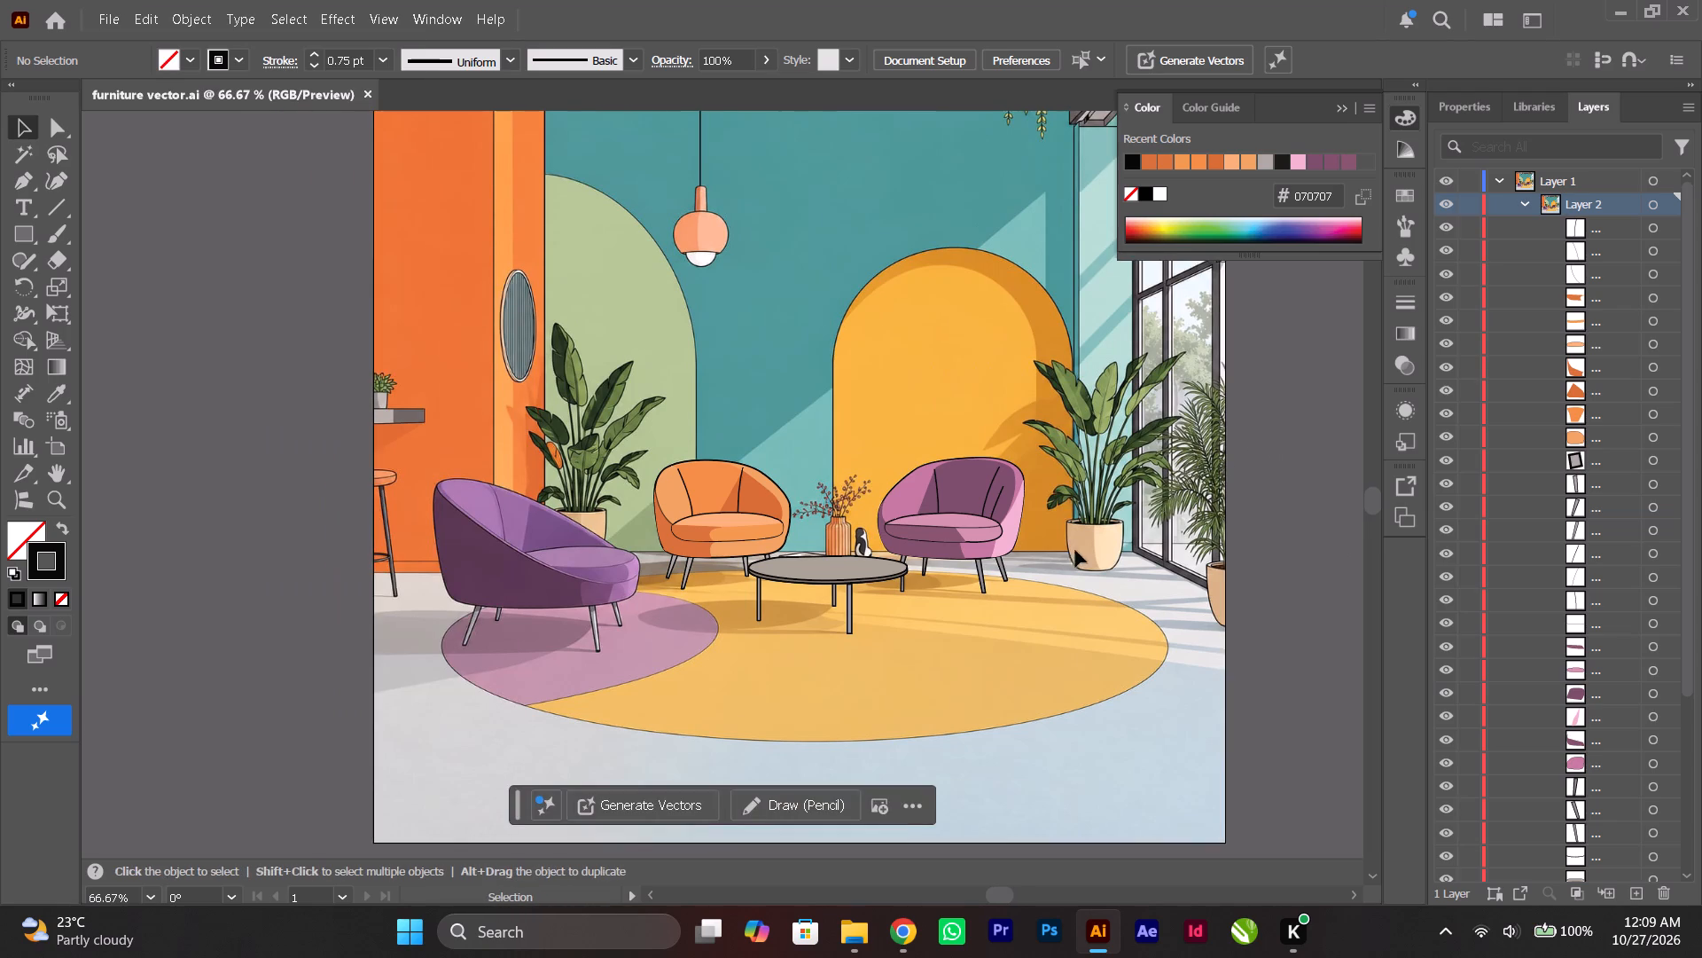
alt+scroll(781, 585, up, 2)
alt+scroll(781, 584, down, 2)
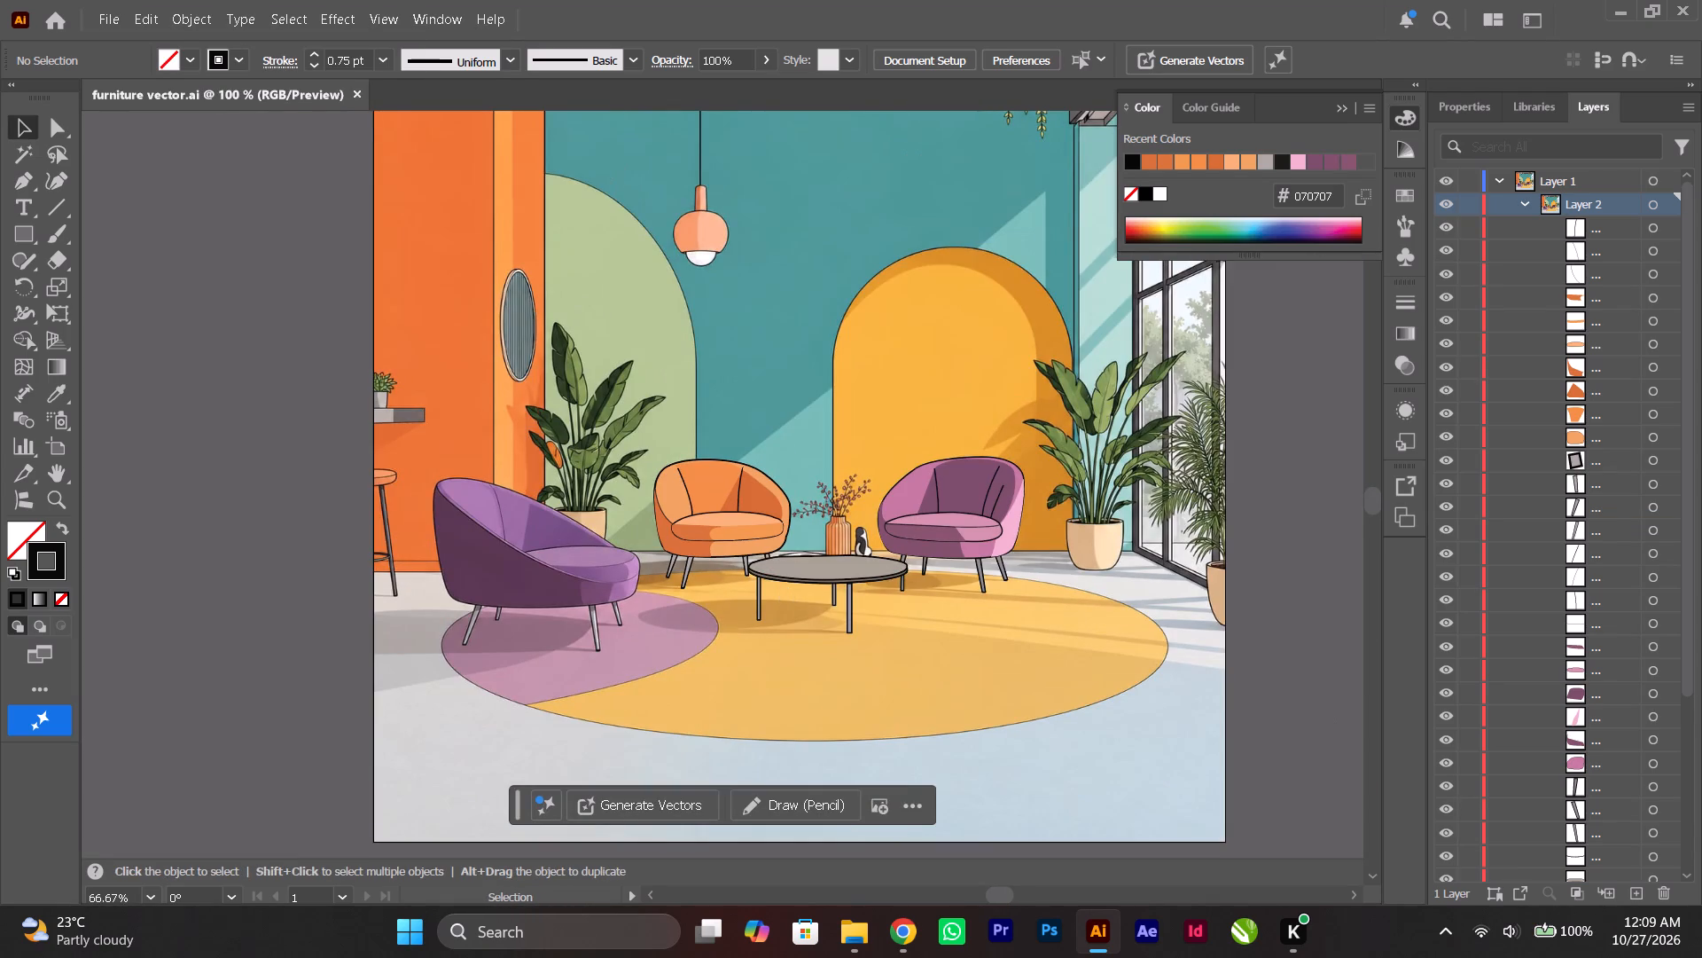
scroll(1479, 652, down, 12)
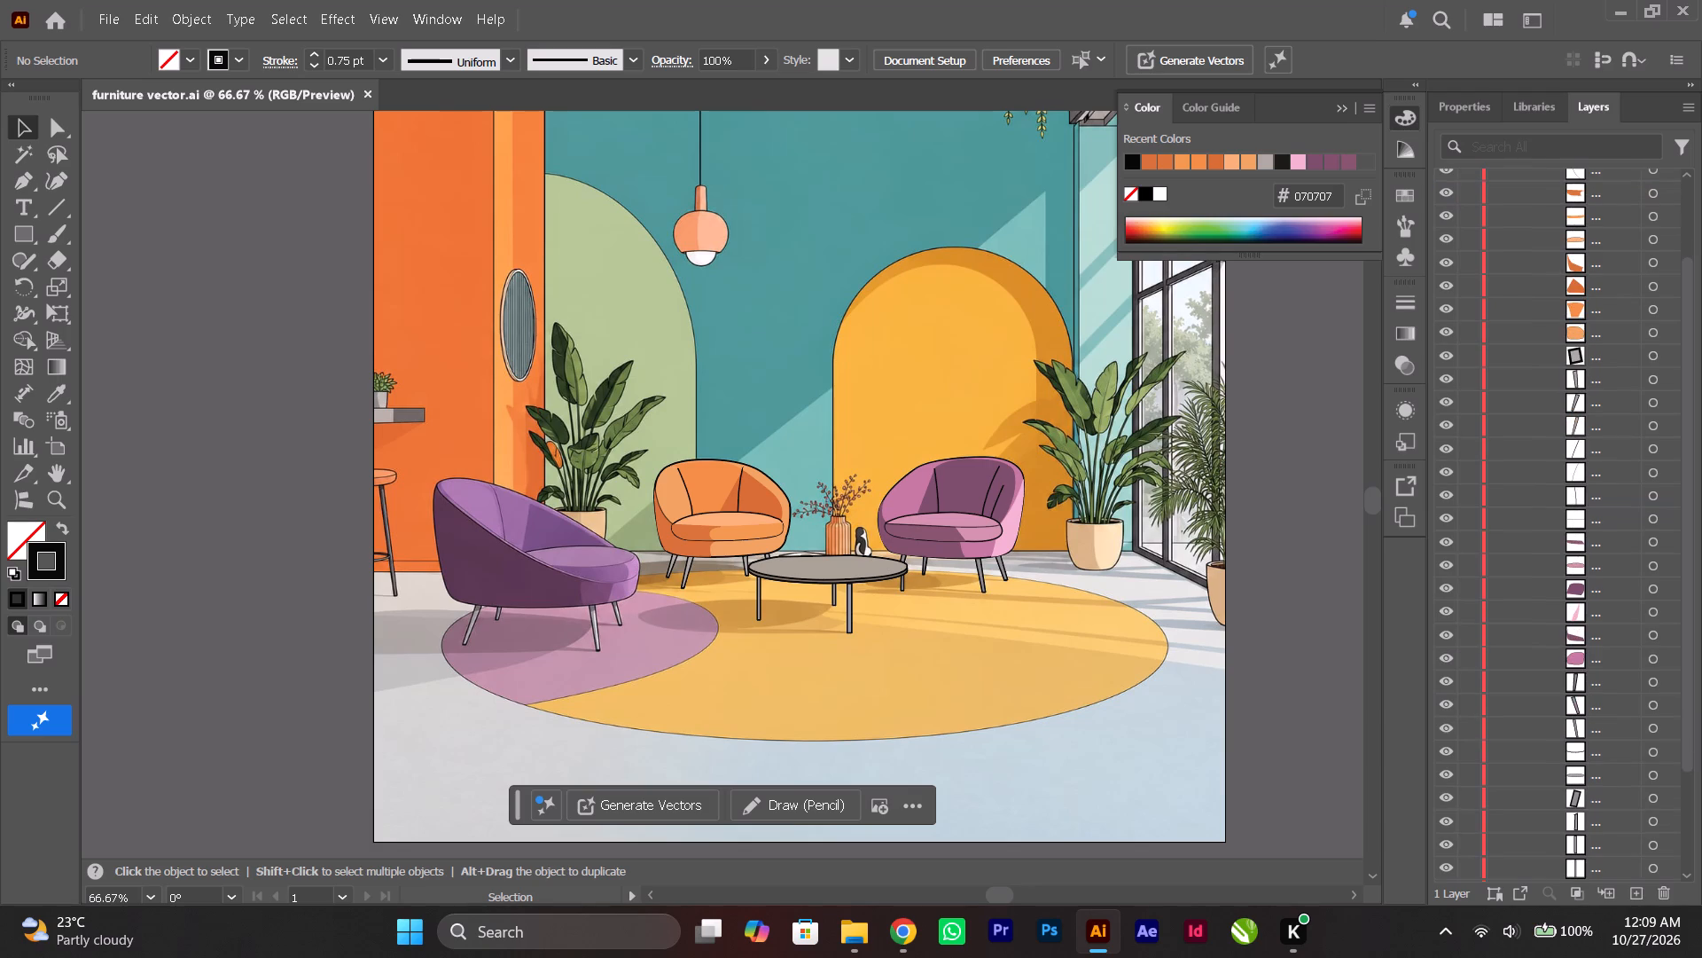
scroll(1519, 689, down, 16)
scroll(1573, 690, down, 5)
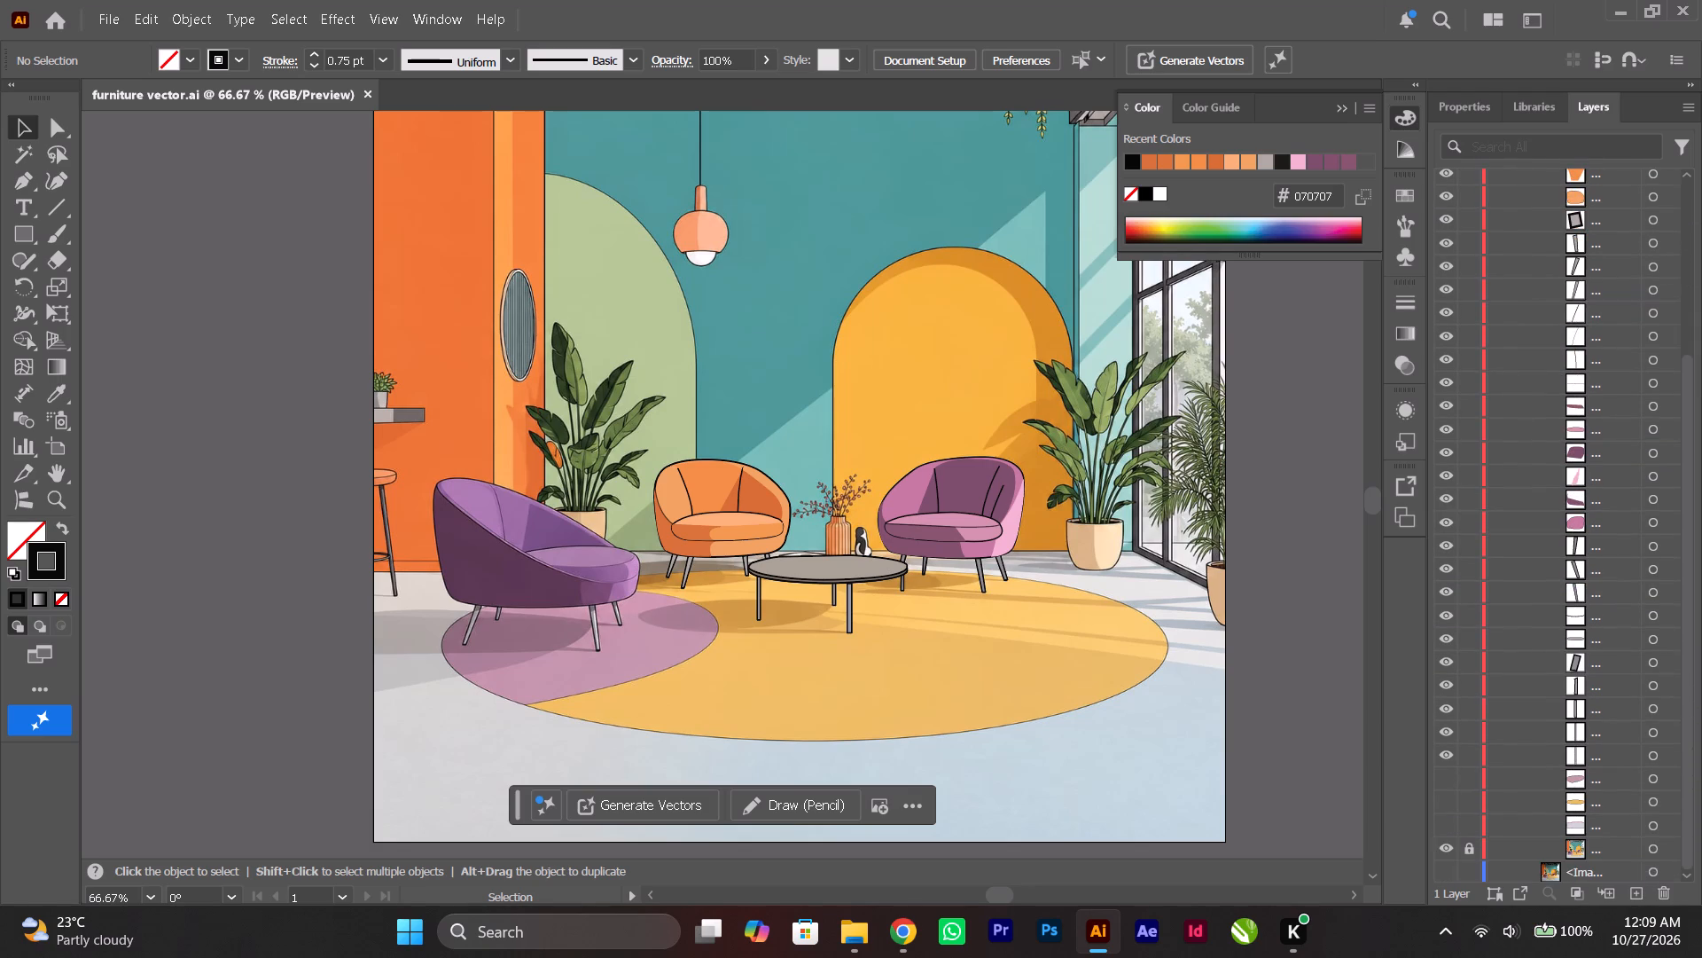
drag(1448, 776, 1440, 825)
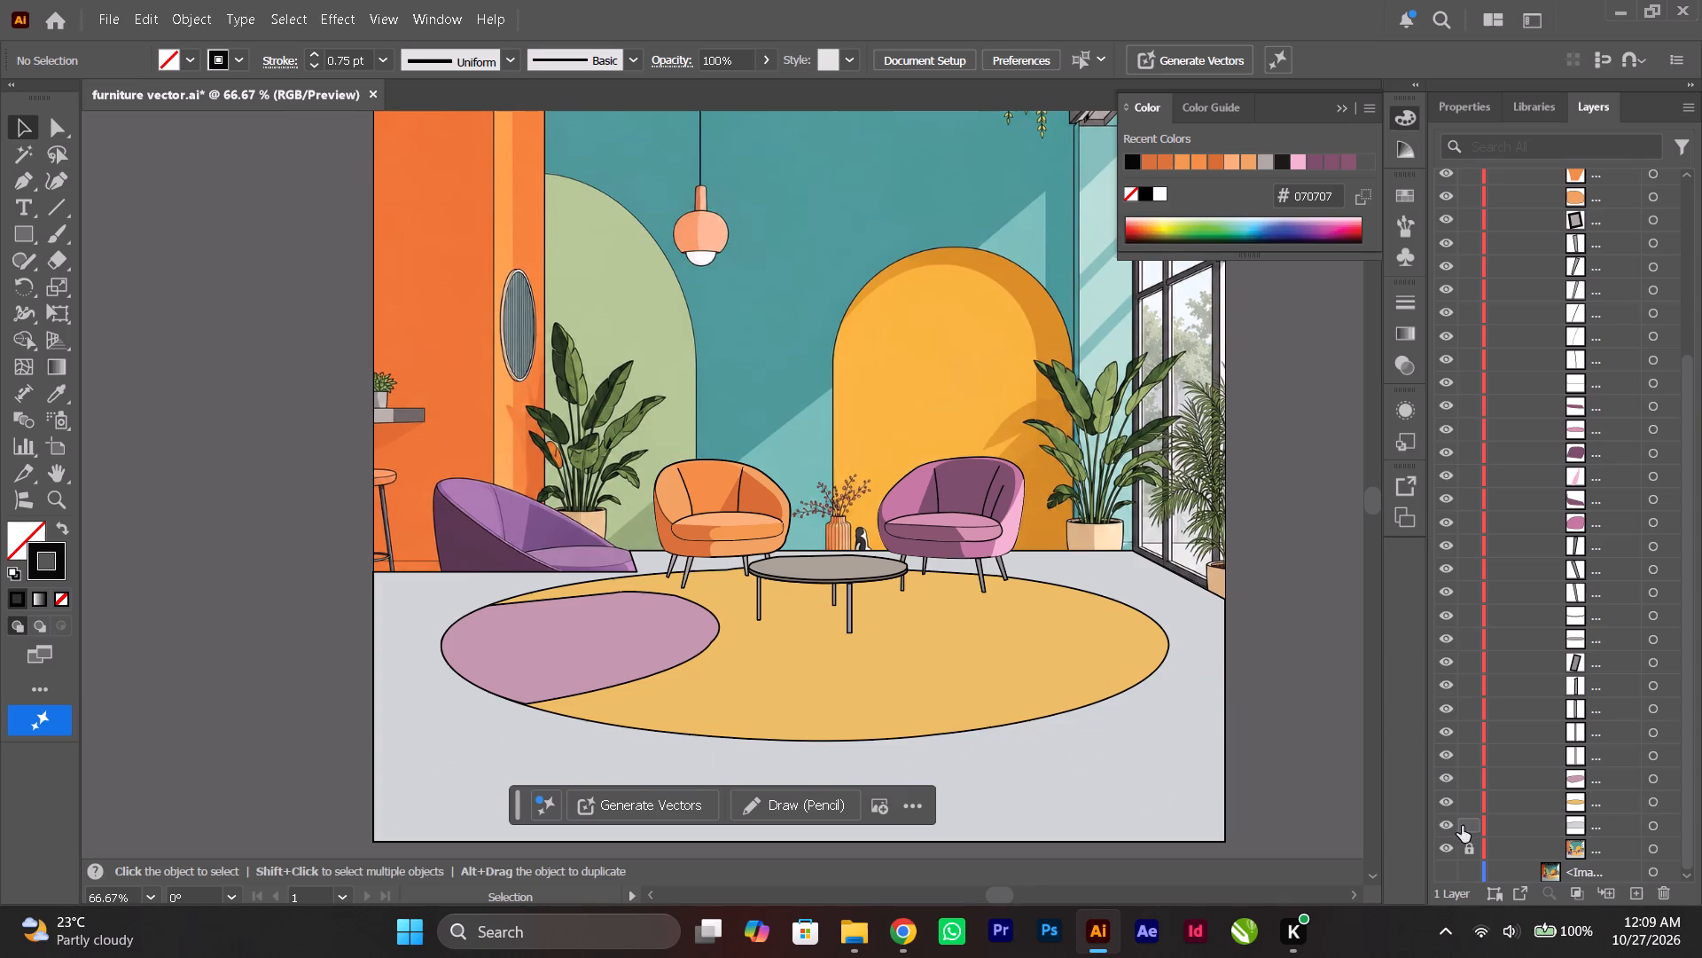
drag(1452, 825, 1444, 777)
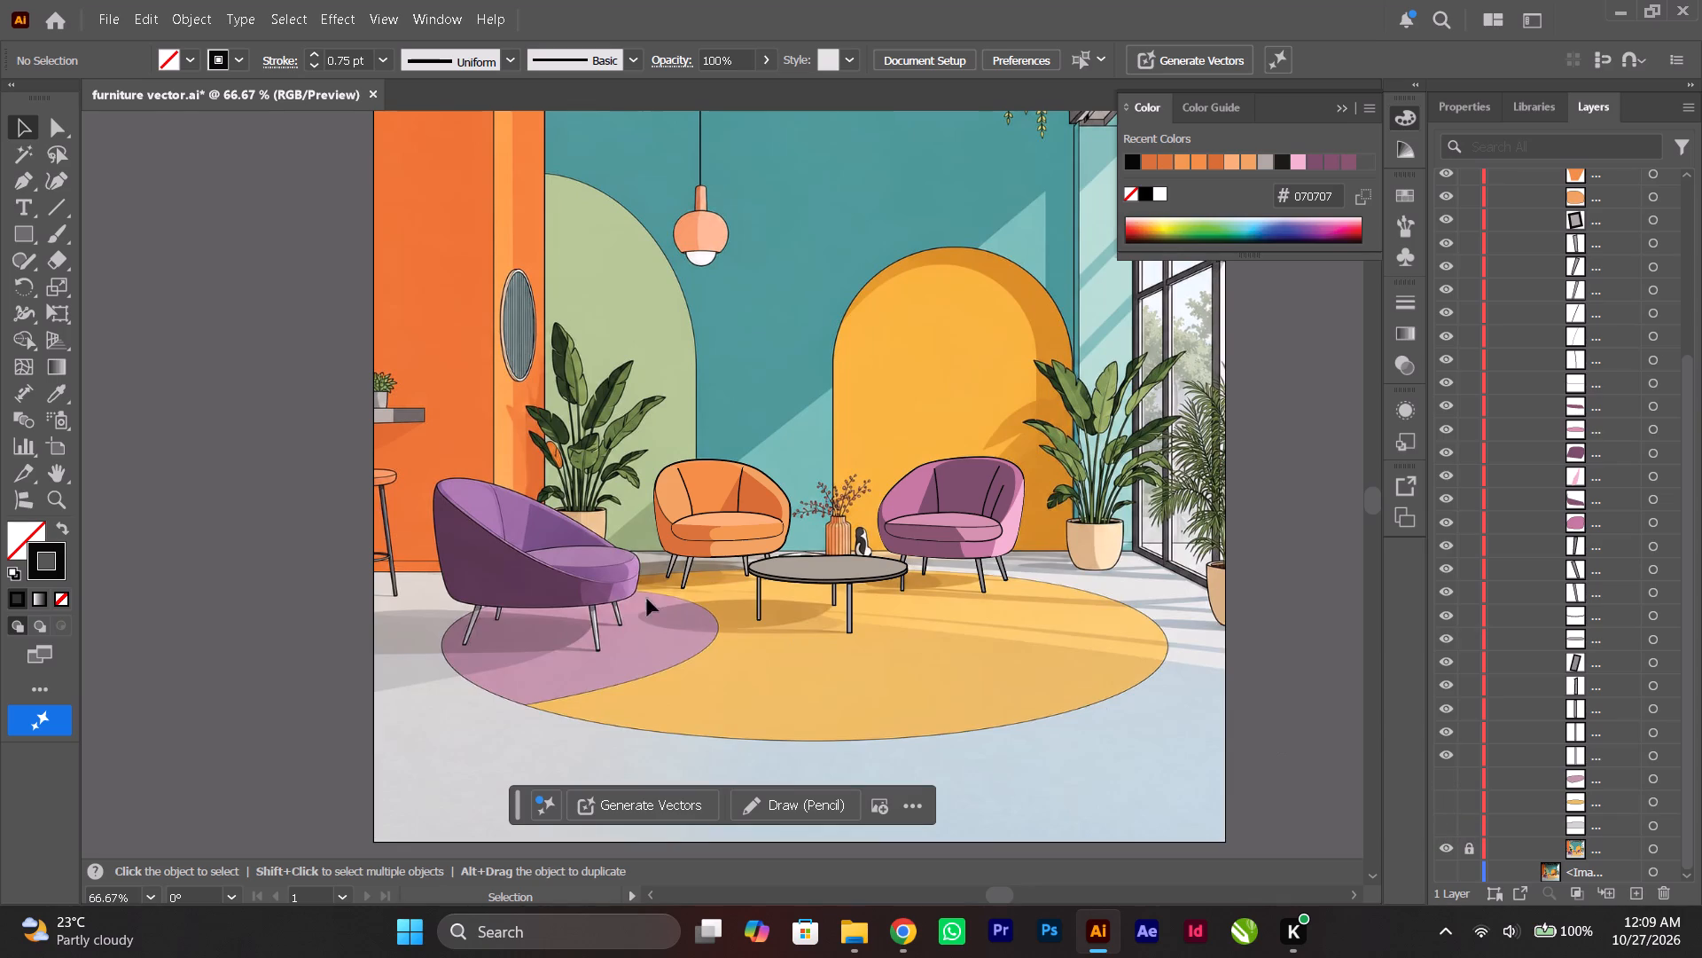
Examine the untraced purple armchair within the whole room and closer up beside the orange armchair.
alt+scroll(565, 583, up, 1)
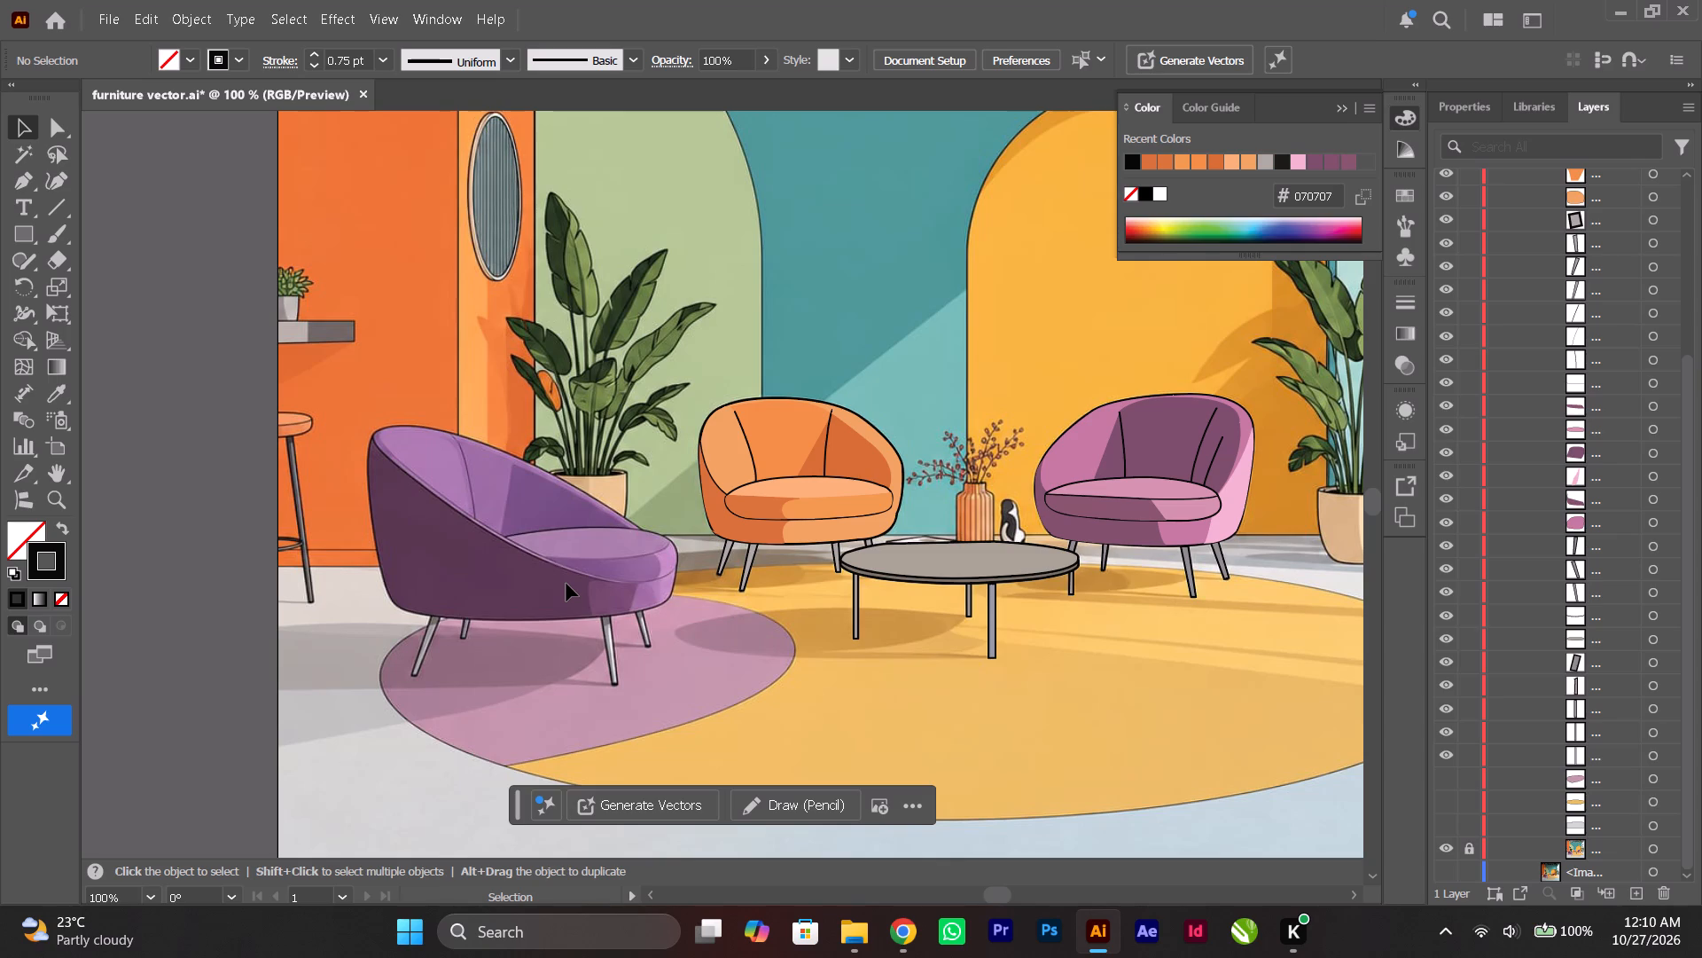
scroll(565, 584, up, 5)
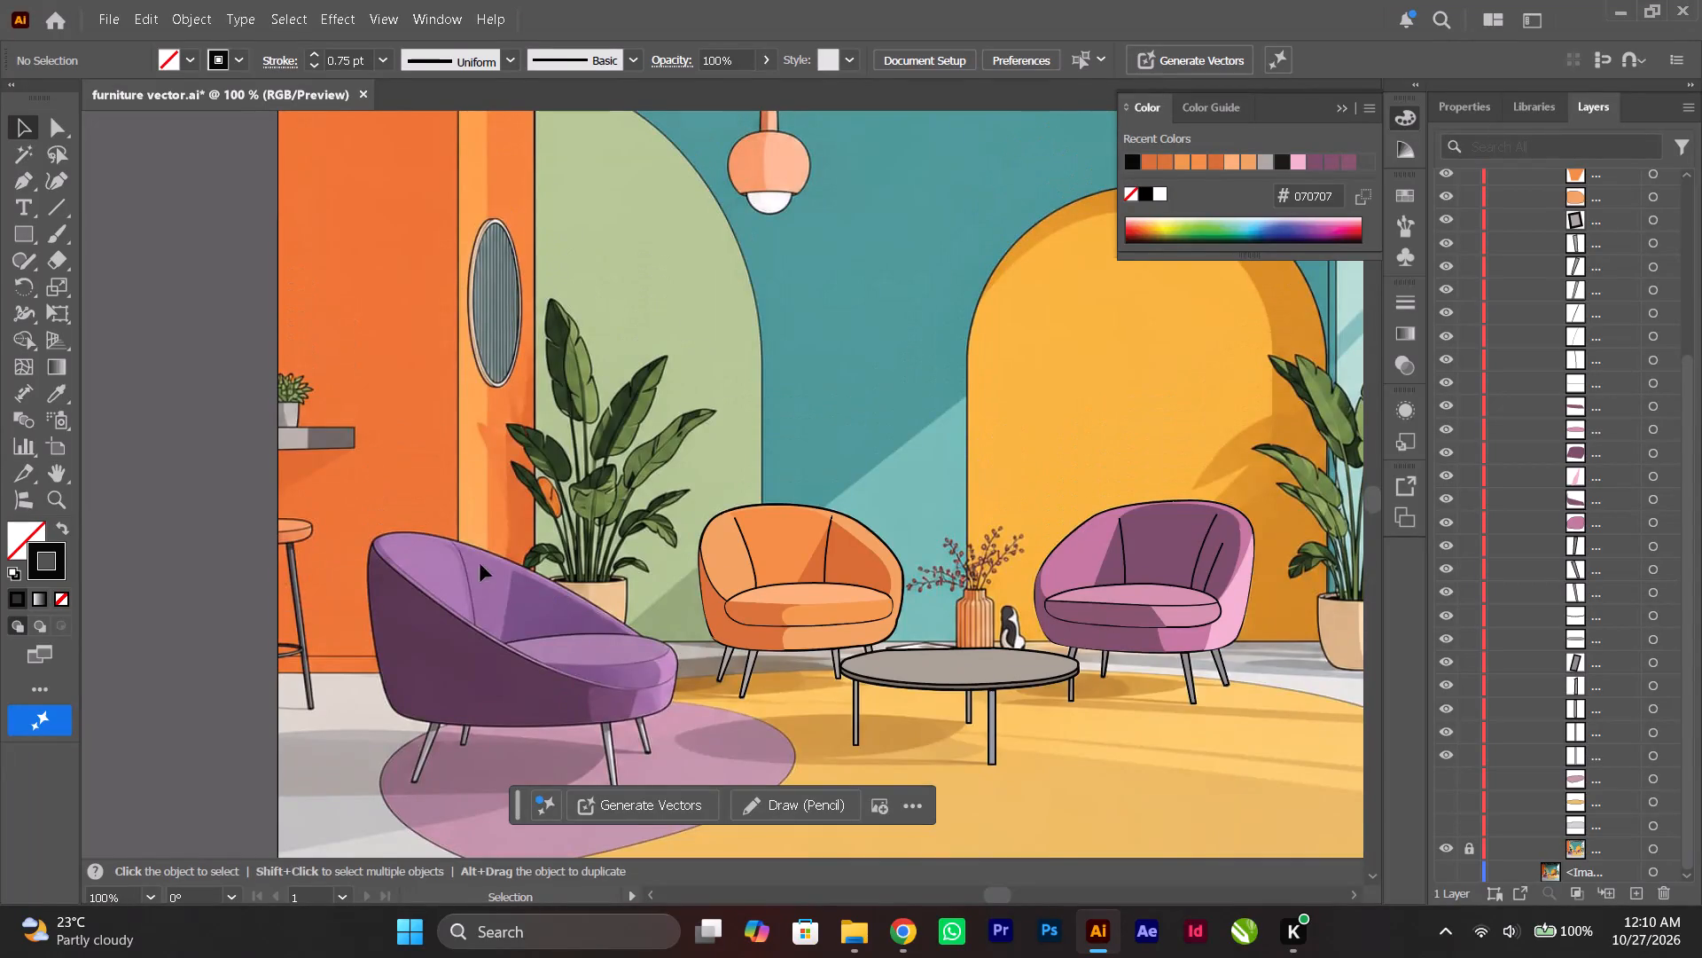
alt+scroll(605, 669, down, 1)
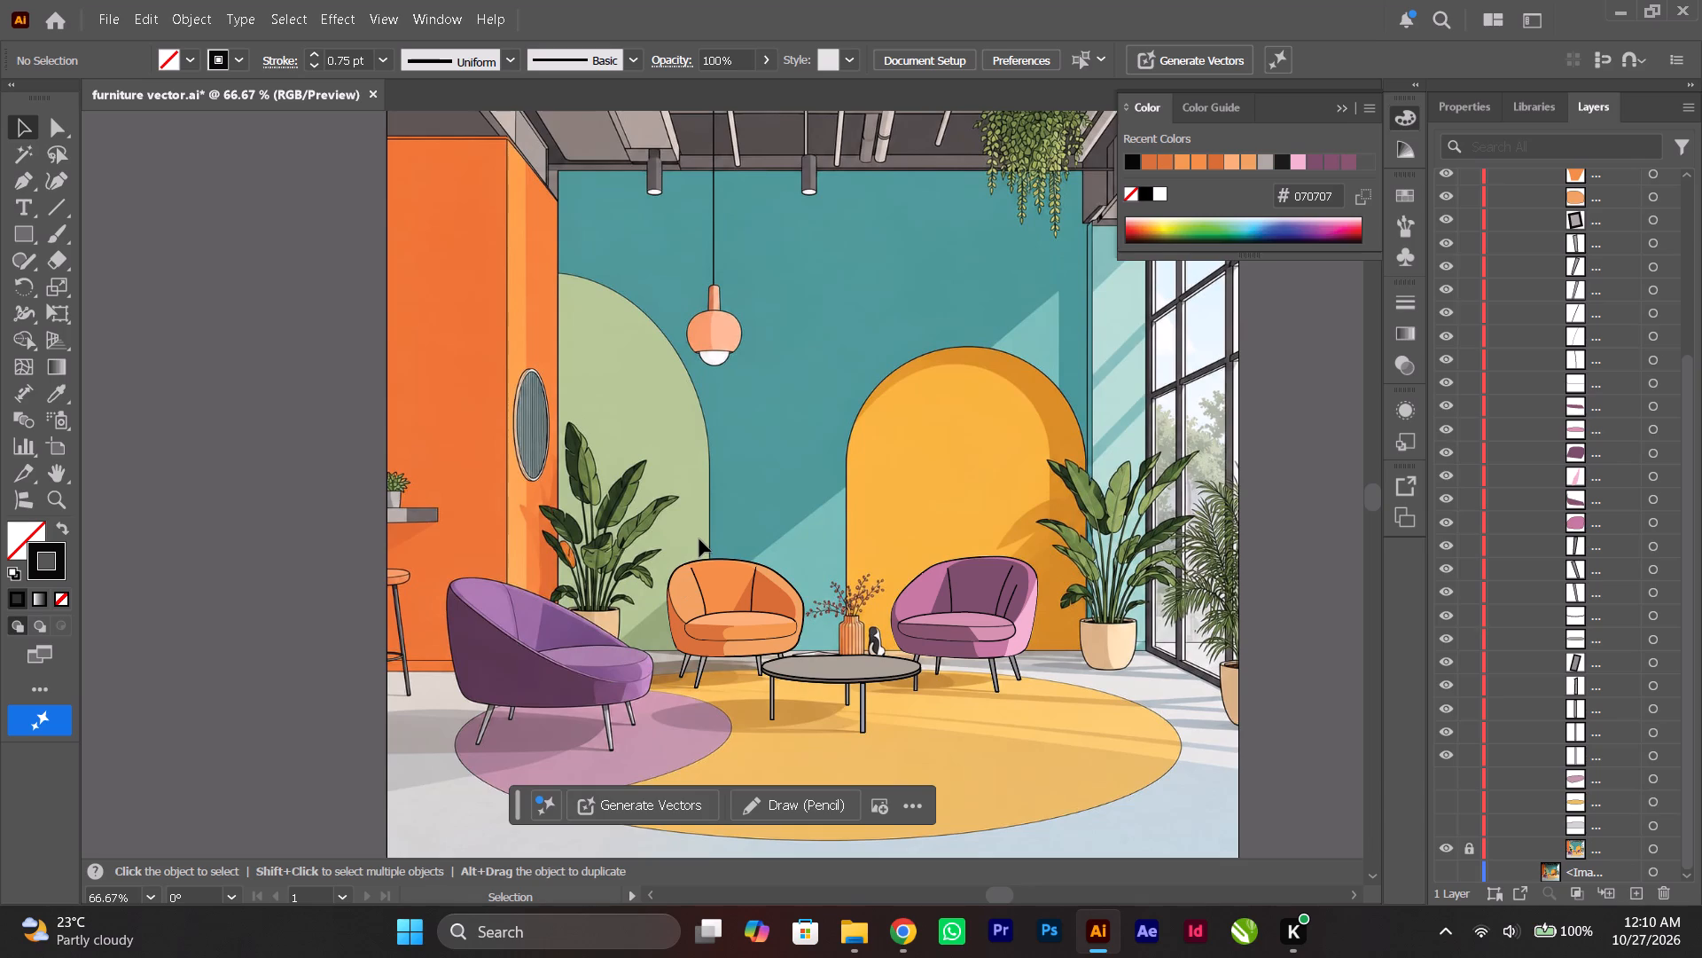
scroll(699, 539, up, 2)
alt+scroll(699, 539, down, 1)
scroll(699, 539, down, 4)
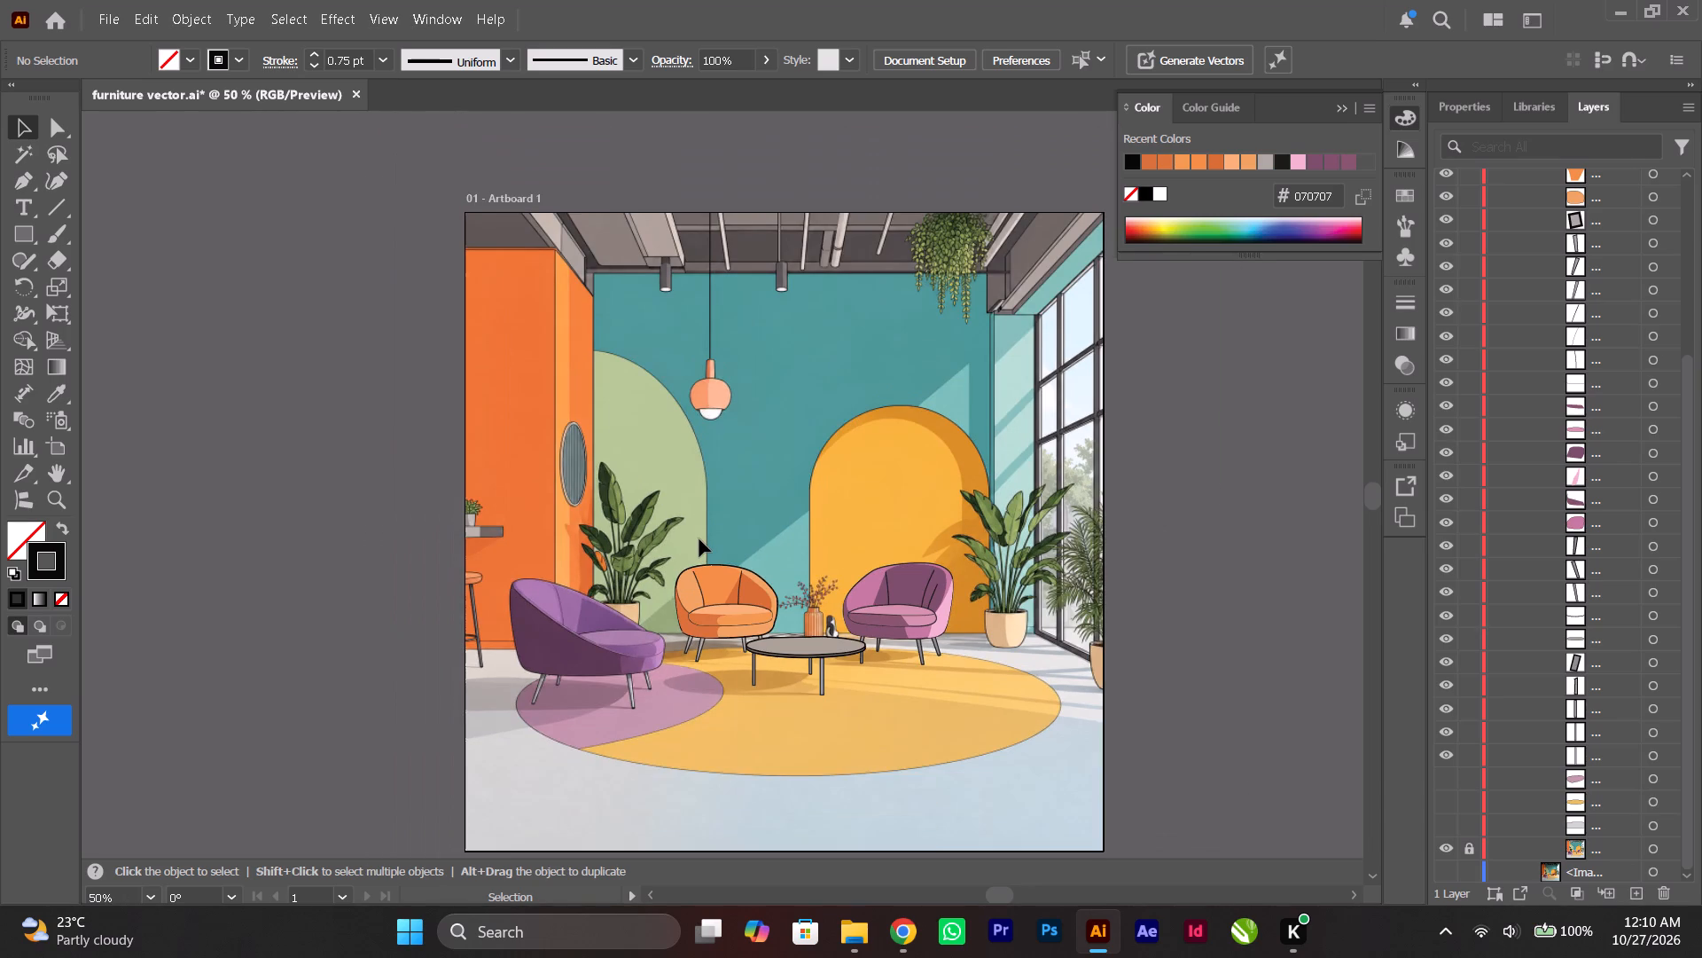
alt+scroll(699, 539, up, 3)
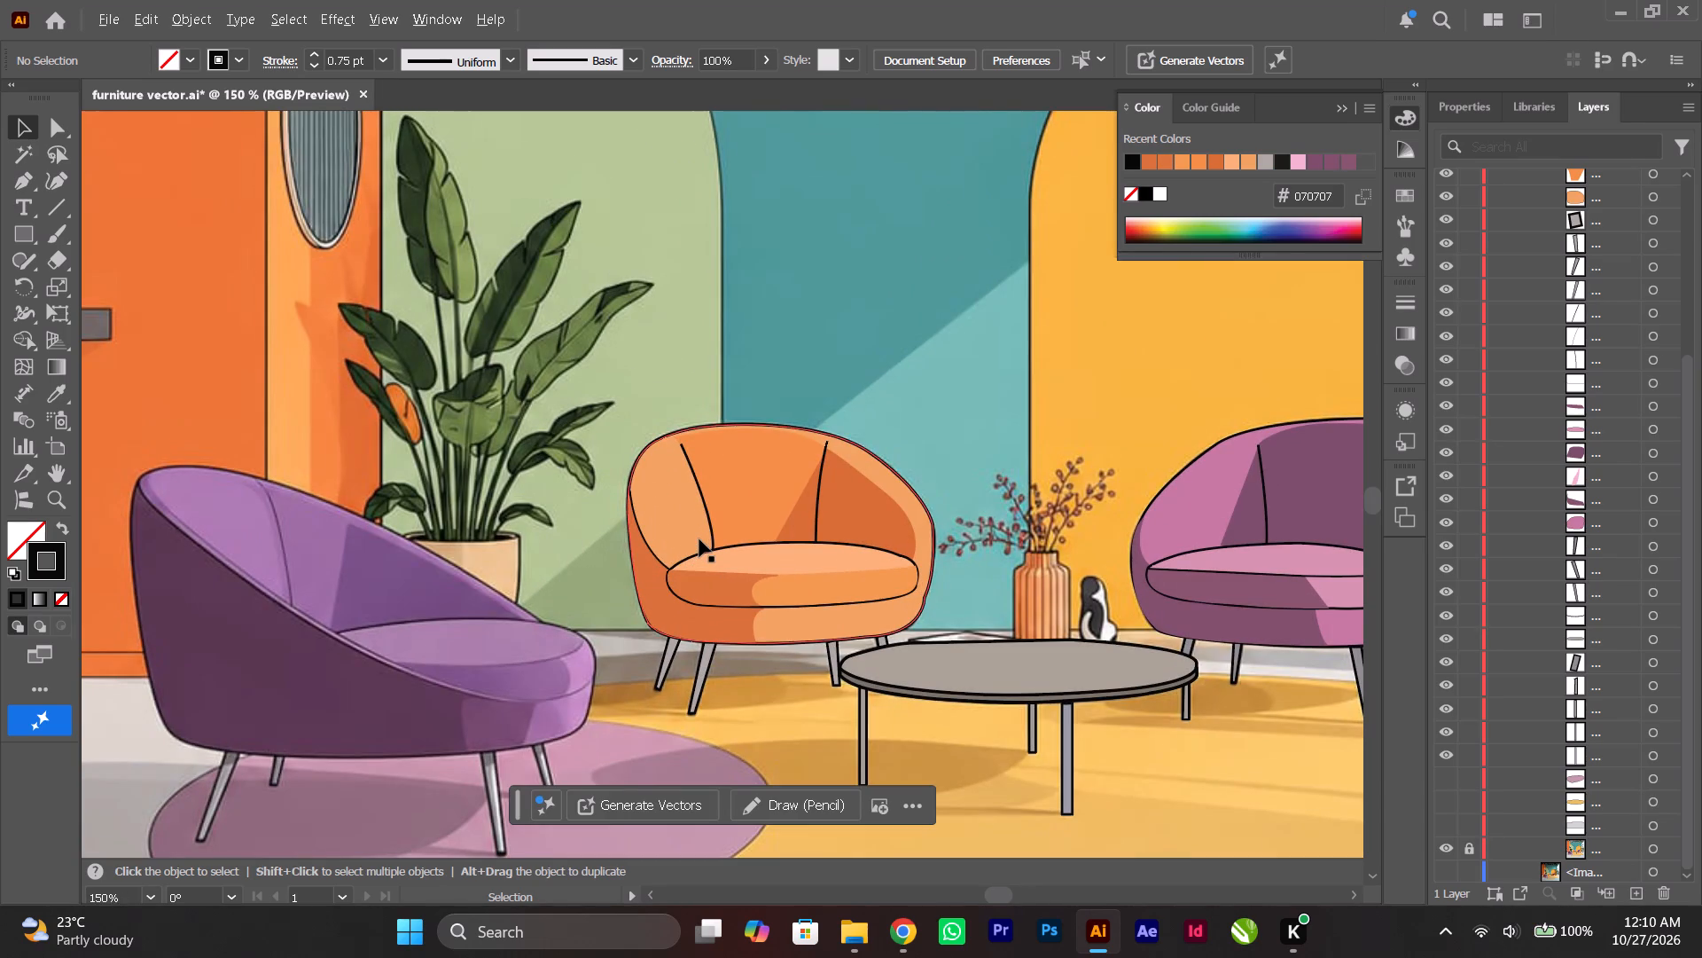
alt+scroll(499, 606, up, 1)
ctrl+scroll(499, 606, up, 11)
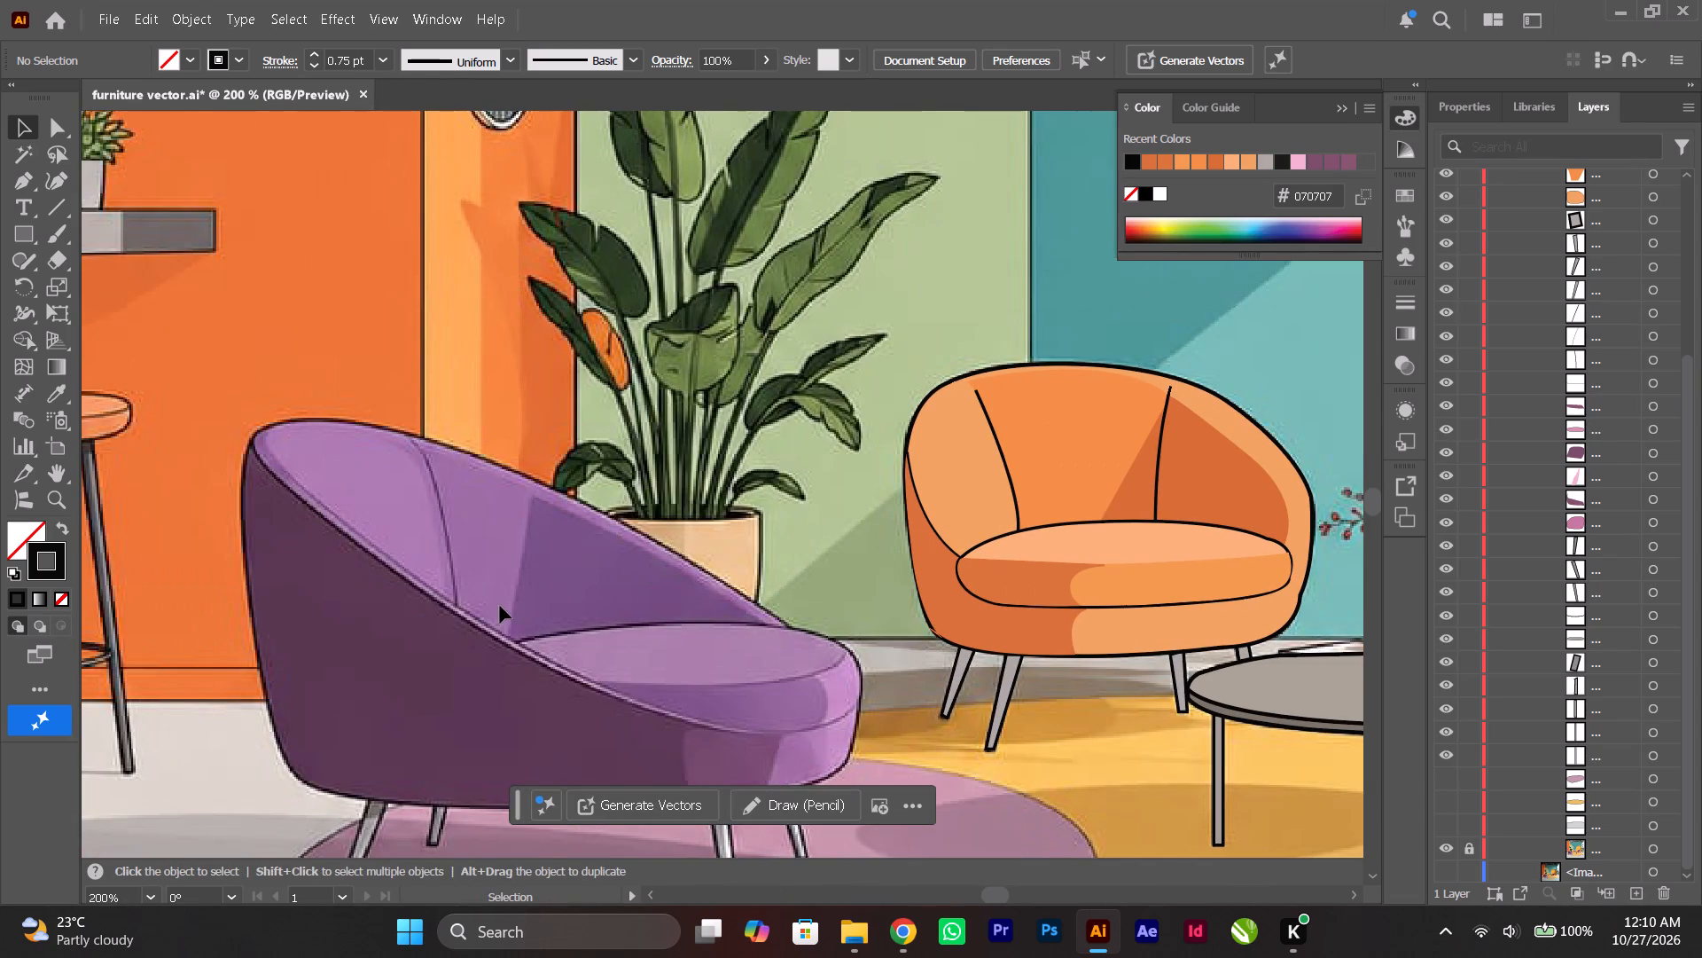
scroll(500, 606, down, 2)
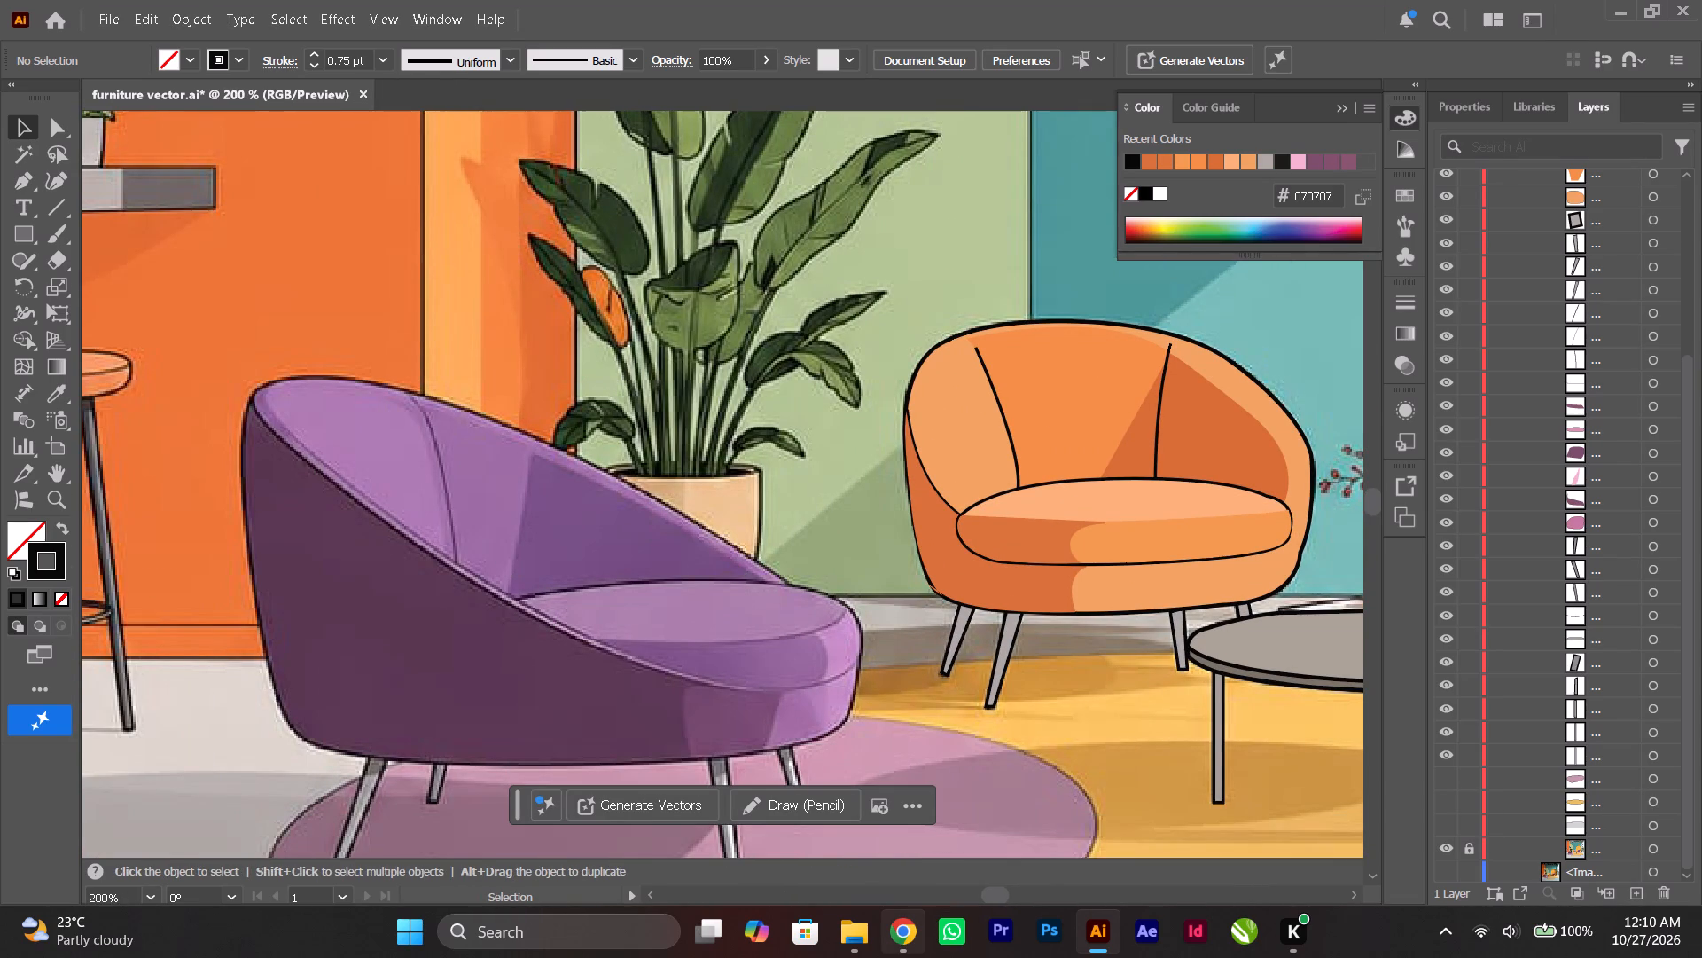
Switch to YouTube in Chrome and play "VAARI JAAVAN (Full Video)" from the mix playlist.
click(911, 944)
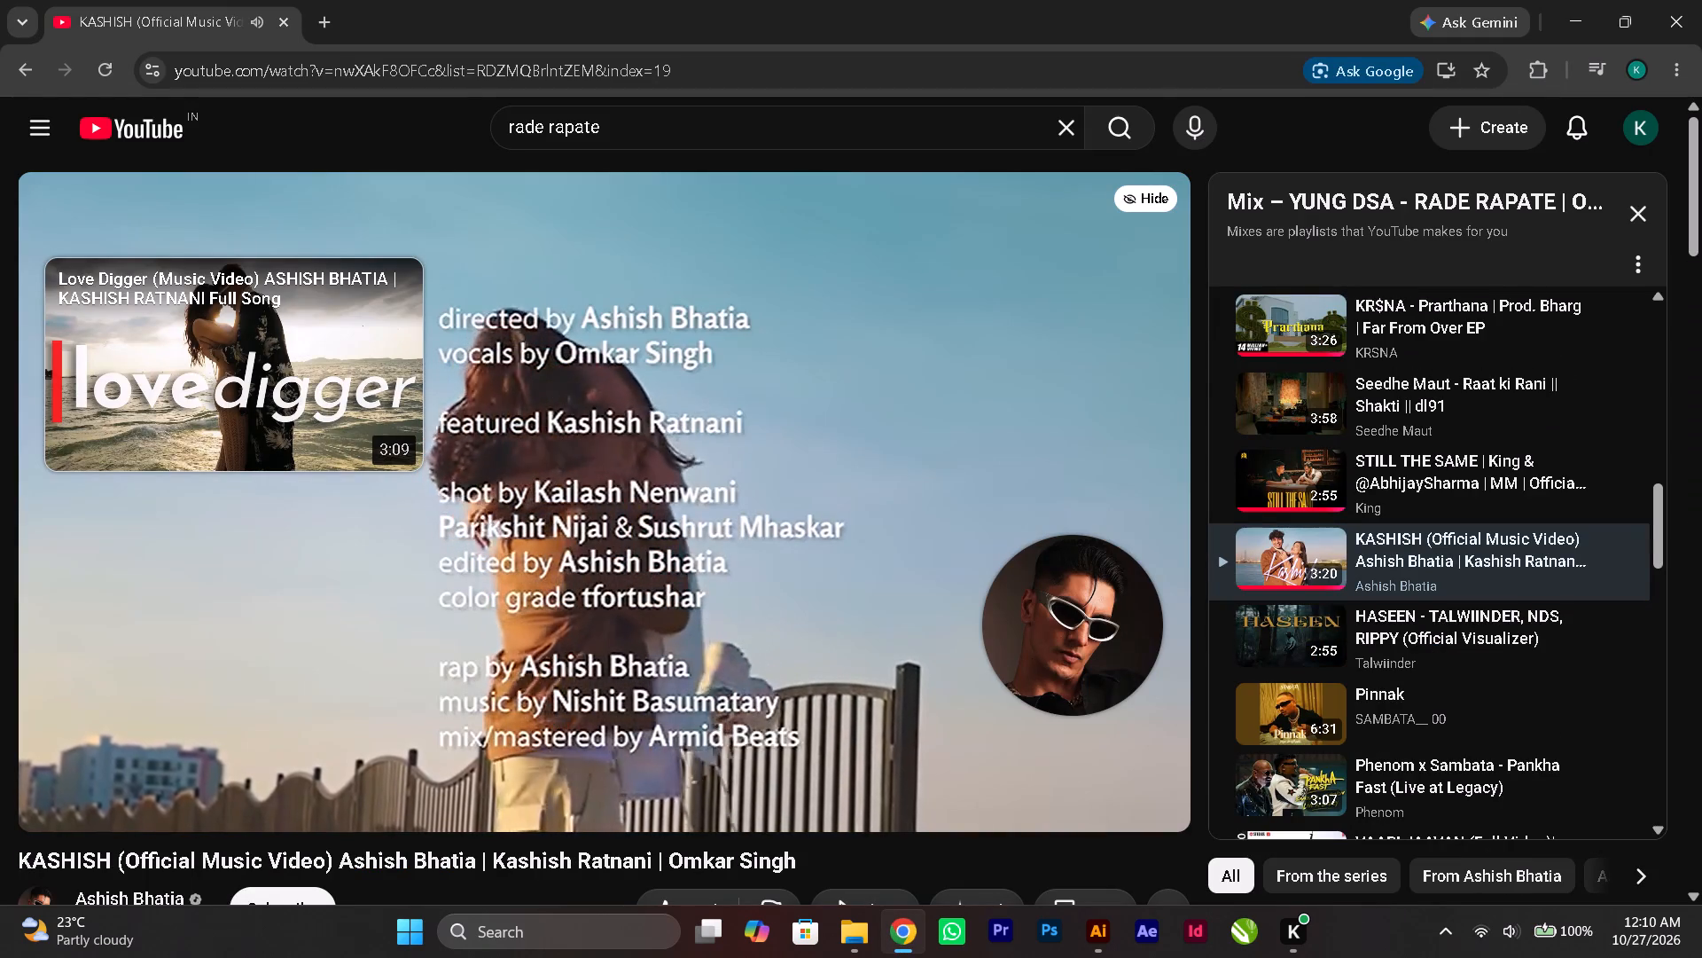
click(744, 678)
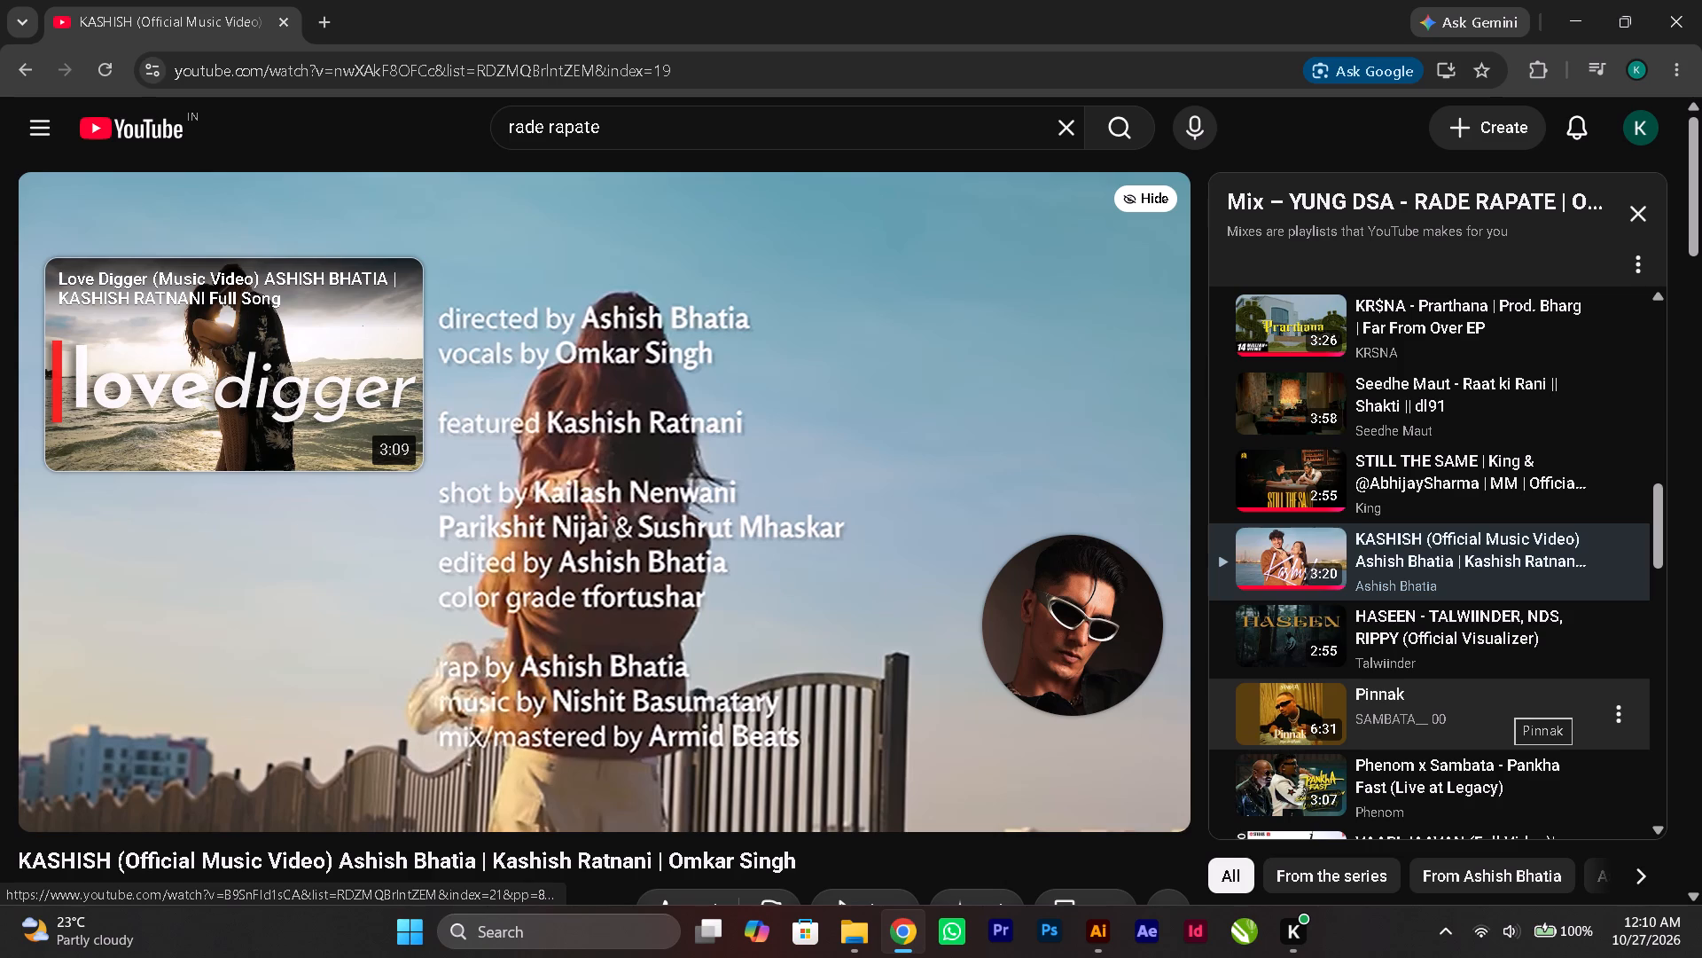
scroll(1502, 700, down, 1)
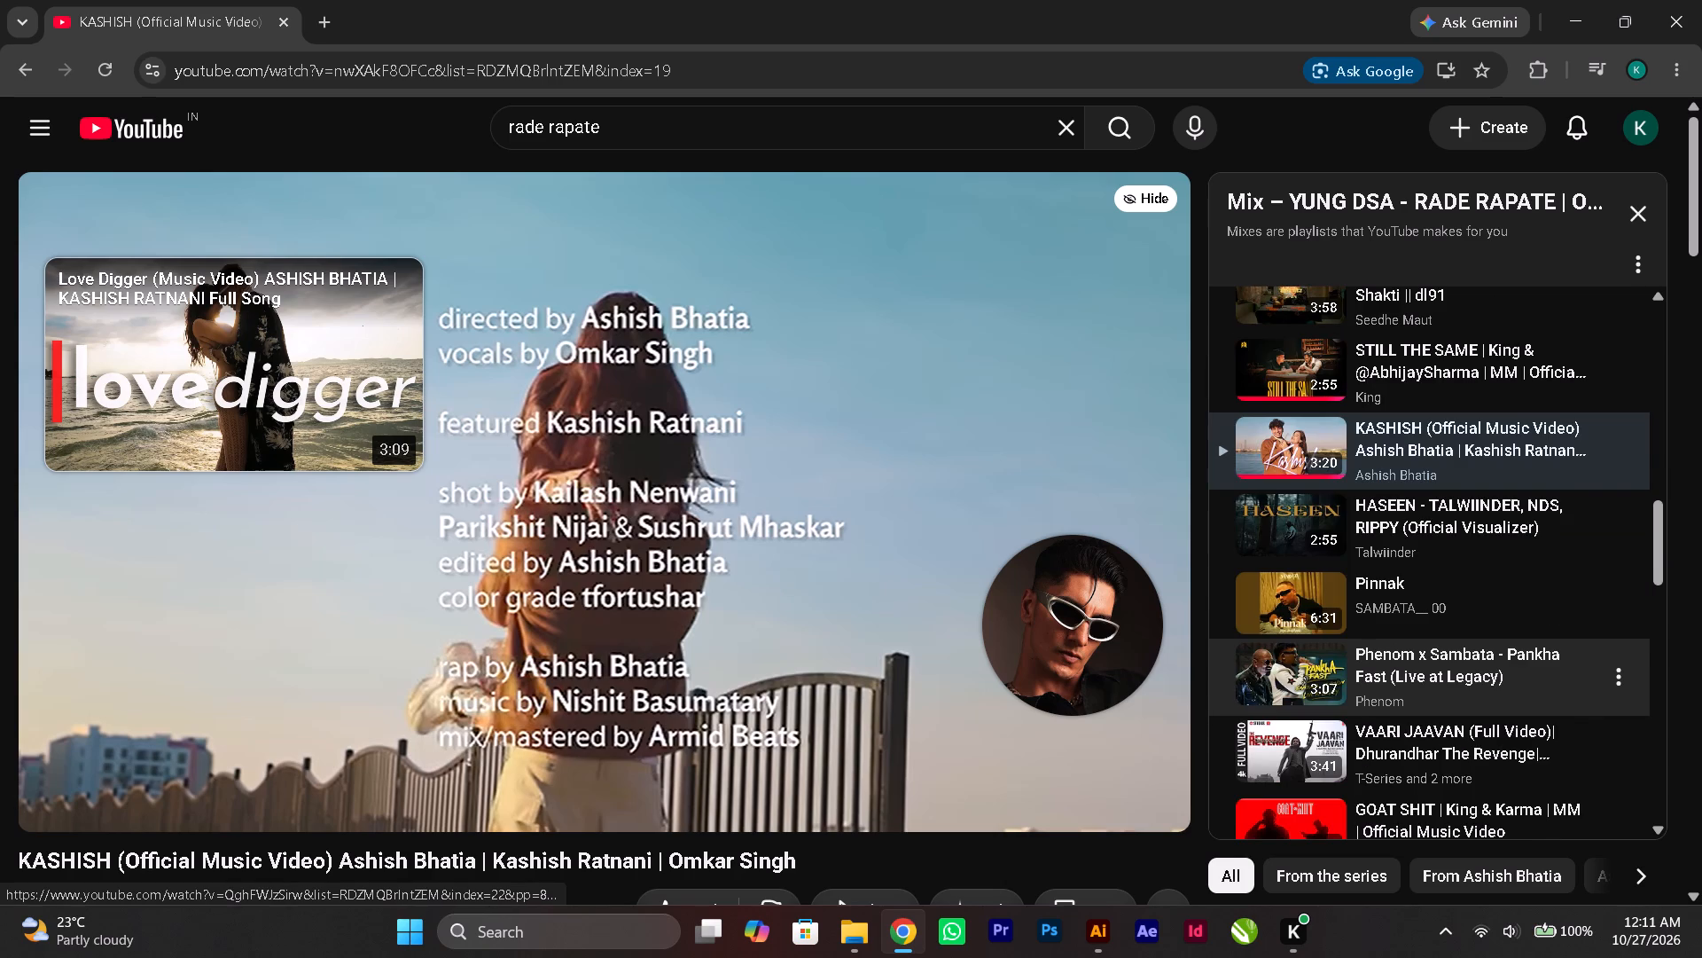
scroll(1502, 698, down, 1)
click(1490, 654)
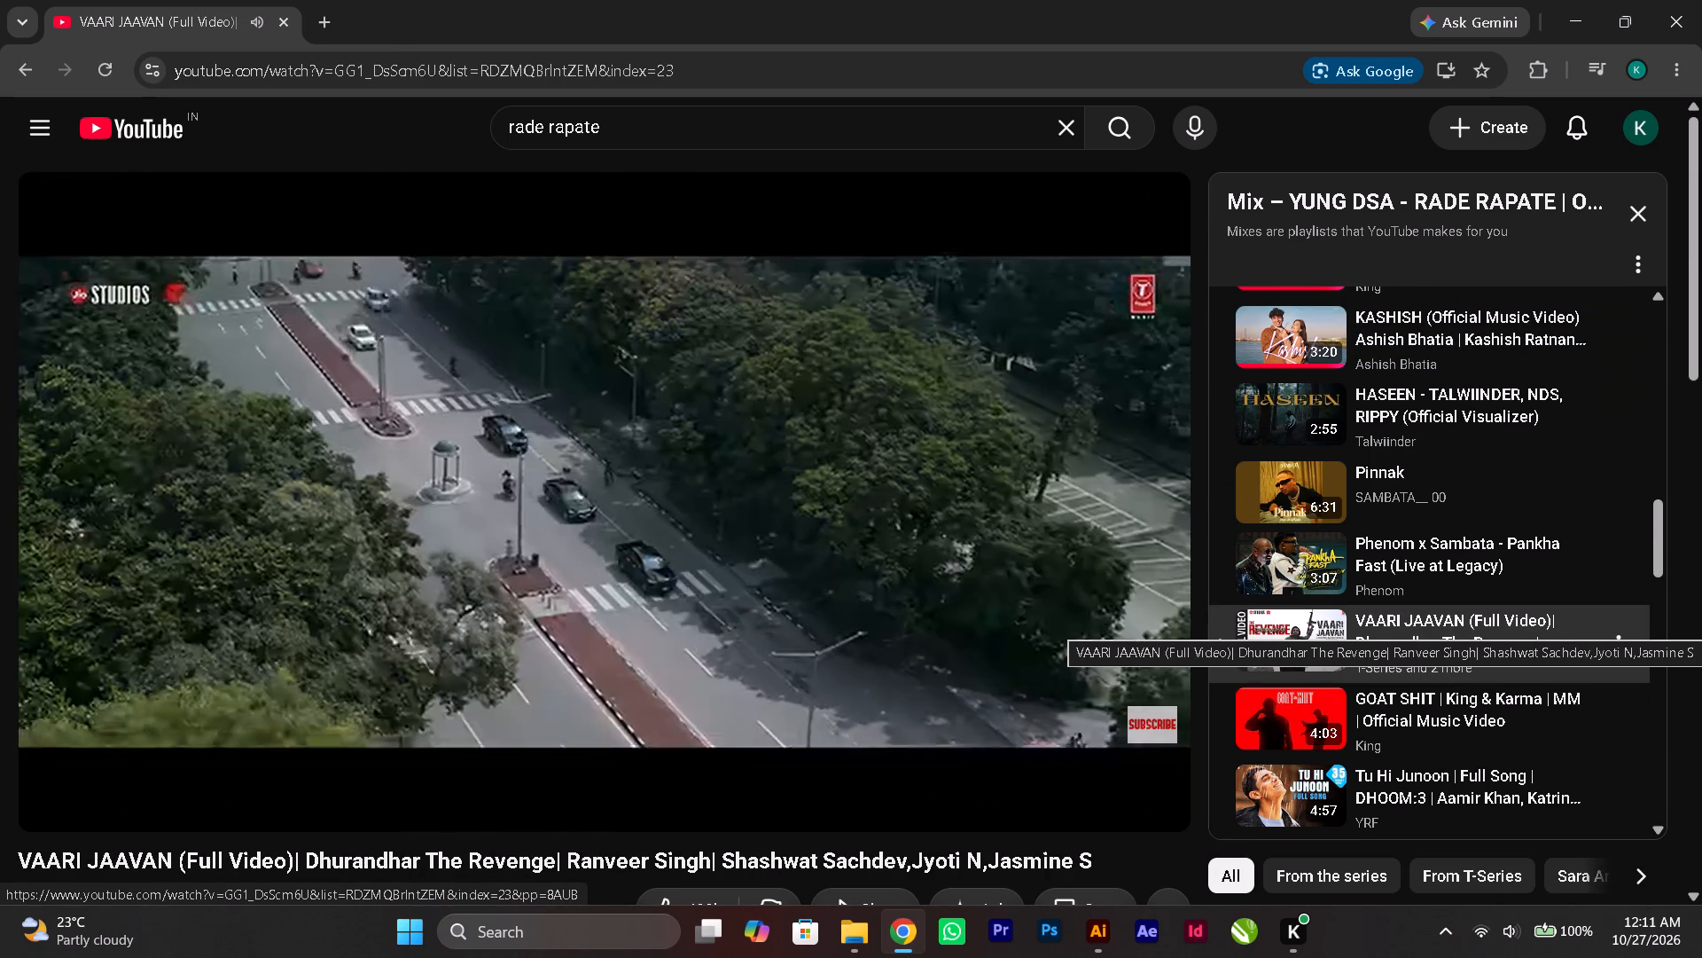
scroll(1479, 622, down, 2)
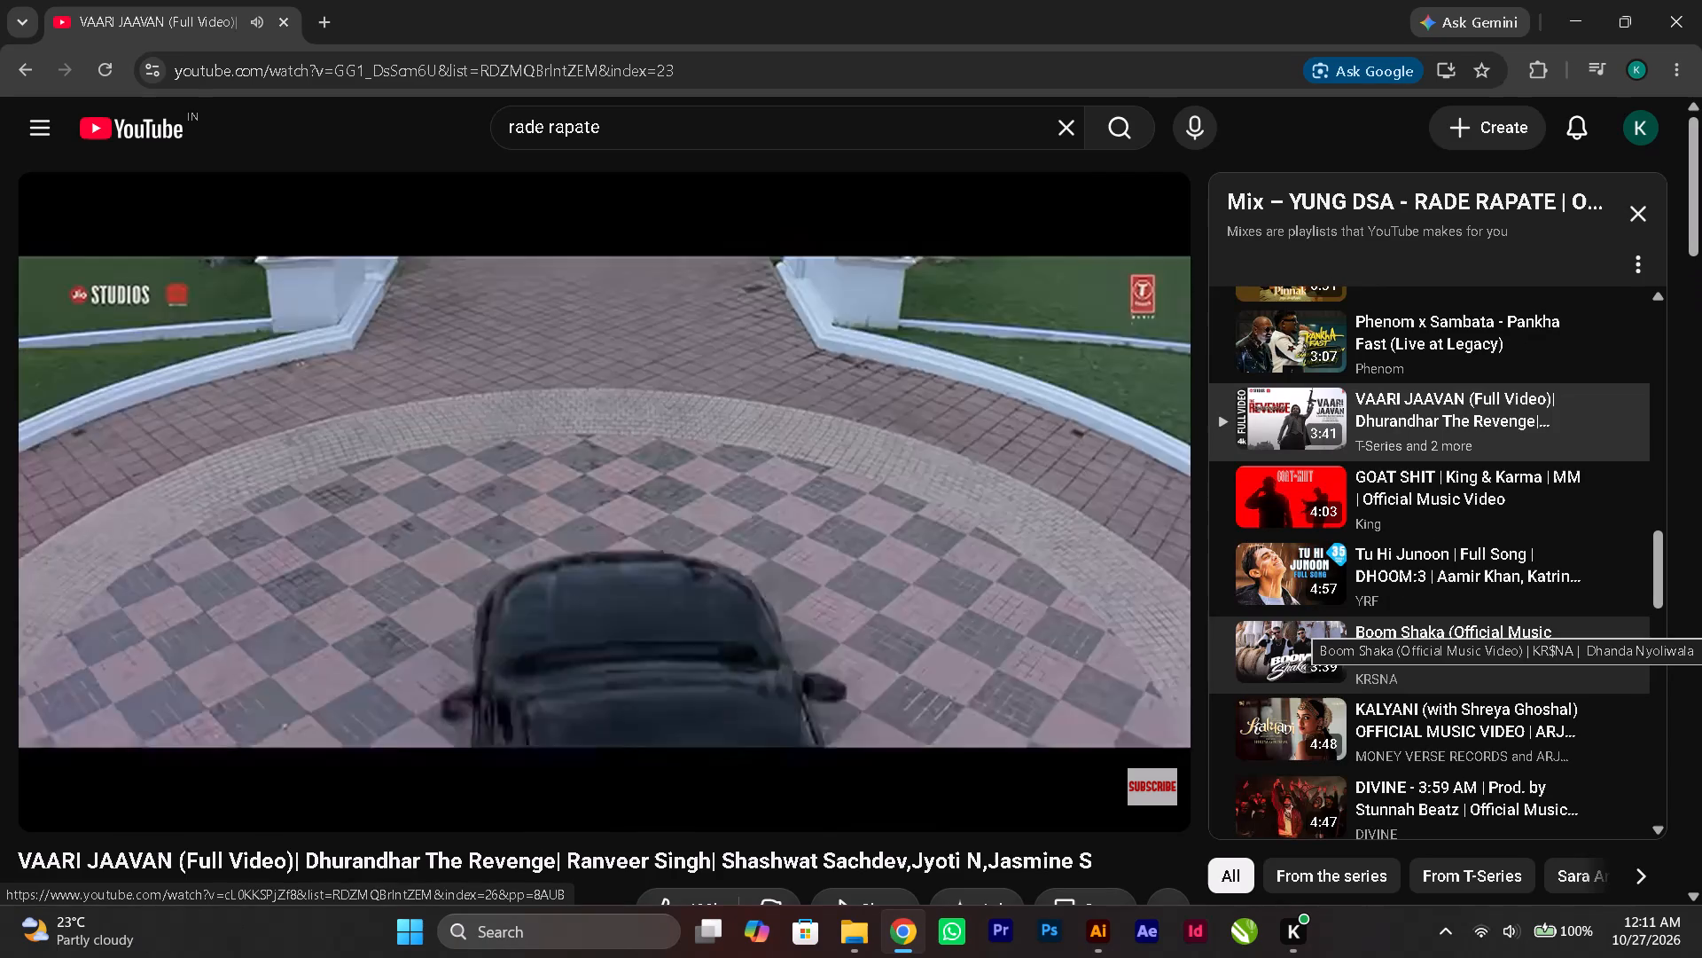
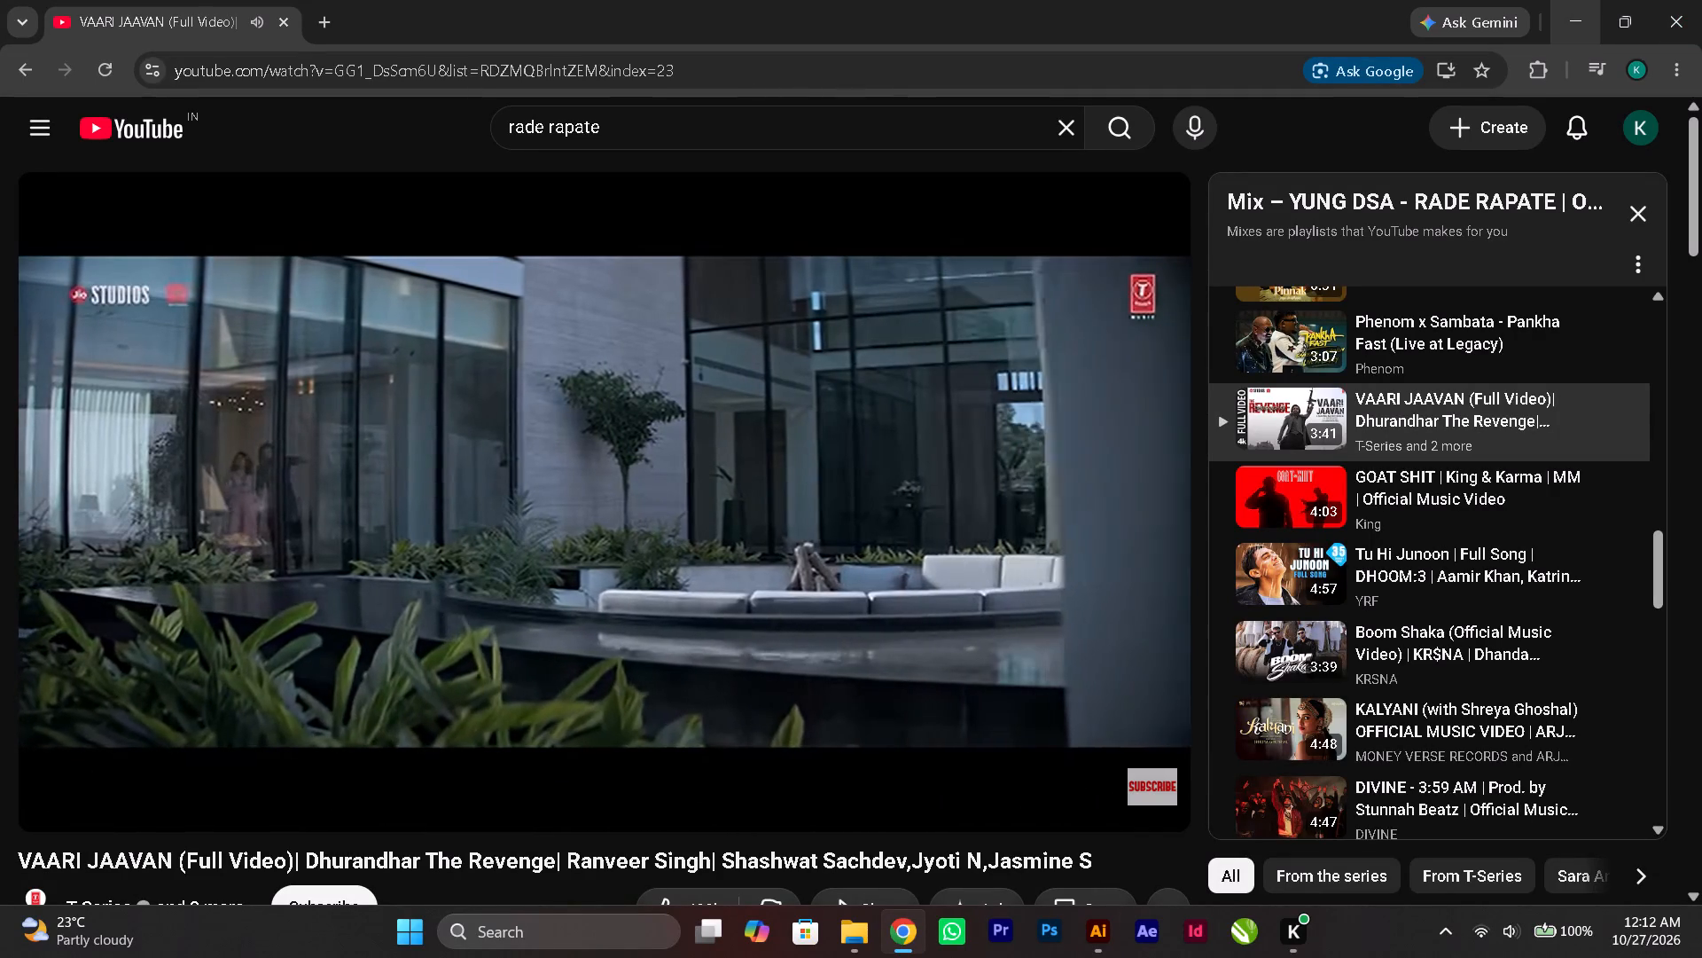
Switch from Chrome back to the furniture vector document in Illustrator.
click(1573, 19)
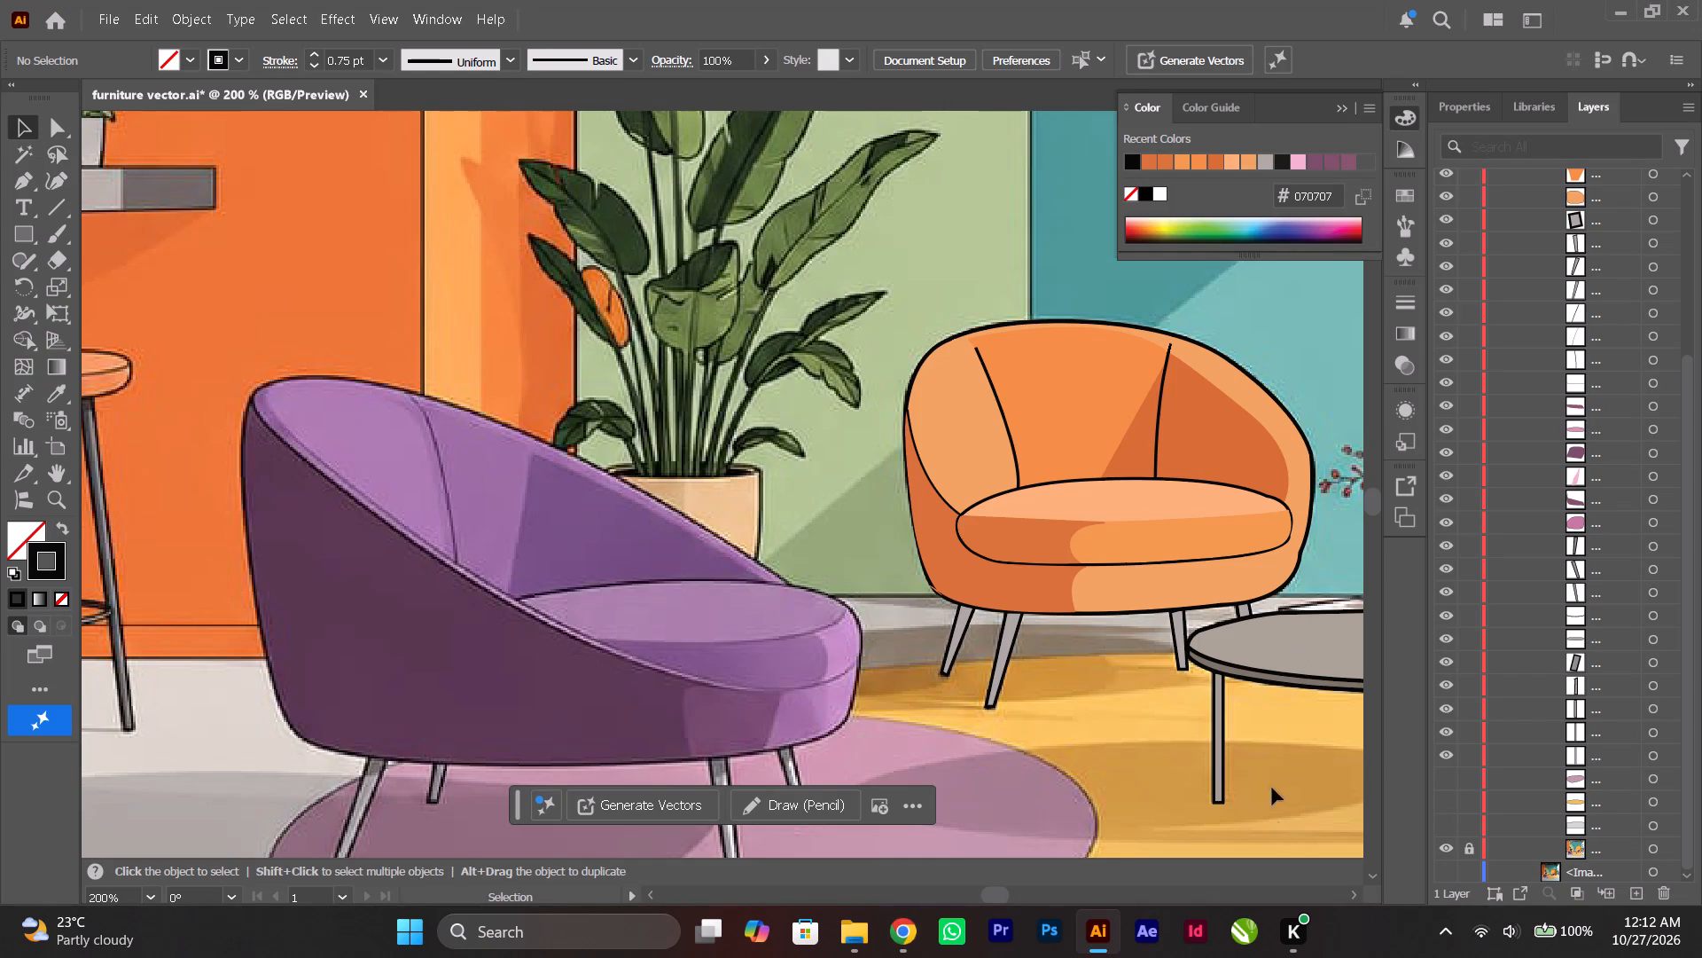
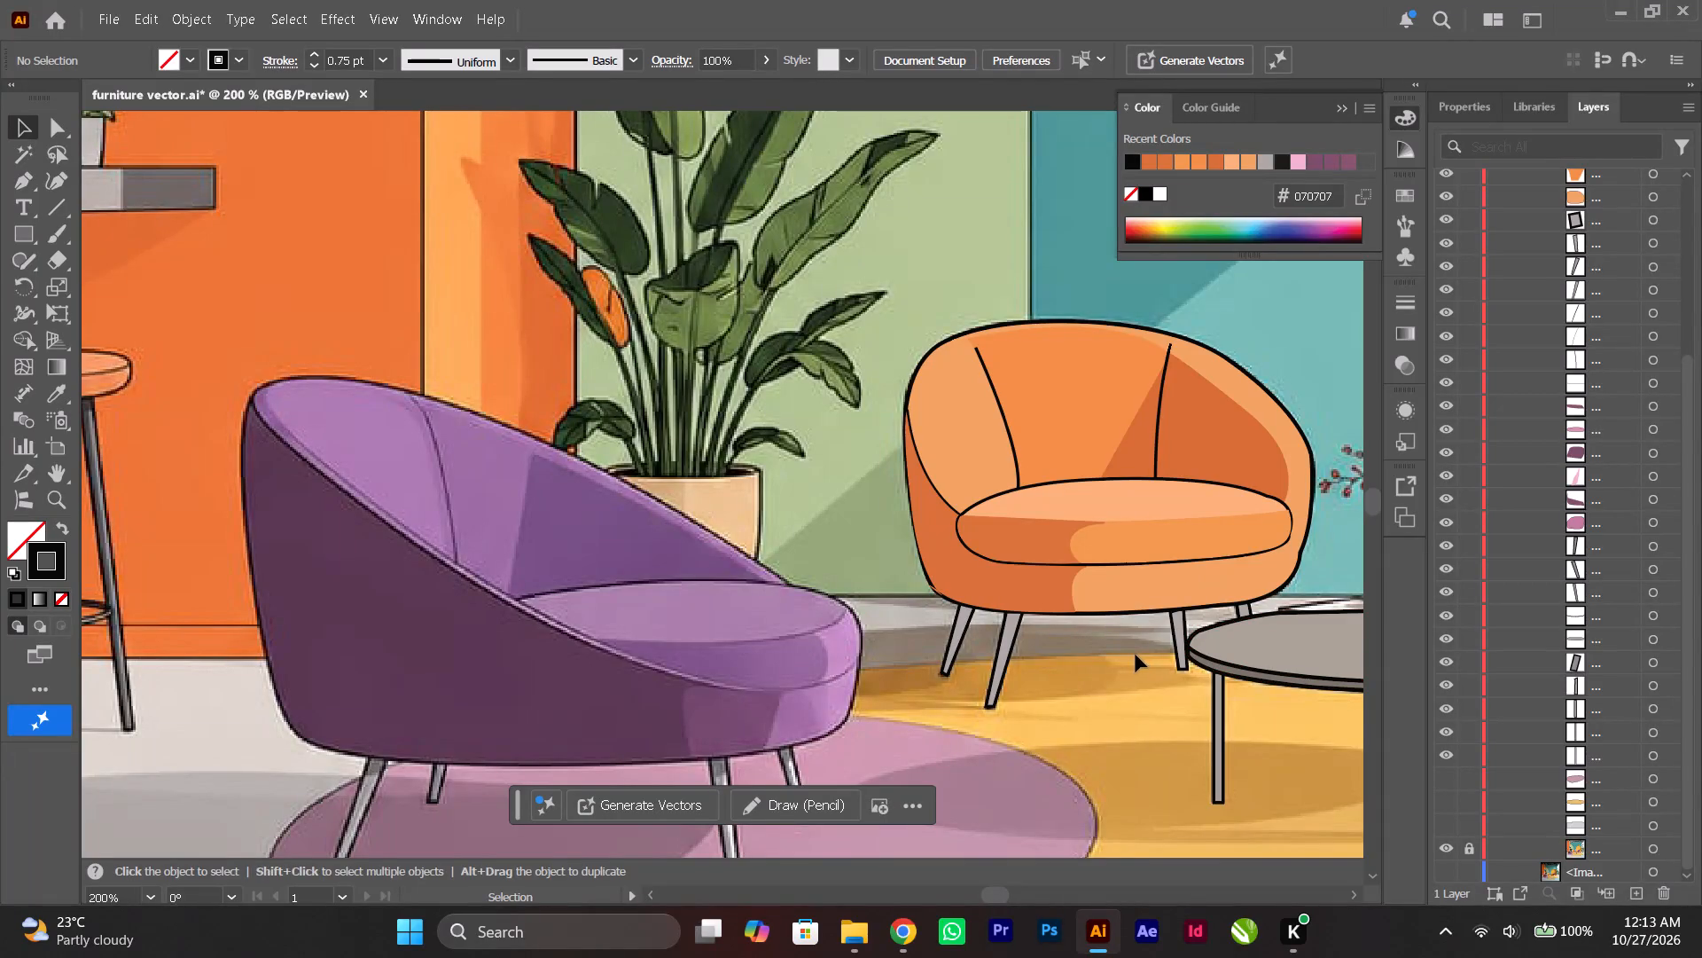
Look over the whole room illustration, comparing the traced furniture with the still untraced purple armchair.
ctrl+scroll(755, 633, up, 2)
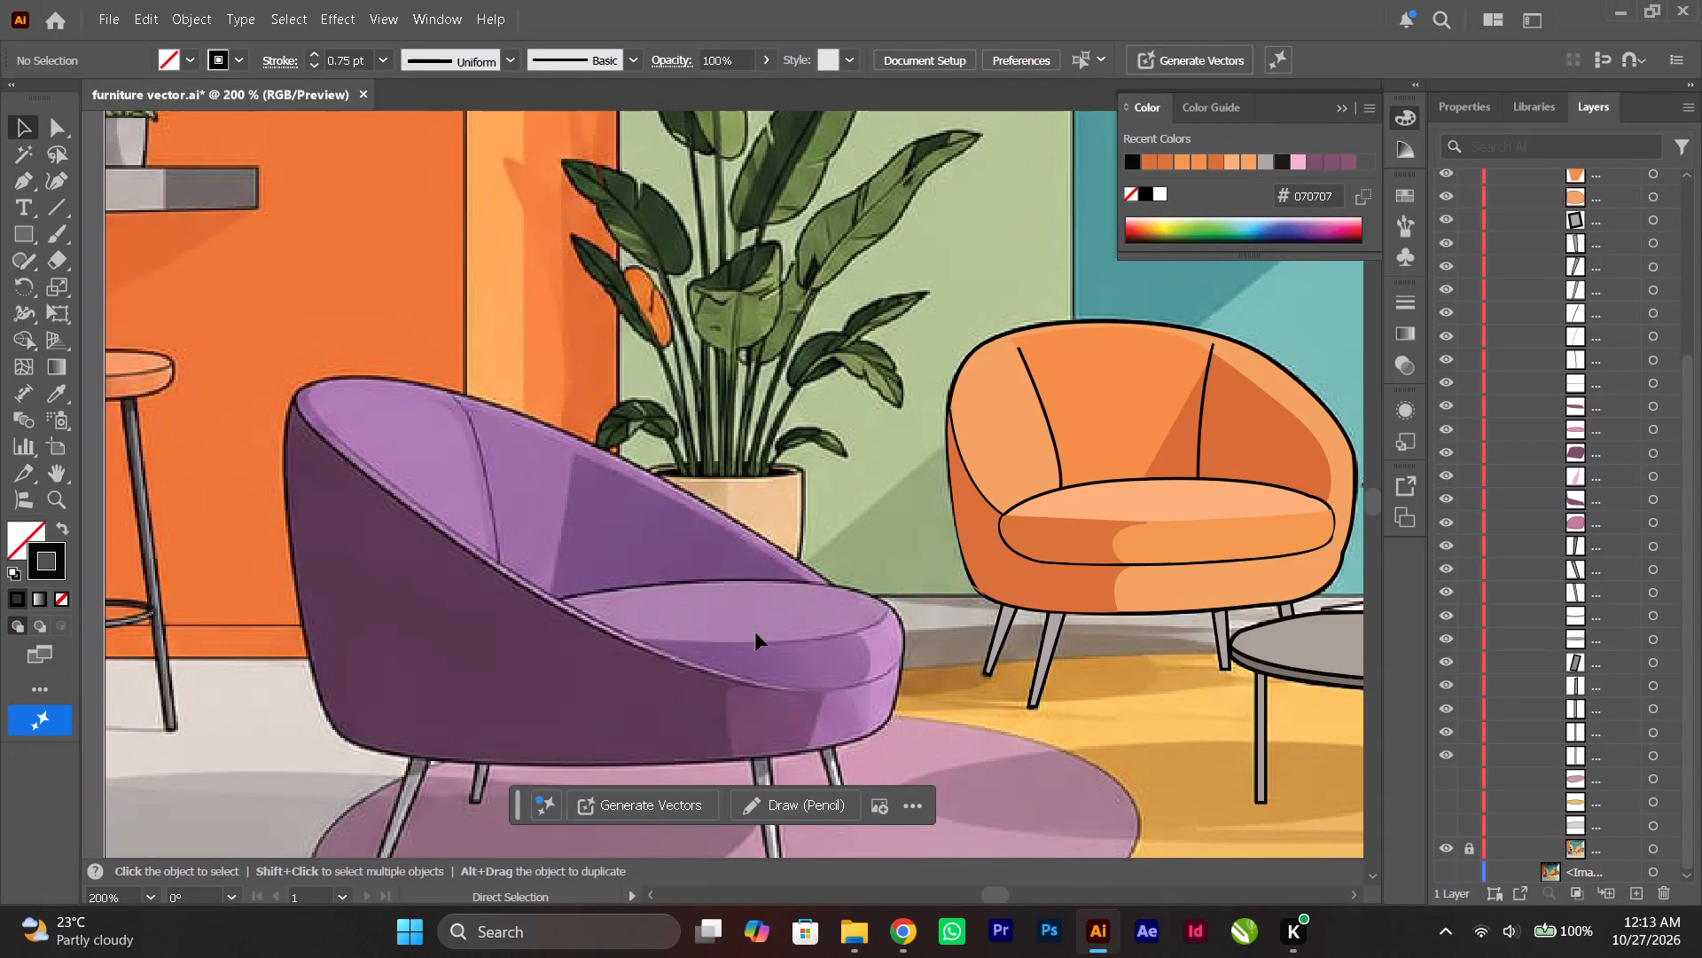
alt+scroll(756, 633, down, 3)
scroll(756, 633, up, 3)
ctrl+scroll(756, 633, down, 3)
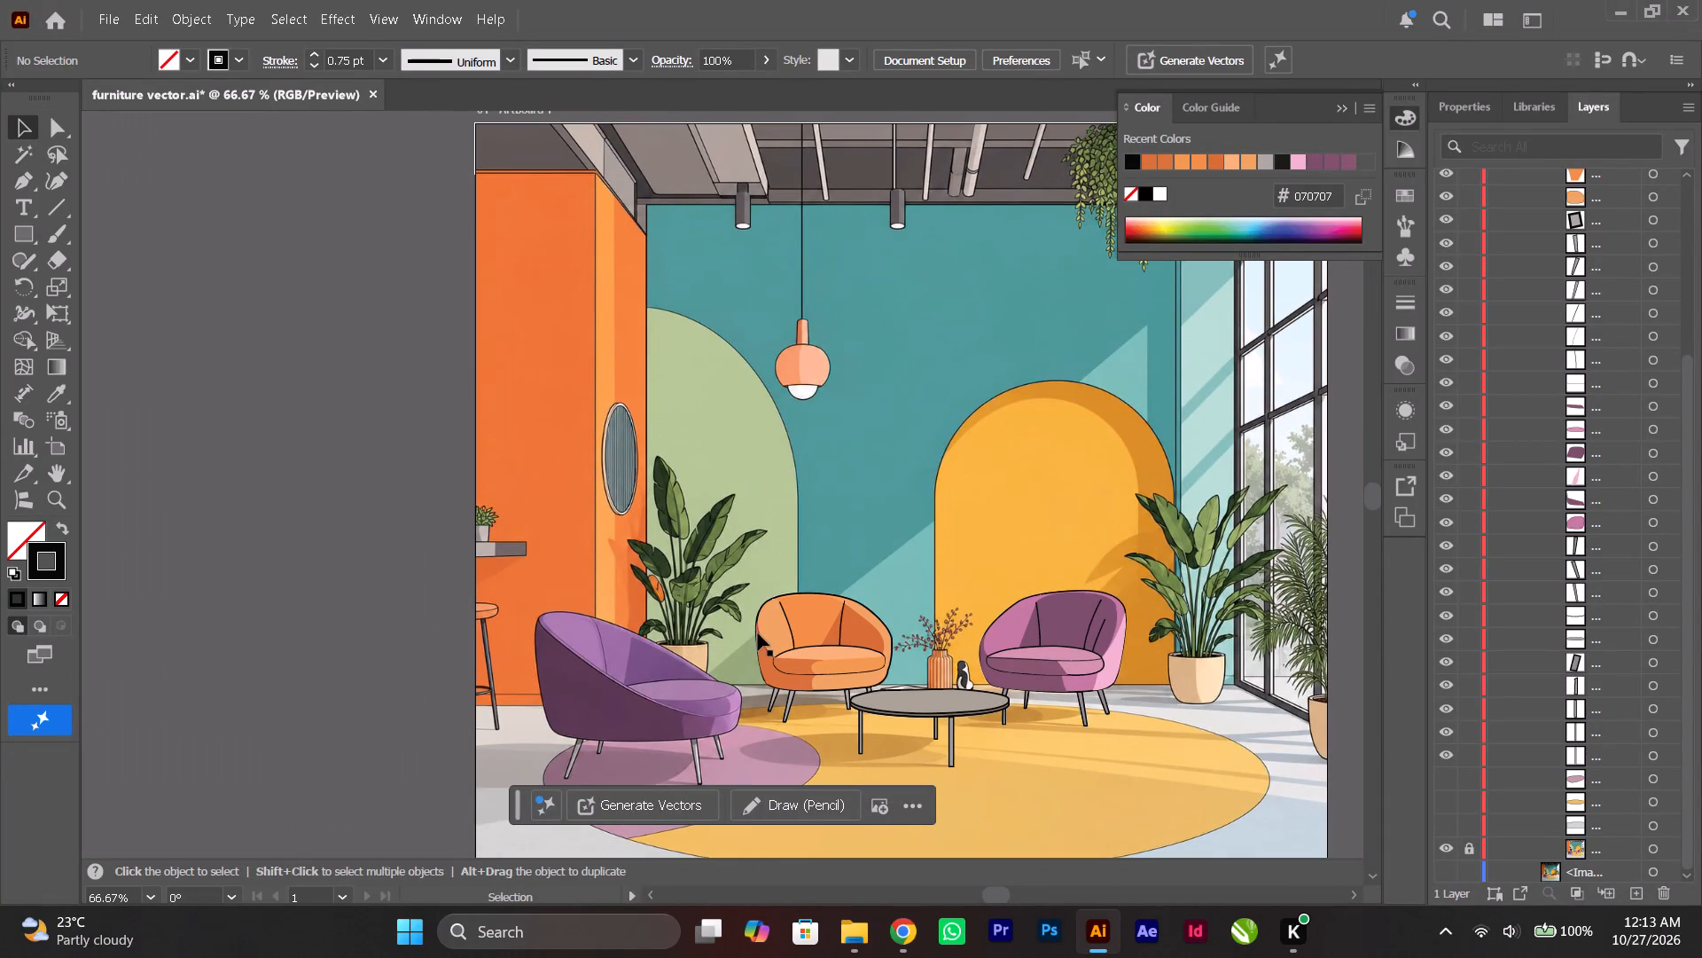
ctrl+scroll(758, 633, down, 11)
scroll(758, 633, down, 1)
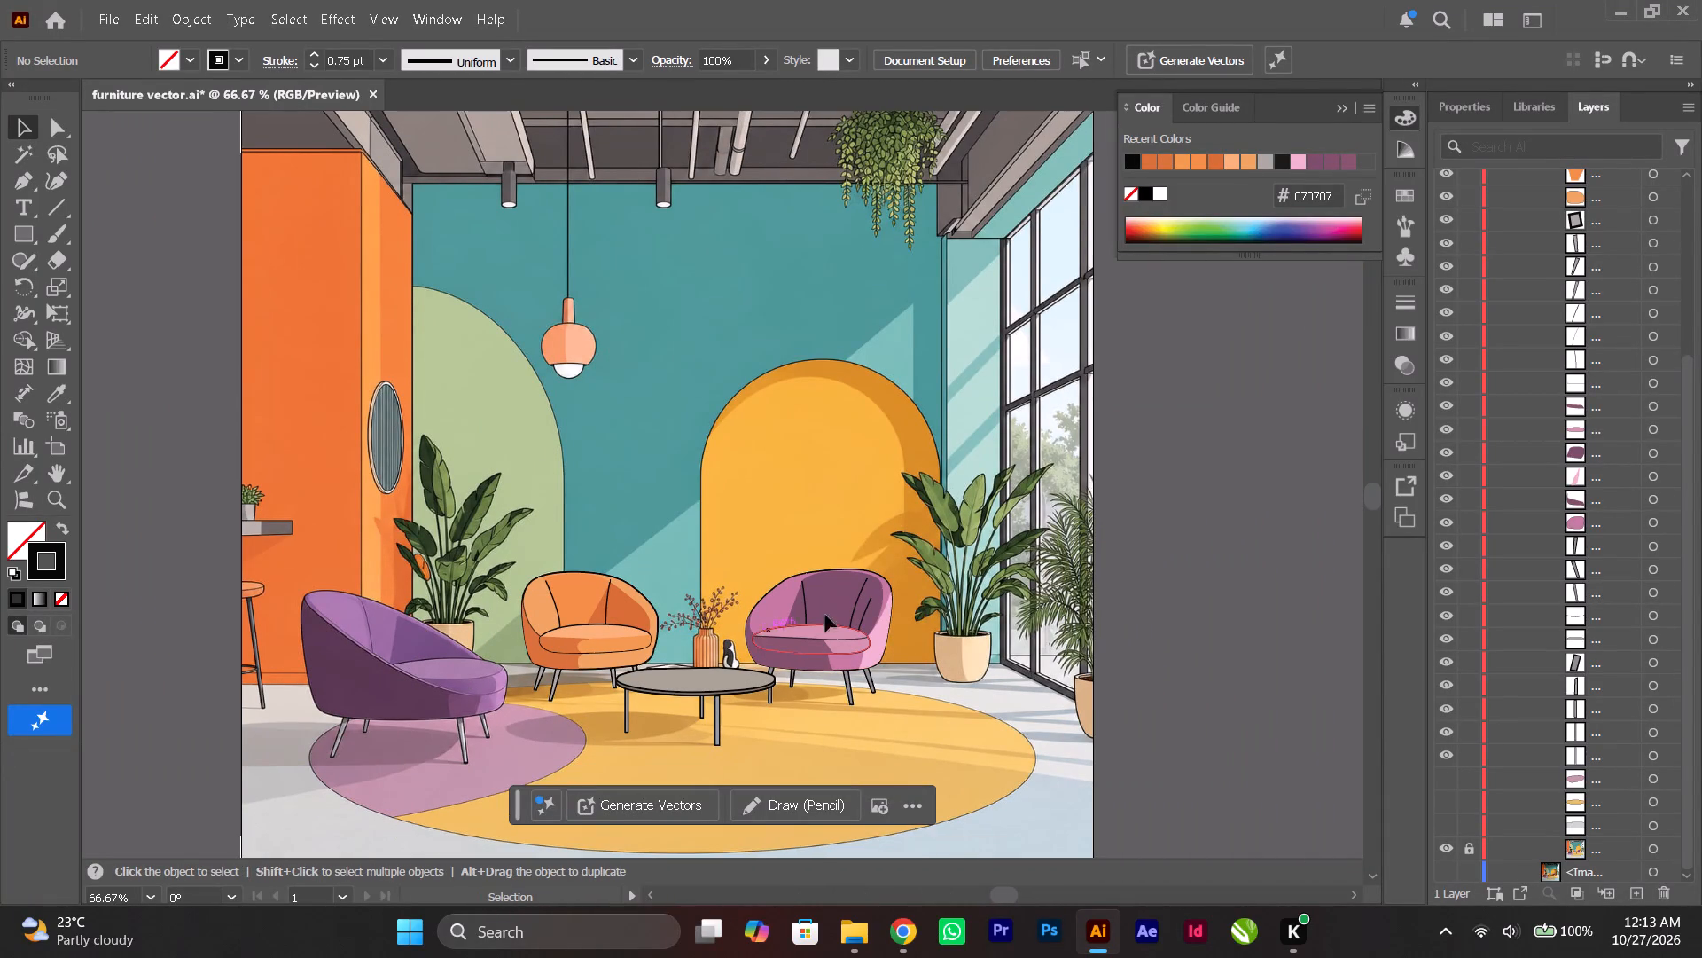
ctrl+scroll(1013, 604, down, 1)
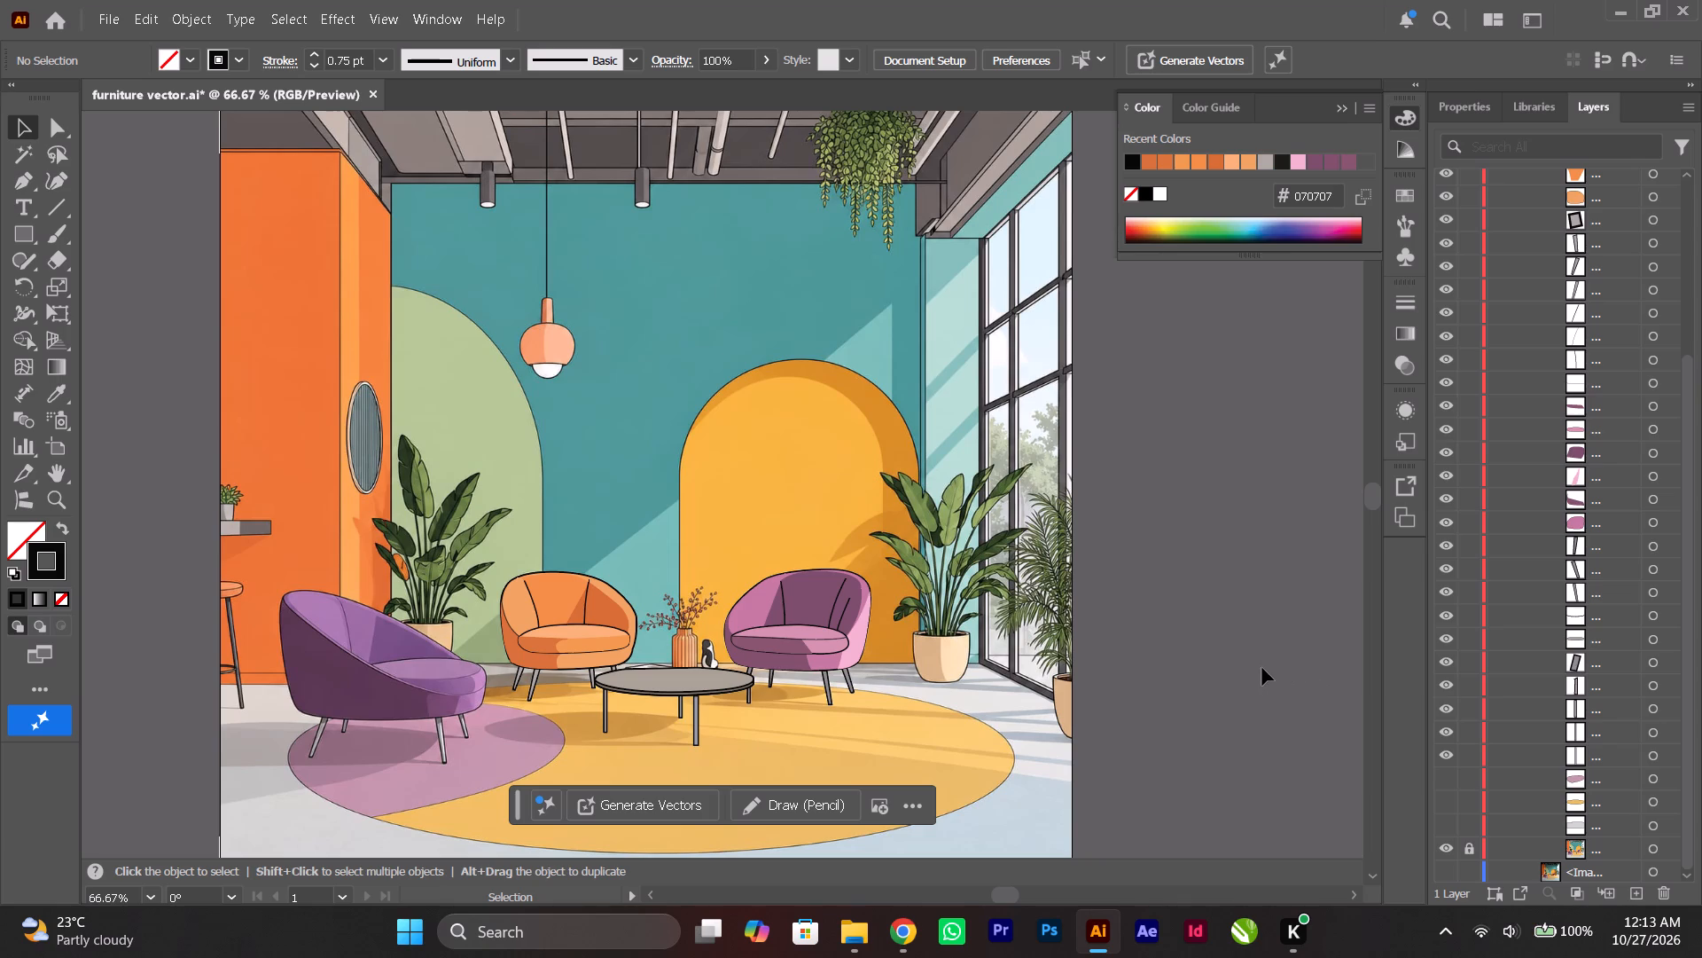
scroll(1262, 668, down, 1)
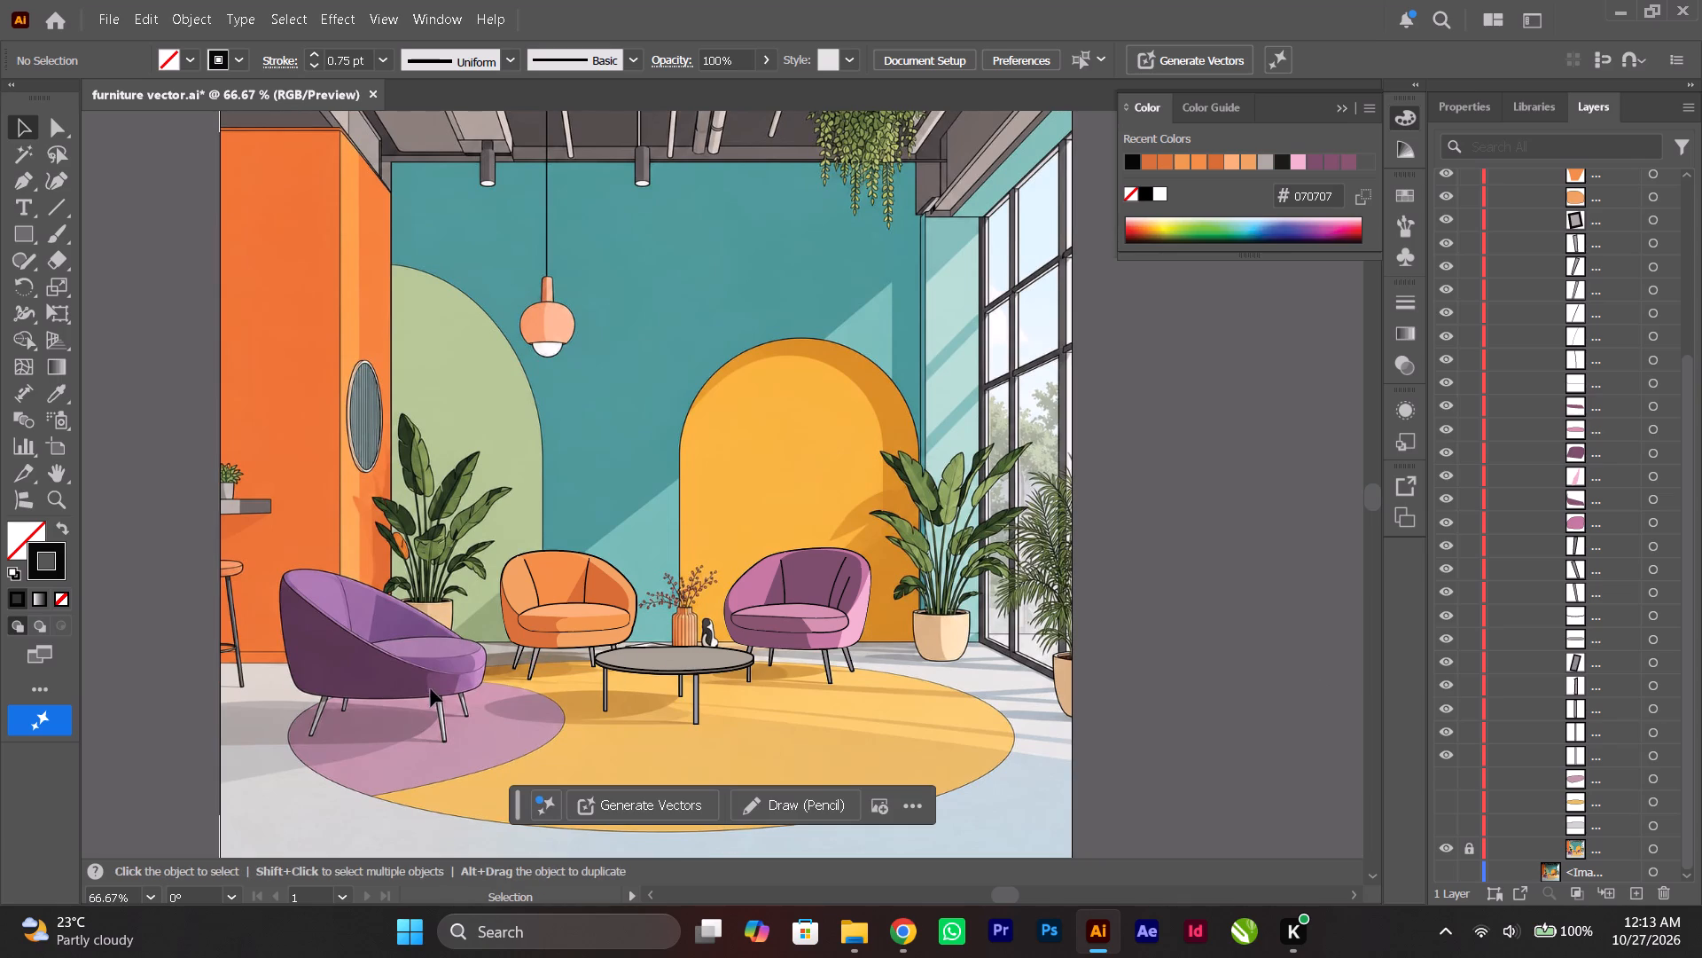
Trace the purple armchair's long front-right leg as a closed four-point Pen path.
ctrl+scroll(451, 699, up, 4)
alt+scroll(456, 702, up, 3)
scroll(457, 701, down, 2)
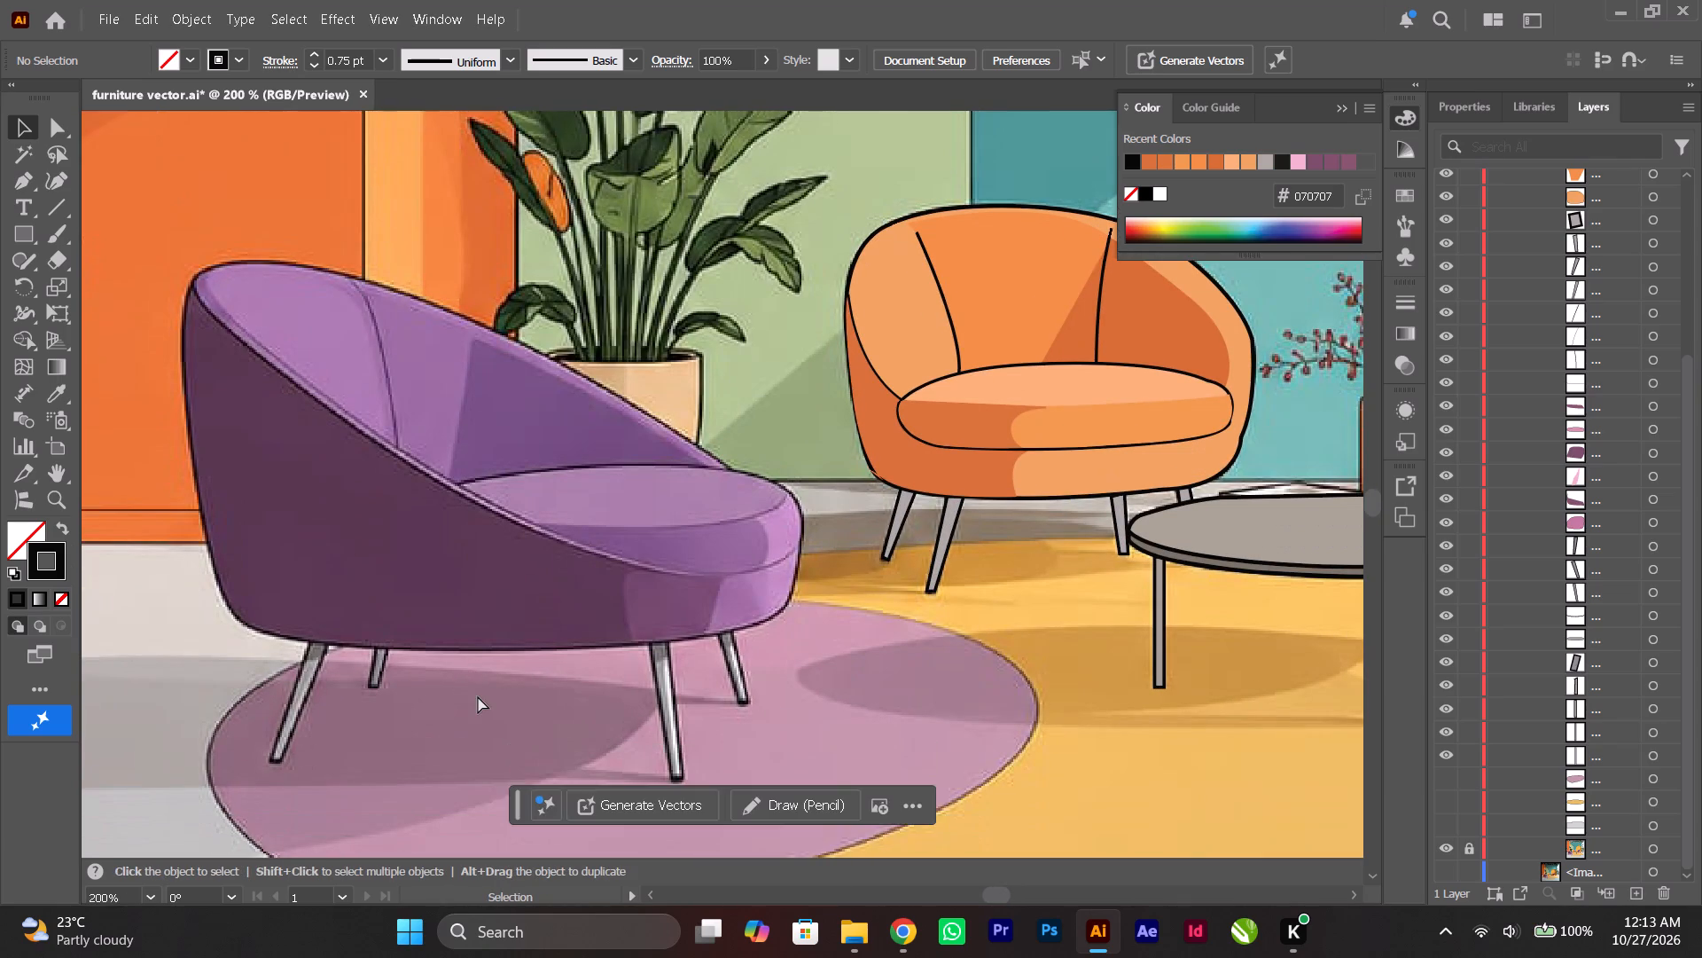
ctrl+scroll(478, 696, down, 3)
scroll(478, 696, down, 3)
click(19, 178)
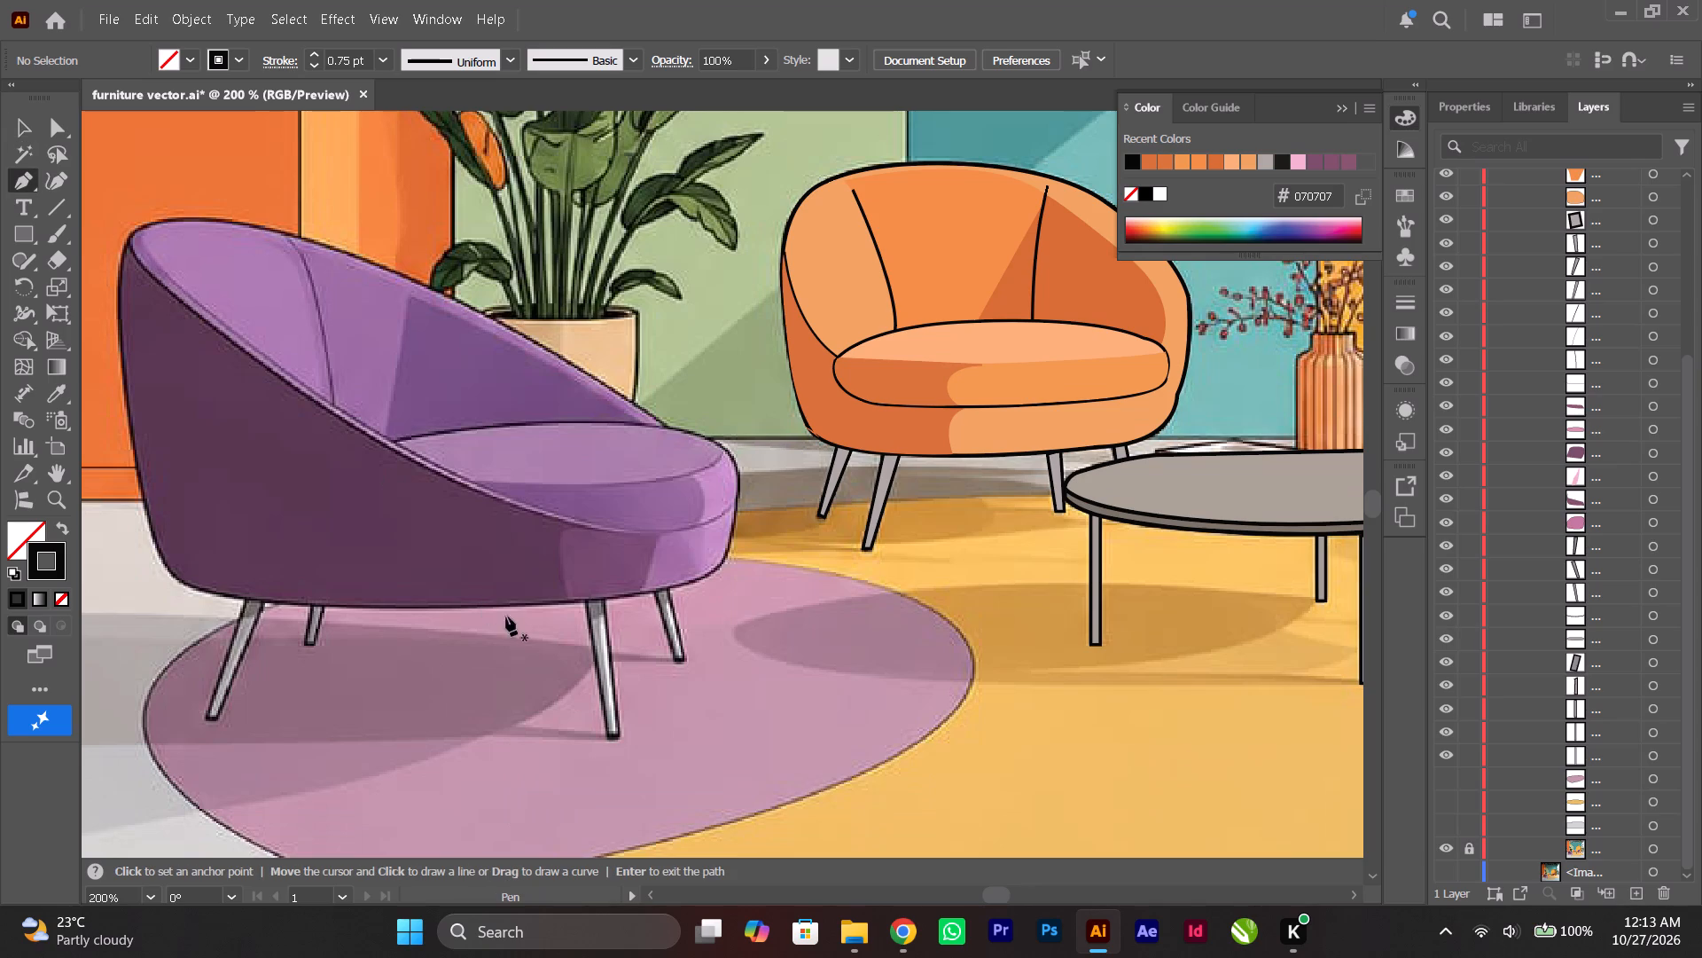
alt+scroll(524, 626, up, 2)
click(648, 576)
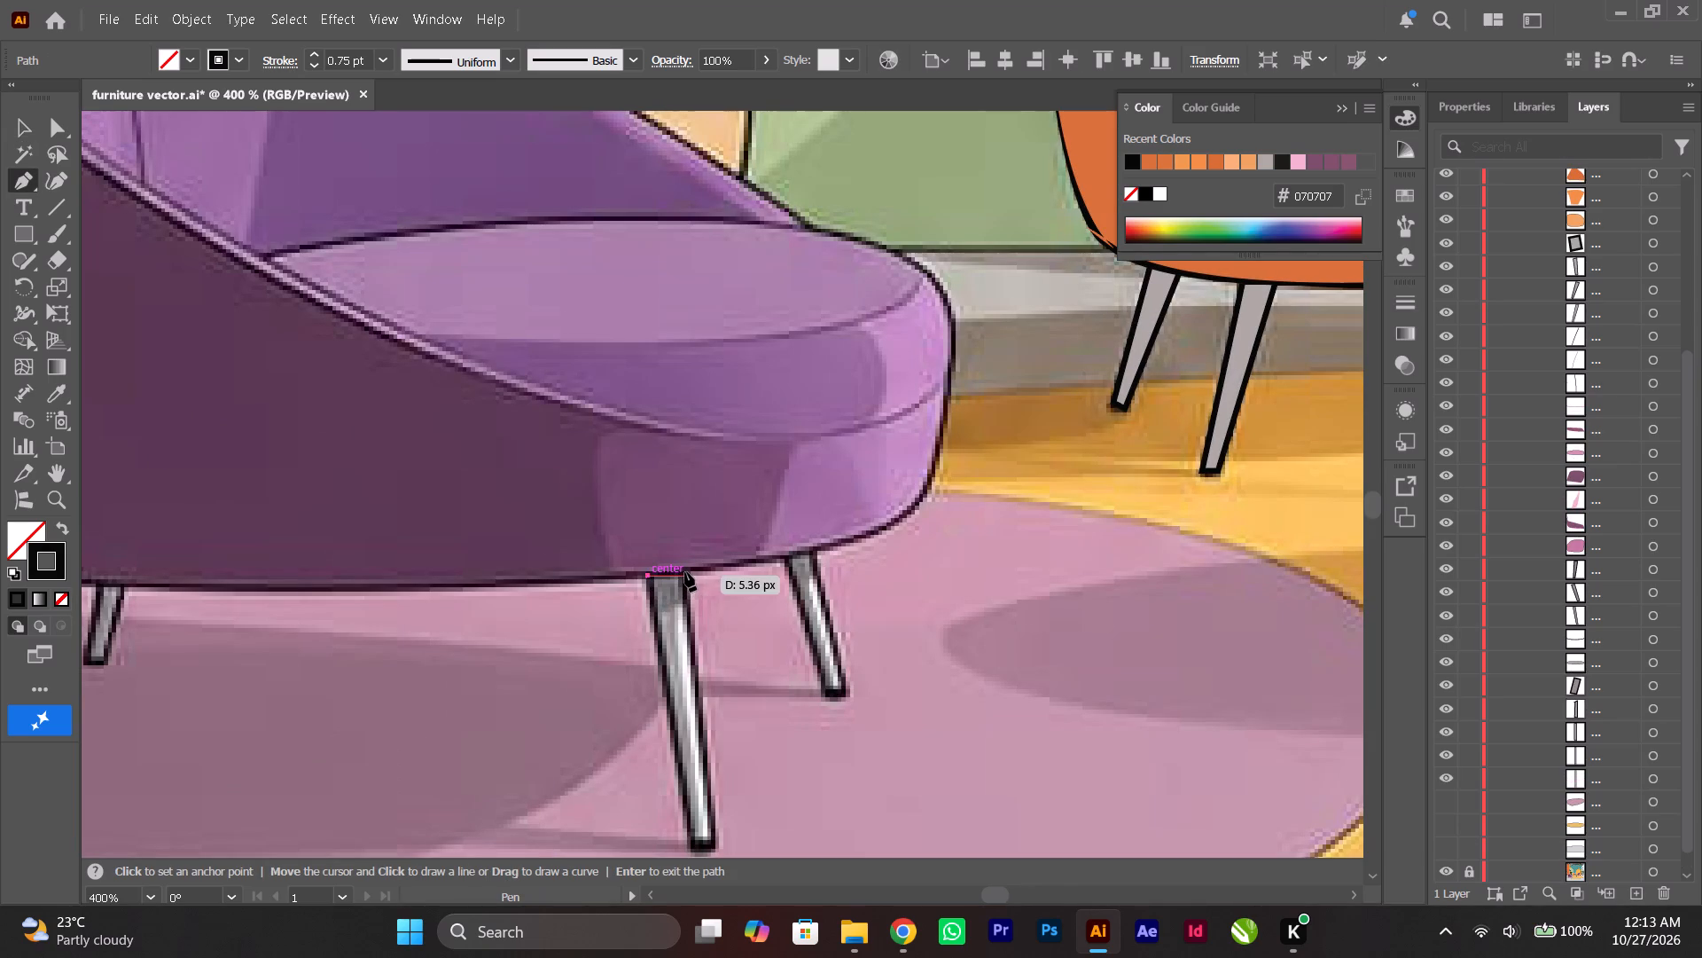
click(685, 574)
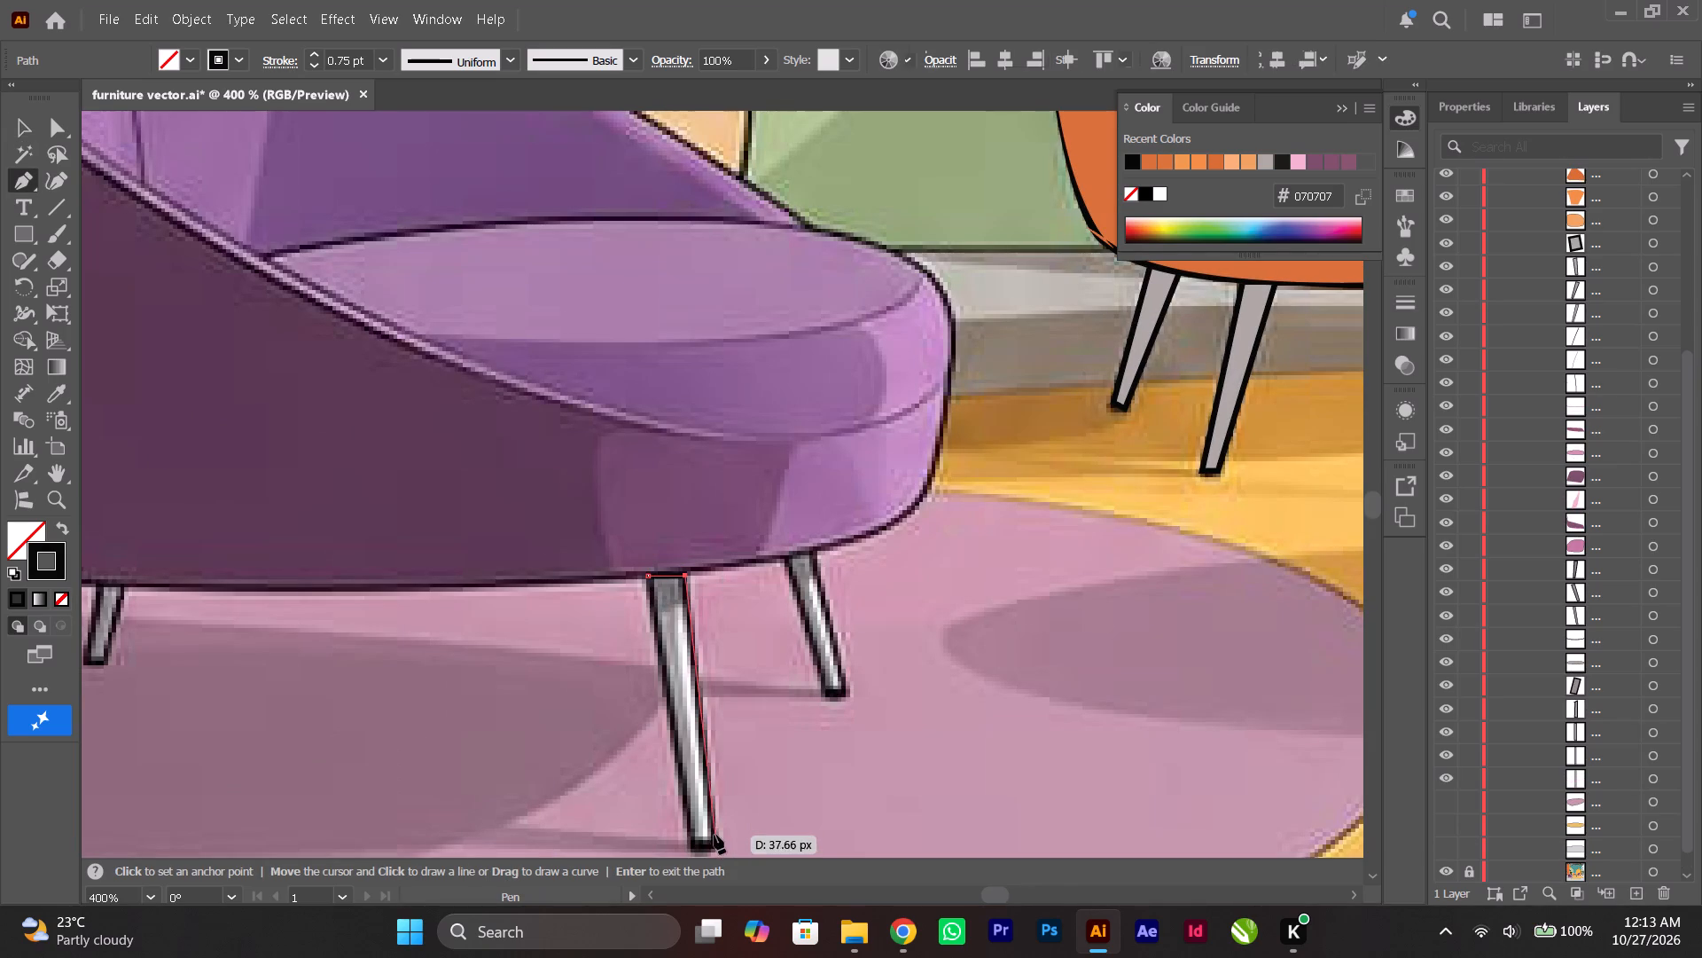
click(716, 843)
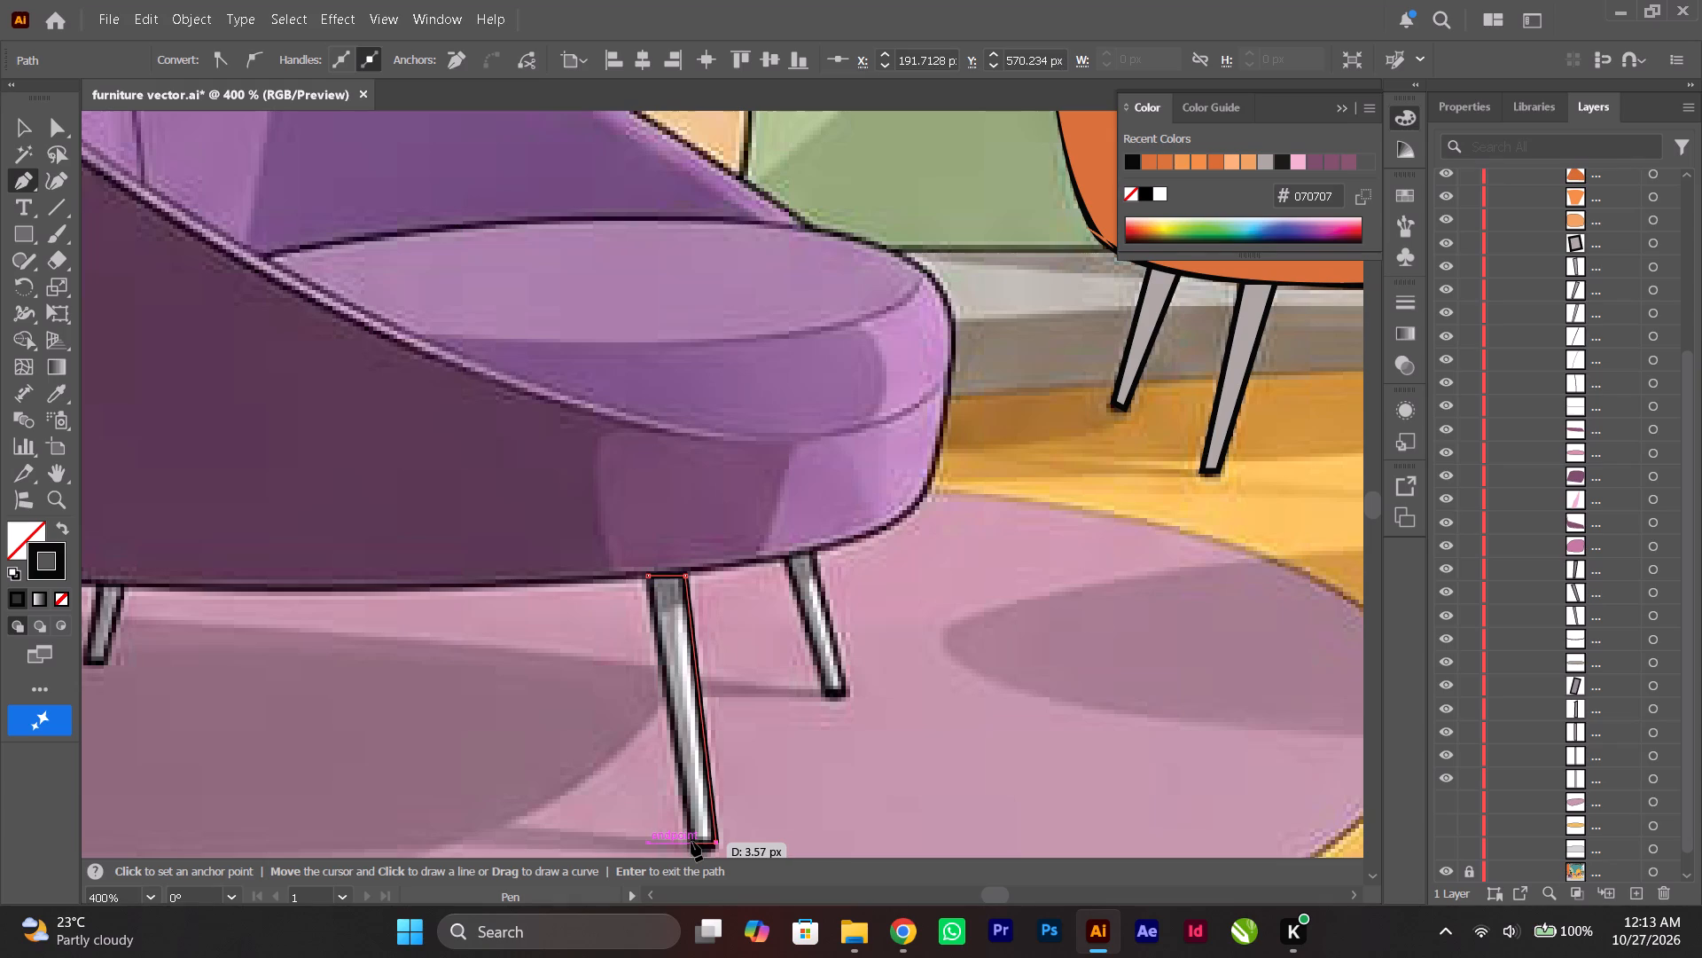
click(691, 842)
click(651, 574)
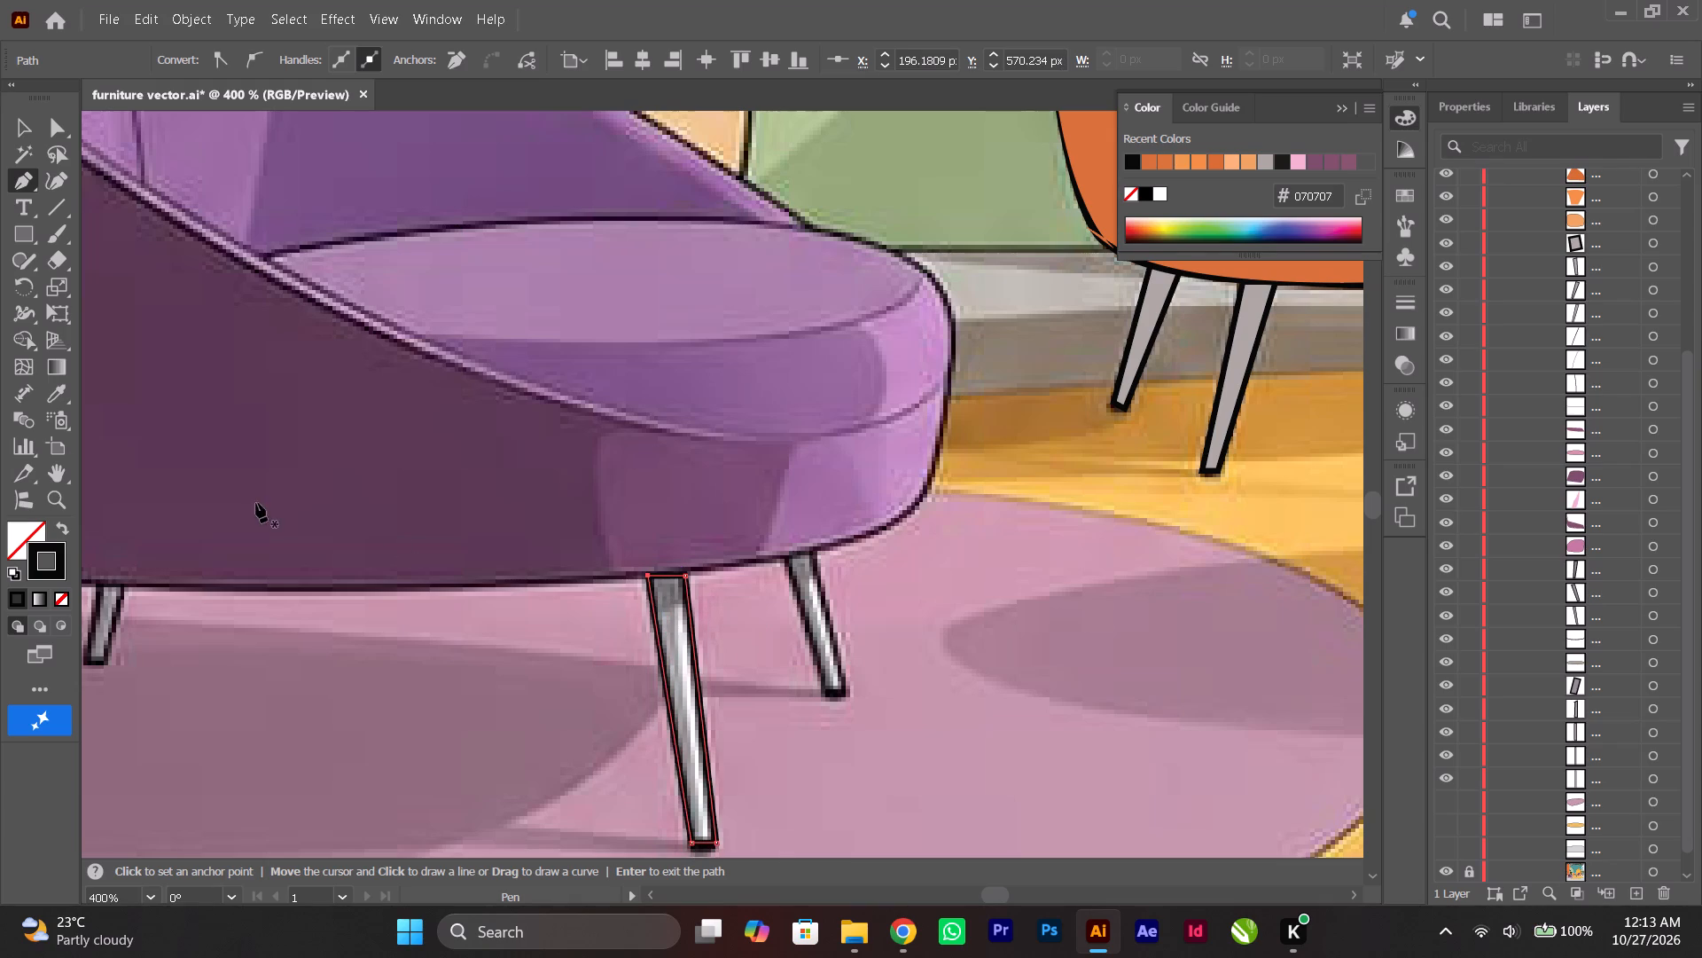
Fill the front-right leg with the grey sampled from the reference leg and give it a black 0.75 pt outline.
click(59, 398)
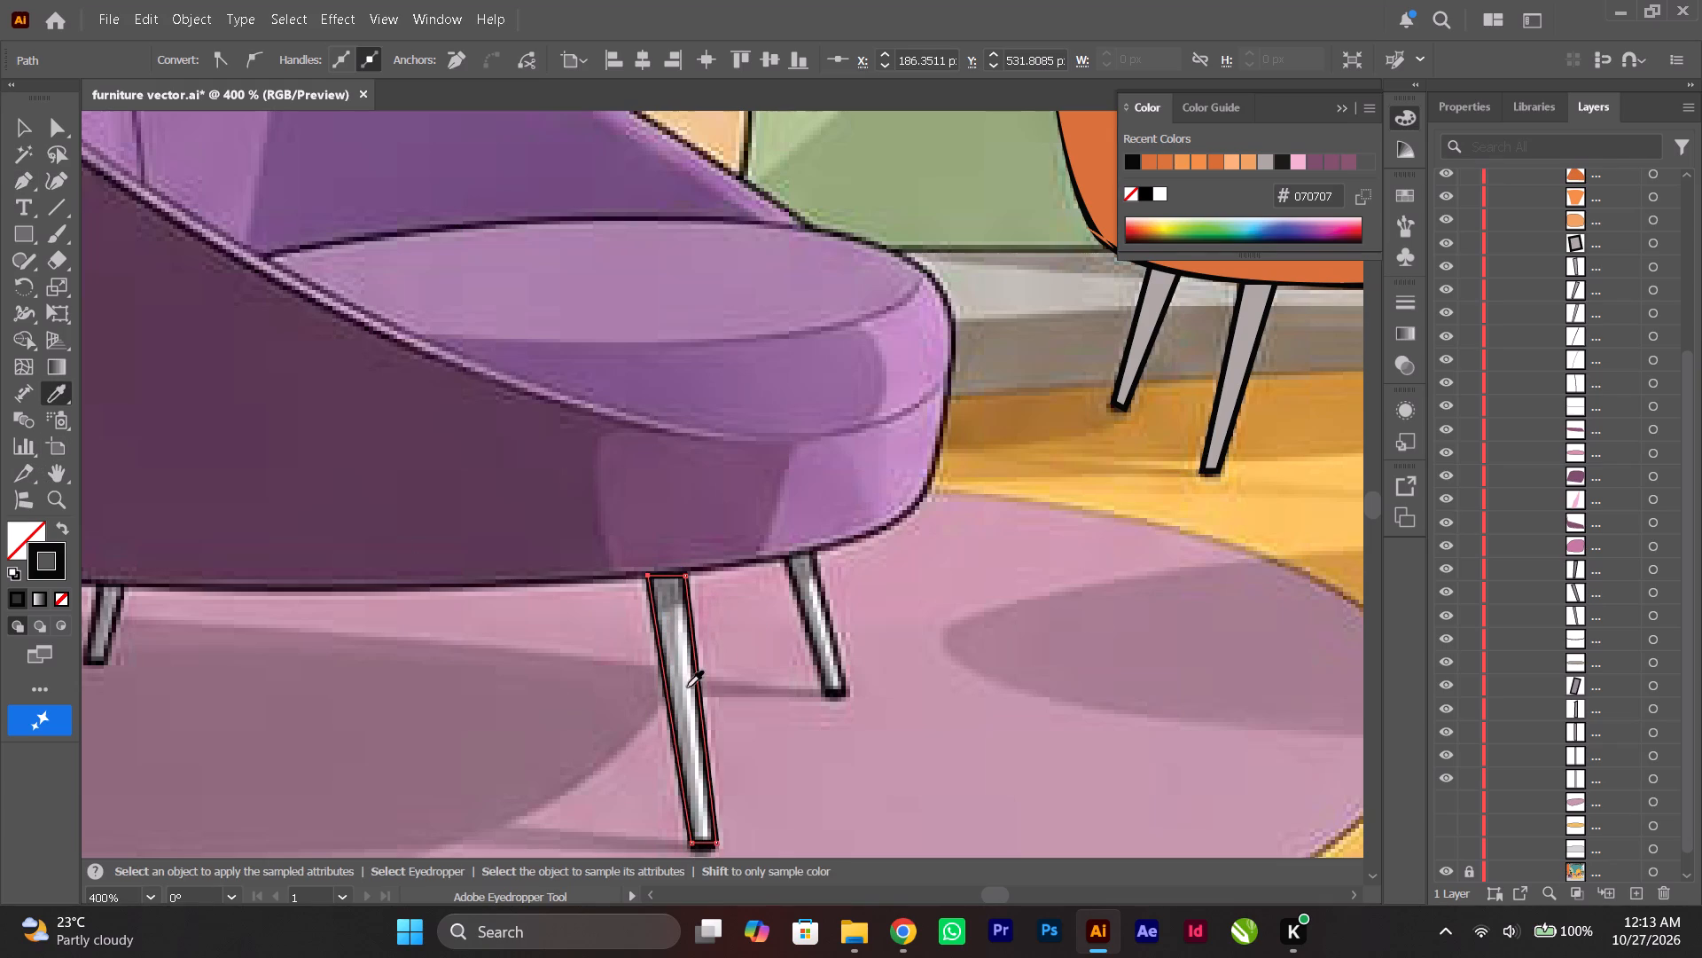
click(683, 656)
key(ctrl+z)
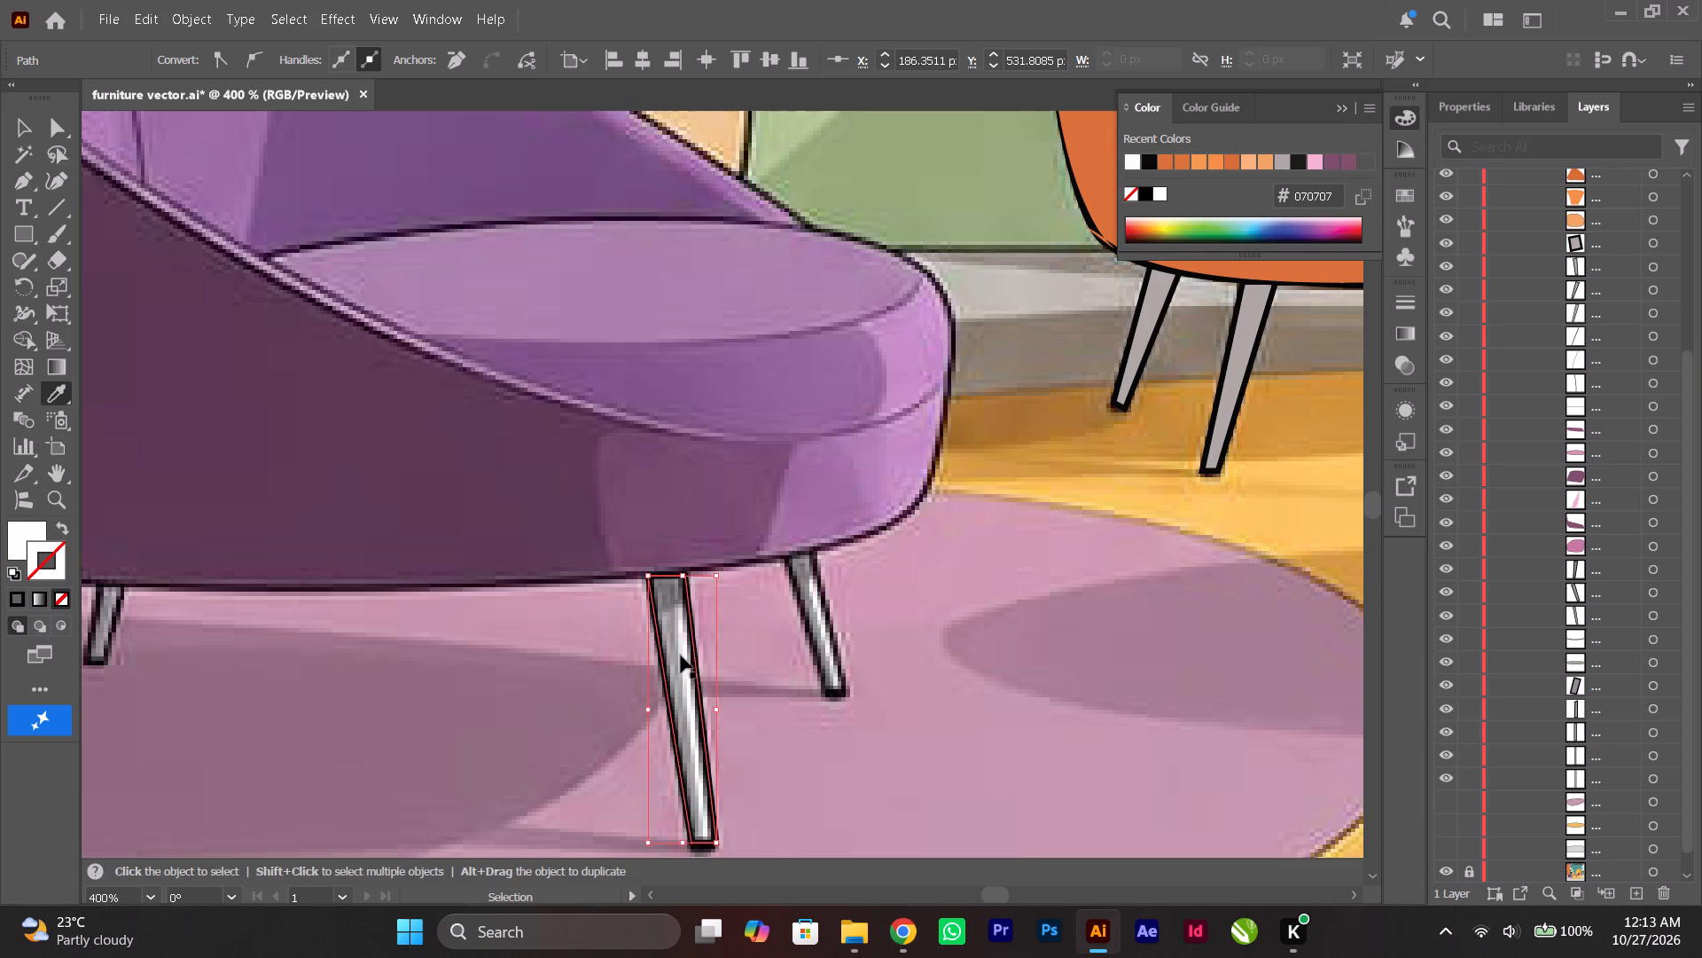
click(671, 634)
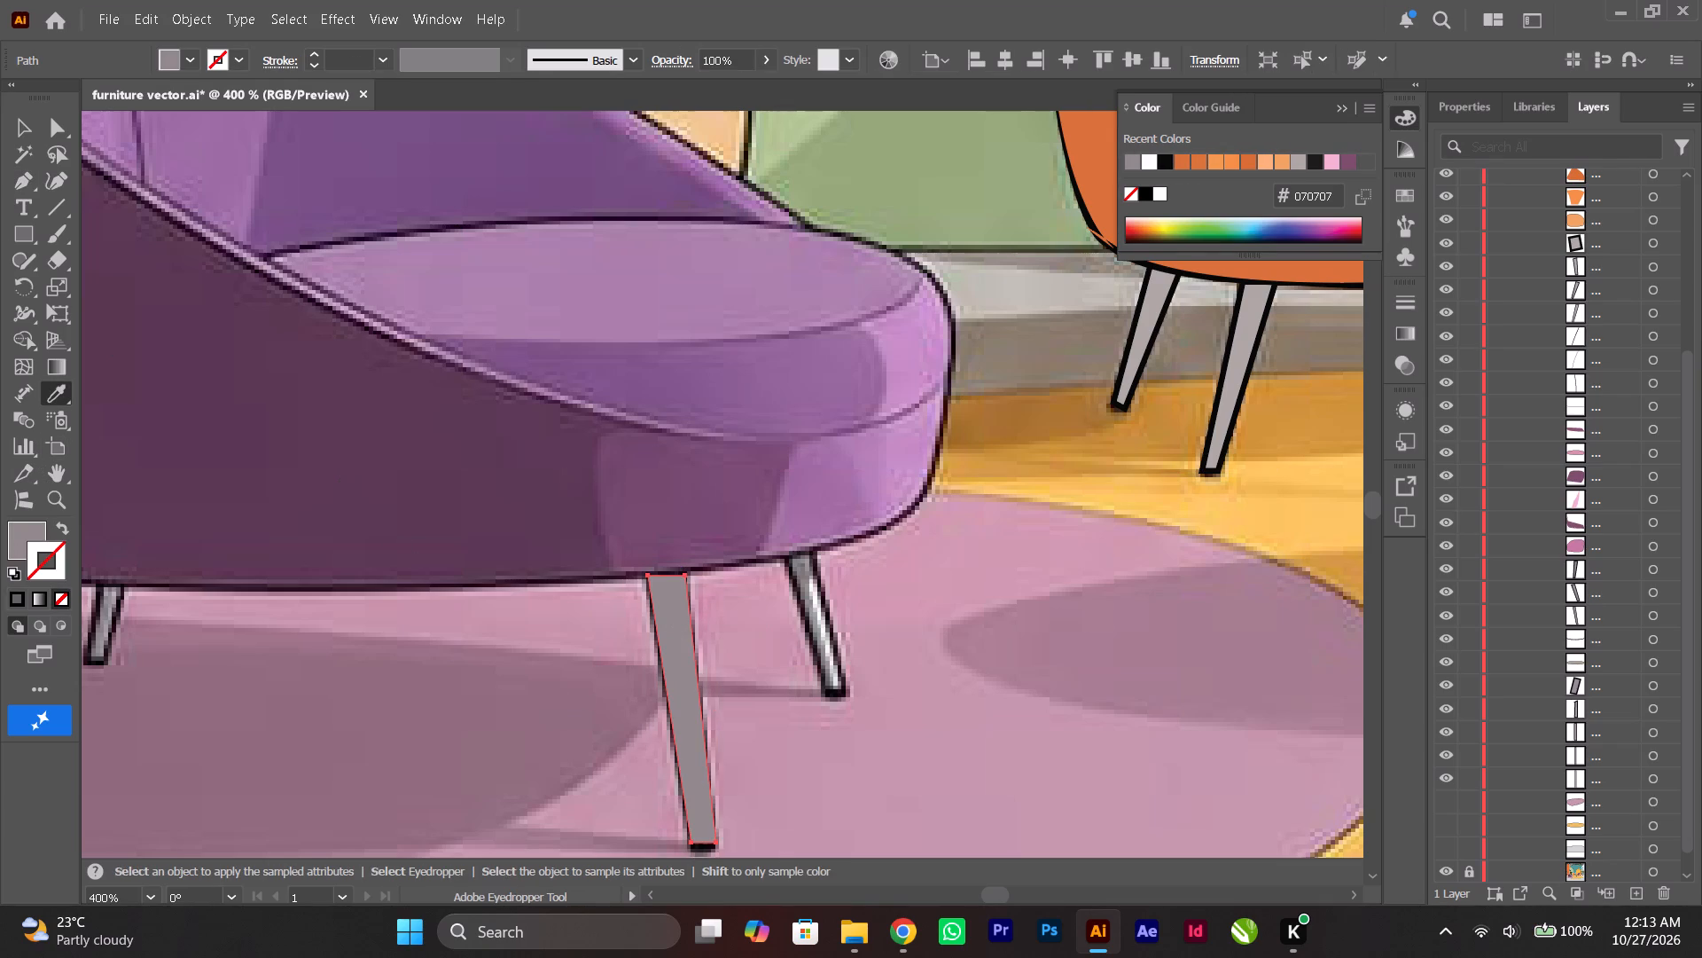
click(22, 119)
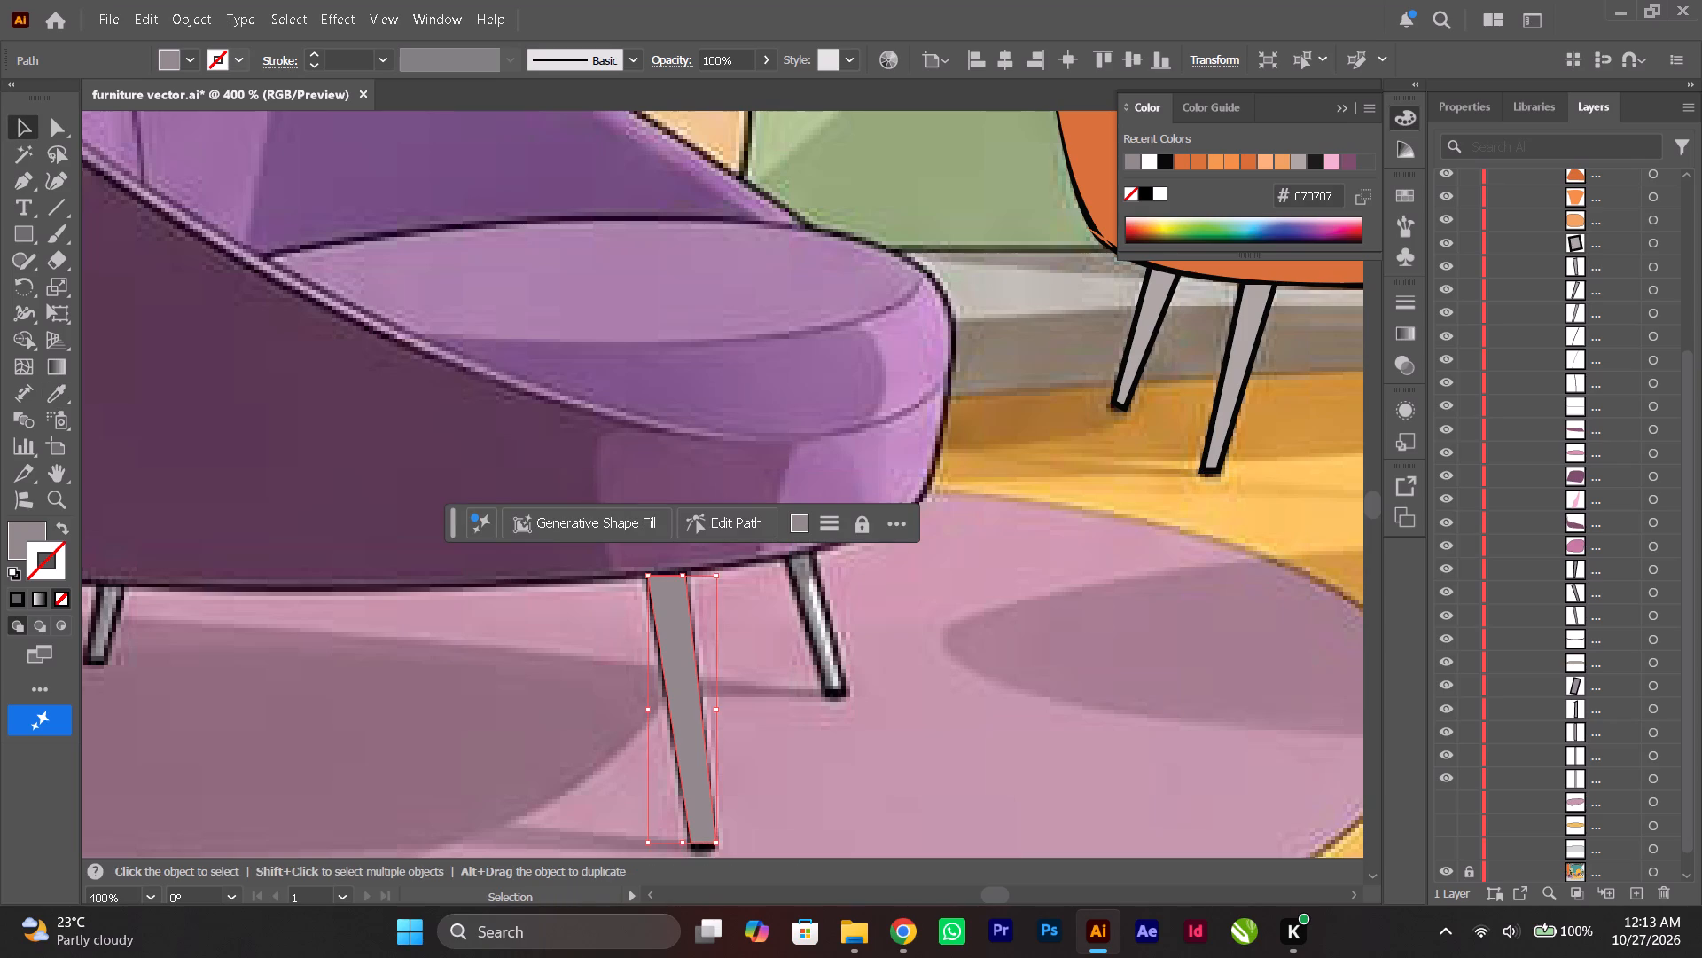
click(242, 56)
click(46, 158)
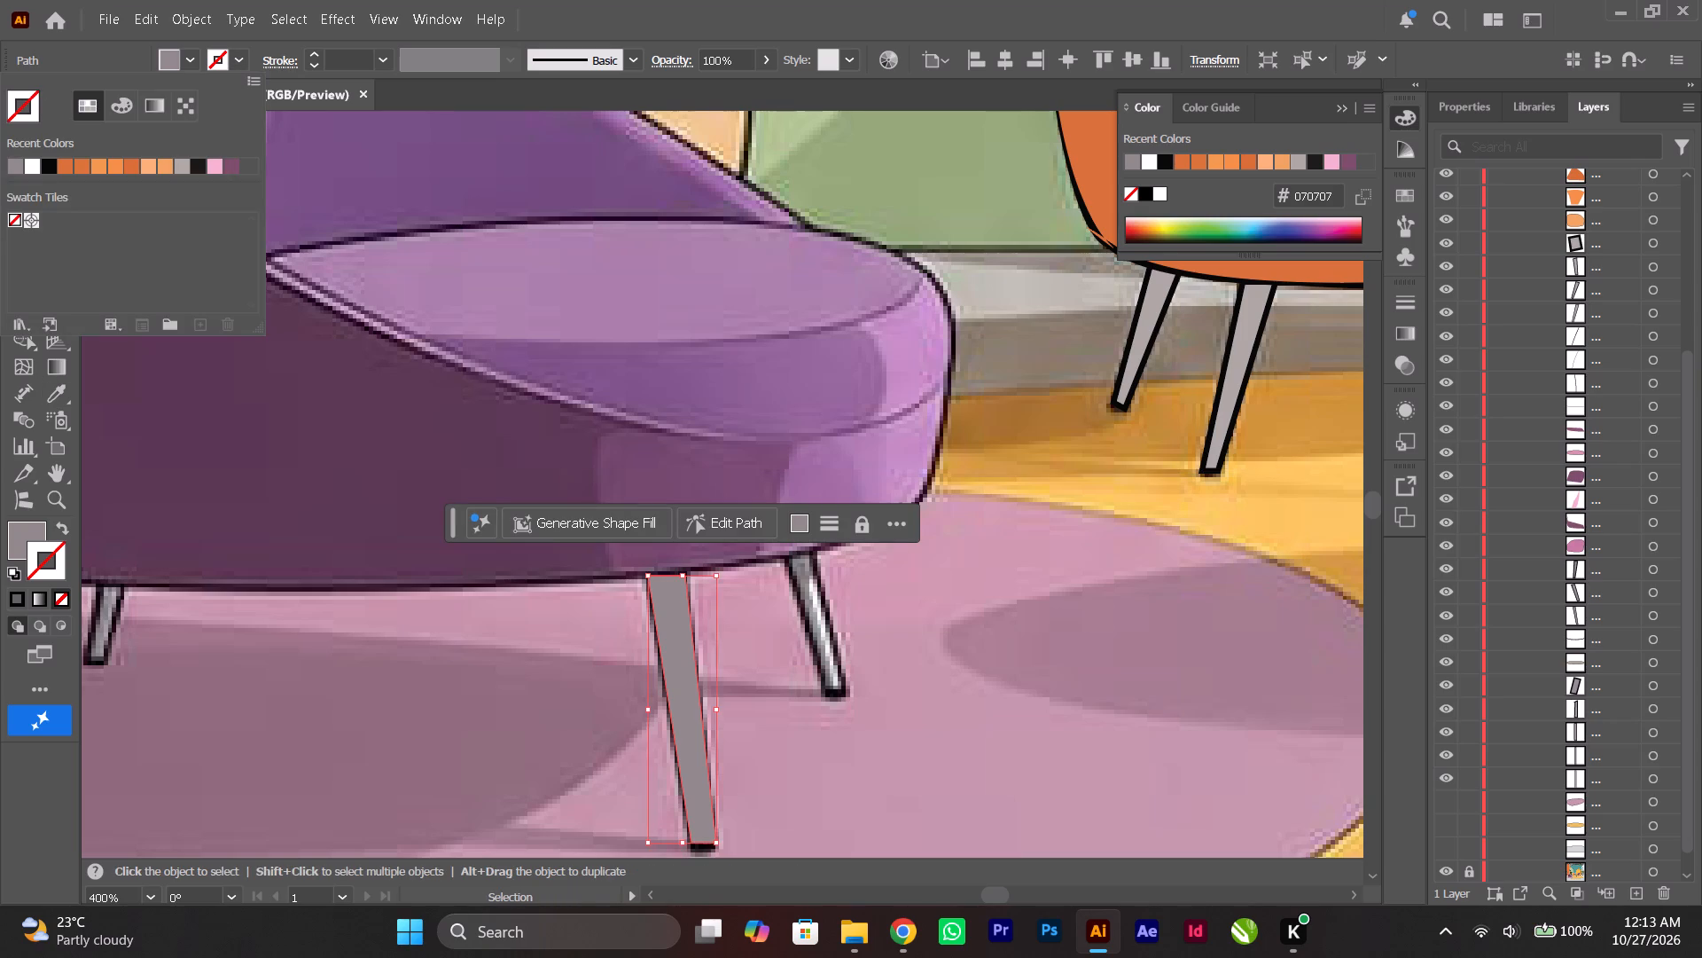
click(50, 166)
click(340, 98)
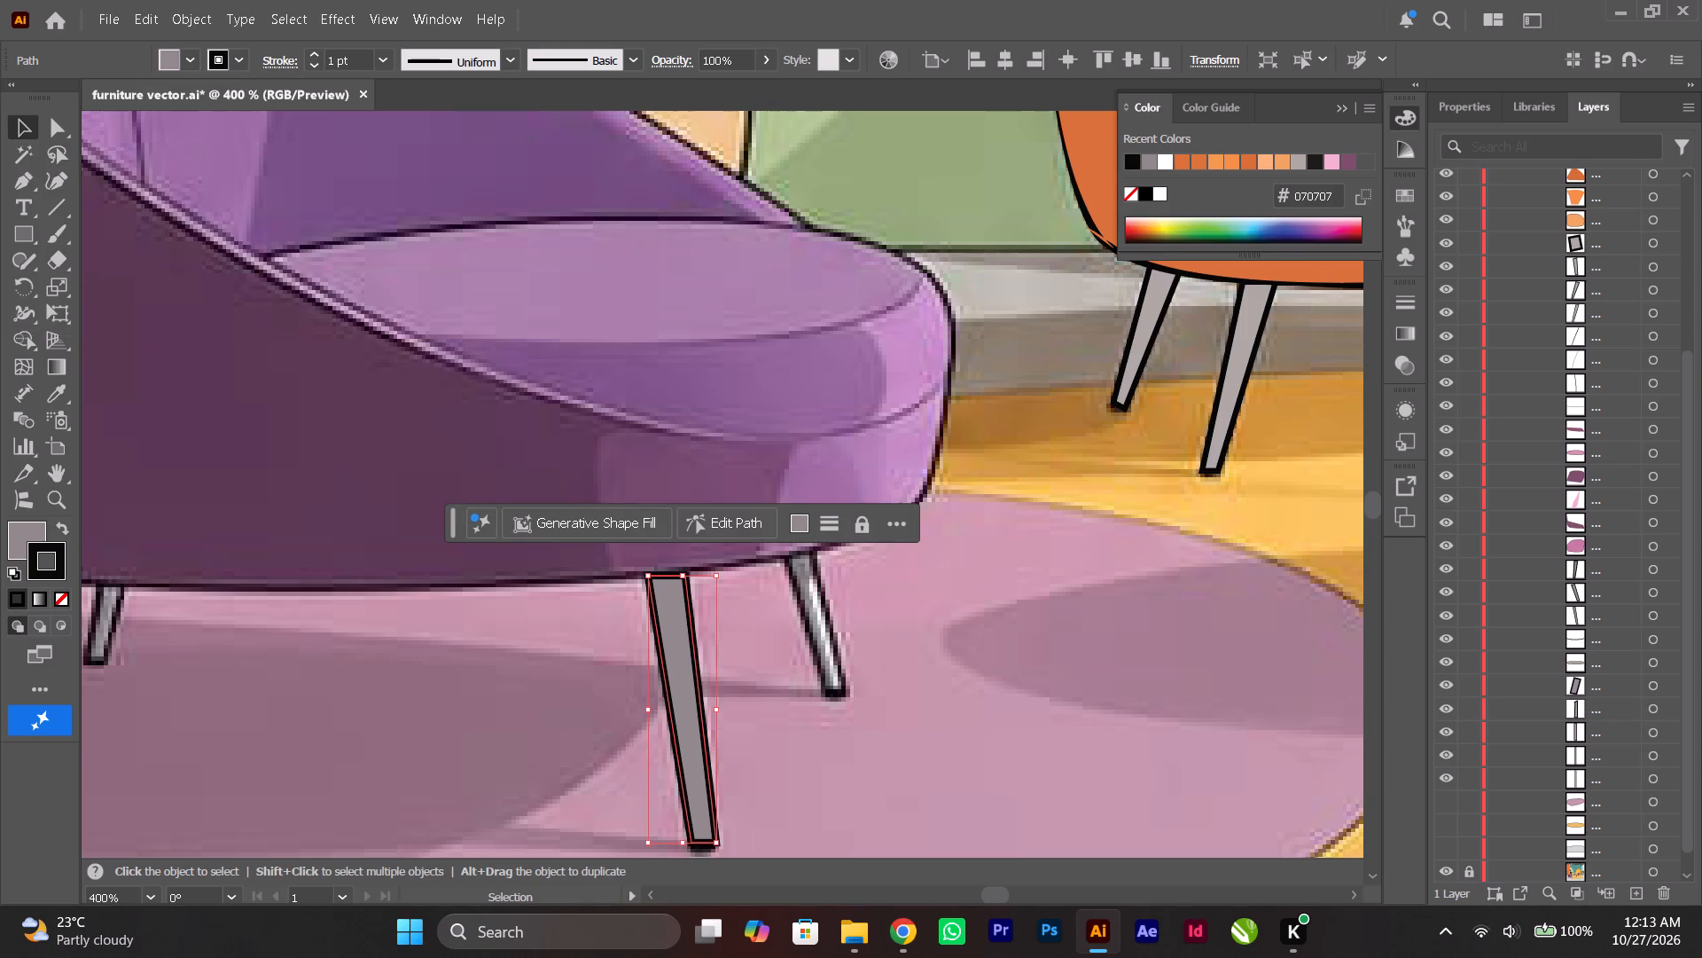
click(309, 67)
click(767, 660)
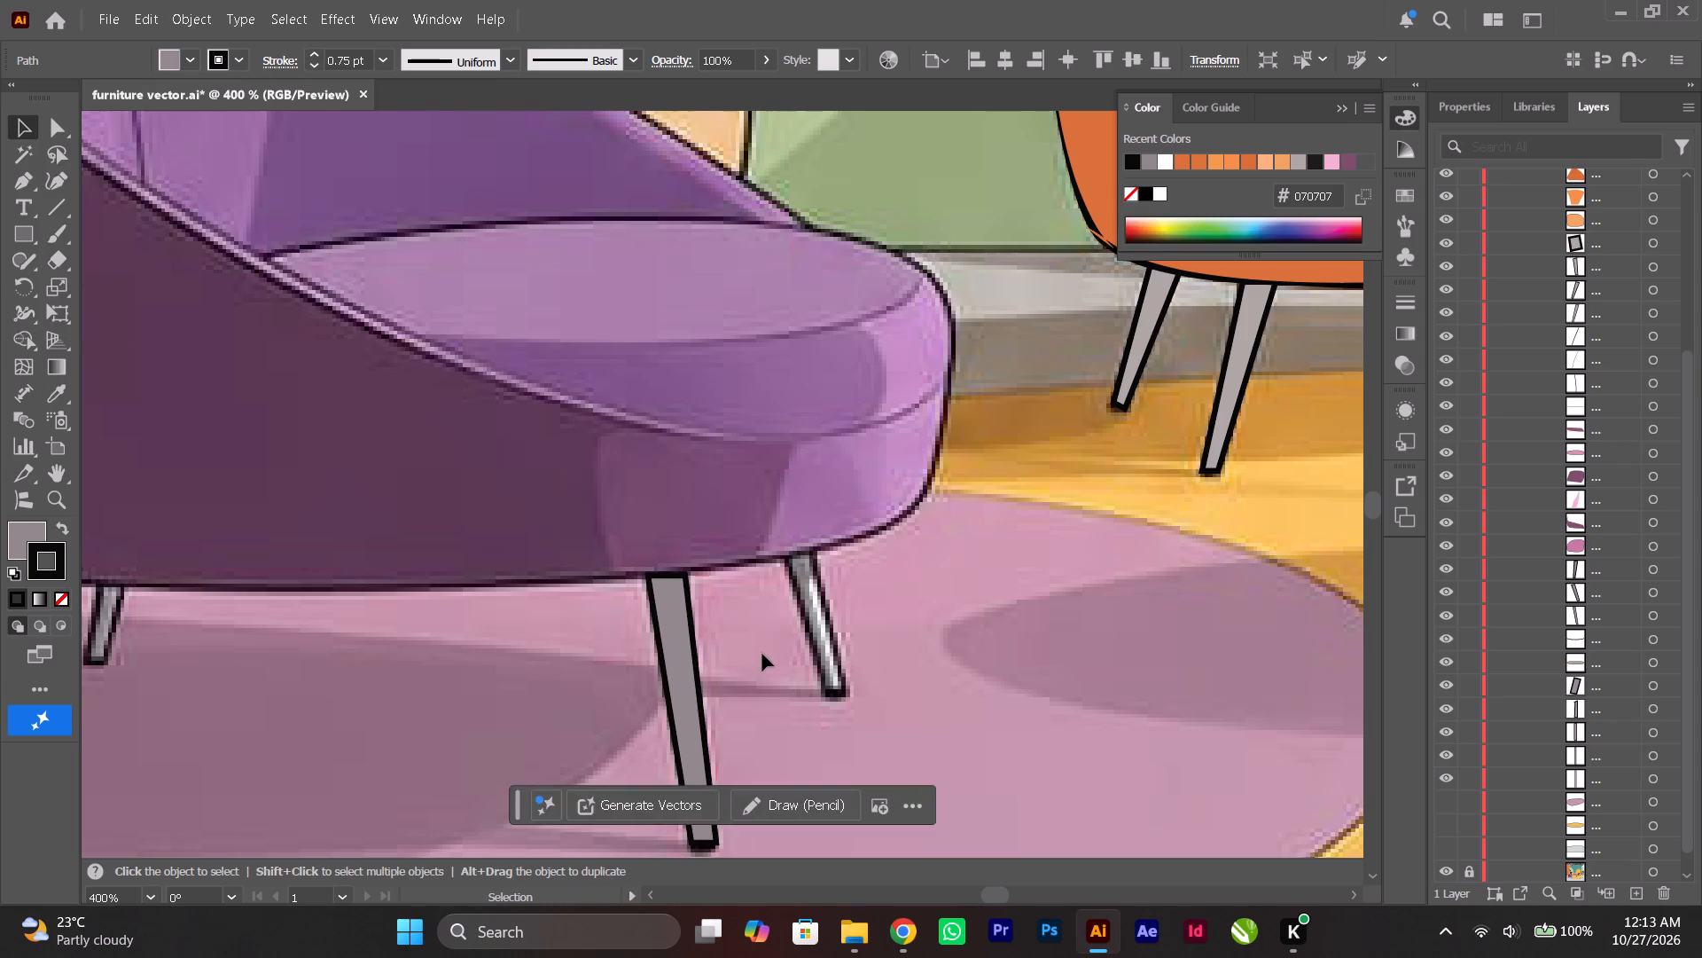
Trace the purple armchair's rear-right leg as a closed four-point Pen shape with grey fill and black 0.75 pt outline.
ctrl+scroll(756, 649, down, 5)
alt+scroll(734, 647, up, 1)
ctrl+scroll(734, 647, down, 1)
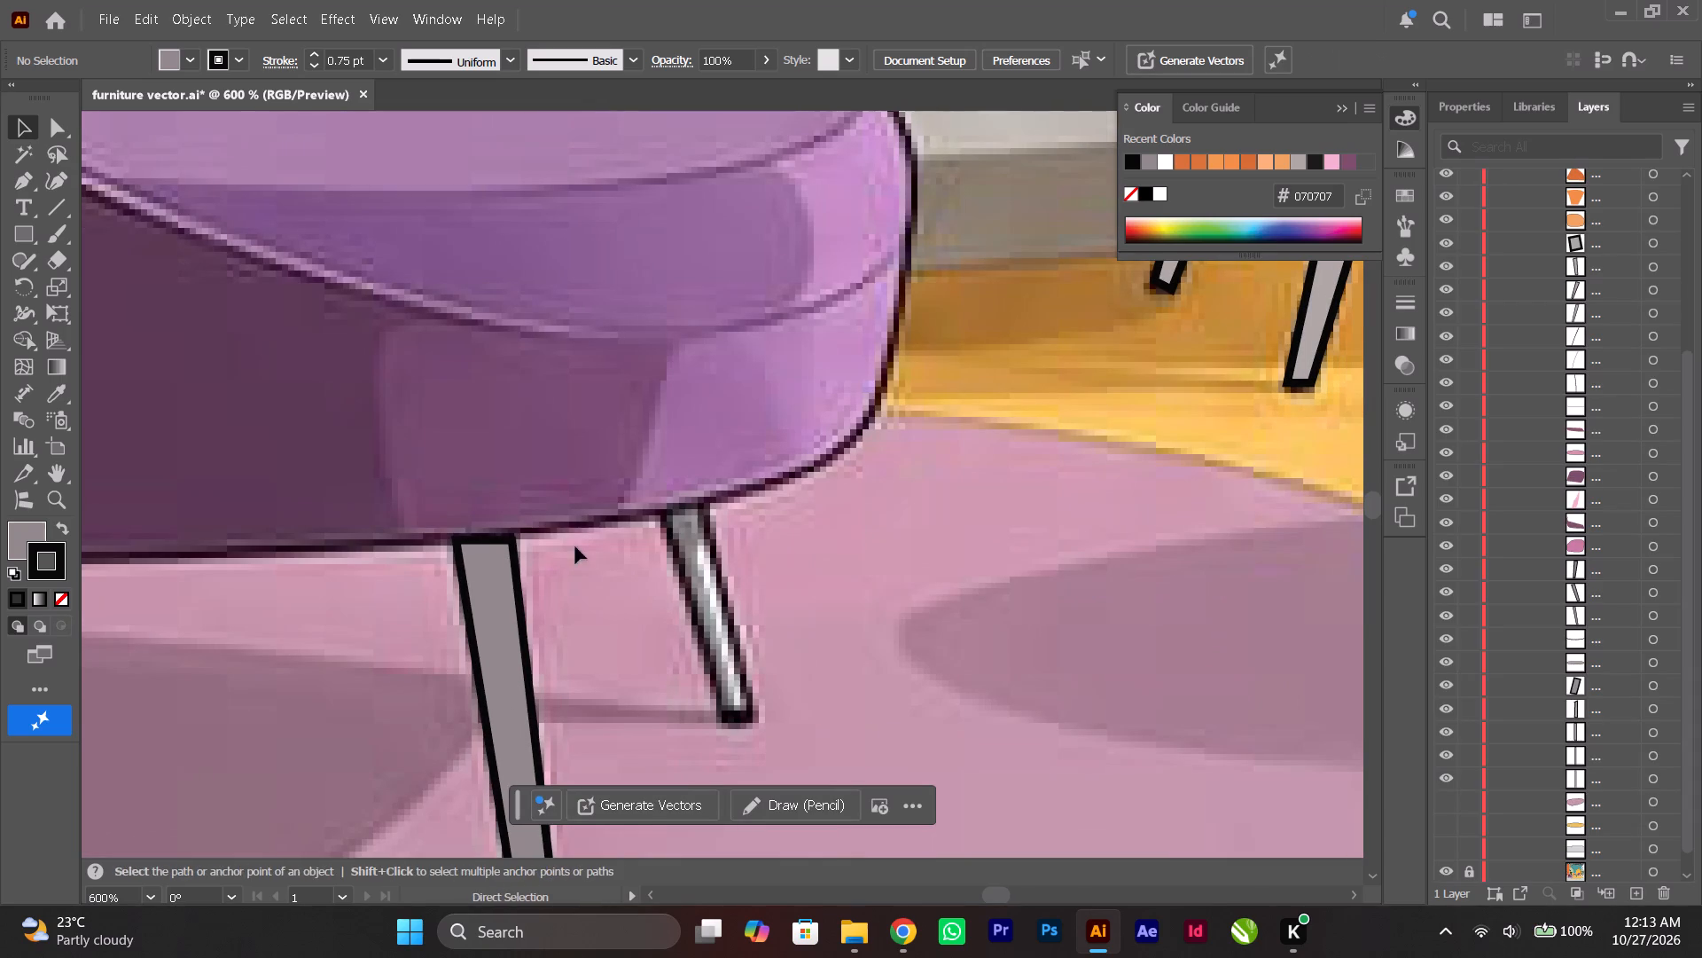
click(23, 188)
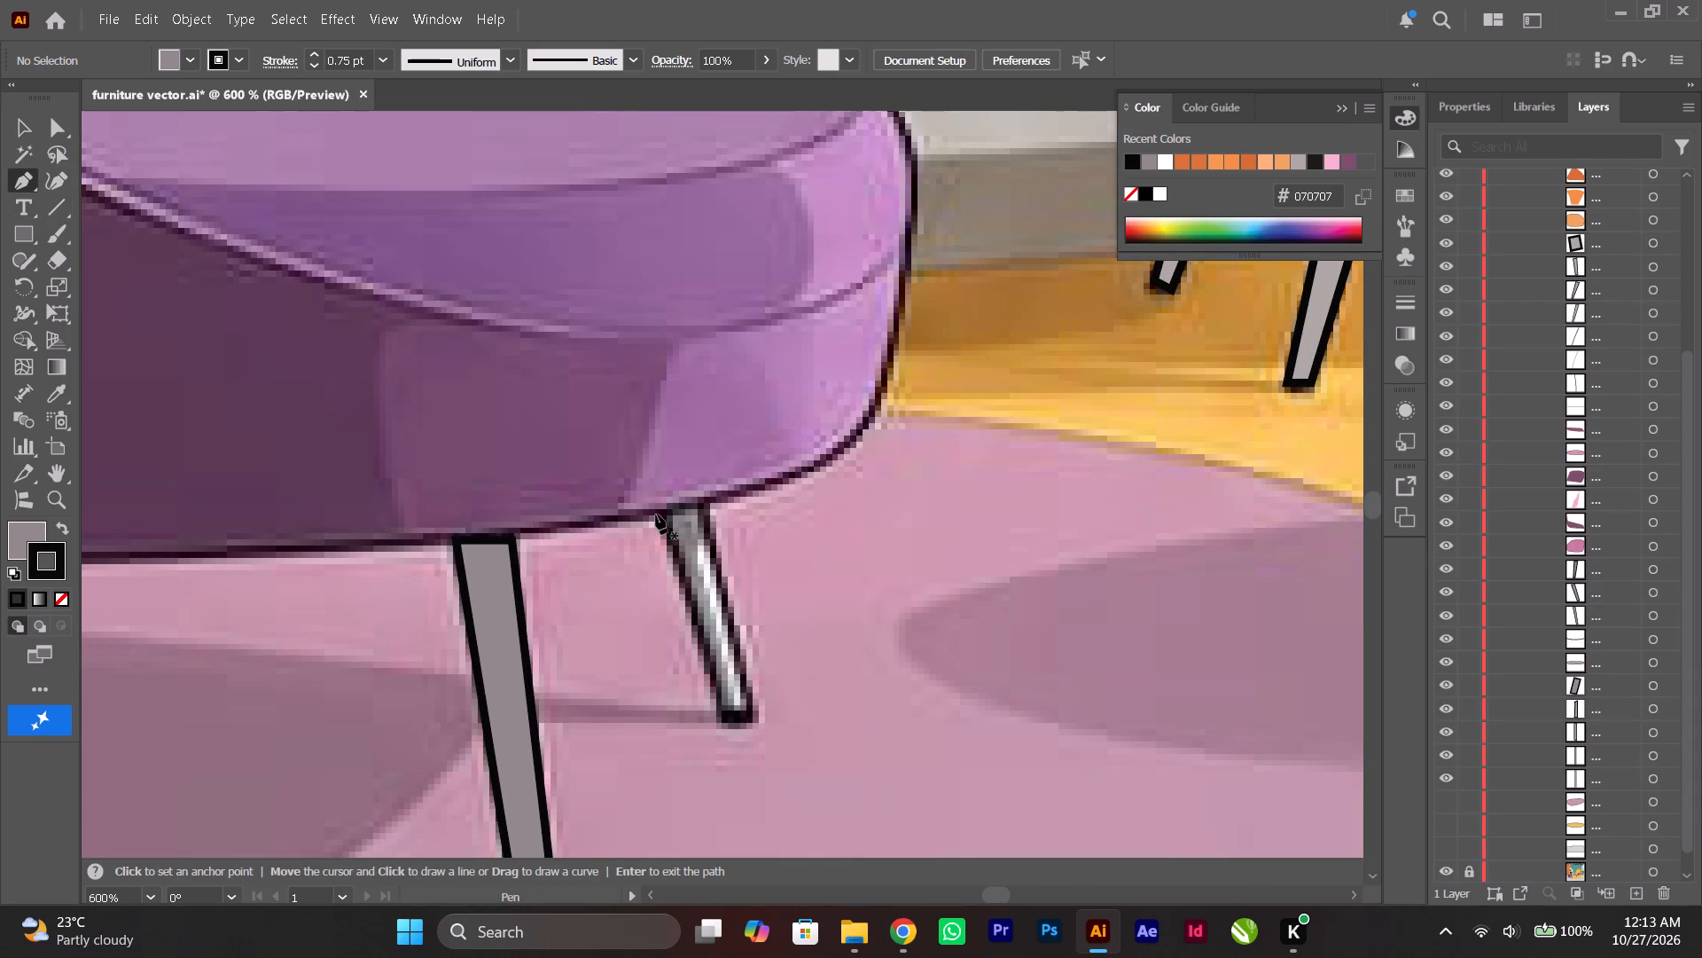
click(662, 512)
click(704, 503)
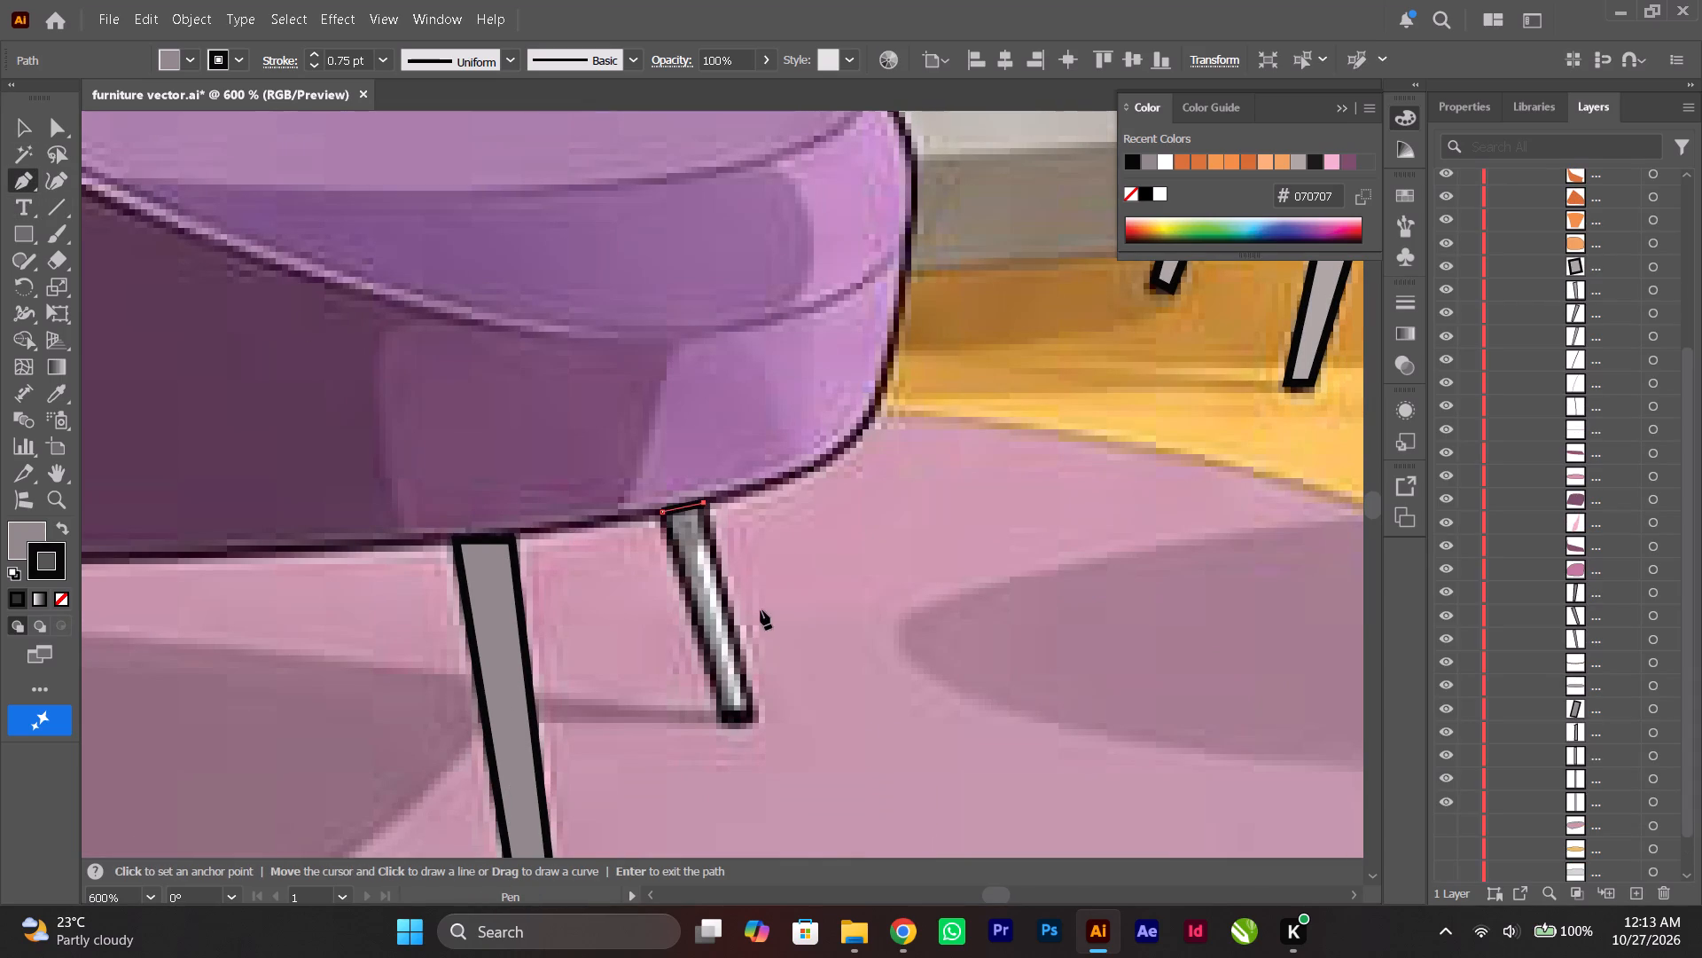
click(754, 714)
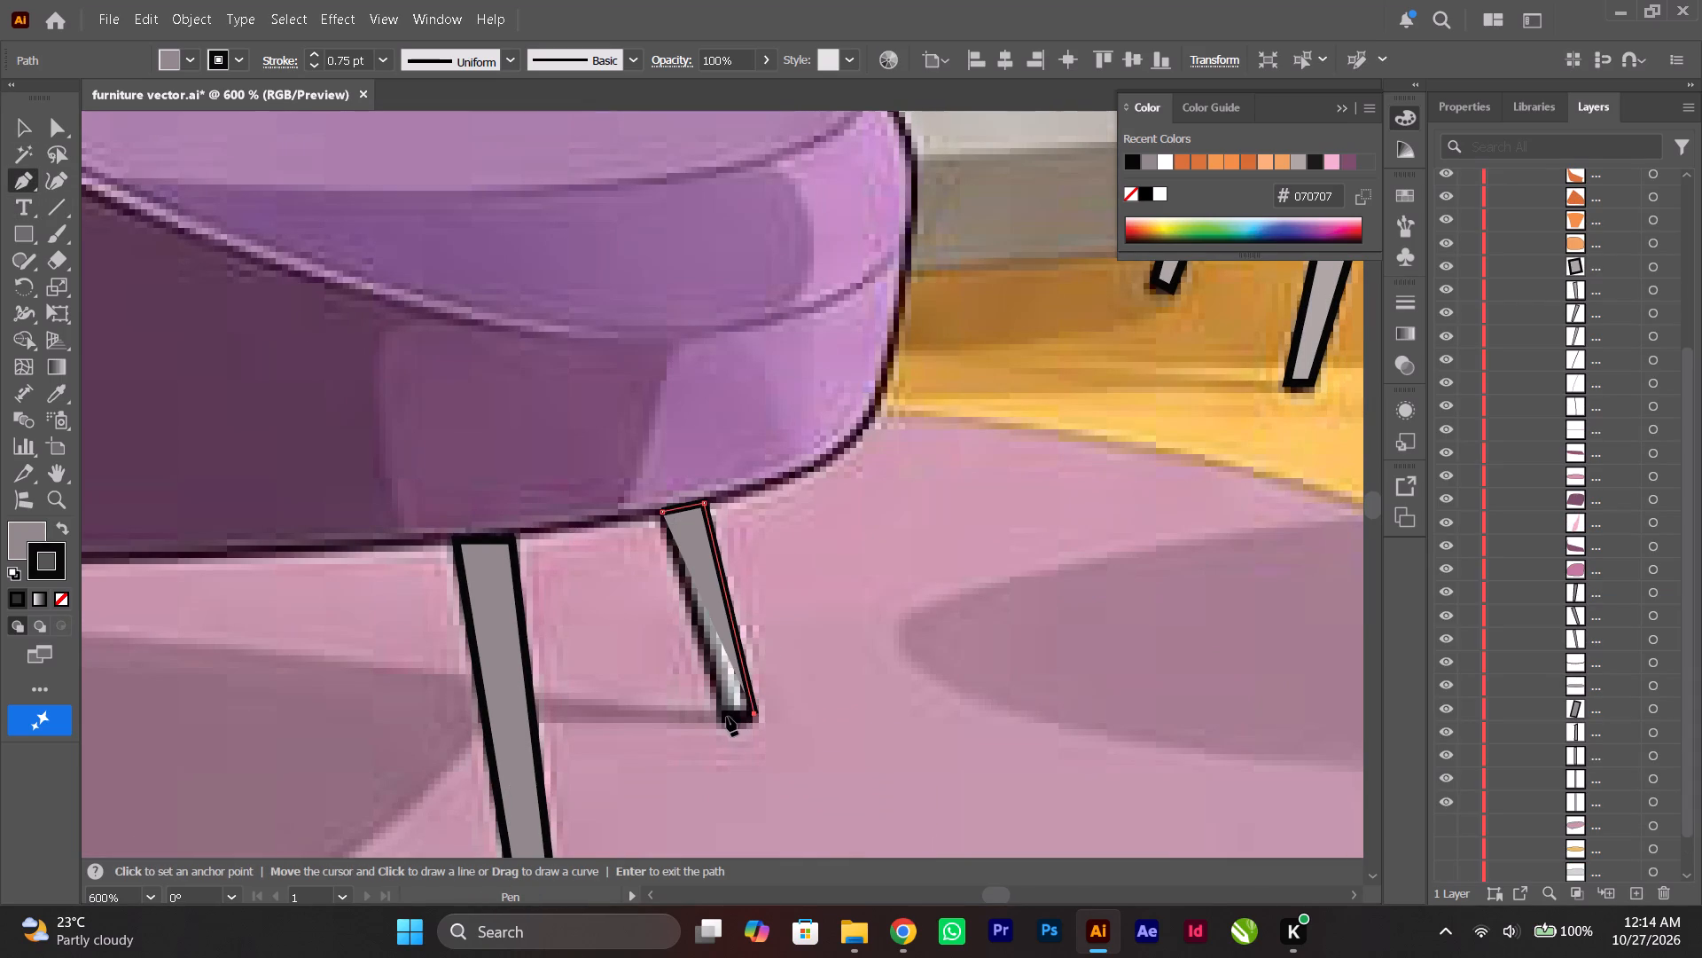
click(723, 718)
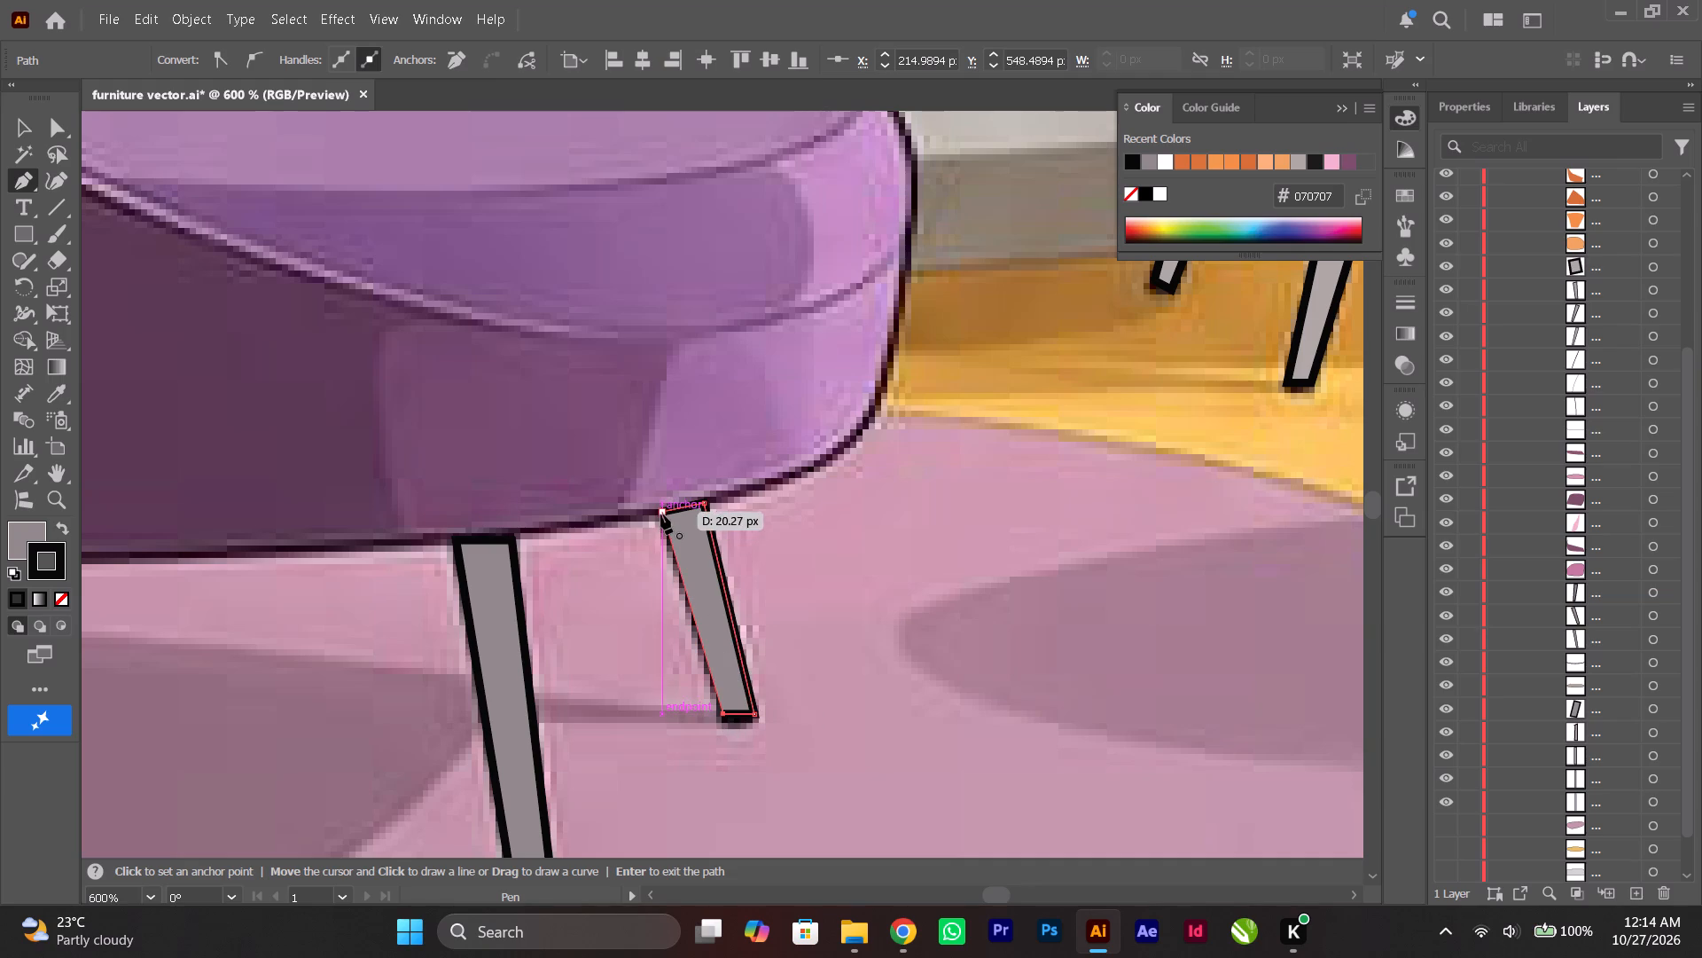
click(661, 514)
Trace the purple armchair's front-left leg as a closed four-point Pen shape with grey fill and black 0.75 pt outline.
ctrl+scroll(649, 556, up, 20)
ctrl+scroll(649, 556, up, 20)
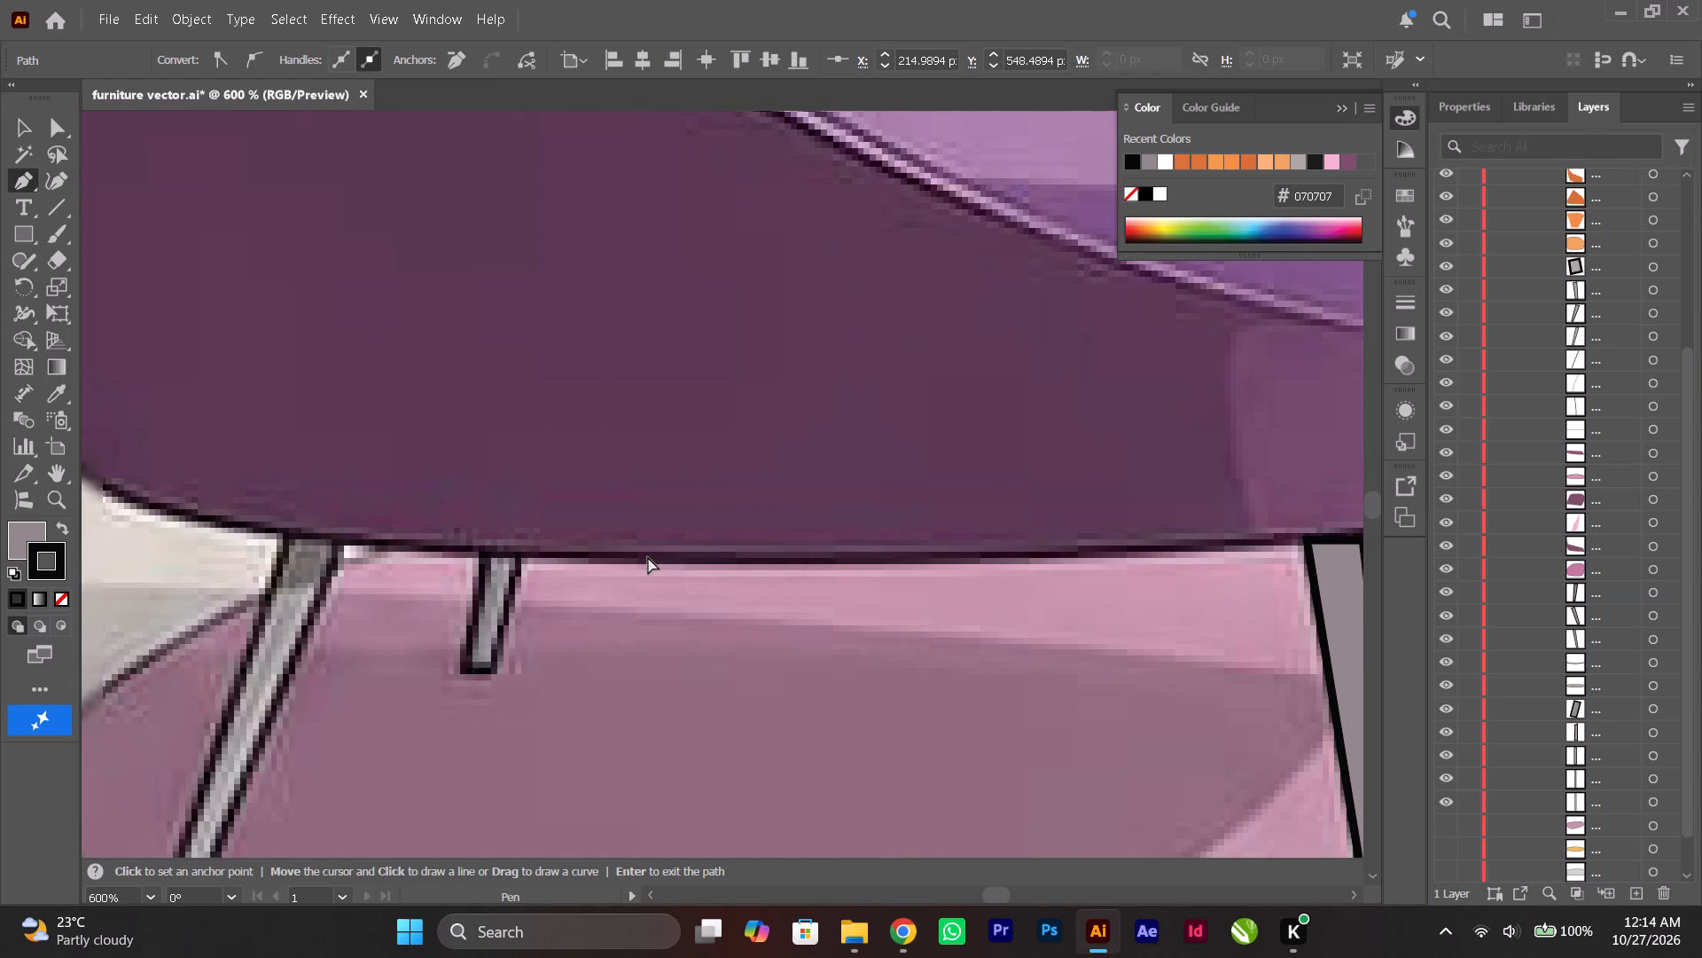
ctrl+scroll(648, 557, up, 6)
scroll(636, 561, down, 7)
ctrl+scroll(532, 544, up, 5)
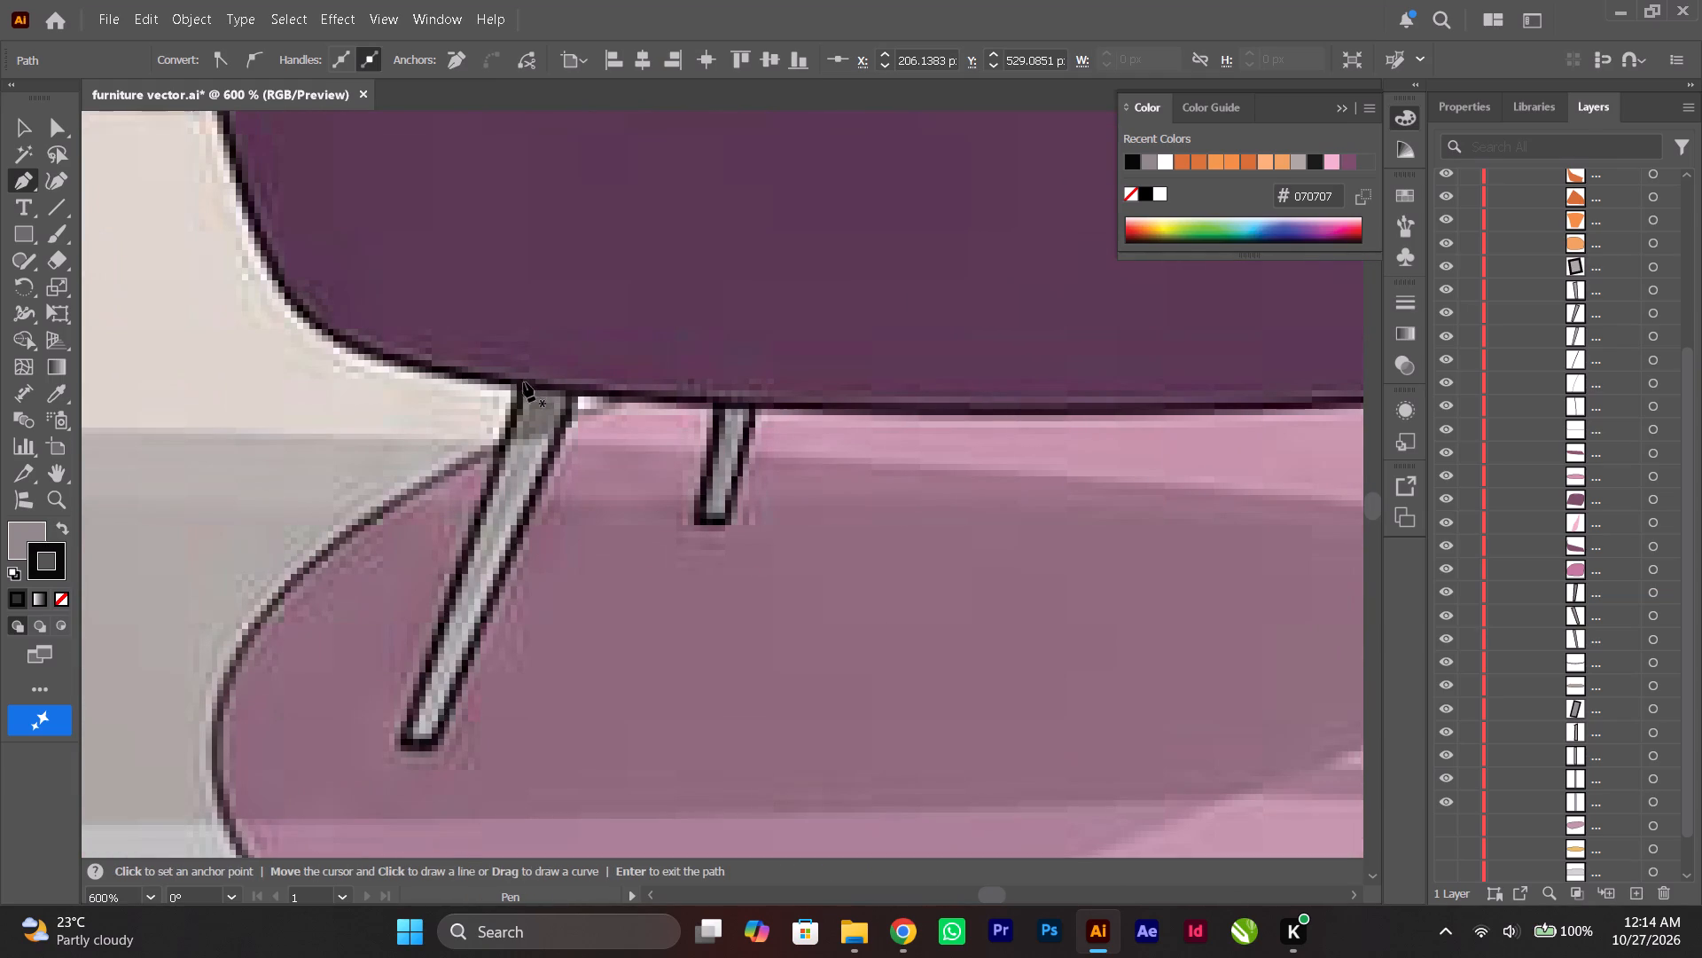
click(522, 383)
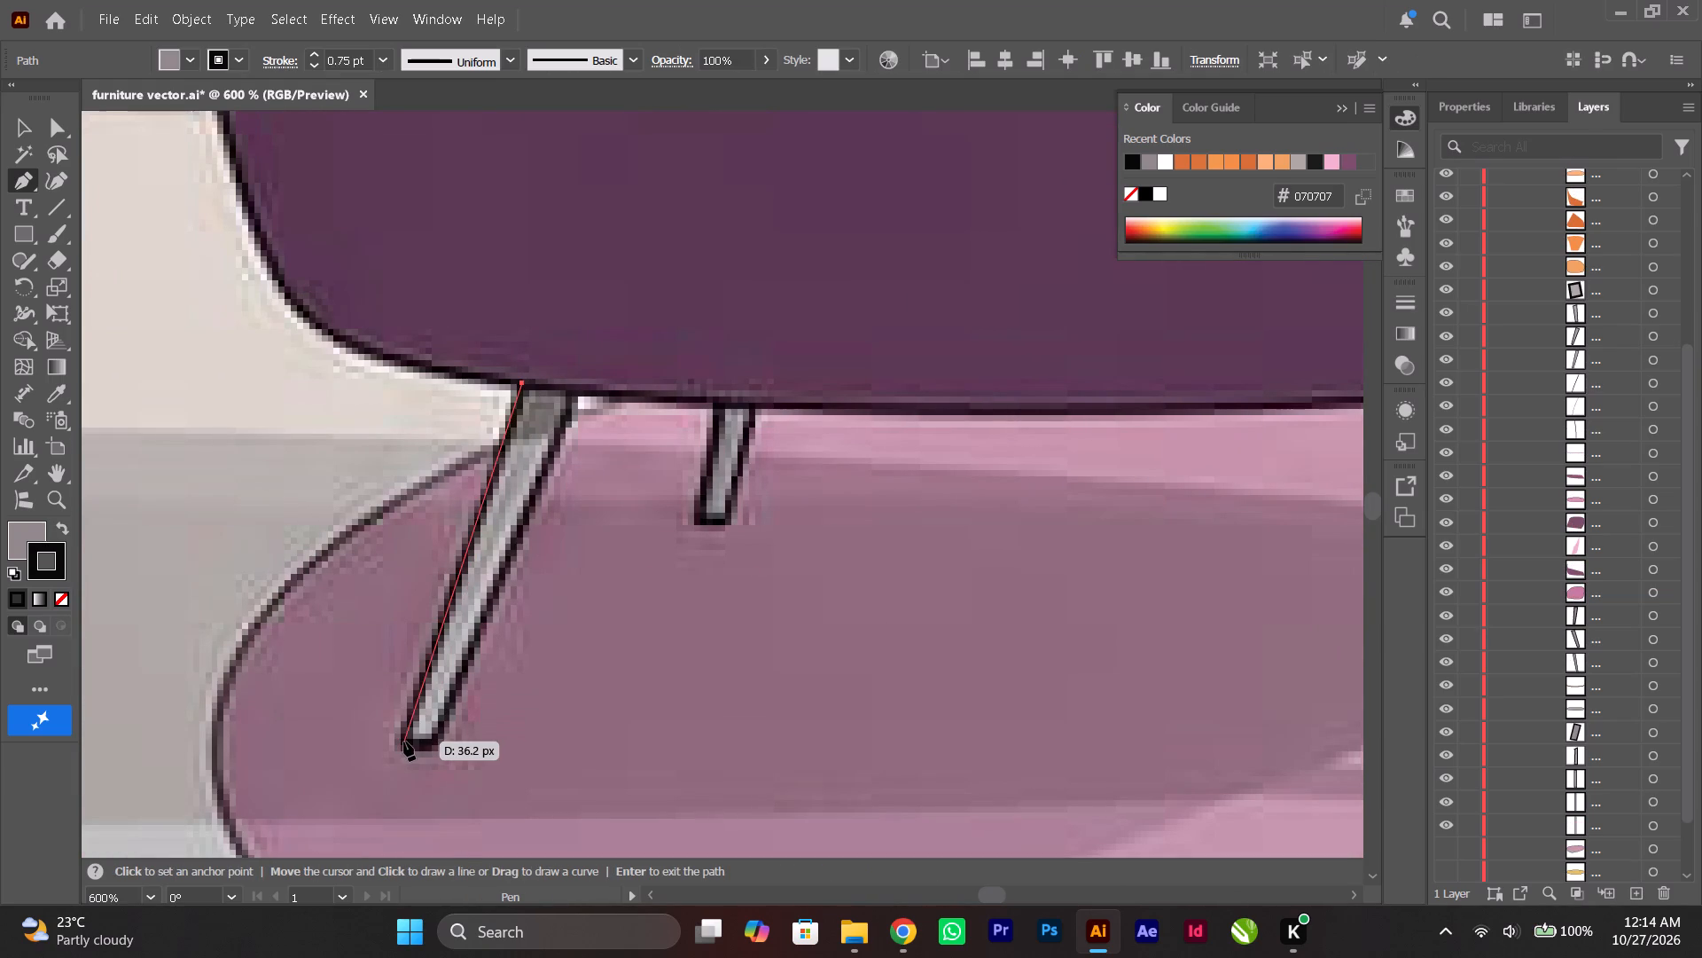
click(404, 741)
click(431, 747)
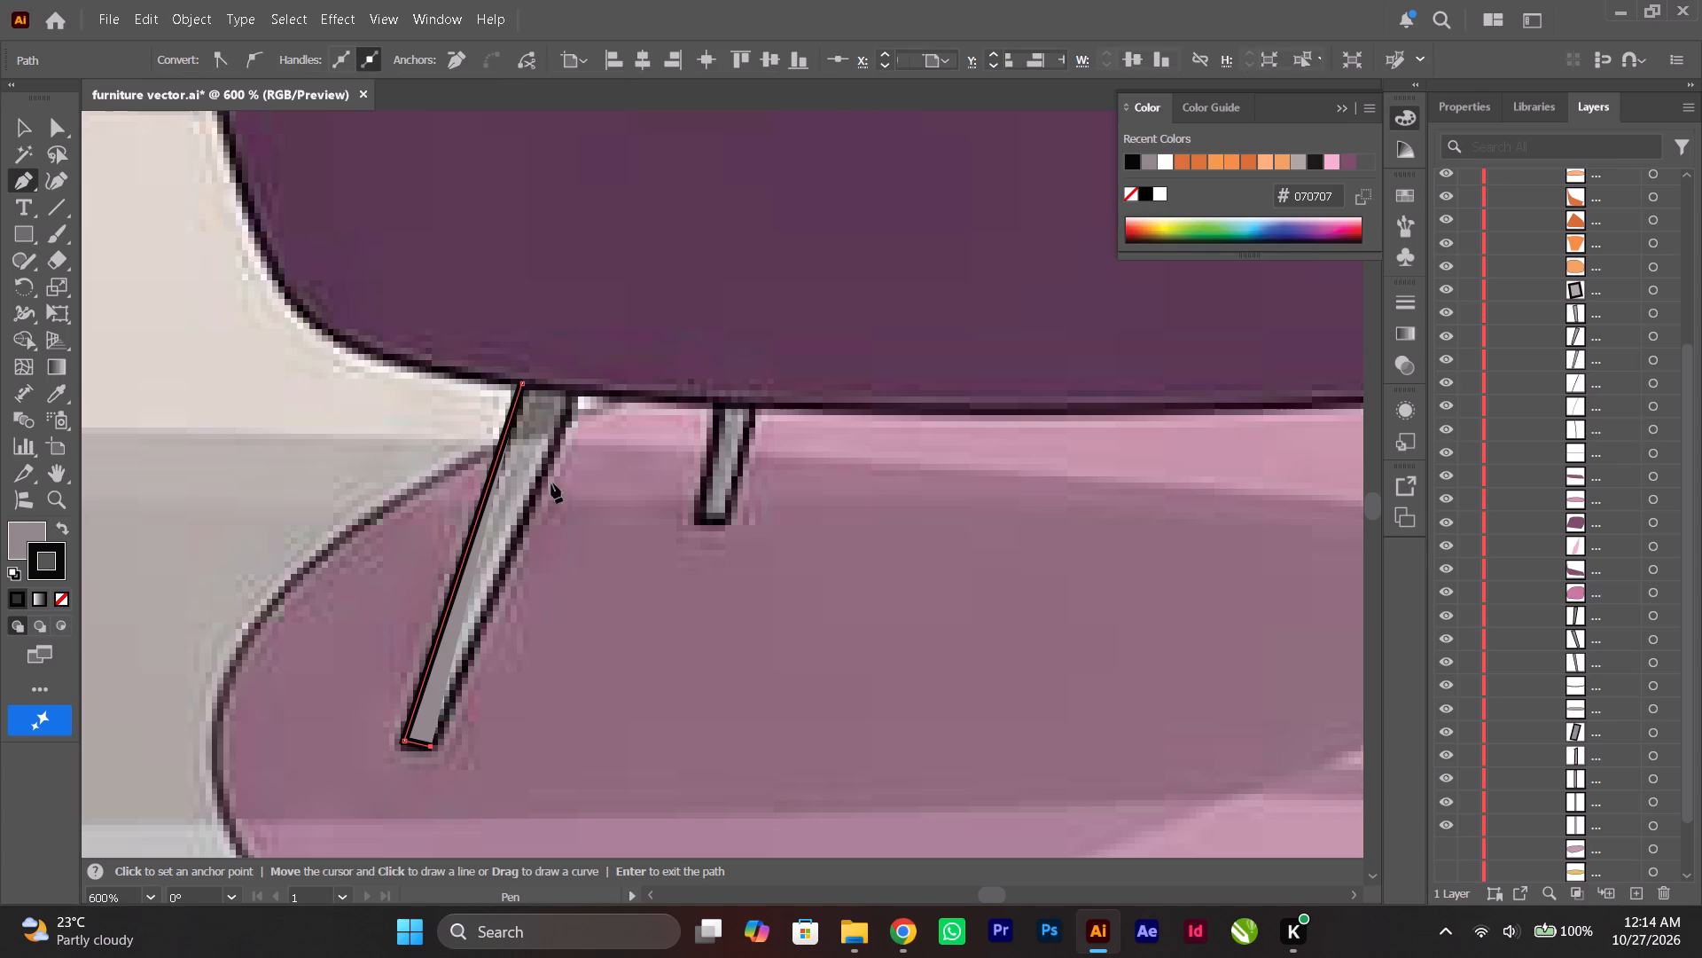
click(579, 389)
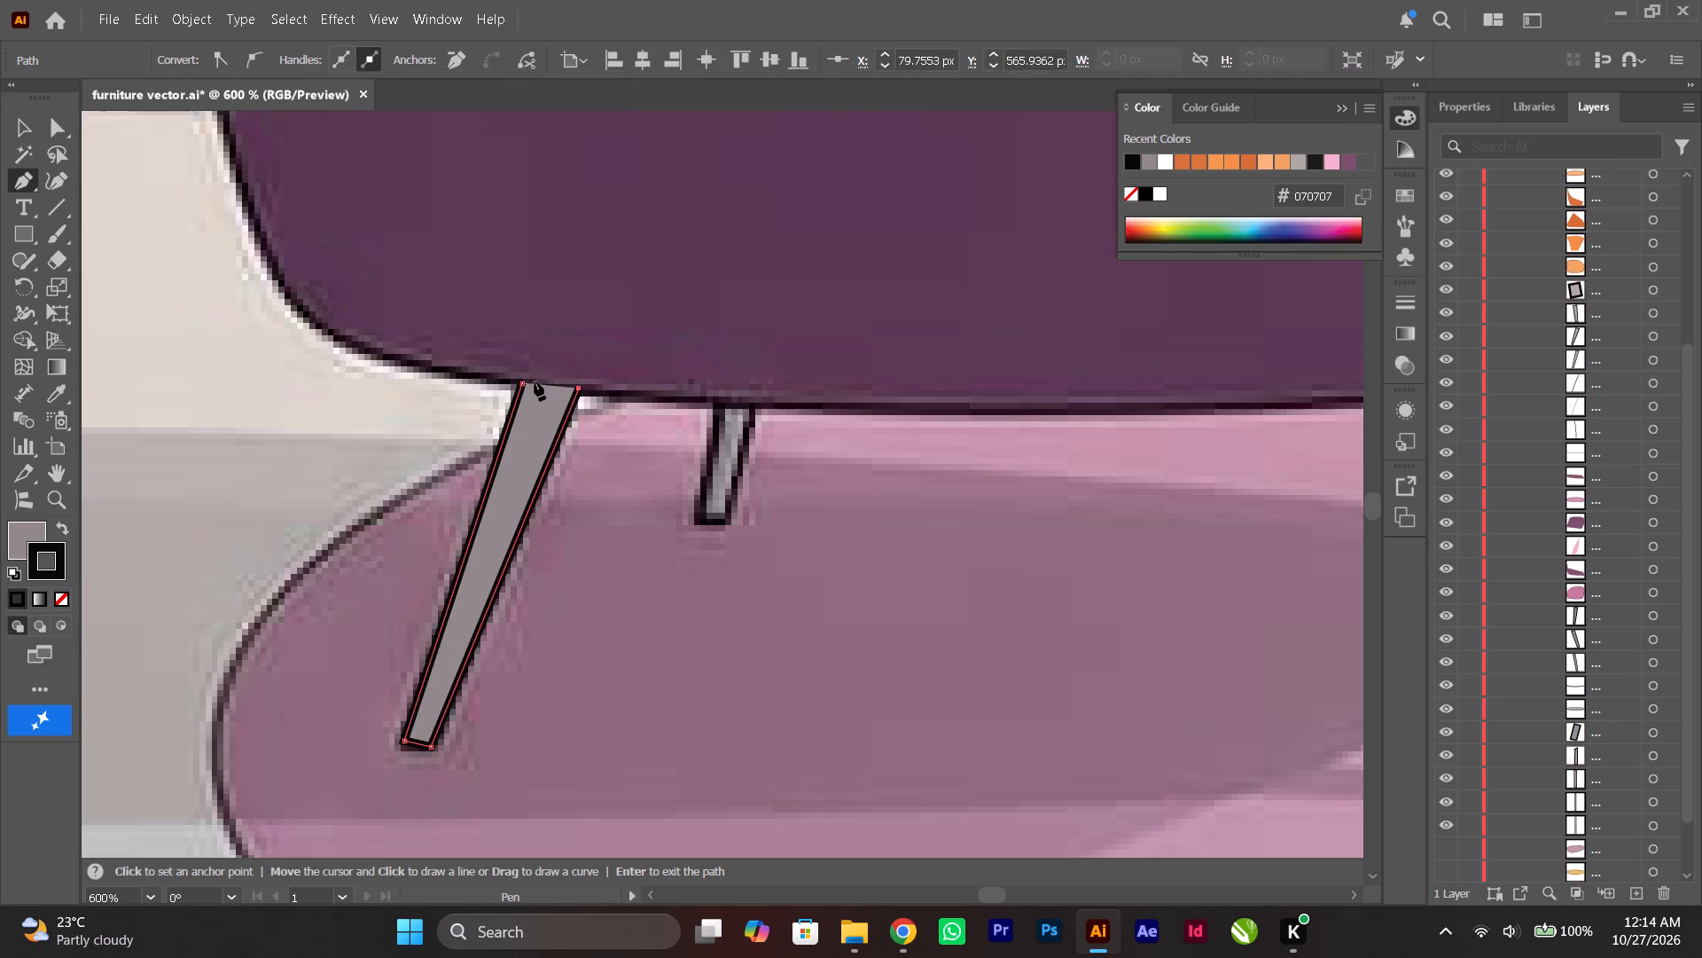
click(523, 381)
Trace the purple armchair's short rear-left leg as a closed four-point grey shape with black 0.75 pt outline, and deselect it.
ctrl+scroll(523, 381, down, 4)
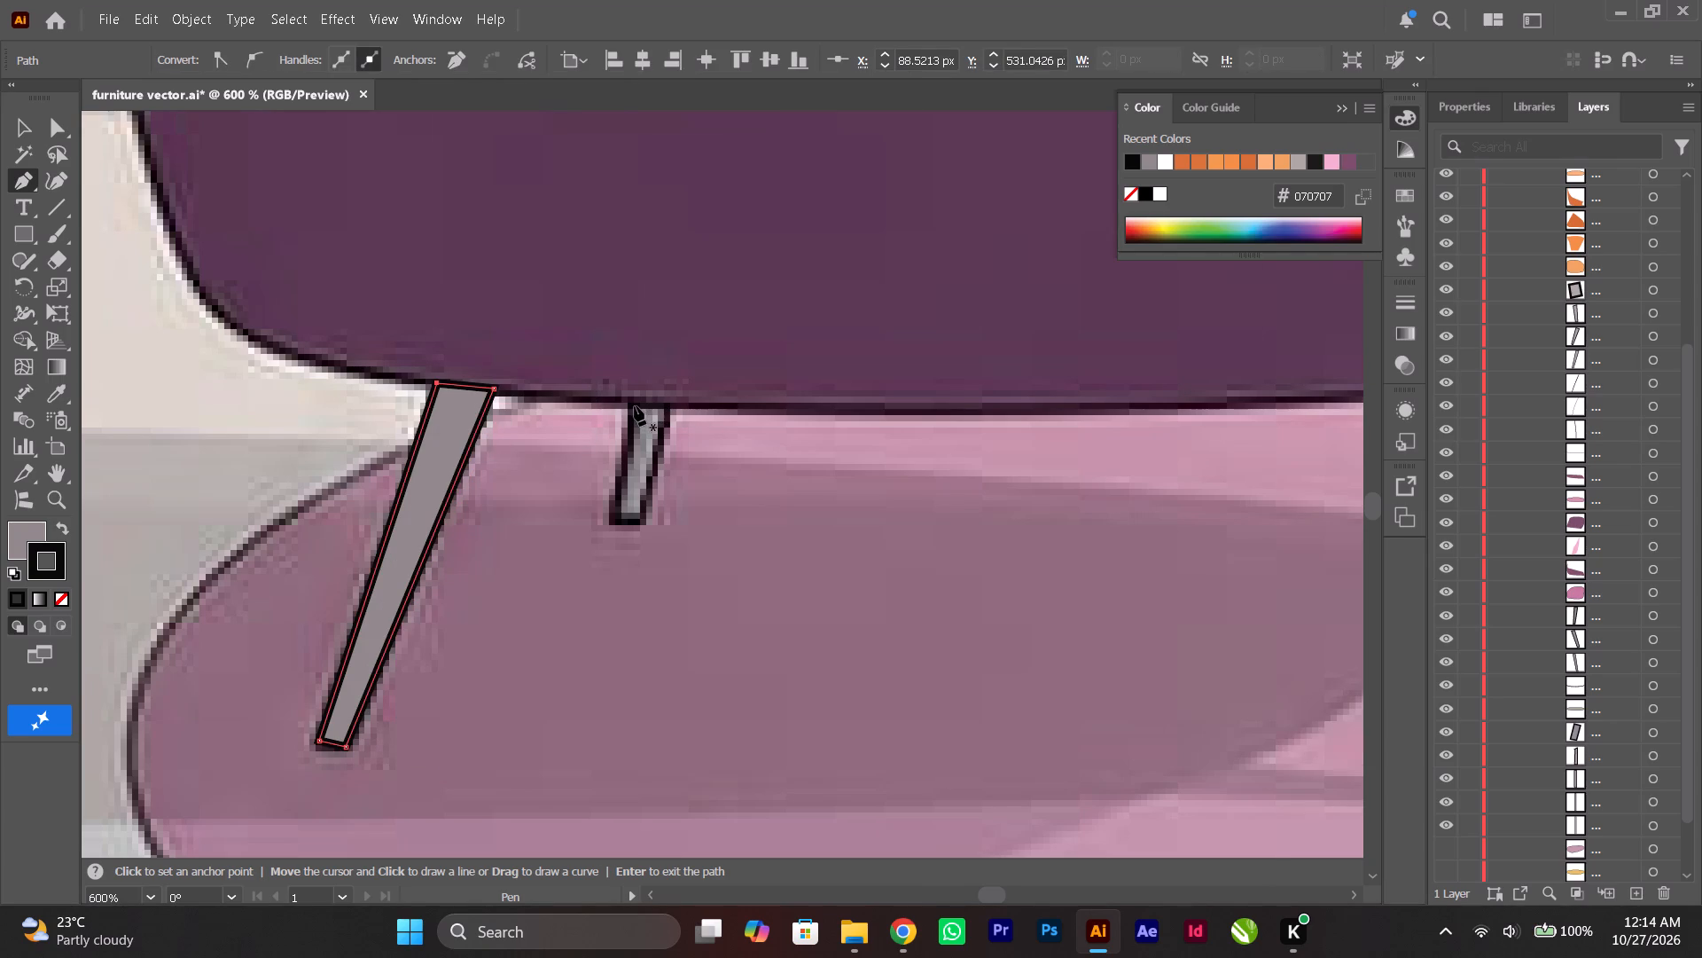
click(632, 404)
click(671, 408)
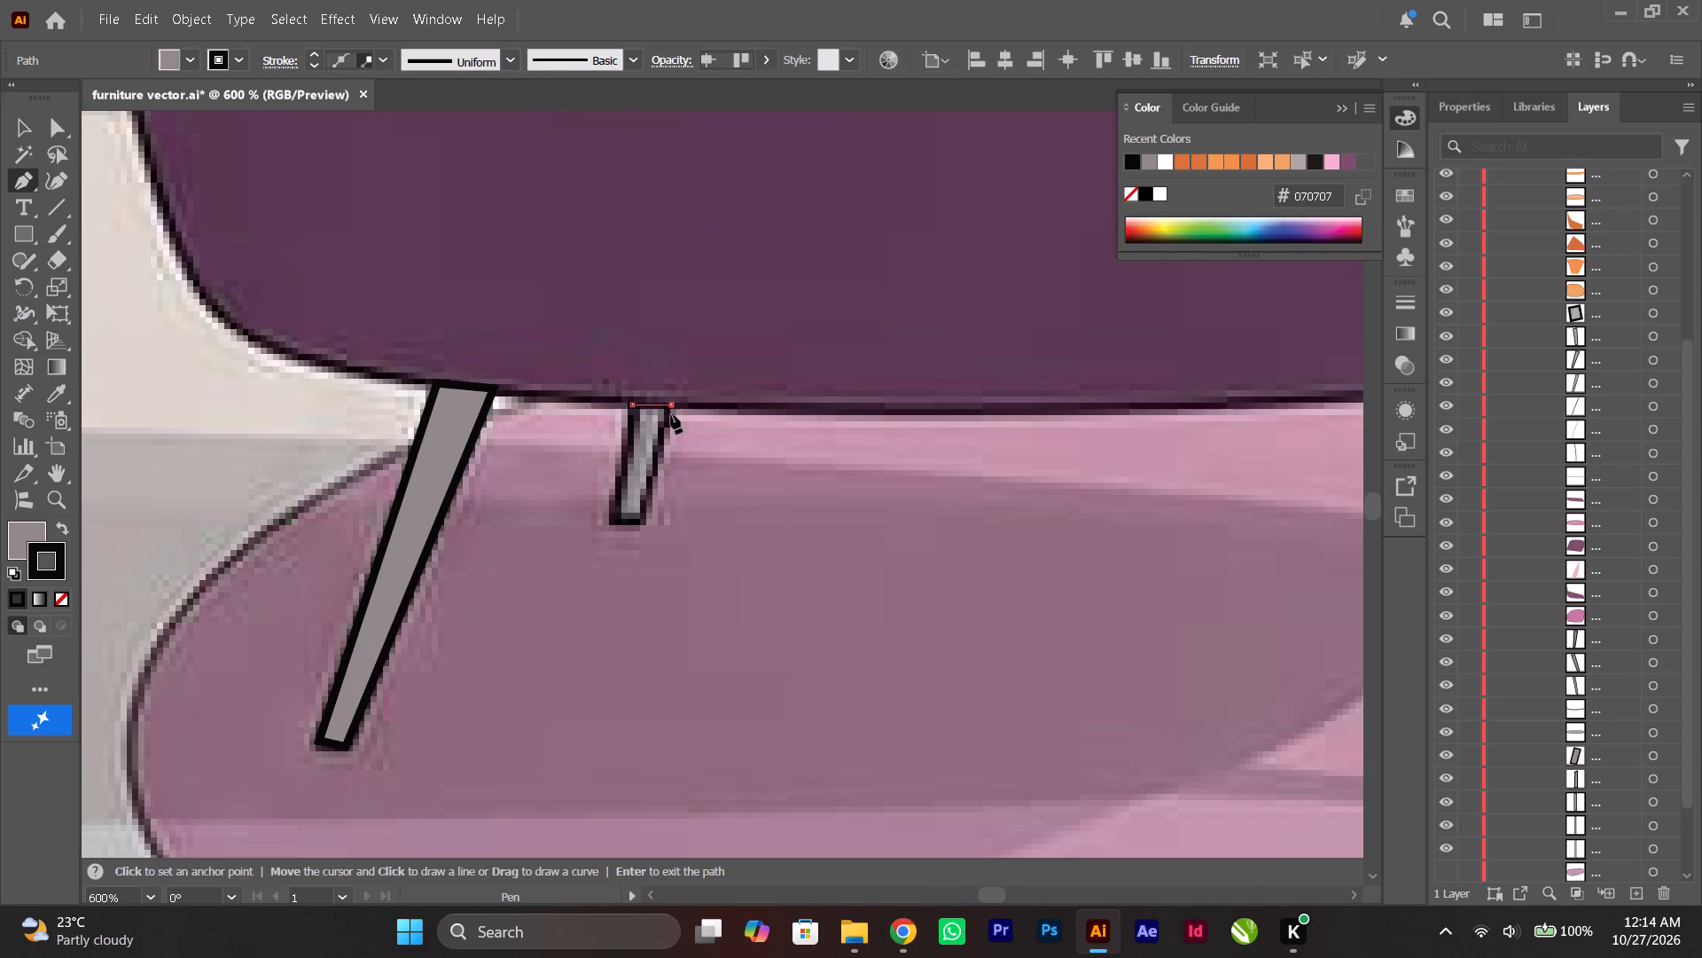
click(645, 518)
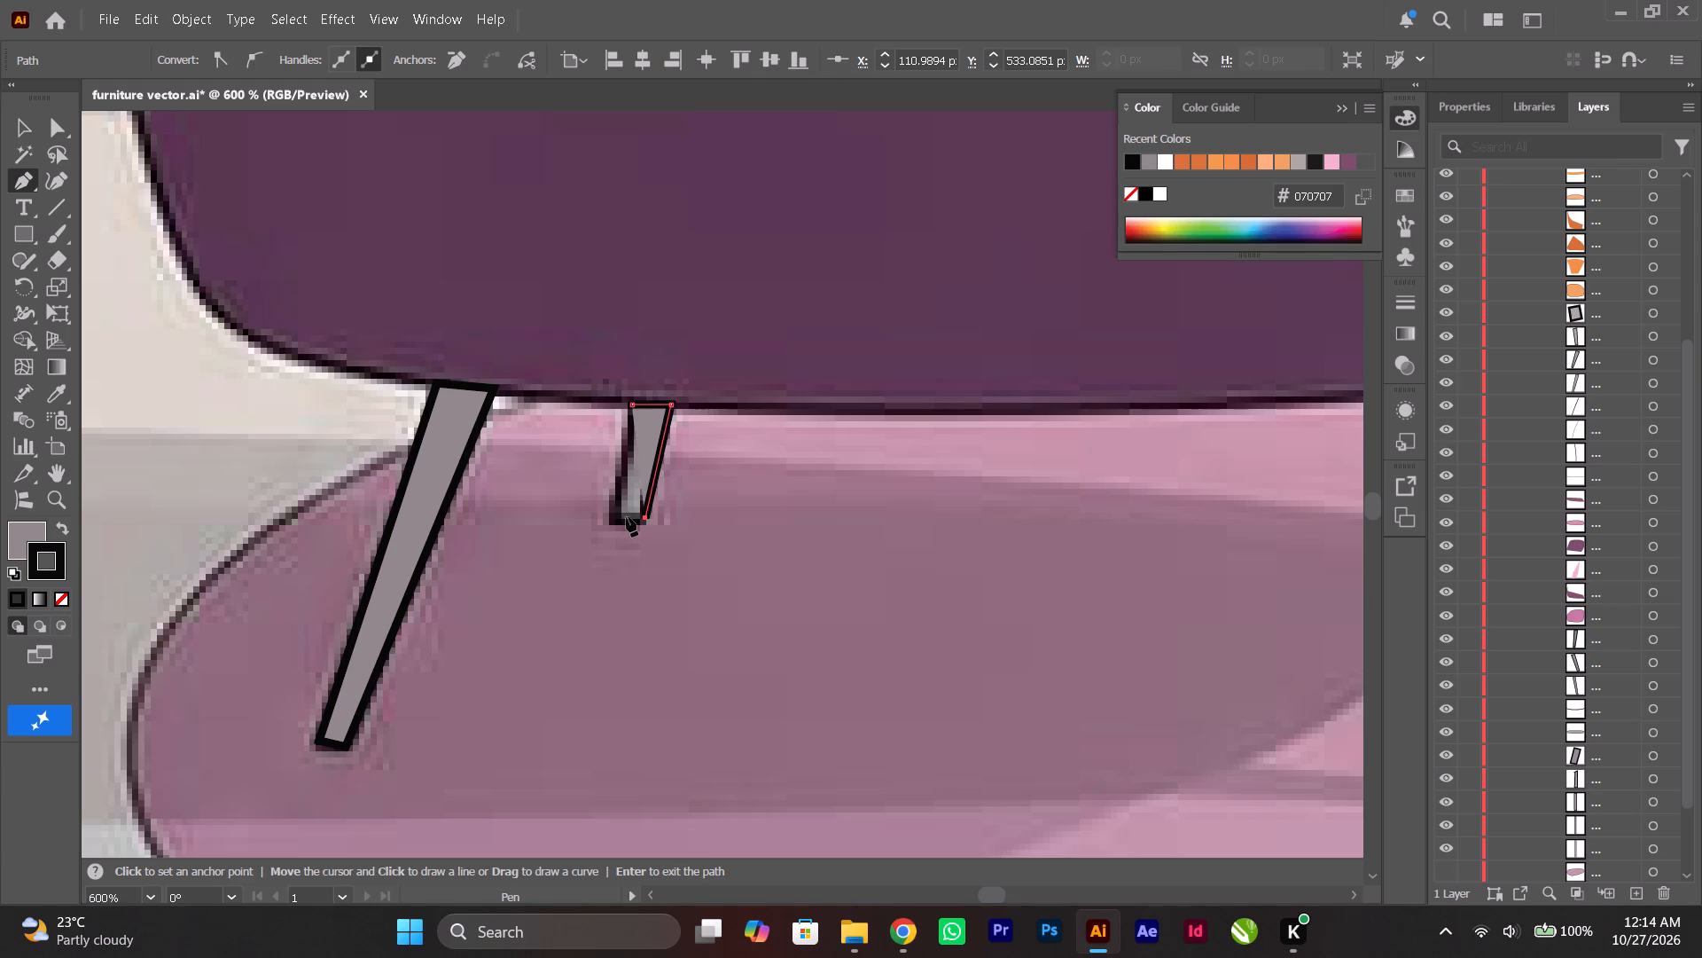
click(612, 517)
click(633, 405)
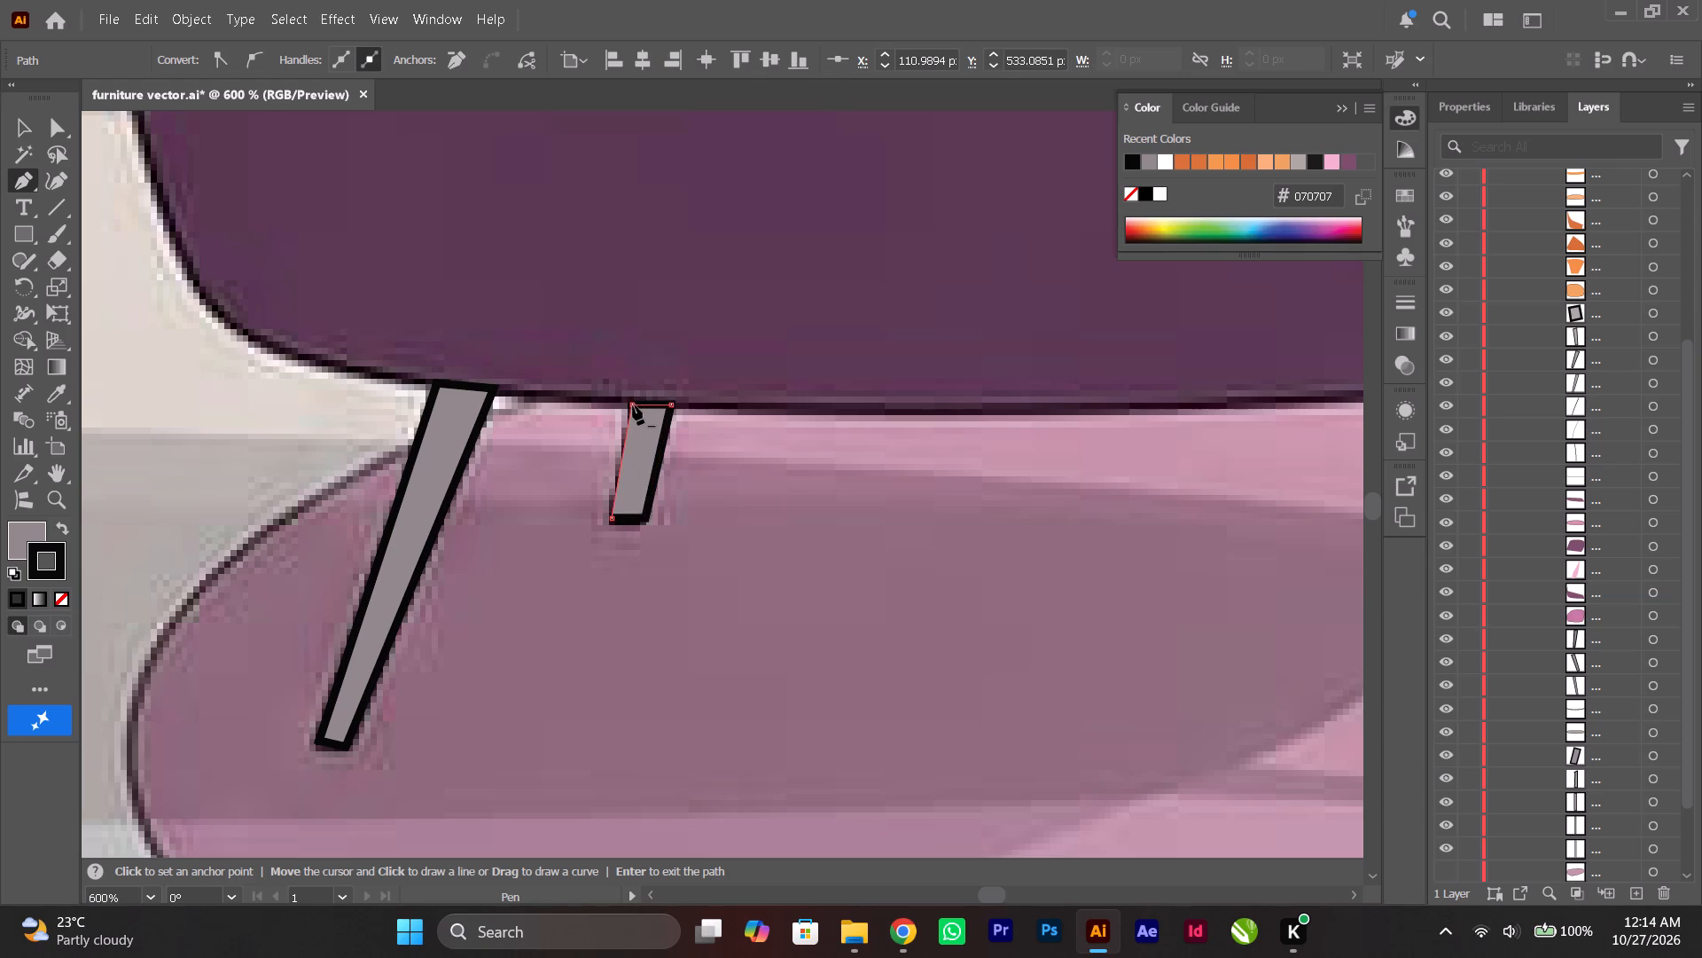
alt+scroll(633, 407, down, 3)
ctrl+scroll(633, 407, down, 6)
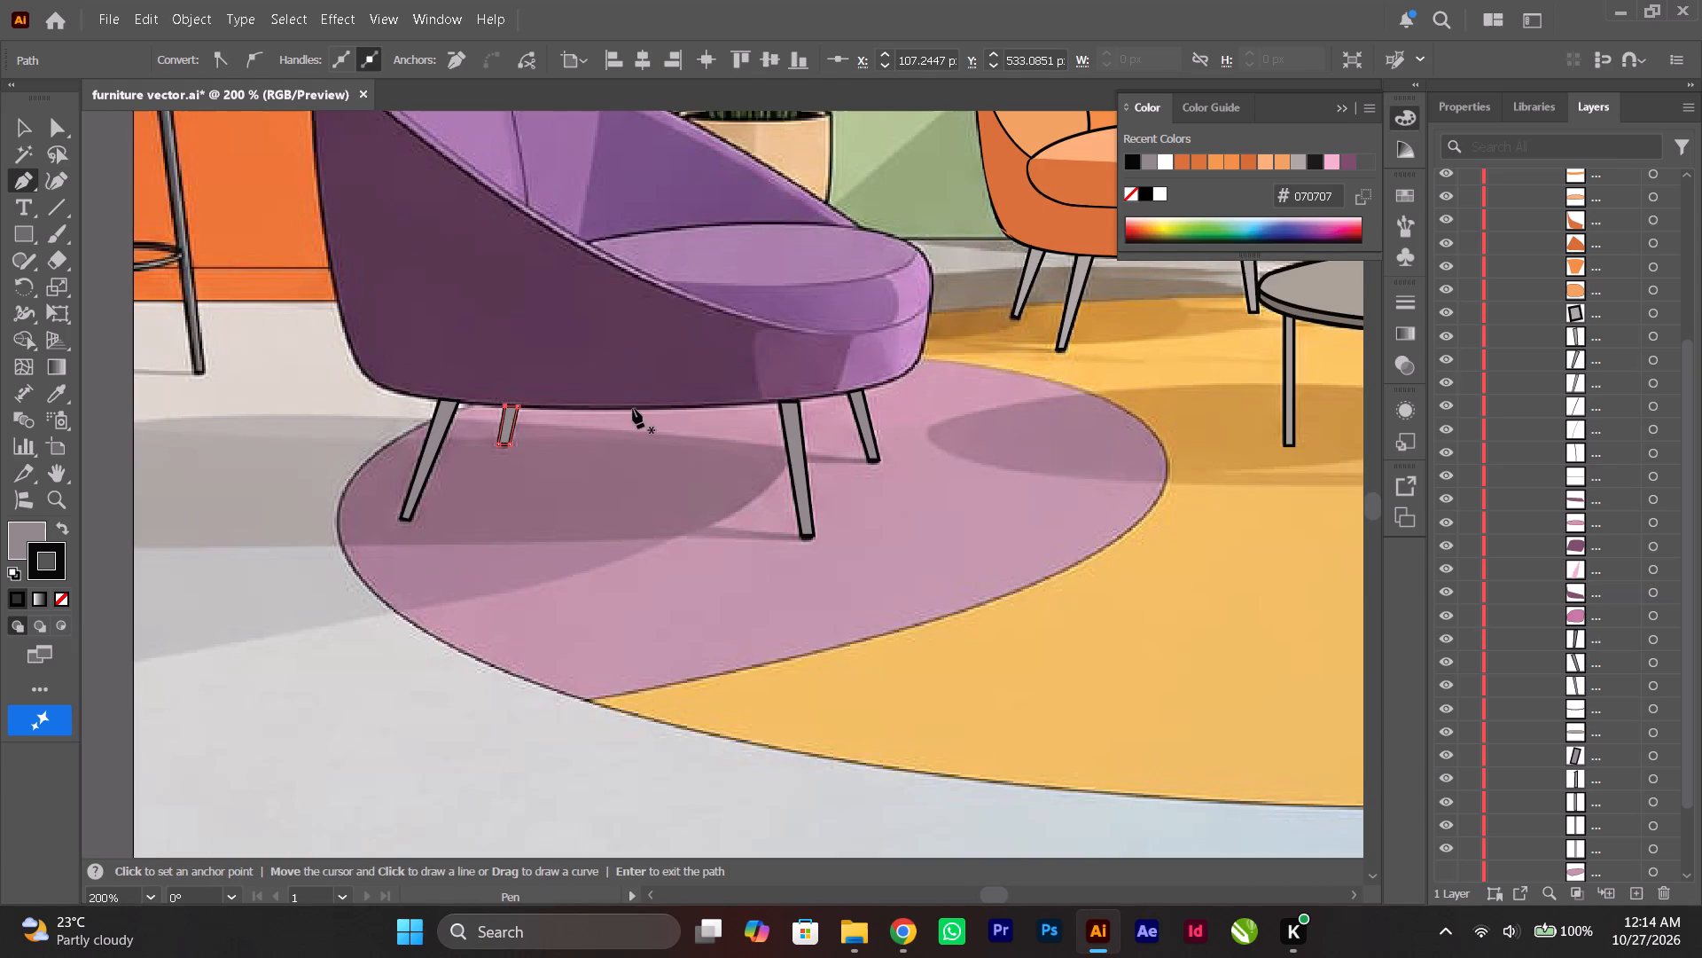
scroll(633, 409, up, 6)
click(16, 124)
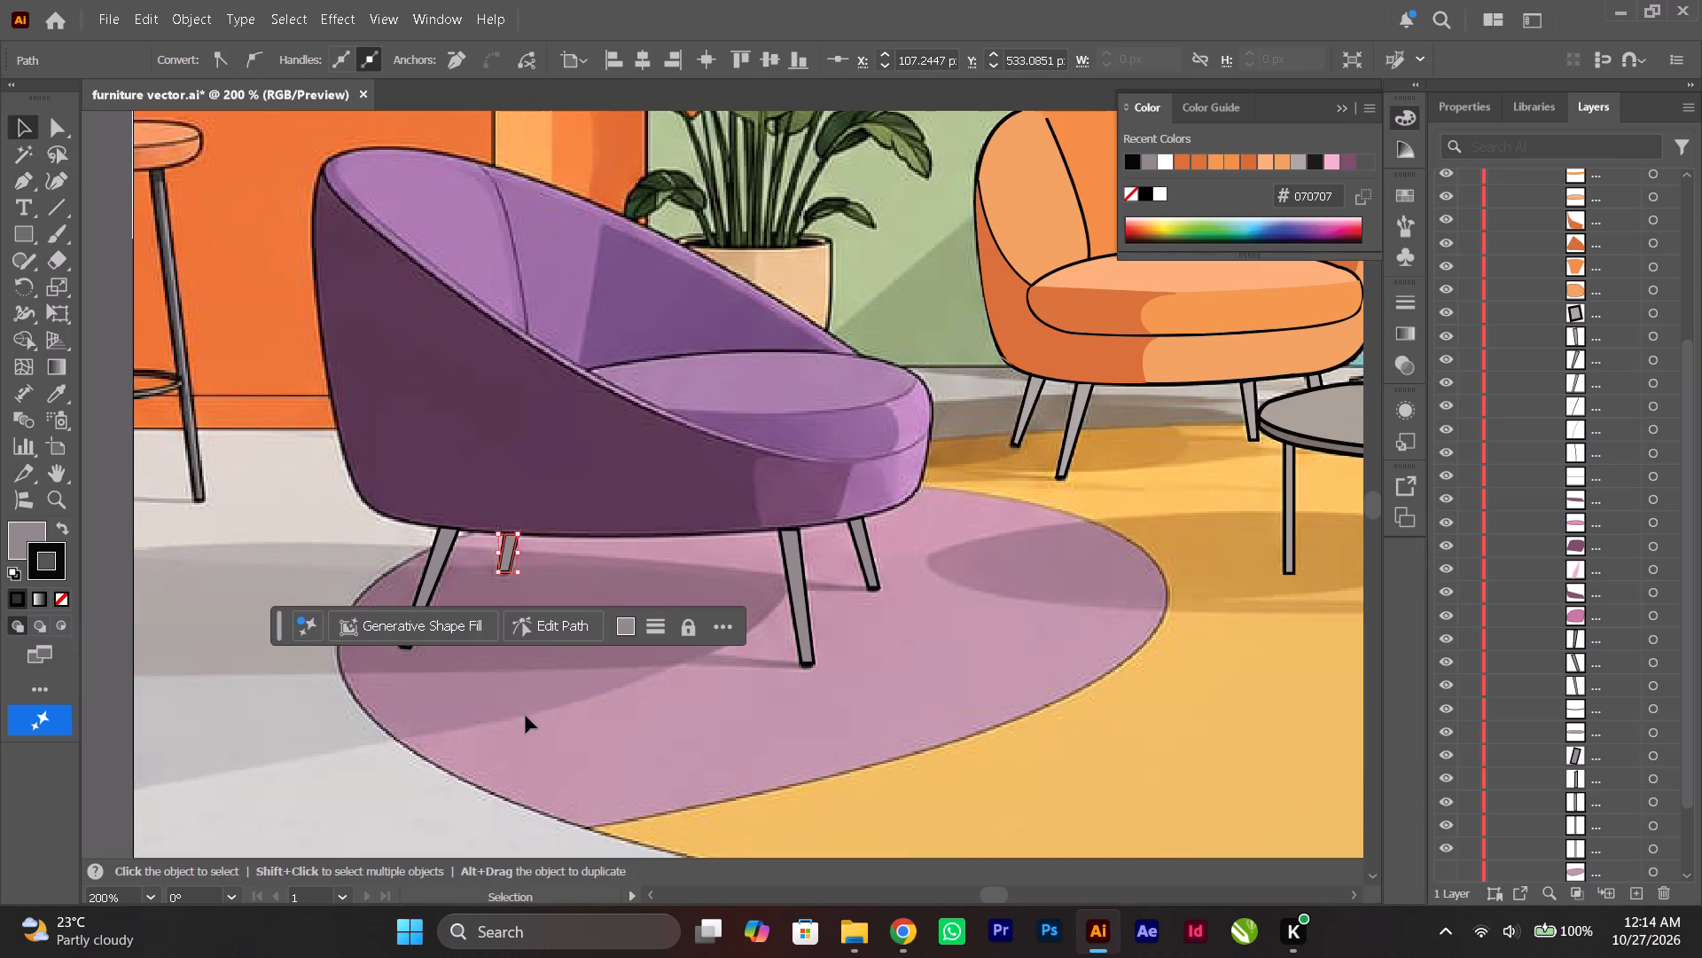
click(526, 716)
alt+scroll(527, 716, down, 1)
ctrl+scroll(527, 716, down, 4)
scroll(527, 715, up, 3)
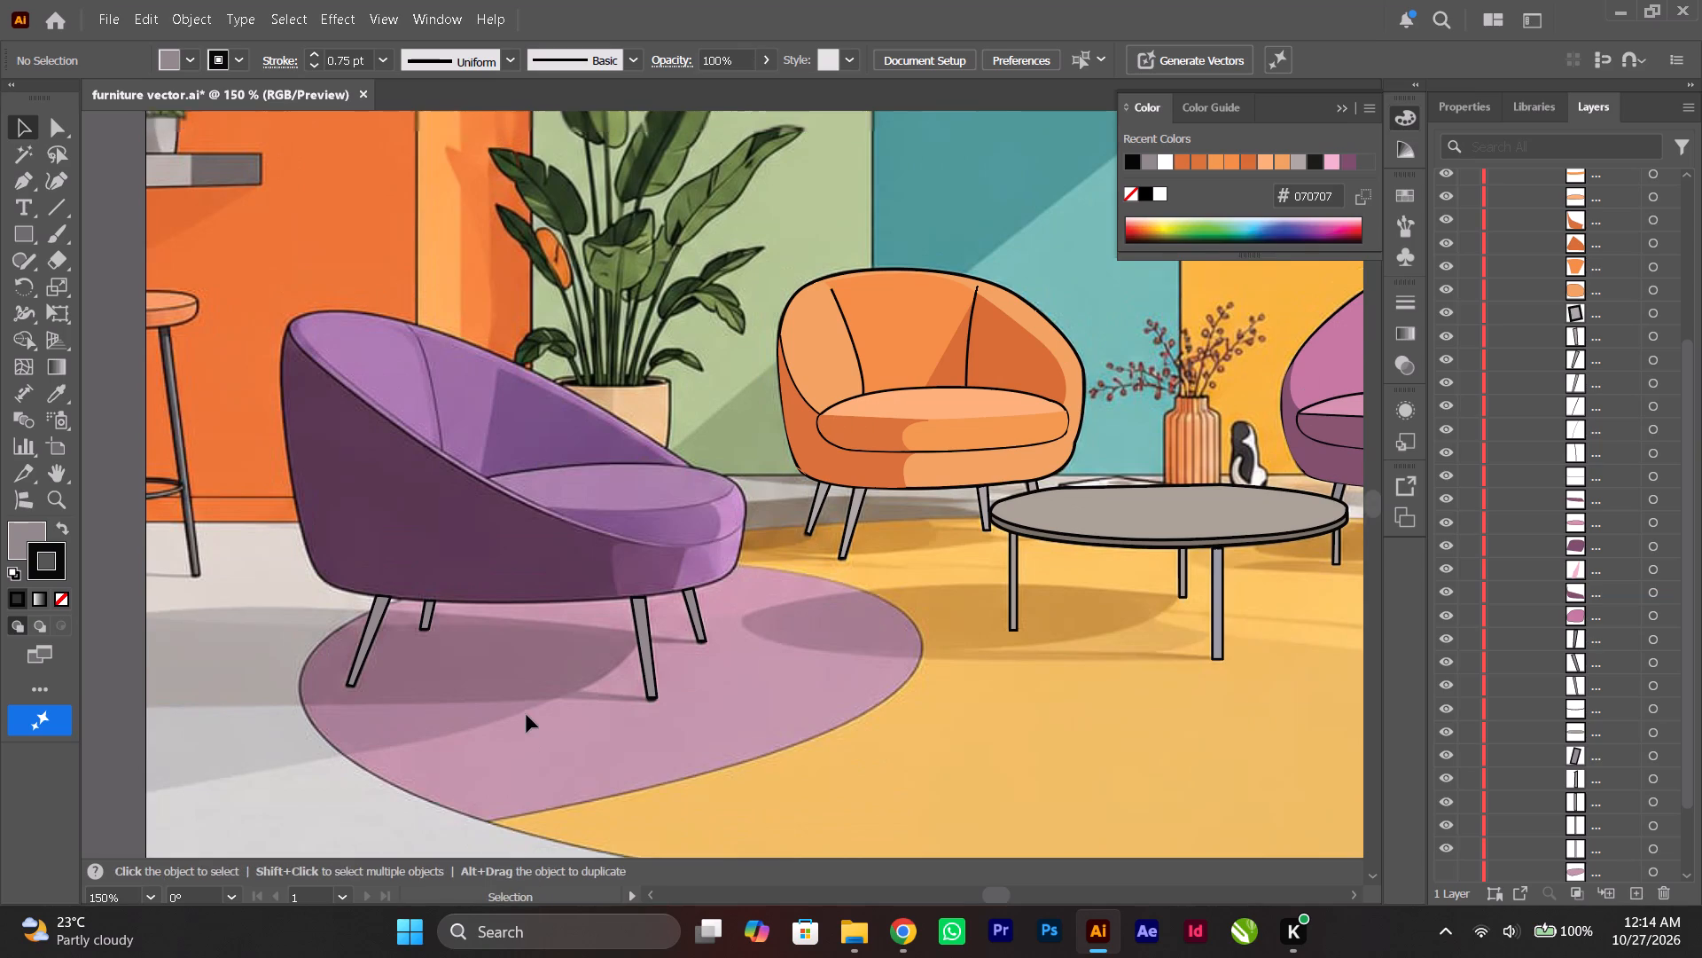
Start a Pen outline of the purple armchair's body where backrest meets seat, curving along the backrest's upper edge to a corner anchor near its top.
ctrl+scroll(527, 715, up, 1)
alt+scroll(527, 714, up, 1)
scroll(527, 714, up, 8)
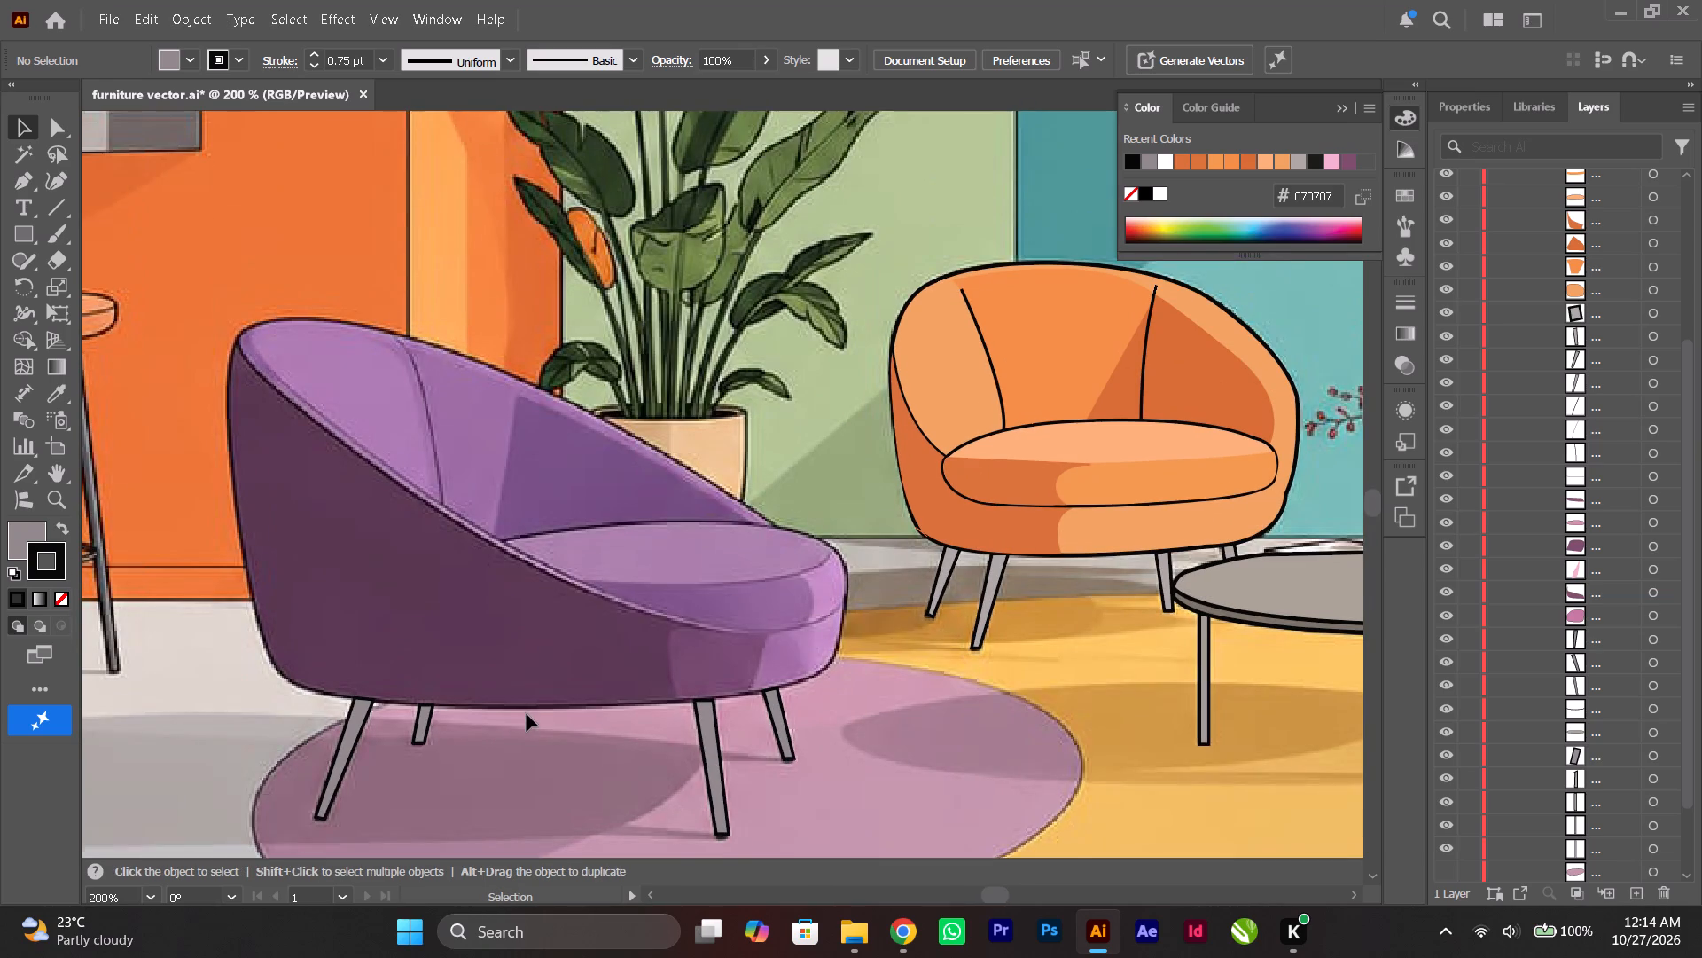
scroll(527, 714, up, 1)
click(14, 175)
scroll(301, 420, down, 5)
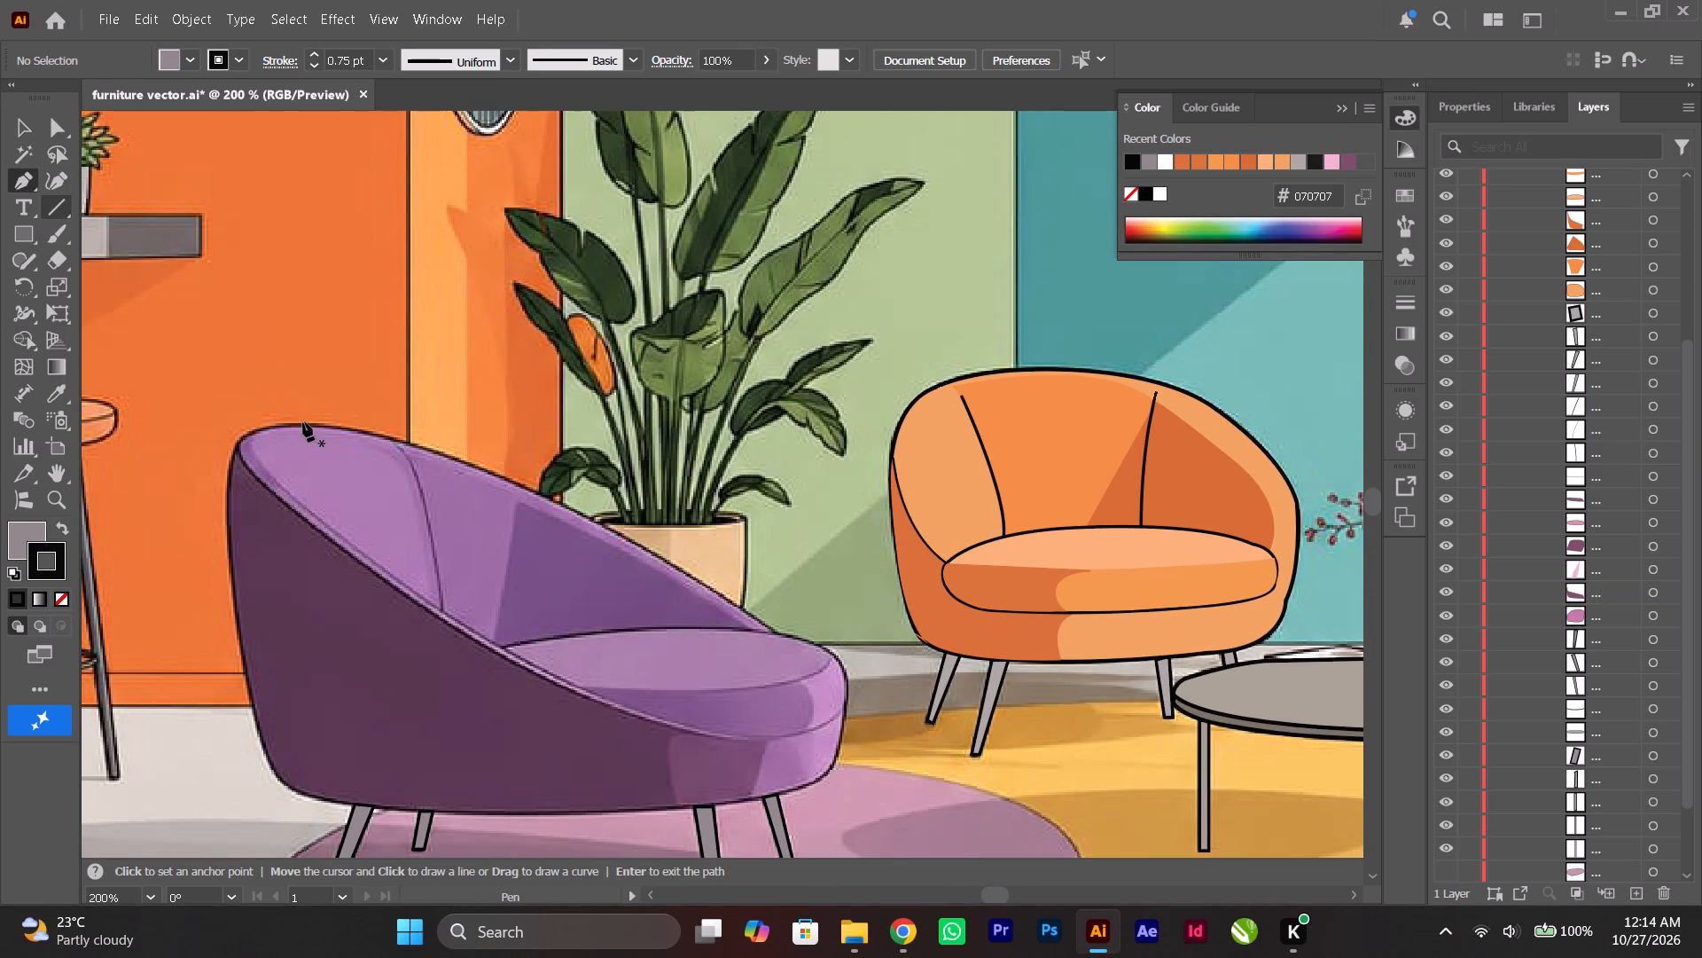
ctrl+scroll(303, 422, down, 5)
ctrl+scroll(478, 535, up, 3)
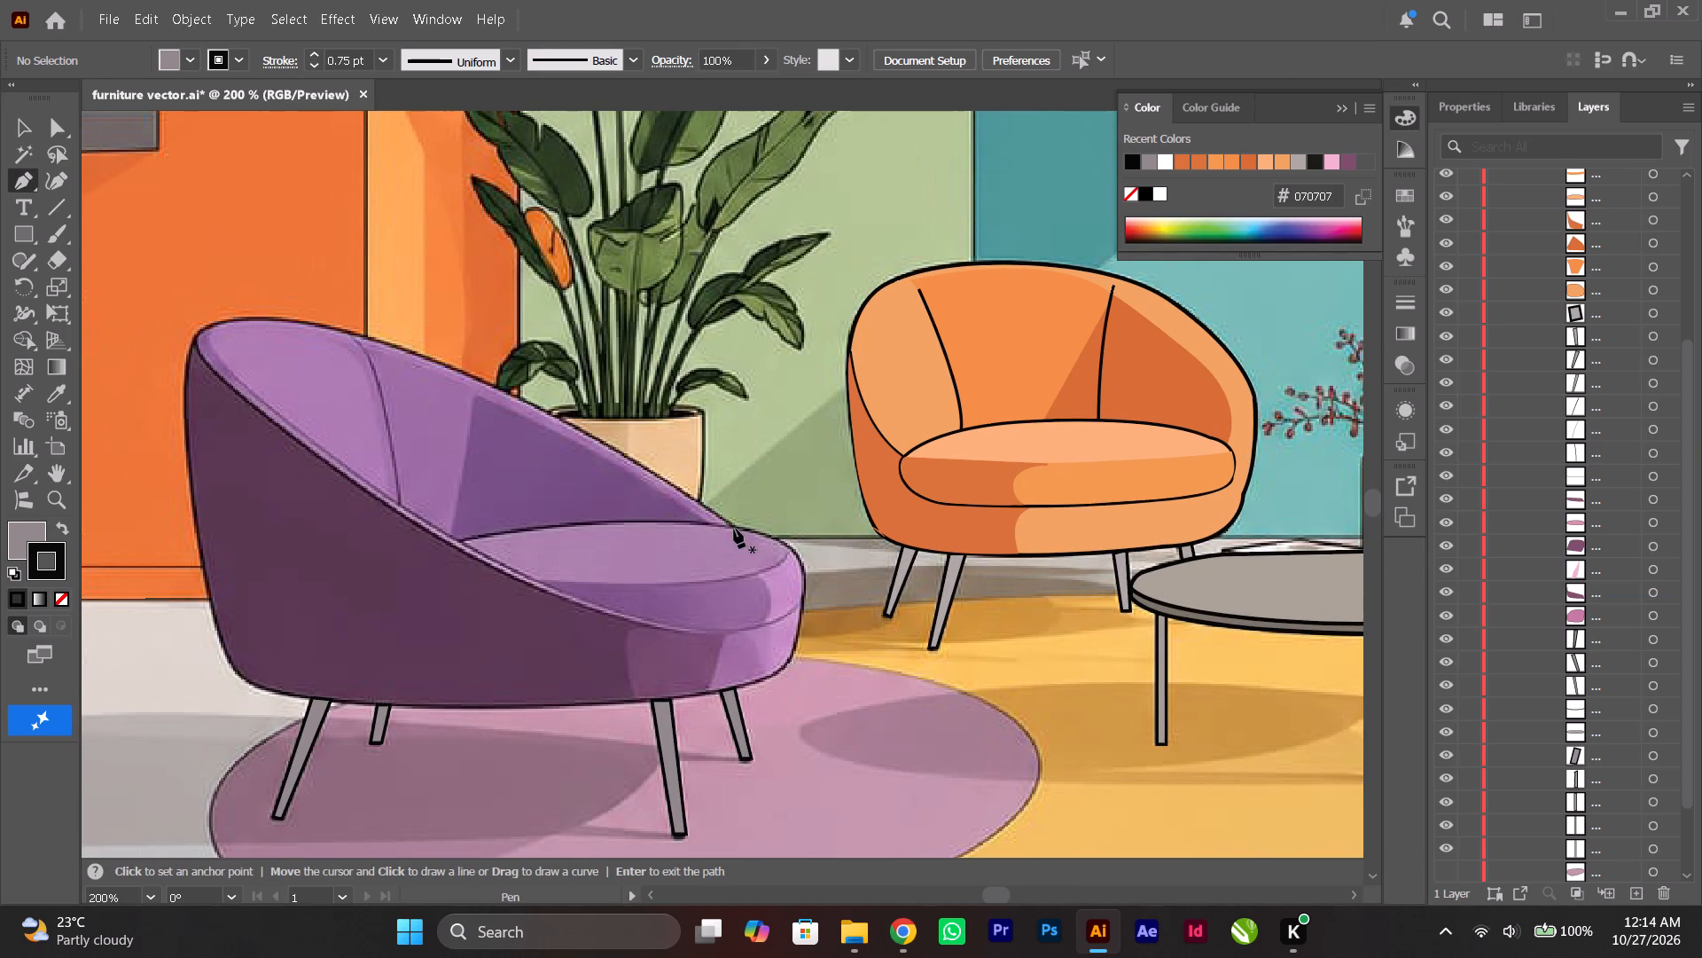
alt+scroll(734, 529, up, 2)
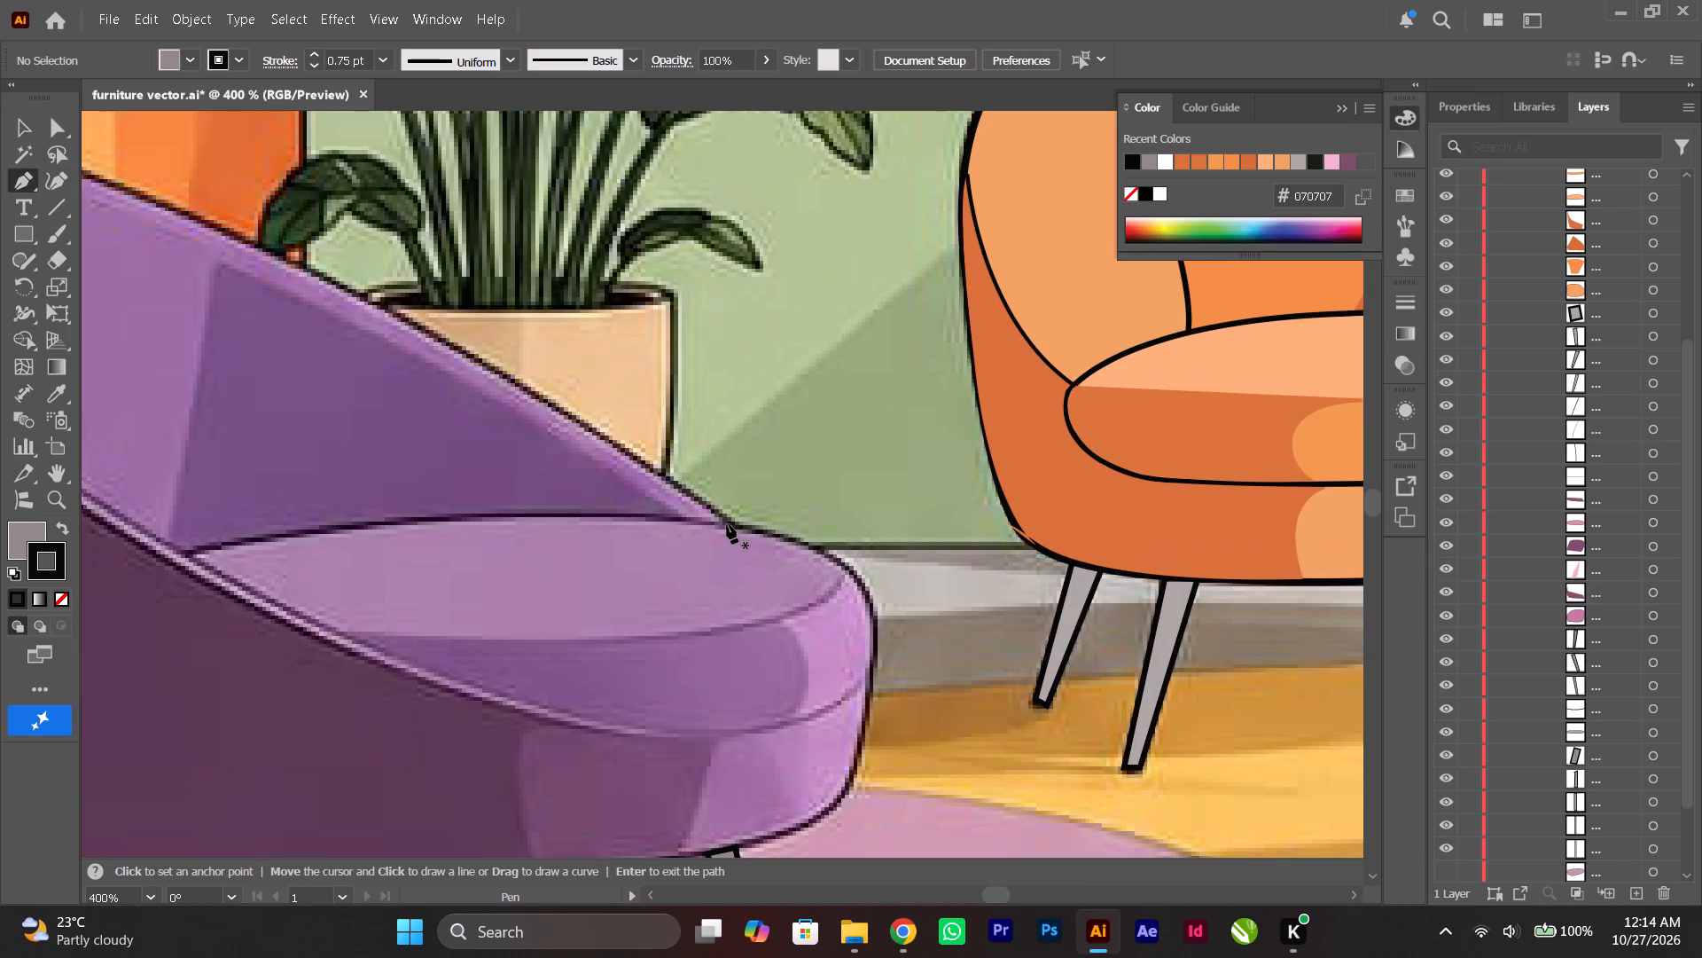
click(729, 523)
alt+scroll(729, 523, down, 2)
ctrl+scroll(728, 523, up, 5)
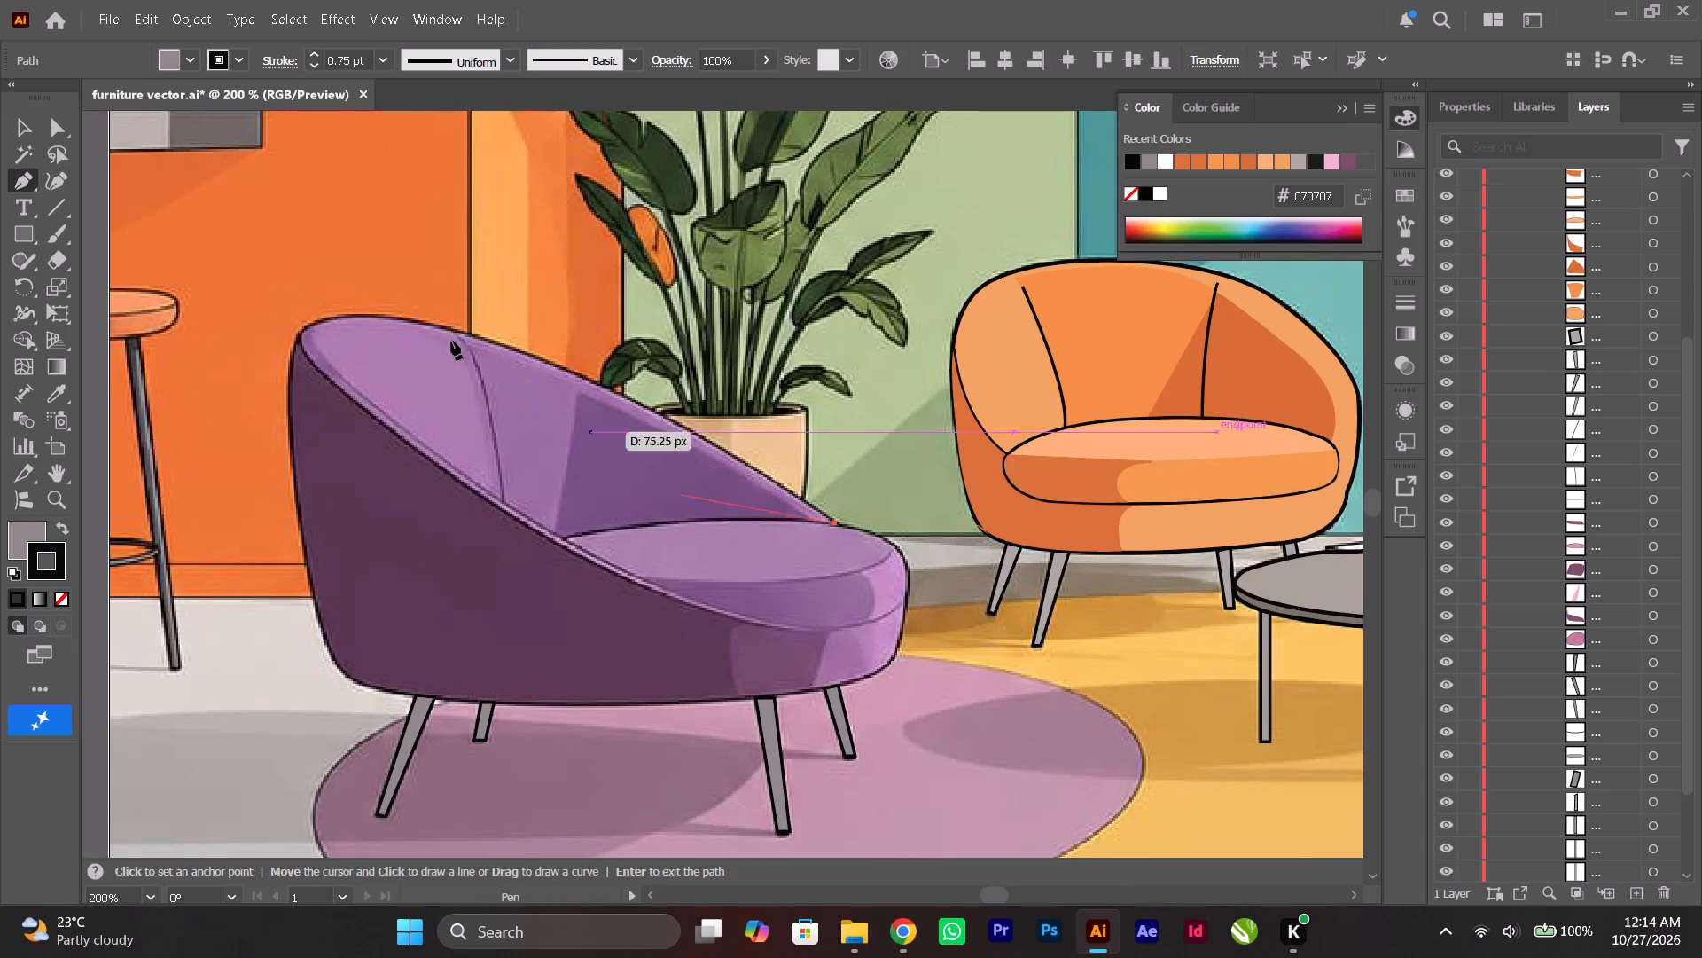
drag(400, 318, 277, 298)
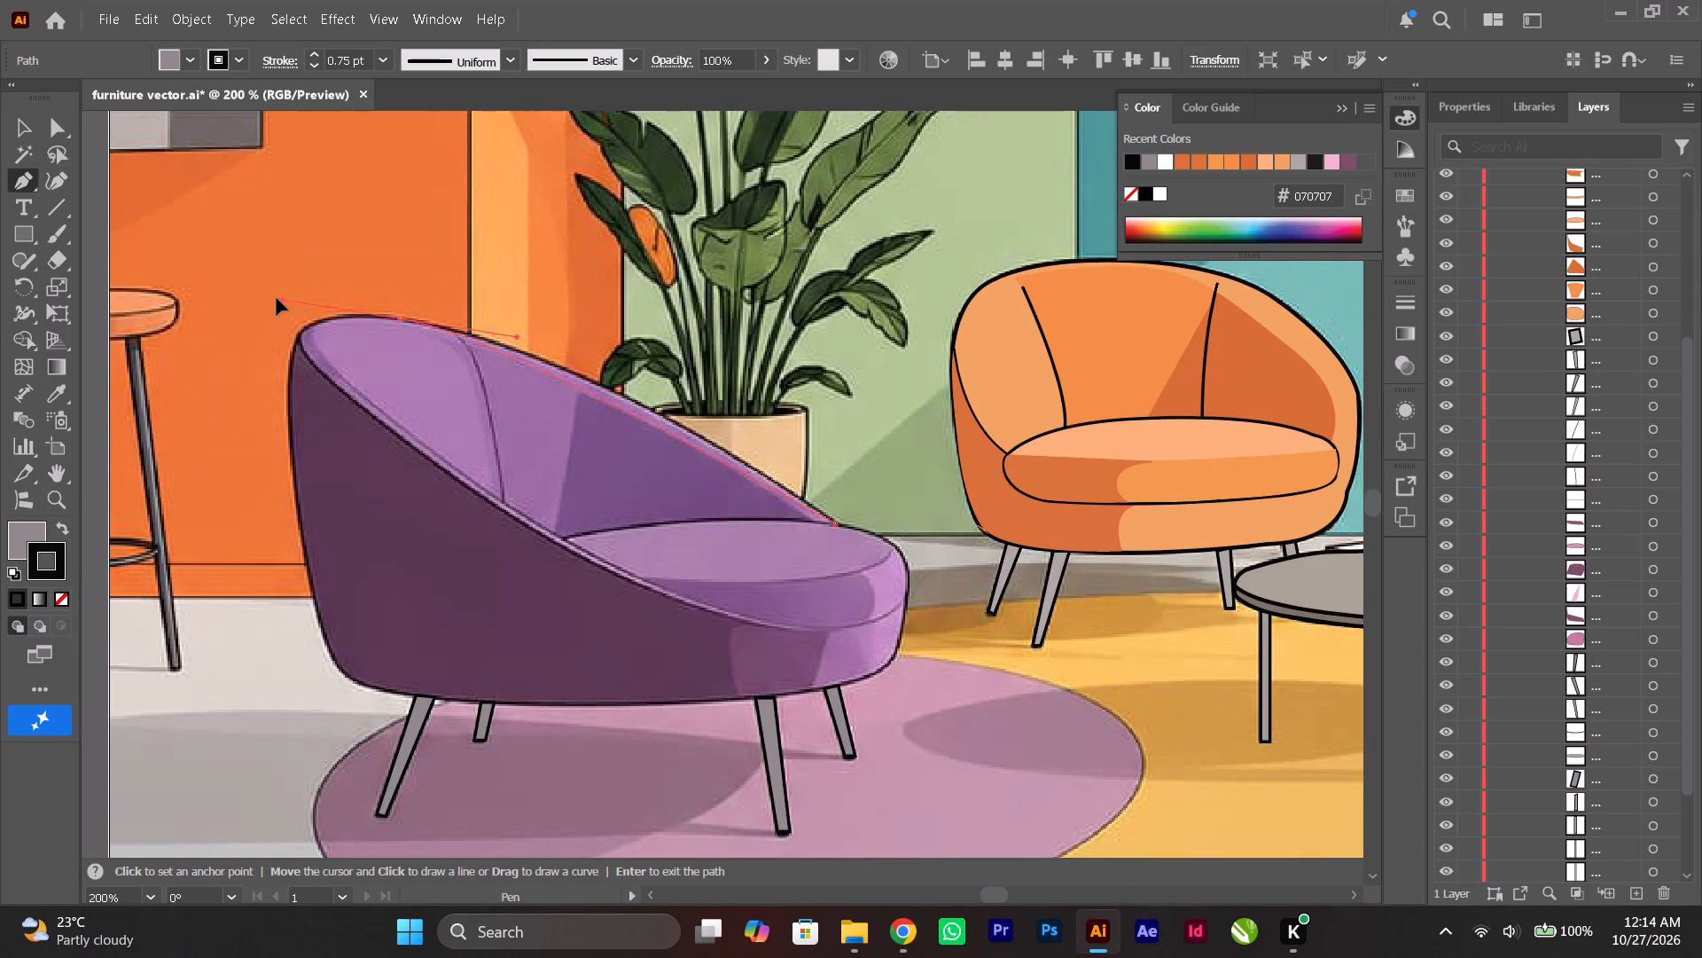
drag(277, 298, 199, 286)
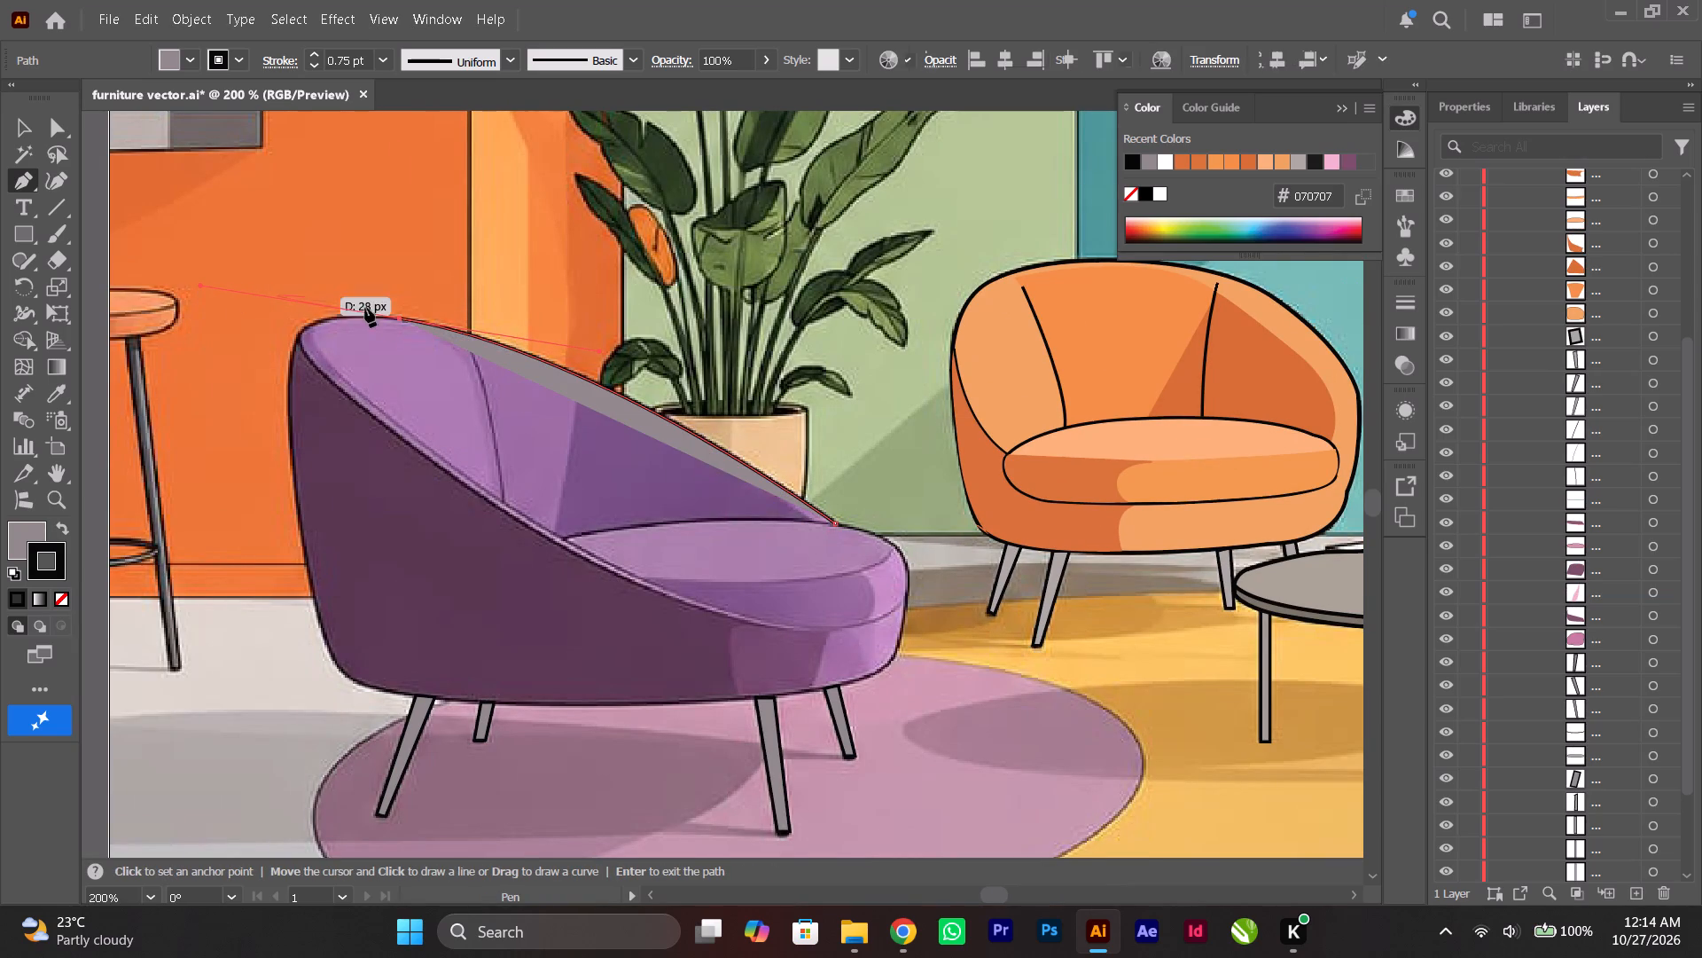
click(400, 318)
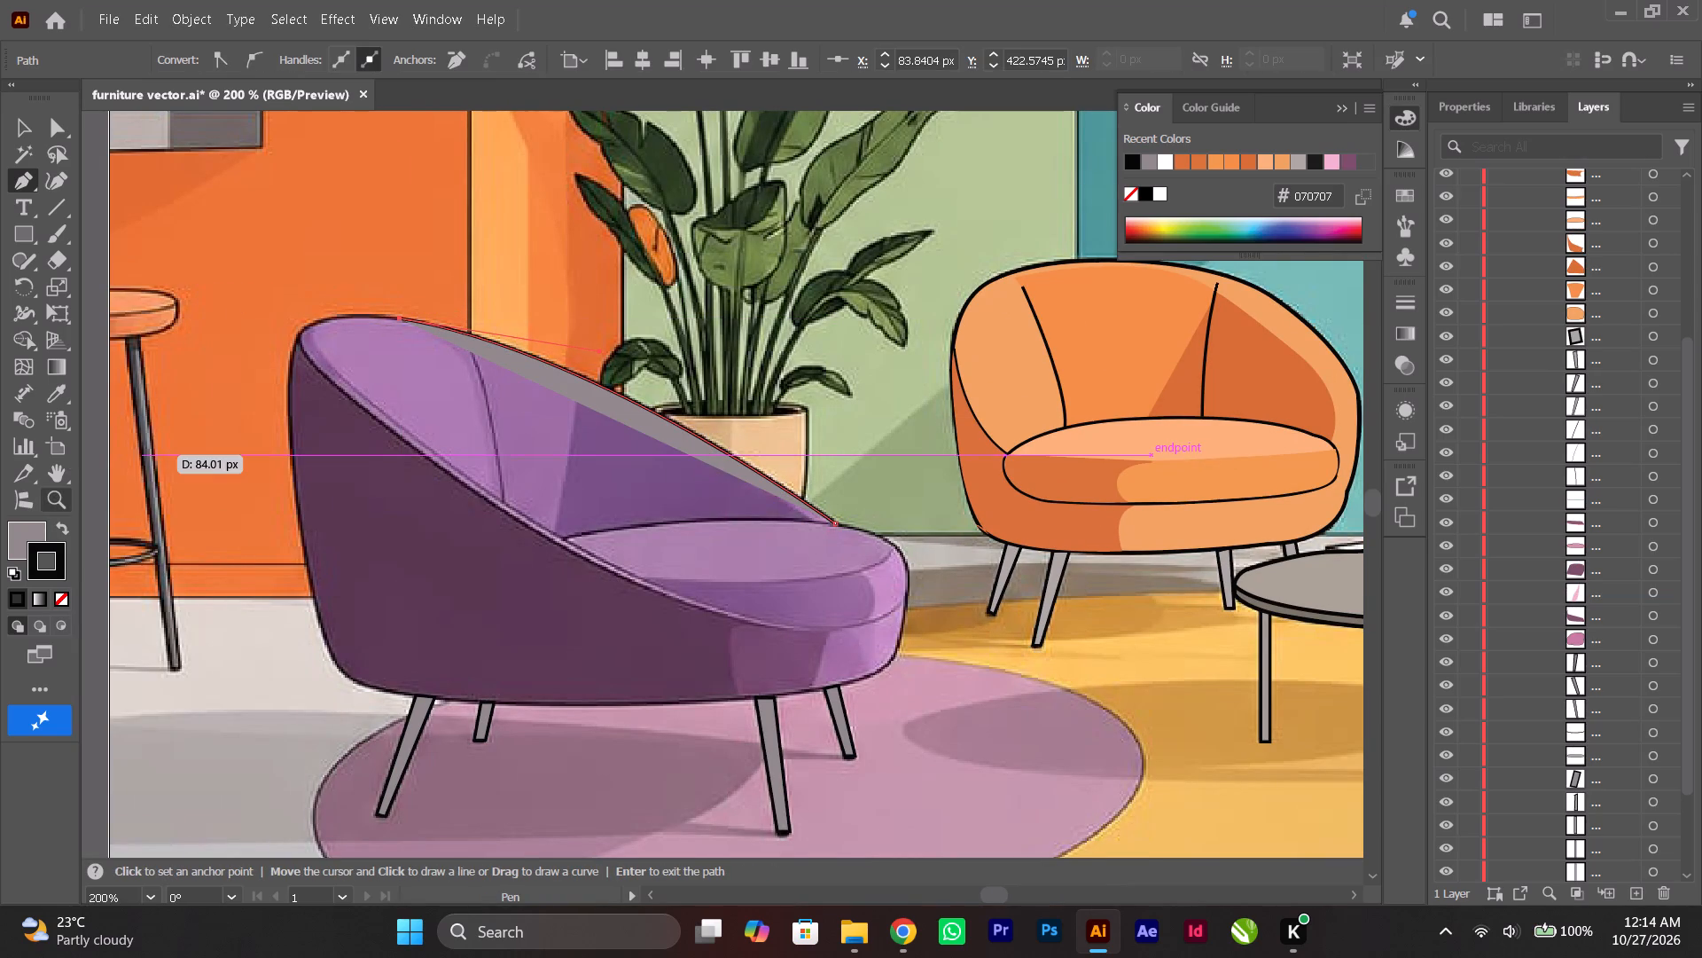
Remove both the stroke and the fill from the open armchair outline.
click(67, 600)
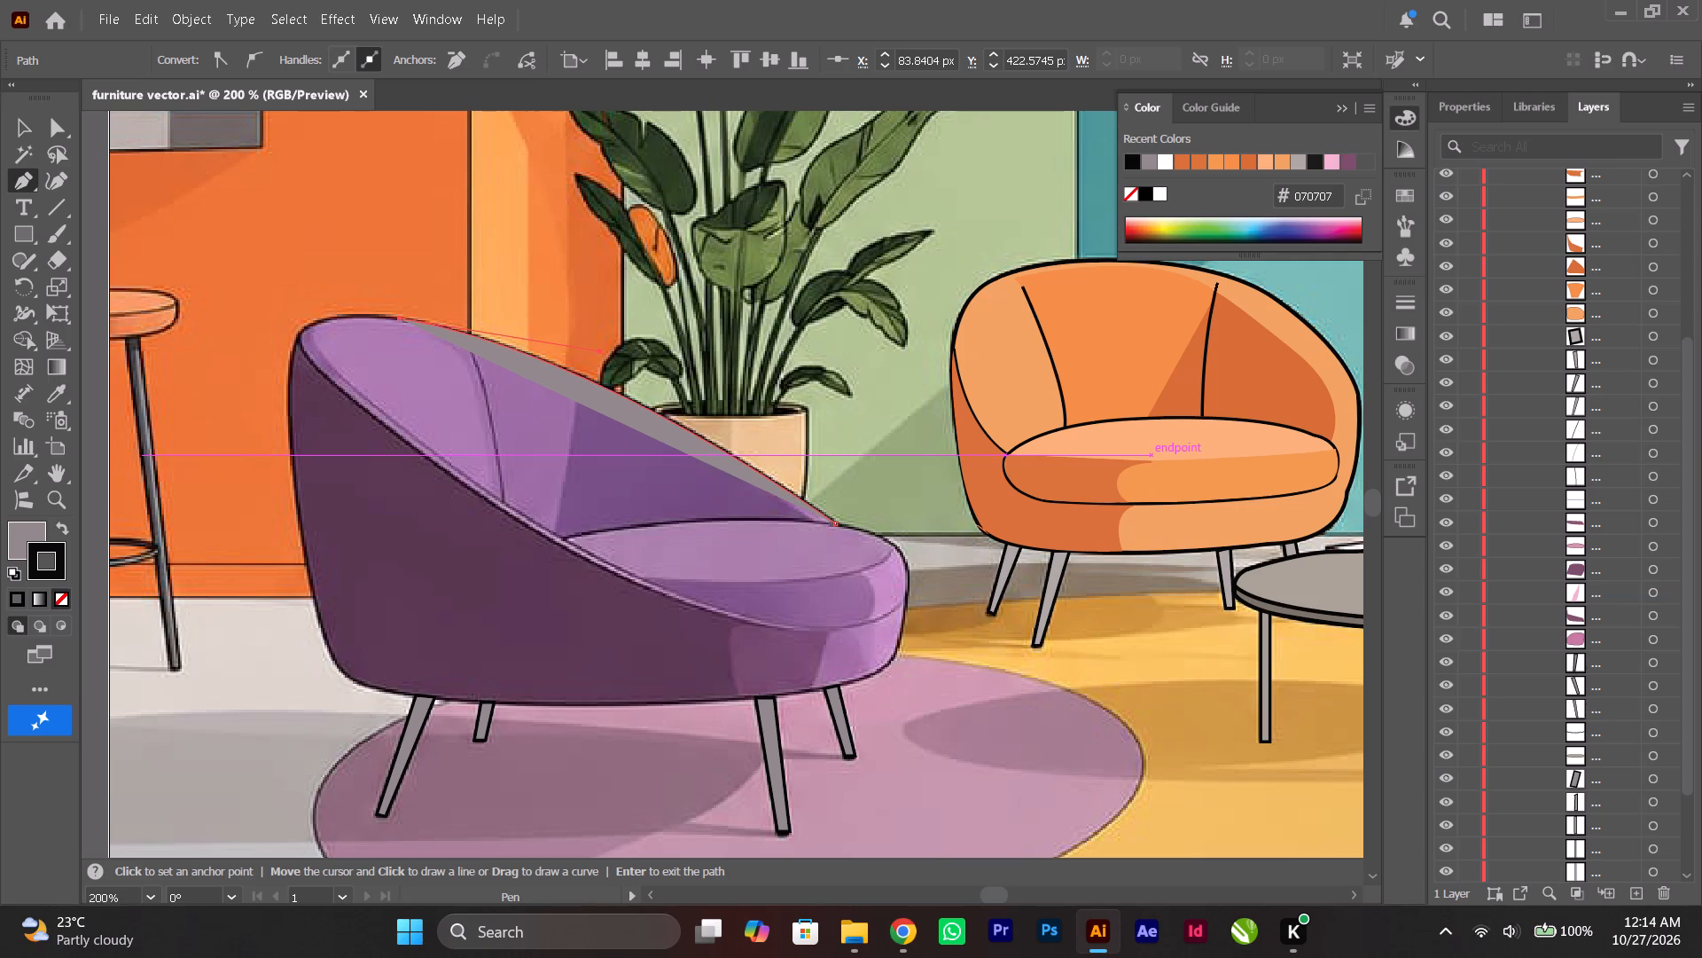
click(20, 540)
click(62, 601)
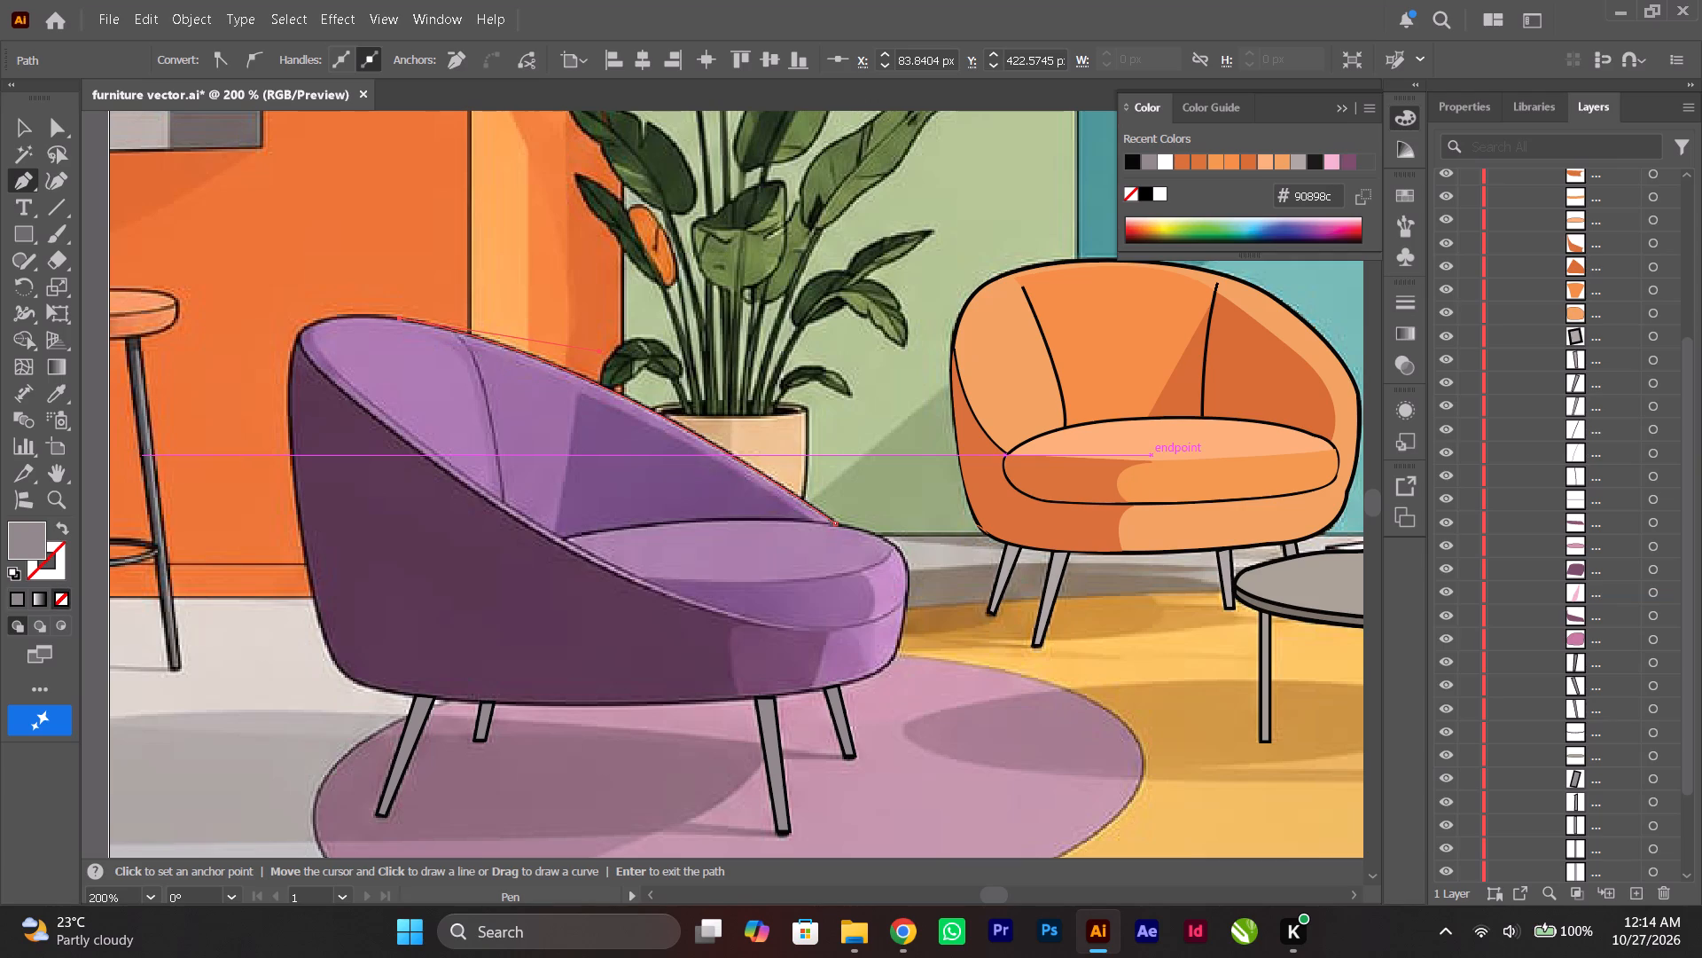
click(49, 574)
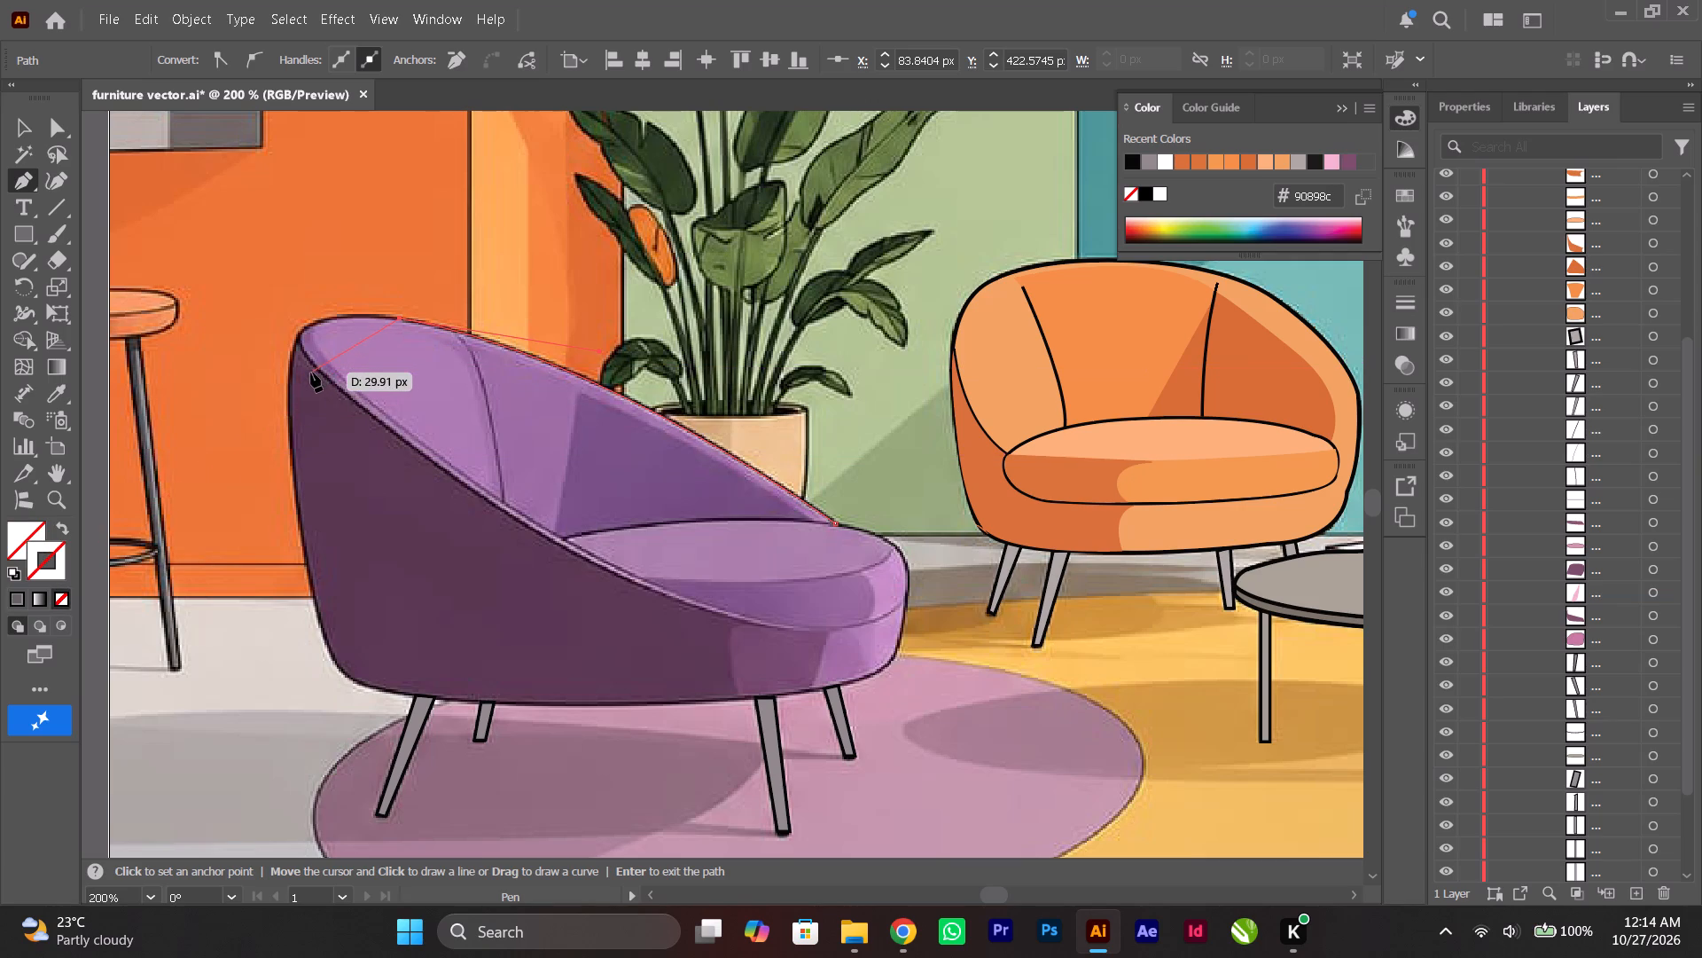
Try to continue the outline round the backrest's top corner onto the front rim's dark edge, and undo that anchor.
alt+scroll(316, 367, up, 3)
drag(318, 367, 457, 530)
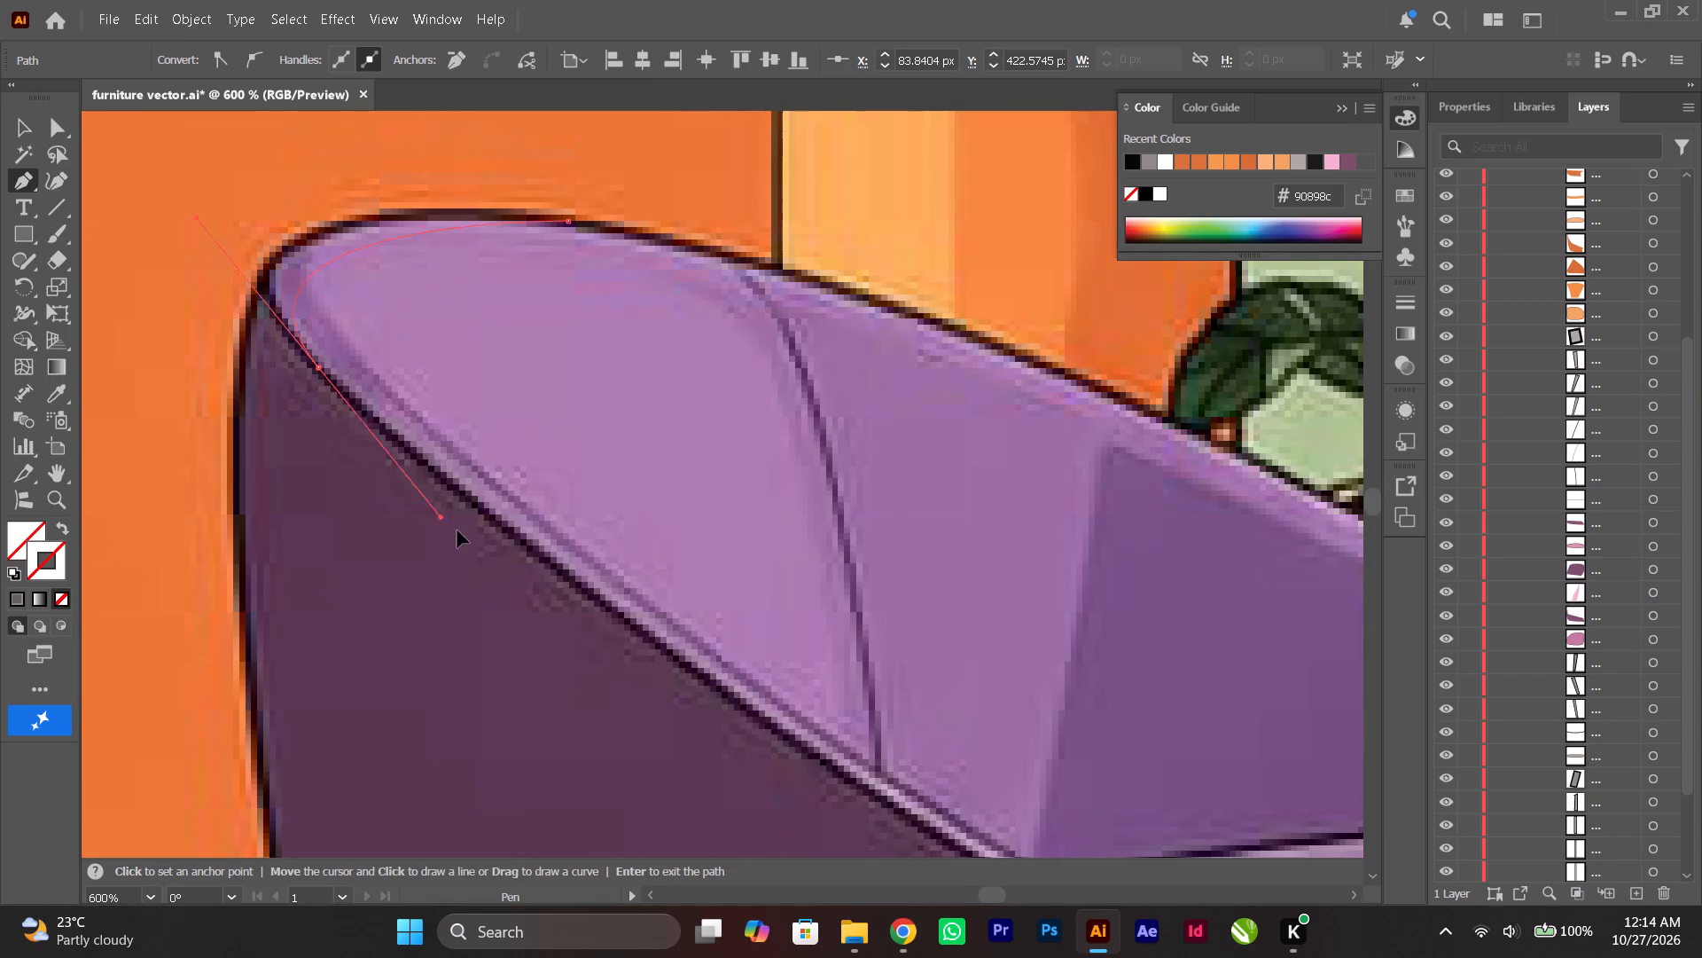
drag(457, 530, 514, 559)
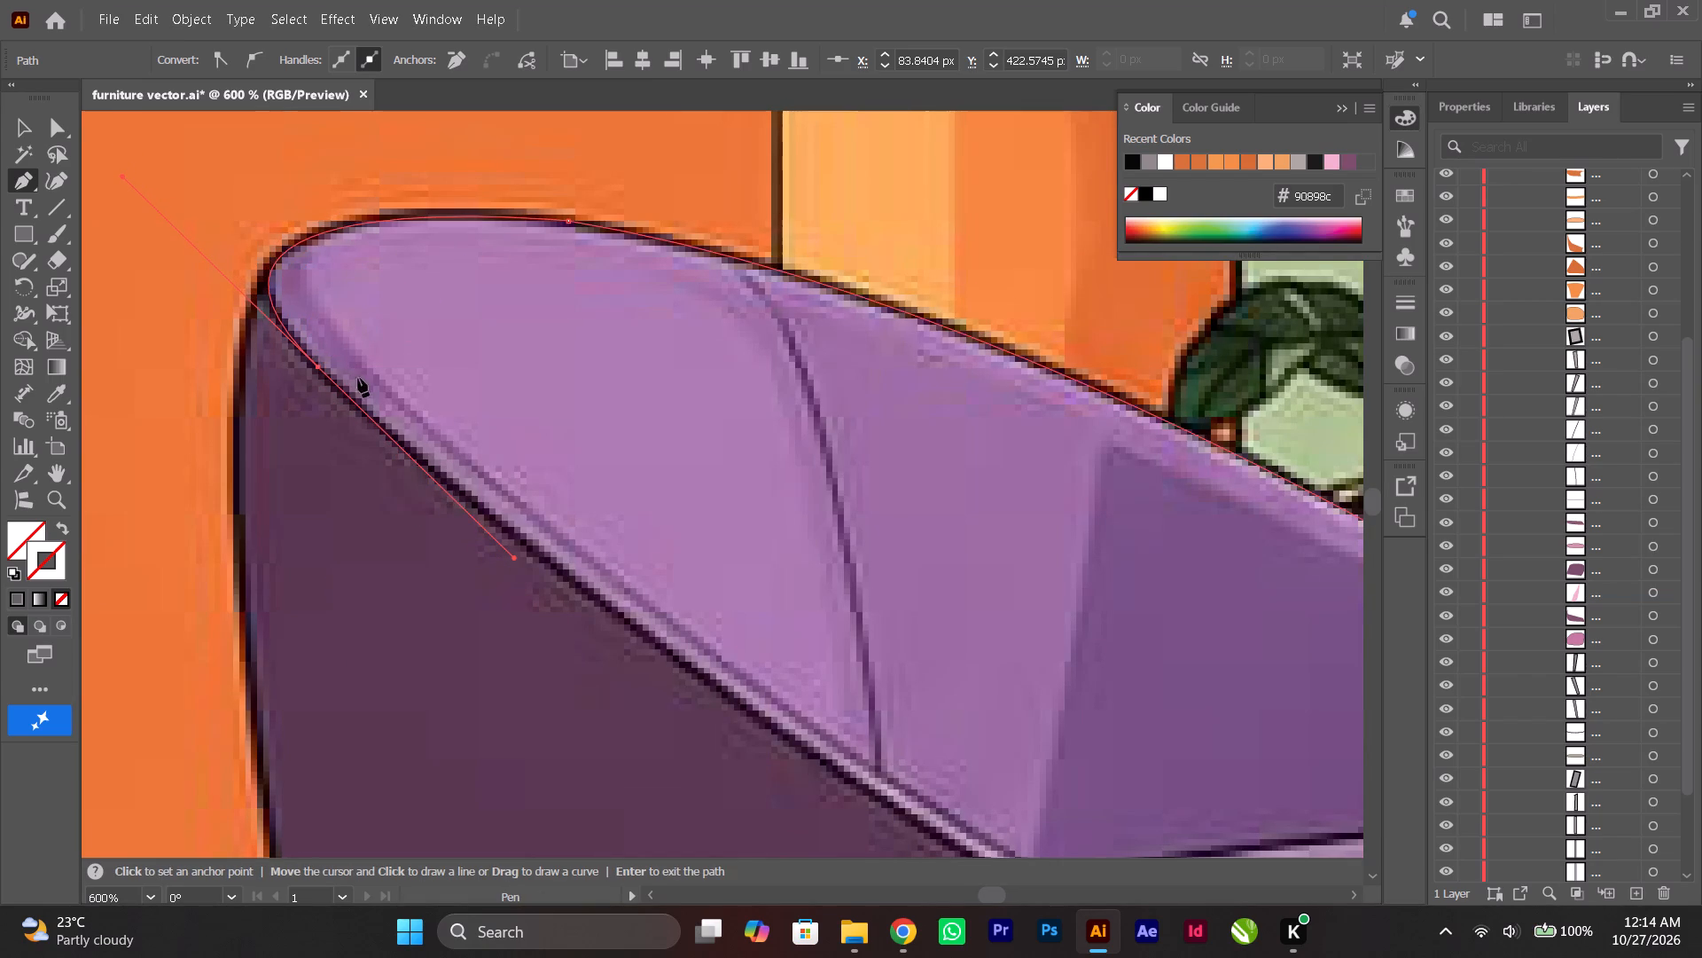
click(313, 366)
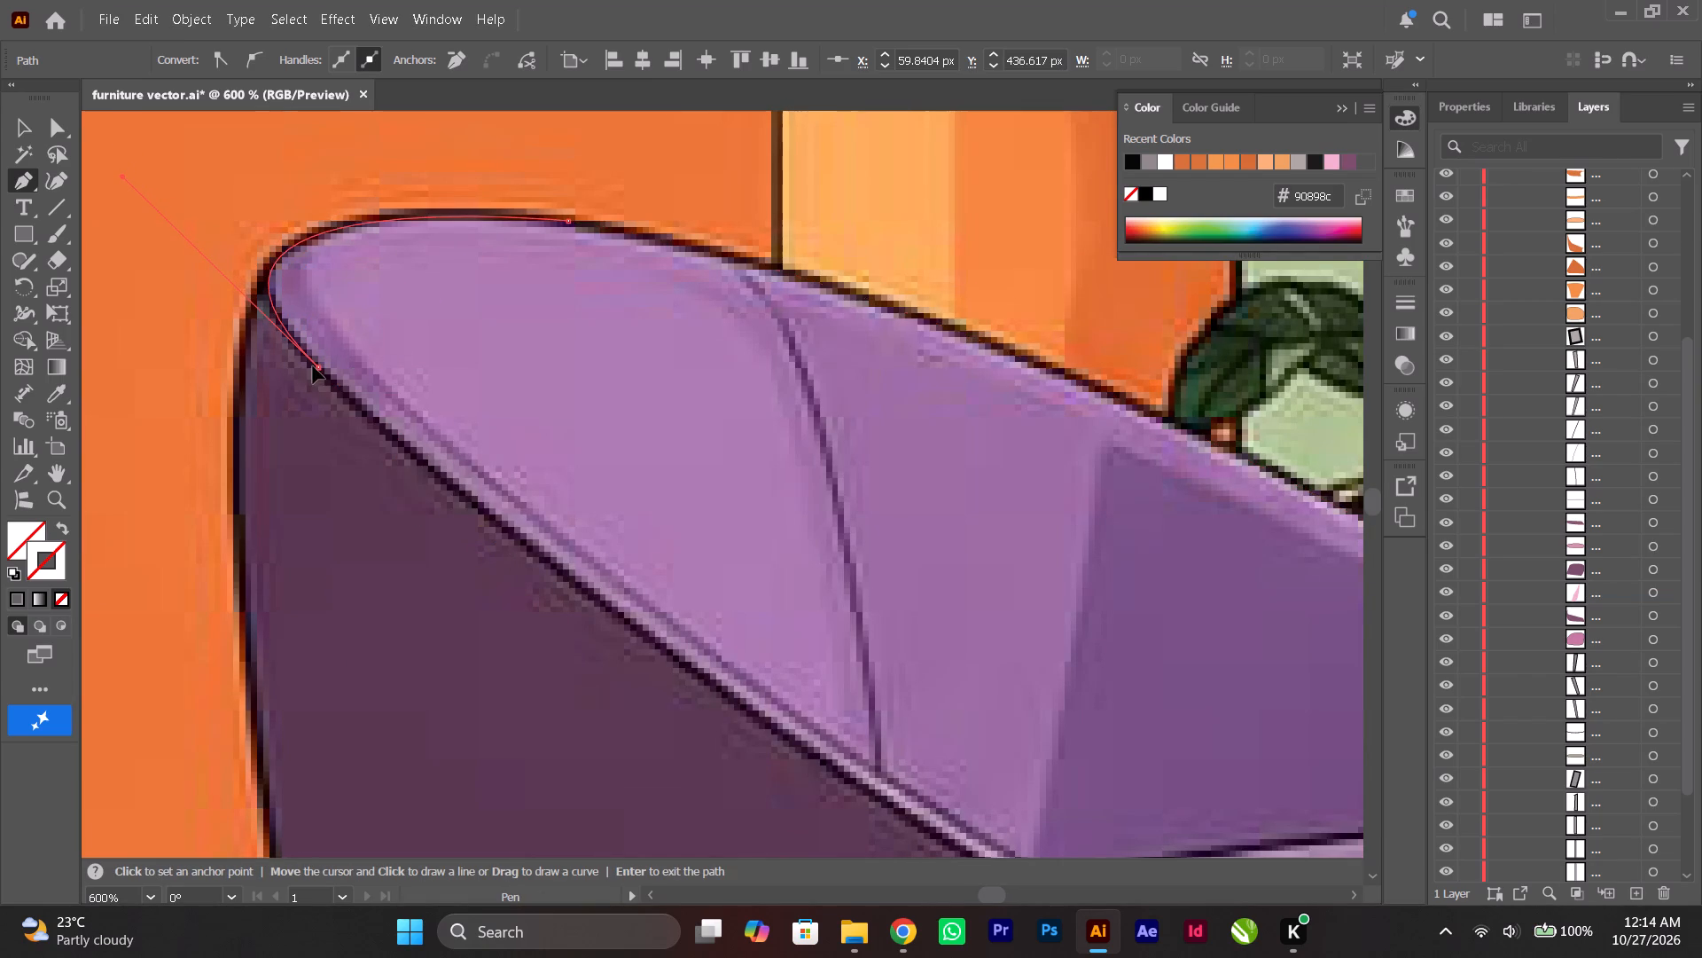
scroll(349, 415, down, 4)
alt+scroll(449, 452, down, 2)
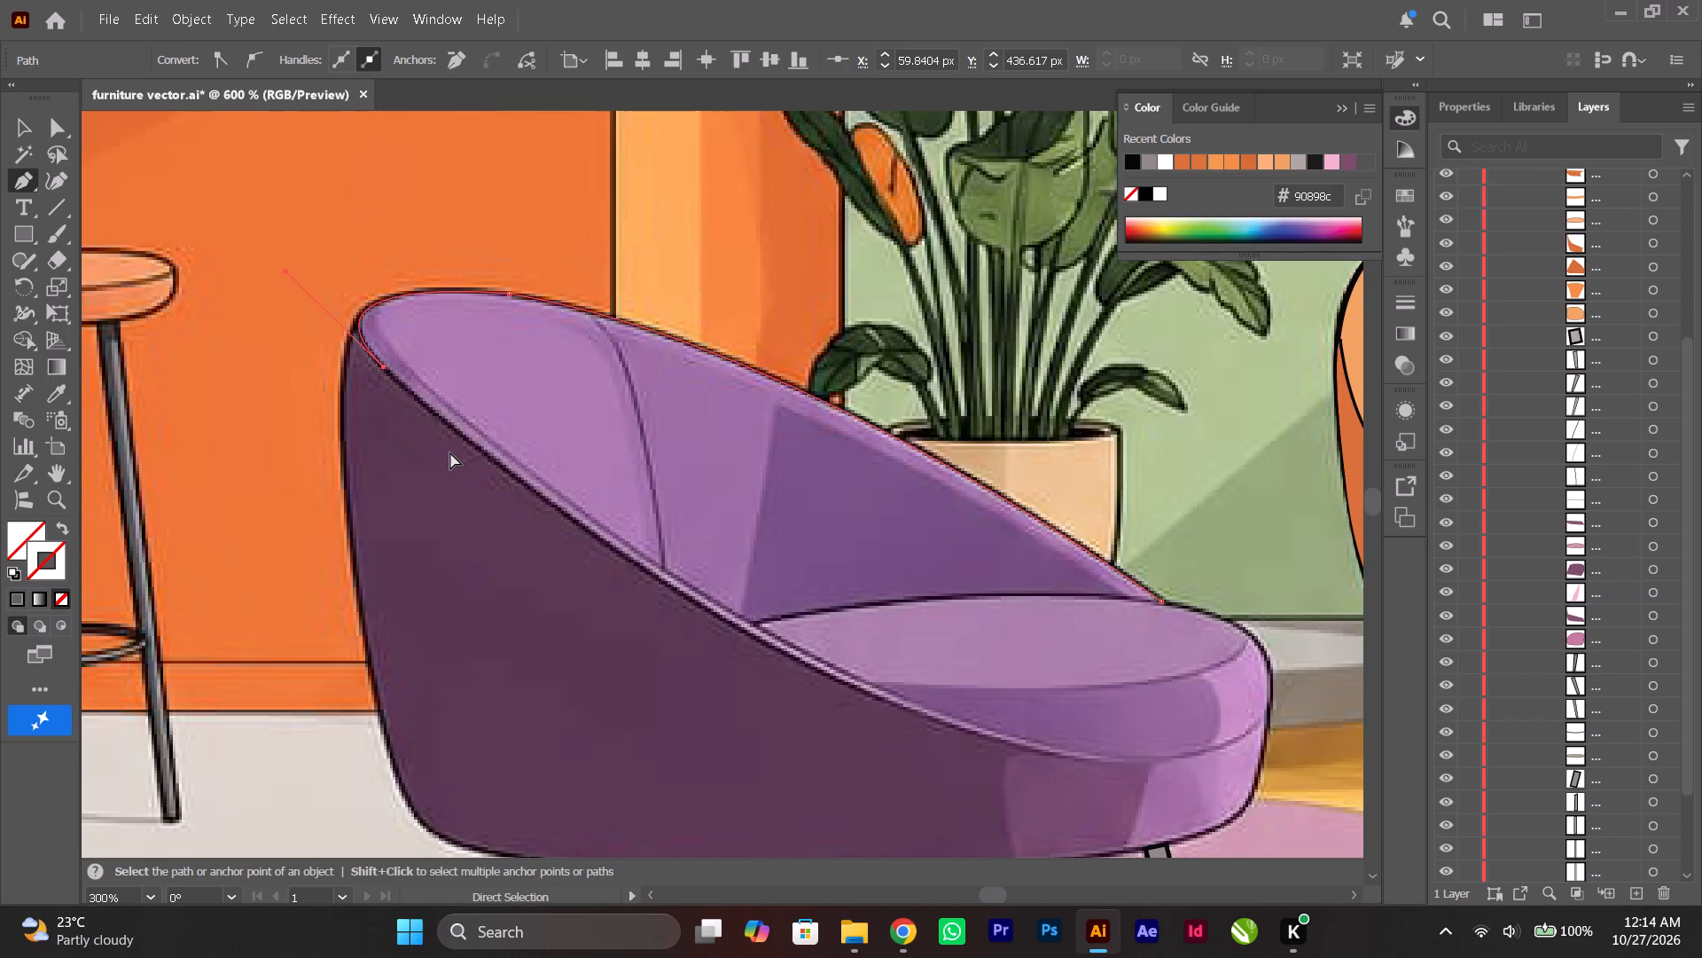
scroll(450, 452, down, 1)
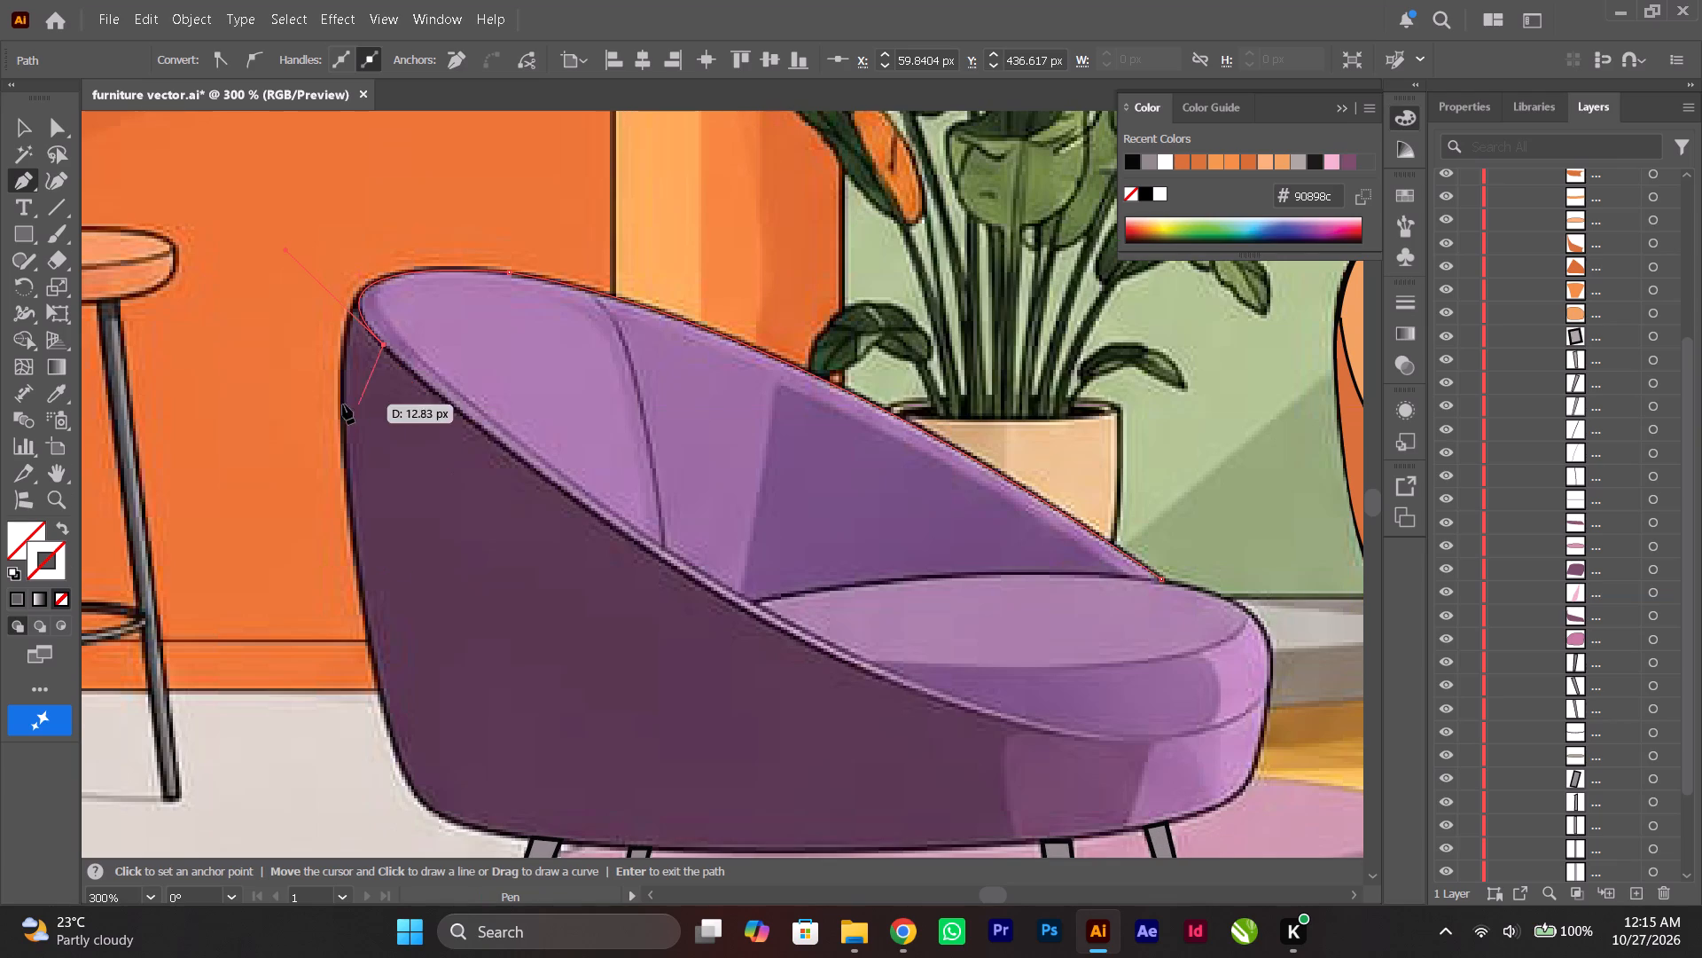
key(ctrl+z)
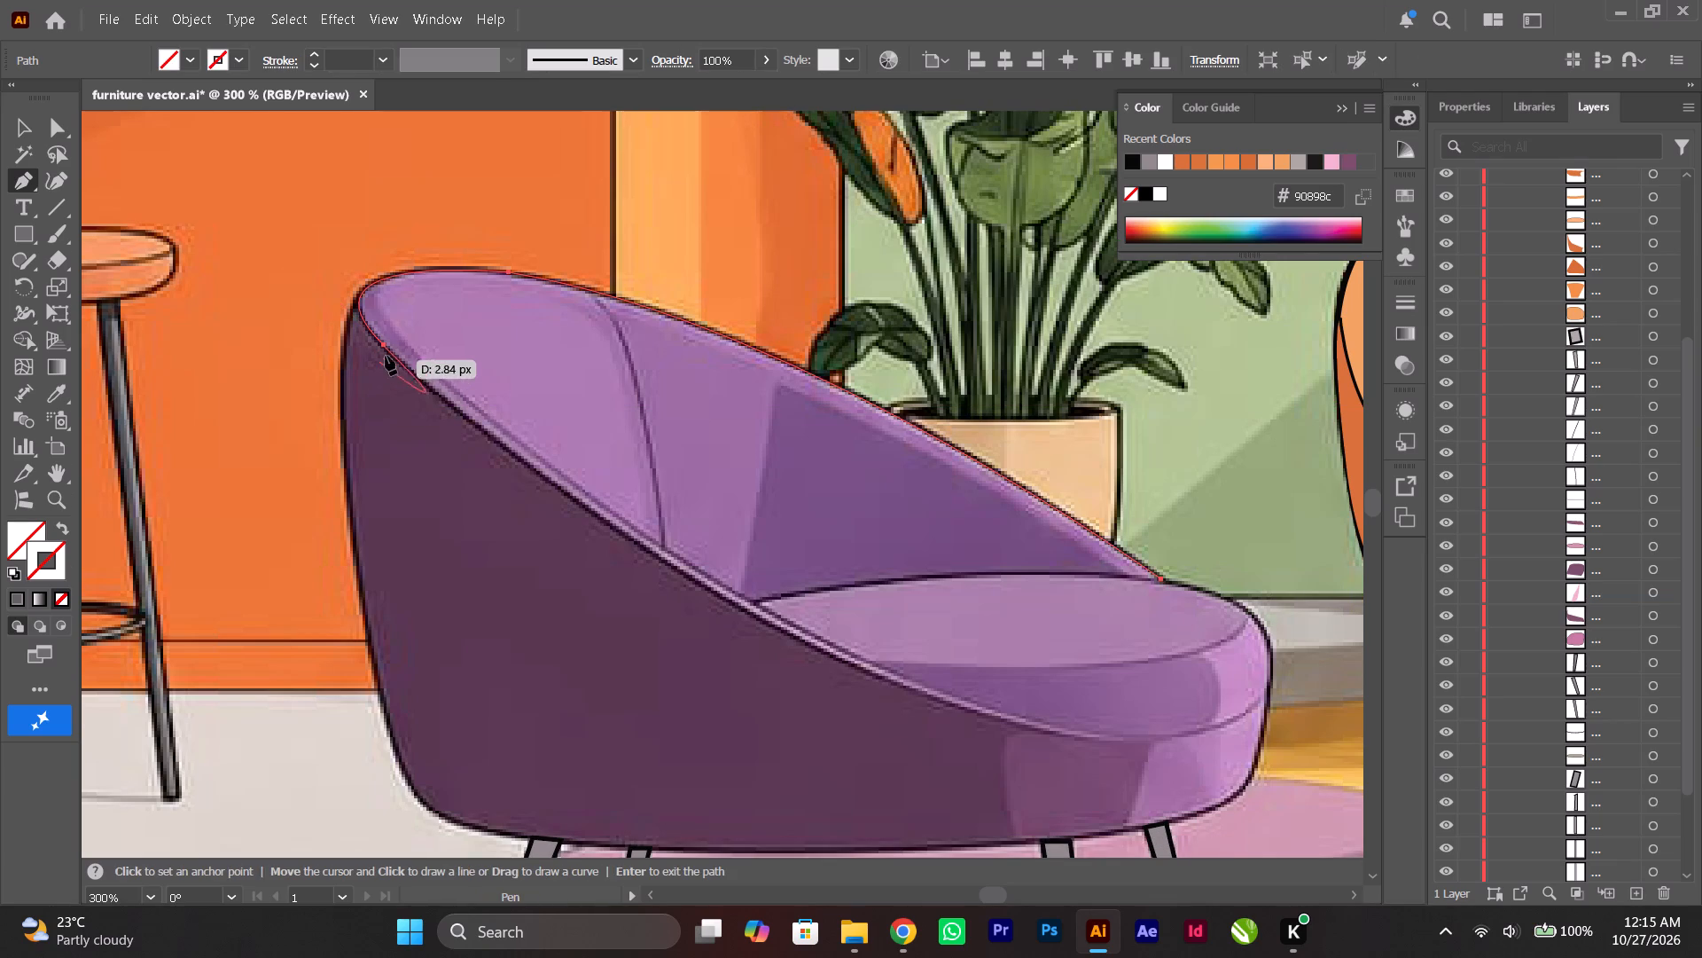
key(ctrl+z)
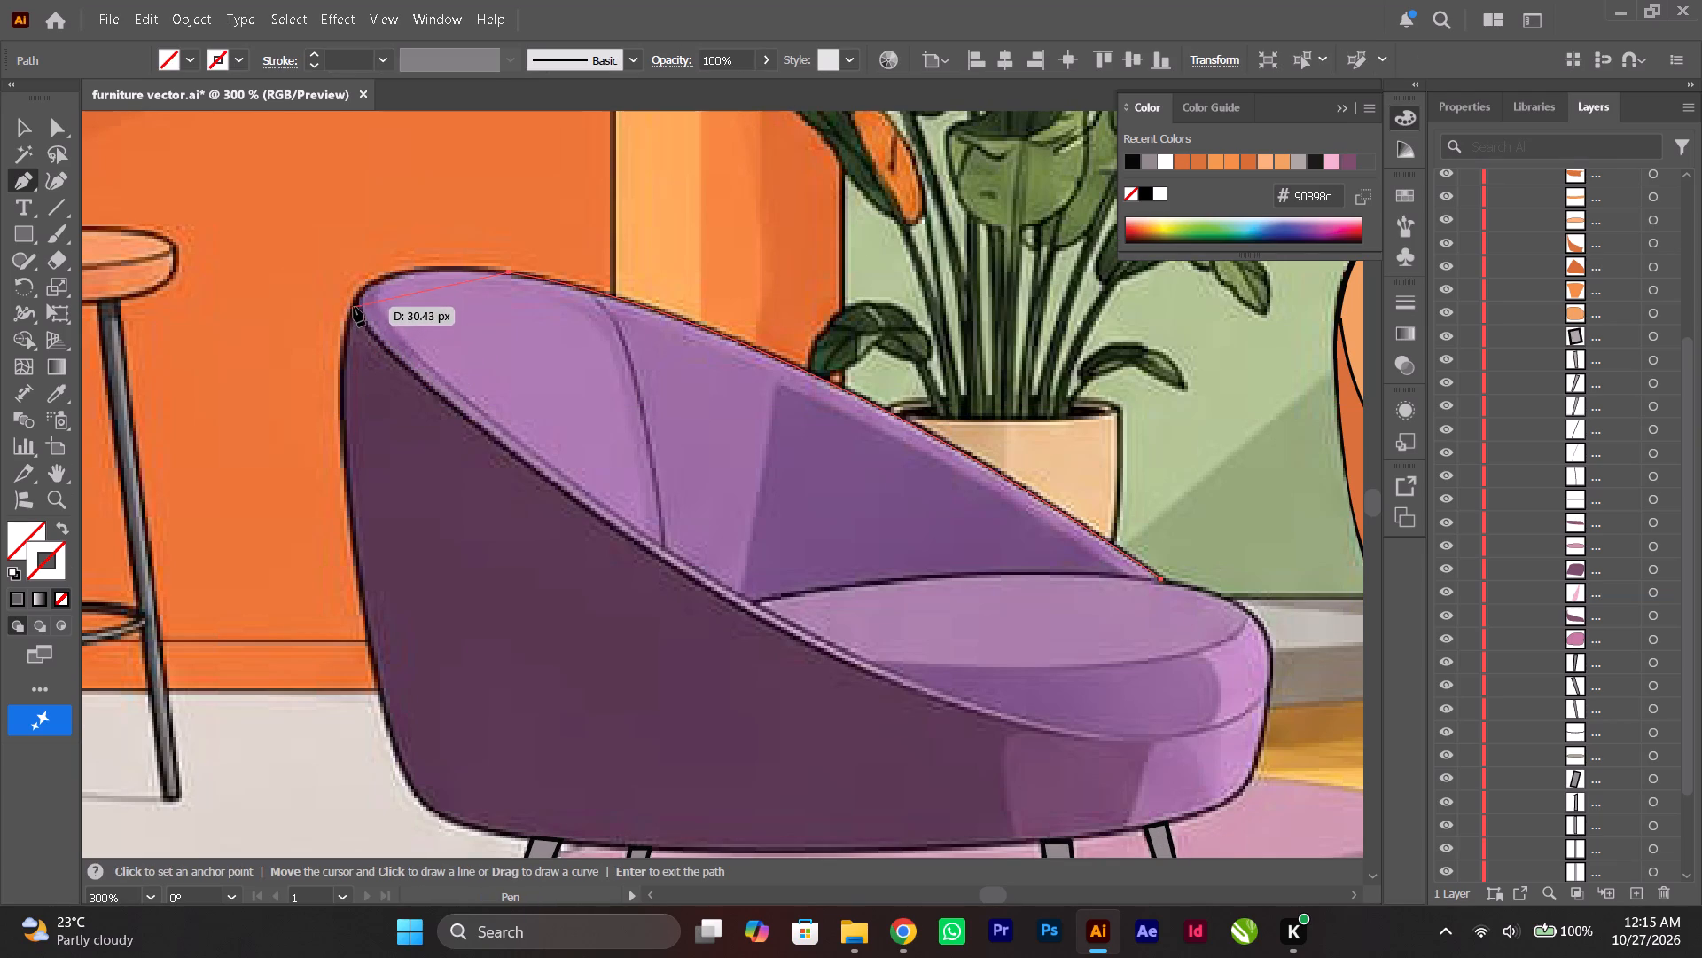
Curve the outline round the backrest's top-left corner, ending in a corner anchor where the rim meets the dark side panel.
alt+scroll(354, 307, up, 2)
drag(352, 307, 297, 436)
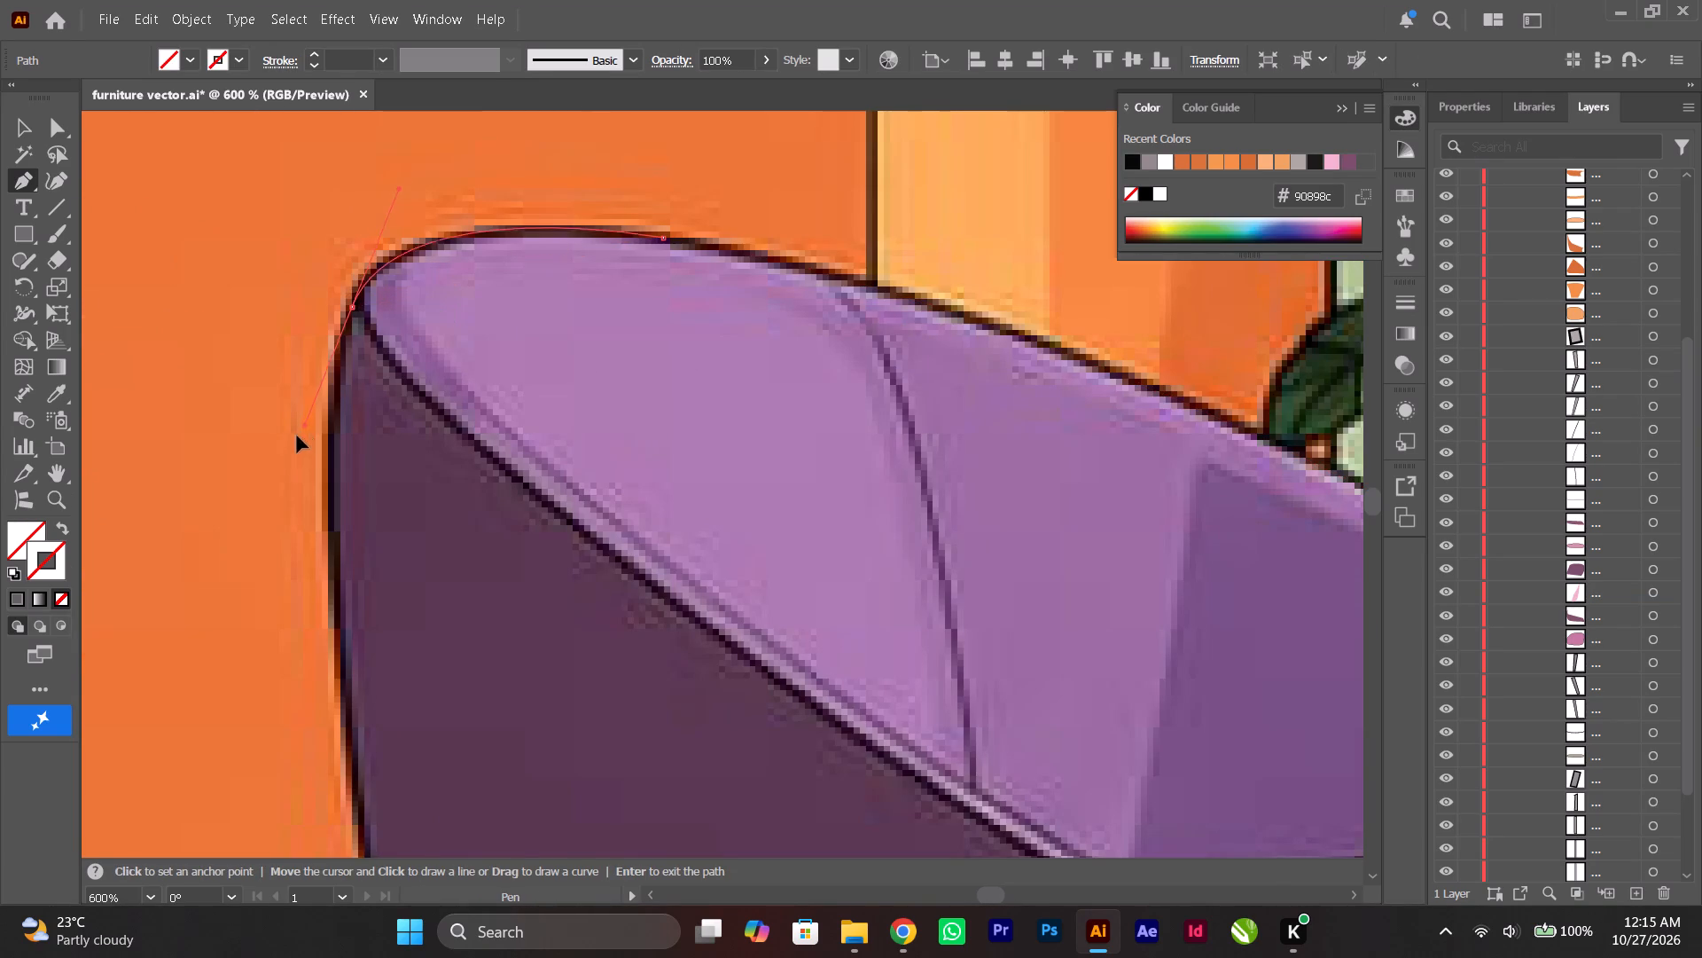
drag(297, 436, 316, 417)
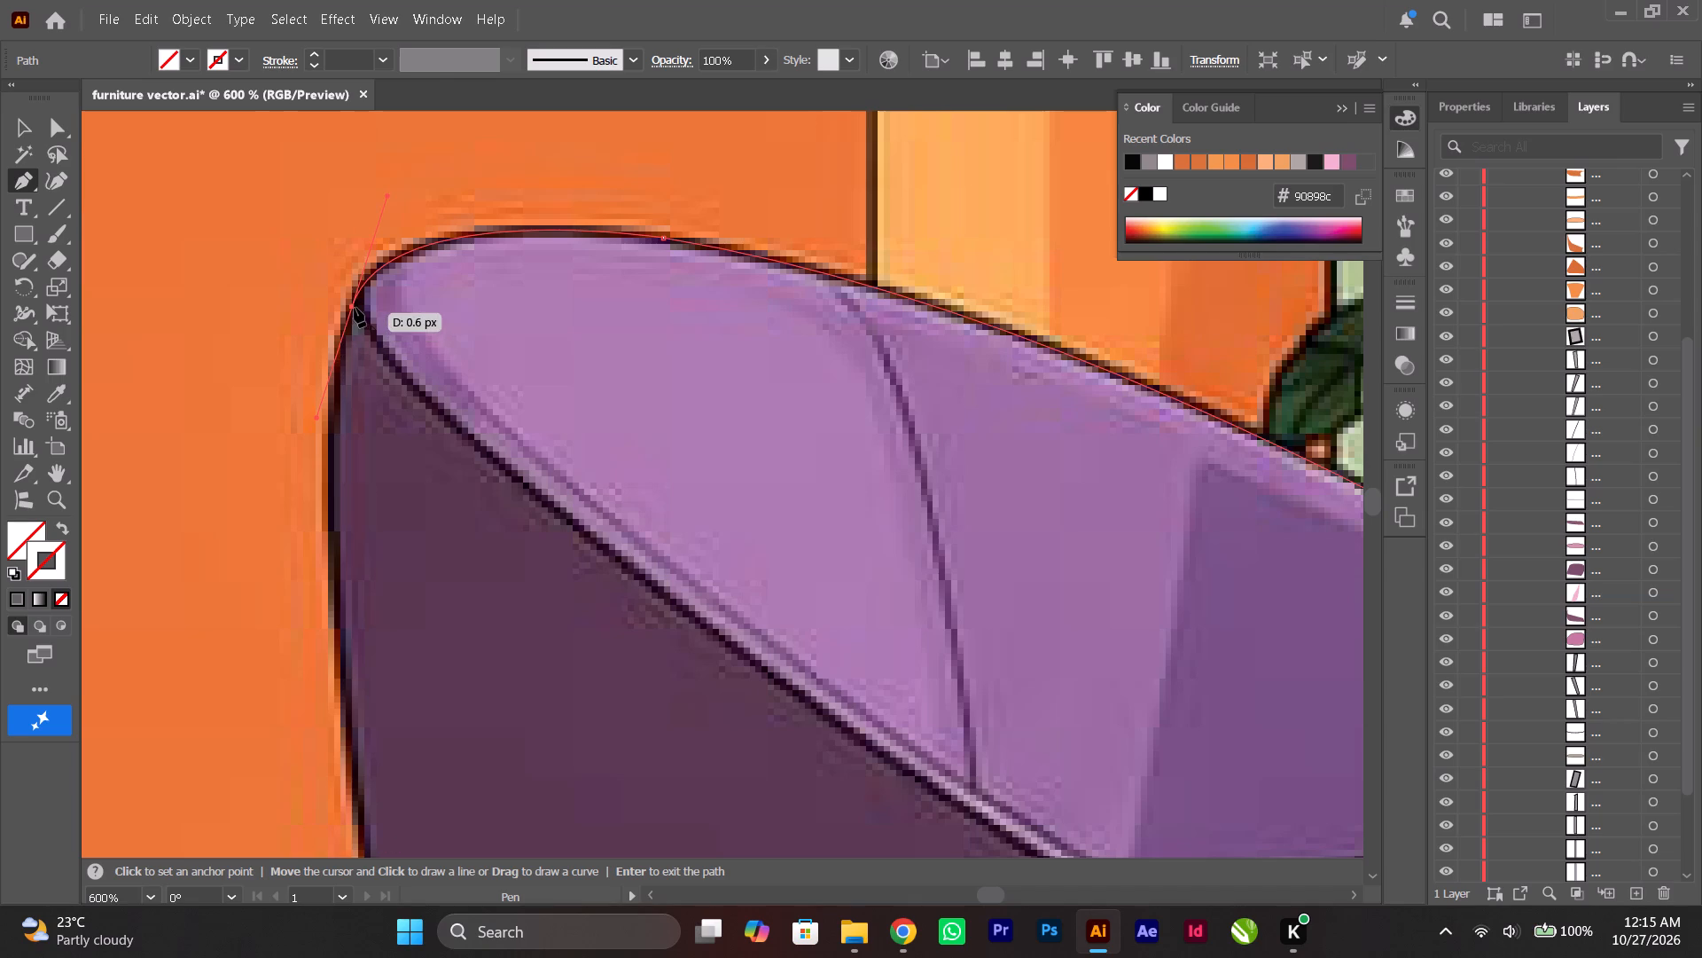
click(350, 306)
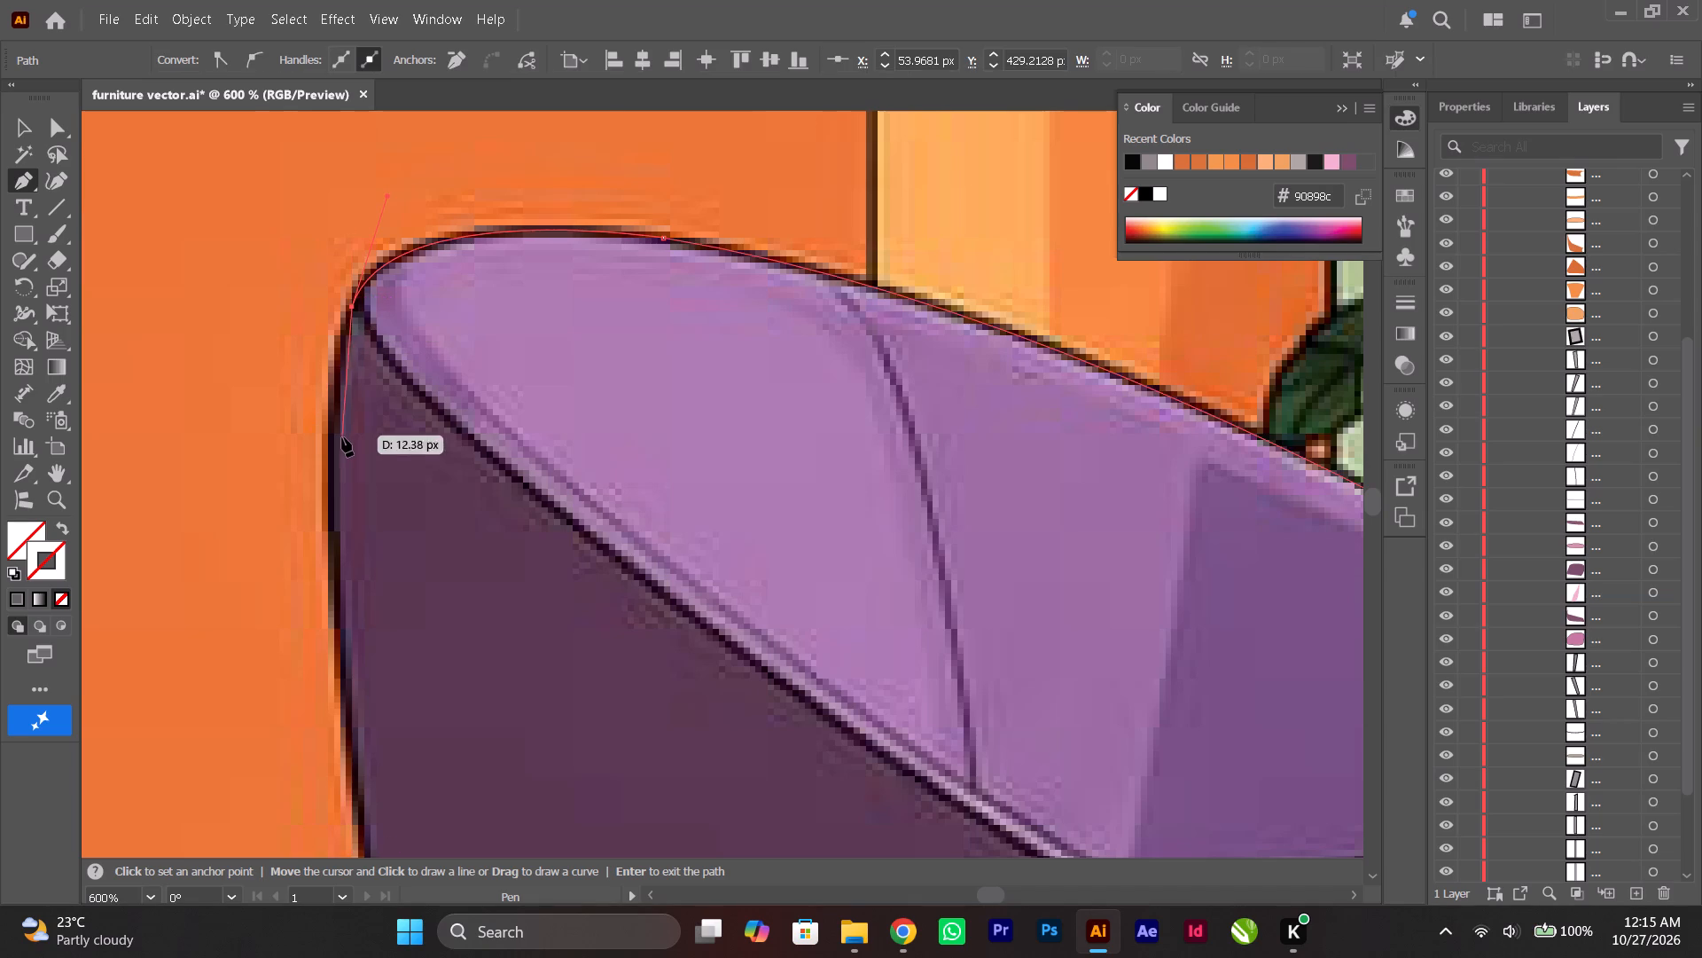
Continue the outline down the dark side panel's outer left edge with a curved segment to a corner anchor about halfway down.
scroll(342, 437, down, 7)
alt+scroll(340, 459, down, 1)
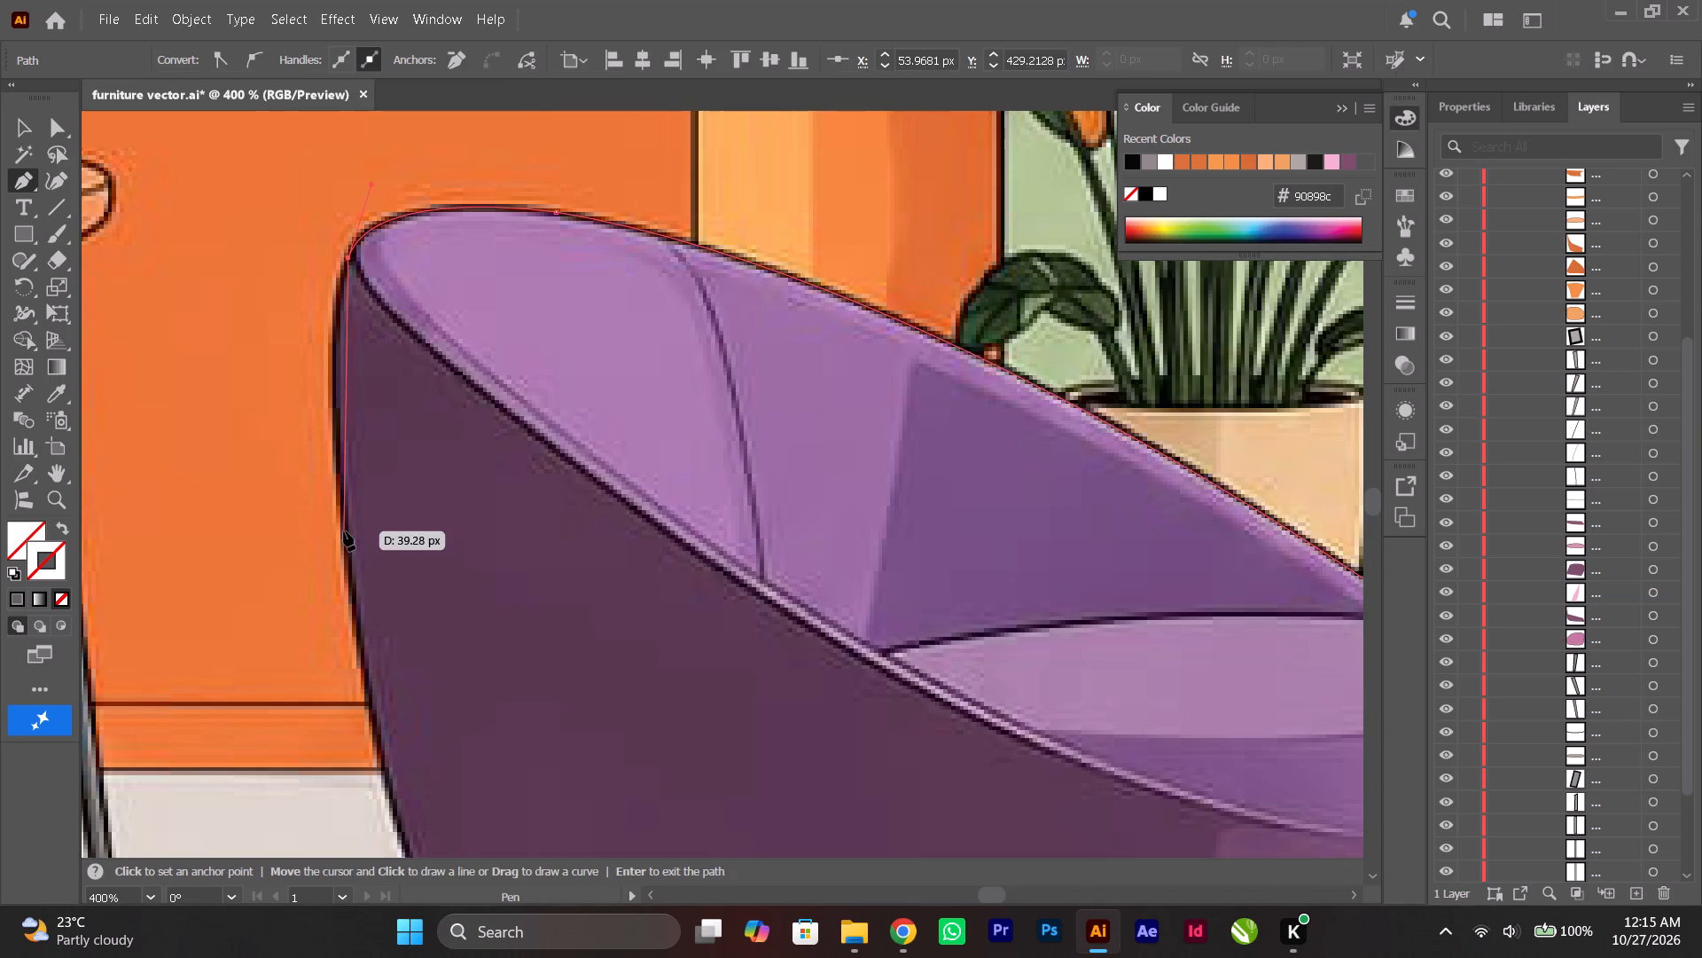
drag(345, 531, 341, 556)
key(ctrl+z)
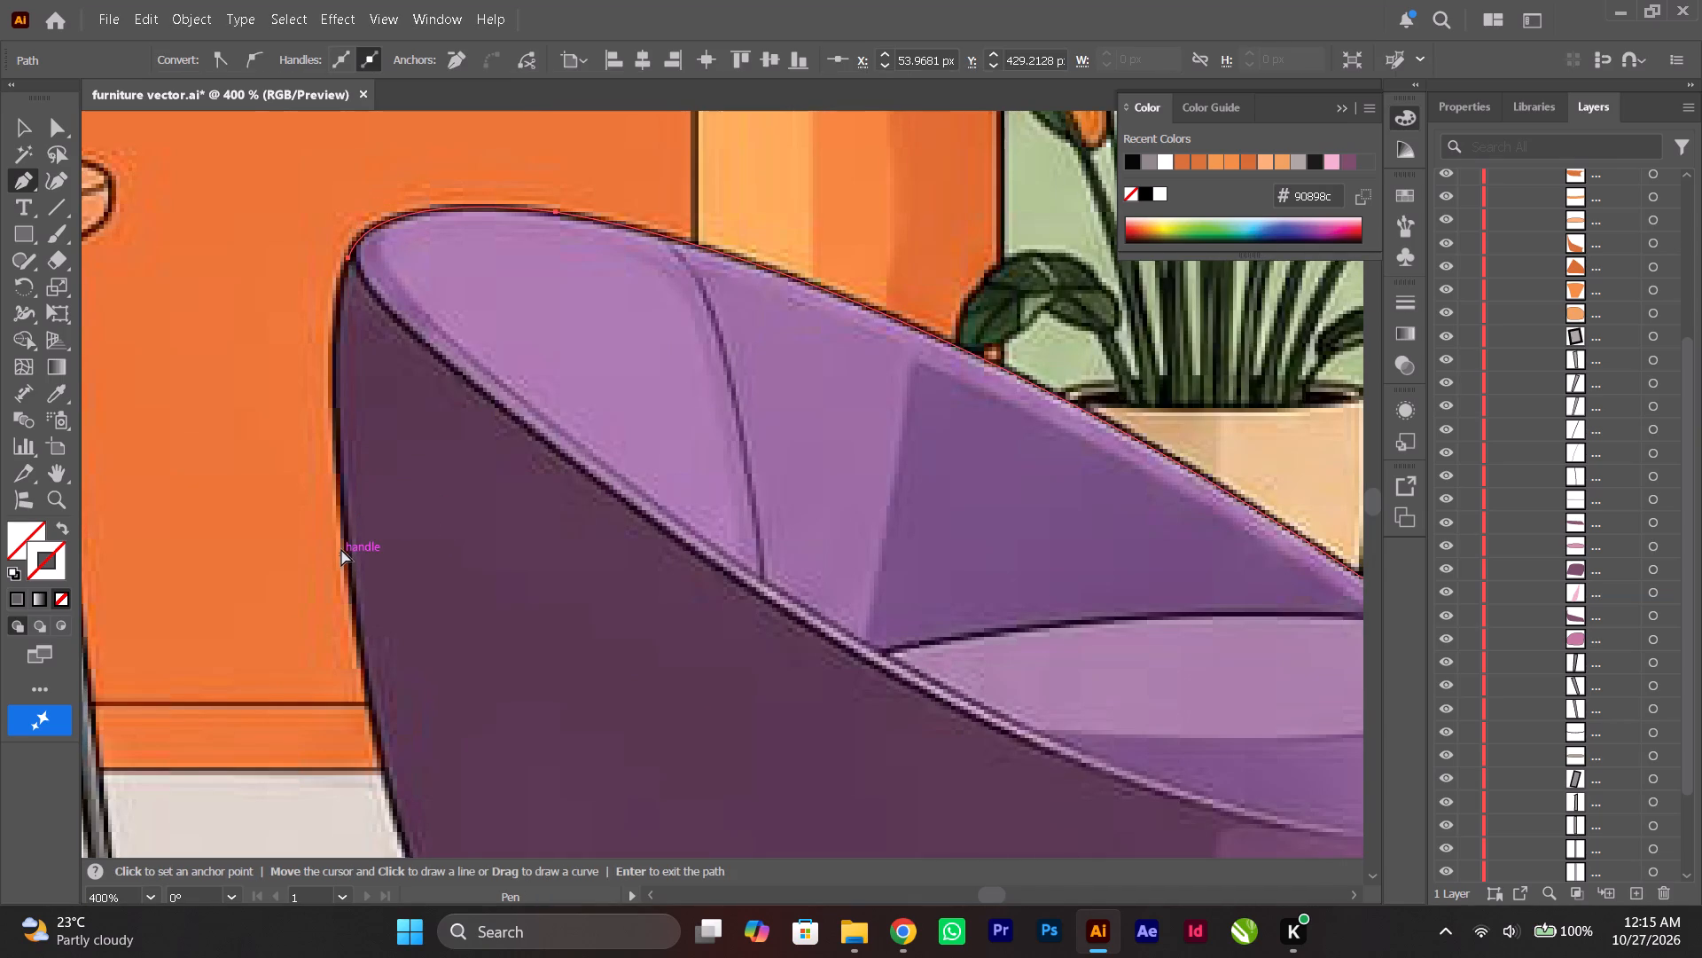
scroll(341, 549, down, 2)
alt+scroll(340, 544, down, 1)
drag(347, 531, 347, 539)
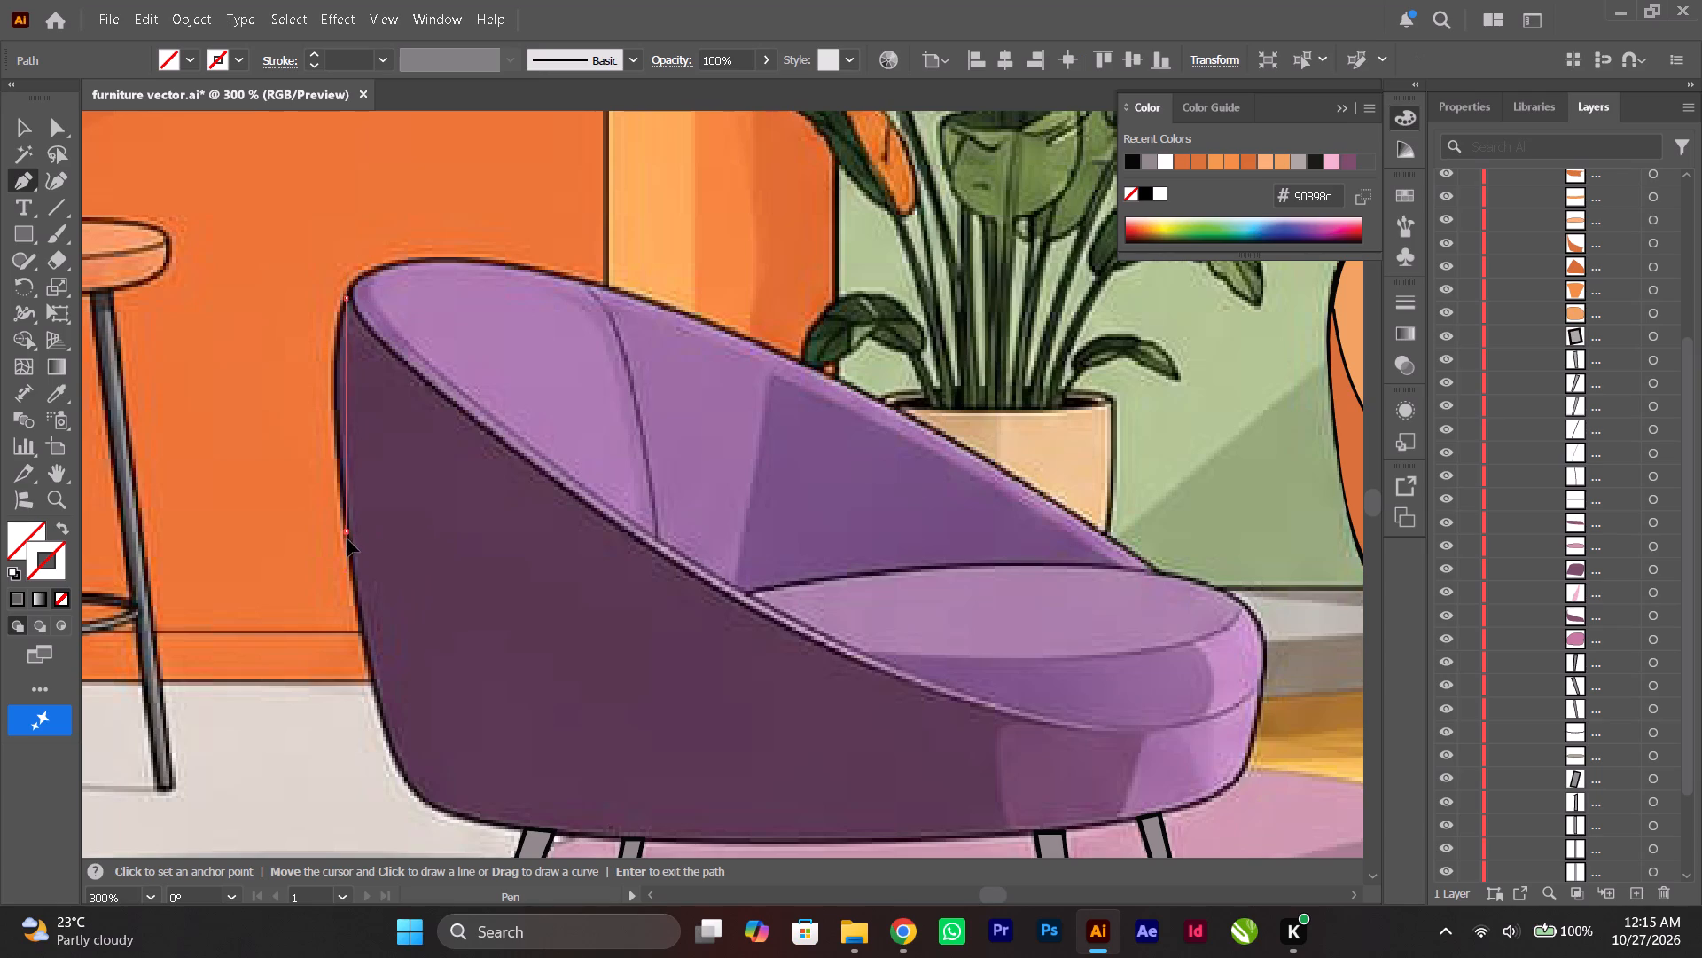
drag(347, 539, 369, 687)
click(344, 531)
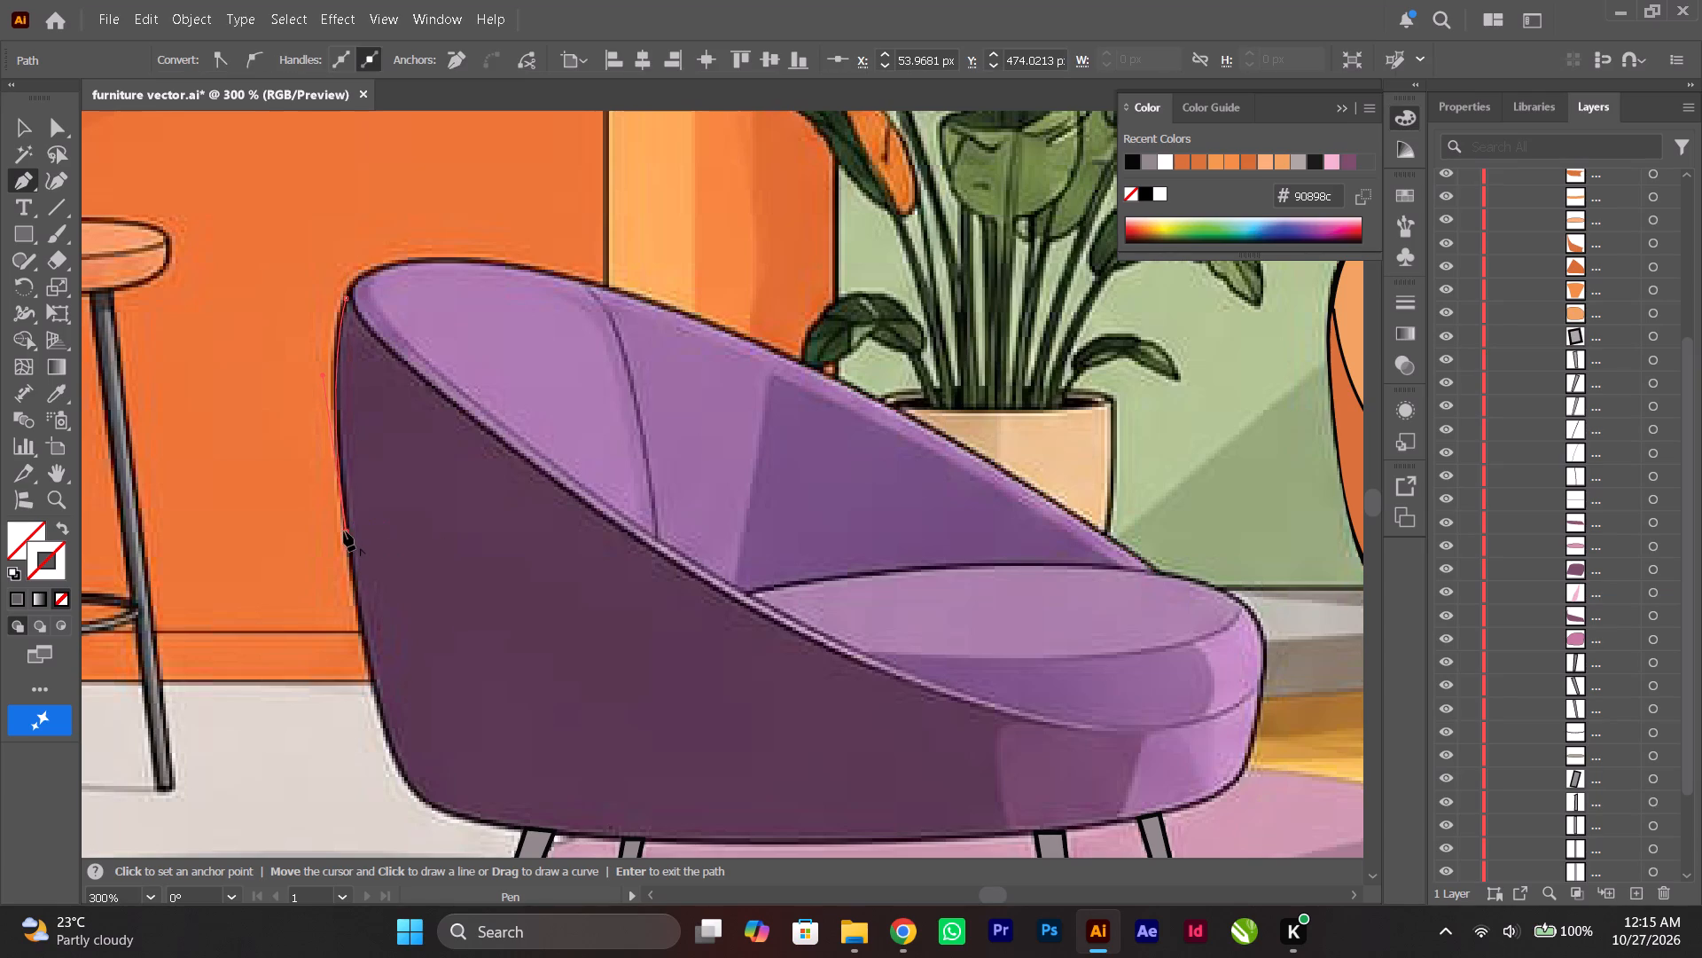
Curve the outline down the rest of the side panel's left edge to a corner anchor at the start of the bottom-left bend.
scroll(344, 531, down, 7)
alt+scroll(393, 631, up, 1)
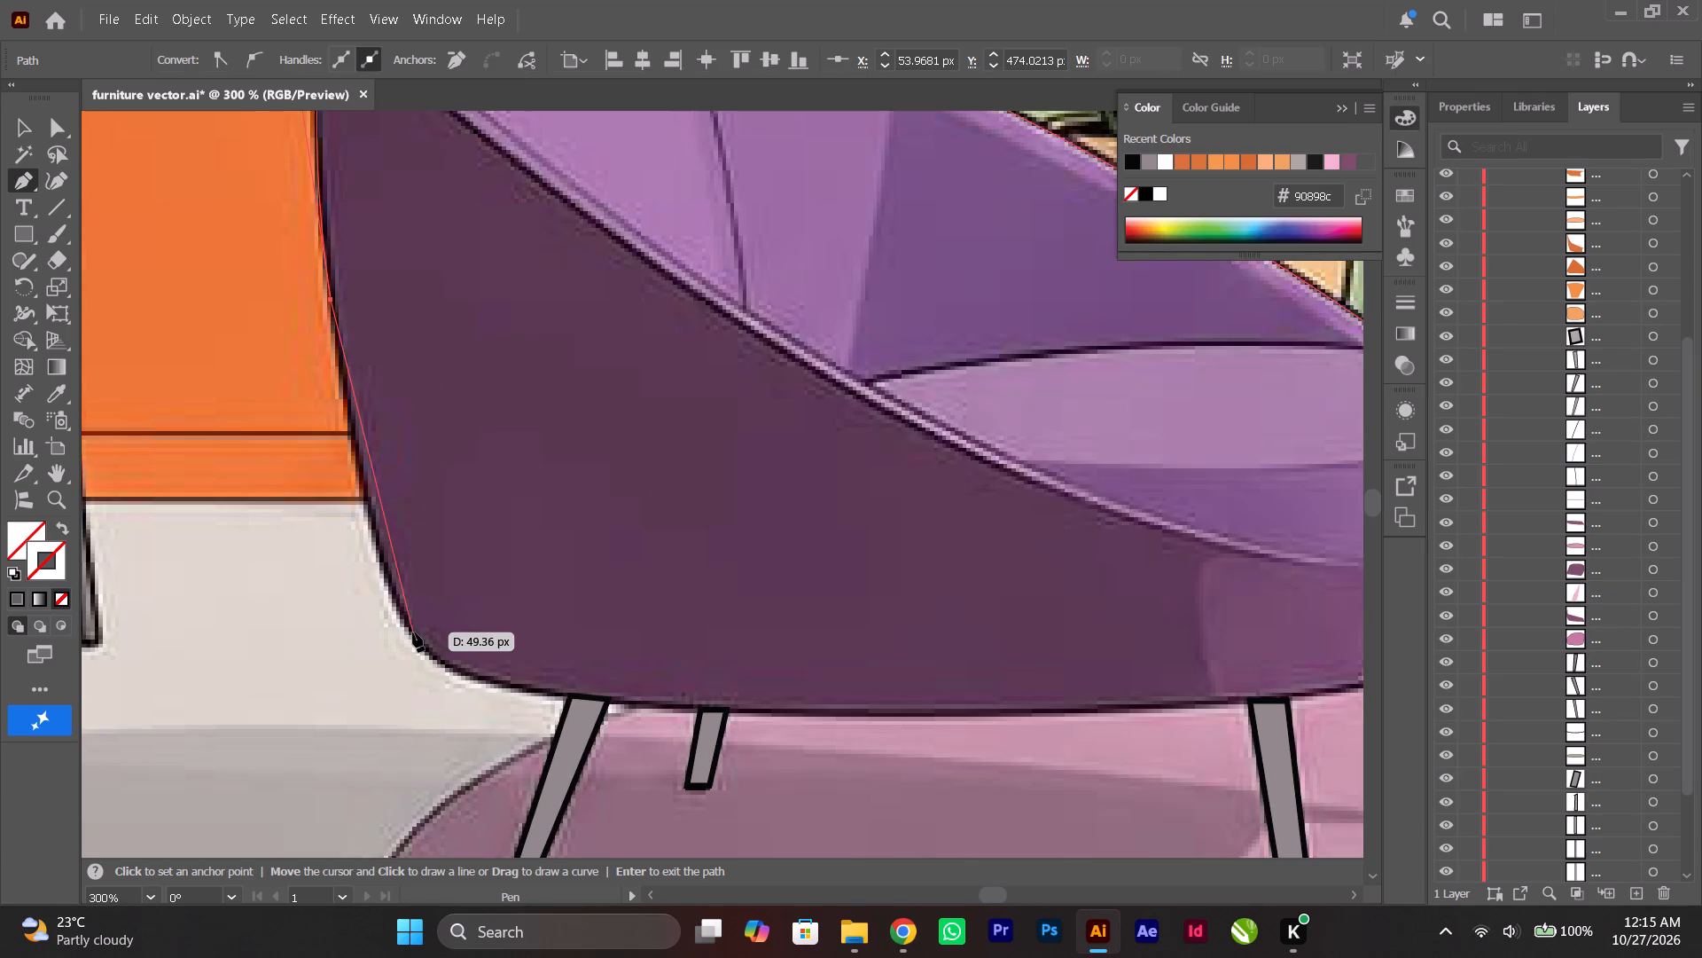
drag(414, 637, 454, 704)
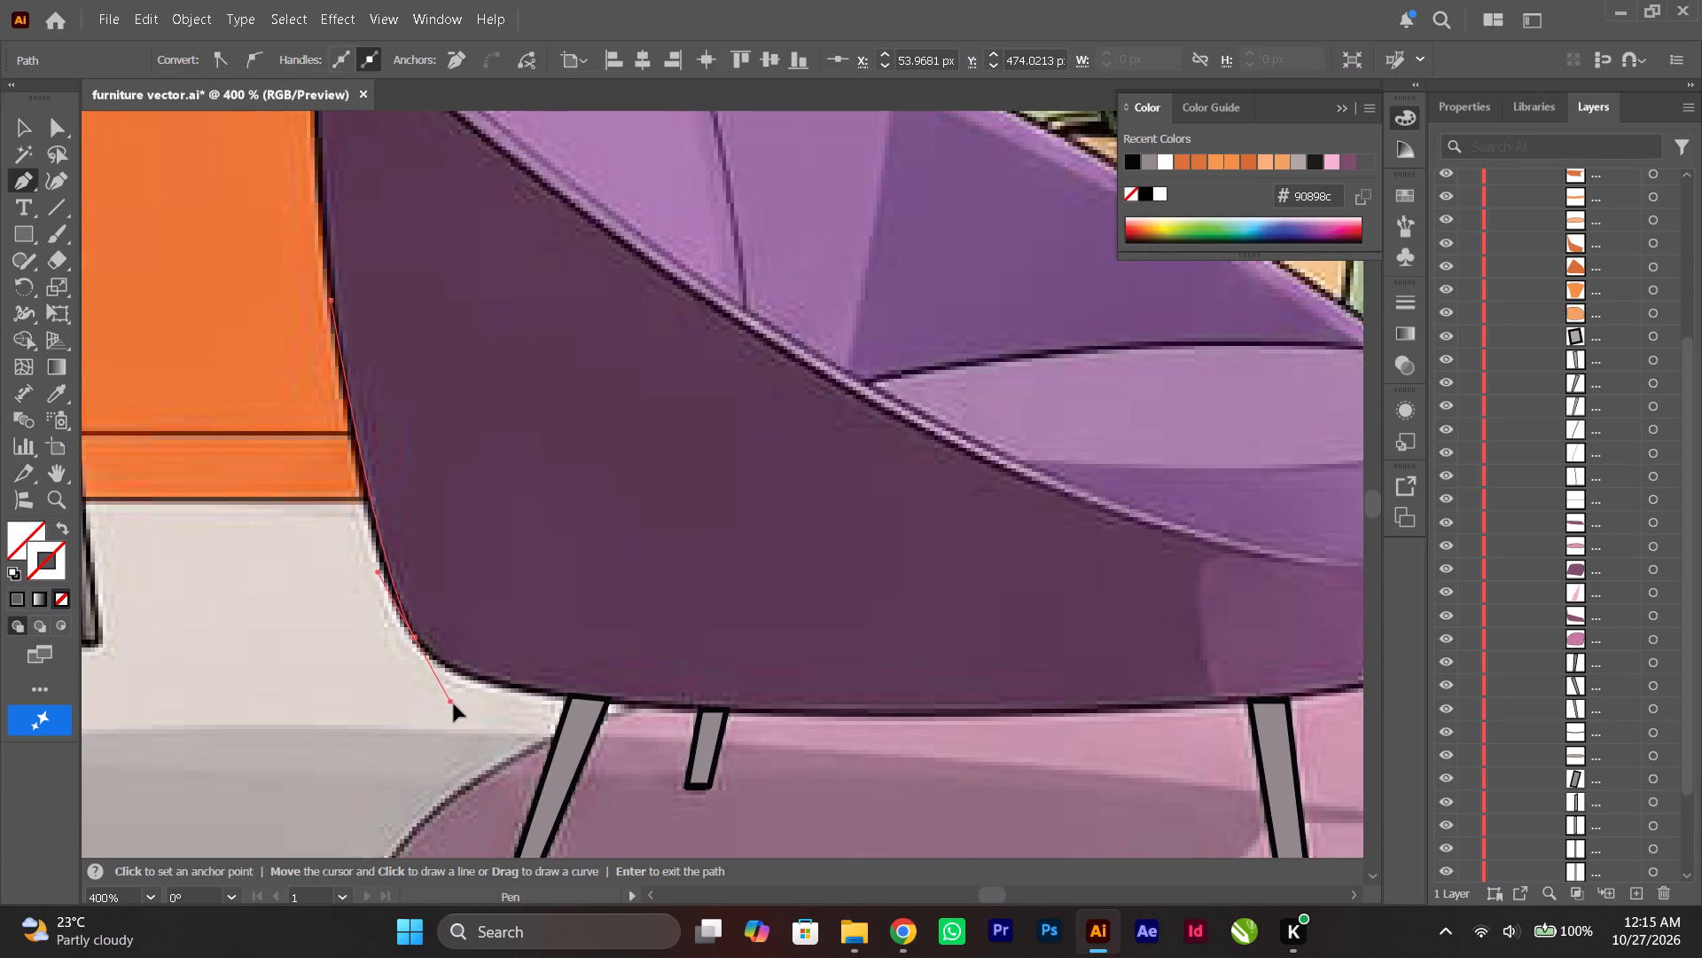
drag(454, 704, 459, 709)
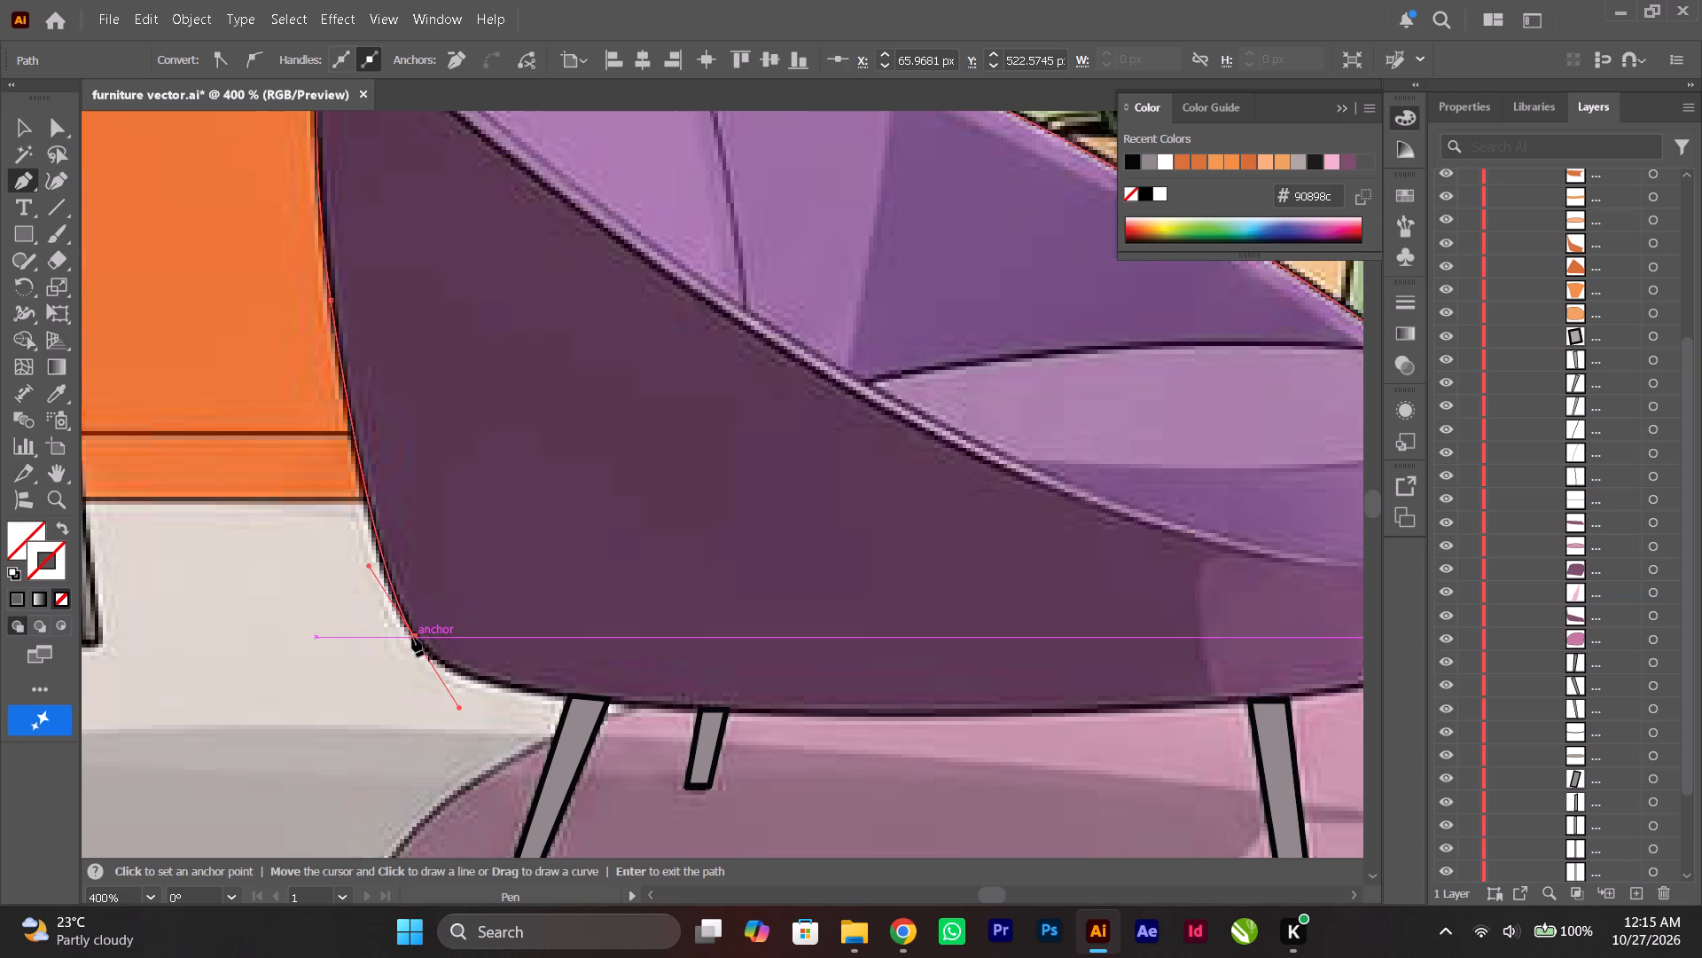
click(412, 637)
Extend the outline round the bottom-left bend and along the armchair's underside in two curved segments, ending just before the front-right leg.
scroll(415, 637, down, 5)
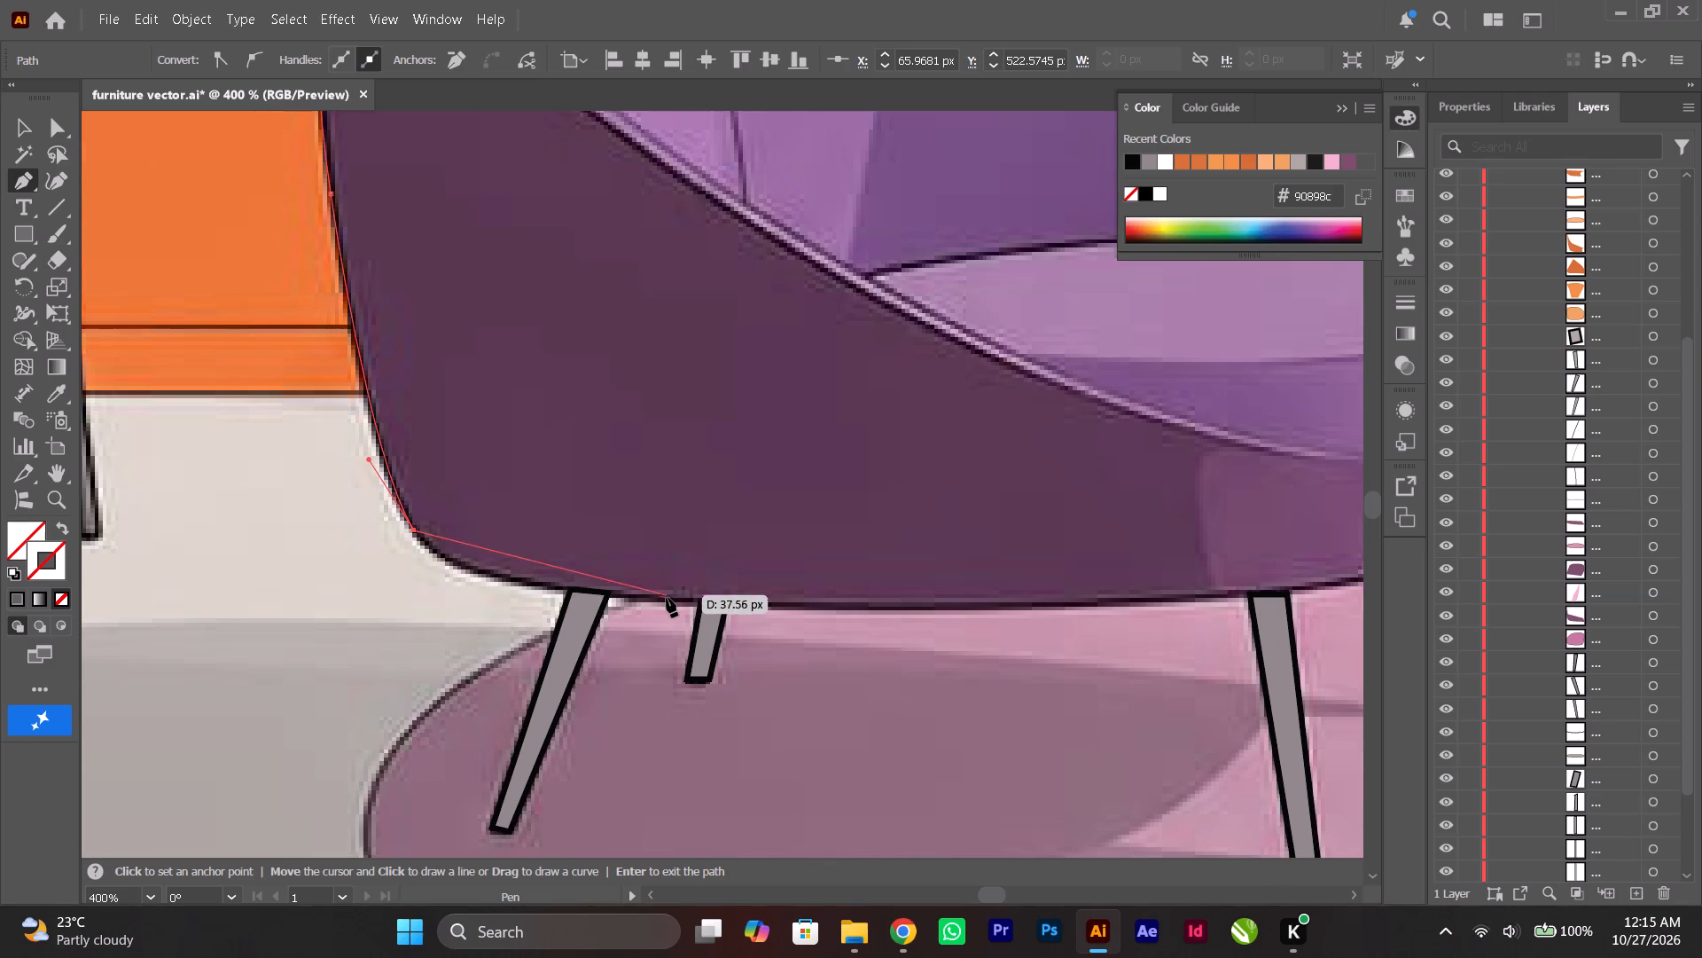
drag(667, 599, 836, 599)
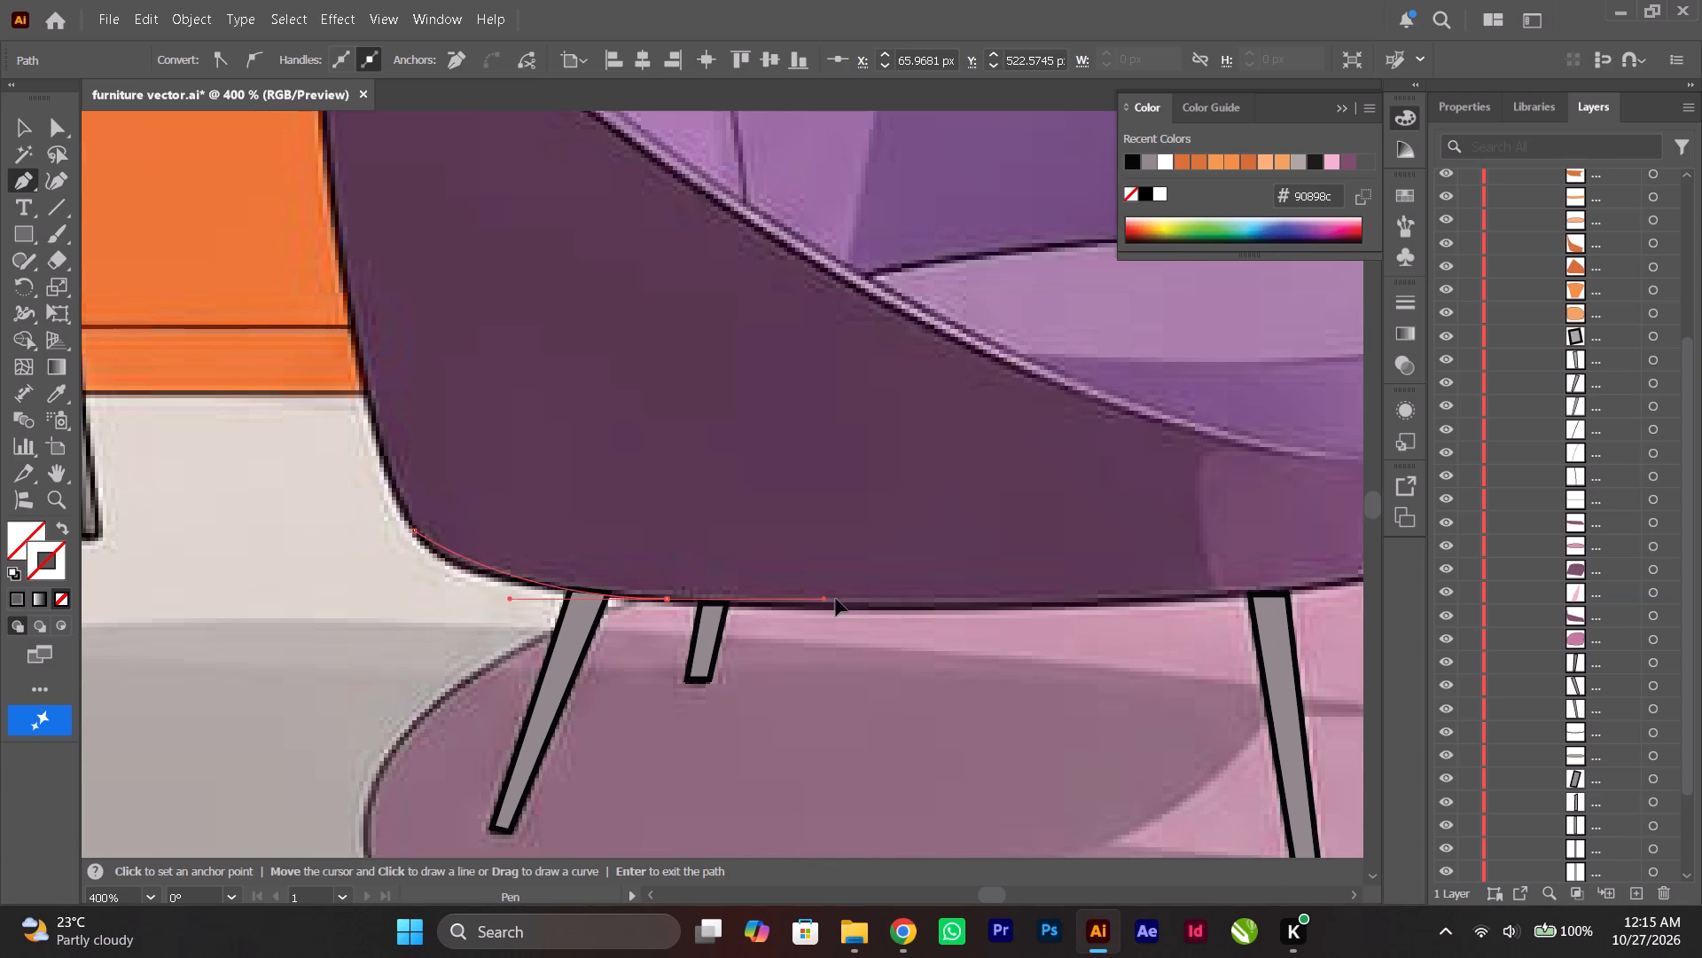
drag(836, 599, 909, 611)
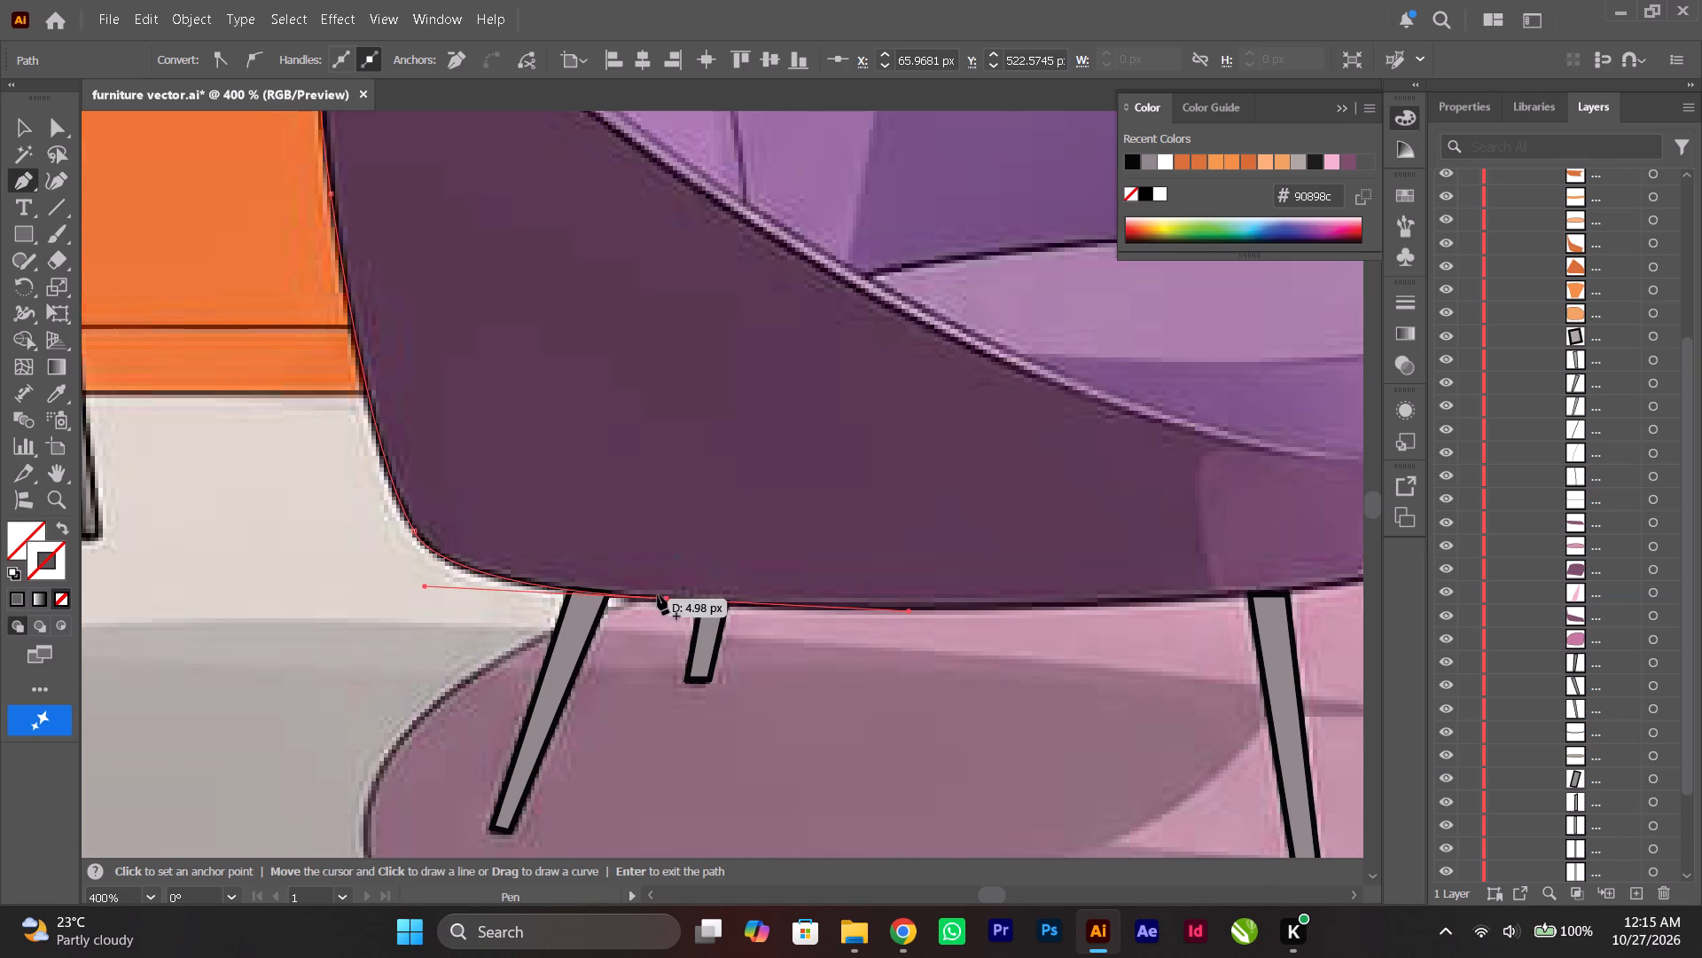
click(665, 600)
ctrl+scroll(663, 597, down, 14)
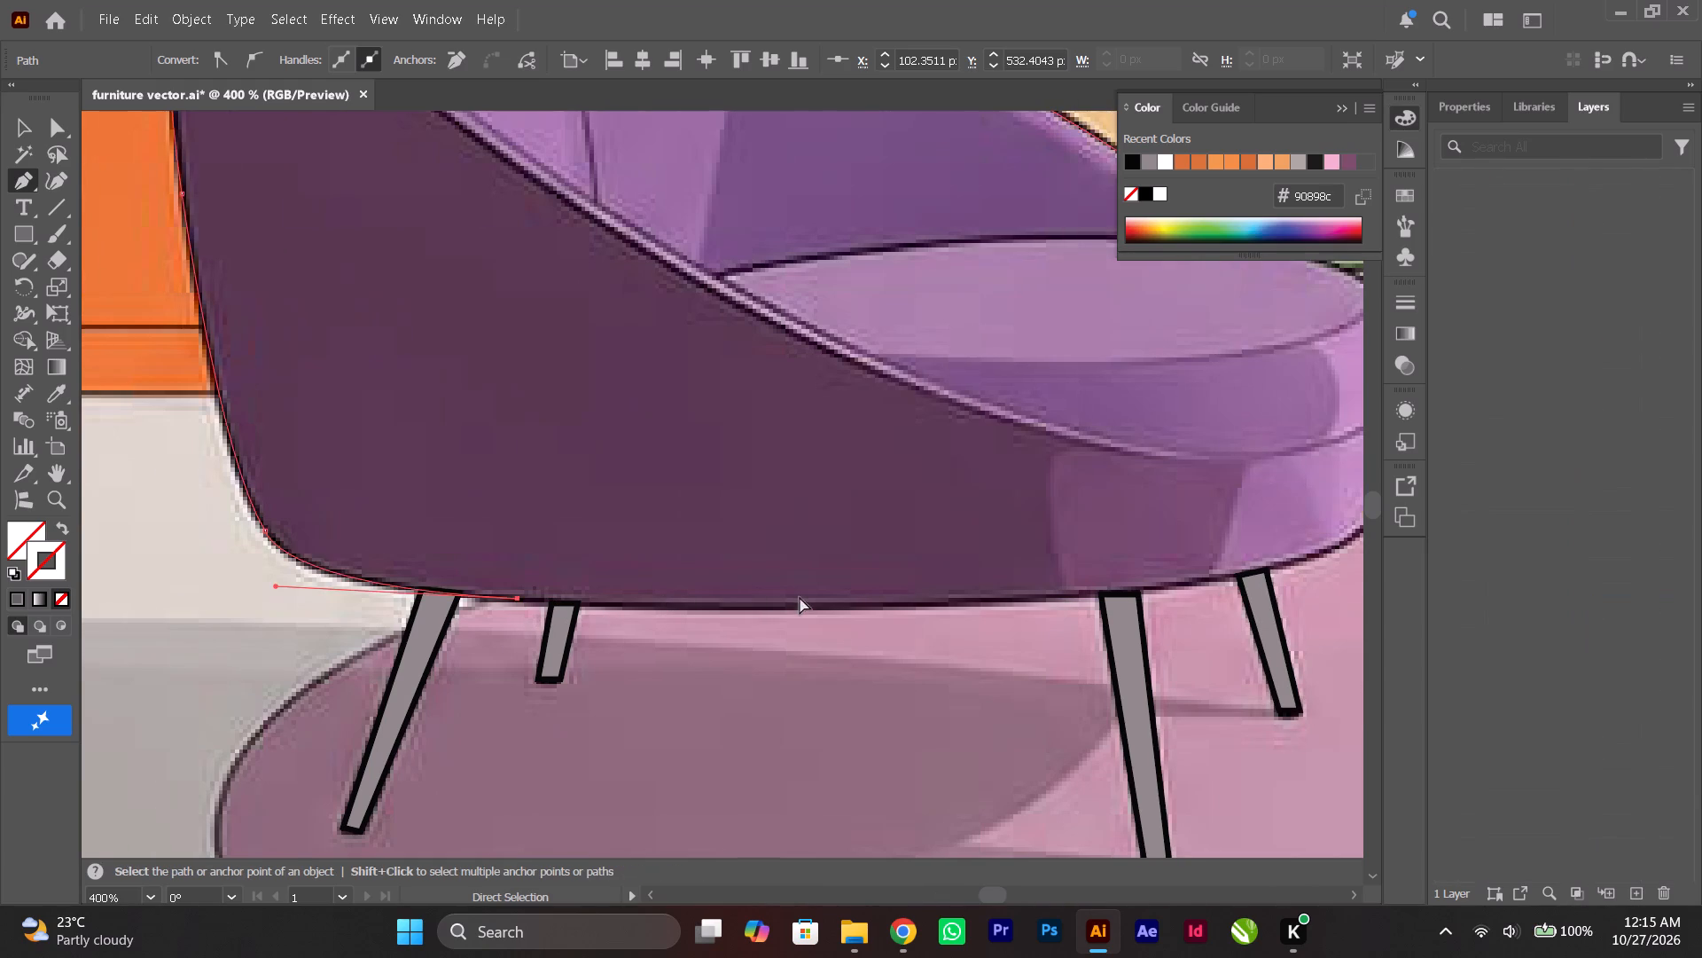
drag(935, 594, 977, 575)
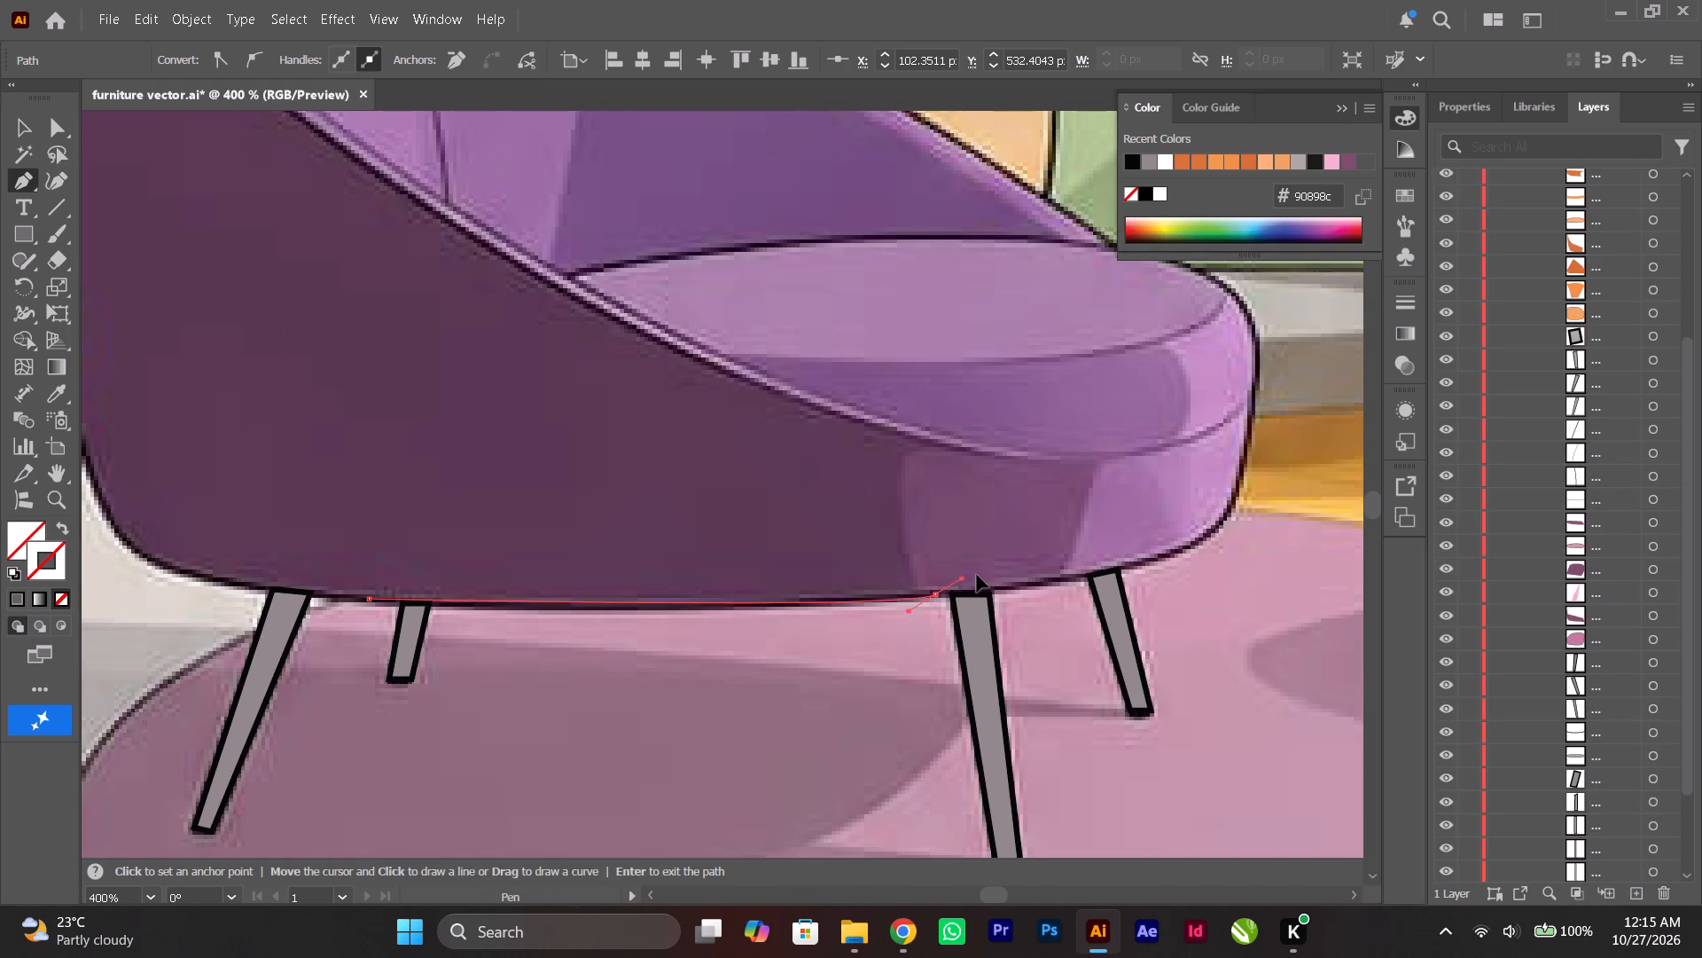
drag(977, 575, 1119, 569)
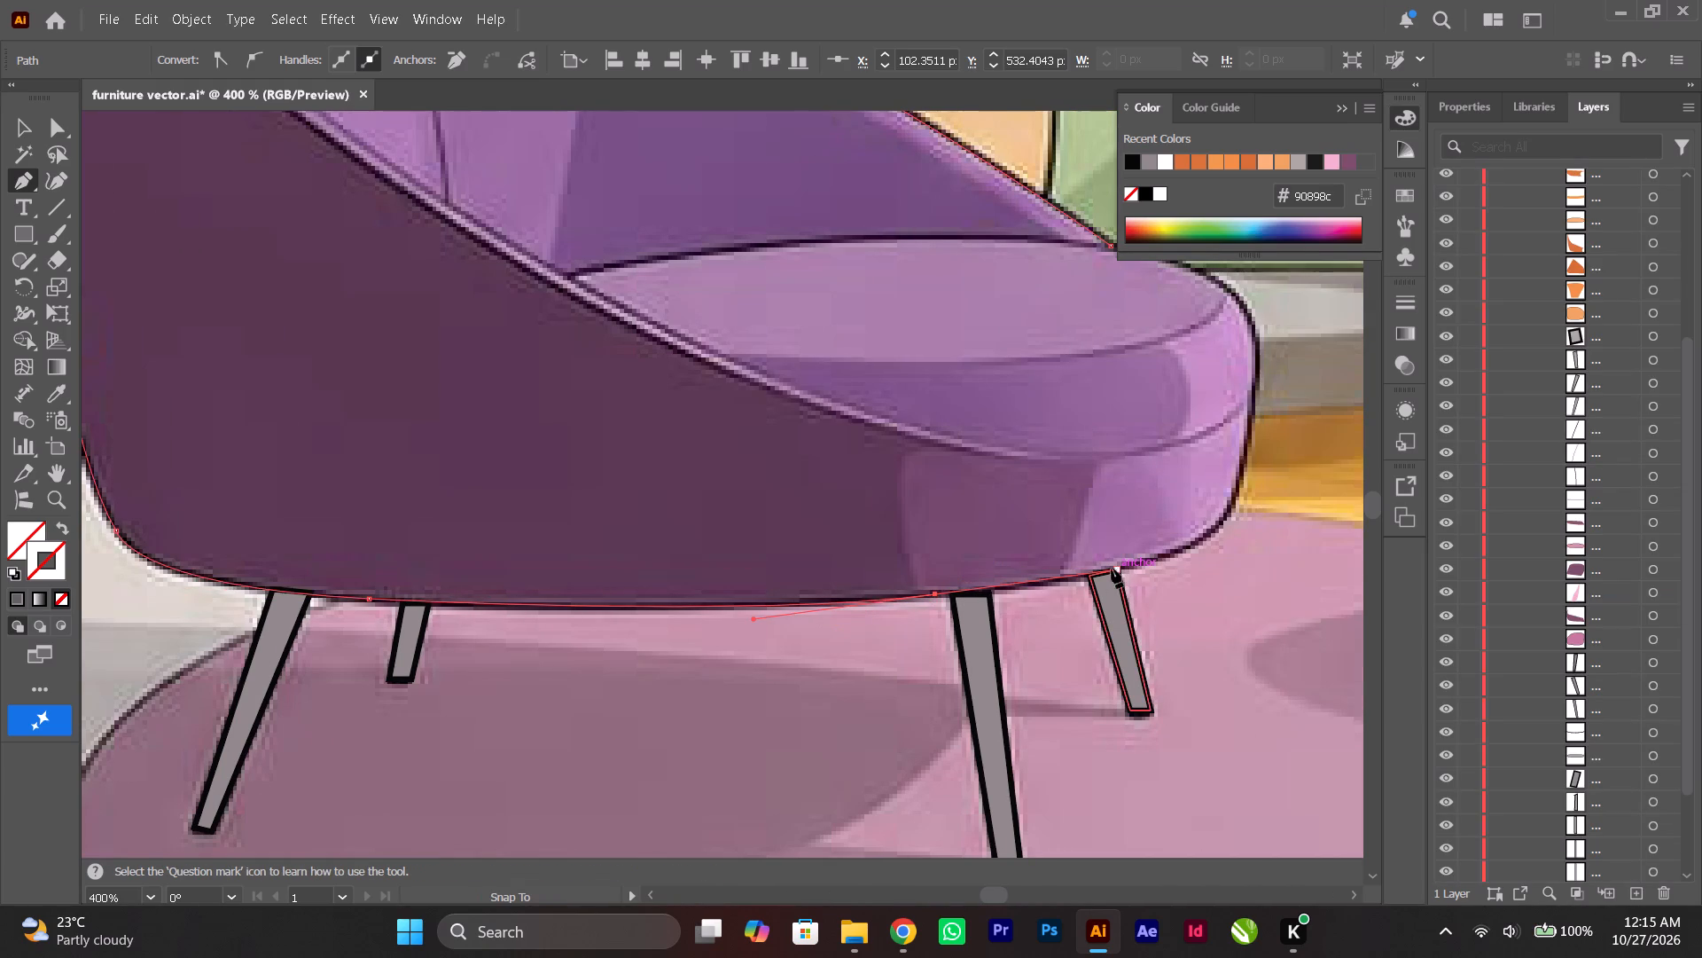
click(936, 593)
ctrl+scroll(930, 590, down, 3)
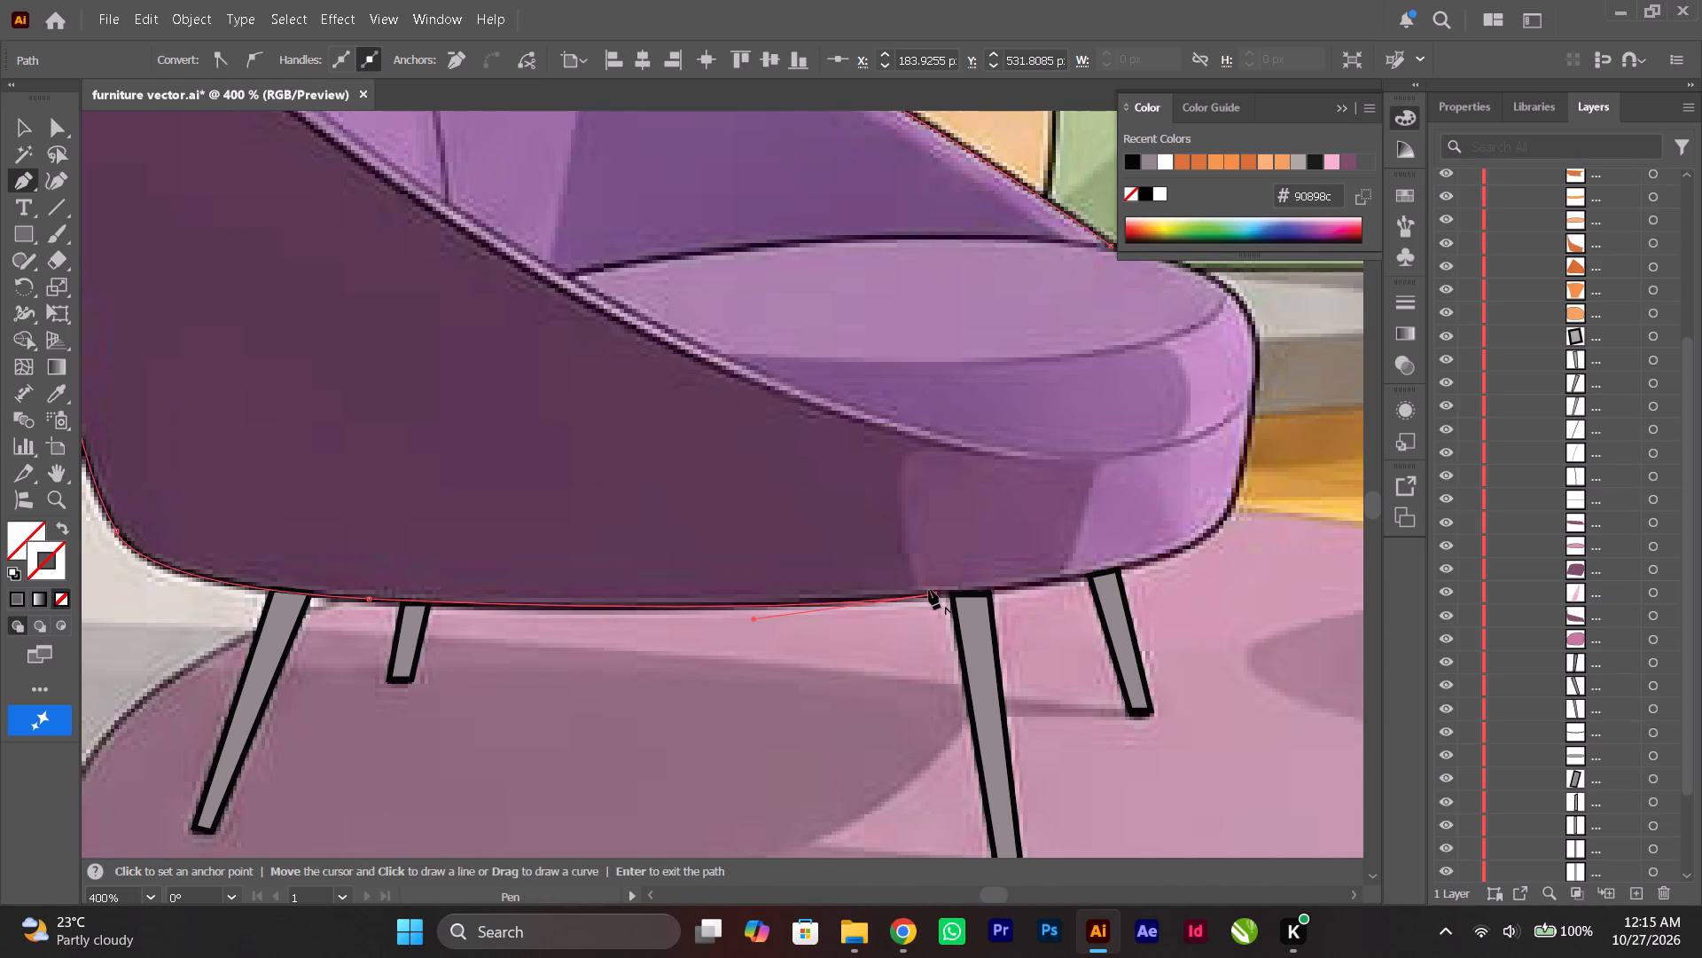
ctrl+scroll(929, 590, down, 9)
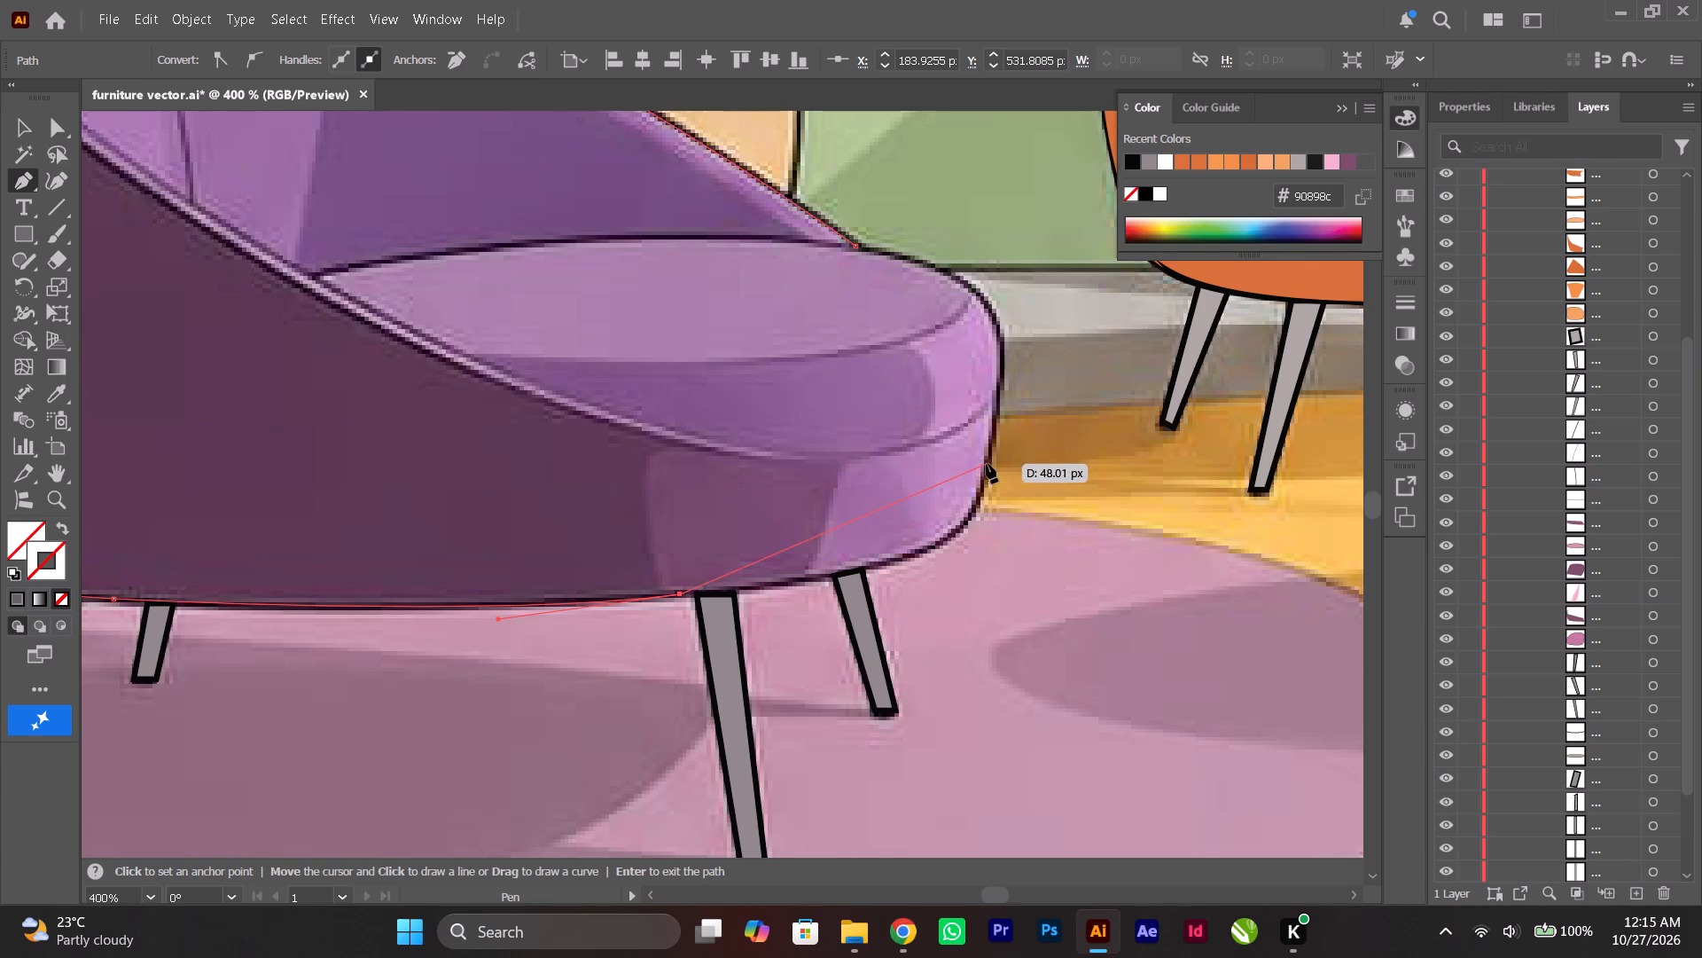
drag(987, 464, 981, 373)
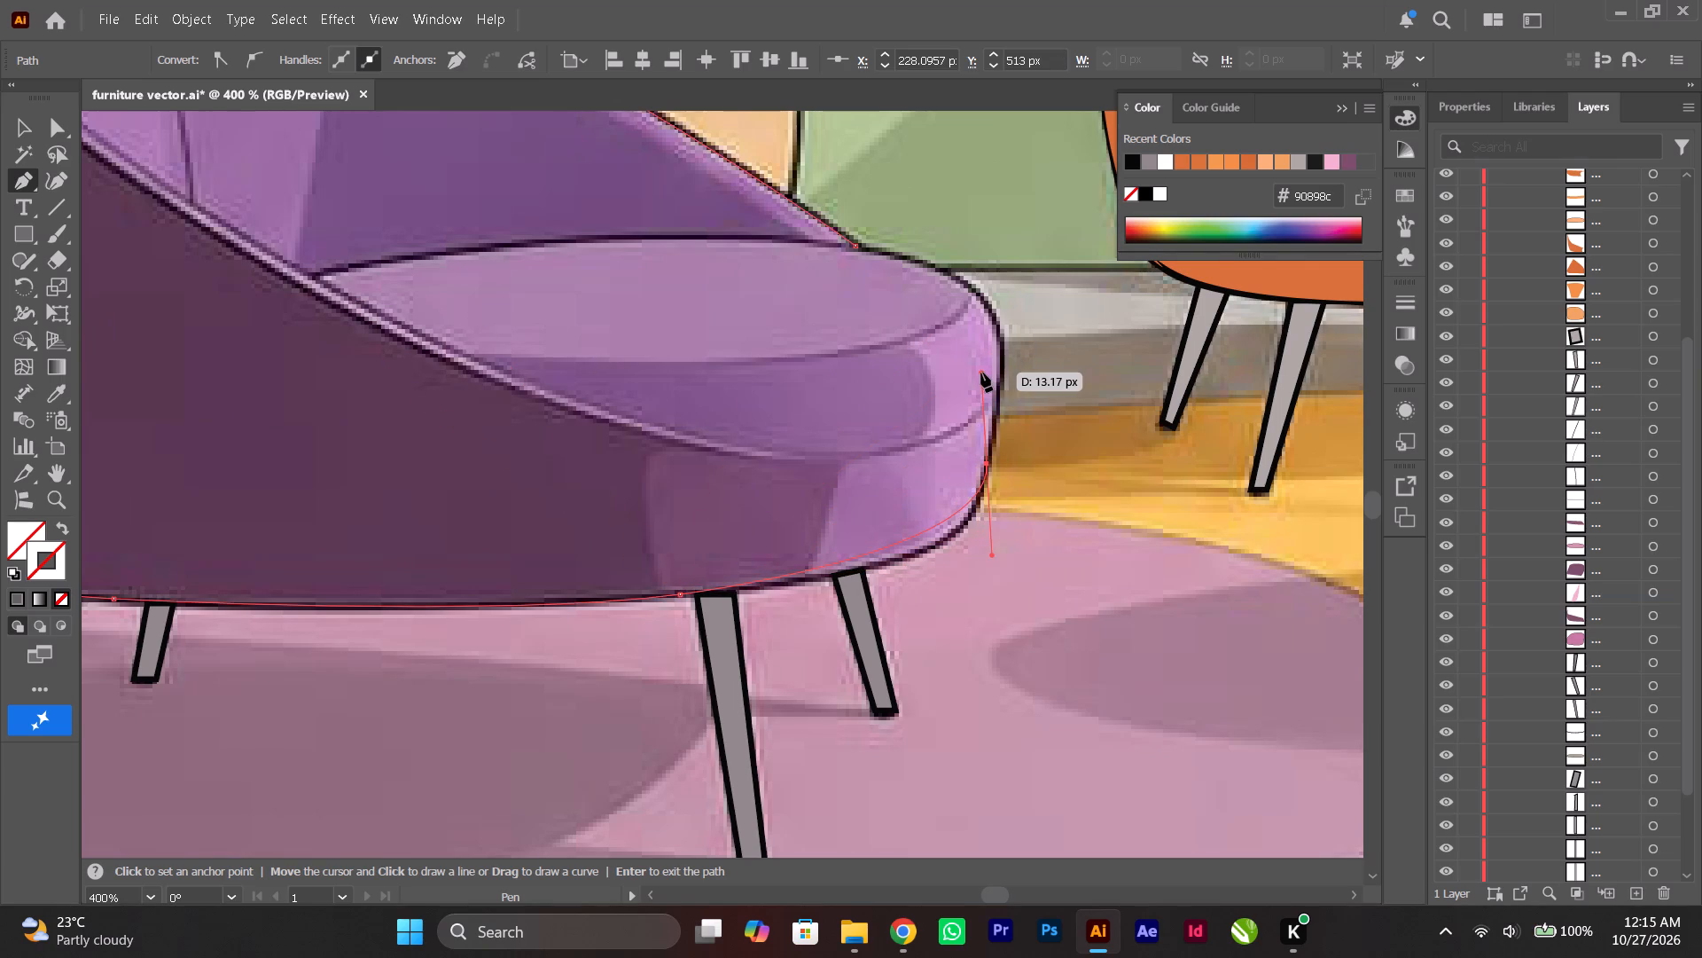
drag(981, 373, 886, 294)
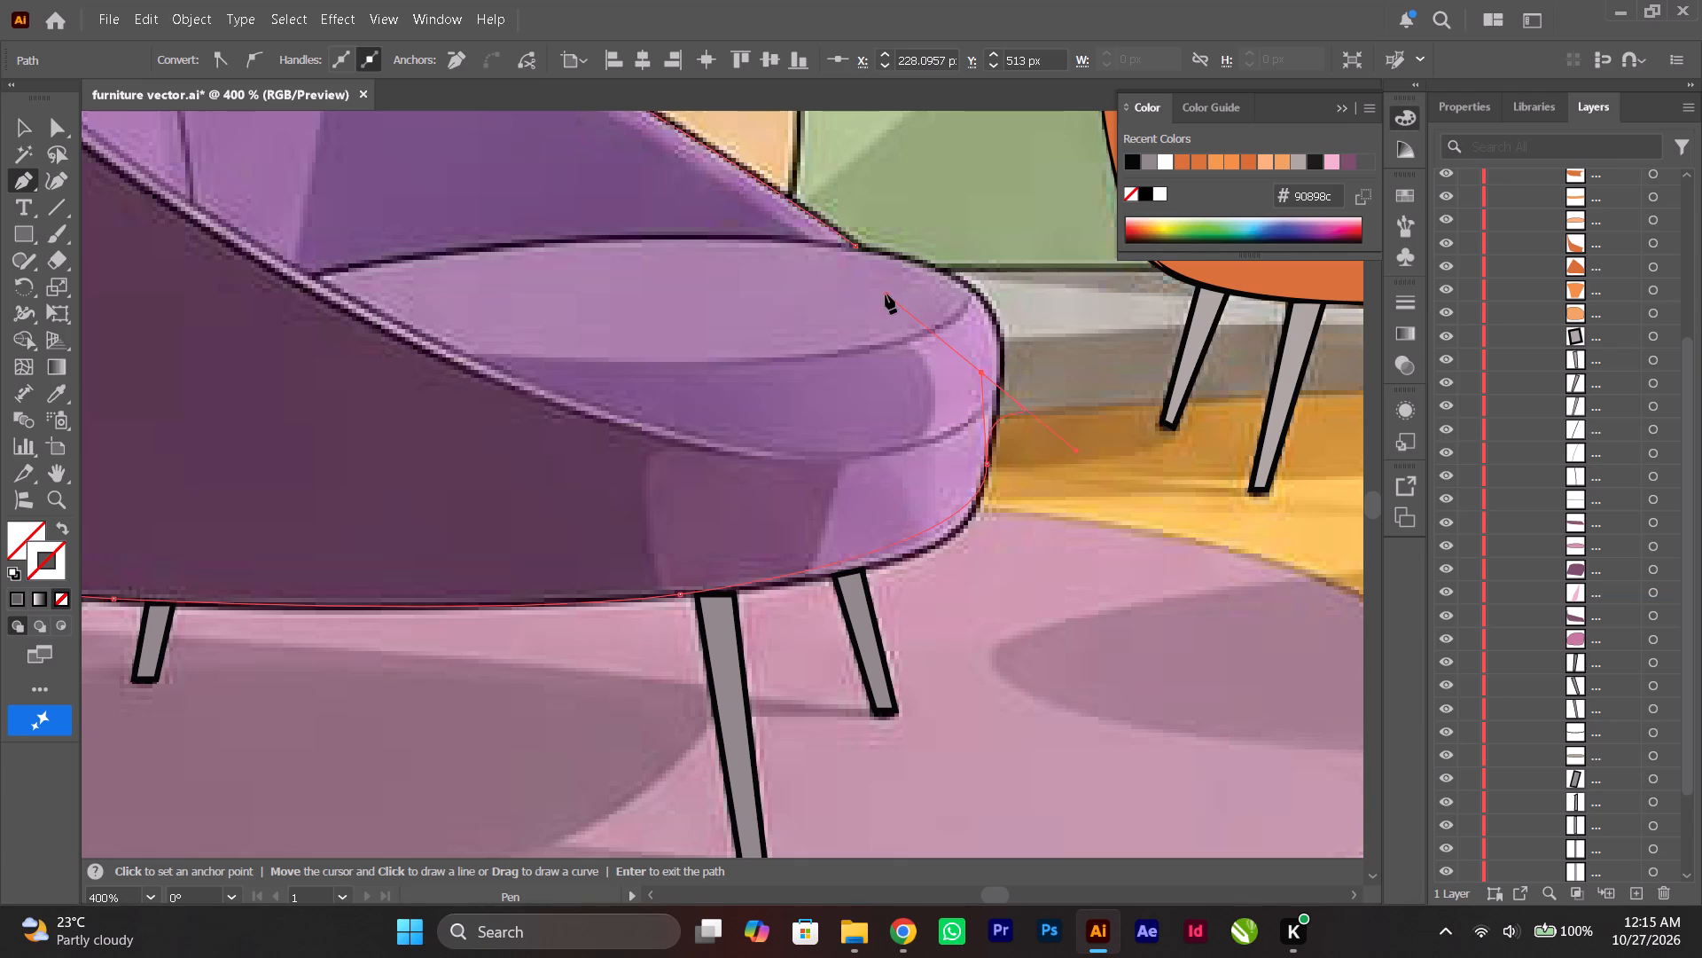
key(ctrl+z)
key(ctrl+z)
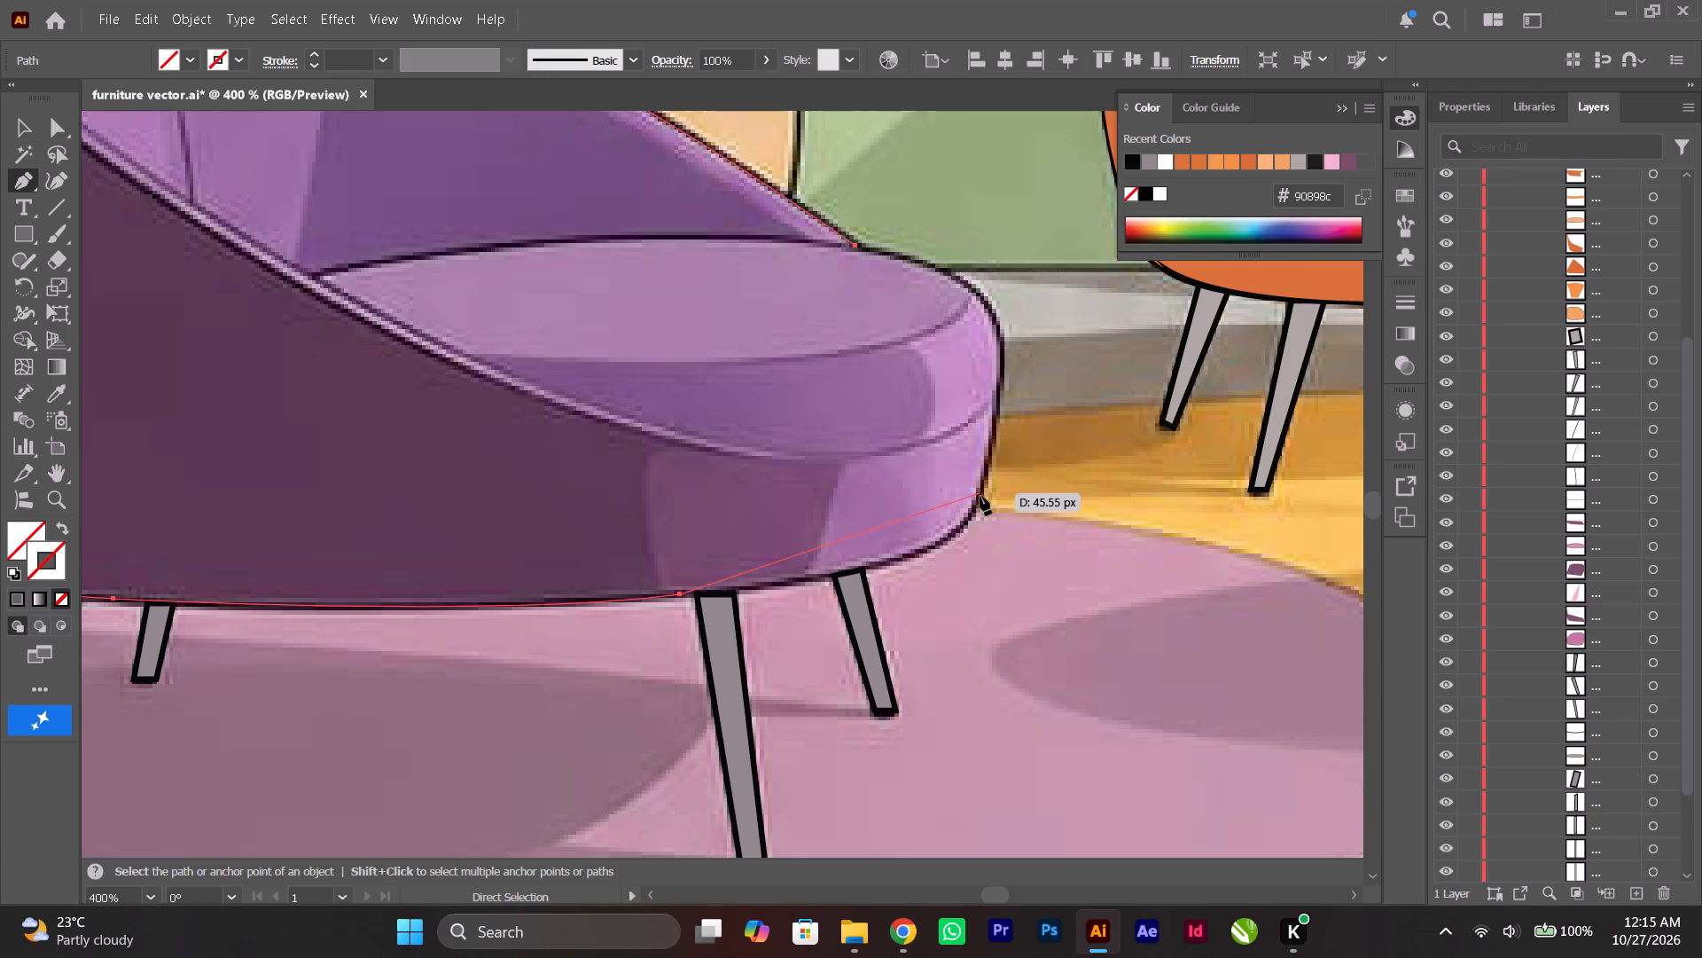
Curve the outline from the front-right leg round the seat's bottom-right bend, ending in a corner anchor where the bend meets the front edge.
drag(980, 498, 1005, 425)
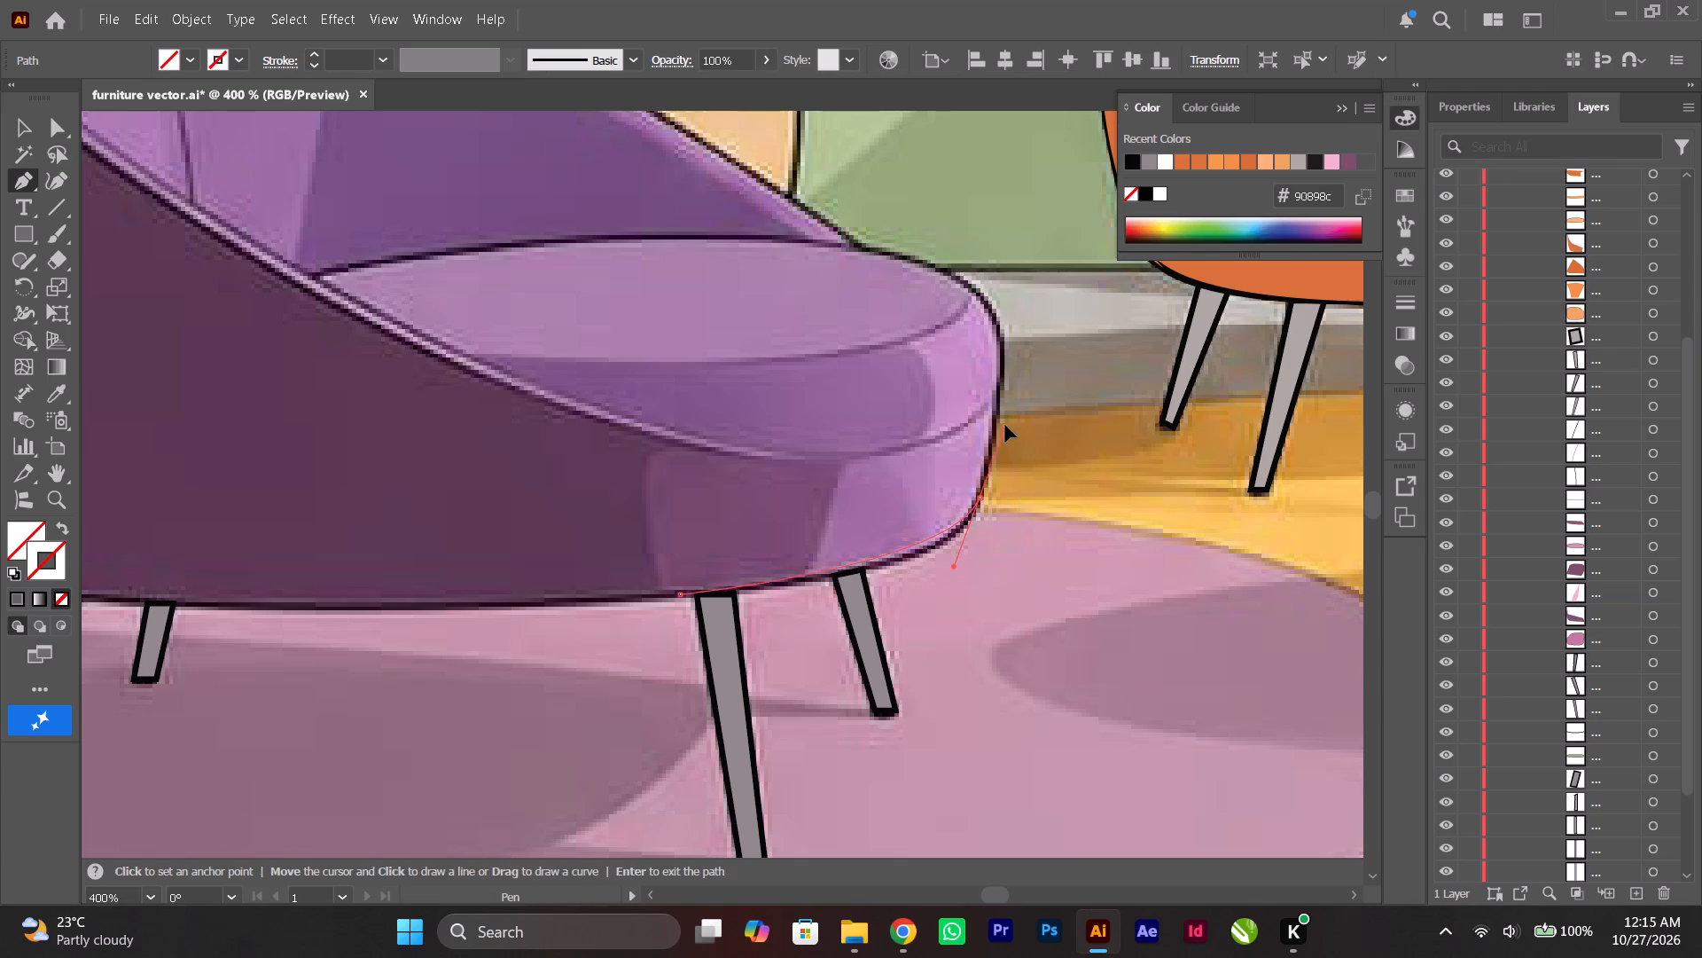
drag(1005, 425, 996, 407)
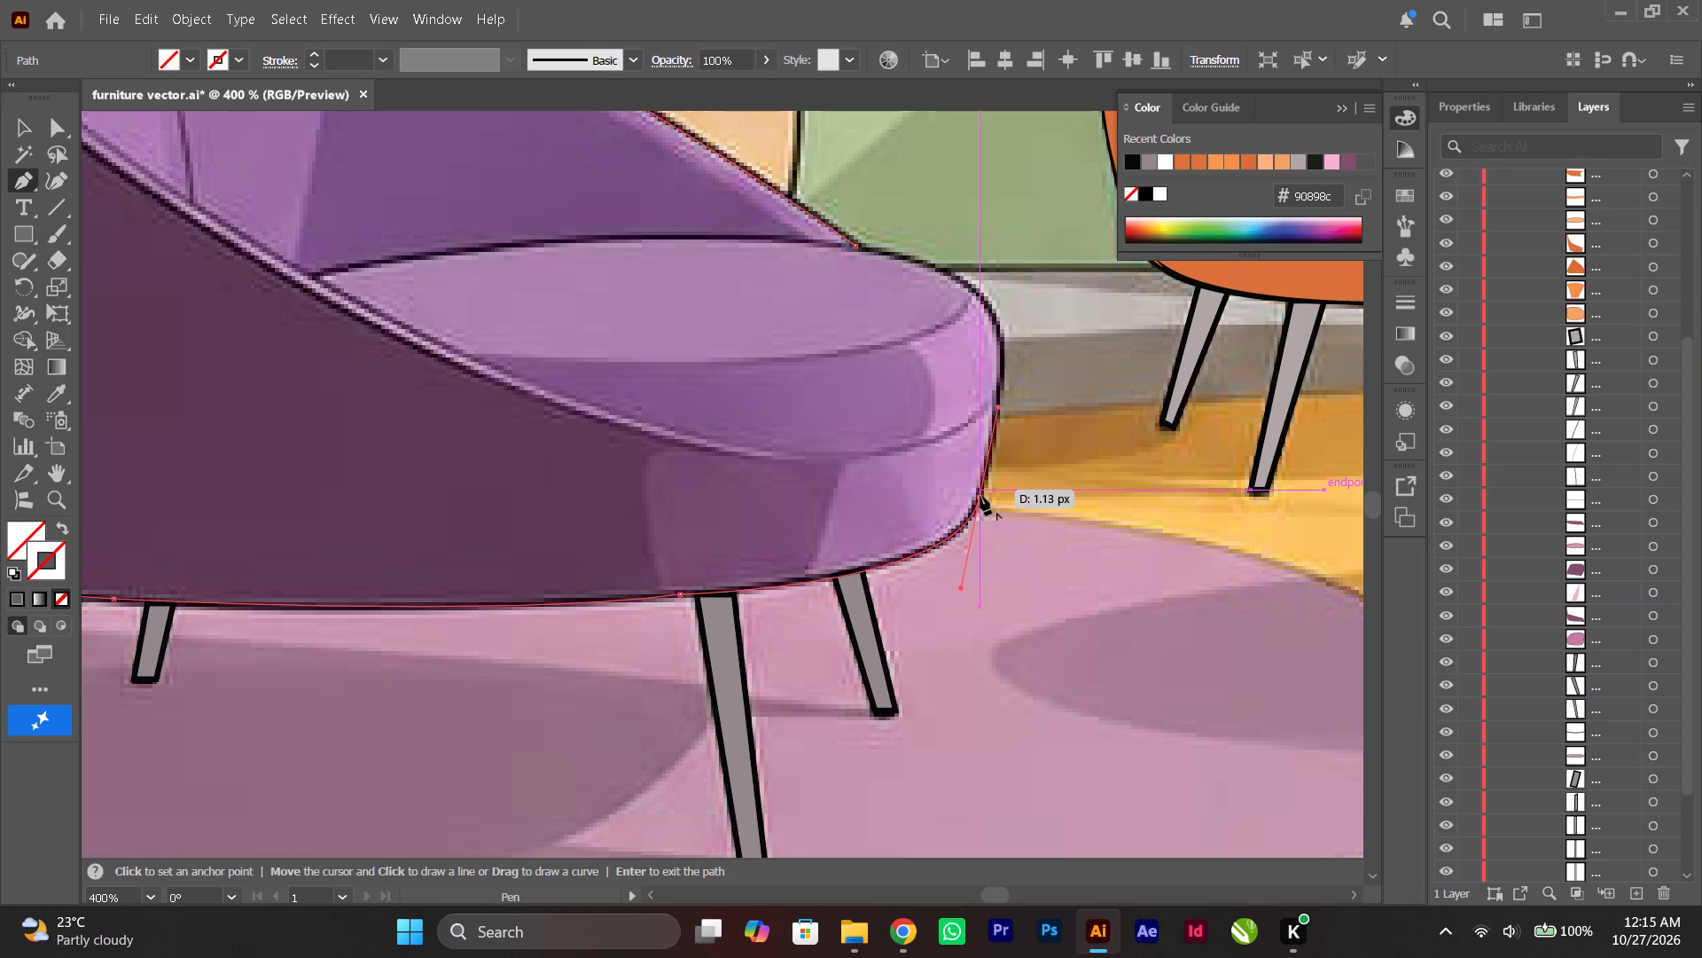
click(980, 495)
Curve the outline up the seat's right edge, over the cushion's top corner with a corner anchor, and close it at the backrest rim.
scroll(980, 491, up, 2)
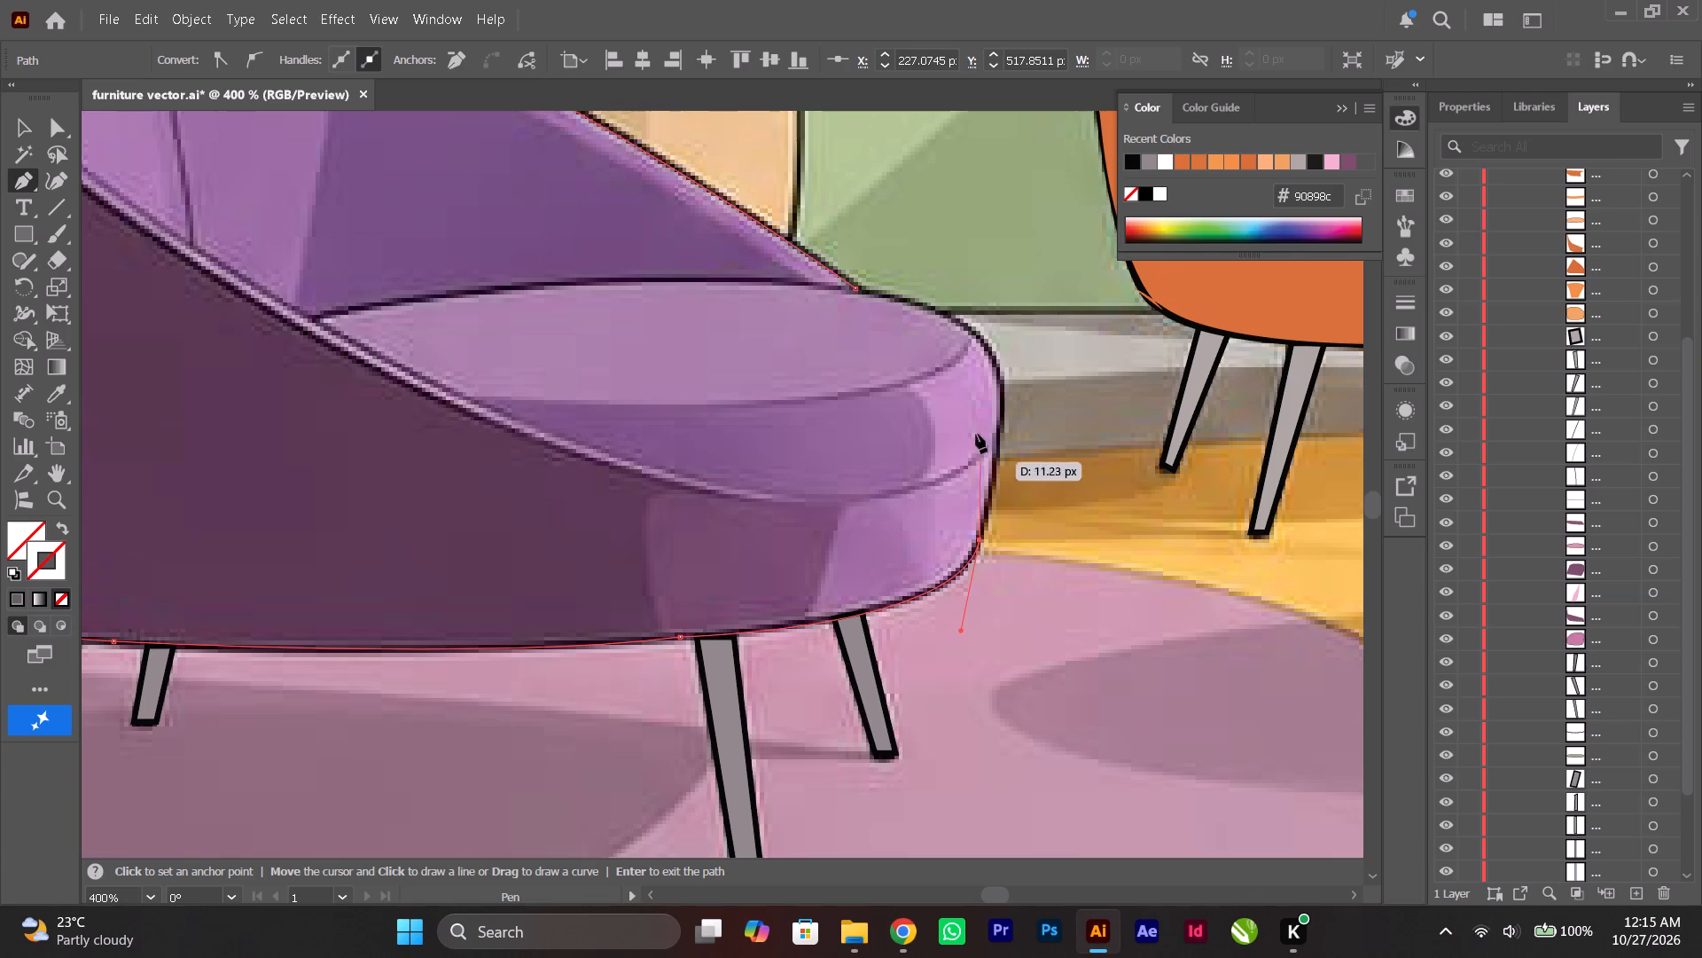
drag(972, 331, 917, 241)
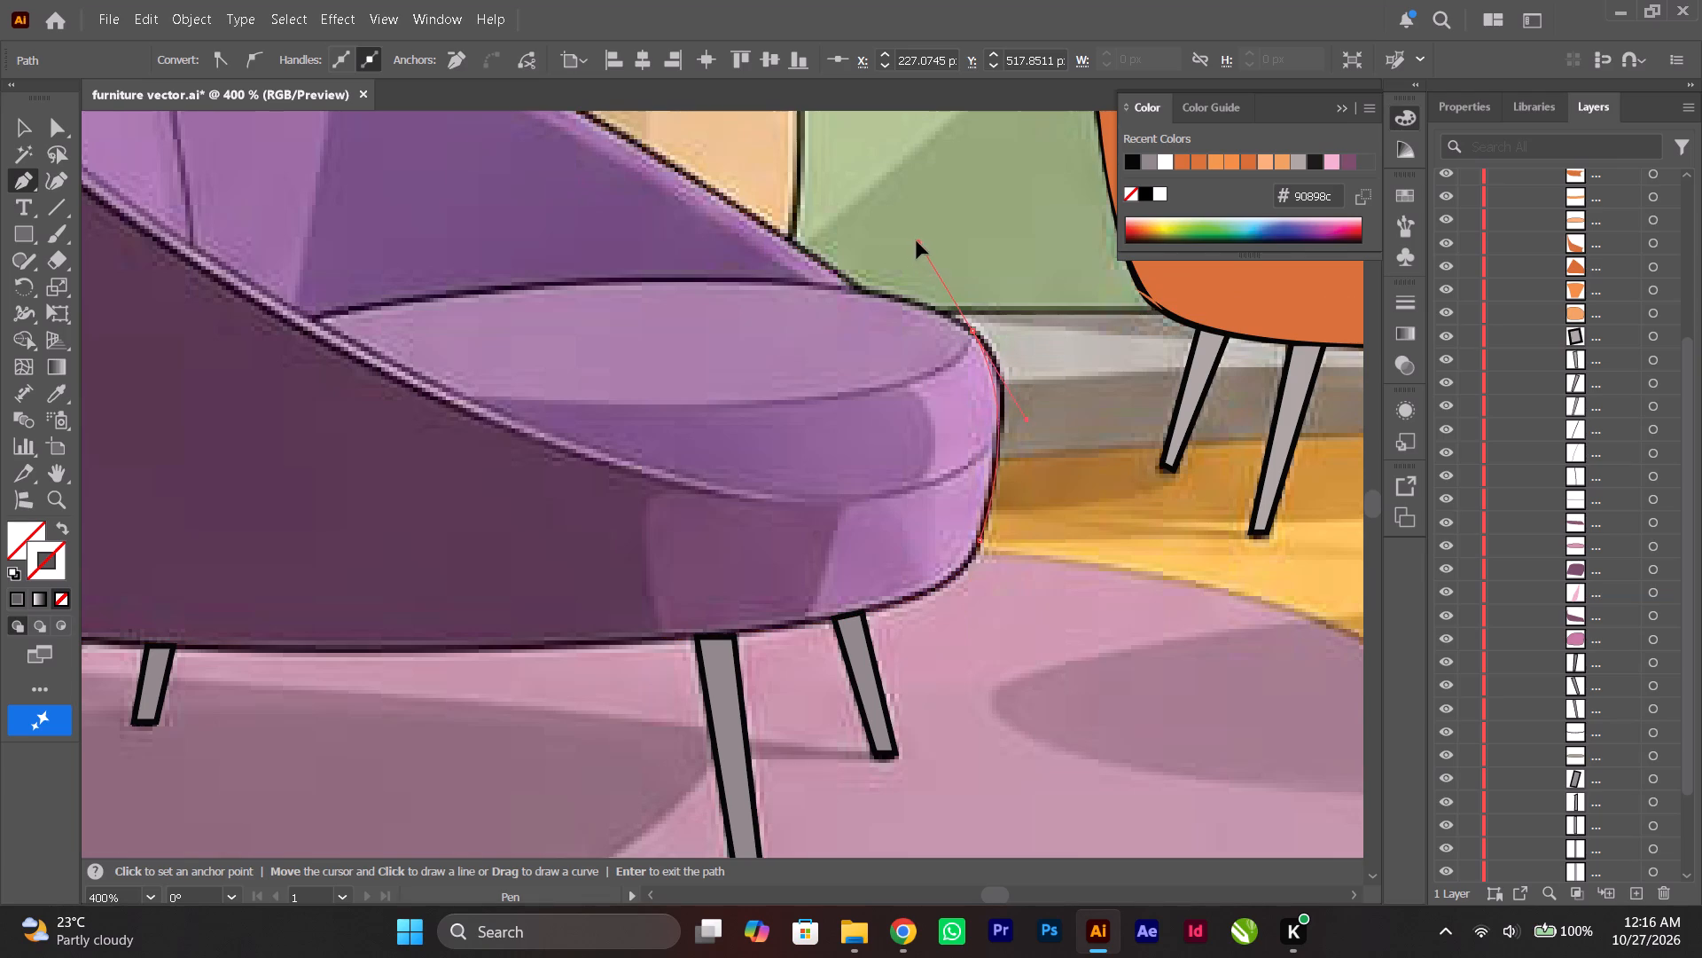
drag(917, 241, 906, 294)
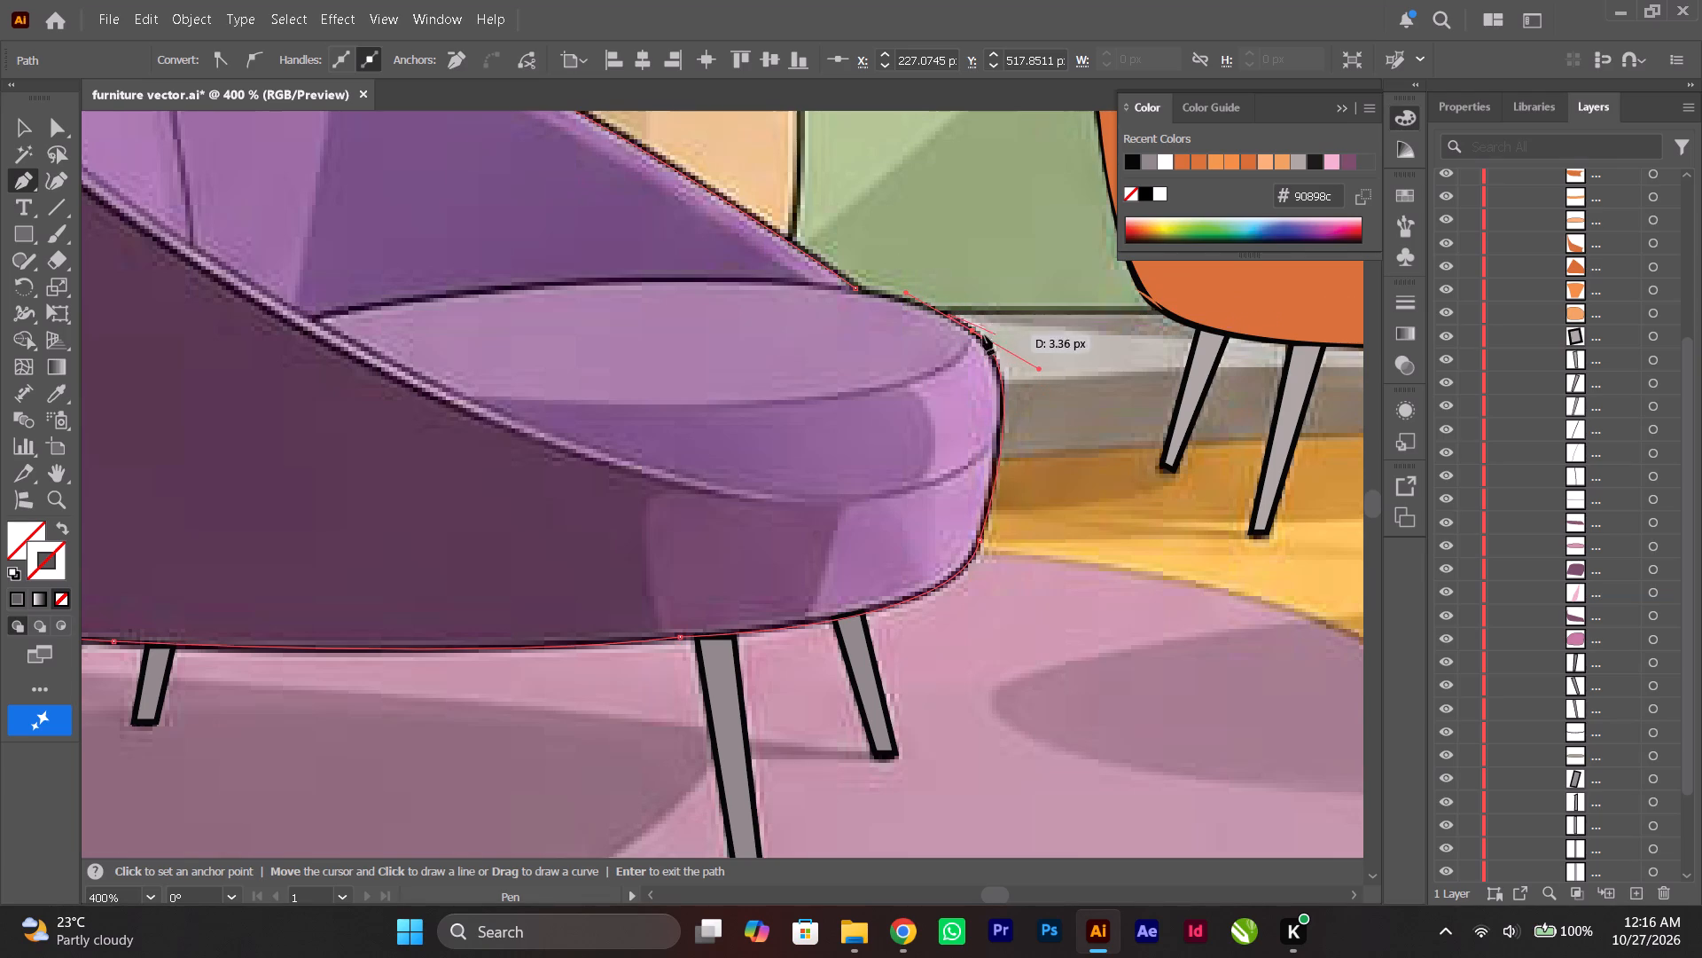
click(972, 333)
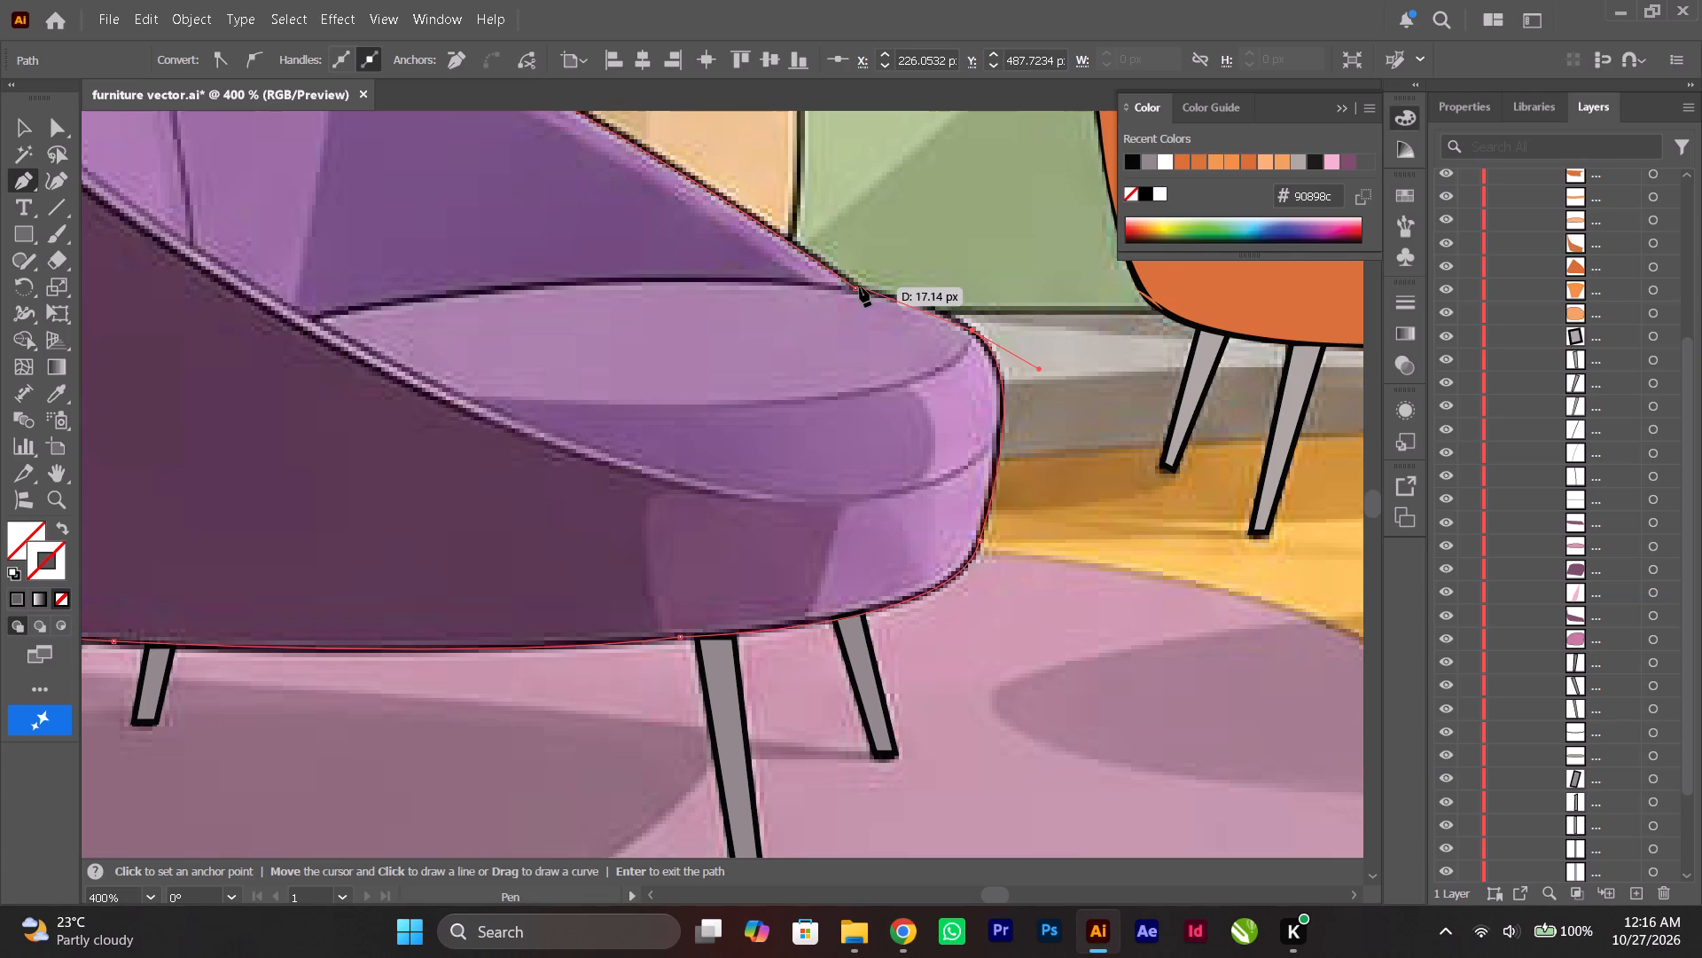
drag(857, 287, 797, 285)
Fill the armchair body with the dark purple sampled from the reference's side panel.
scroll(797, 285, down, 1)
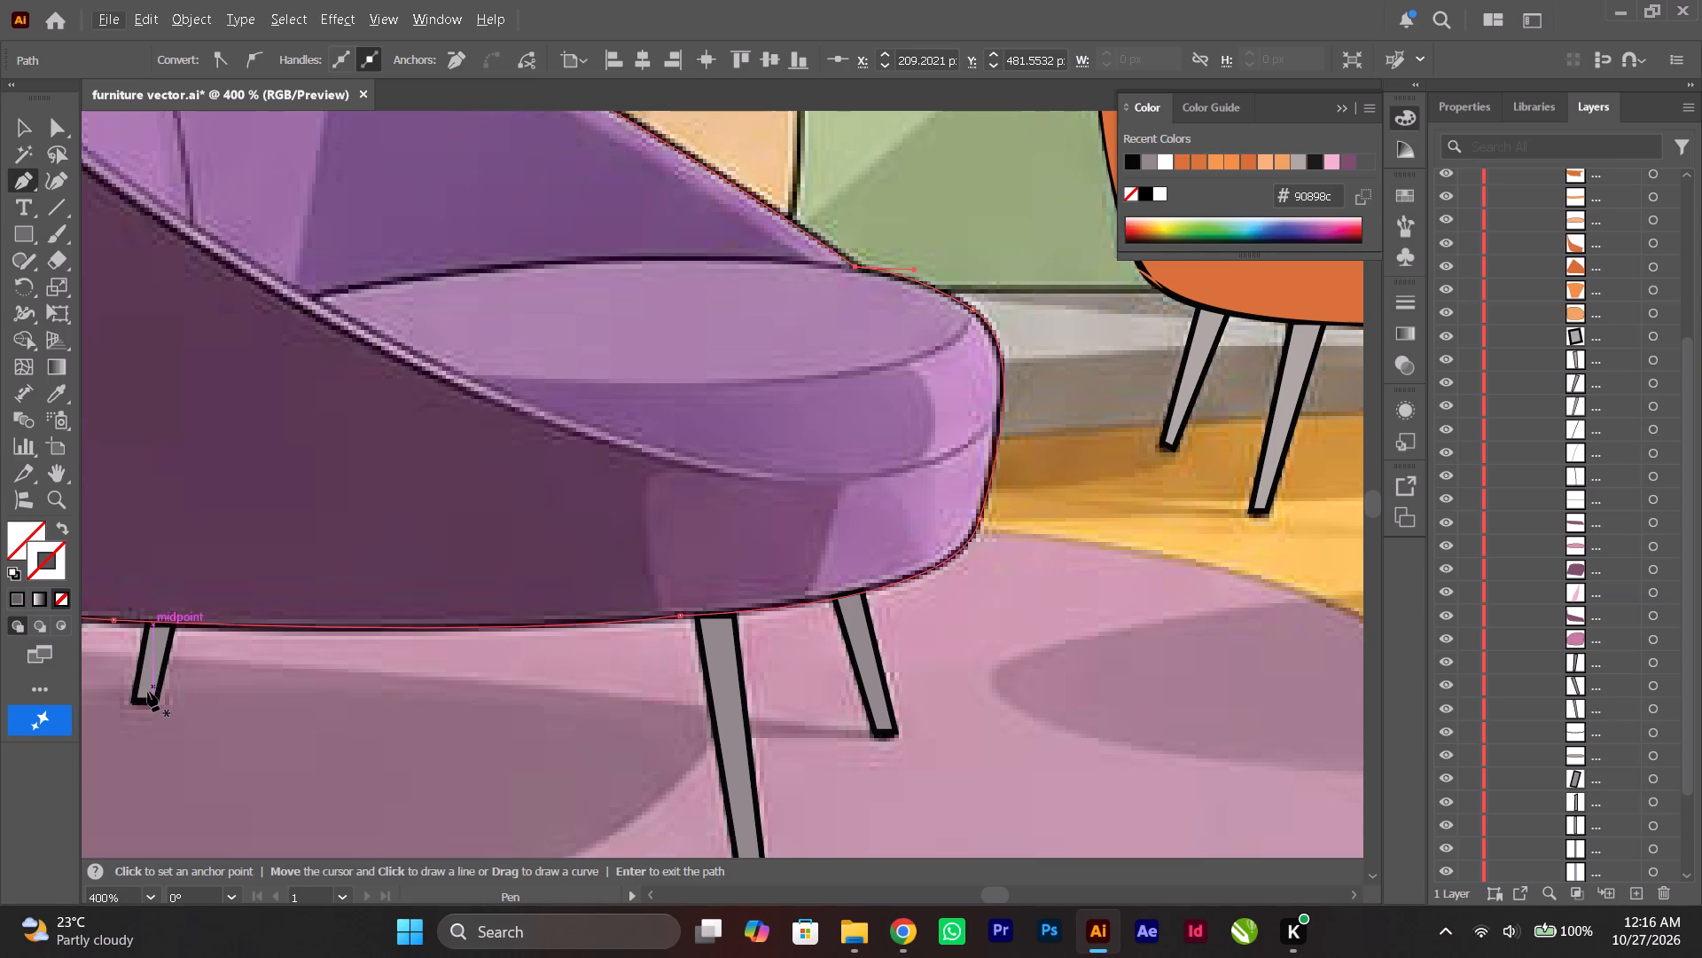
scroll(238, 664, up, 20)
scroll(238, 664, up, 5)
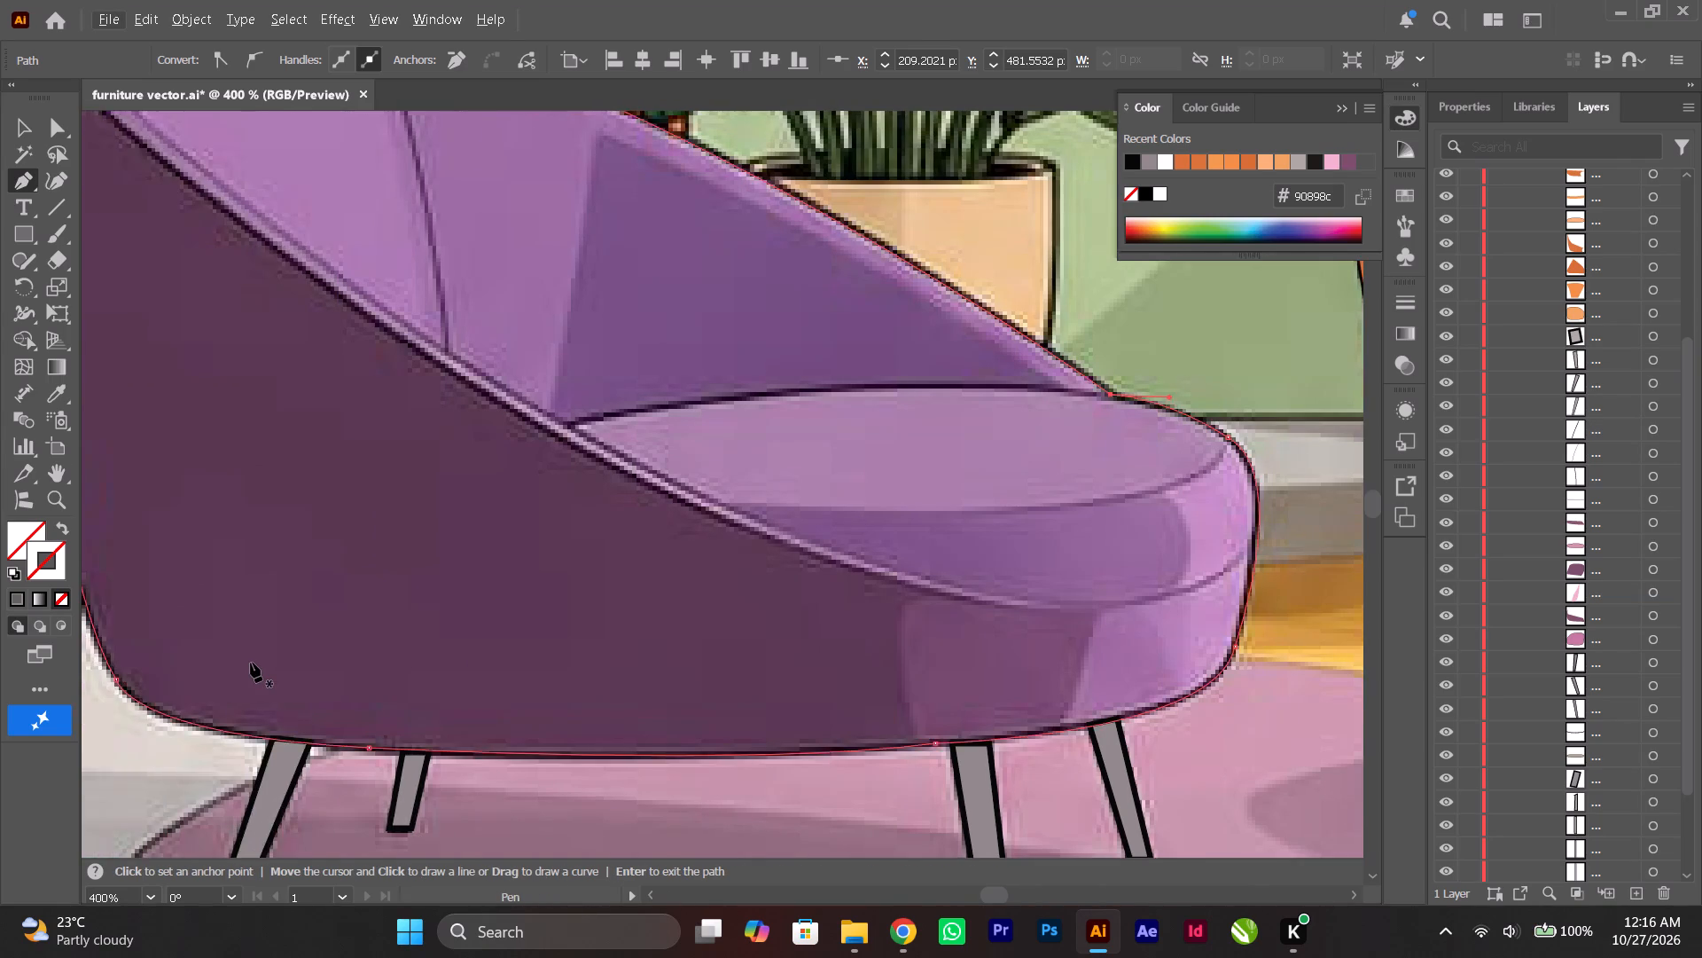
scroll(251, 663, up, 2)
alt+scroll(251, 663, down, 1)
ctrl+scroll(251, 663, up, 1)
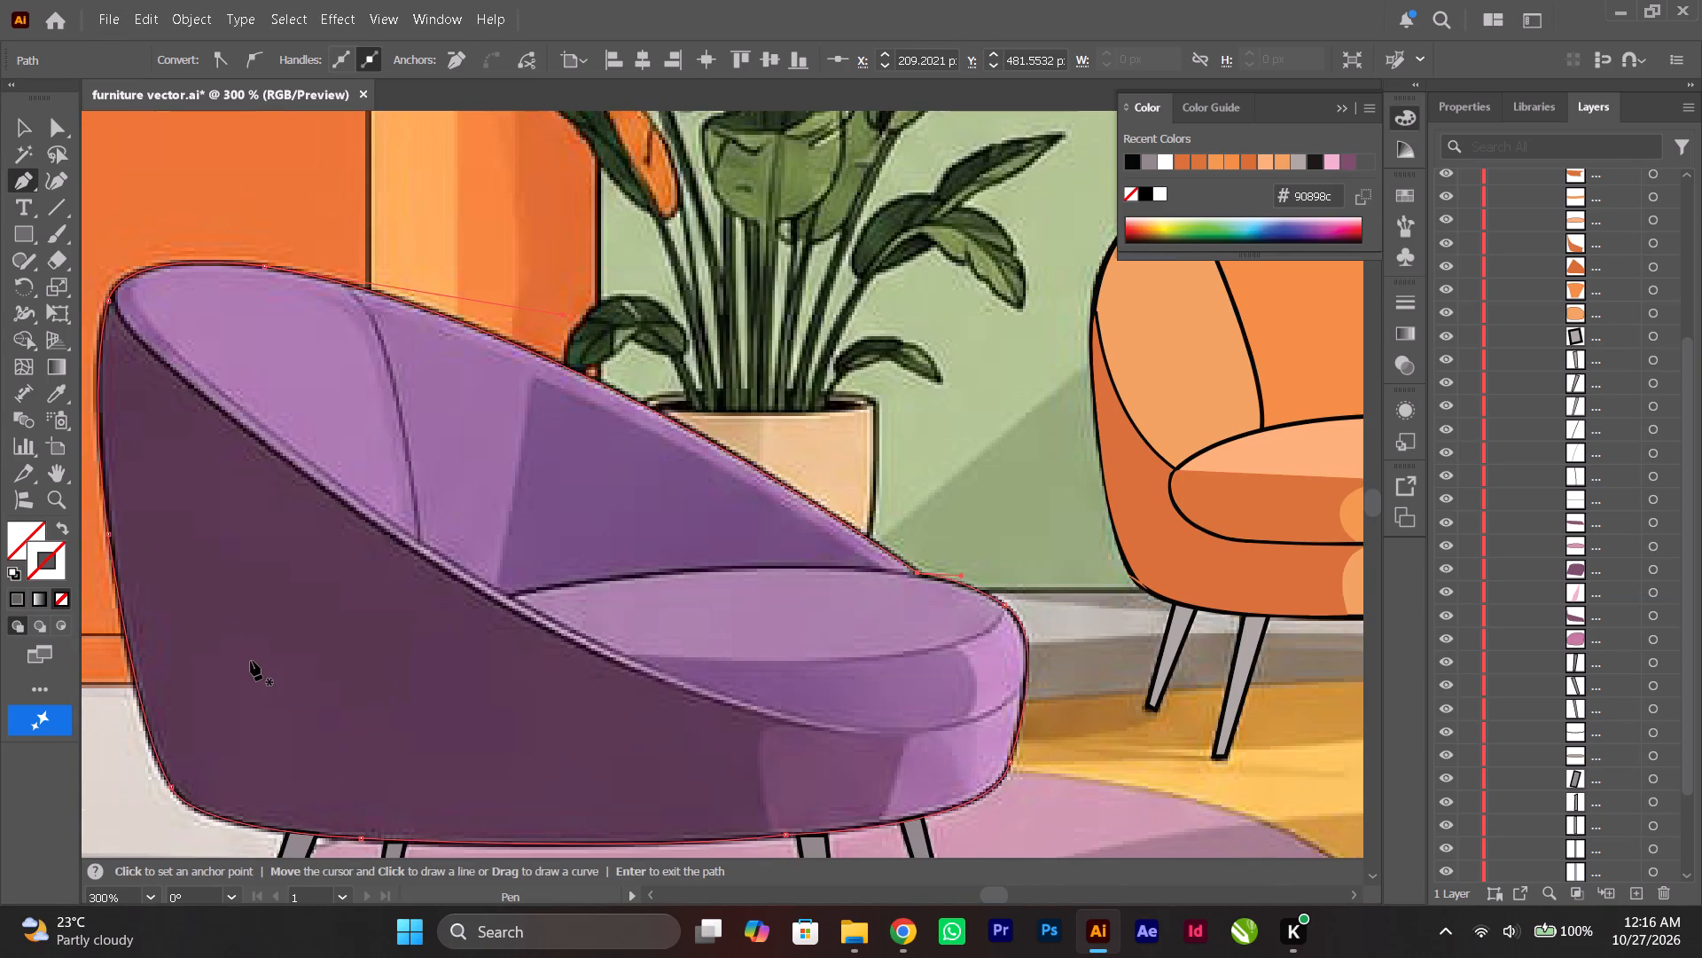
scroll(251, 661, down, 2)
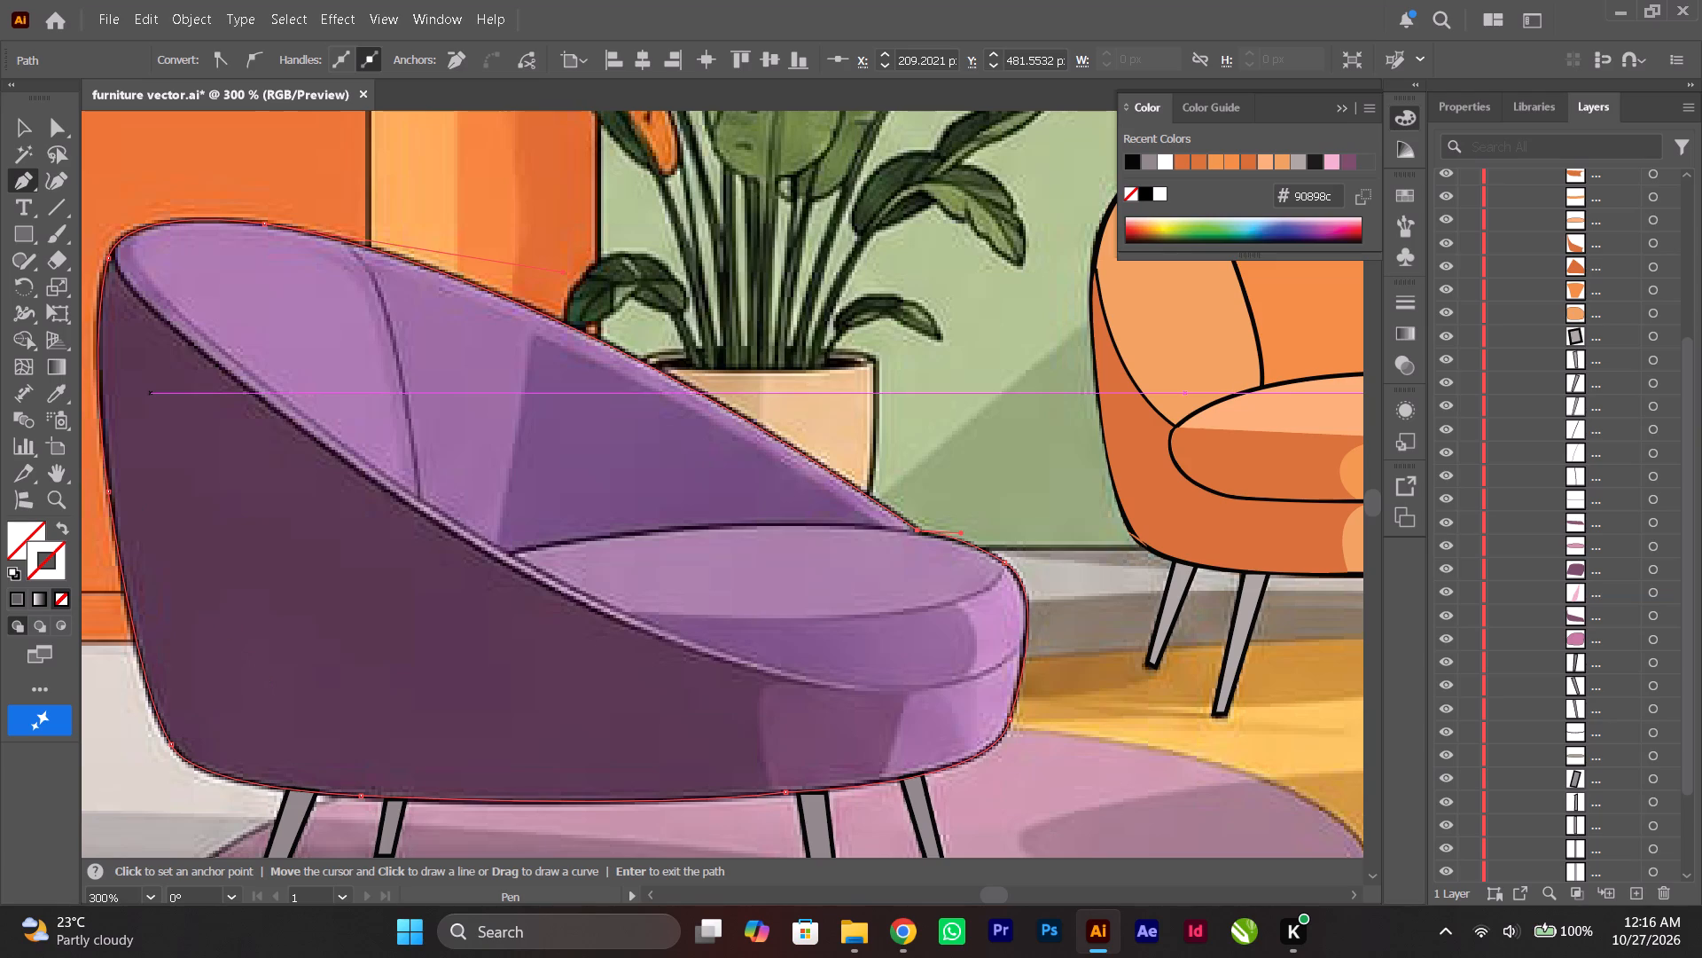
click(55, 389)
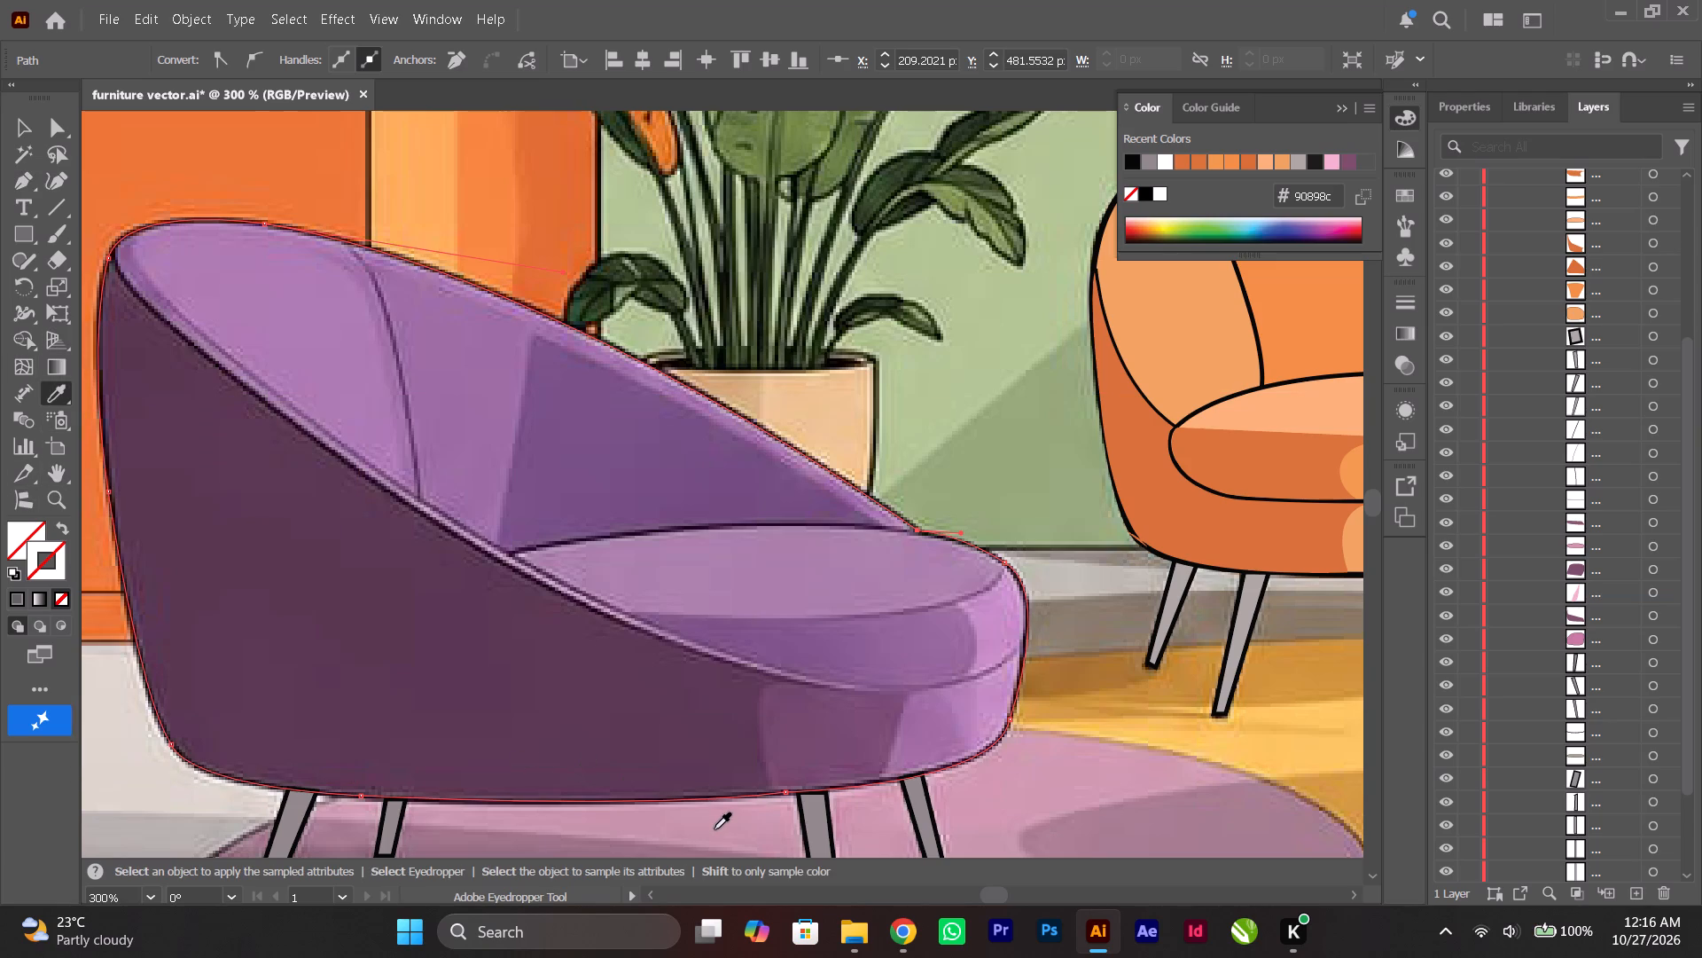
click(1513, 957)
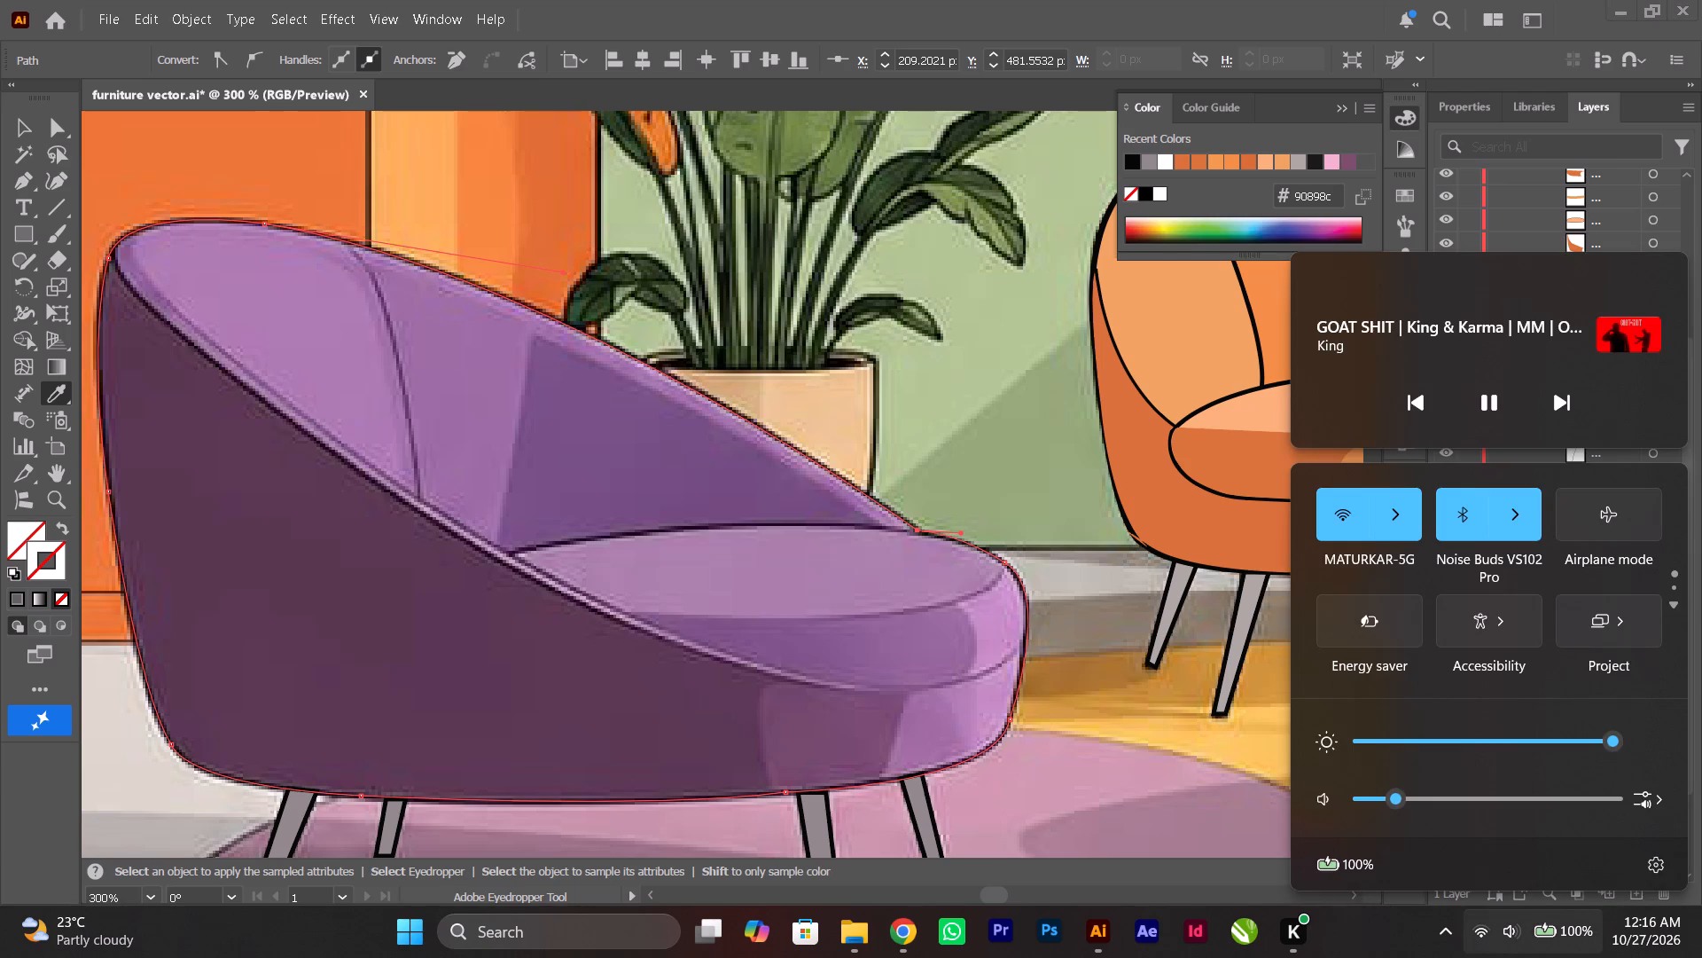
click(1511, 955)
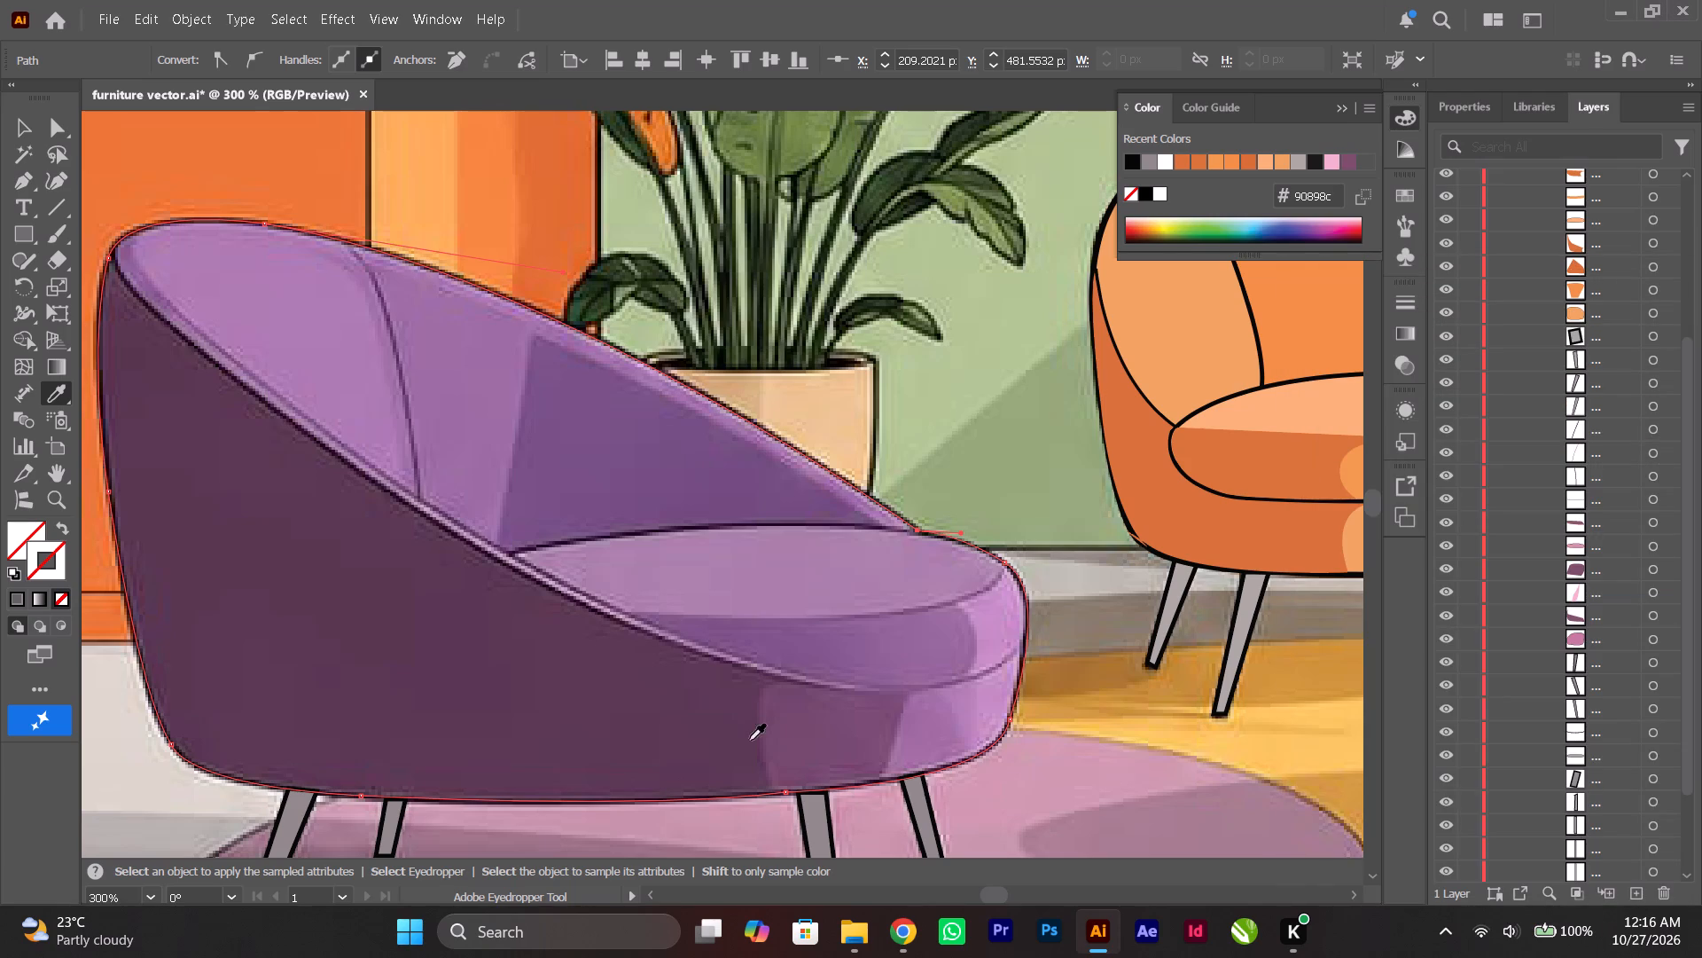
click(238, 616)
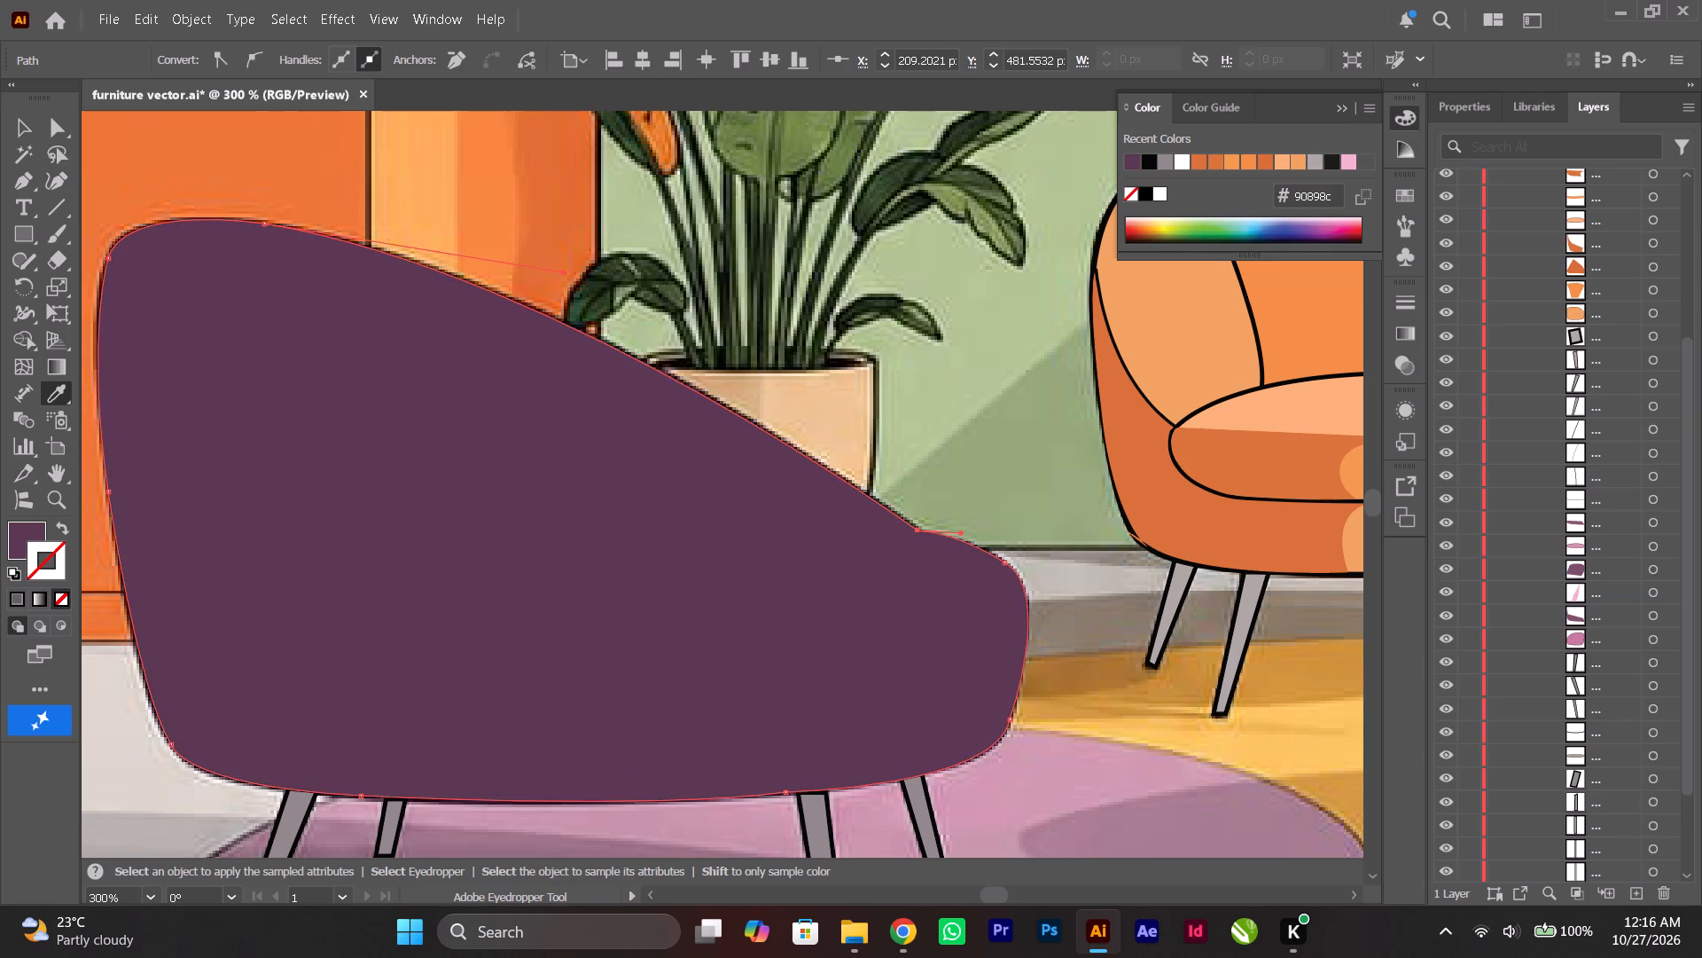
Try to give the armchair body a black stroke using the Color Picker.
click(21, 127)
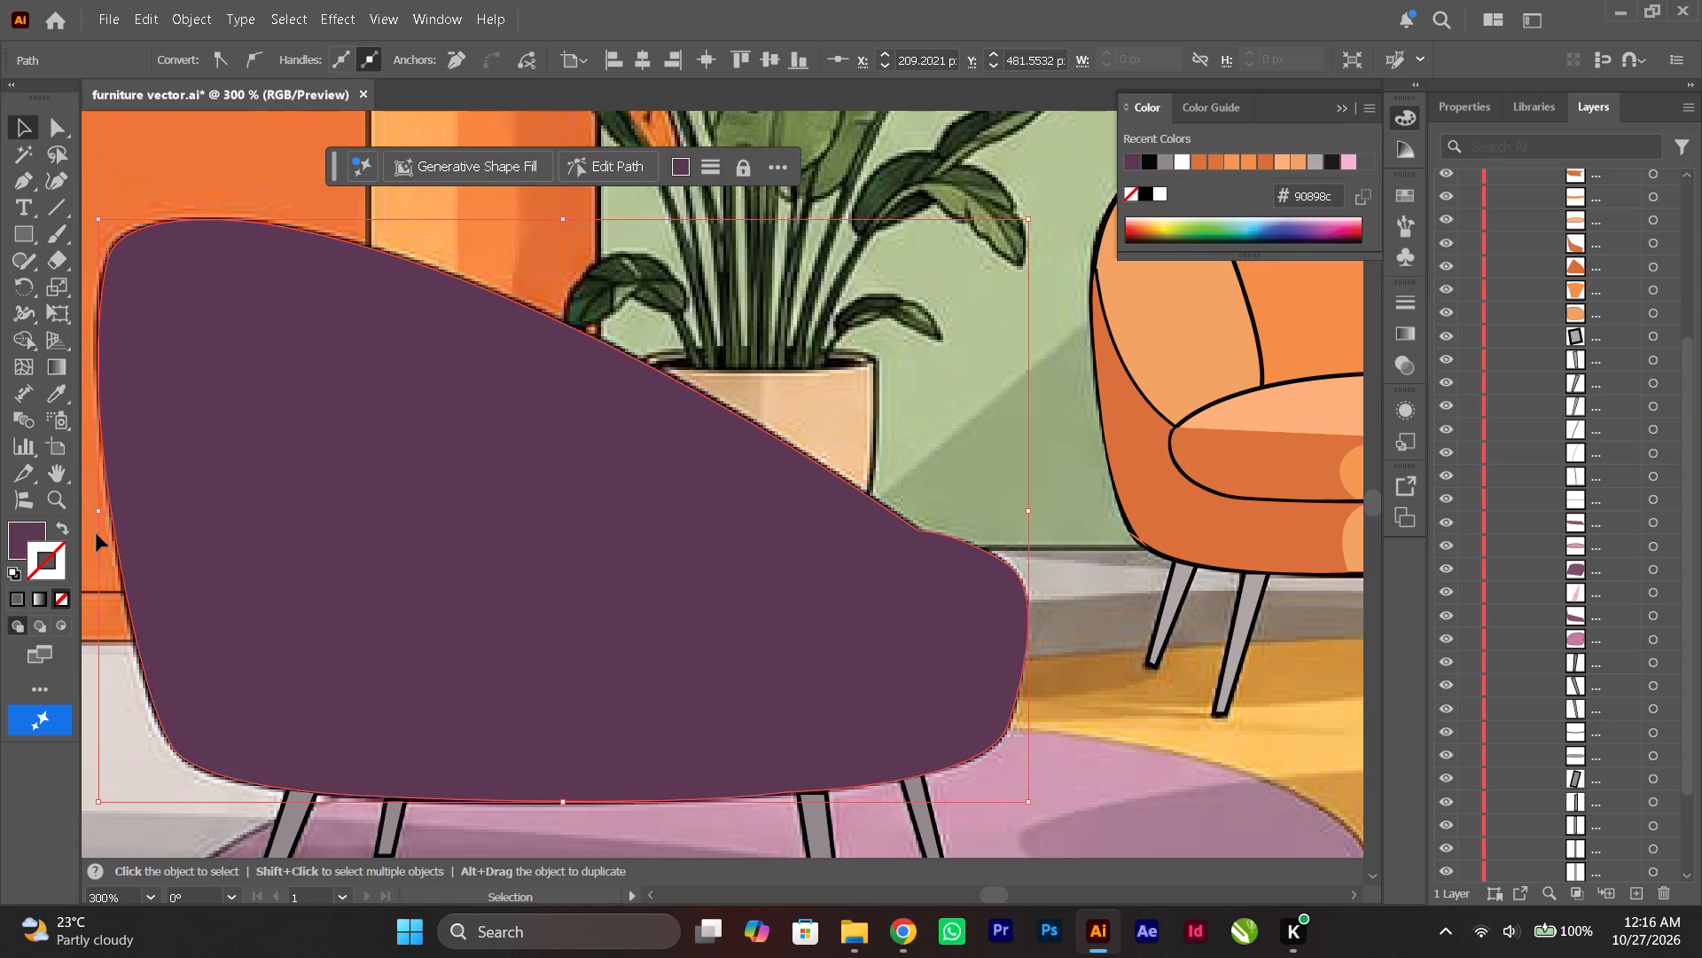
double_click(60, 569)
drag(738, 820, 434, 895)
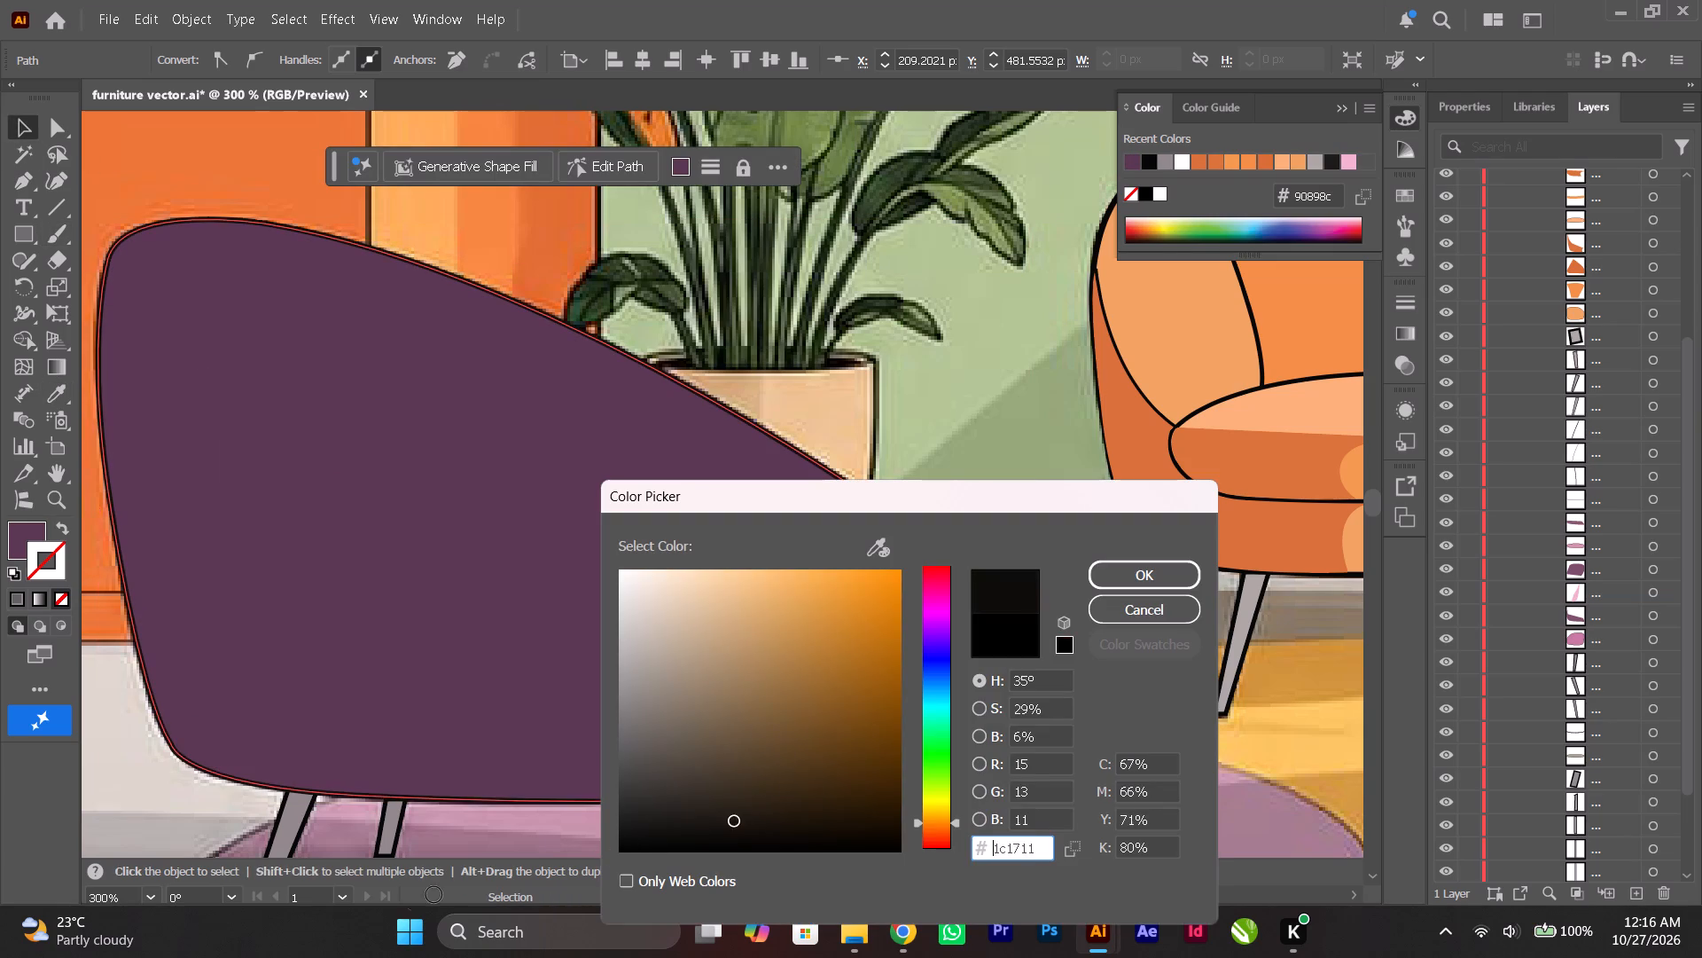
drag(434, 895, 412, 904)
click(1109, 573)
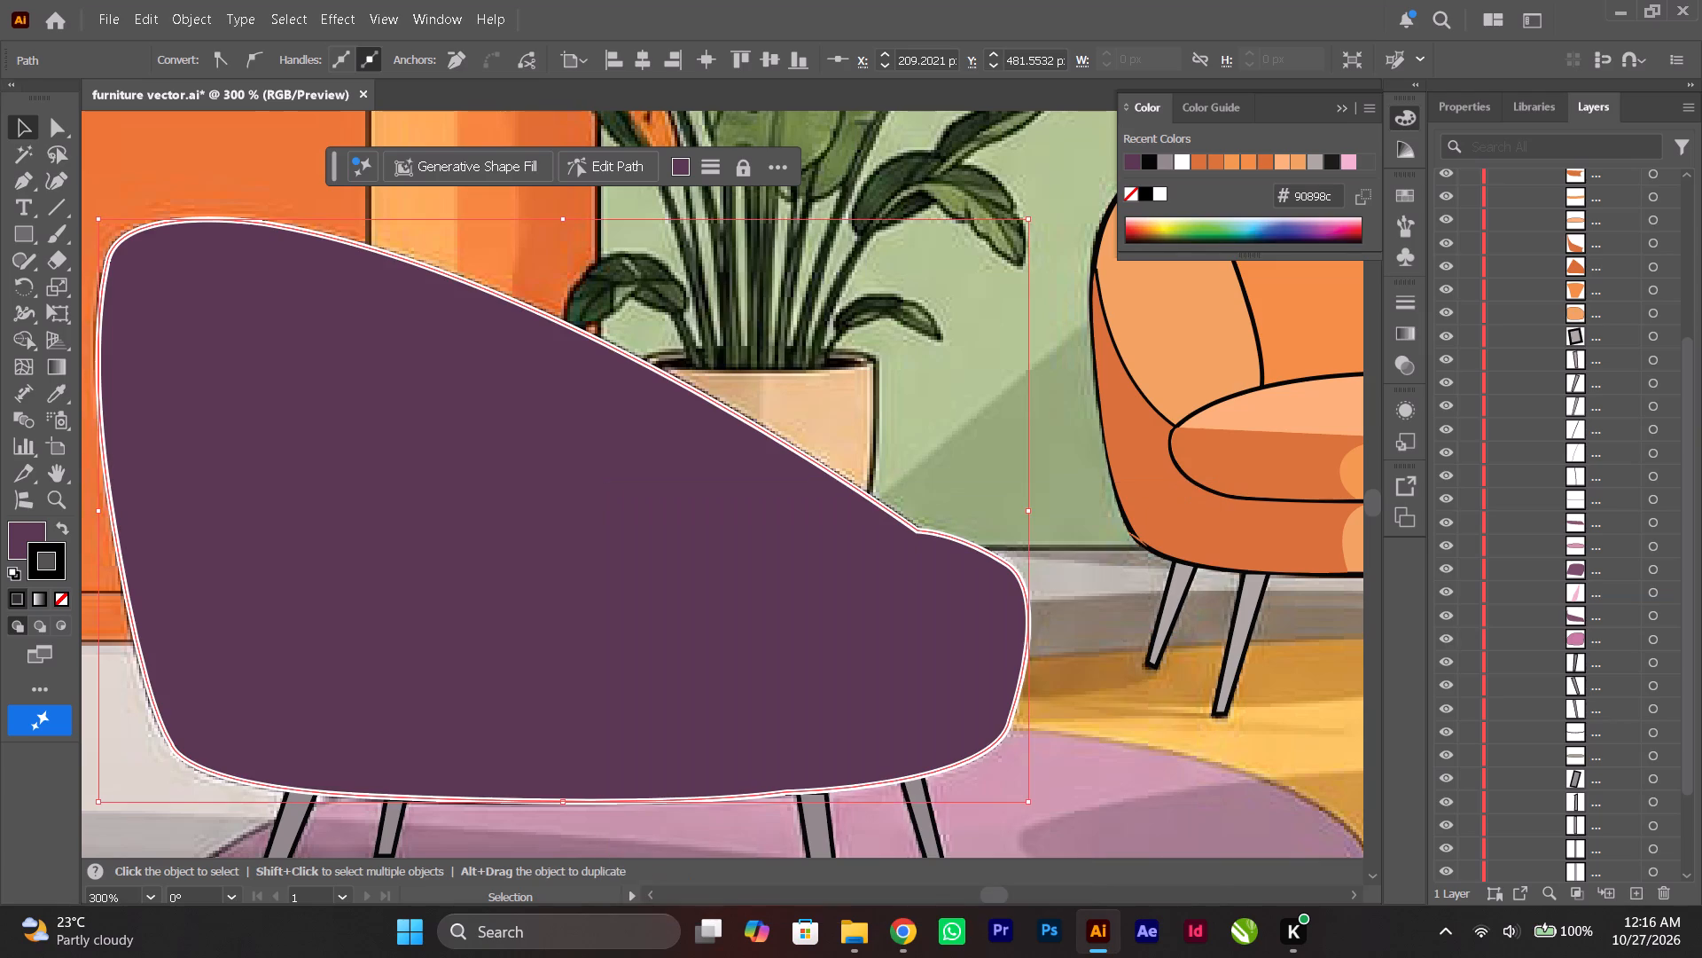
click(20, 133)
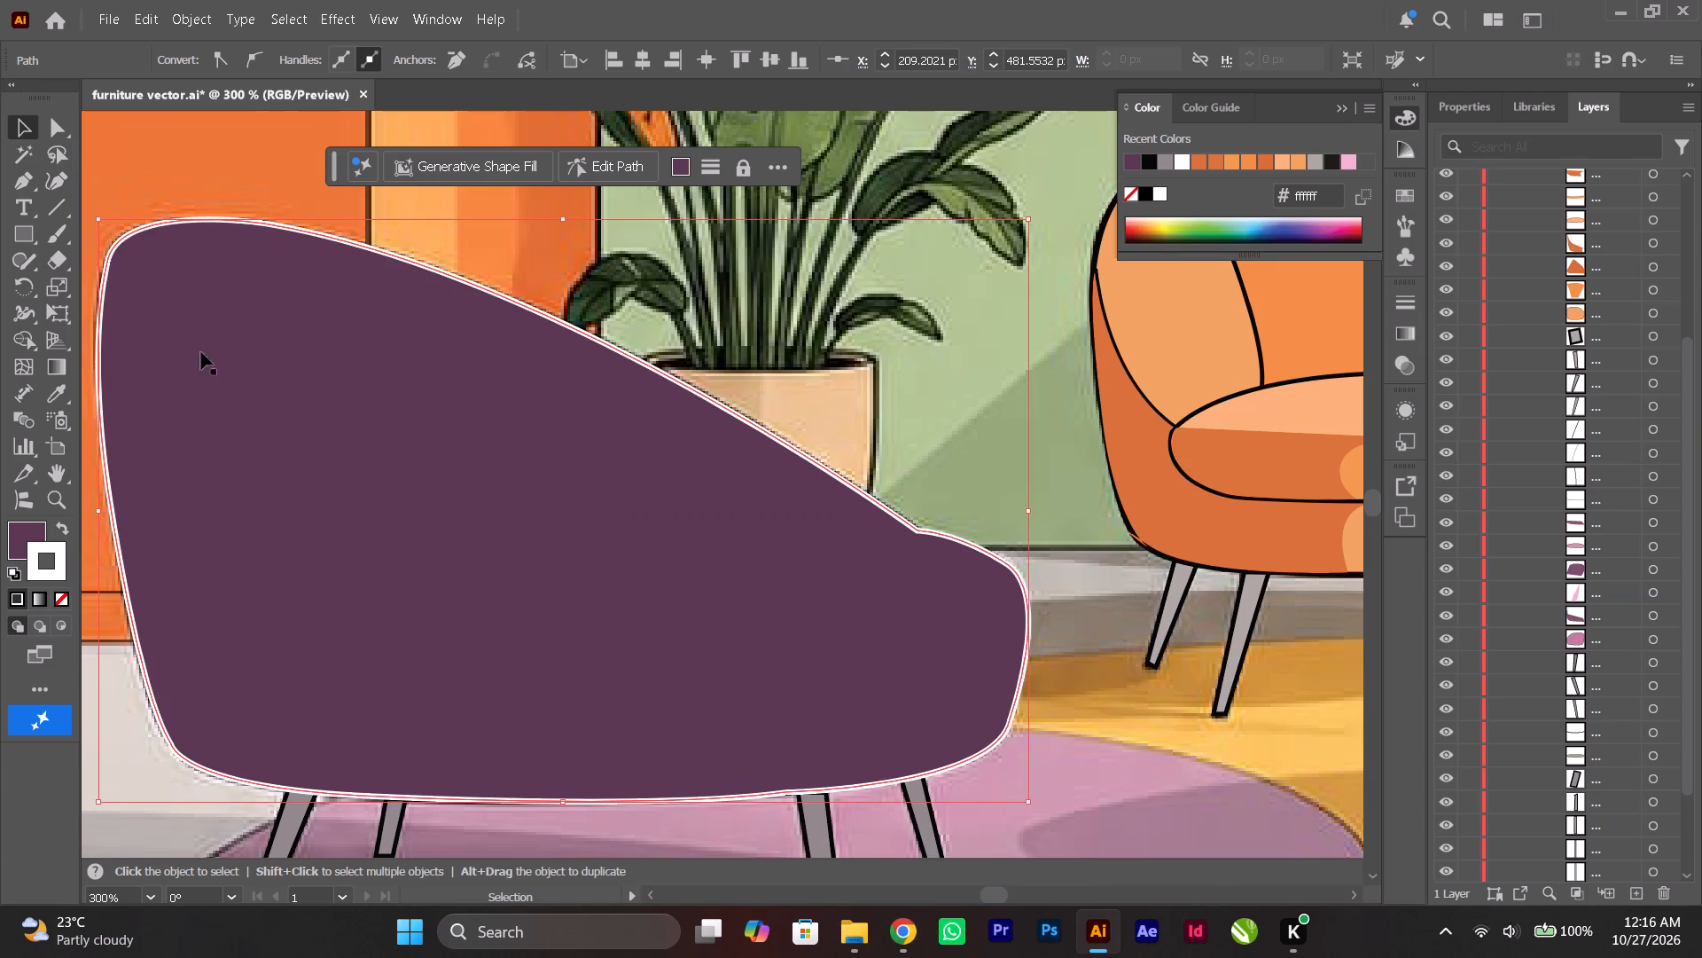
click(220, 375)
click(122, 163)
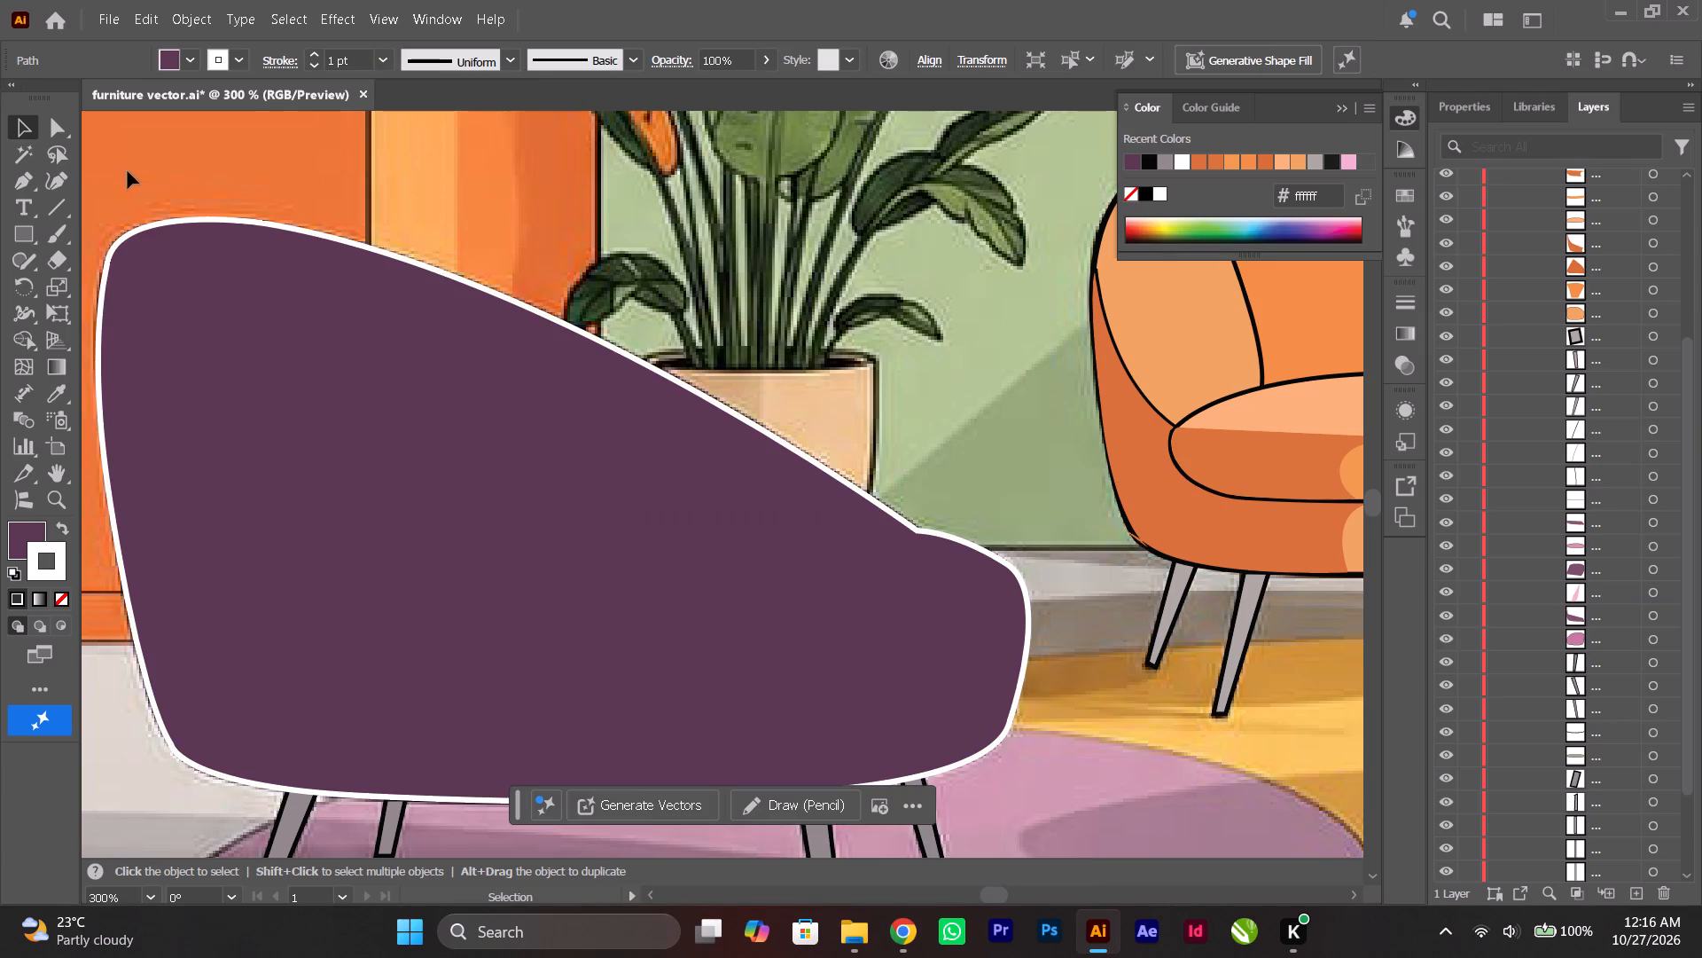
Set the armchair body's stroke to the recent near-black colour 070707.
click(183, 276)
click(240, 59)
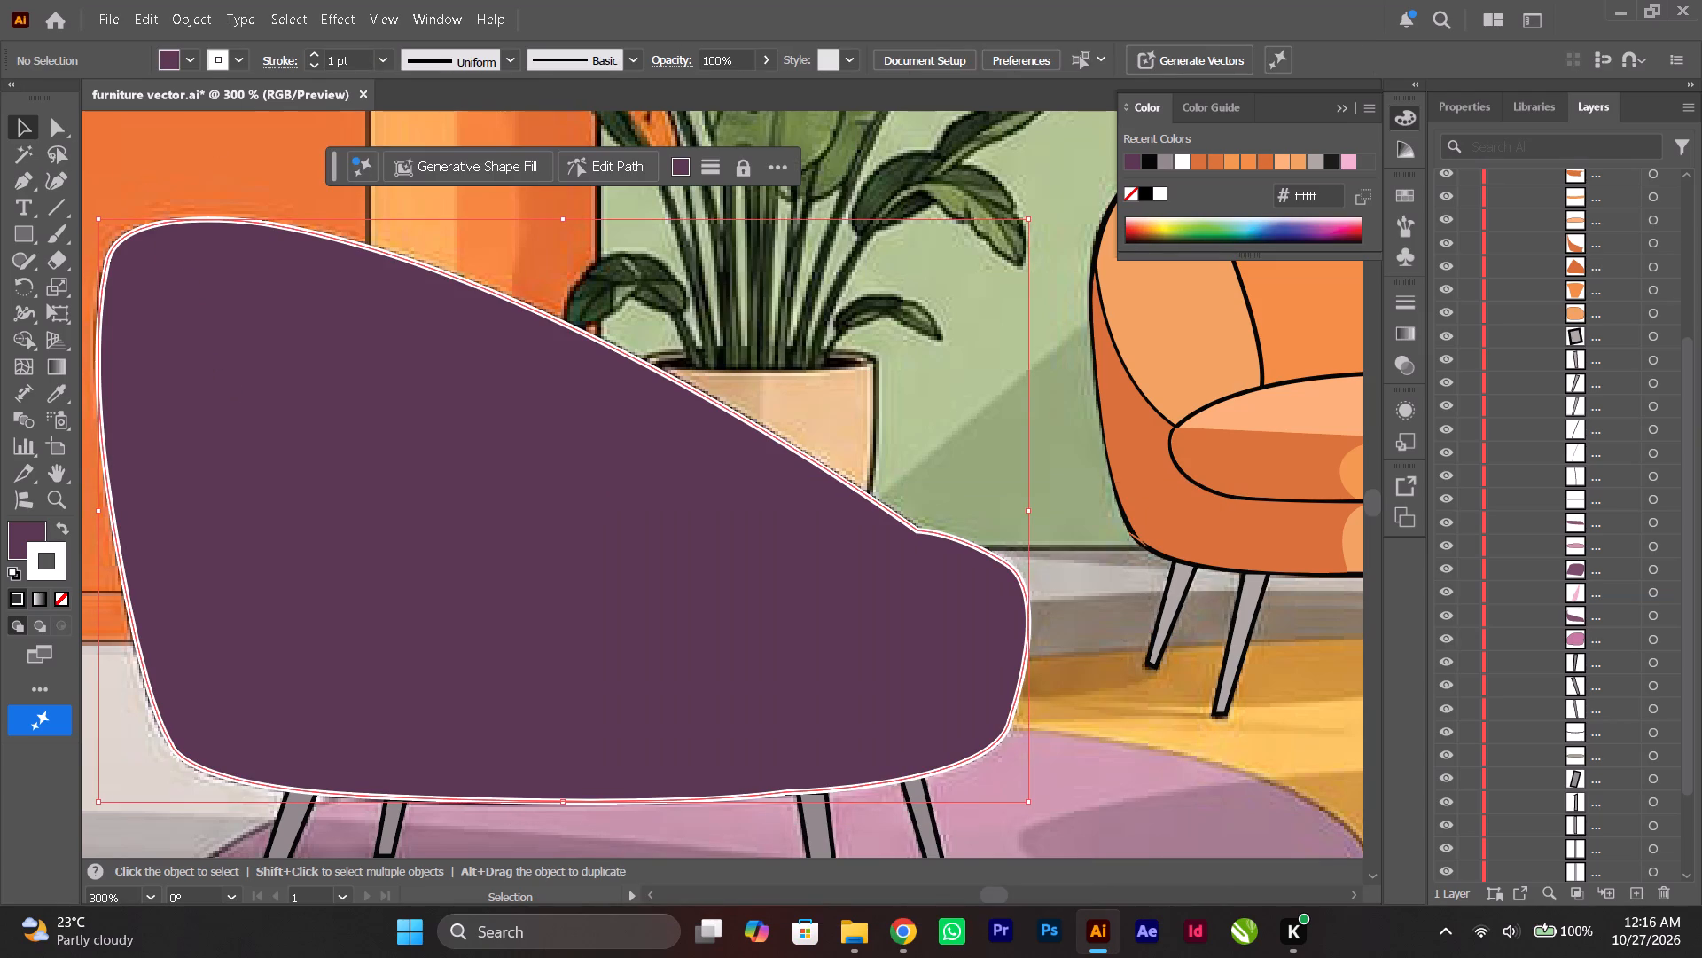
click(31, 169)
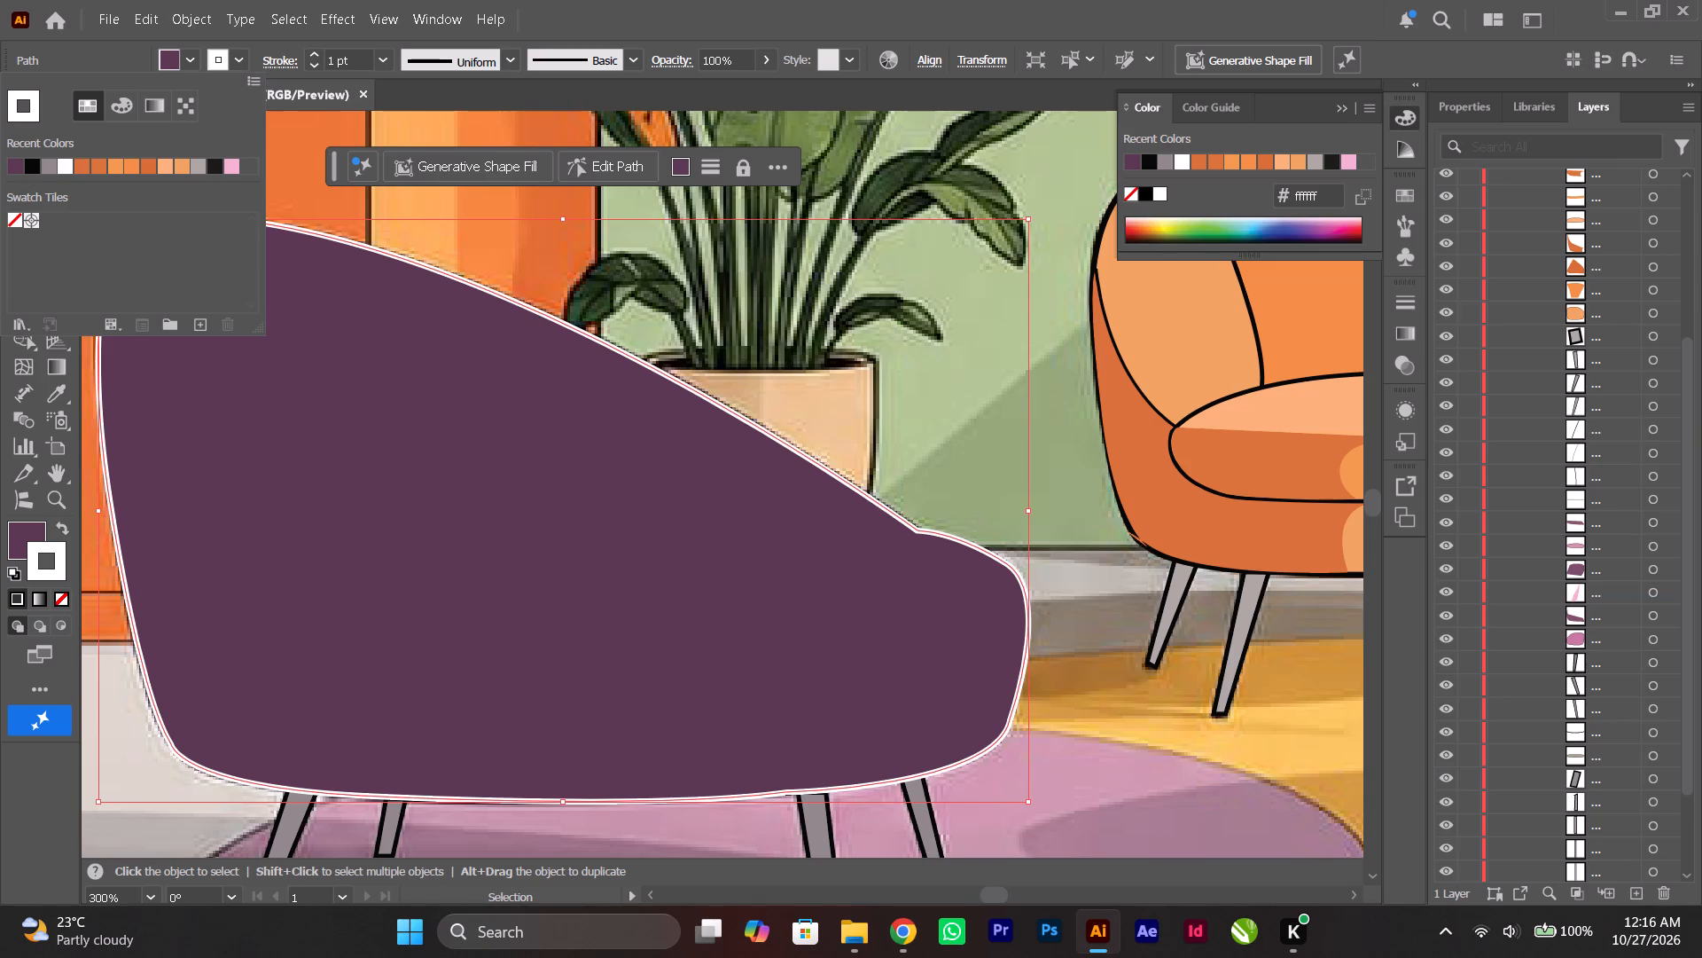
click(300, 172)
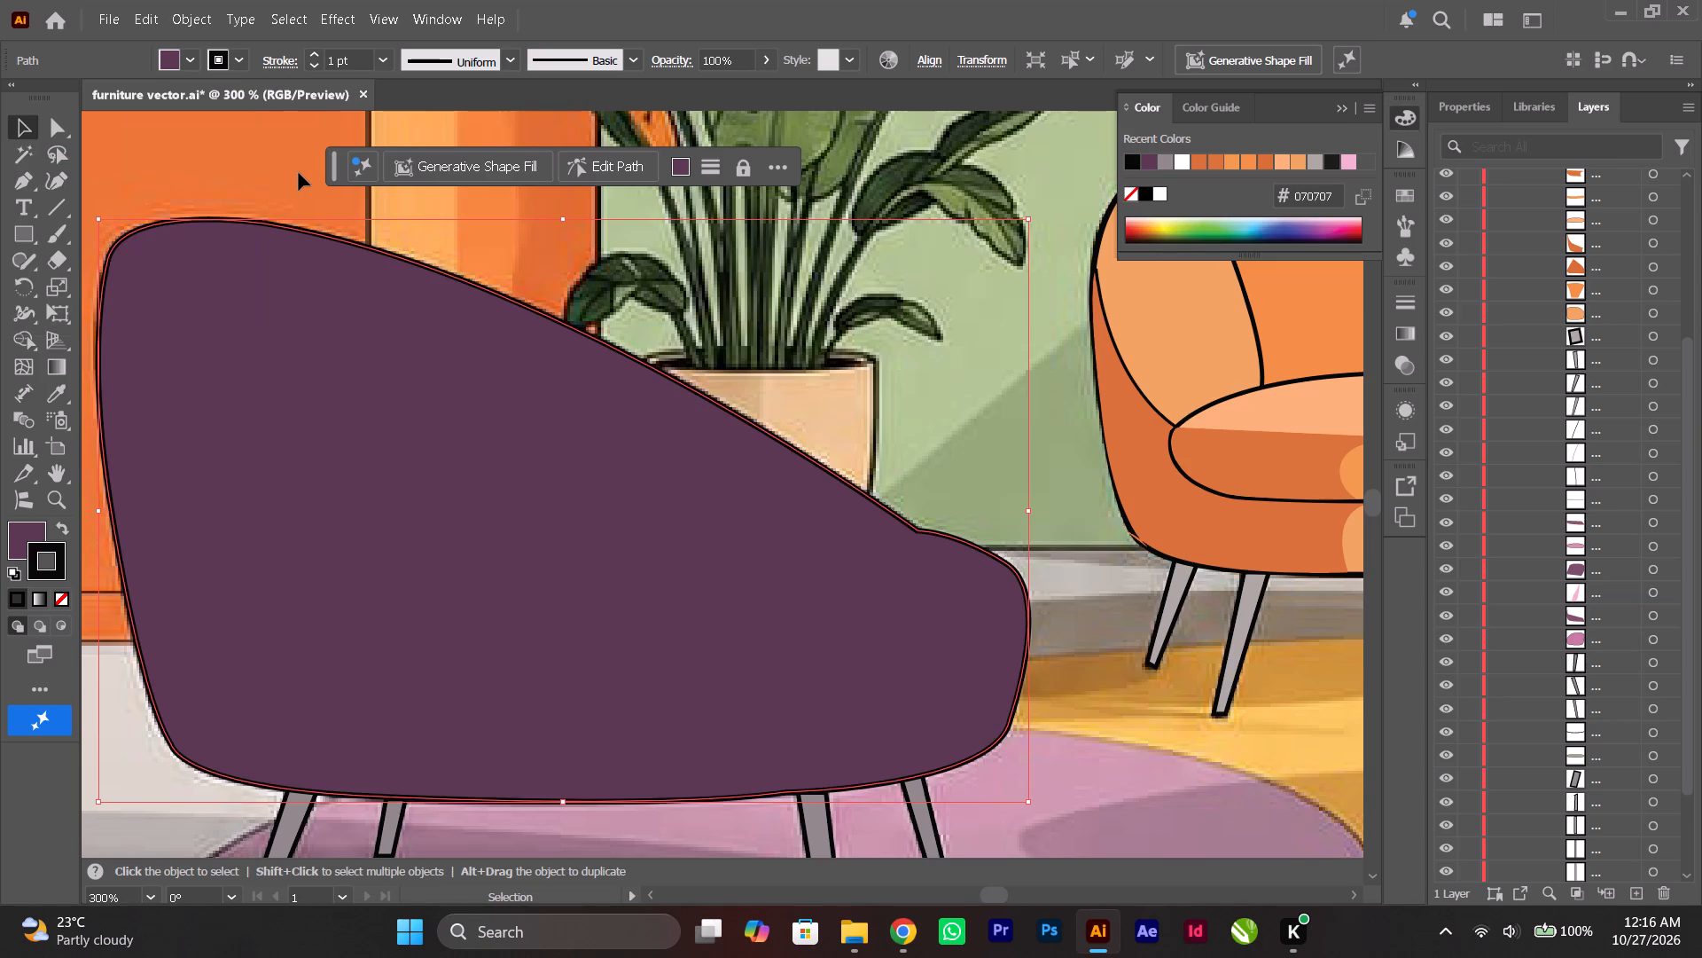
click(299, 173)
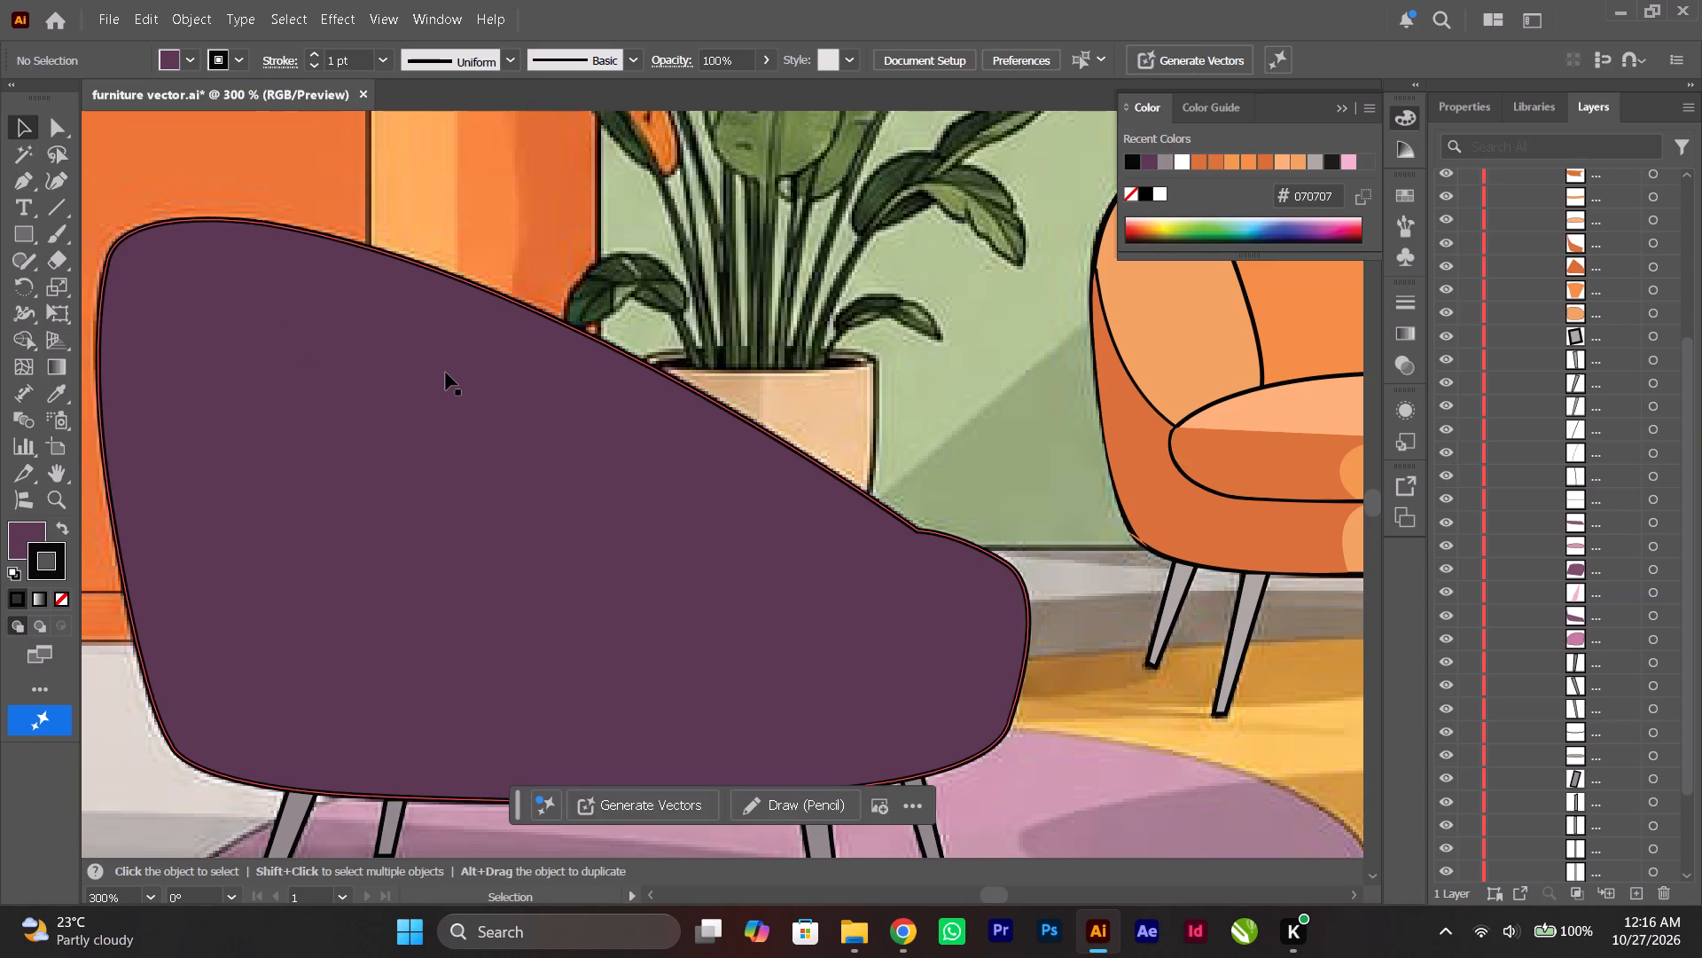
Hide the filled armchair body shape at the top of Layer 2.
scroll(1578, 547, up, 16)
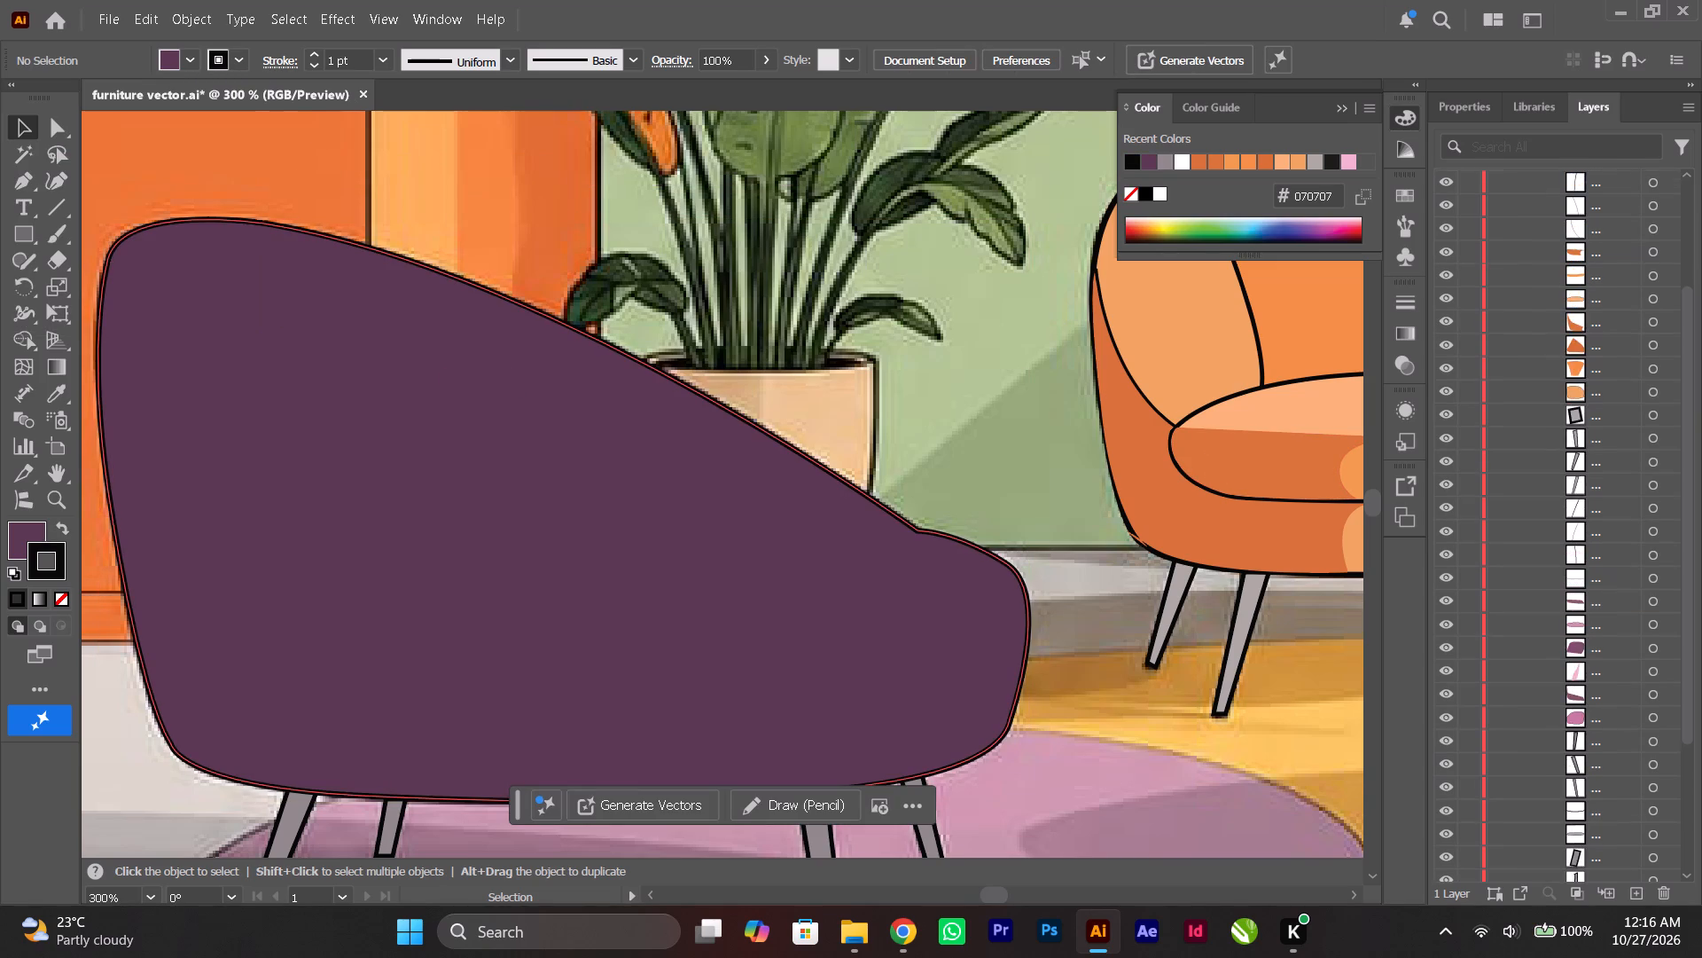
scroll(1577, 545, up, 19)
click(1443, 229)
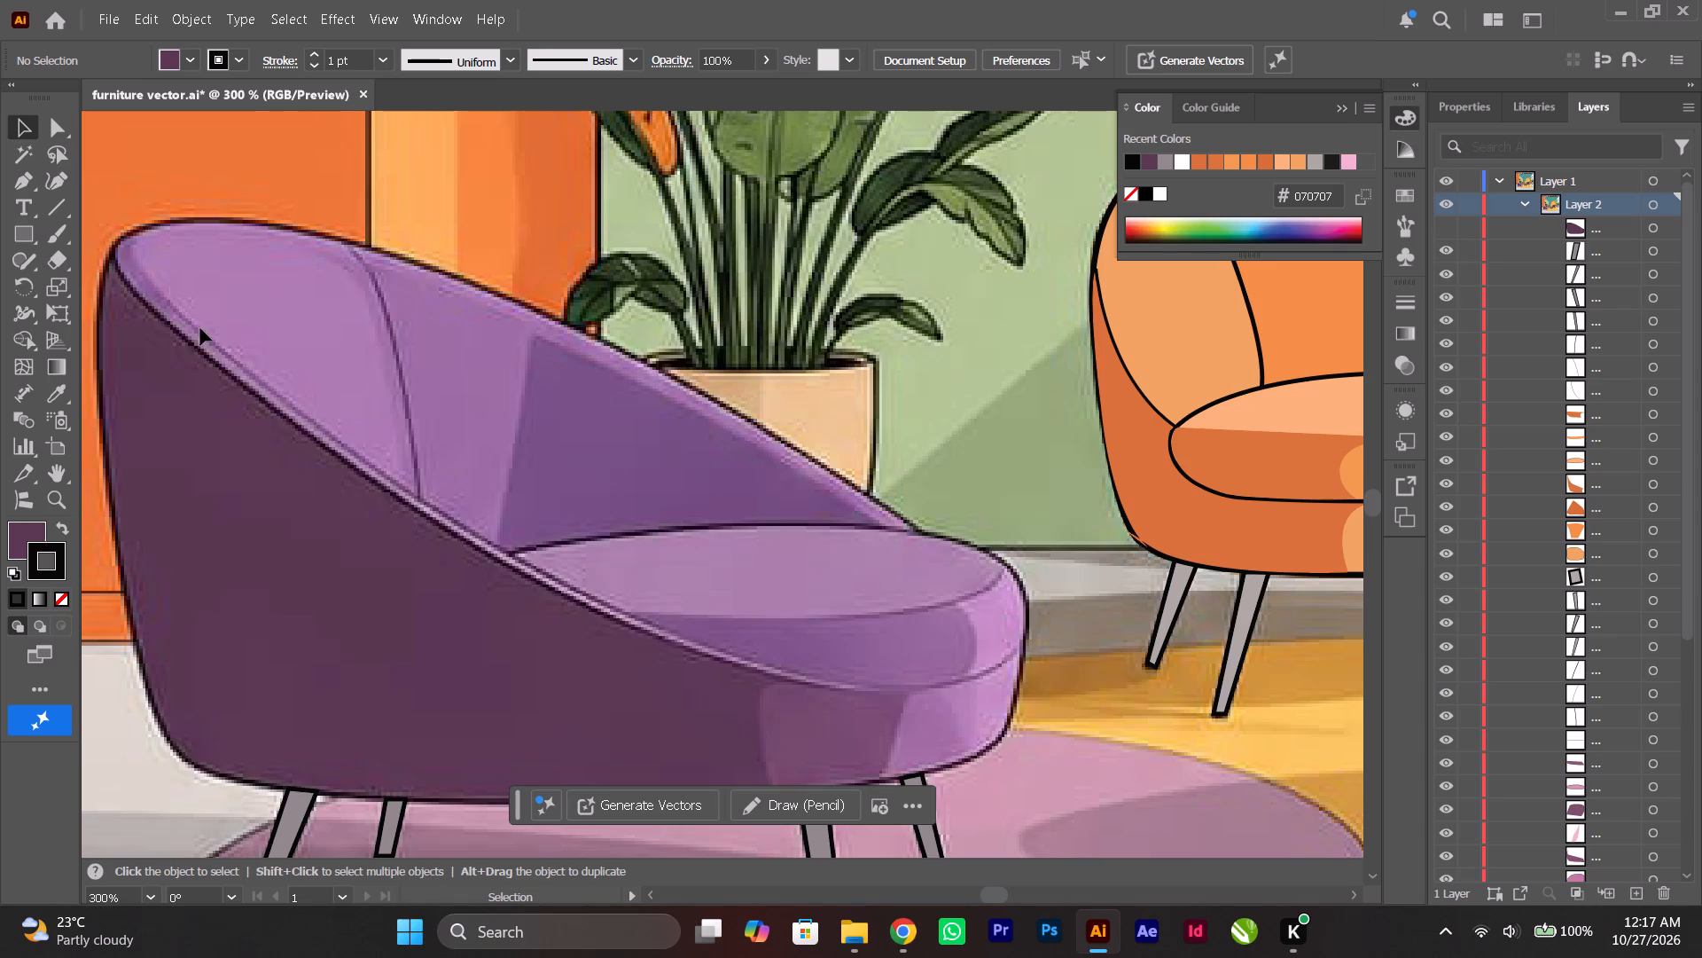
Start a line at the backrest's top-left corner and curve it round the rim to a corner anchor on the side panel's upper edge.
alt+scroll(215, 369, up, 1)
scroll(211, 366, up, 7)
ctrl+scroll(210, 365, up, 5)
alt+scroll(215, 372, up, 3)
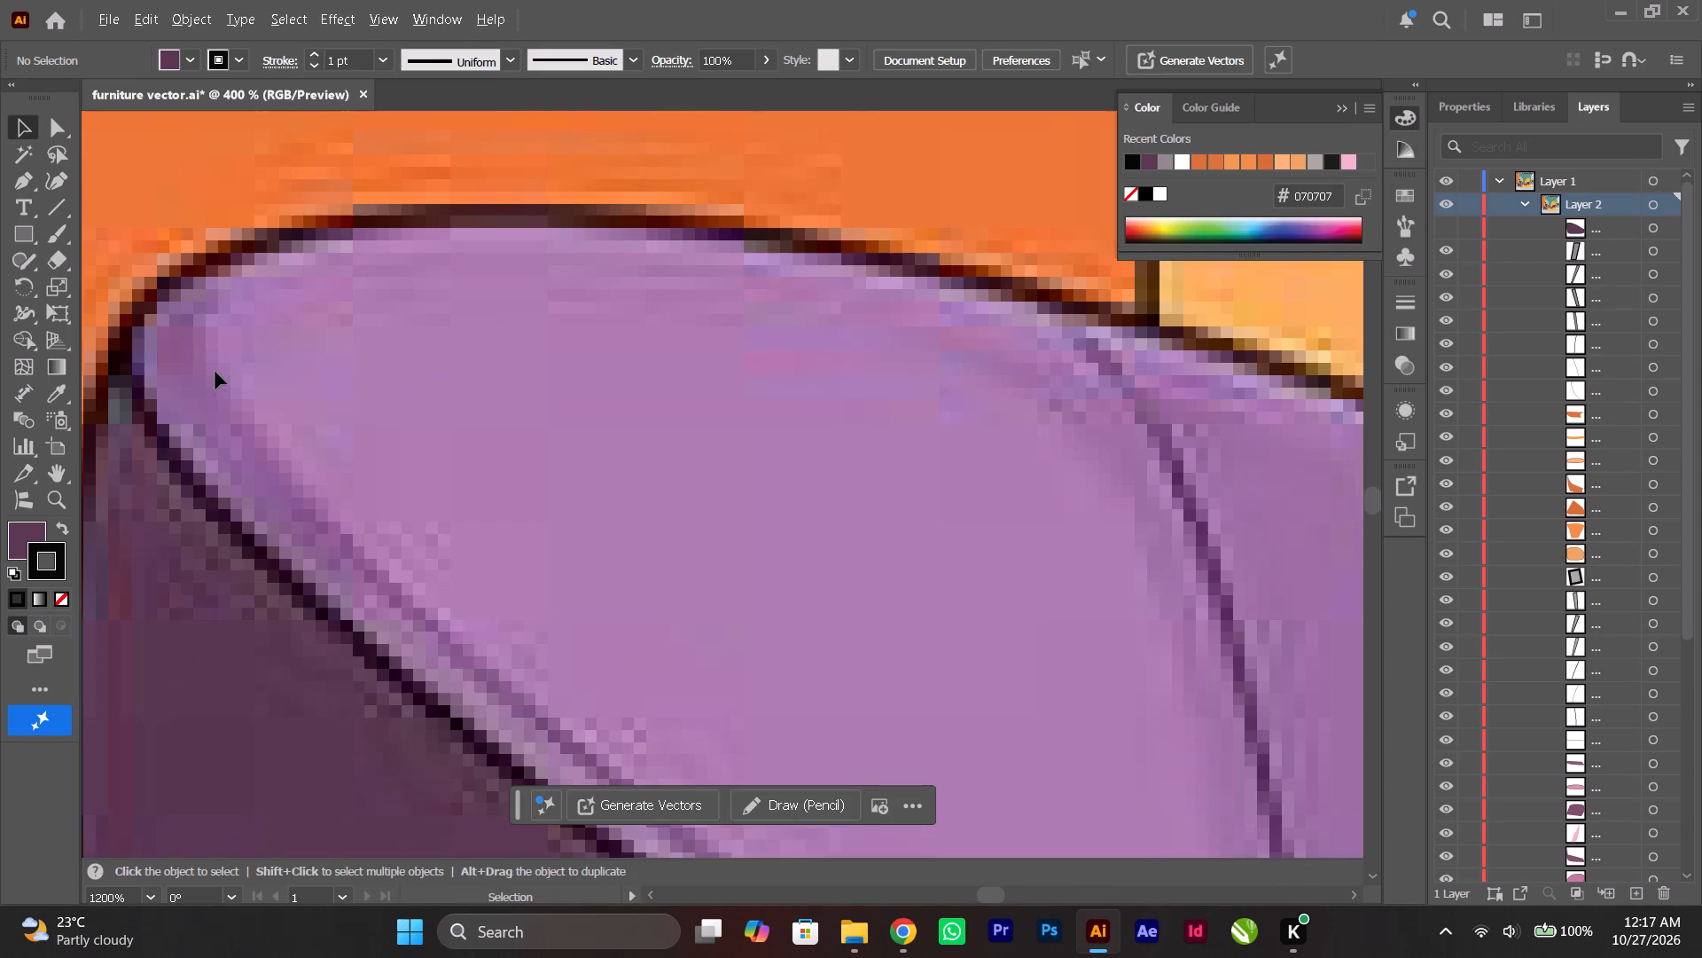
ctrl+scroll(215, 372, up, 5)
alt+scroll(215, 372, down, 1)
click(23, 185)
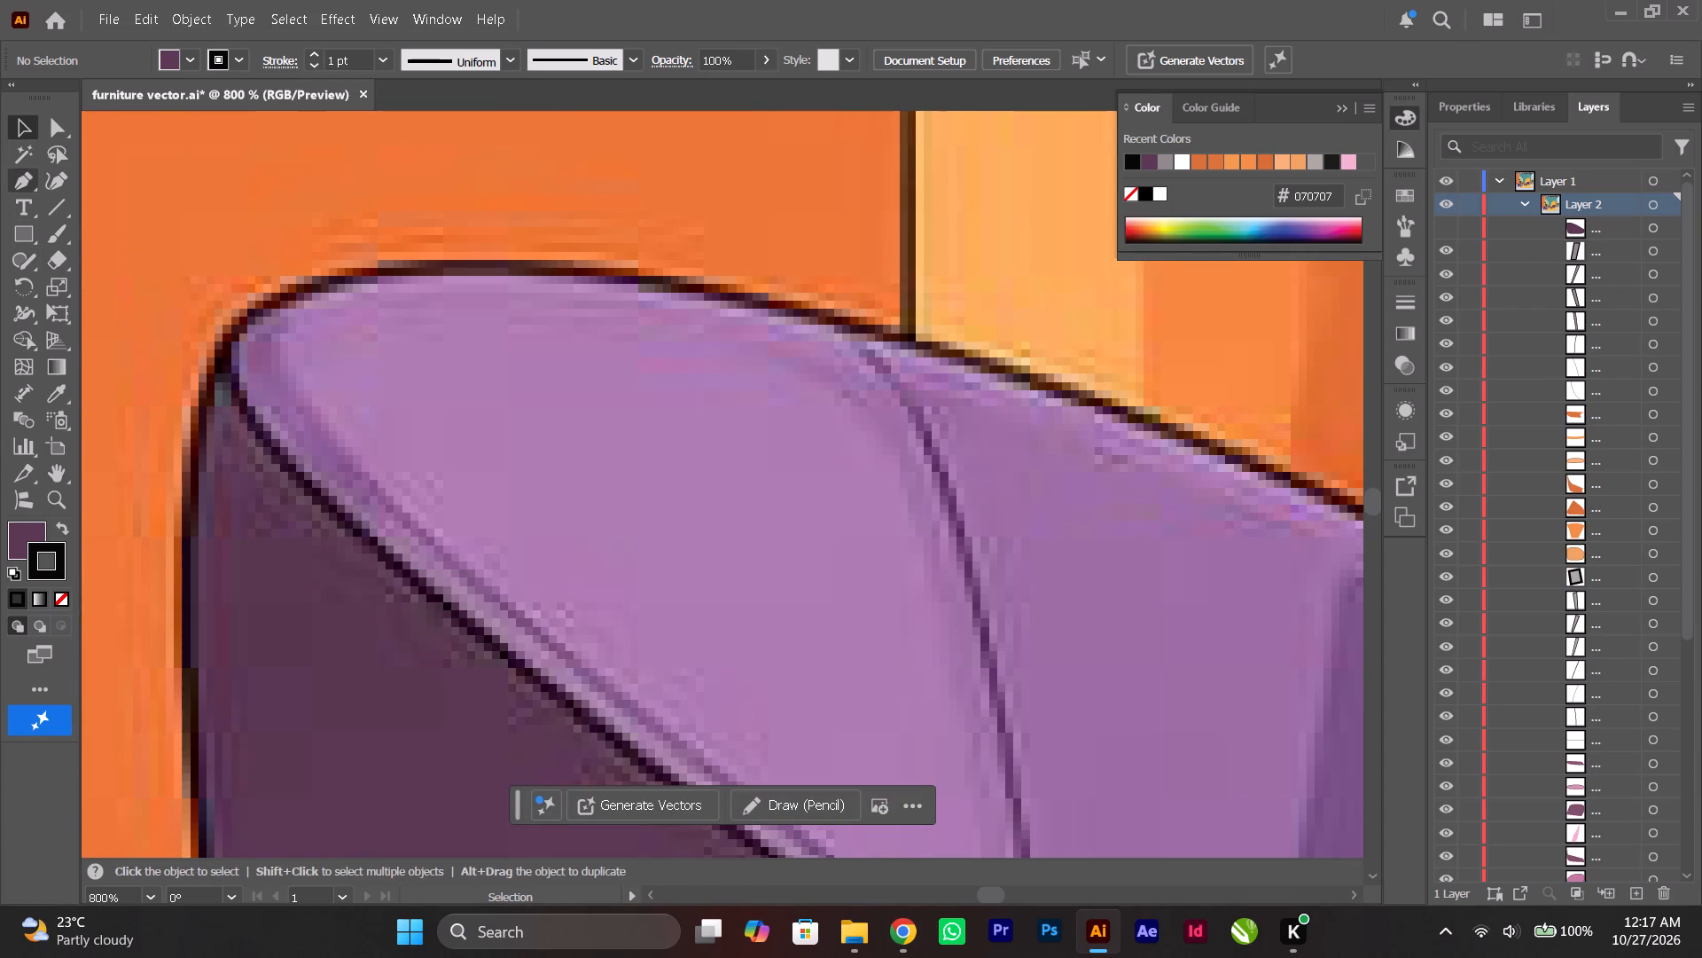
click(246, 325)
drag(268, 447, 269, 447)
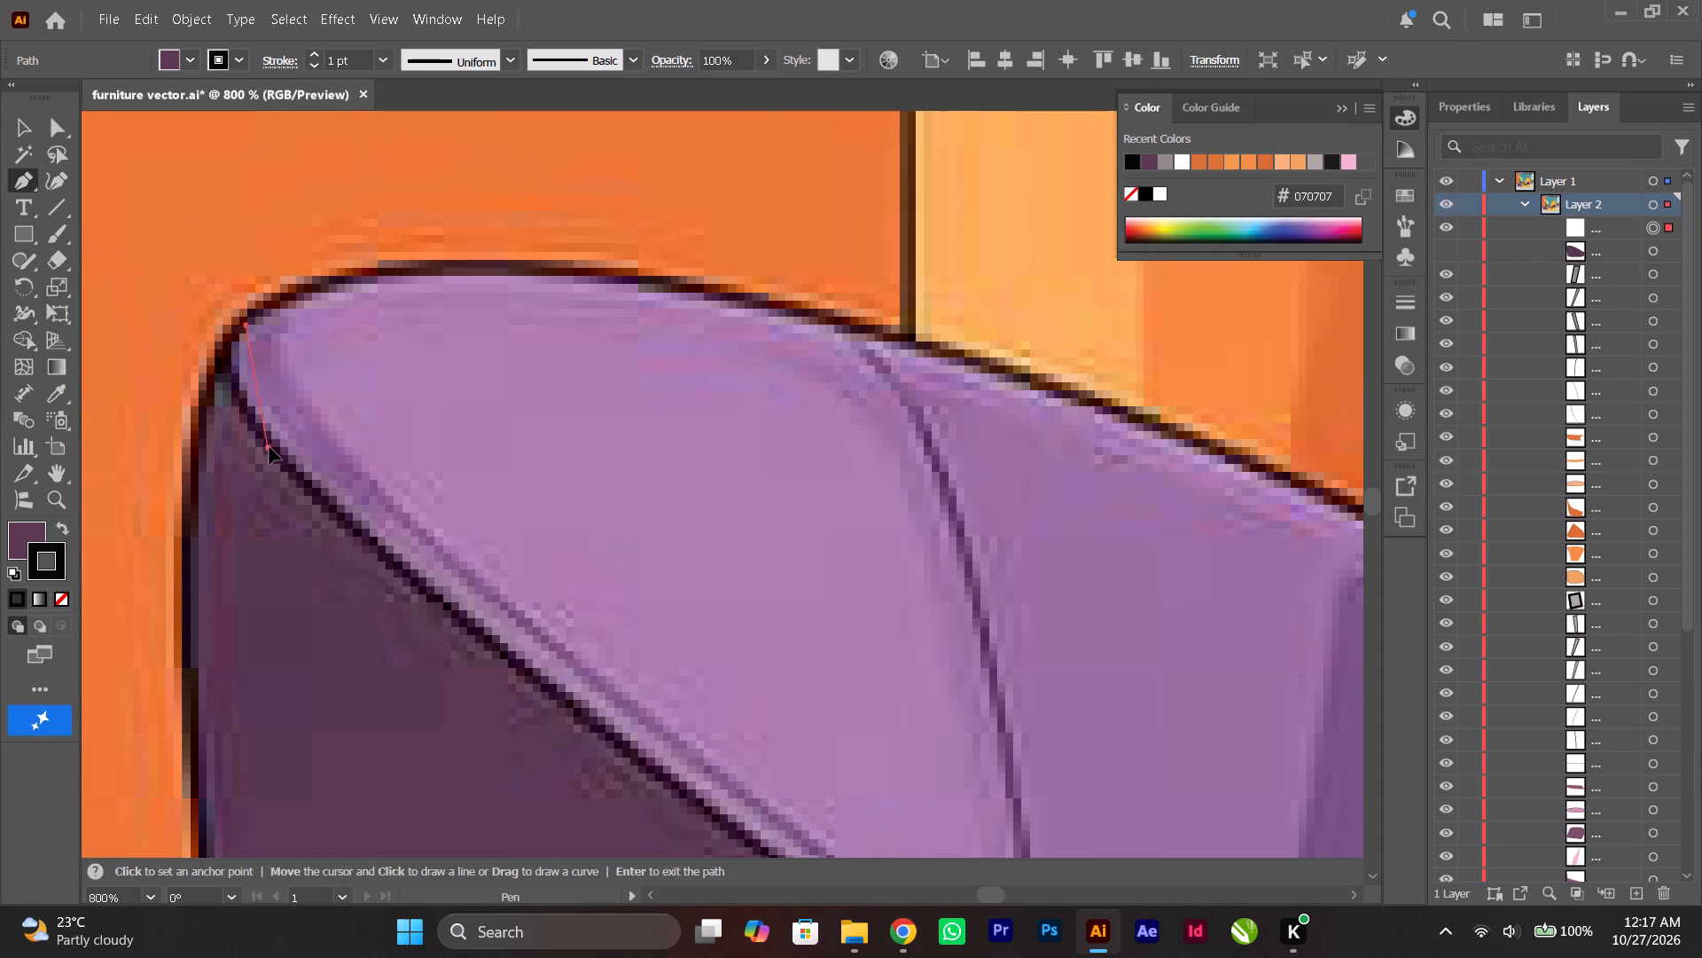
drag(269, 447, 347, 531)
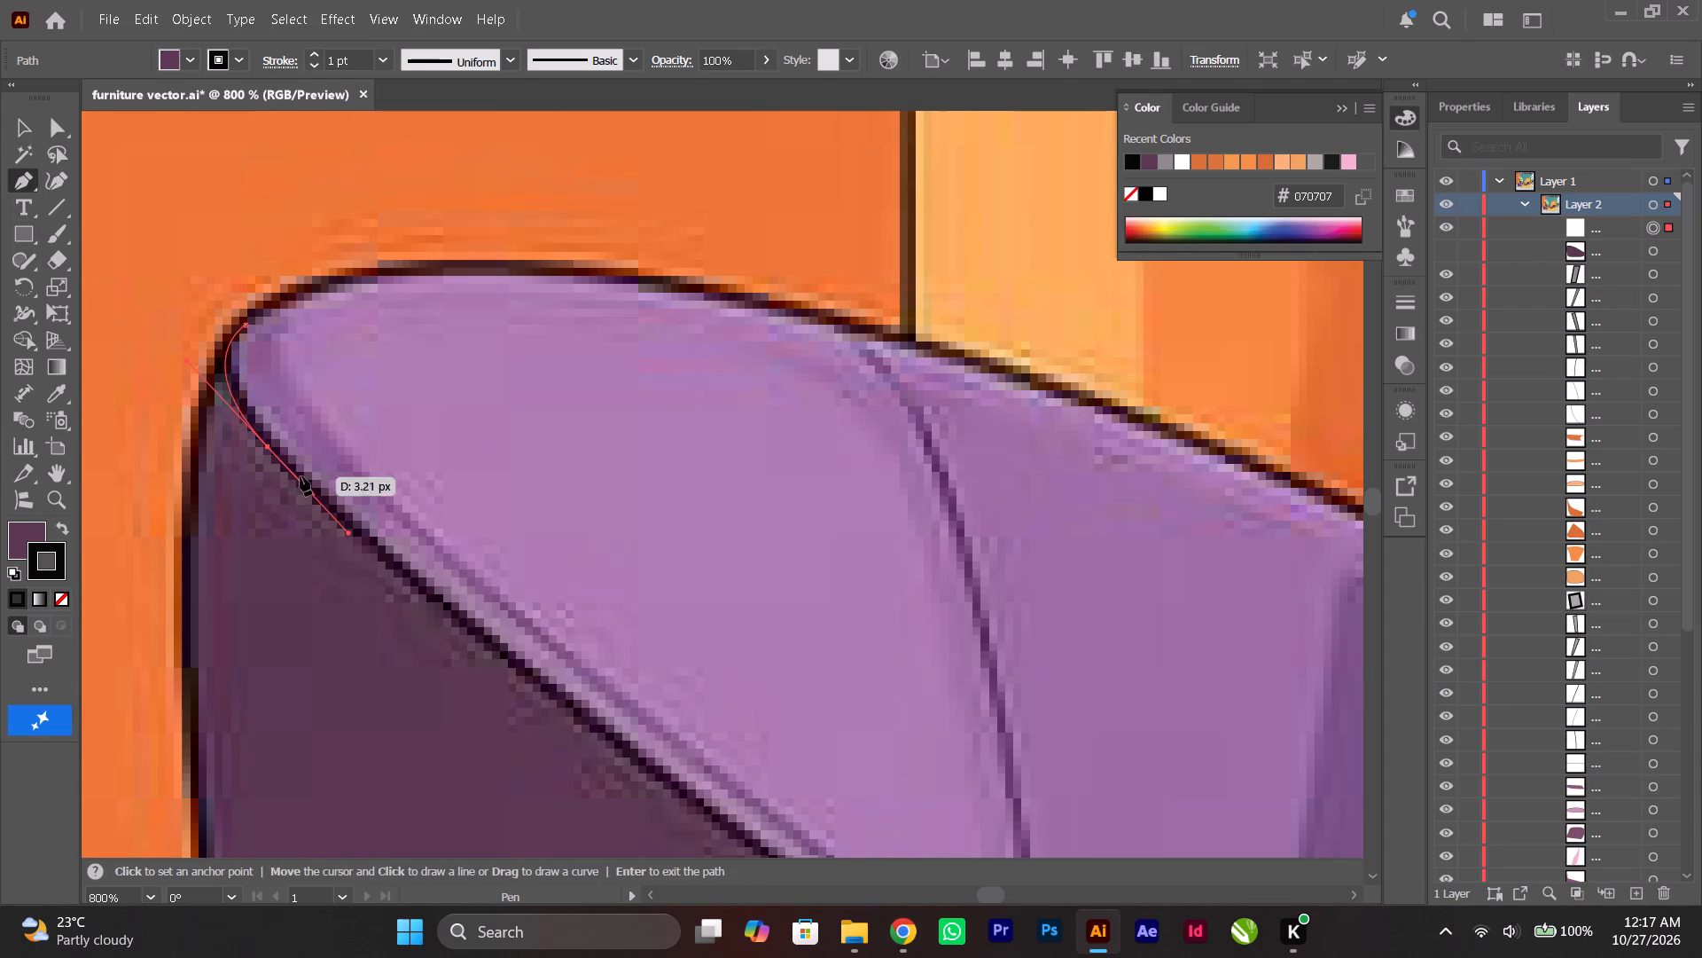
click(267, 448)
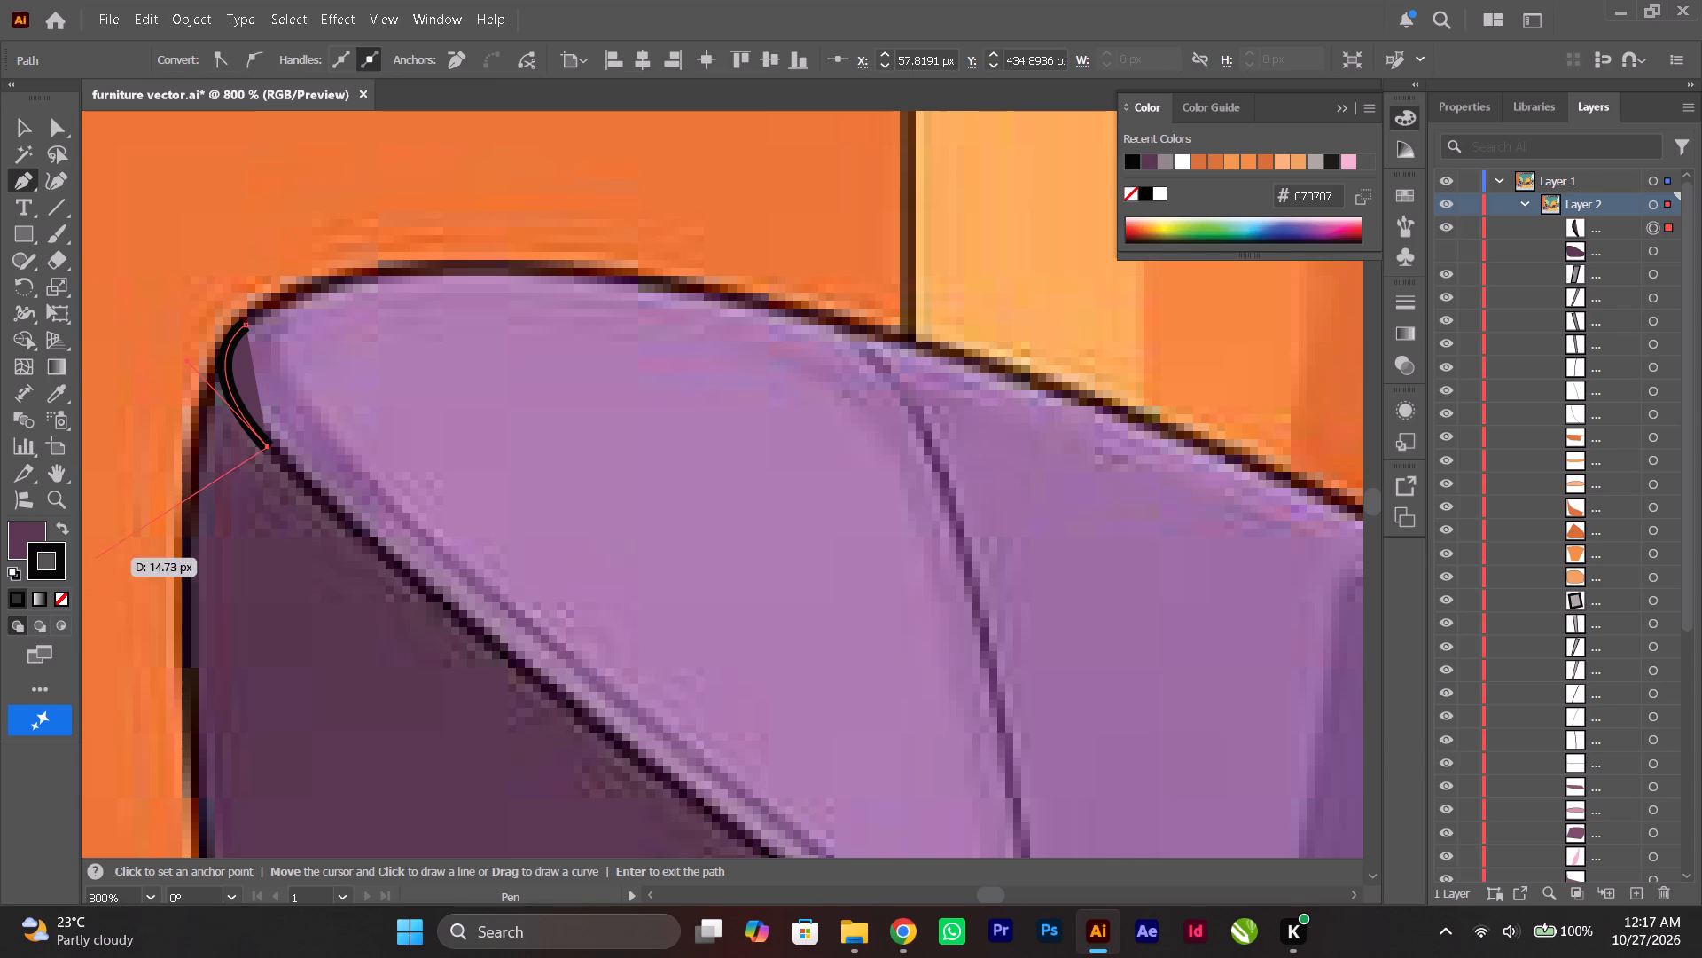
Remove the fill from the new rim line, keeping its near-black stroke.
click(23, 530)
click(64, 598)
scroll(382, 585, down, 2)
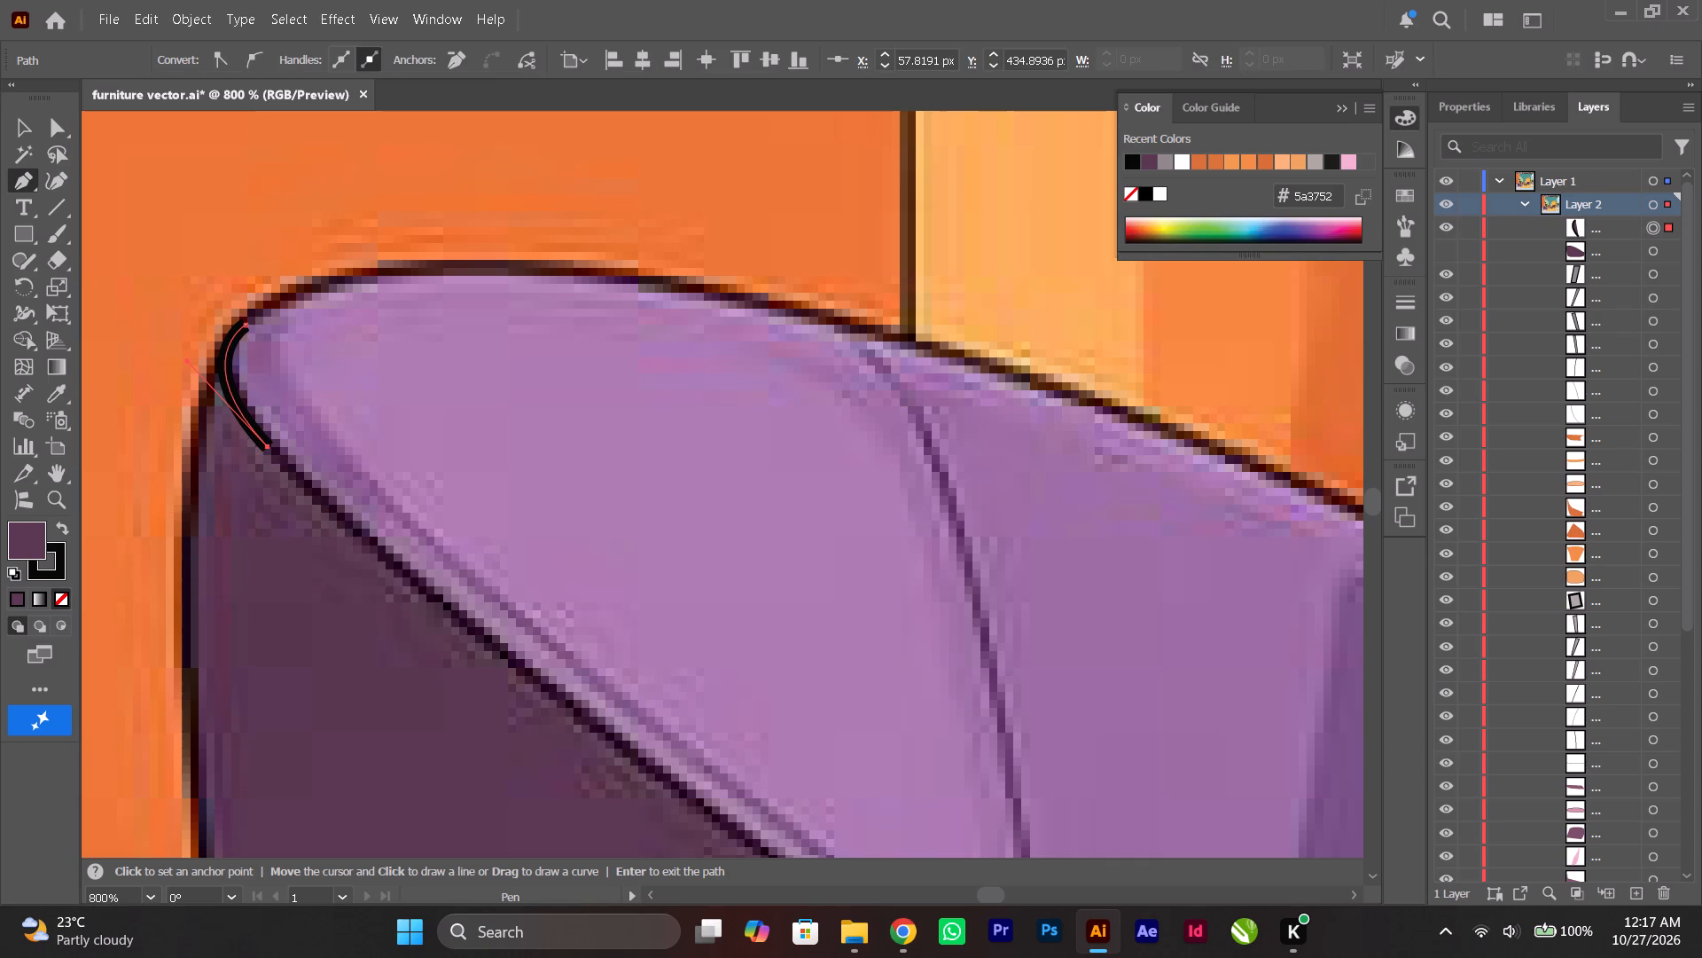
Extend the rim line down the dark side panel's upper edge with two curved segments, each ending in a corner anchor.
scroll(382, 585, down, 4)
alt+scroll(393, 575, down, 2)
ctrl+scroll(416, 570, down, 7)
scroll(420, 570, down, 6)
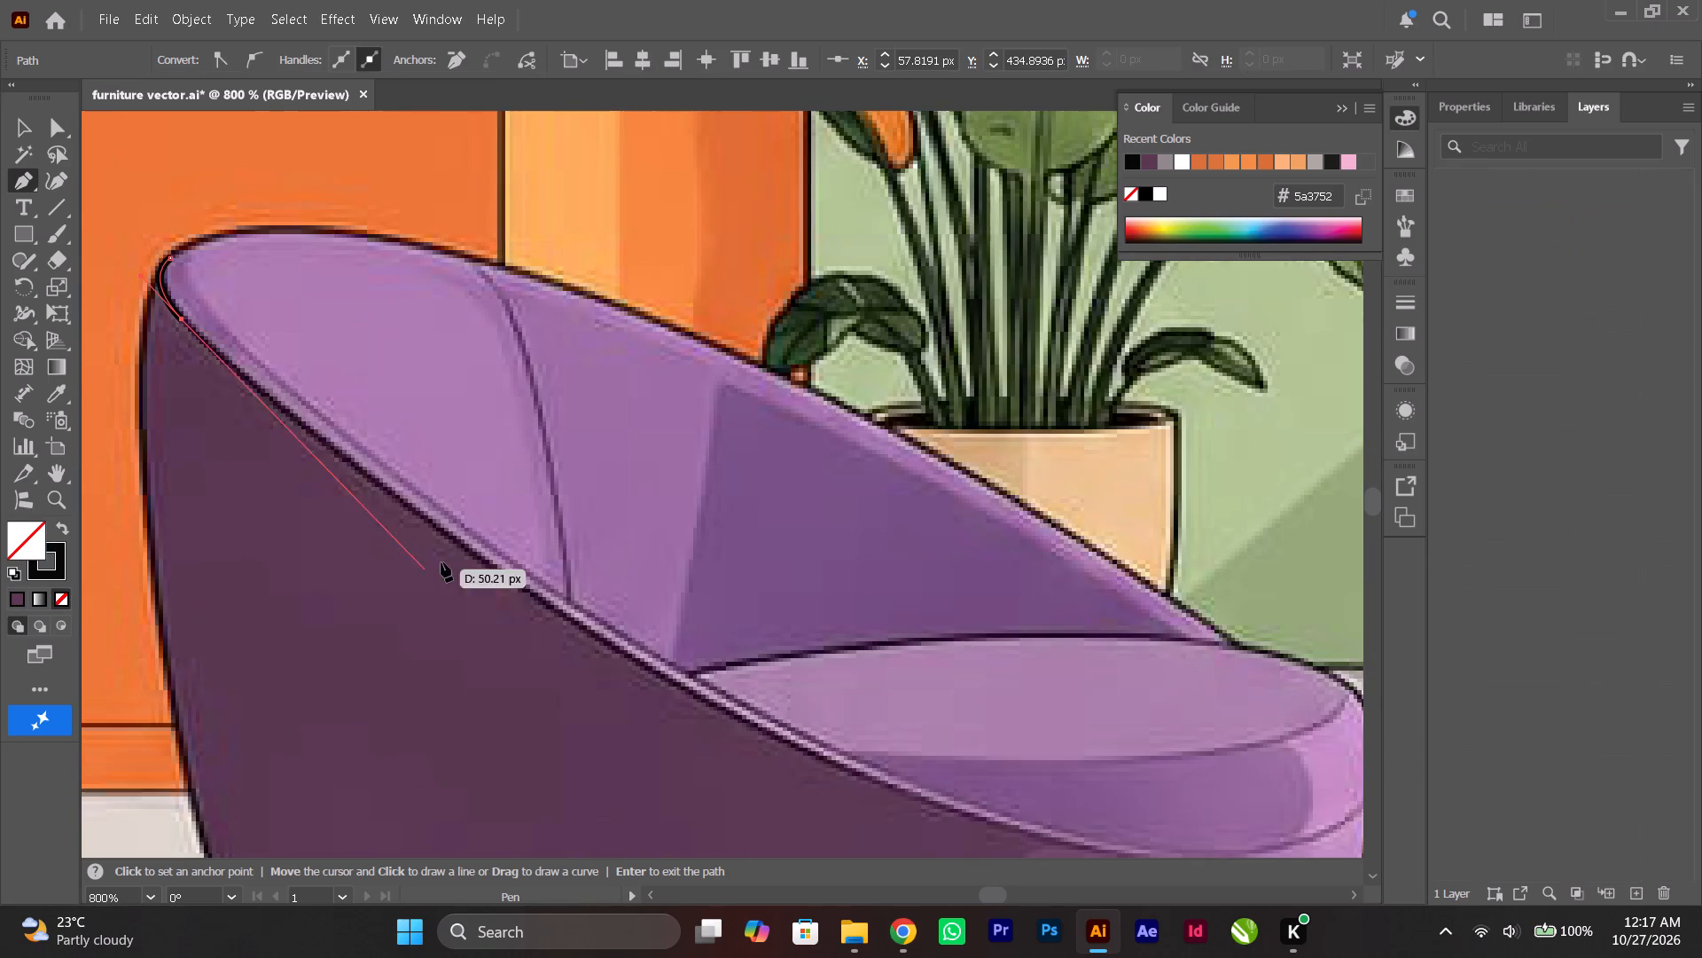
drag(484, 564, 509, 590)
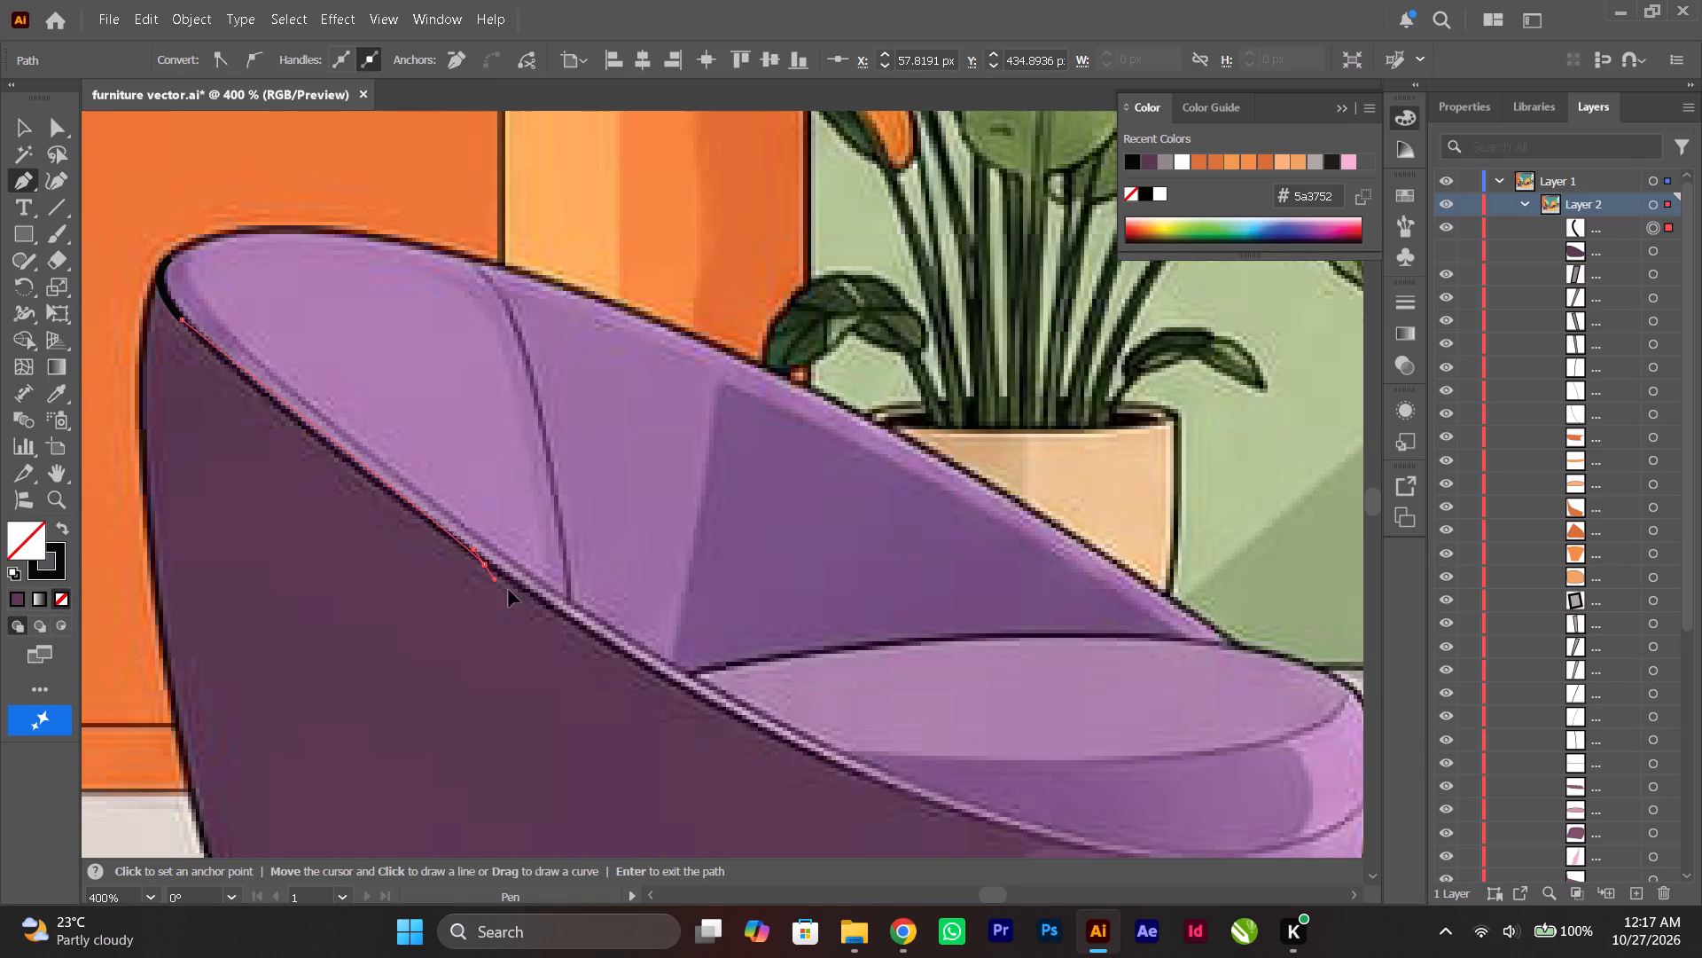
drag(509, 590, 611, 645)
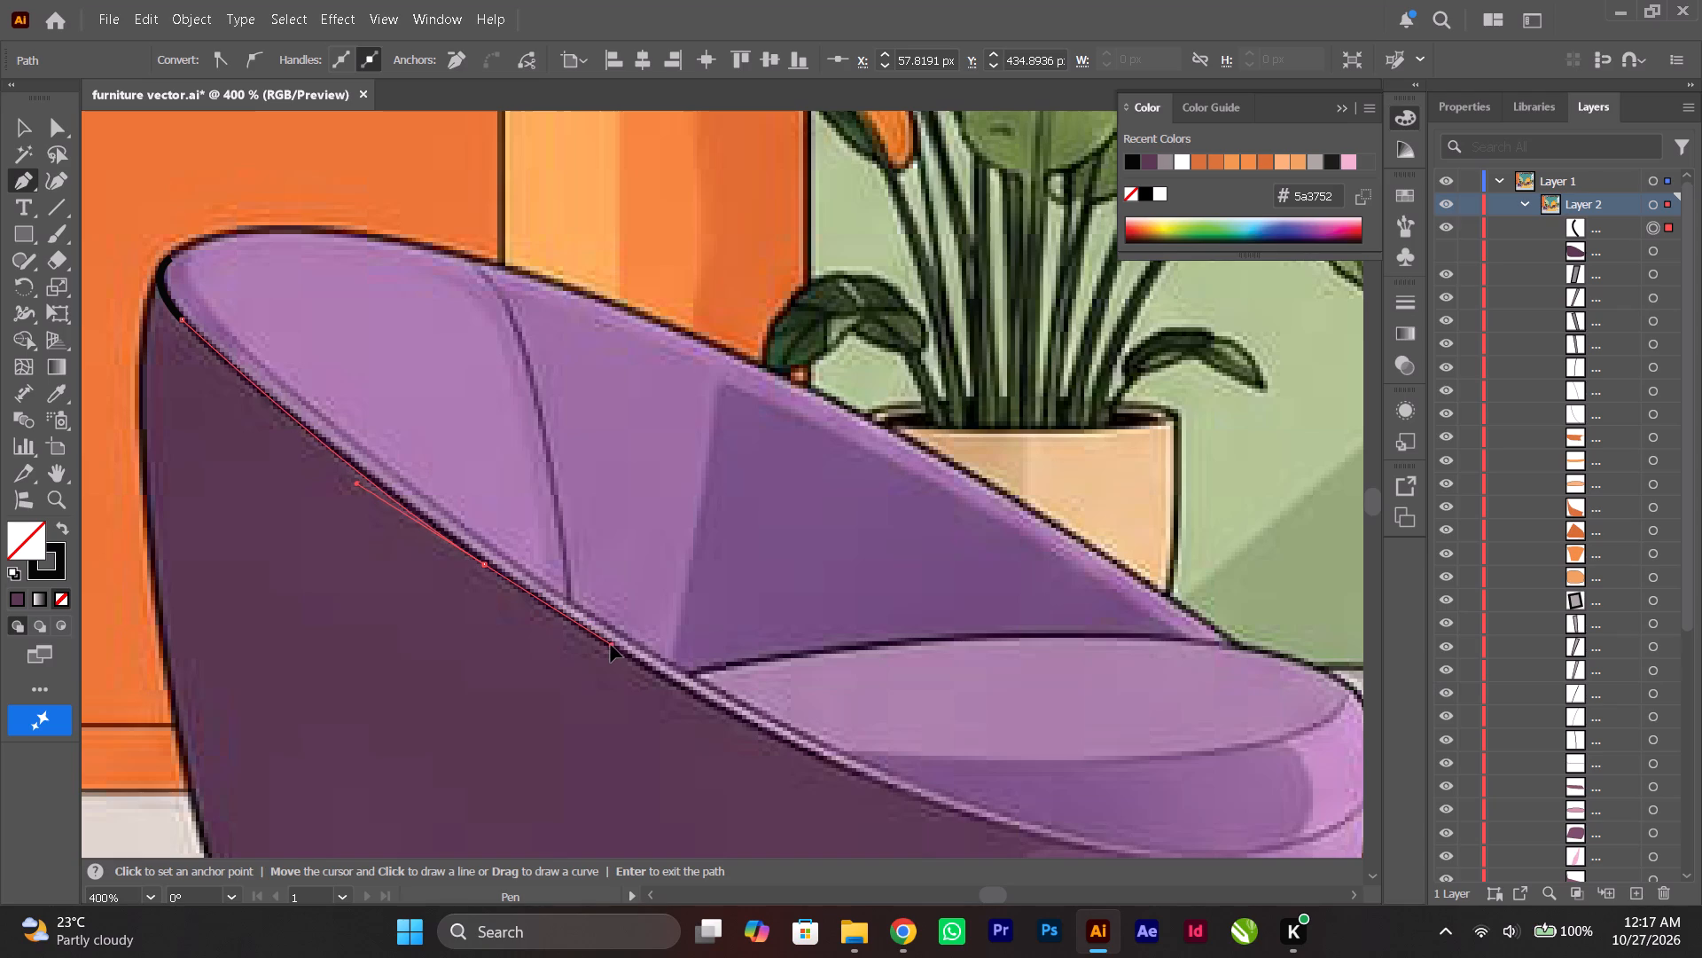
drag(611, 645, 610, 645)
click(484, 567)
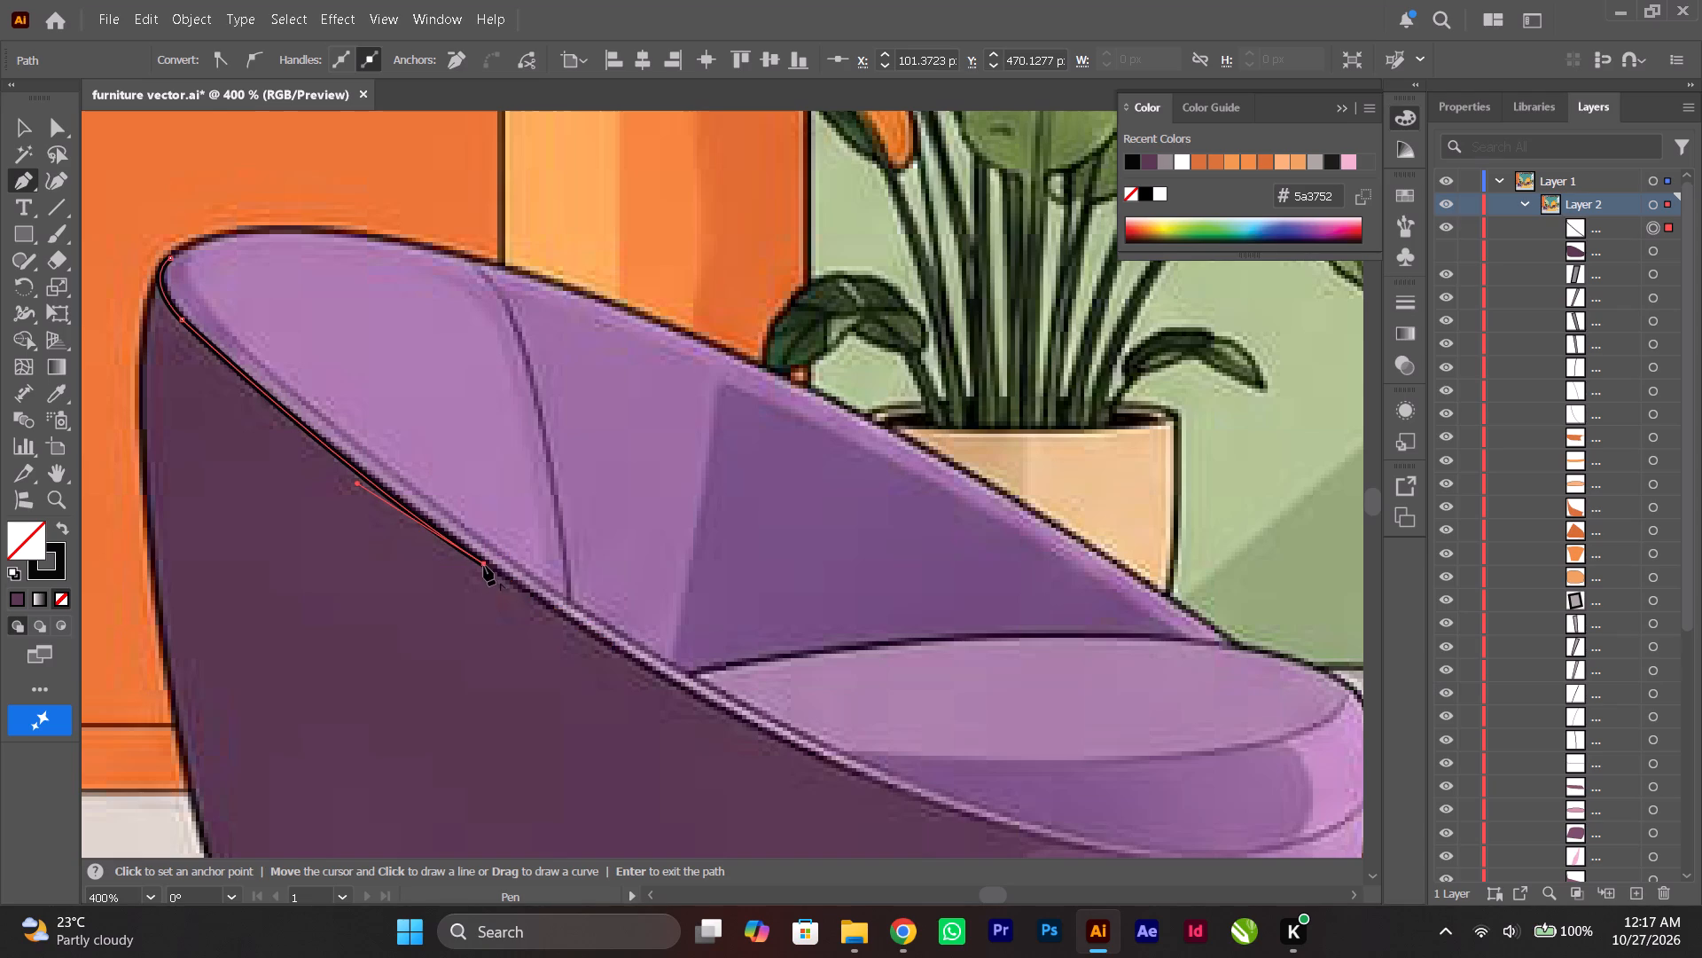
scroll(484, 566, down, 6)
ctrl+scroll(583, 581, down, 7)
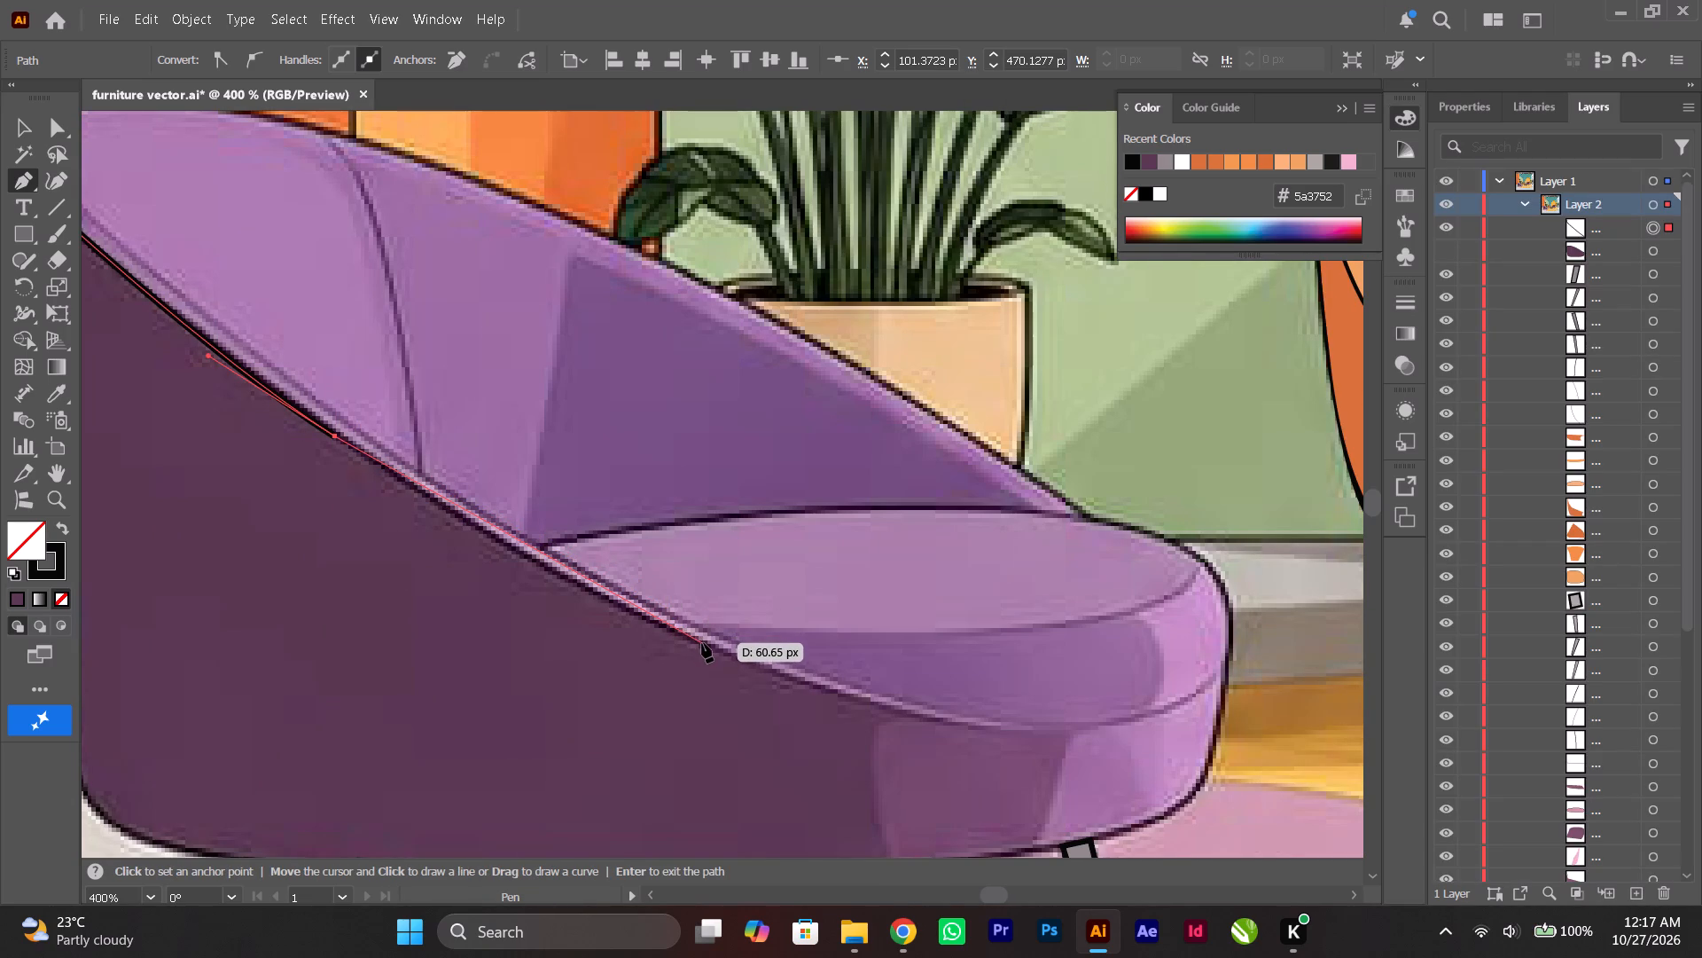
drag(702, 643, 873, 711)
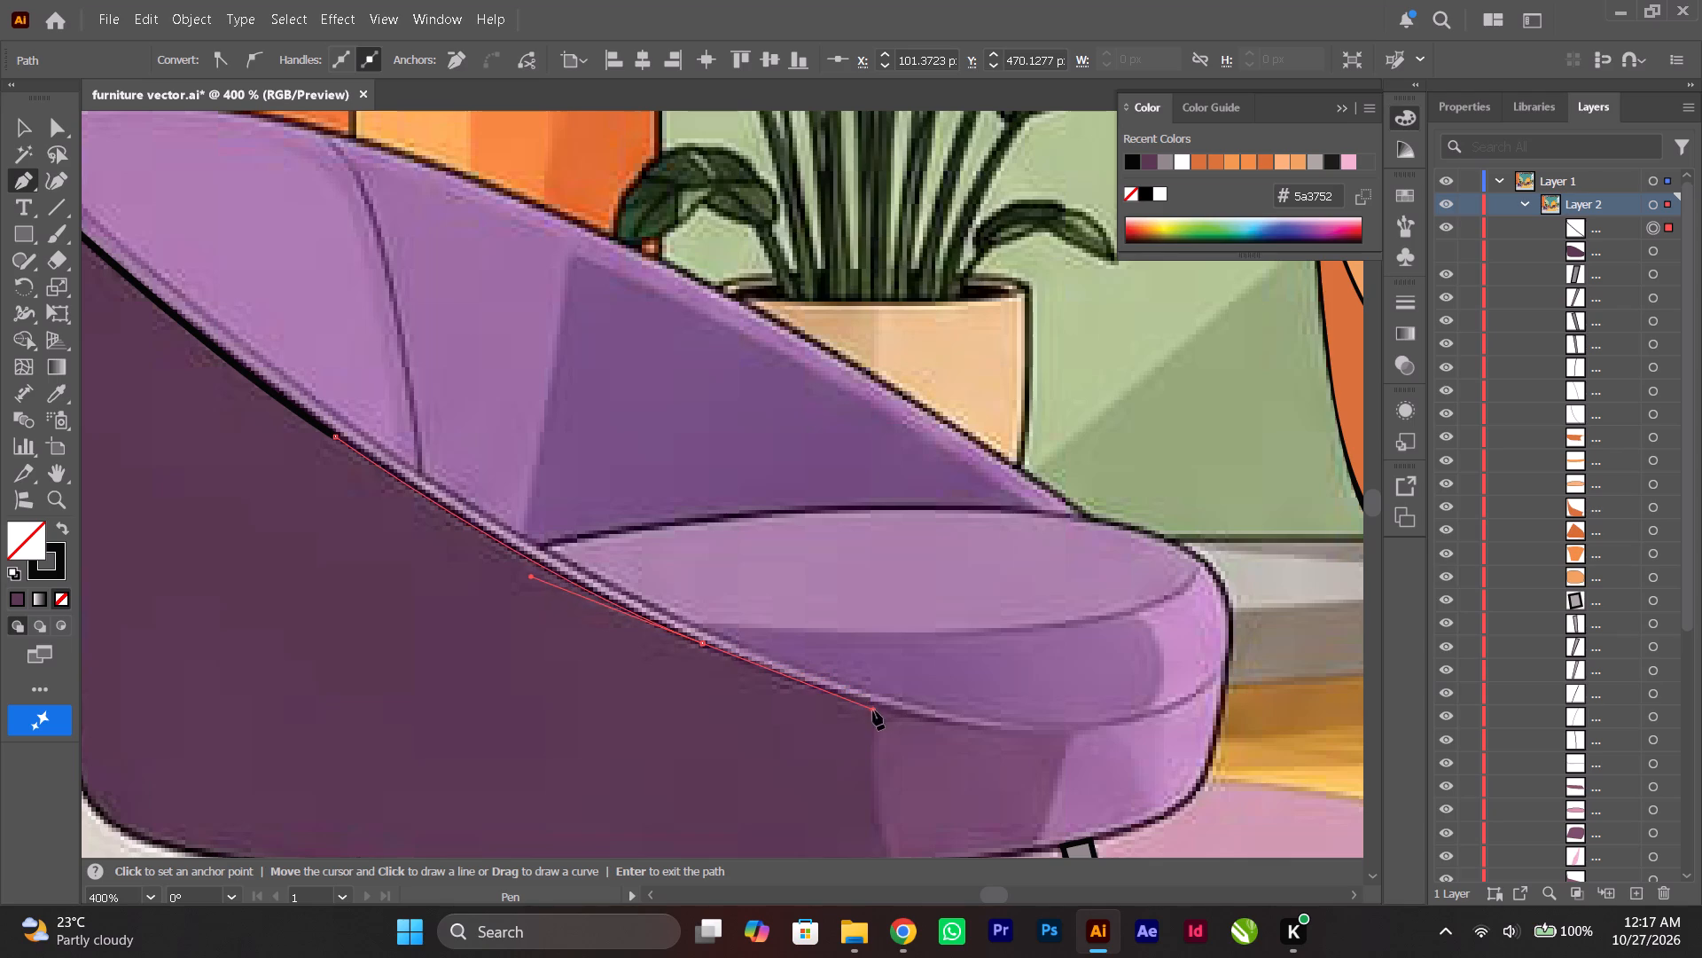
click(704, 645)
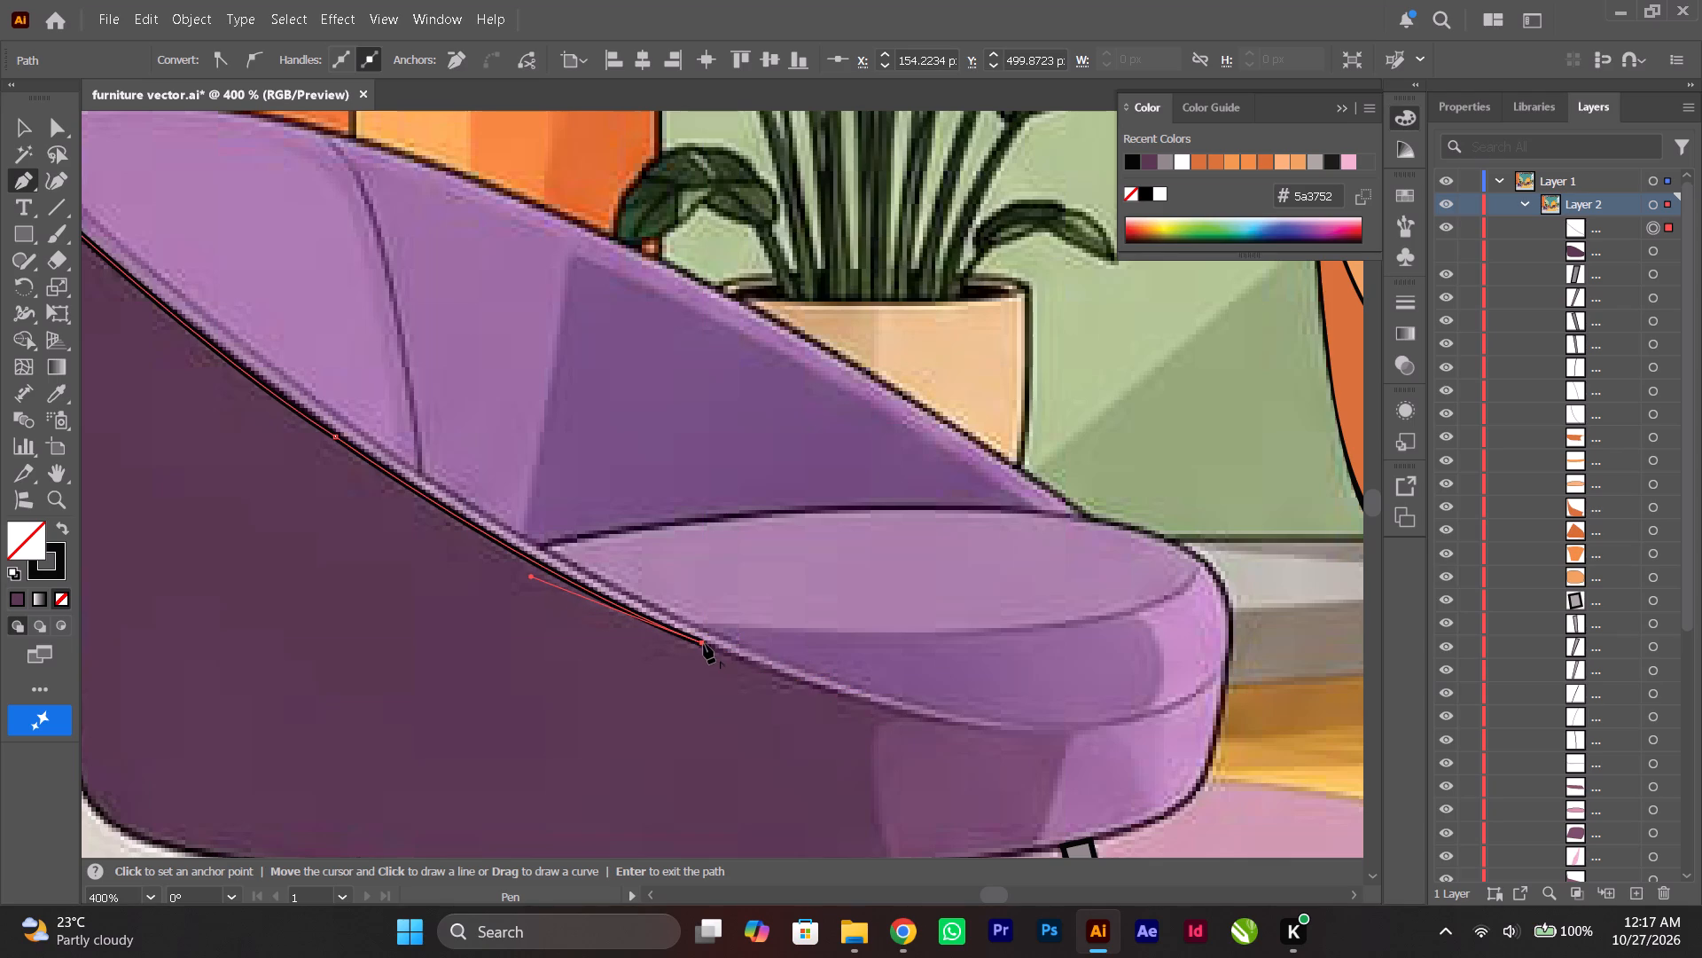
Continue the rim line beneath the seat cushion and up to the armchair's front outer edge, ending in a corner anchor.
ctrl+scroll(702, 641, down, 7)
scroll(894, 691, down, 2)
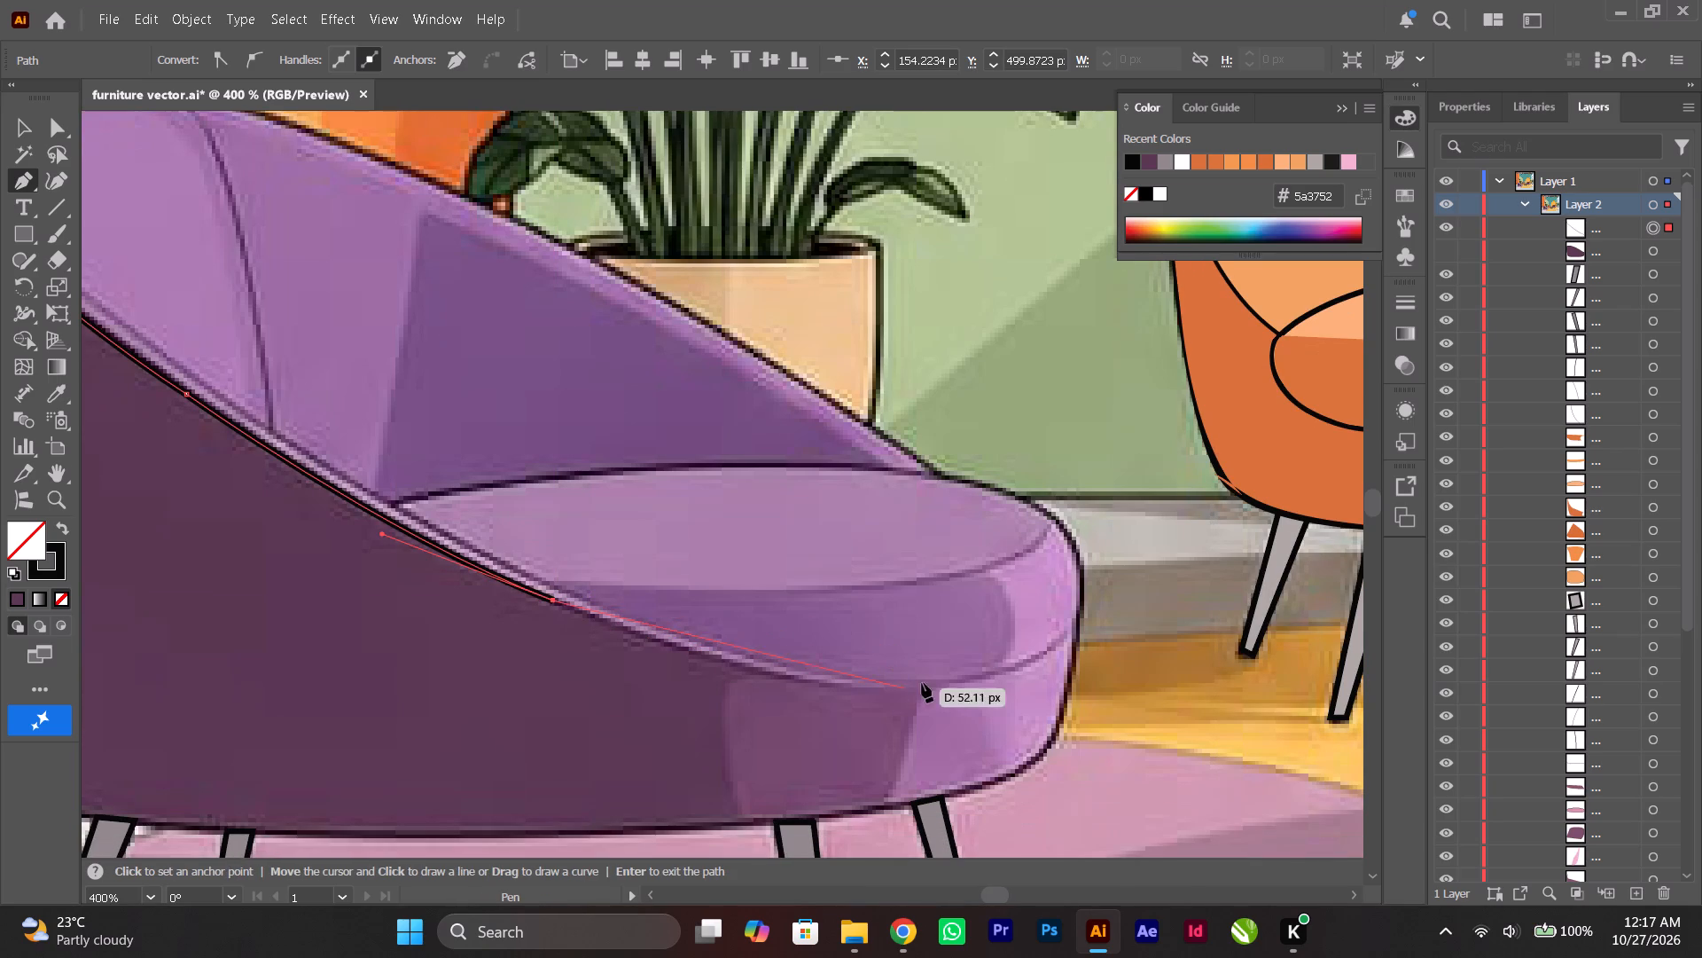
drag(947, 683, 1039, 681)
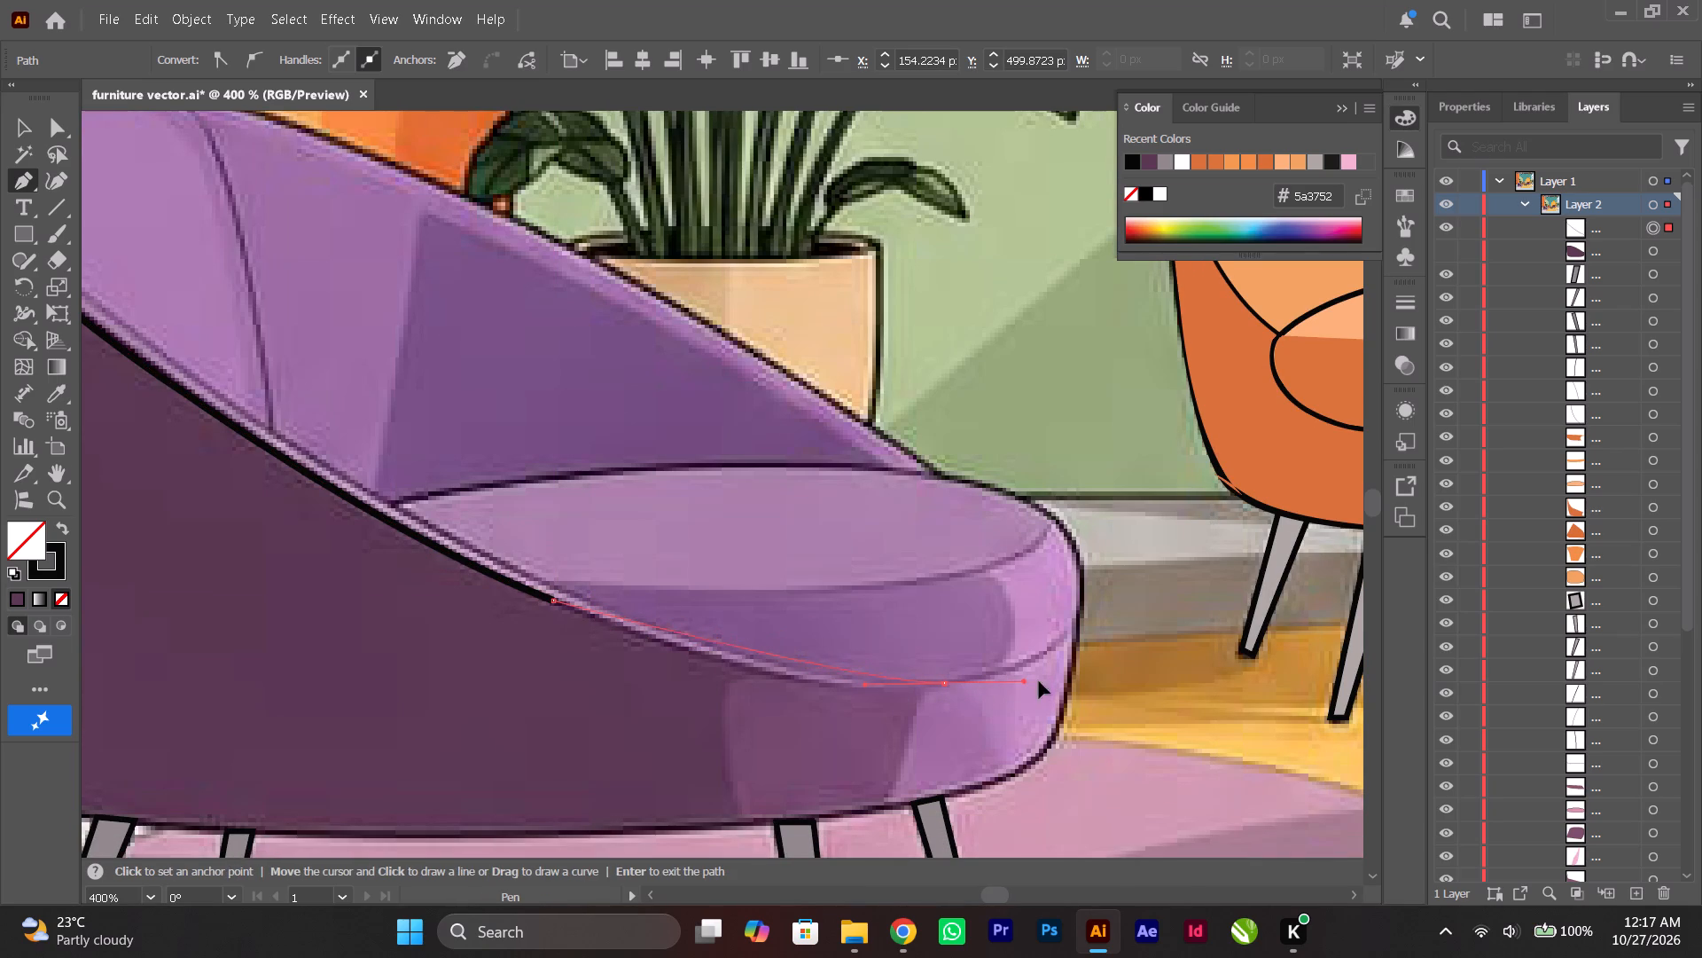
drag(1039, 681, 1133, 662)
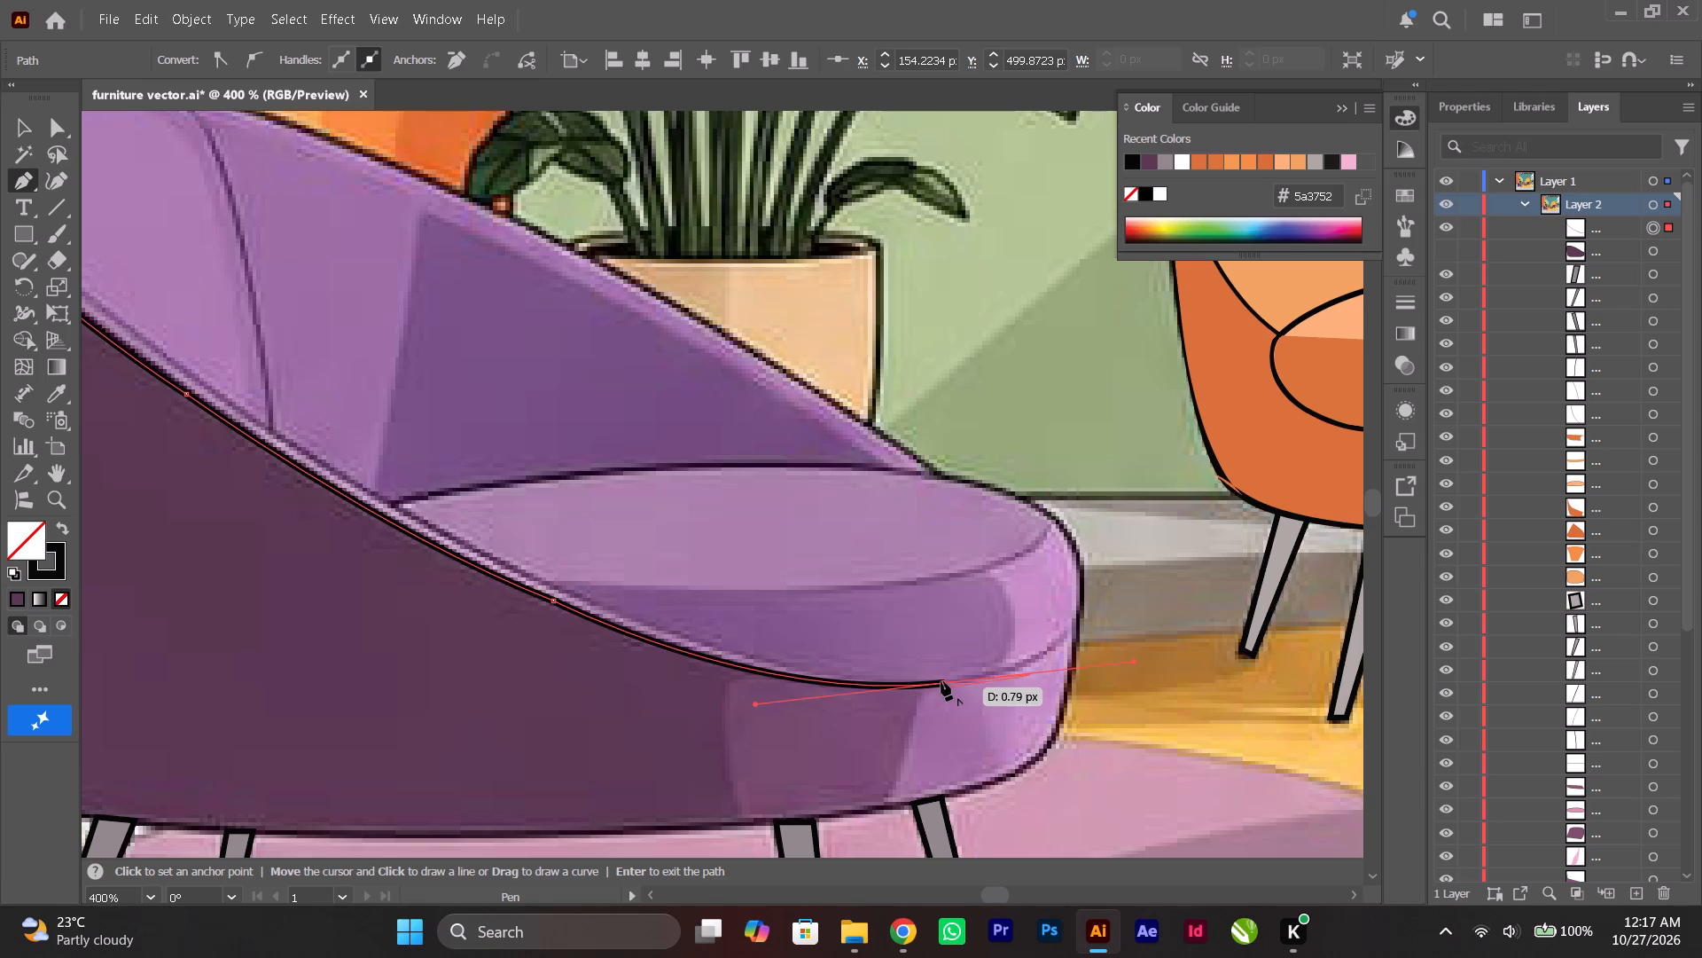
click(941, 685)
ctrl+scroll(942, 680, down, 6)
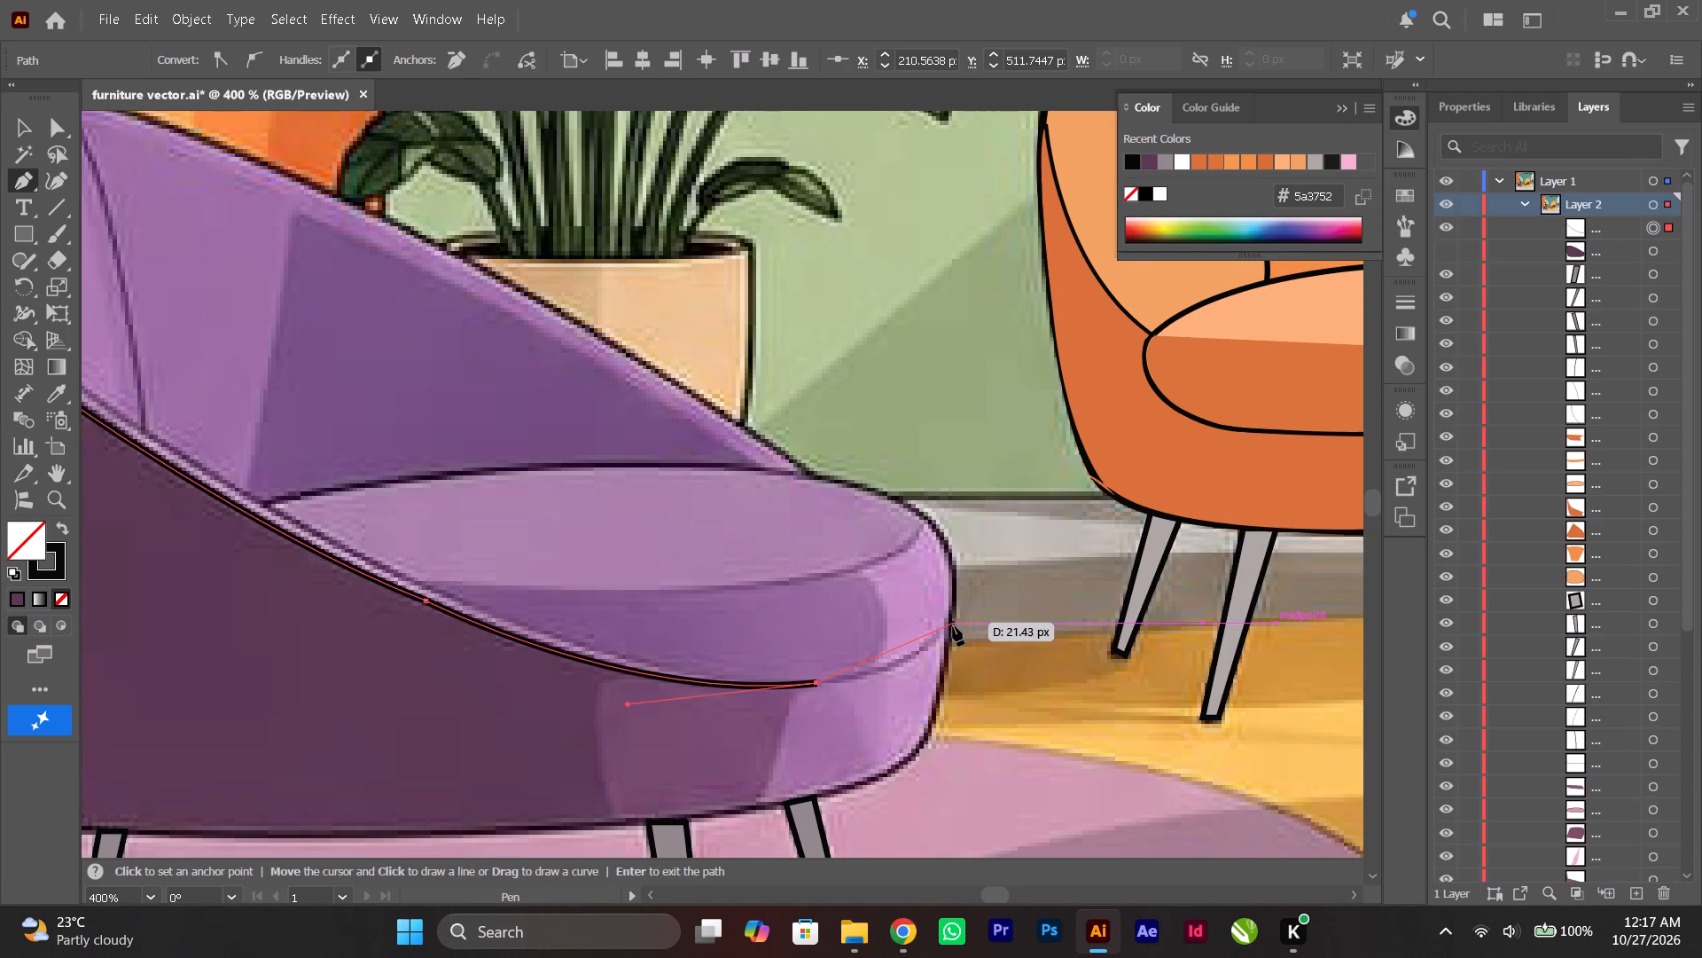
drag(953, 624, 964, 573)
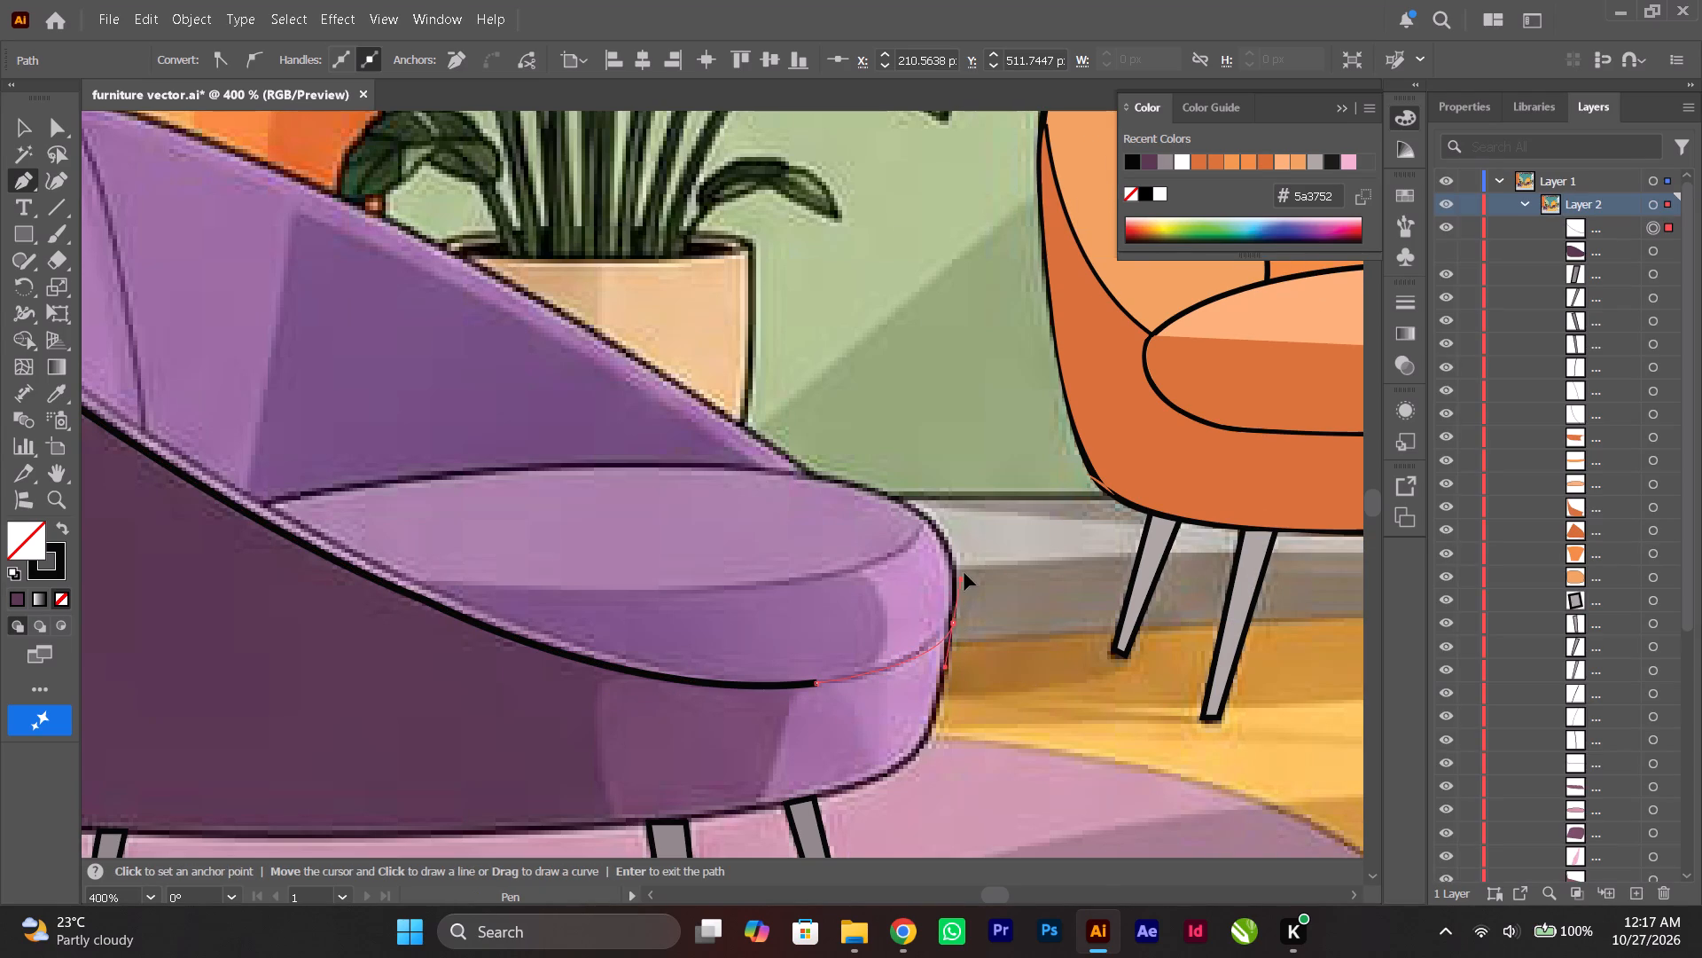
drag(964, 573, 997, 570)
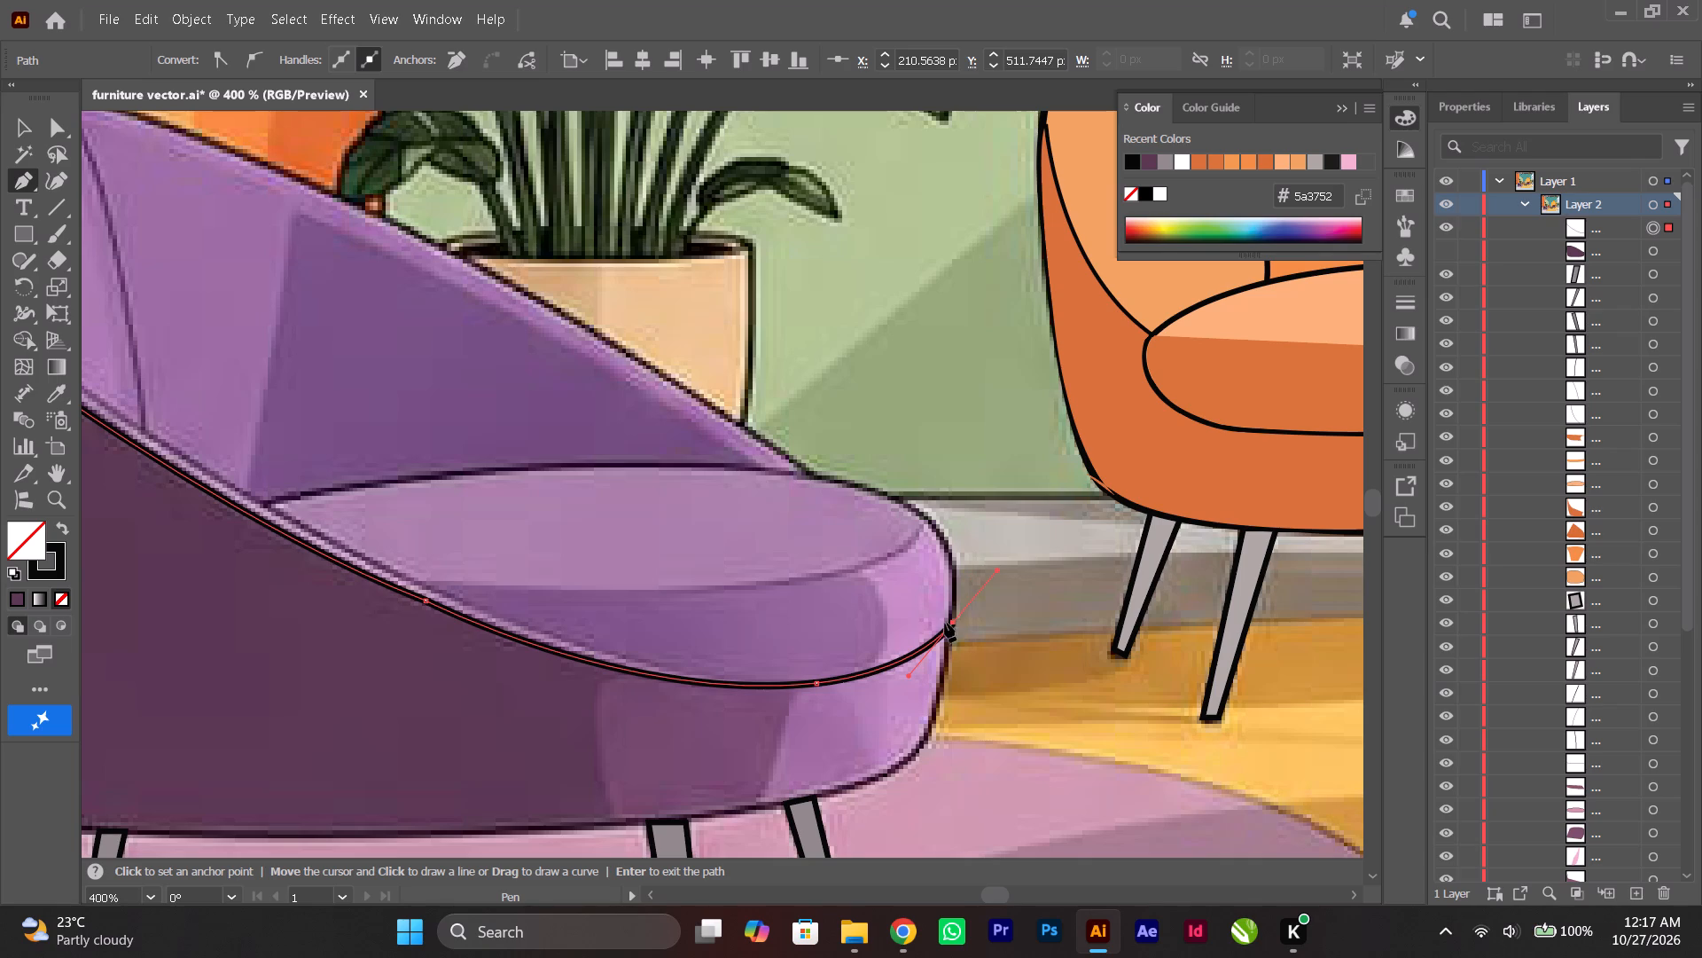
click(953, 622)
Curve the rim line round the seat cushion's front end and back to where the cushion meets the far armrest.
scroll(947, 619, up, 2)
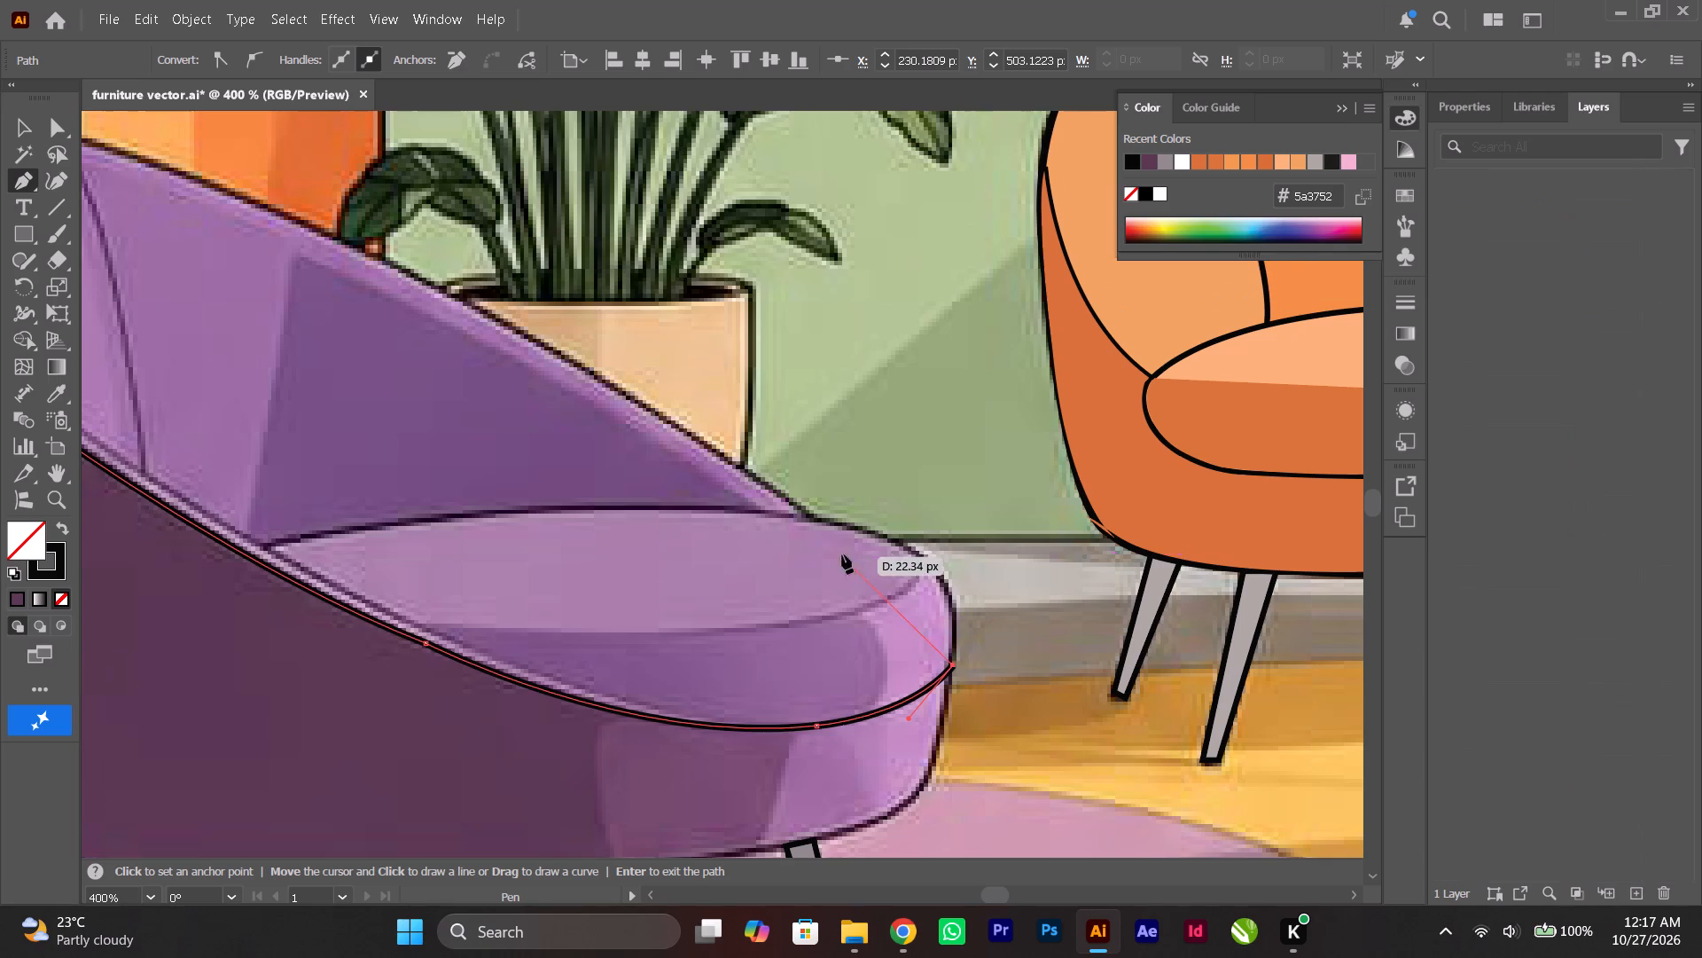
drag(919, 557, 864, 531)
click(918, 556)
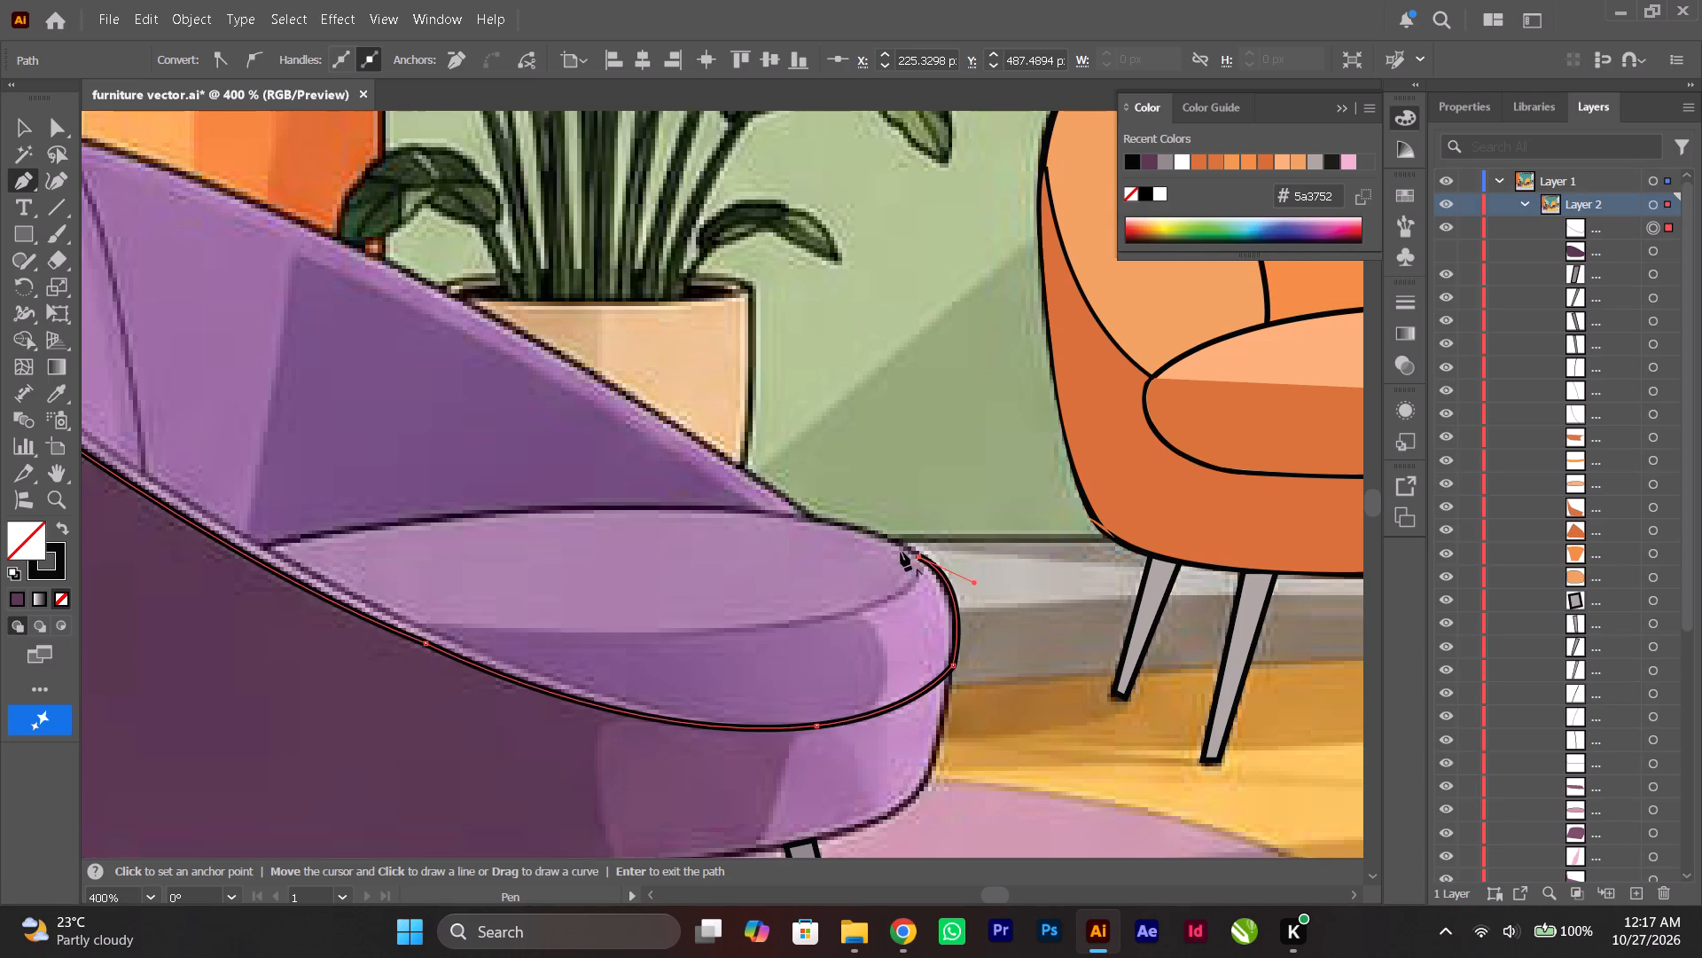
drag(811, 520, 753, 517)
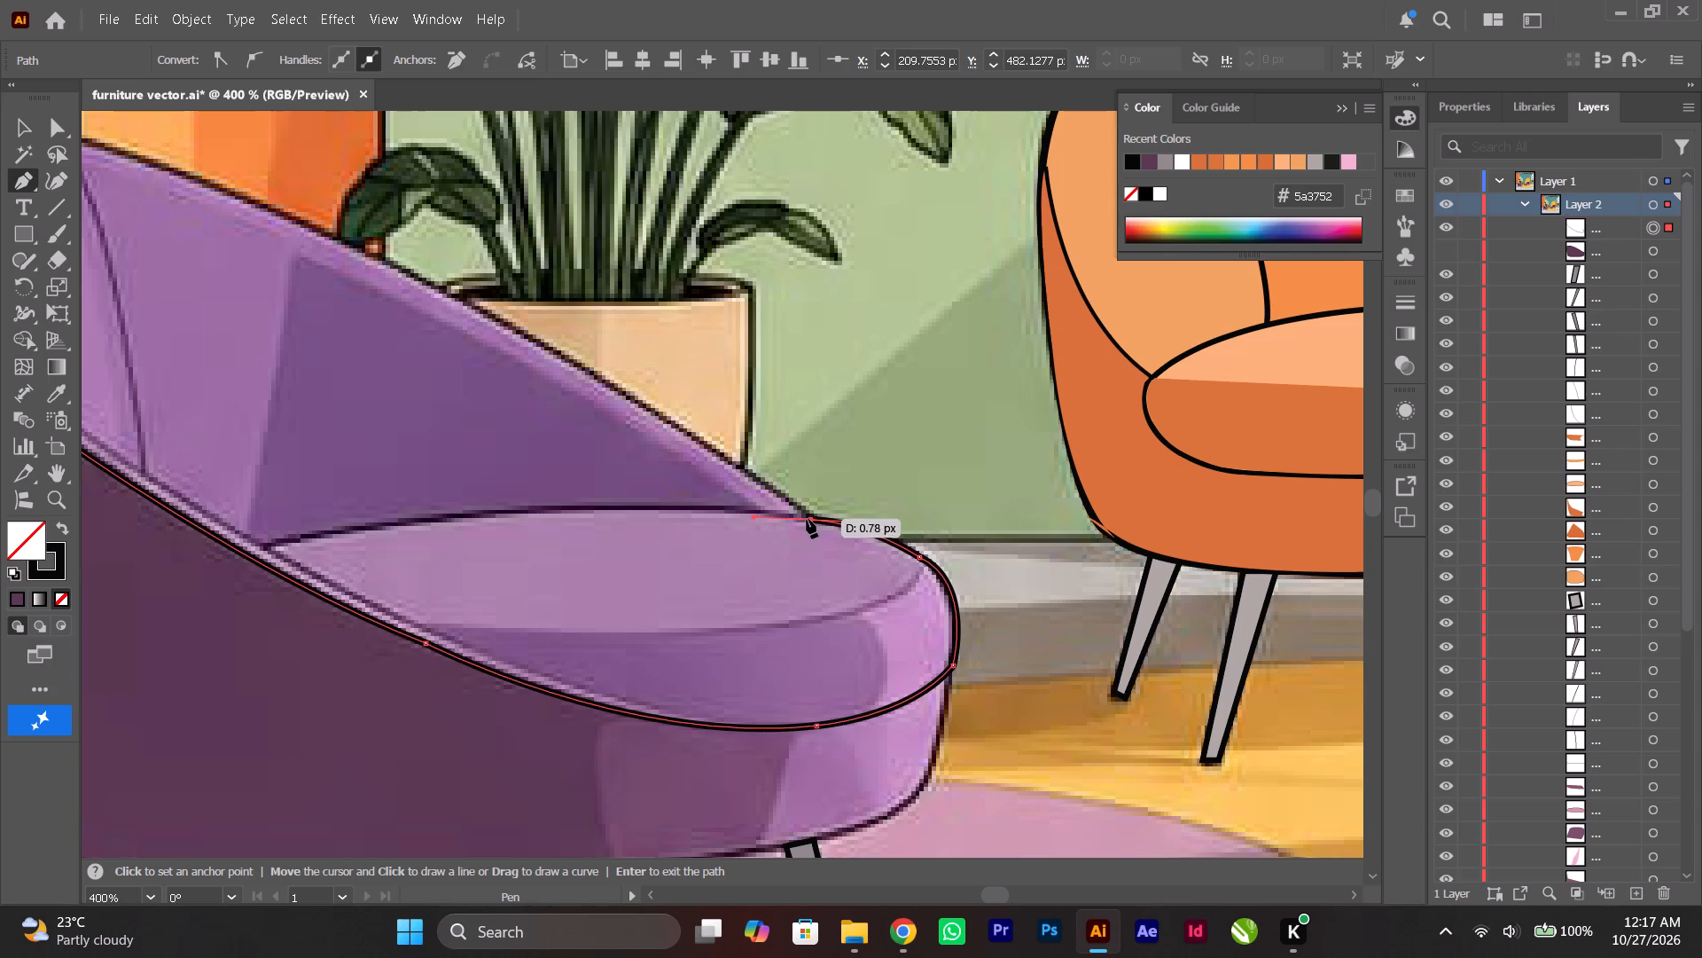
click(808, 518)
Trace the far armrest's top edge with curved segments past the plant pot up to the backrest seam.
ctrl+scroll(801, 518, up, 12)
scroll(800, 518, up, 5)
alt+scroll(808, 538, up, 1)
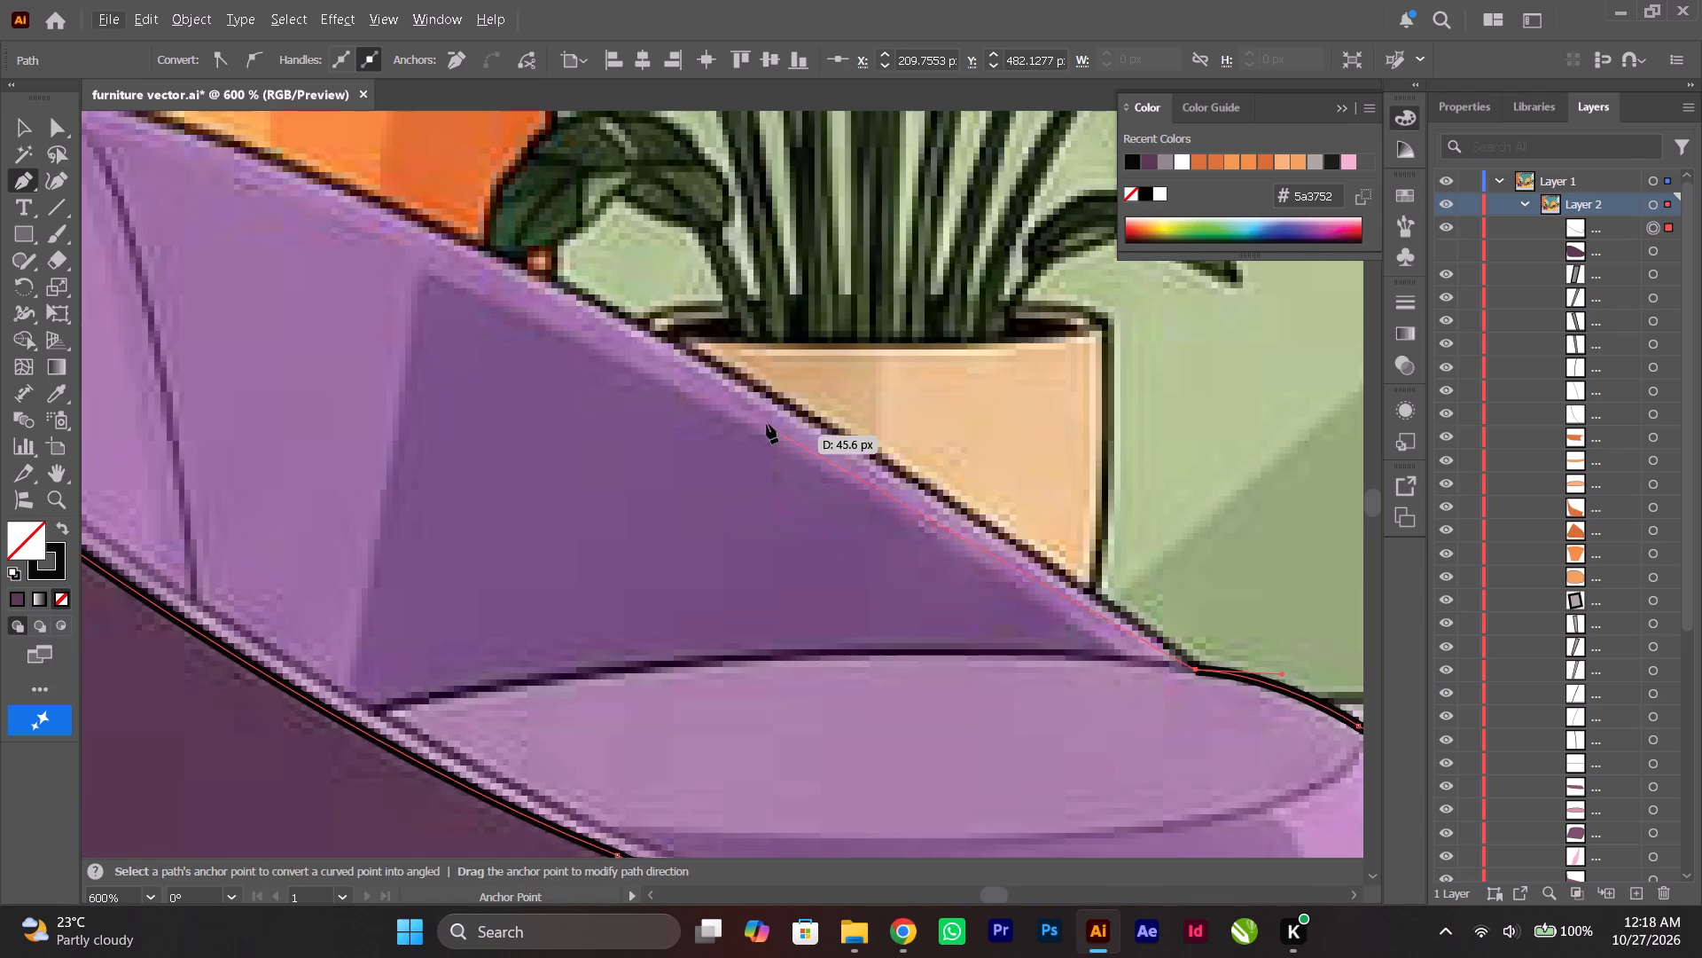
drag(674, 344, 548, 318)
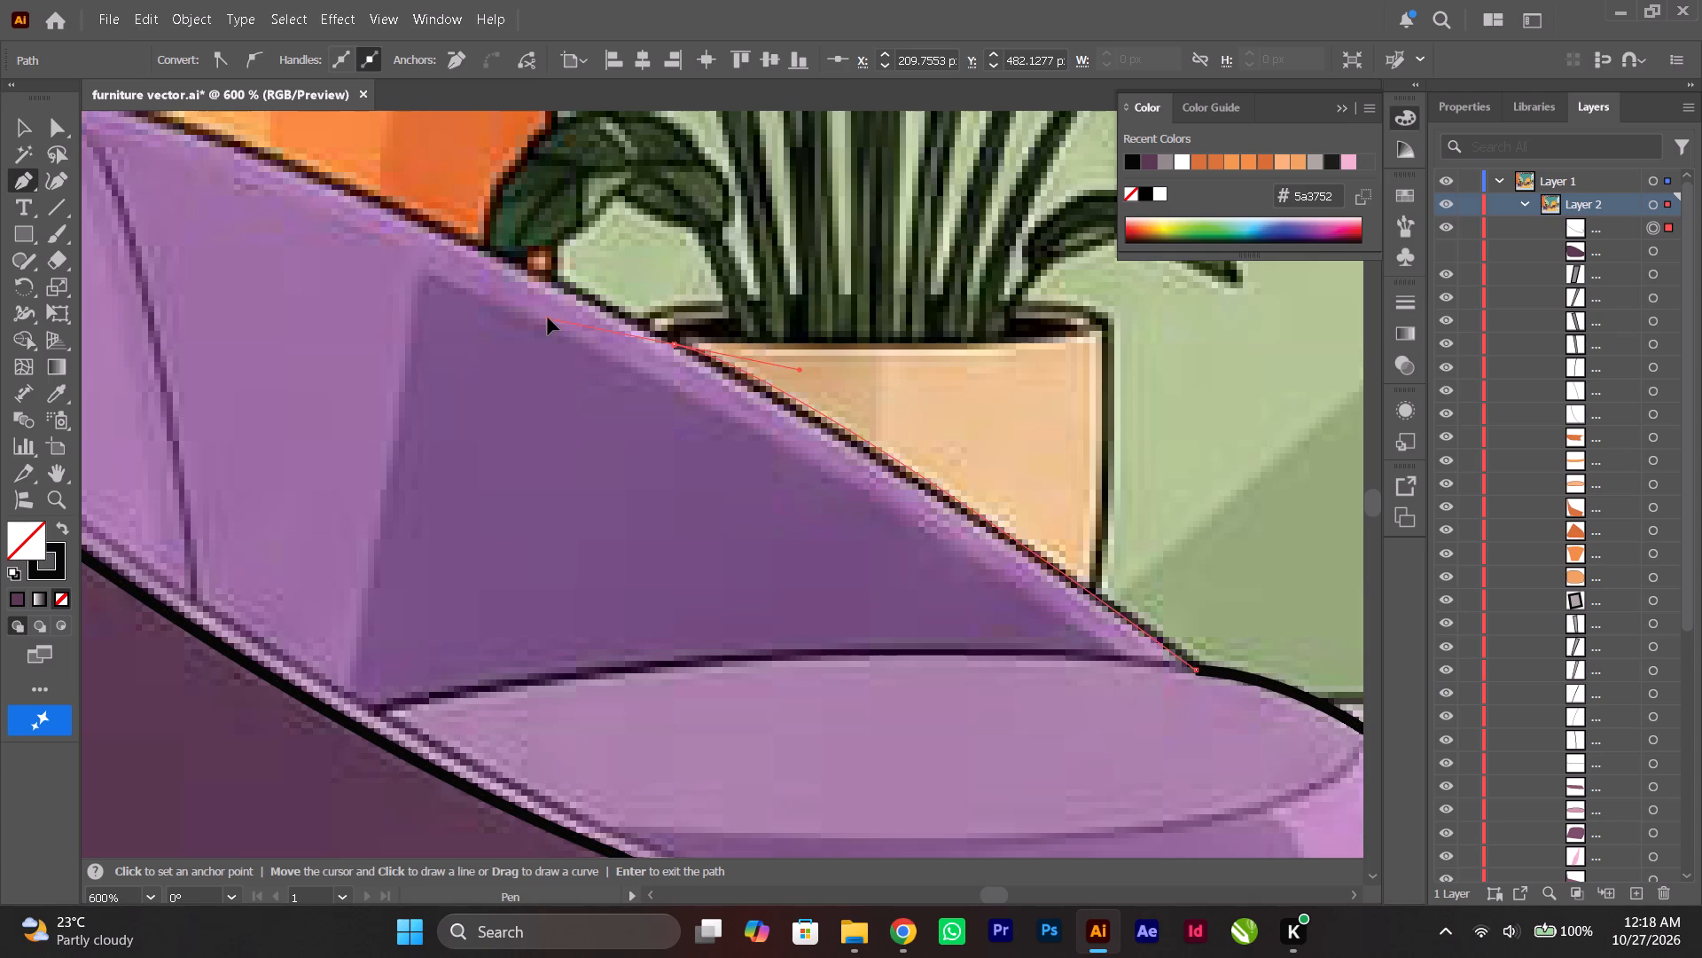
drag(548, 318, 519, 286)
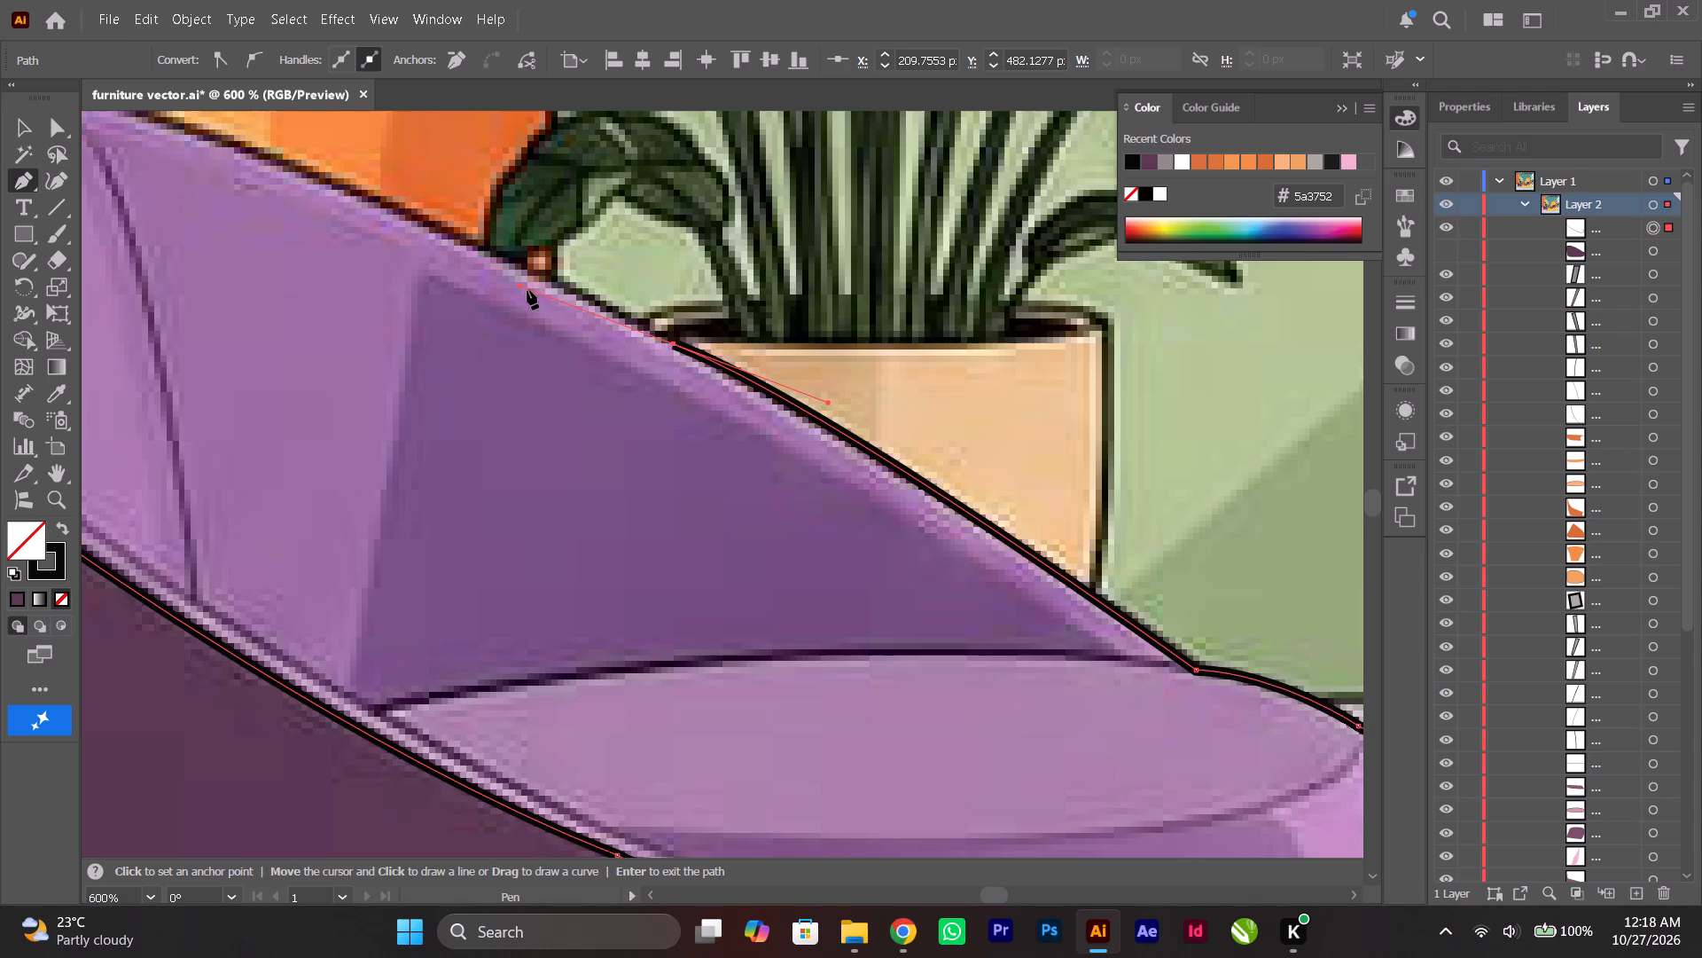
click(672, 344)
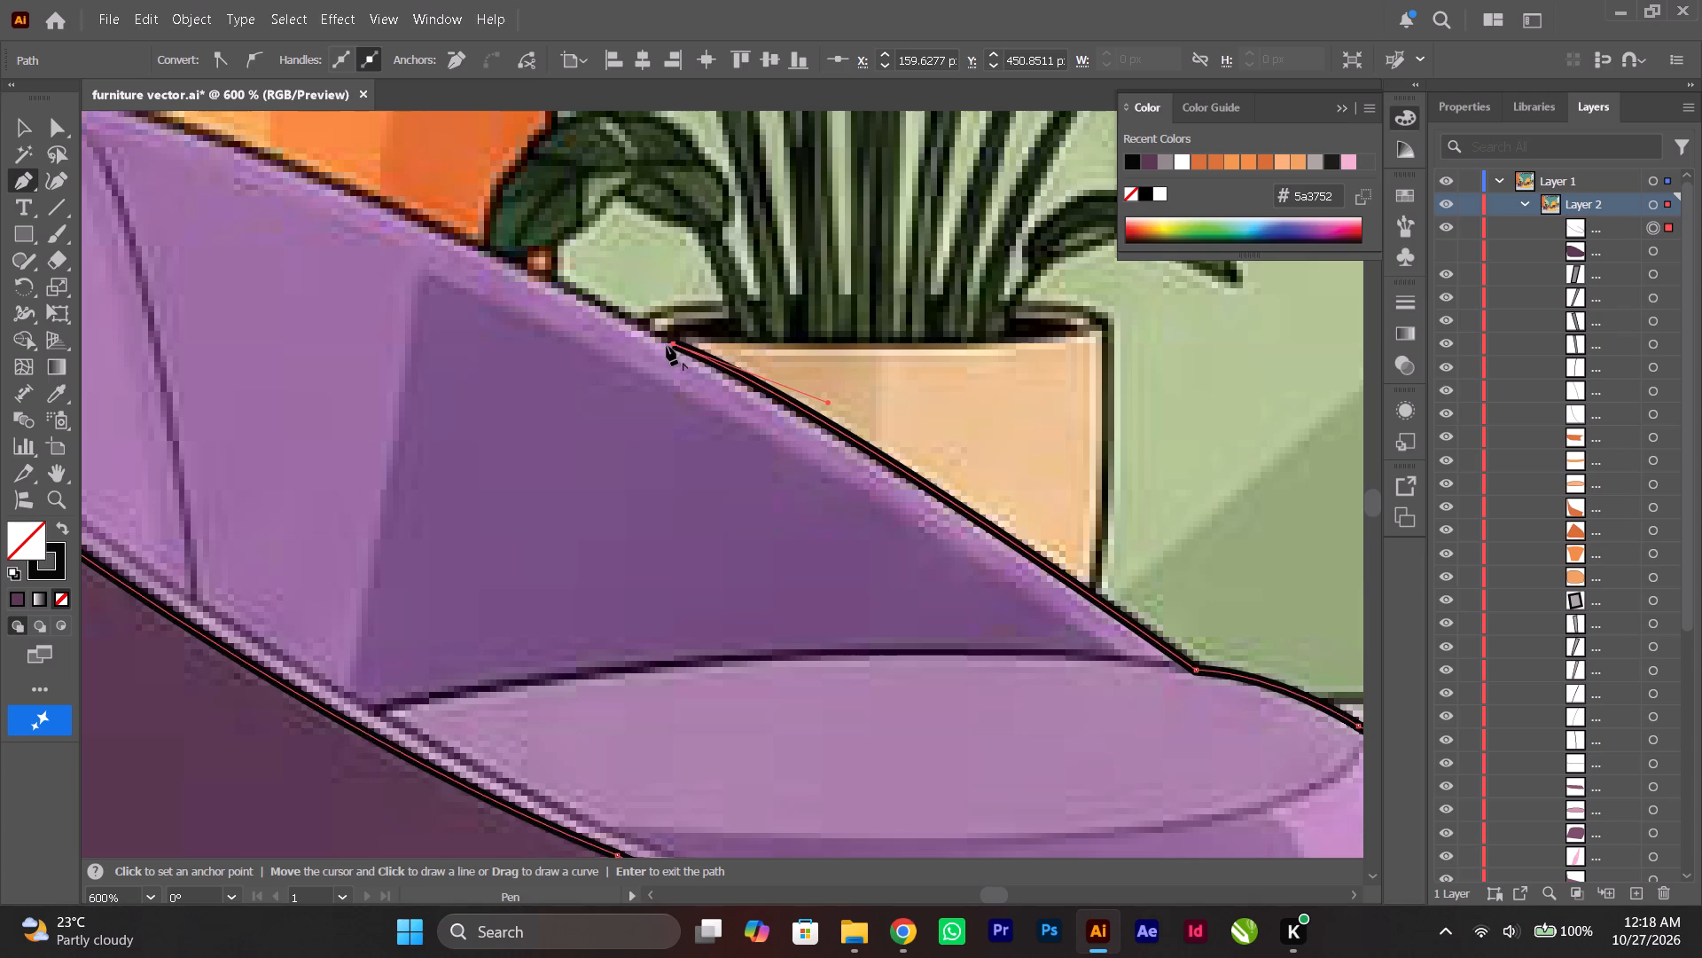
ctrl+scroll(665, 346, up, 14)
scroll(659, 354, up, 12)
ctrl+scroll(605, 452, up, 2)
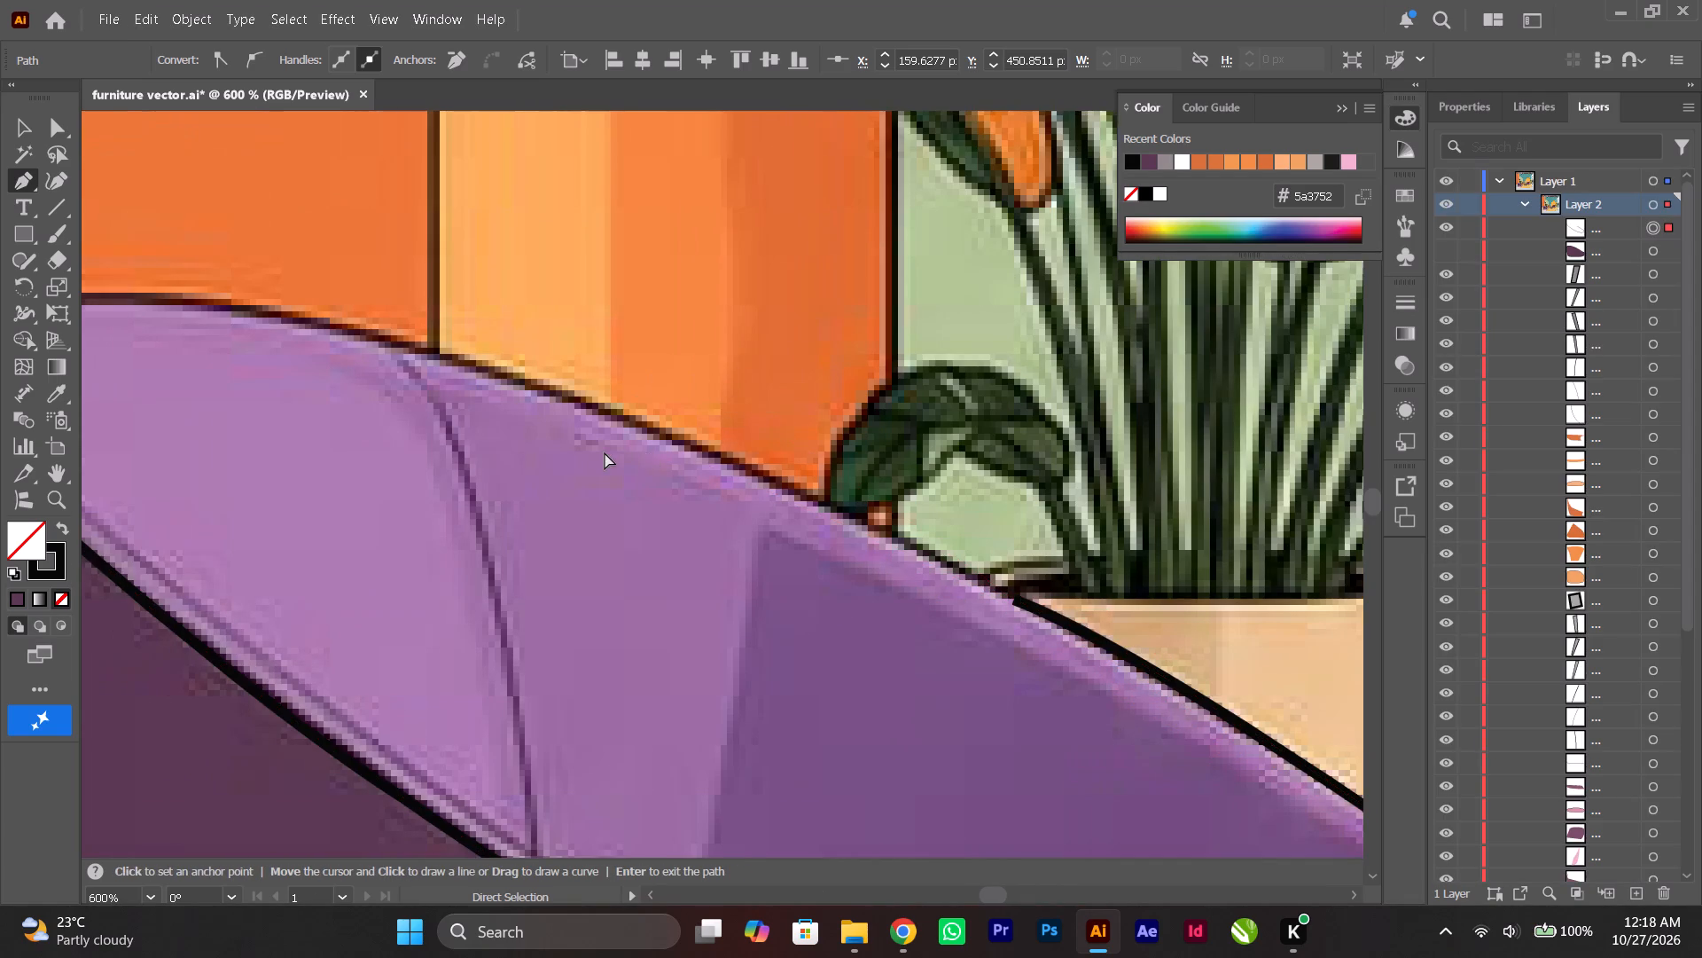
drag(474, 366, 440, 353)
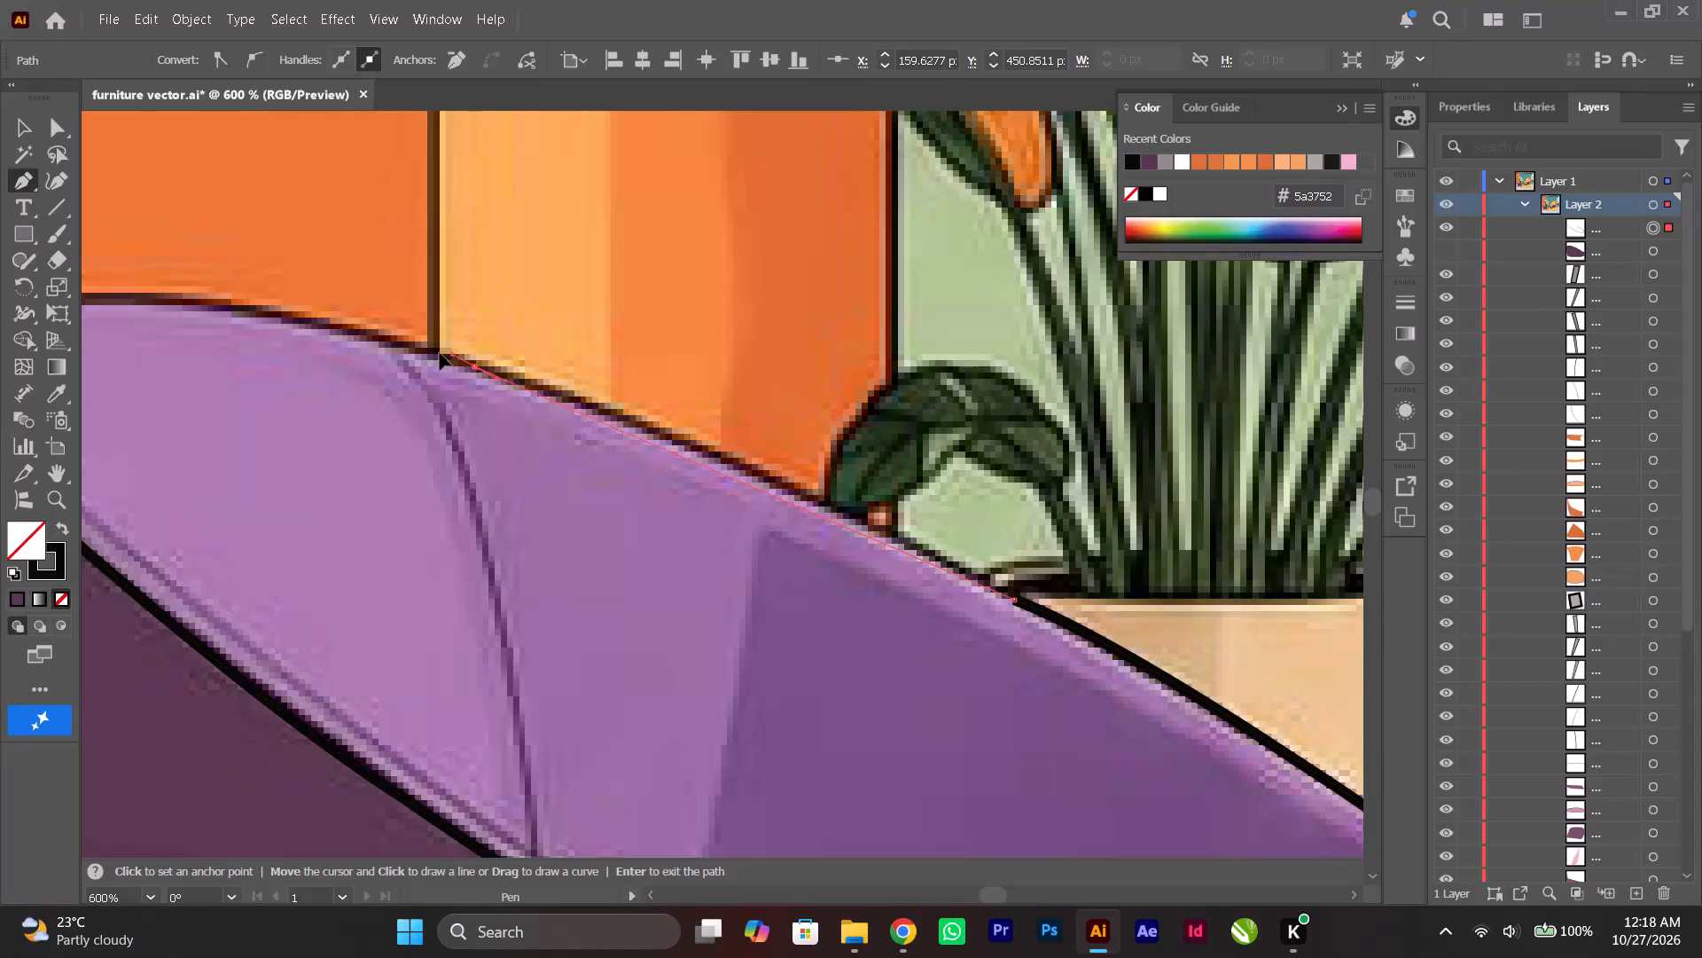
drag(440, 353, 245, 304)
click(472, 365)
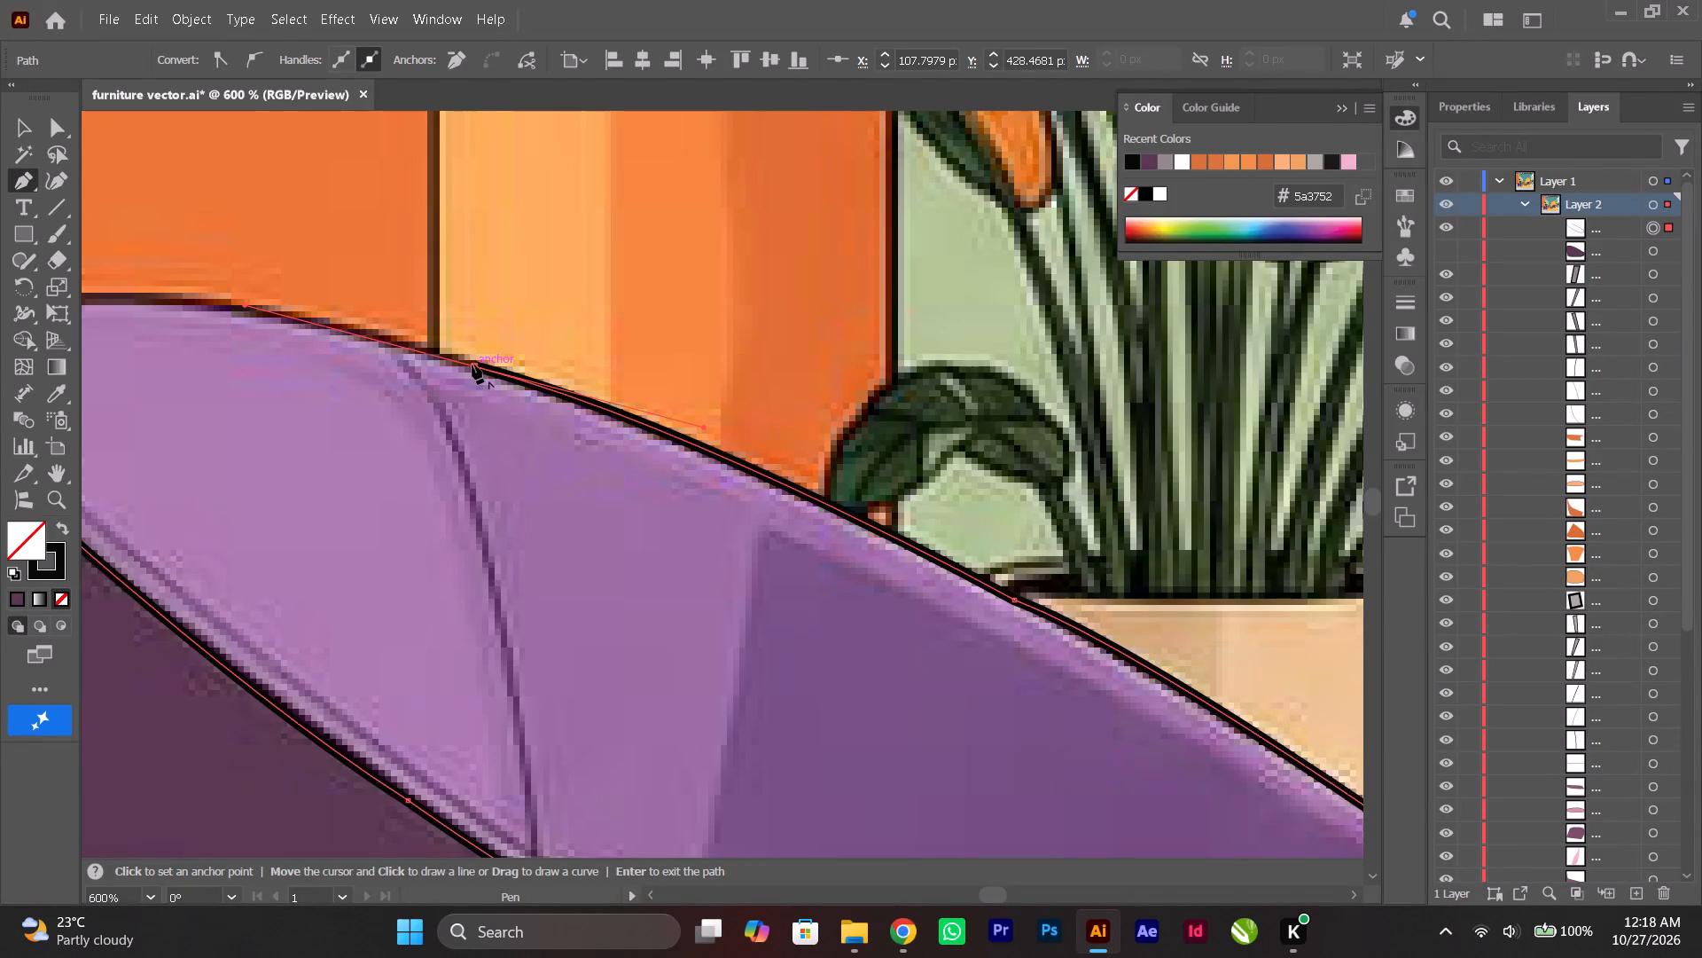
Curve the rim line over the top of the backrest and close the path at its starting anchor.
ctrl+scroll(449, 396, up, 14)
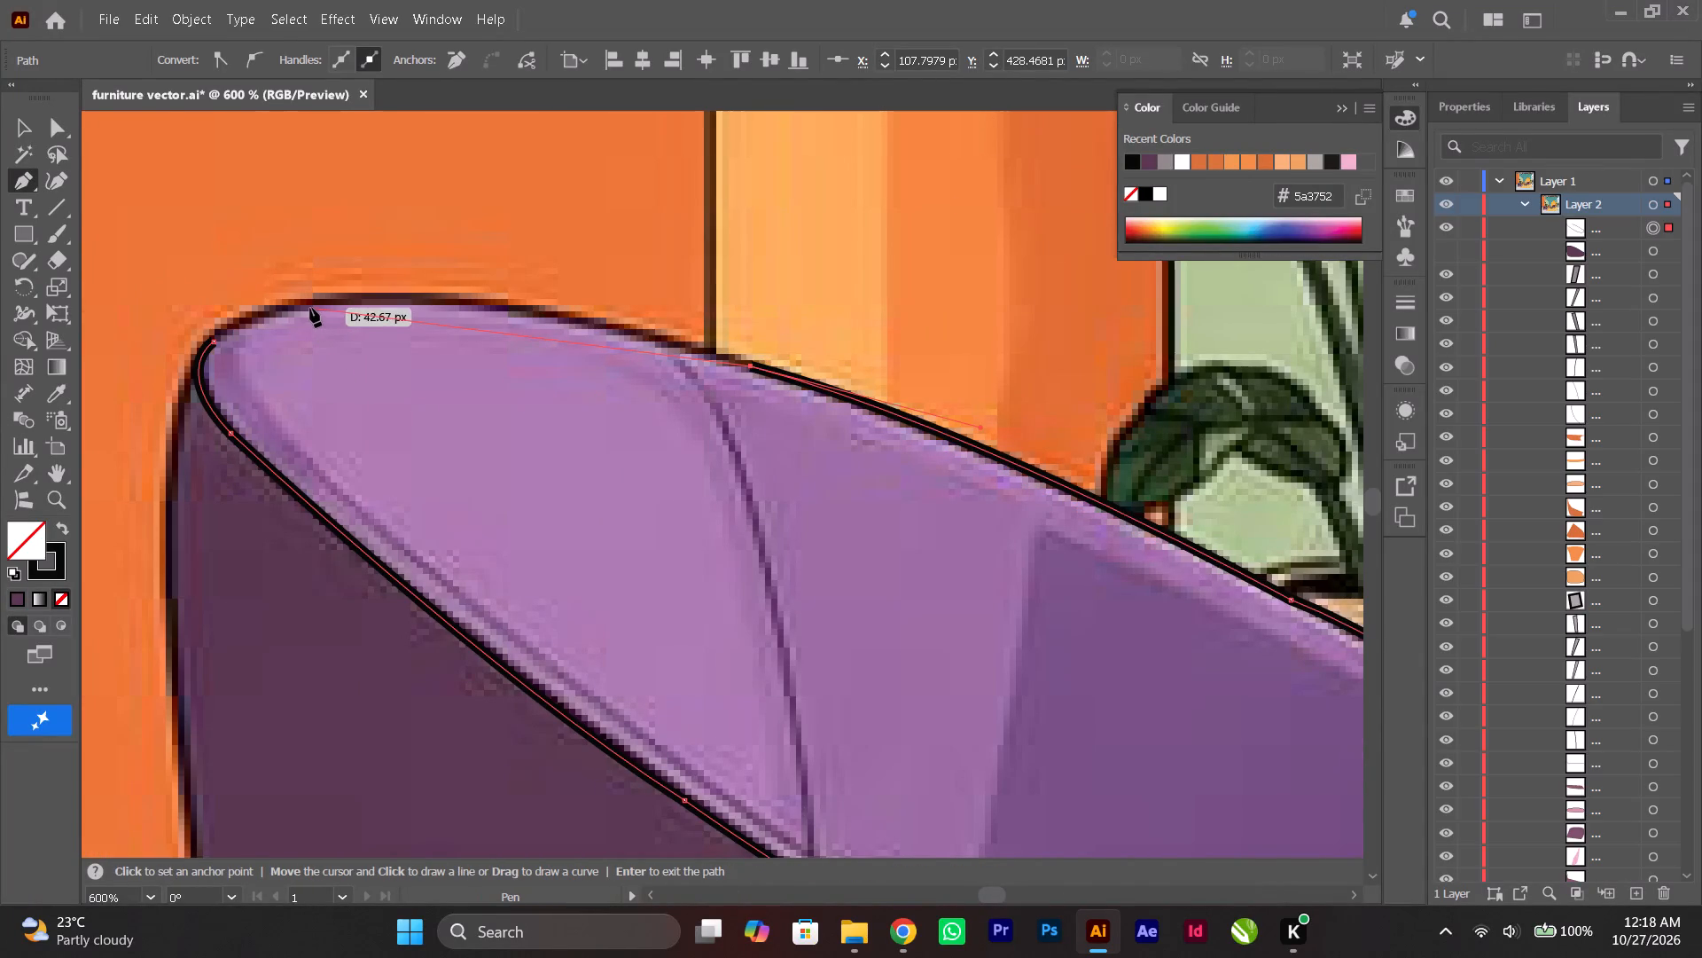
drag(310, 307, 142, 340)
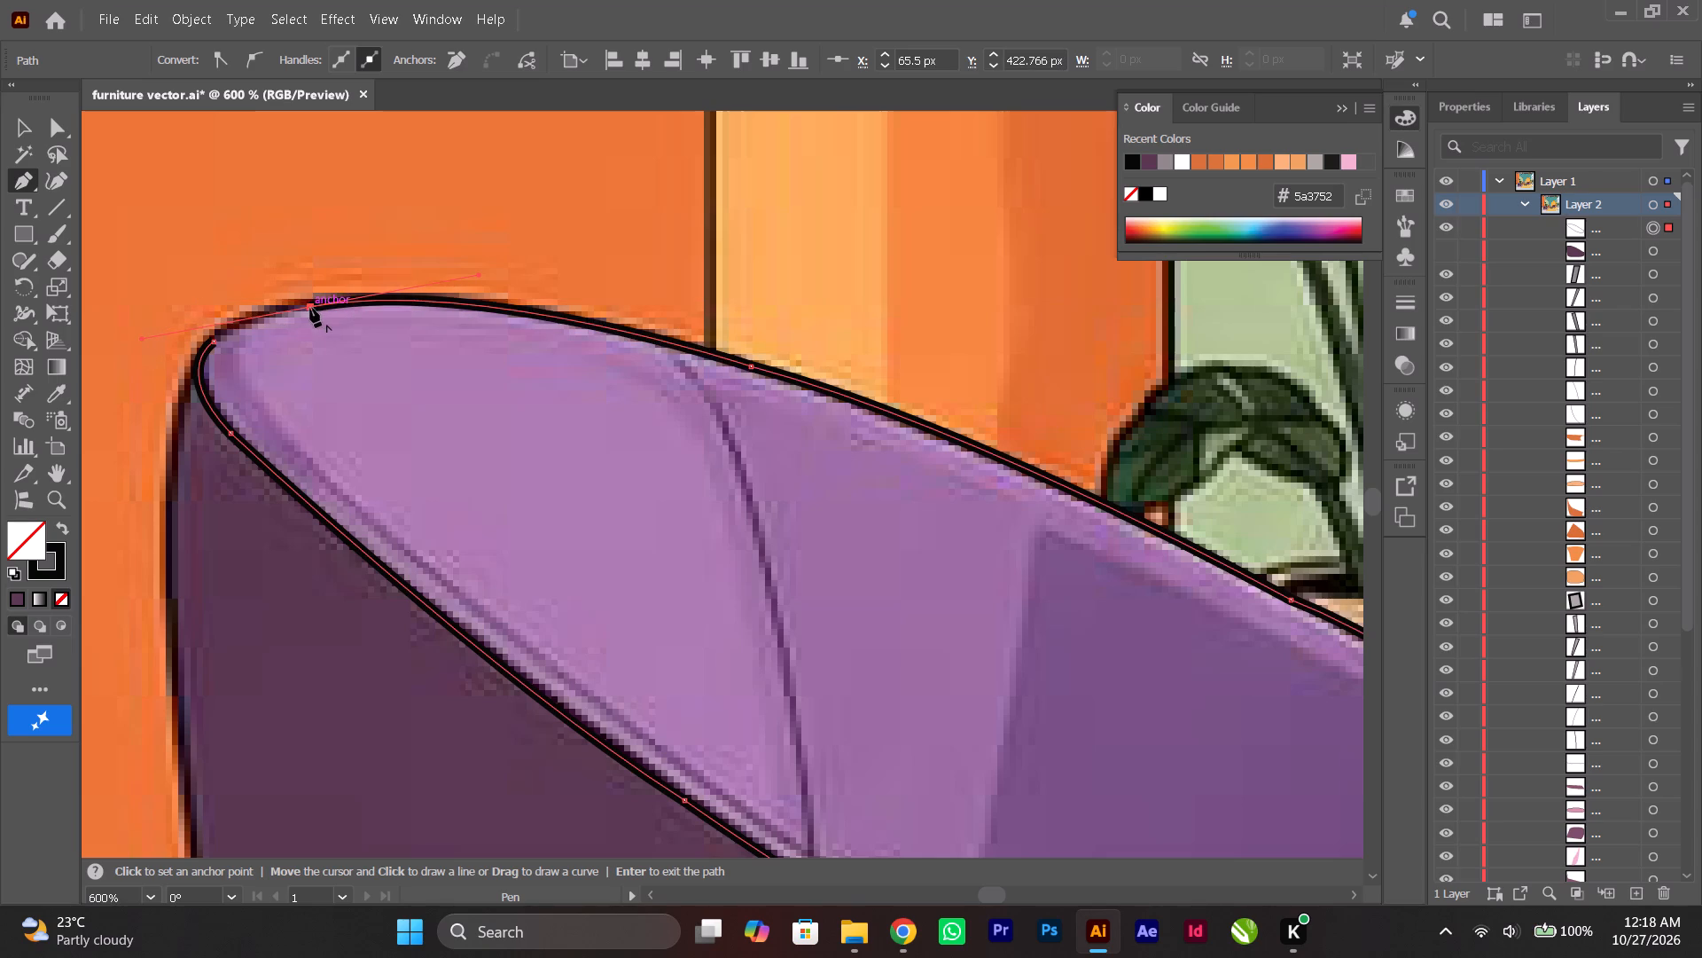
click(309, 305)
drag(213, 342, 183, 371)
Fill the closed rim shape with the light purple ad7cb2 sampled from the reference's backrest using the Eyedropper.
alt+scroll(255, 400, down, 2)
ctrl+scroll(259, 400, down, 6)
scroll(261, 402, down, 6)
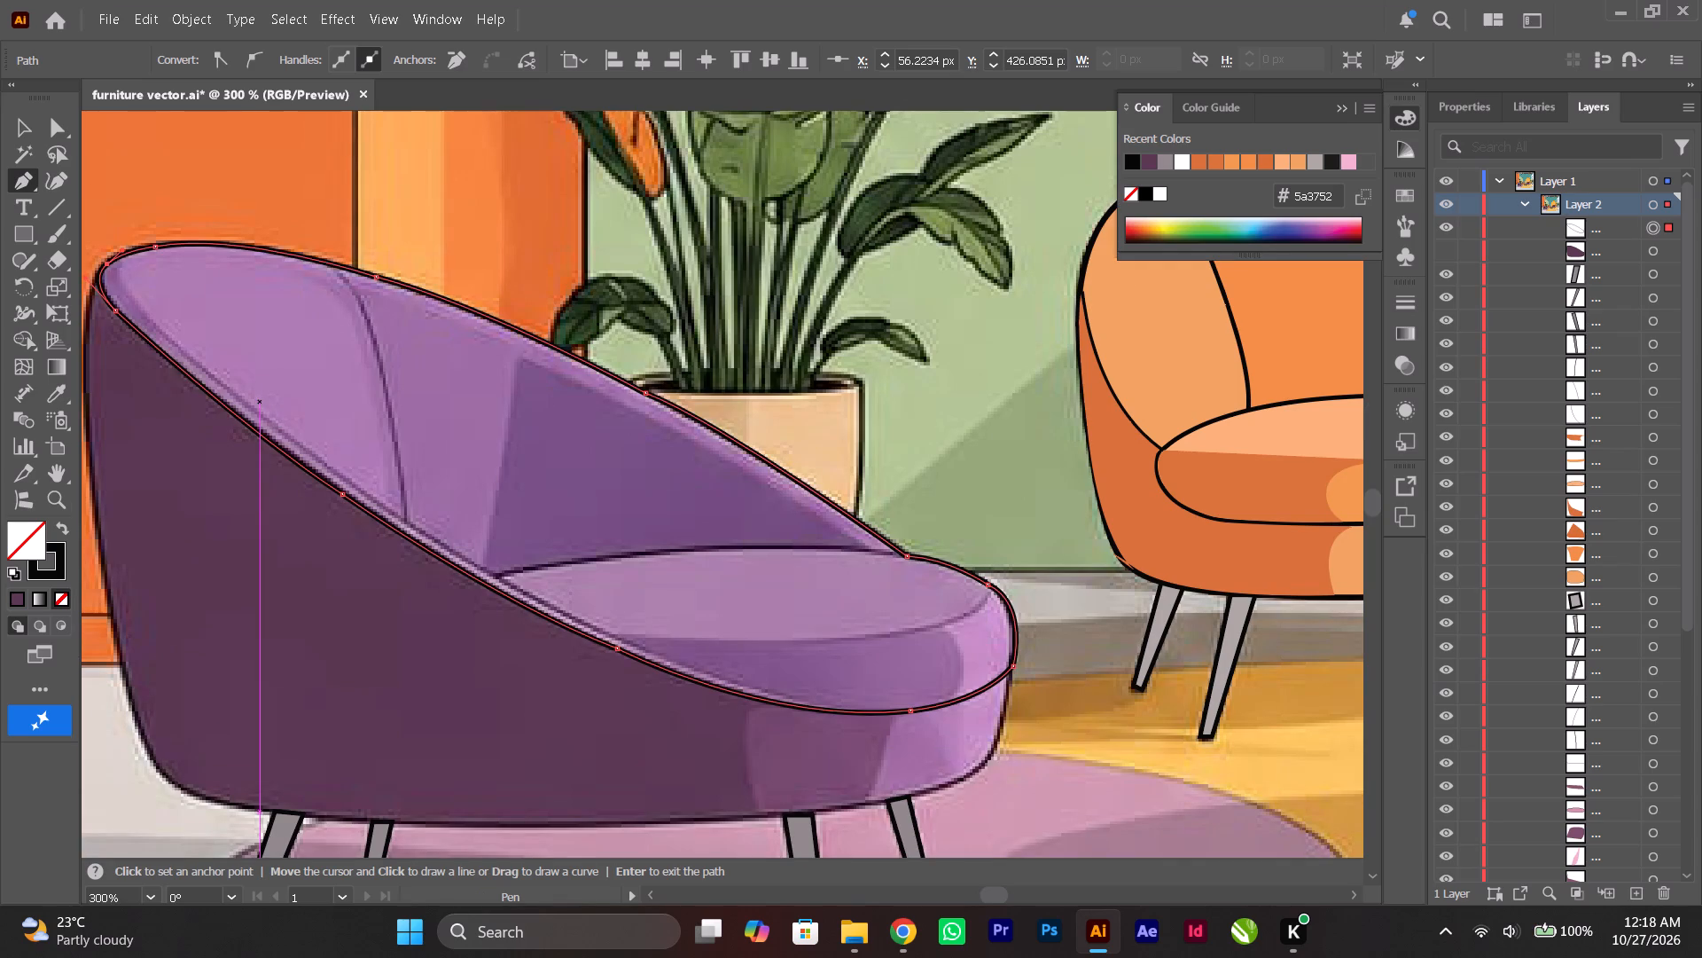
click(57, 391)
click(261, 356)
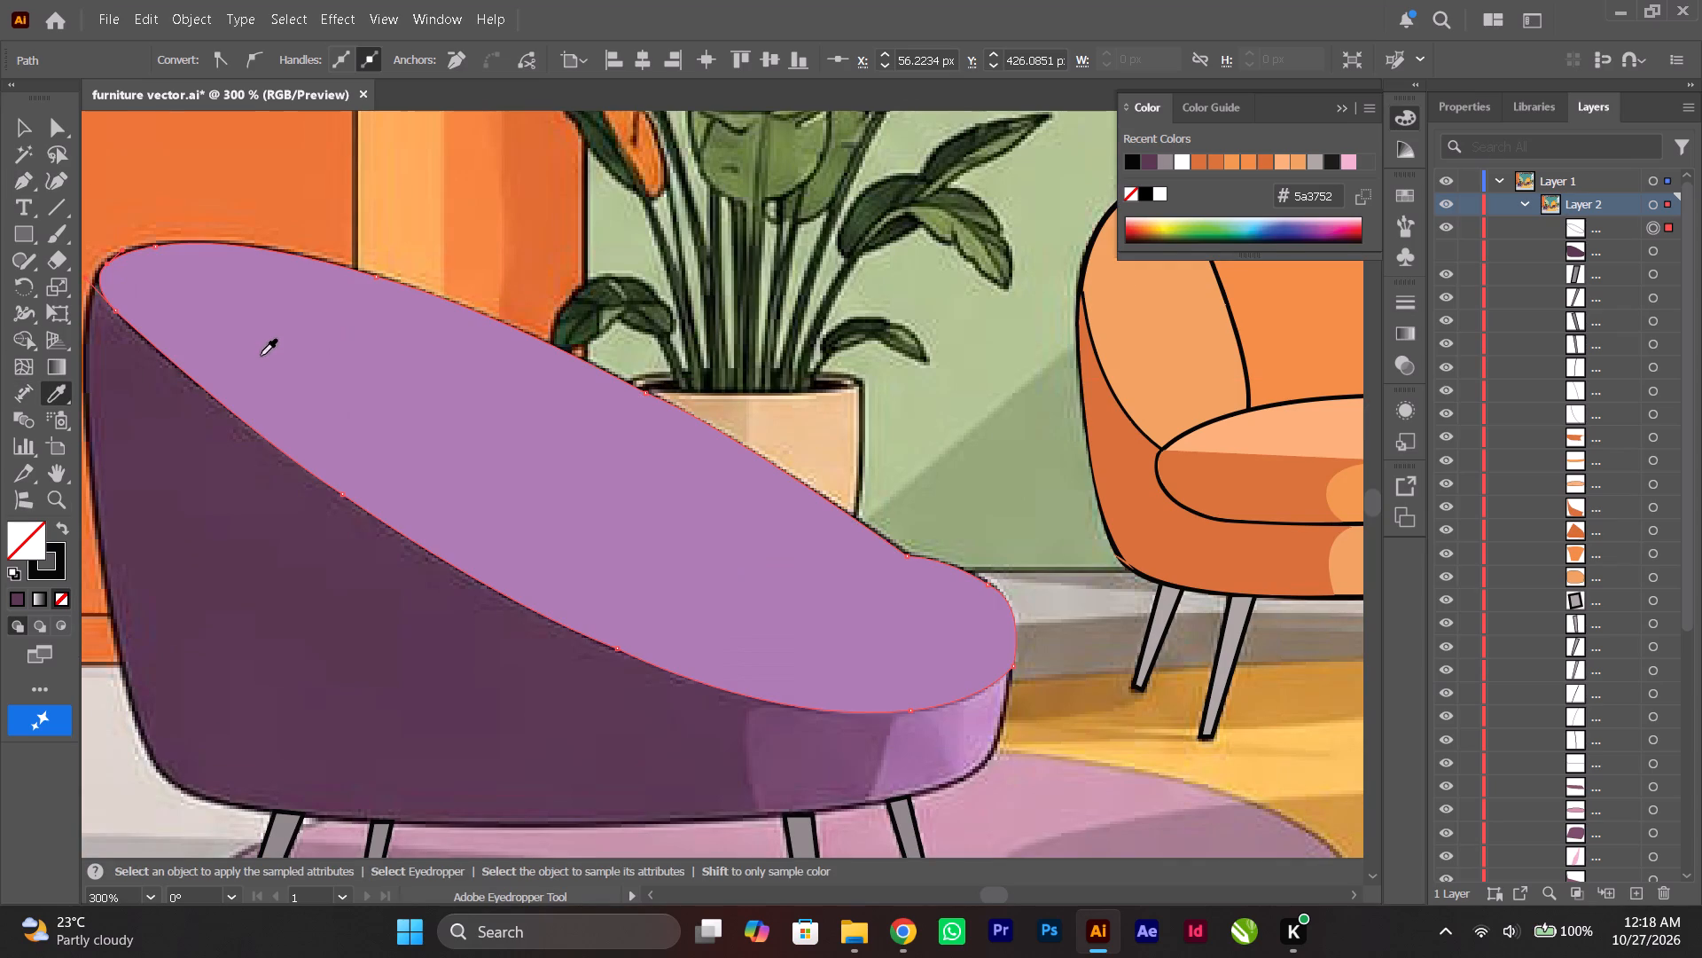
Select the light purple interior shape and give it the recent near-black stroke colour.
click(20, 124)
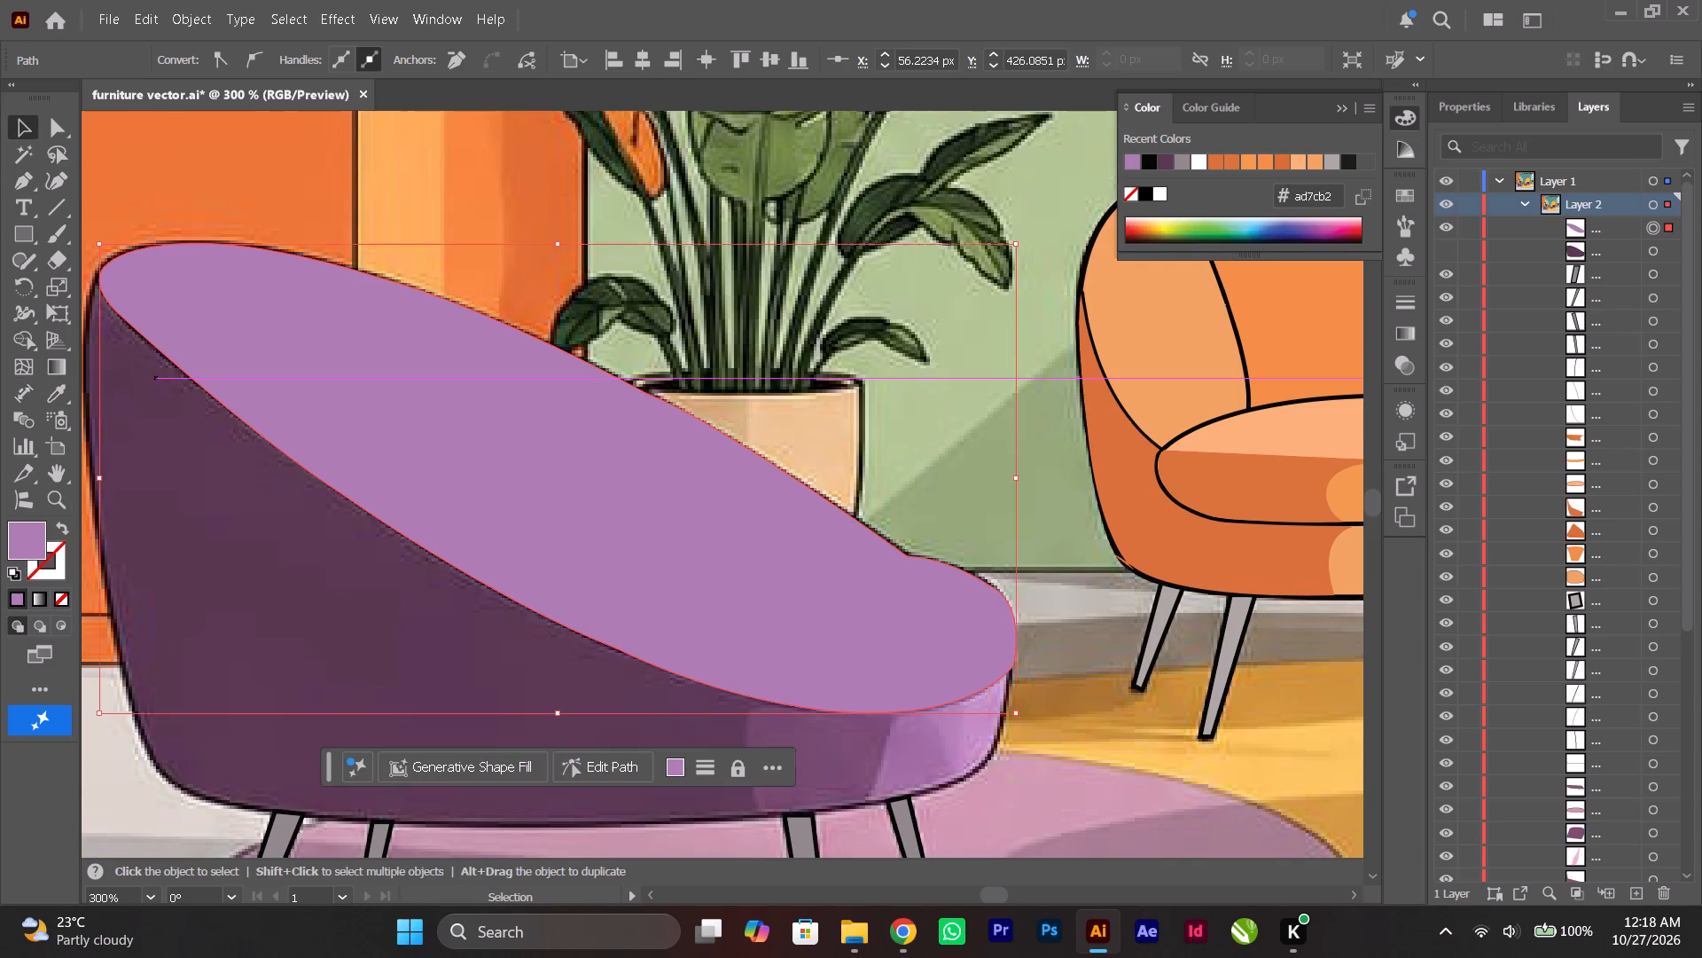
click(1140, 678)
click(846, 609)
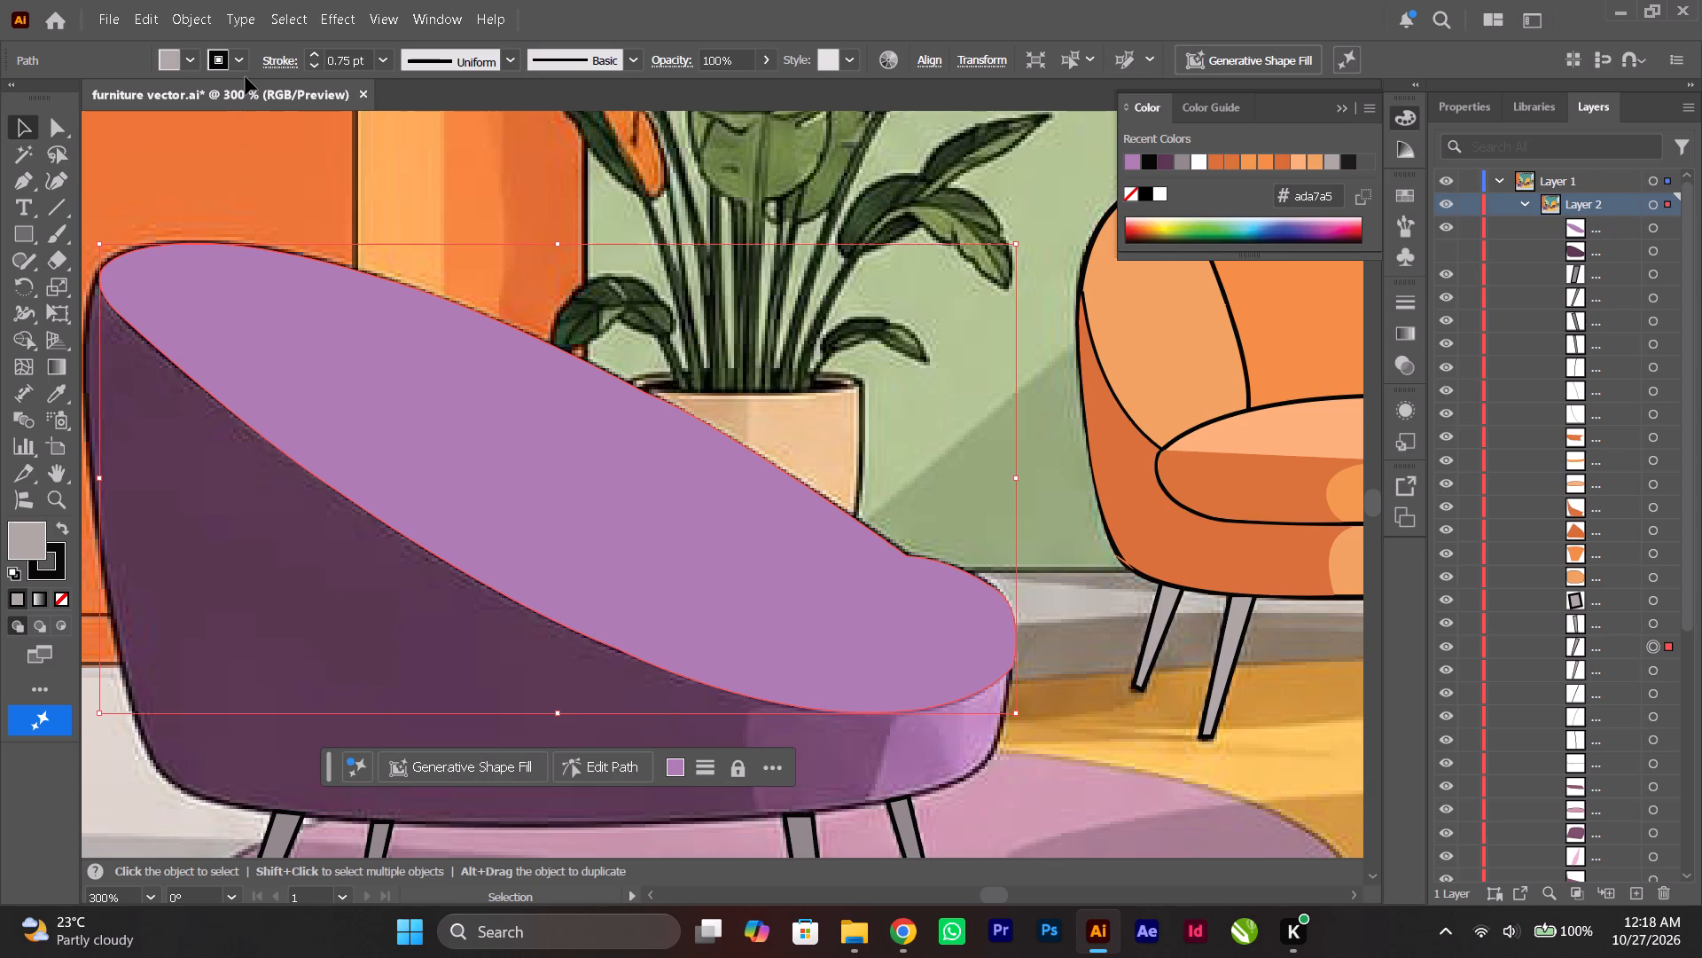
click(237, 59)
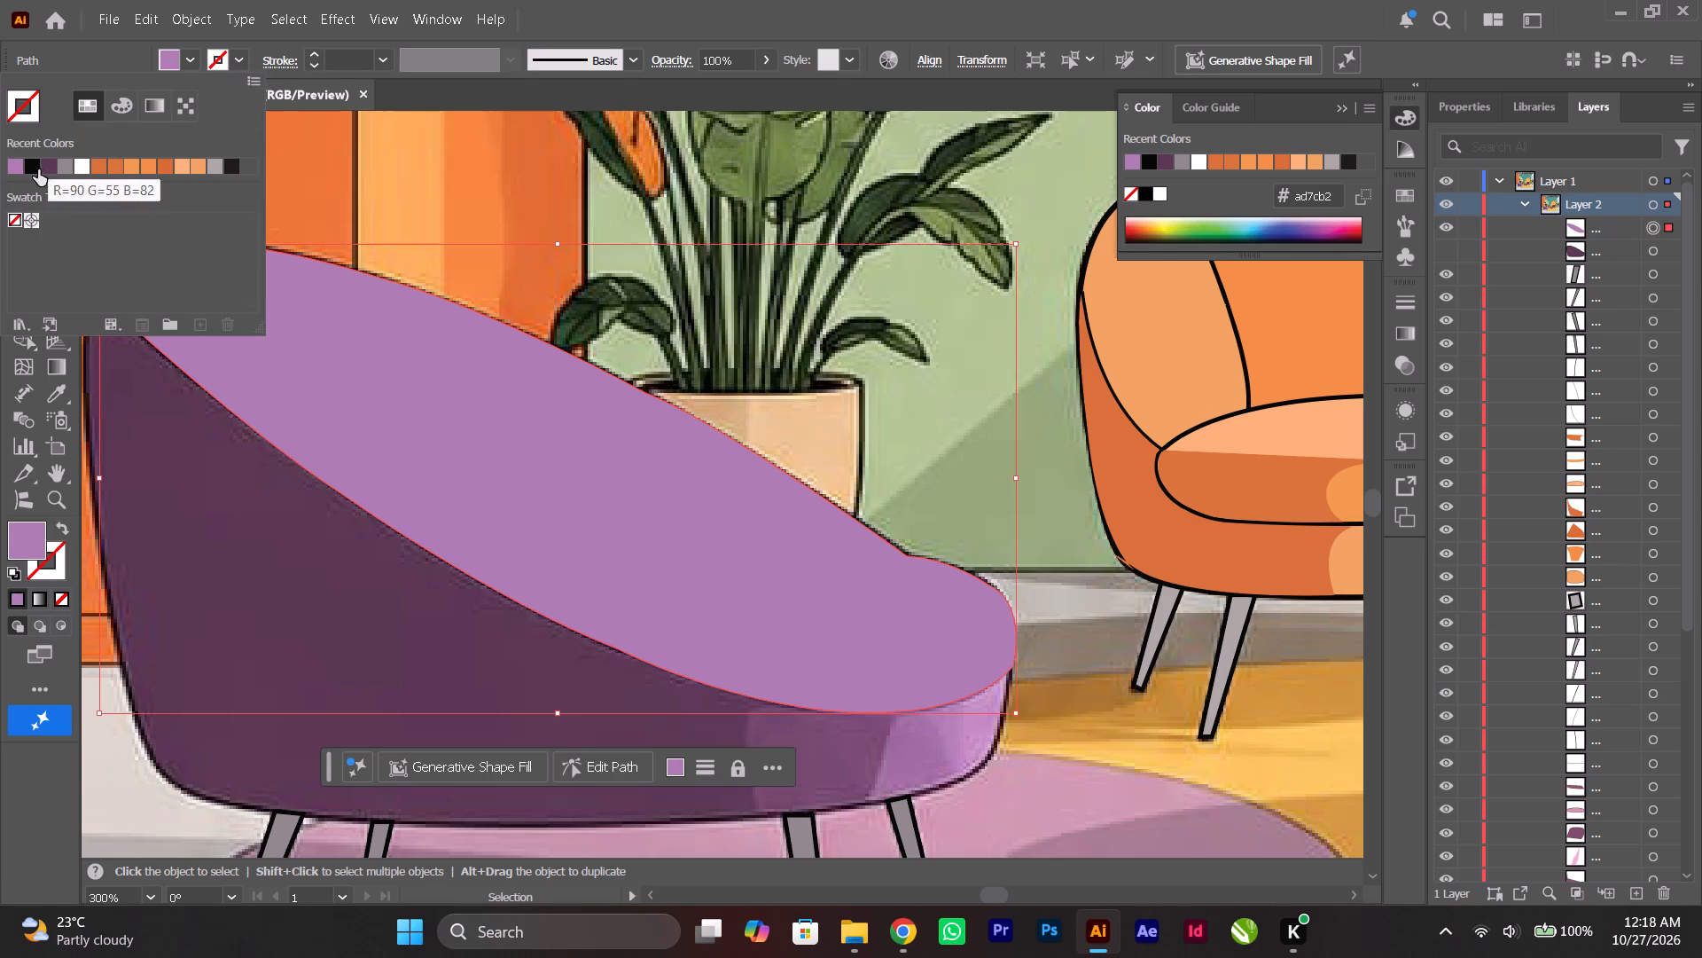
click(29, 166)
click(428, 189)
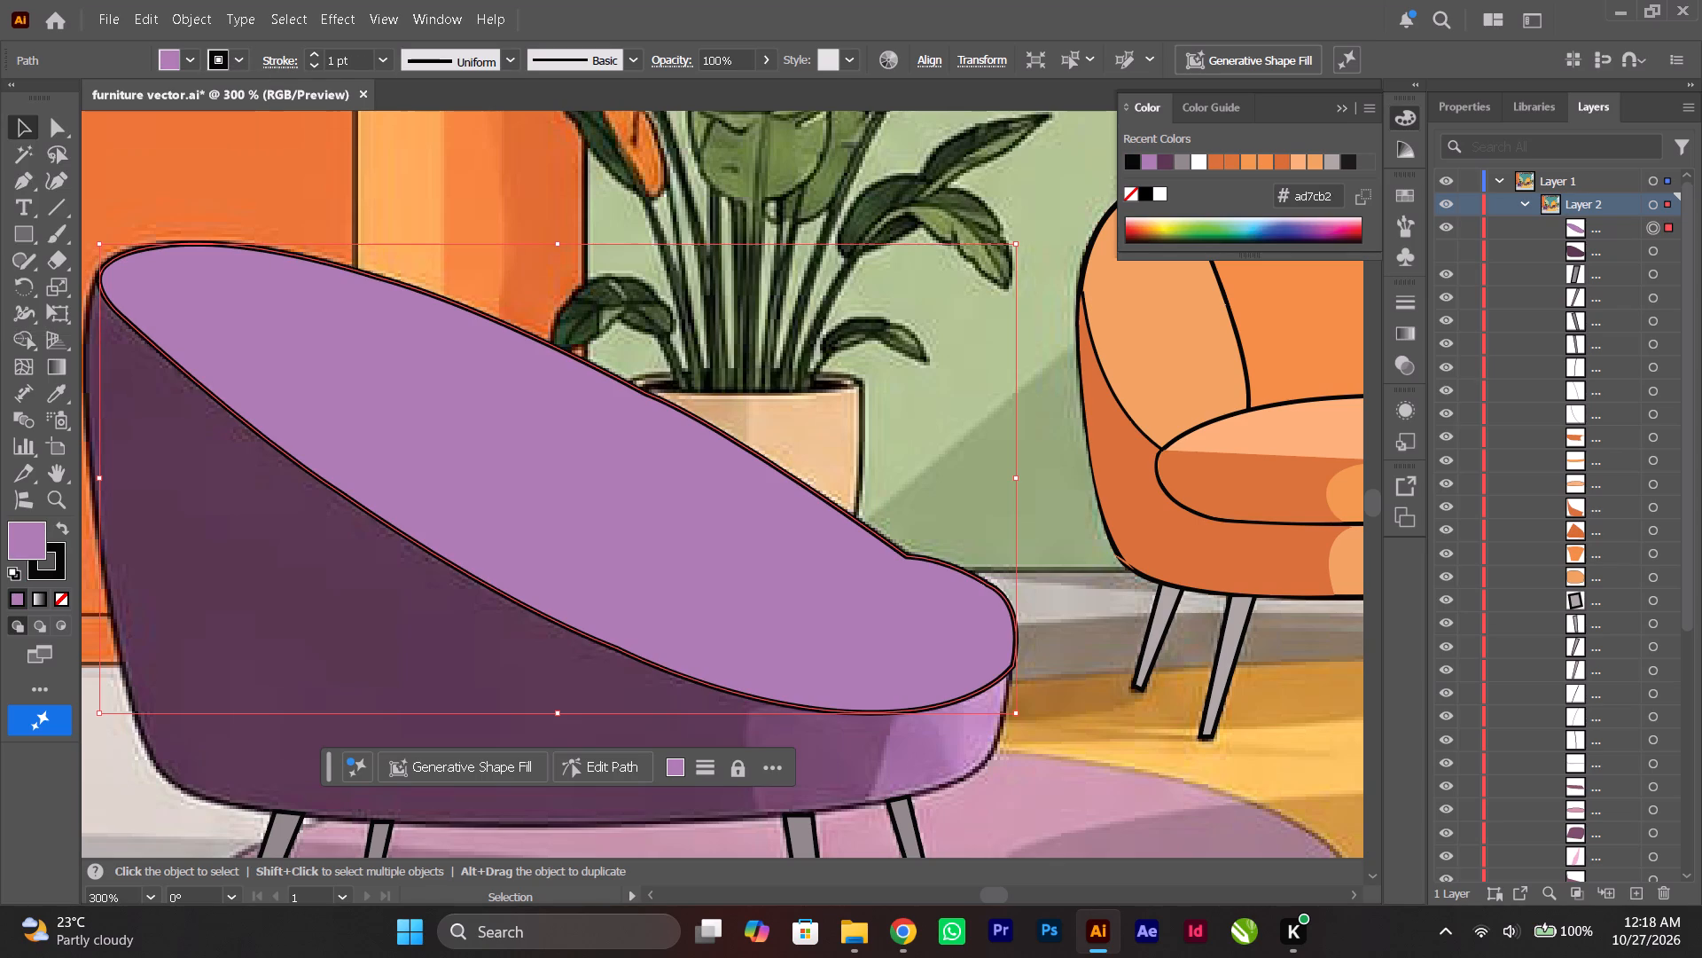
Set the interior shape's stroke weight to 0.75 pt and deselect it.
click(314, 66)
click(403, 203)
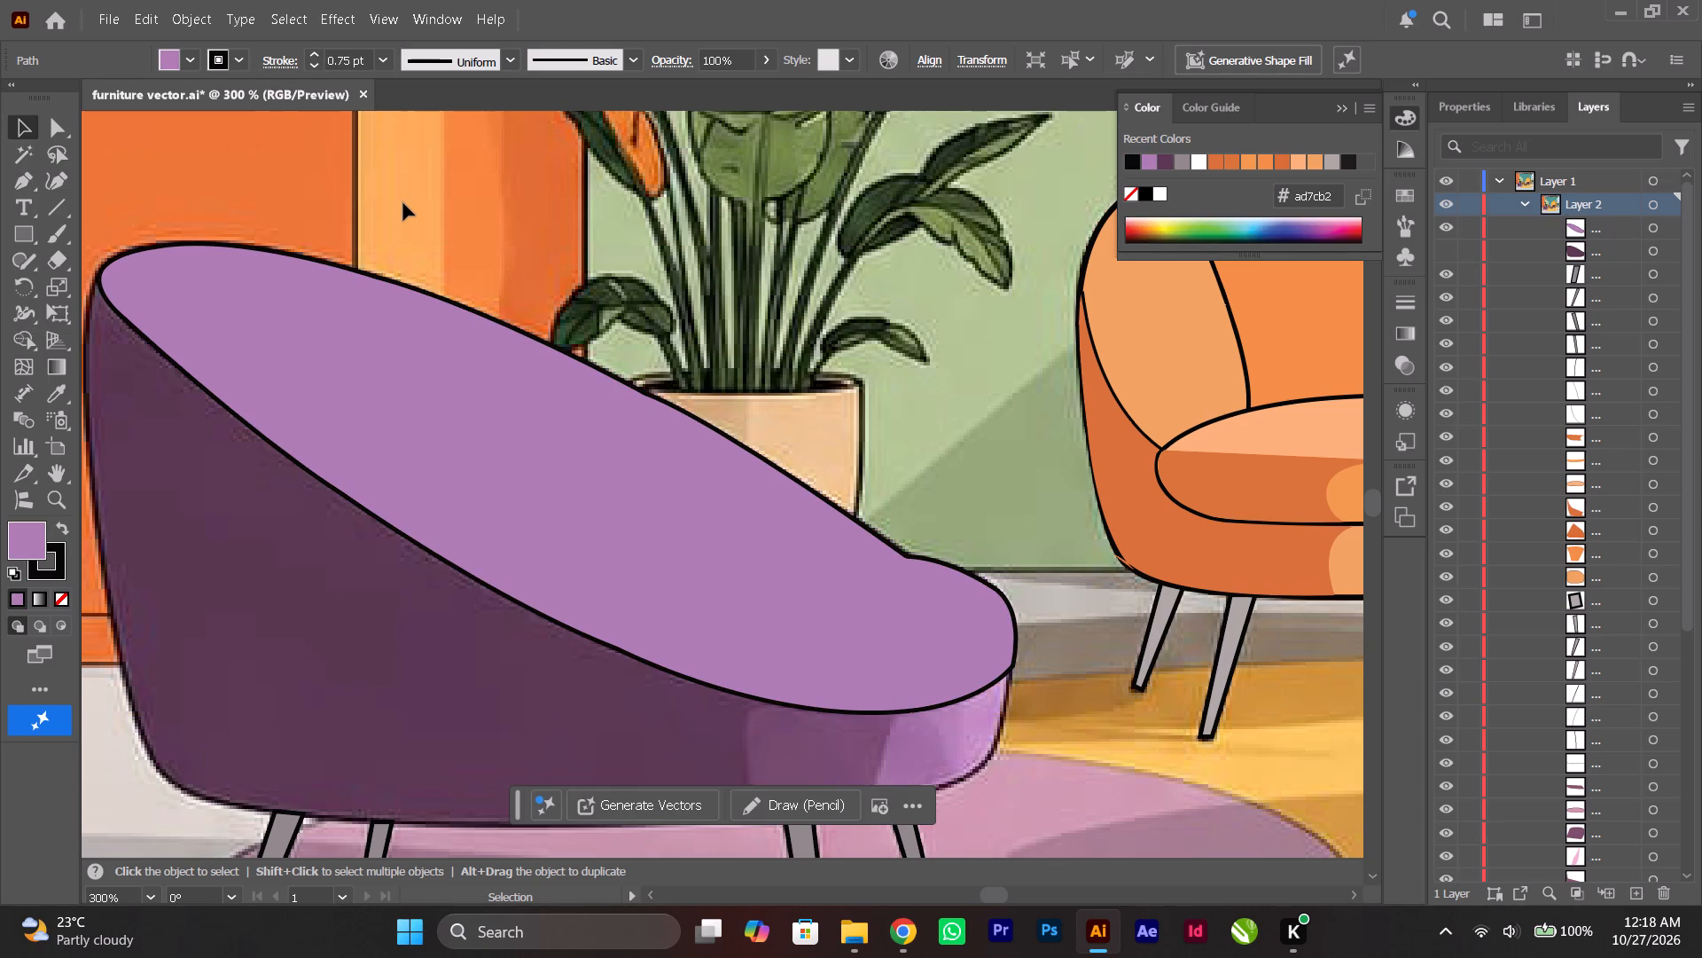
Show the hidden dark purple armchair body shape in Layer 2 again.
alt+scroll(403, 203, down, 2)
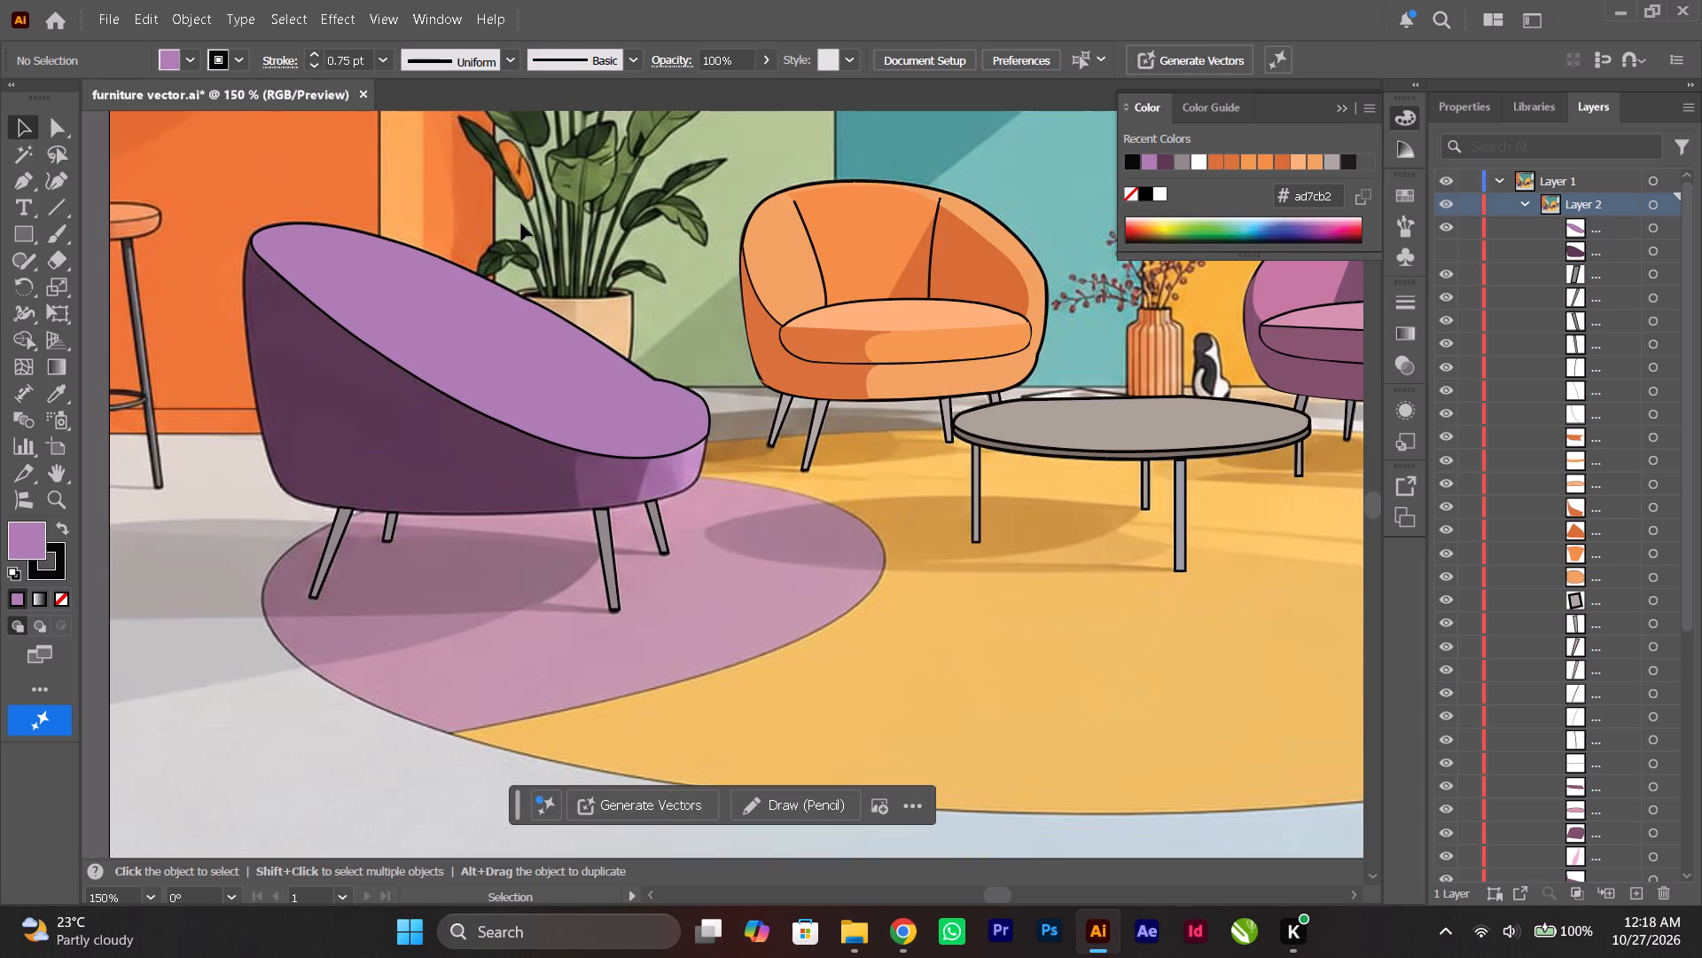
click(1451, 255)
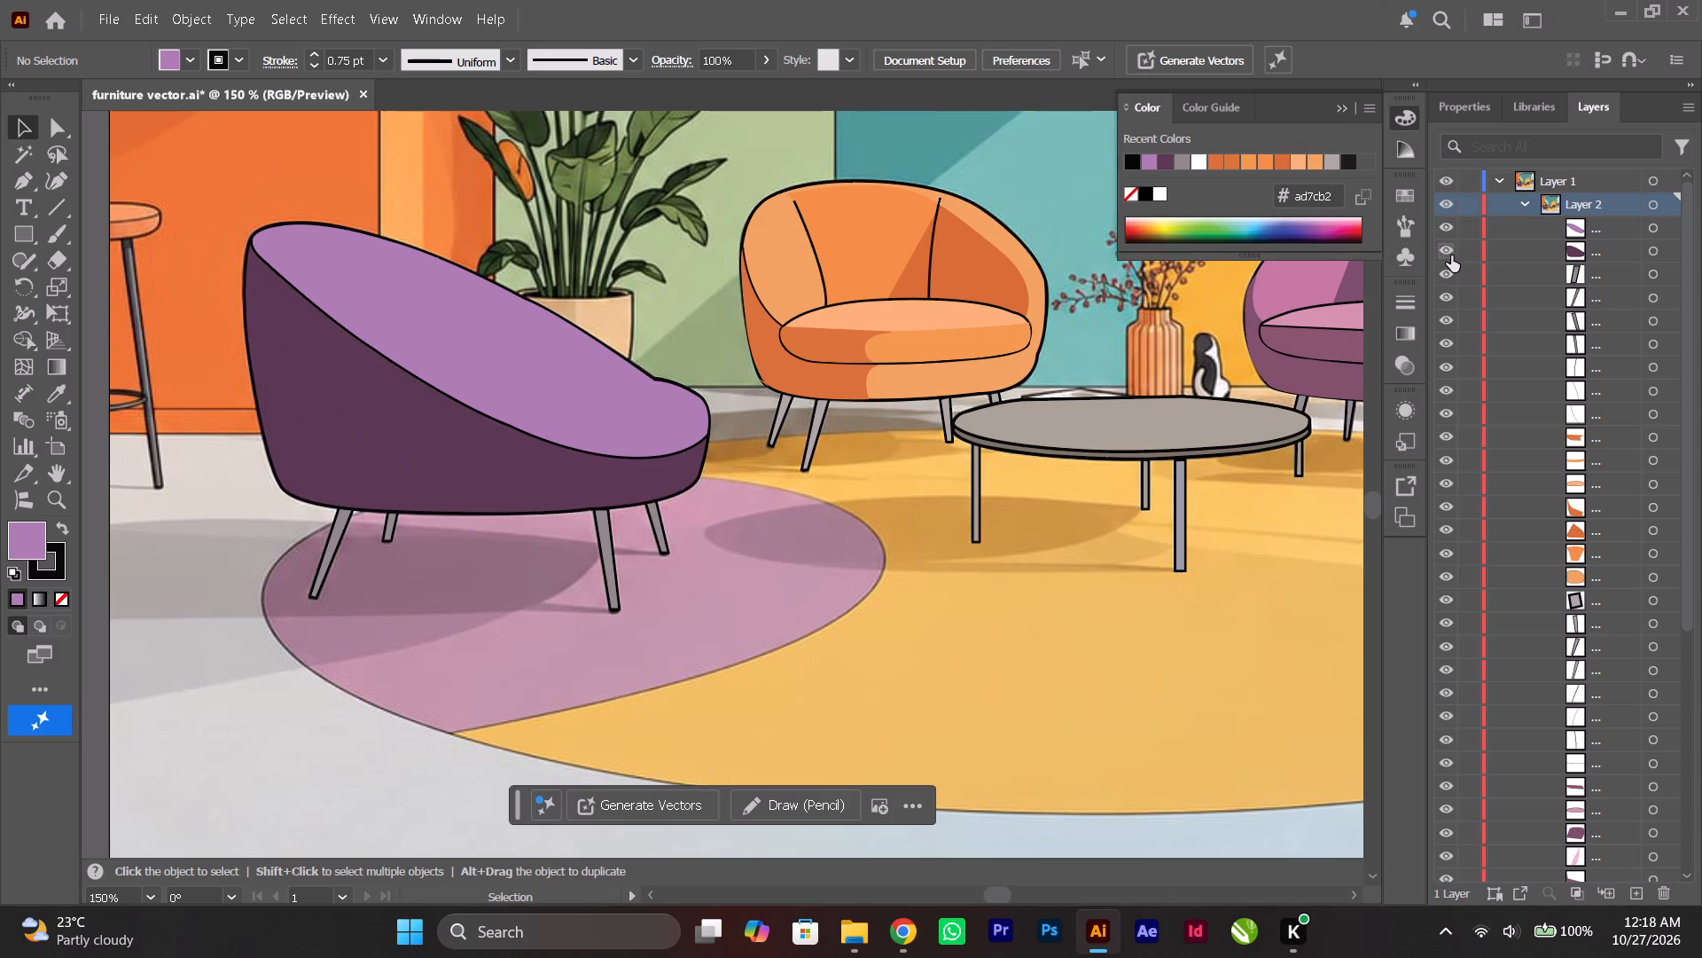
scroll(918, 561, up, 2)
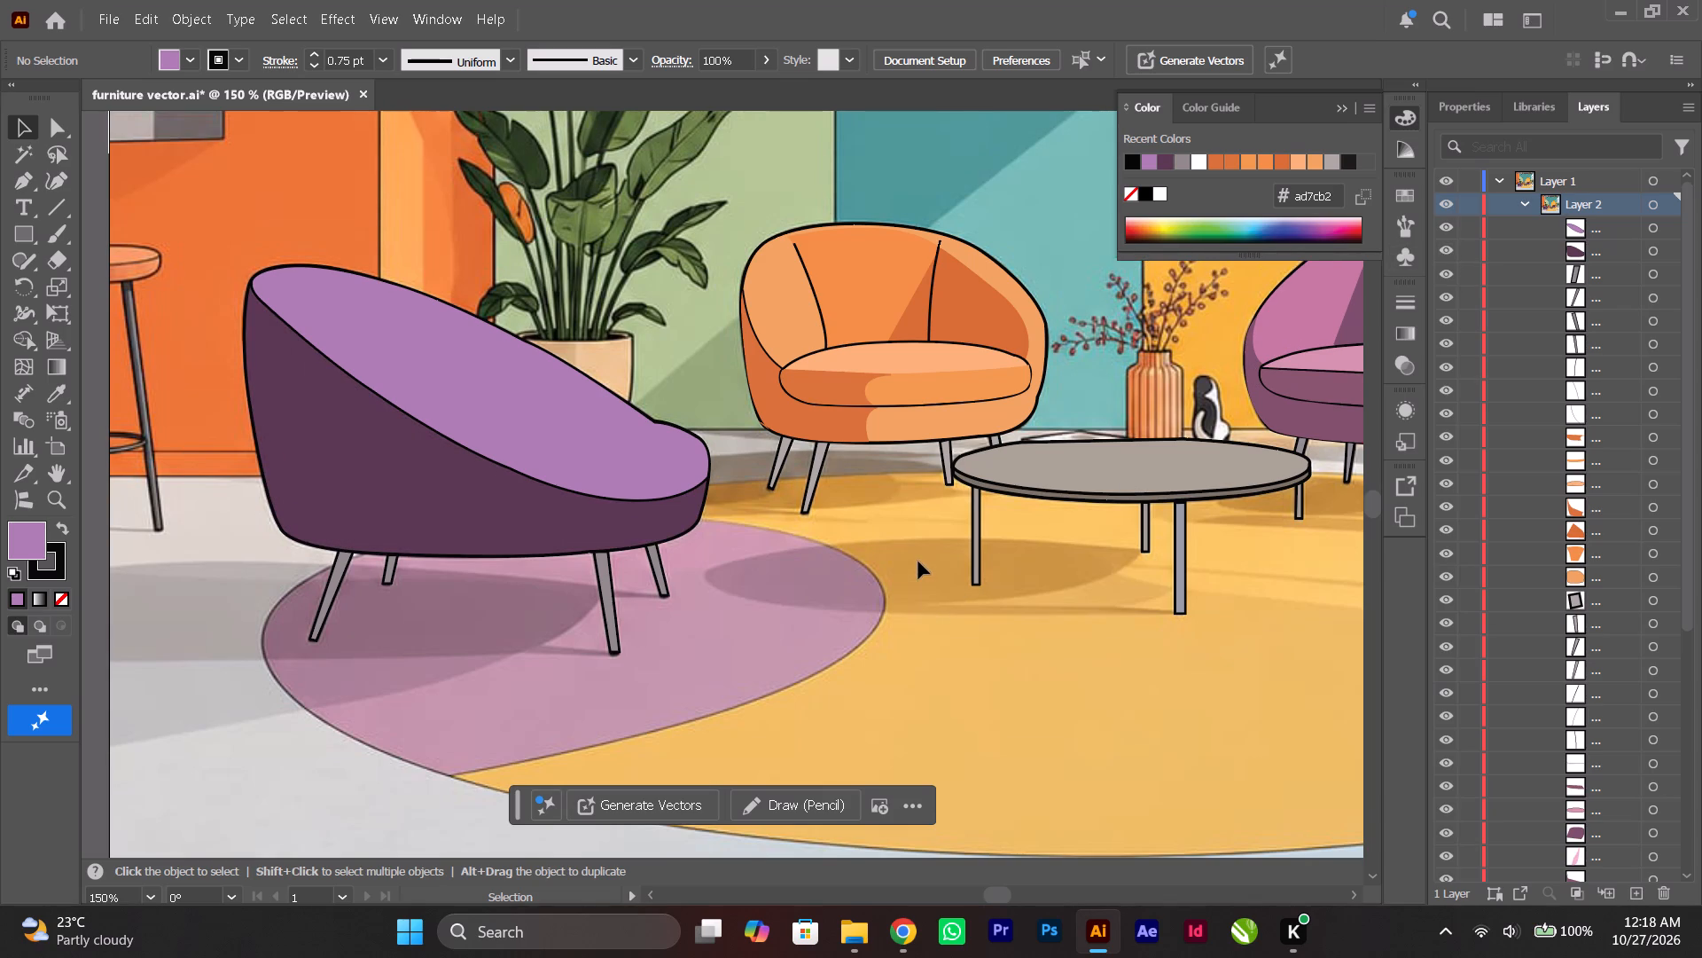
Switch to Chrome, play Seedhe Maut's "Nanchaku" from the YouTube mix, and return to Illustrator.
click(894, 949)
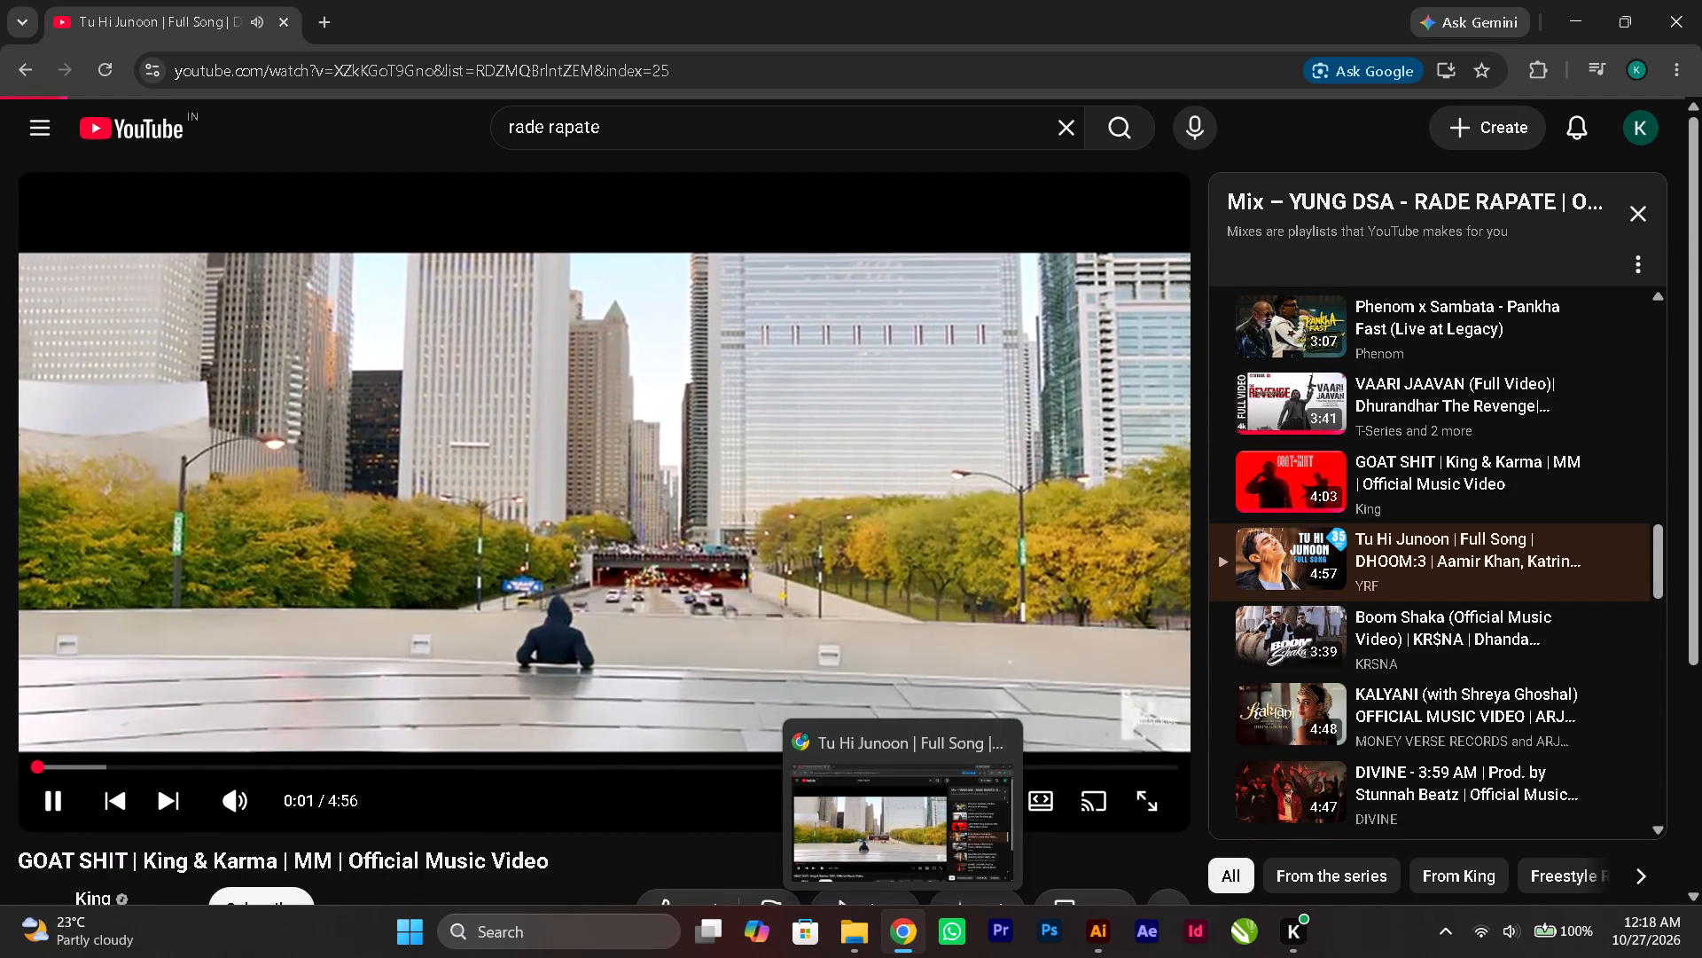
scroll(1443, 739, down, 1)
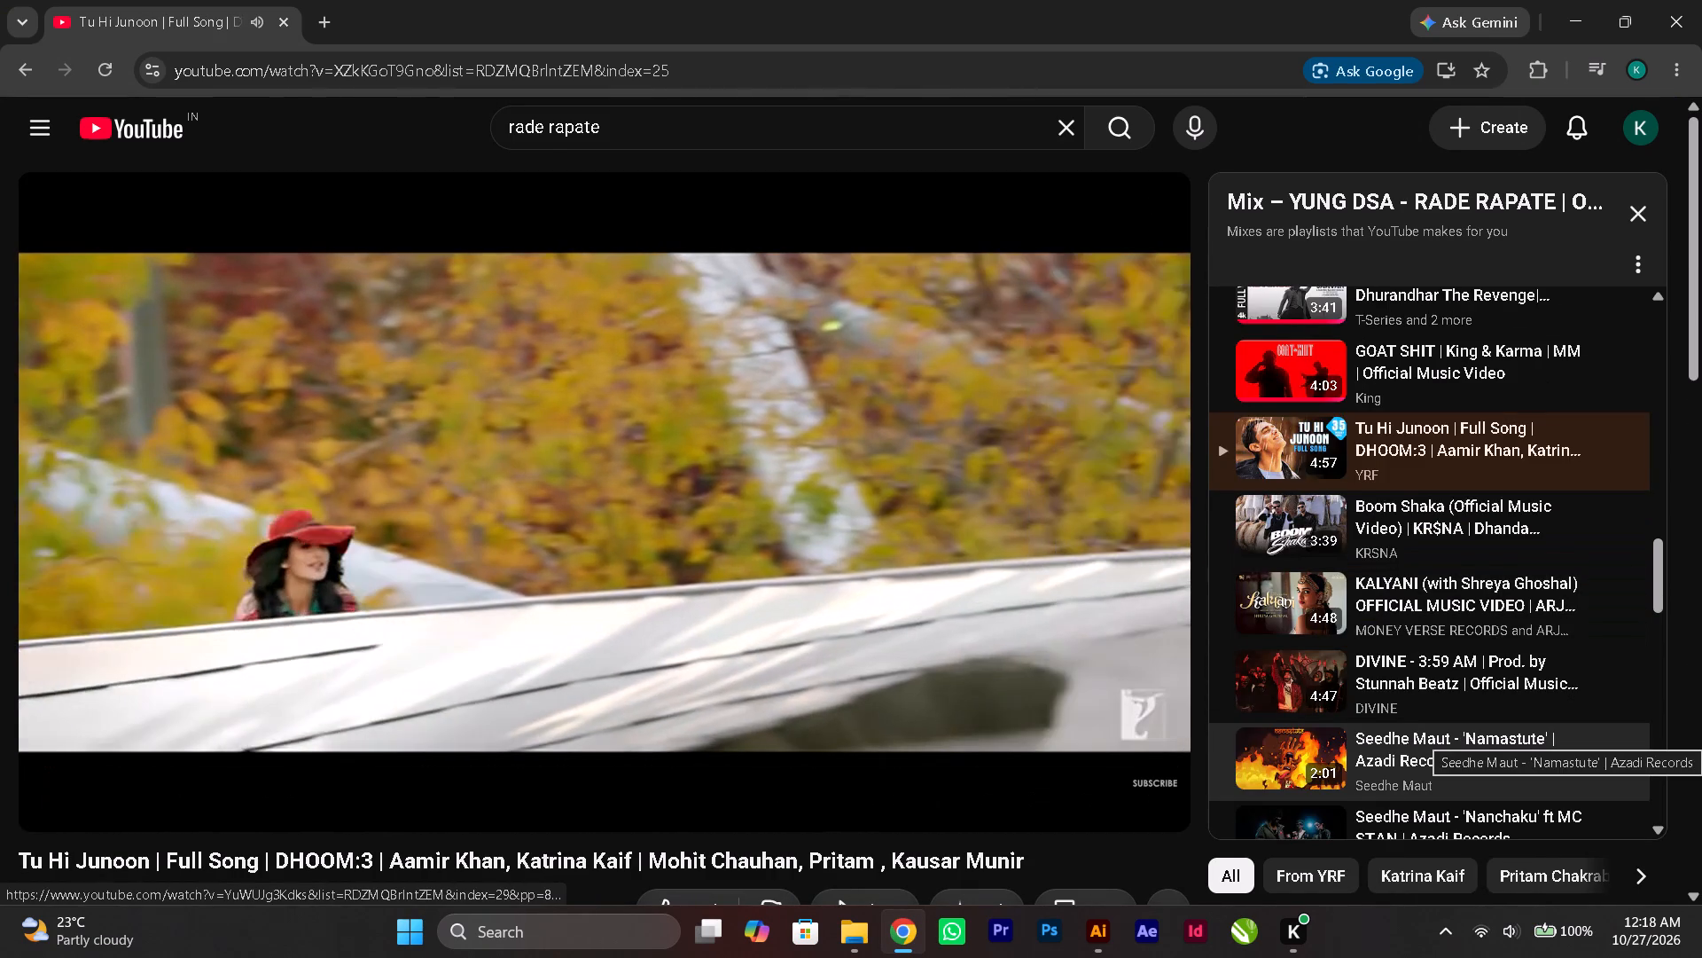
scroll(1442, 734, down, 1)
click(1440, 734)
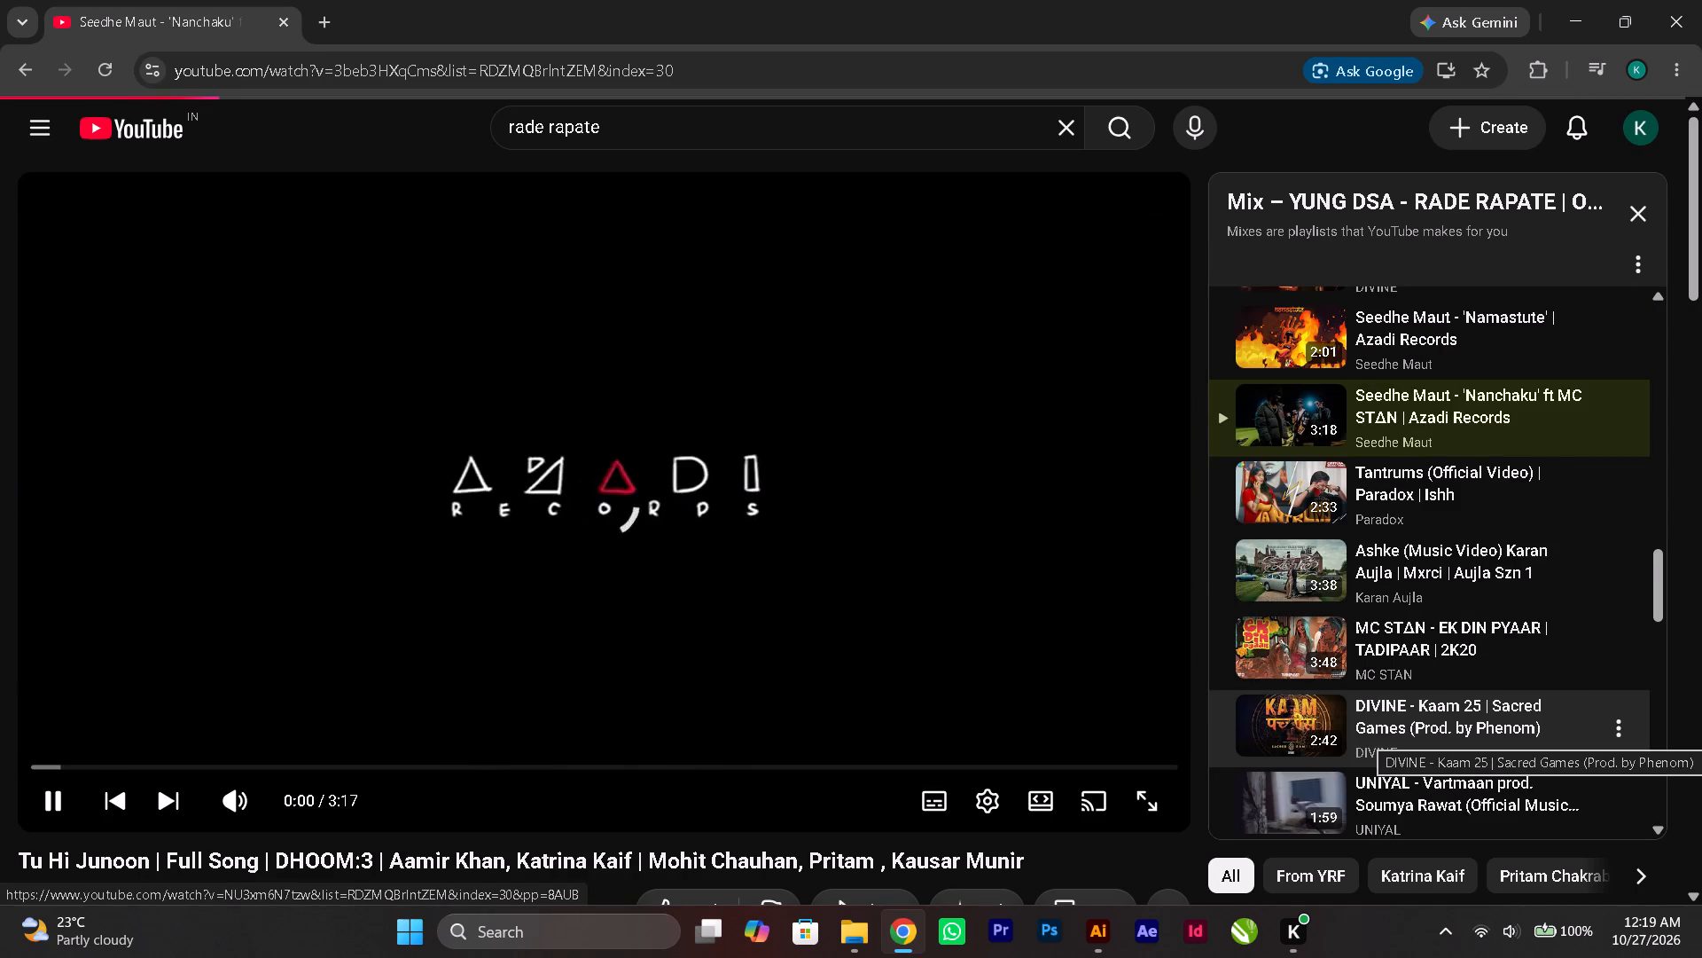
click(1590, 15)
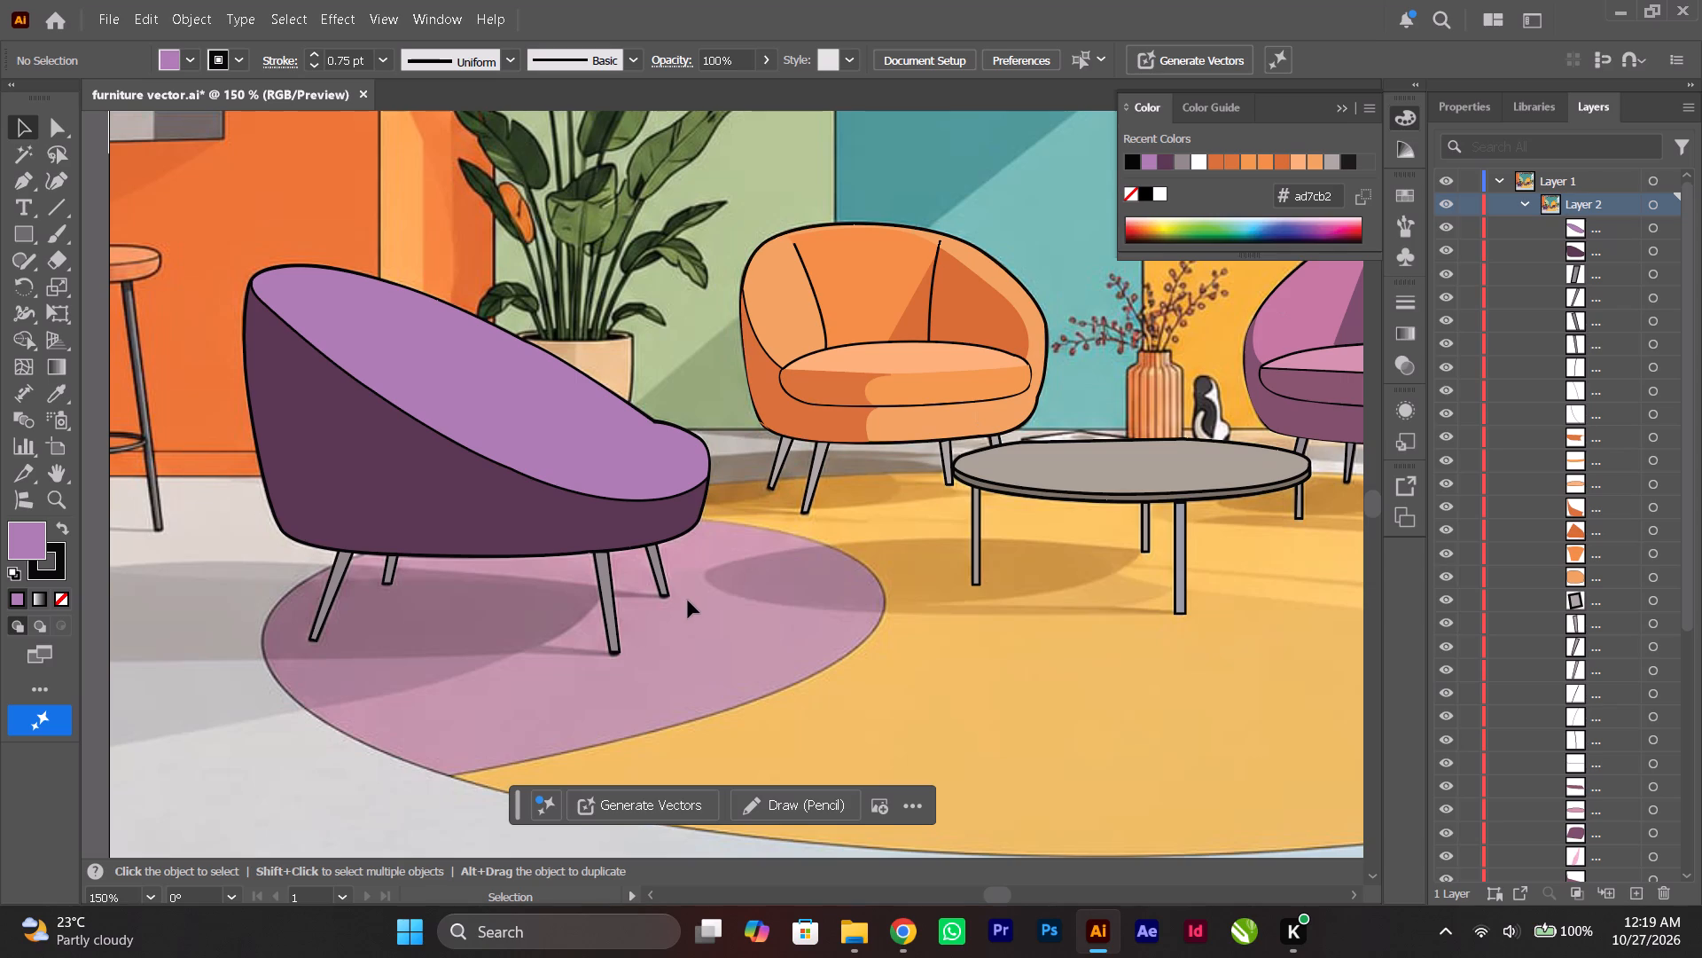
Hide the dark purple armchair body shape in Layer 2 and leave nothing selected.
click(556, 417)
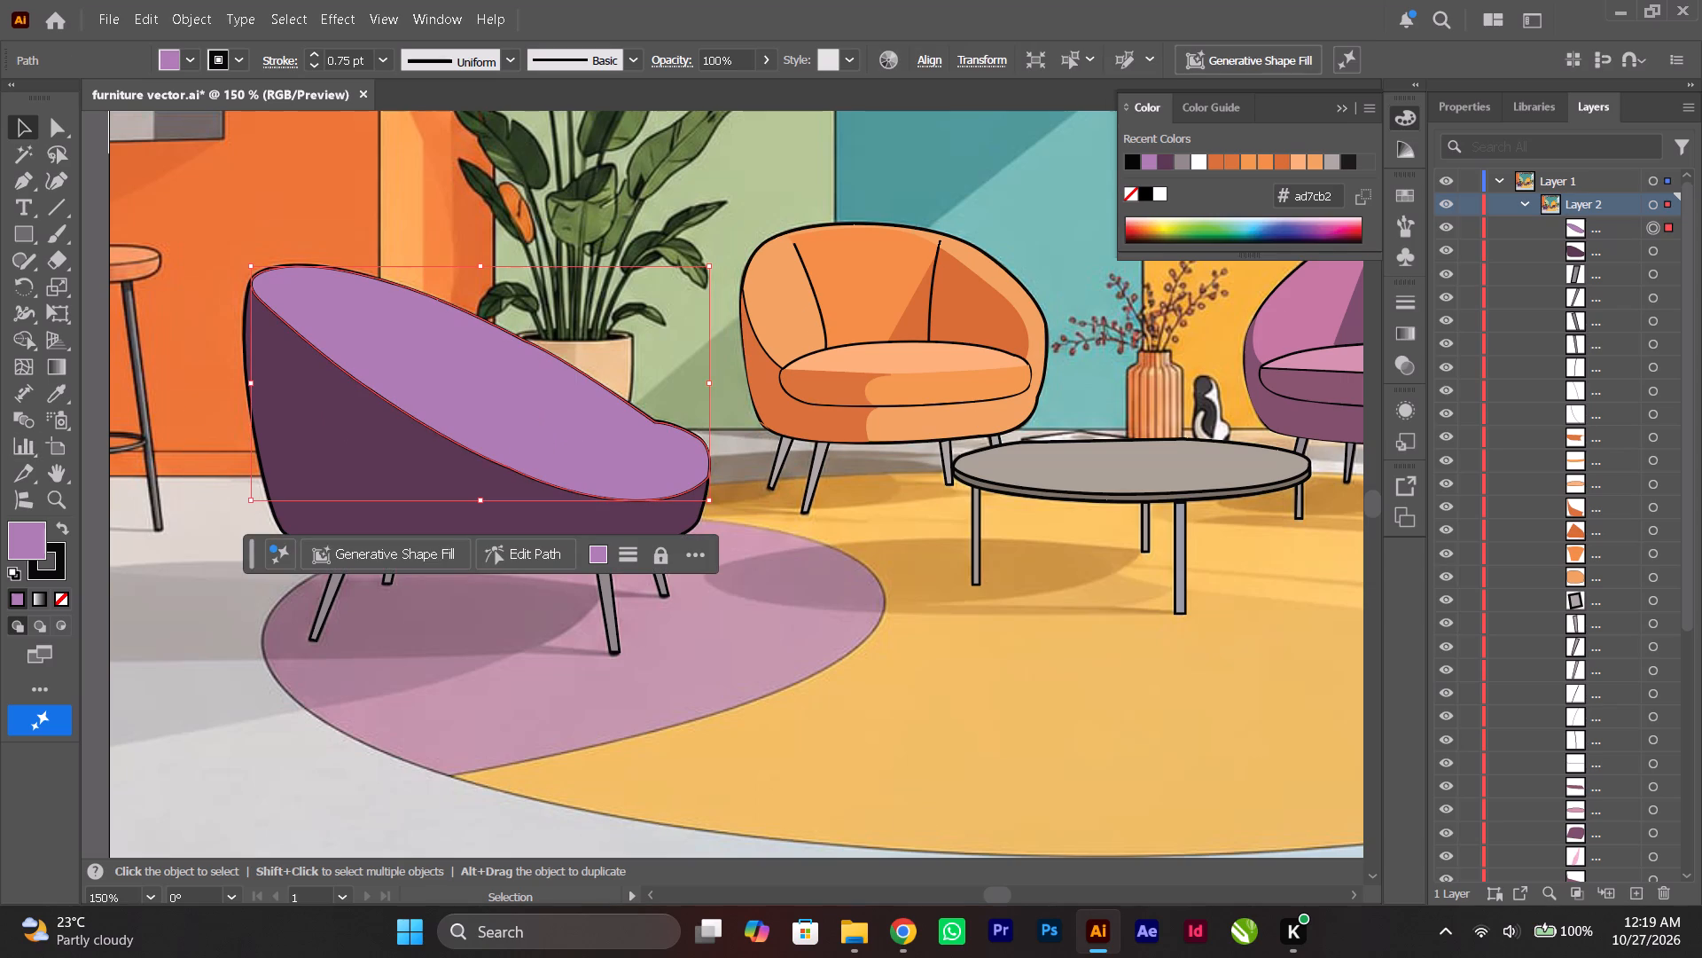
click(1442, 252)
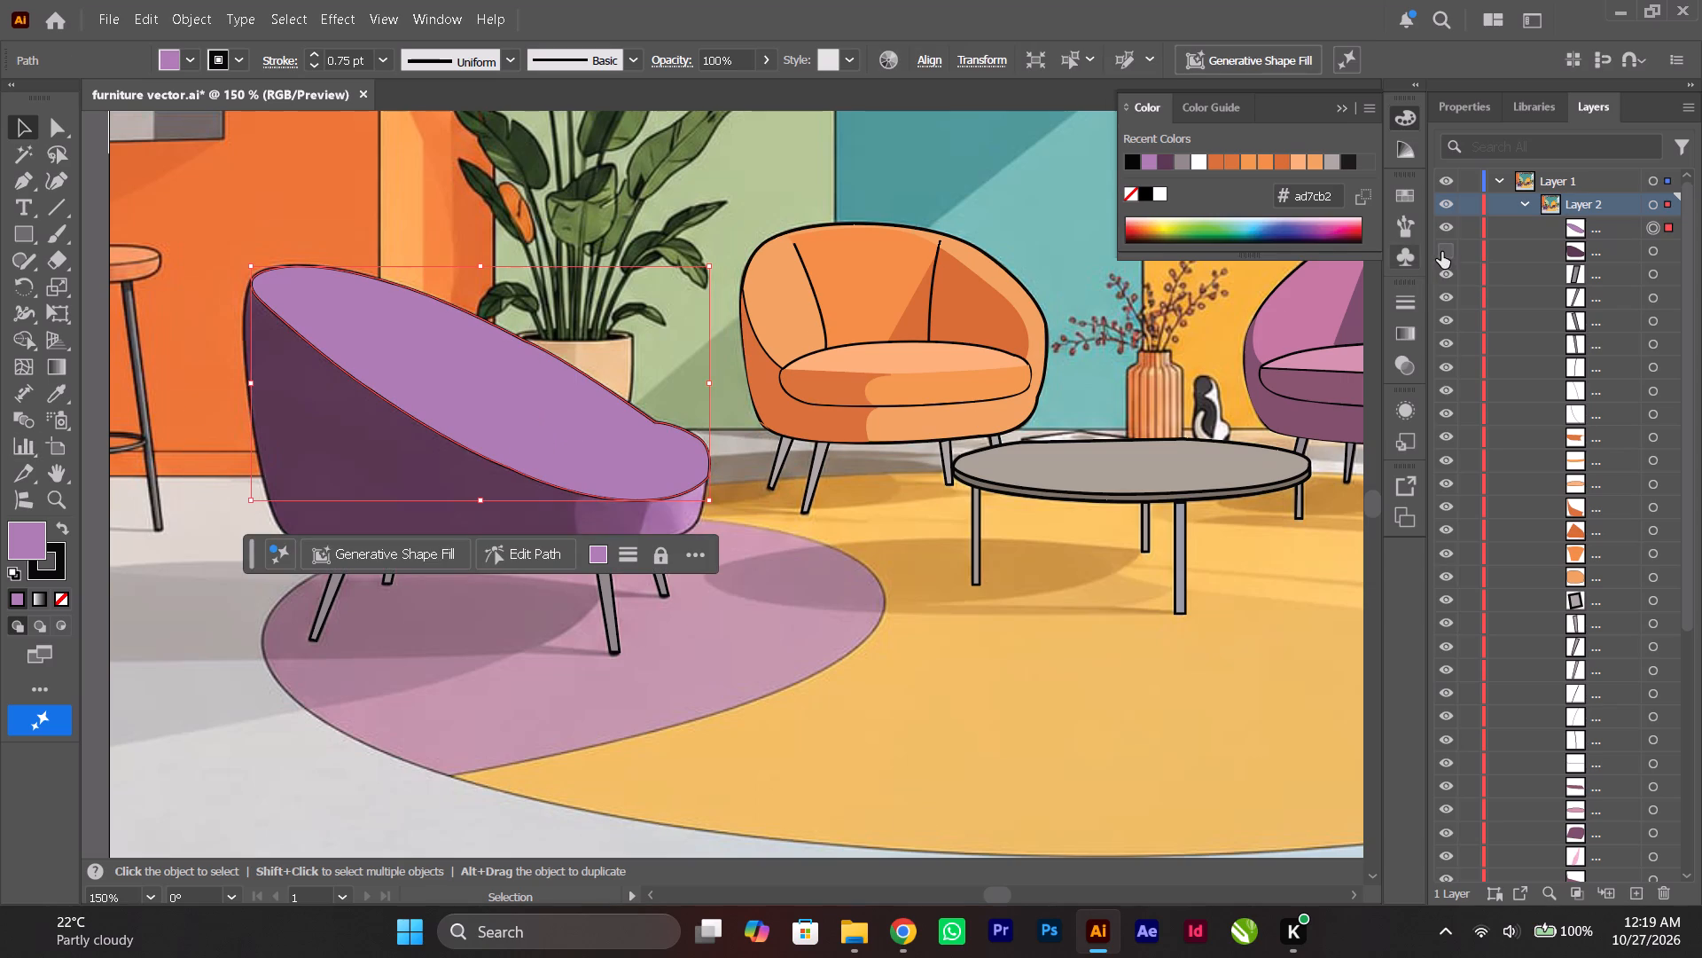
click(809, 754)
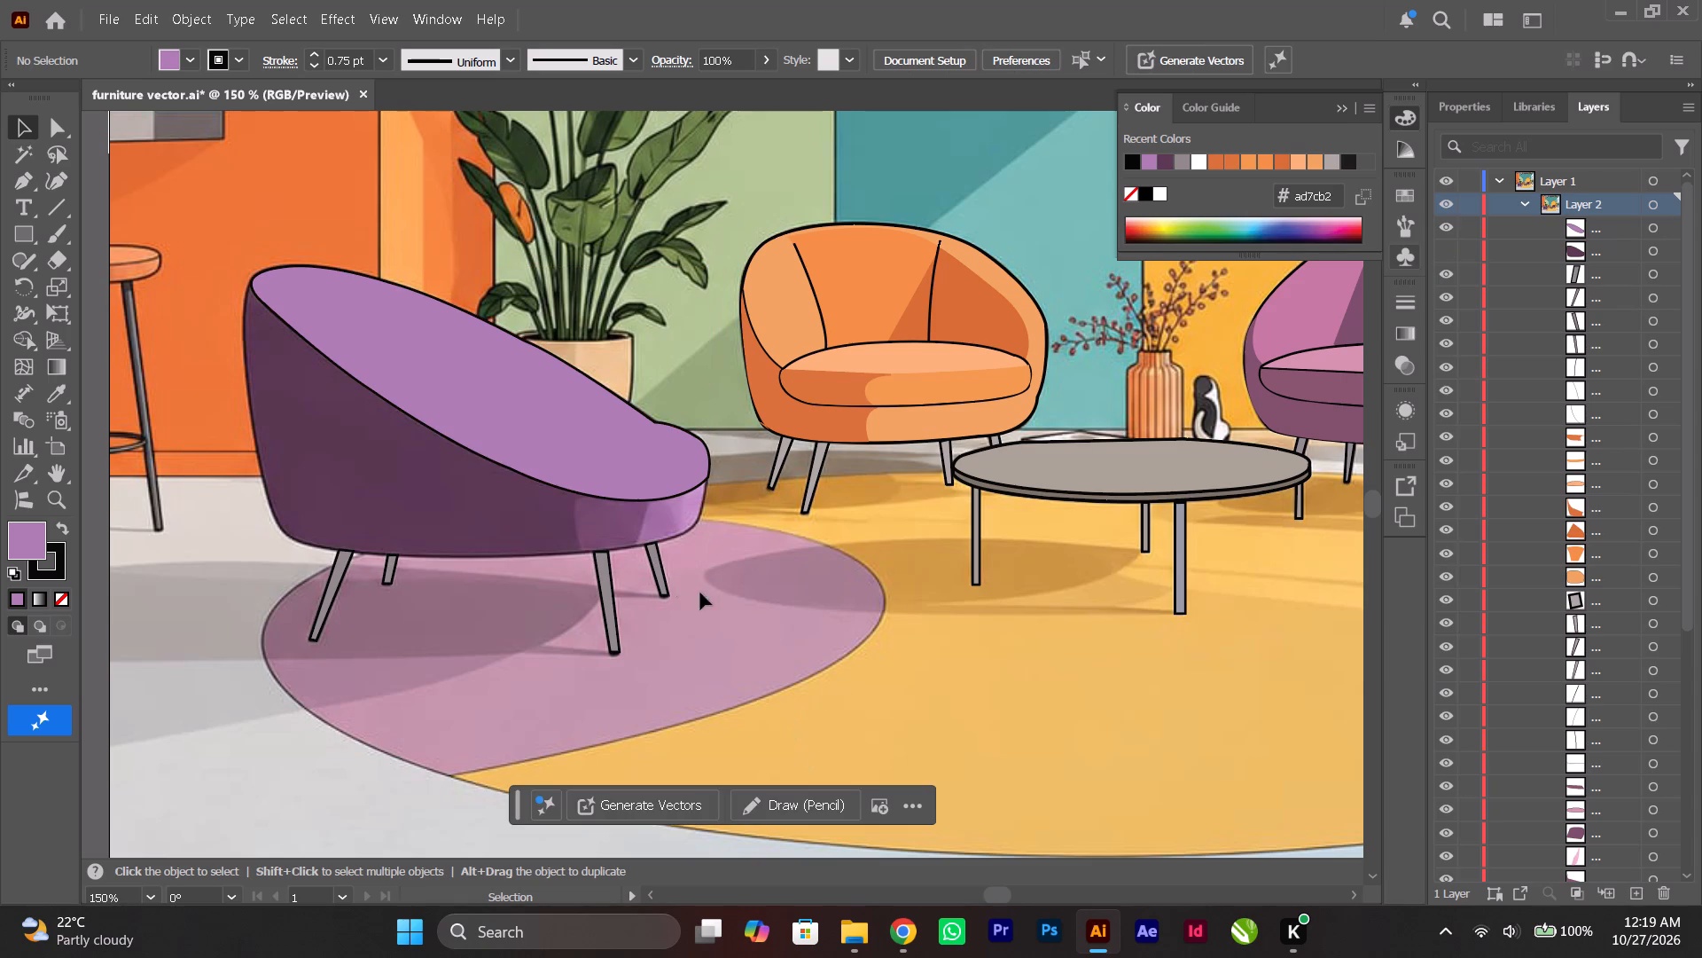
Trace the two curved sides and bottom edge of the mid-purple shading area on the armchair's front base with the Pen tool.
alt+scroll(652, 560, up, 4)
scroll(652, 561, up, 6)
ctrl+scroll(650, 560, up, 5)
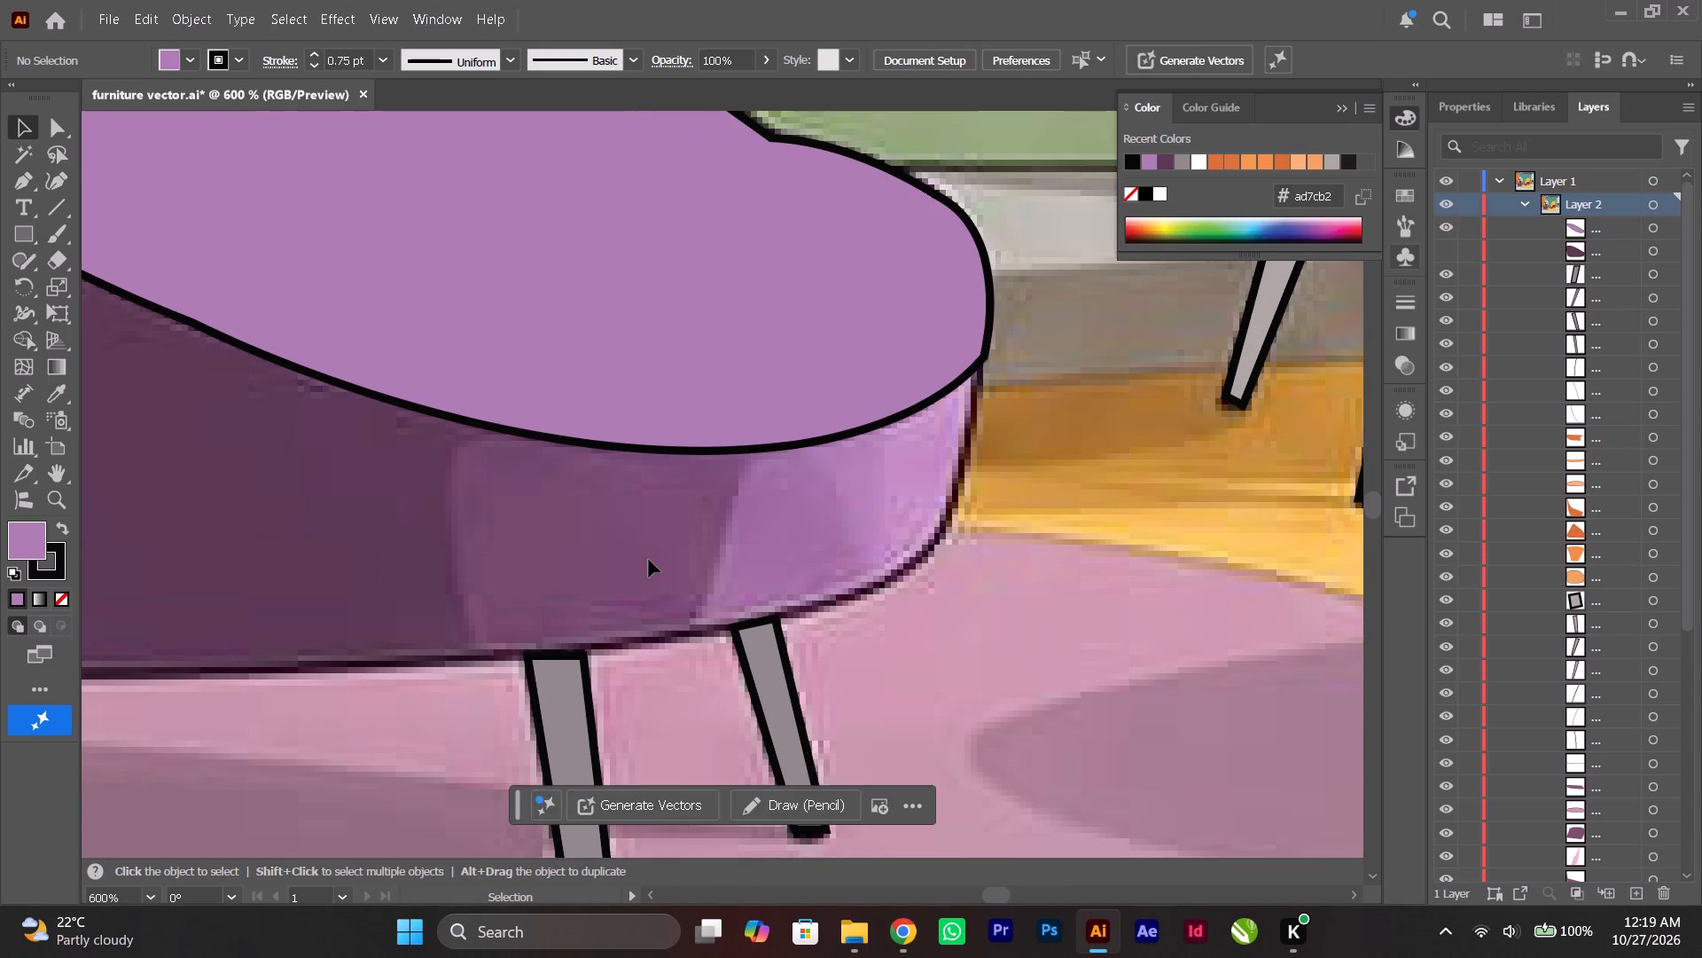
alt+scroll(649, 560, up, 1)
click(31, 190)
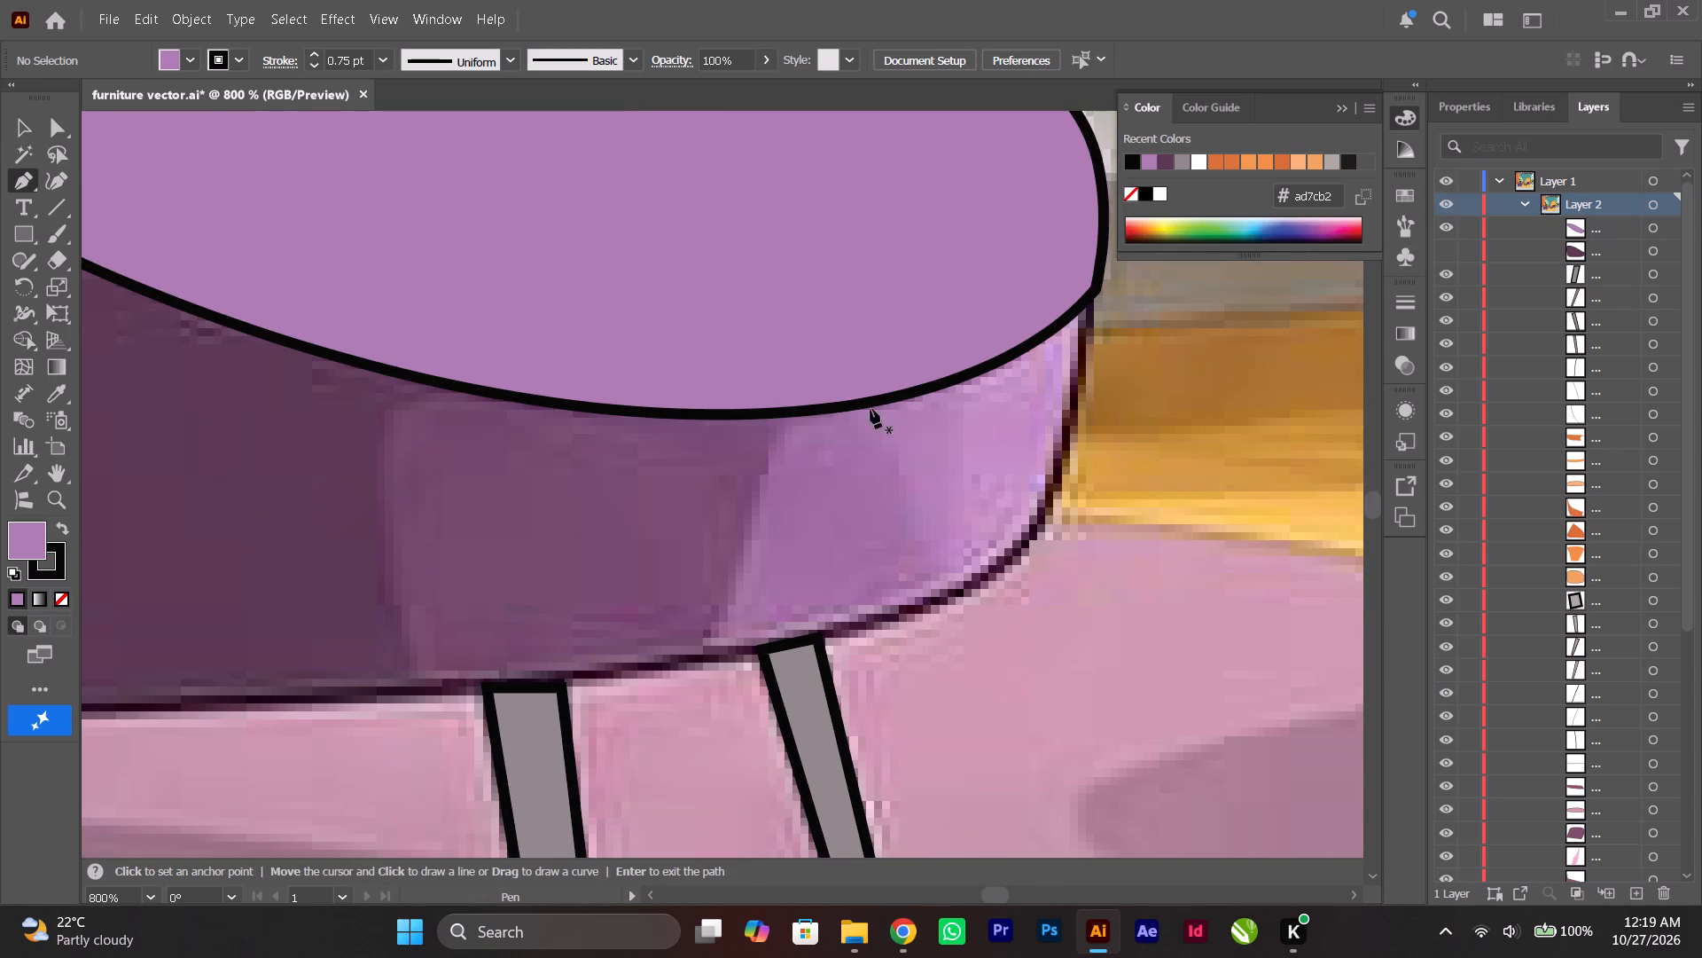
click(771, 415)
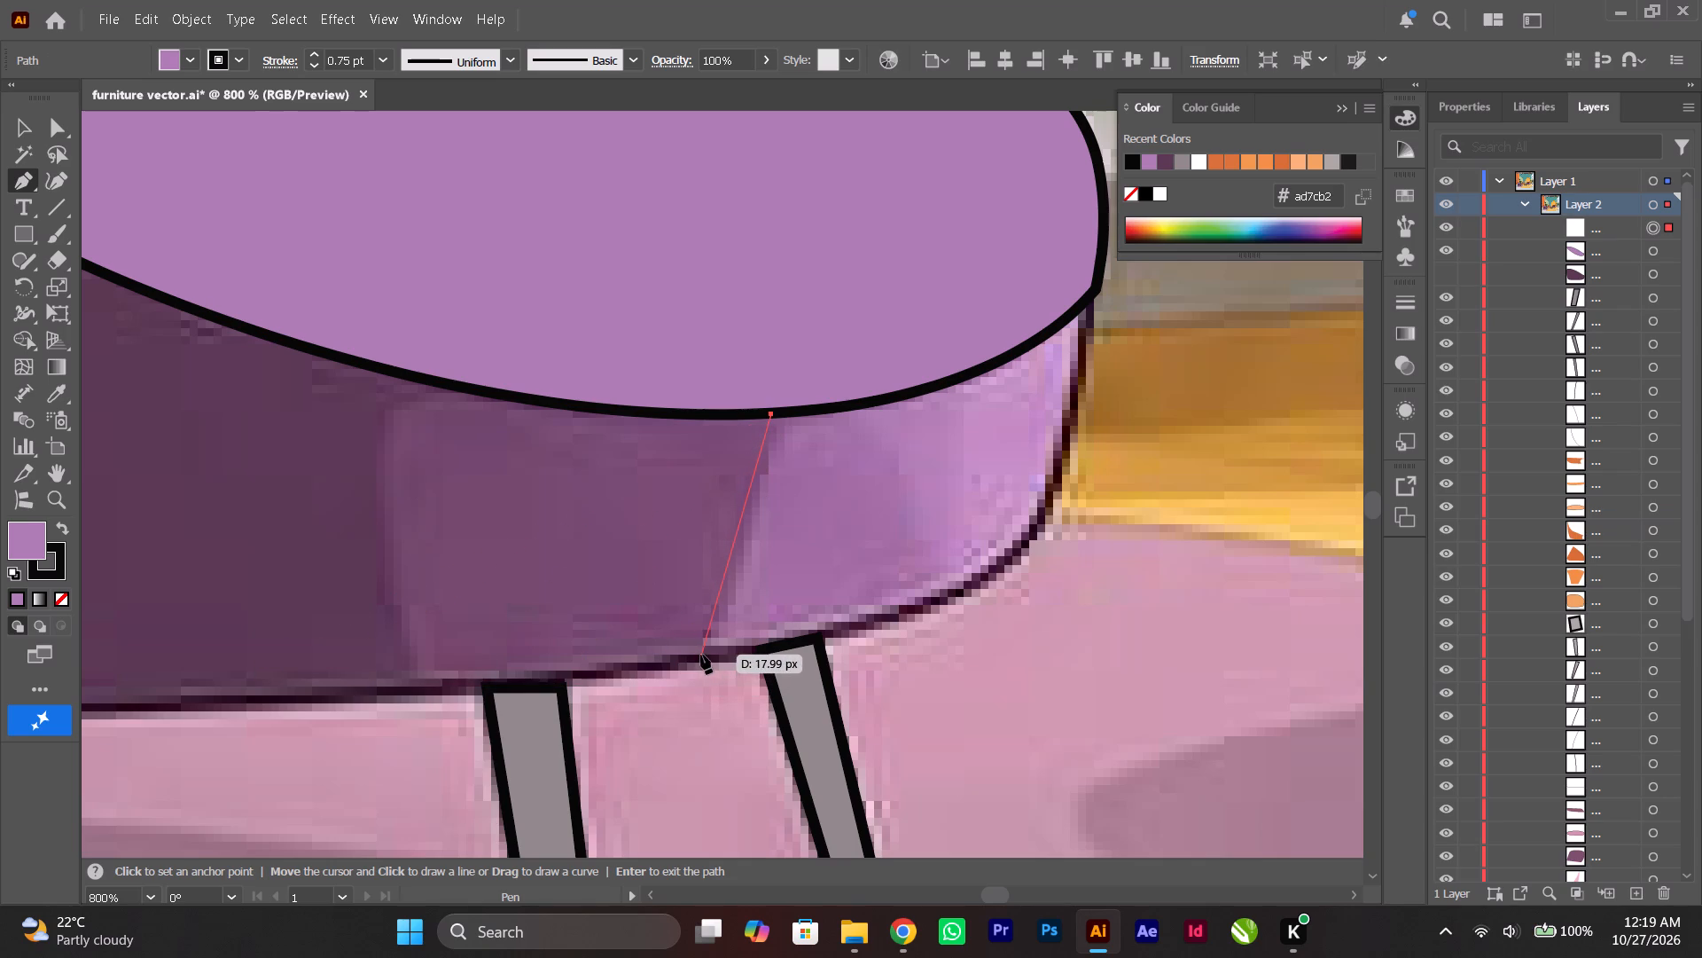
drag(701, 655, 657, 687)
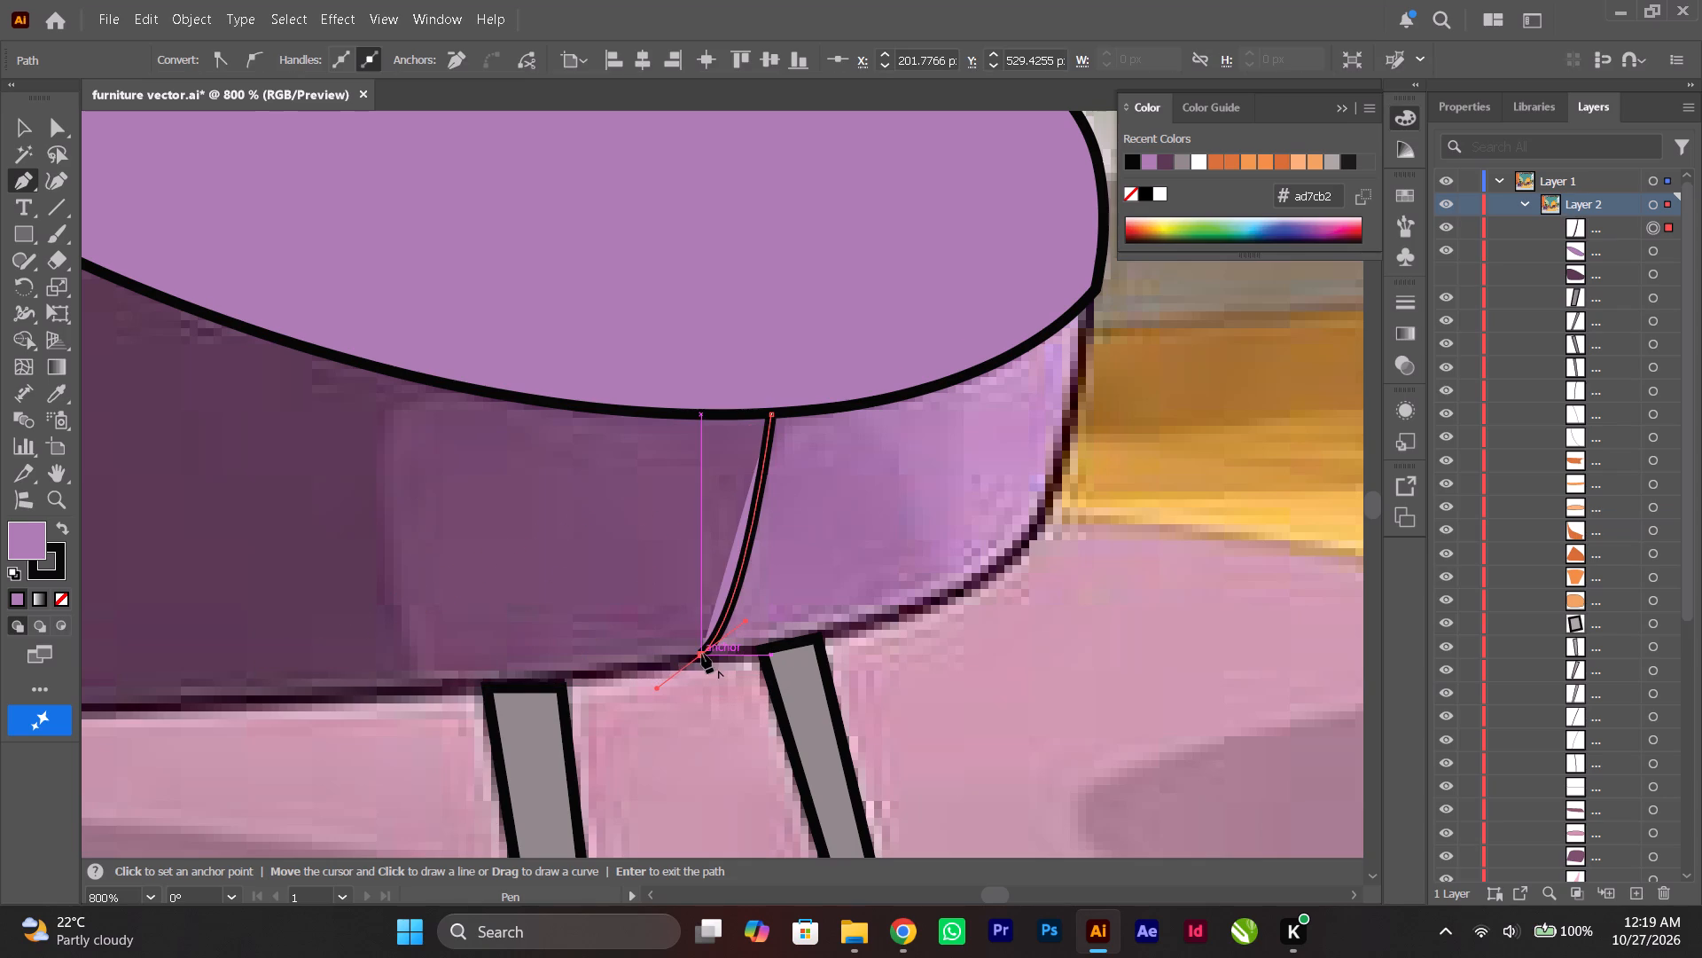
click(701, 654)
drag(418, 681, 377, 679)
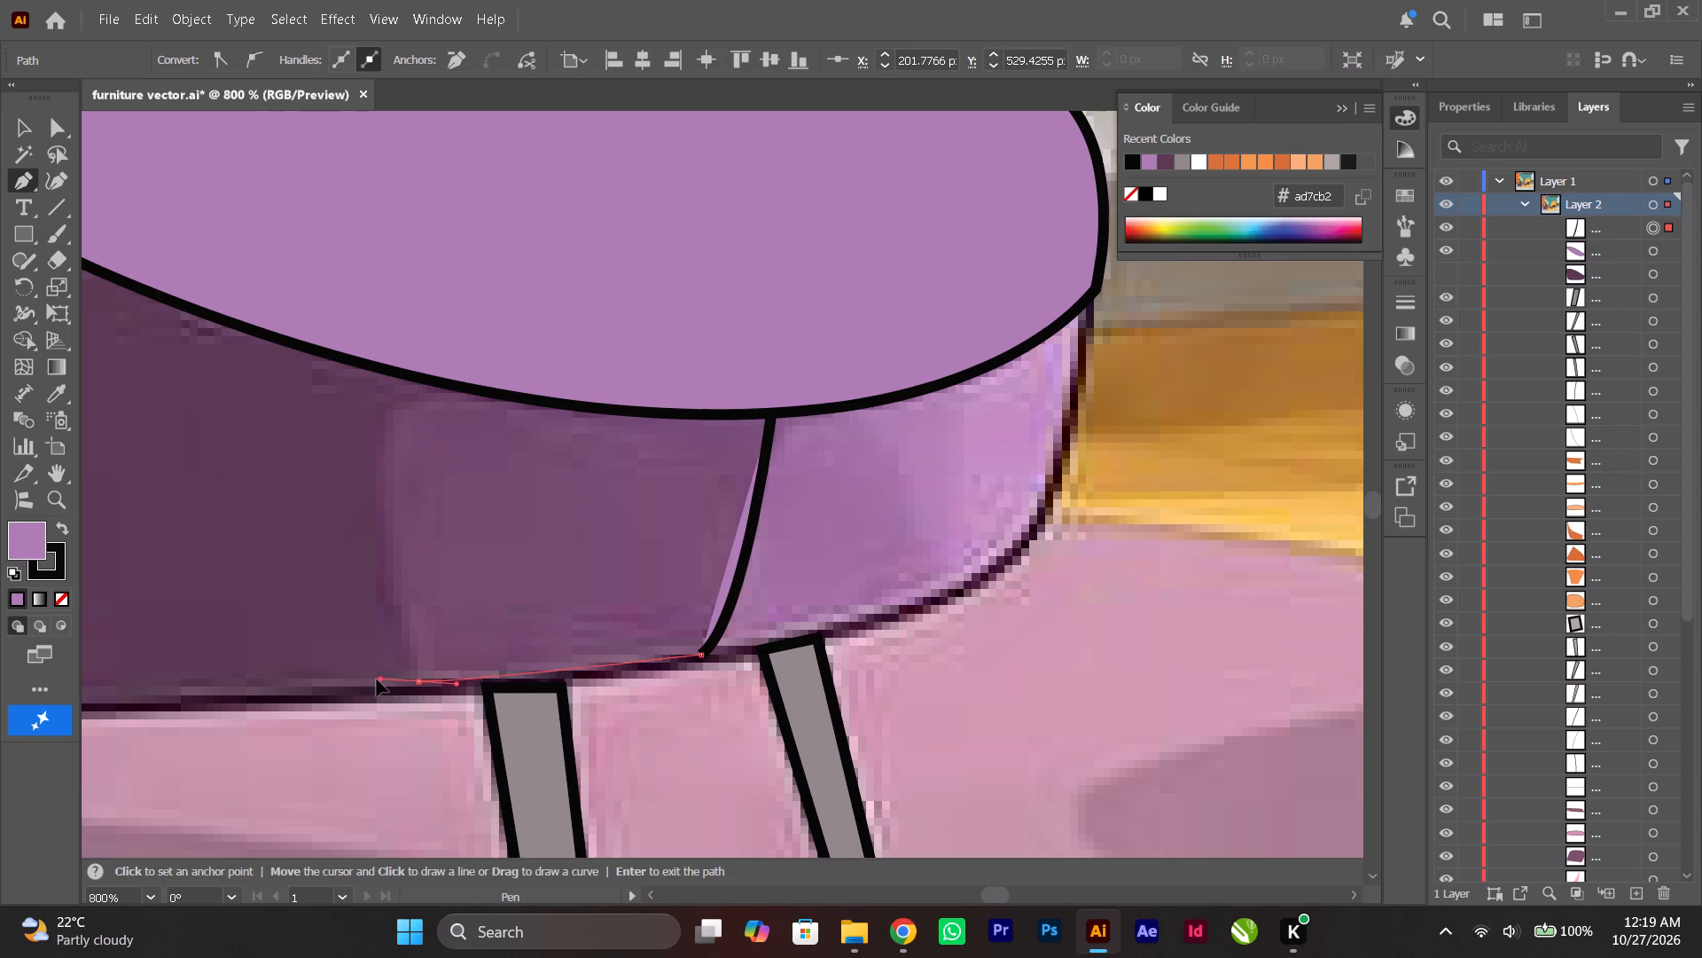
drag(377, 679, 340, 674)
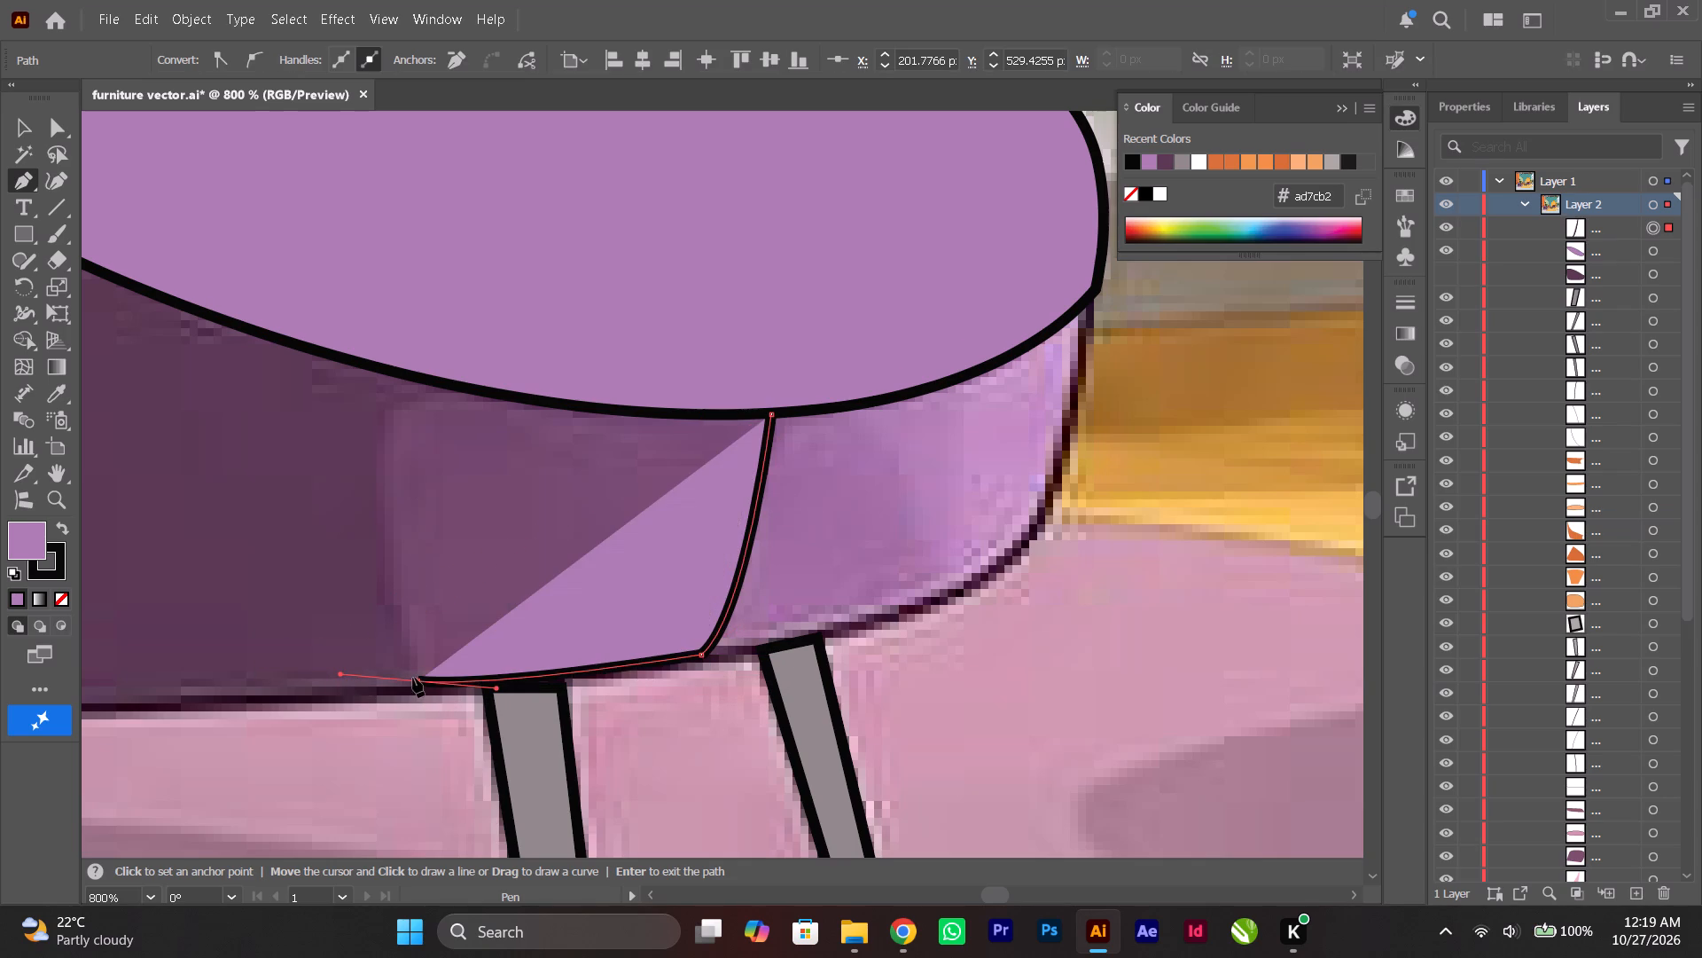
click(419, 682)
drag(381, 416, 381, 415)
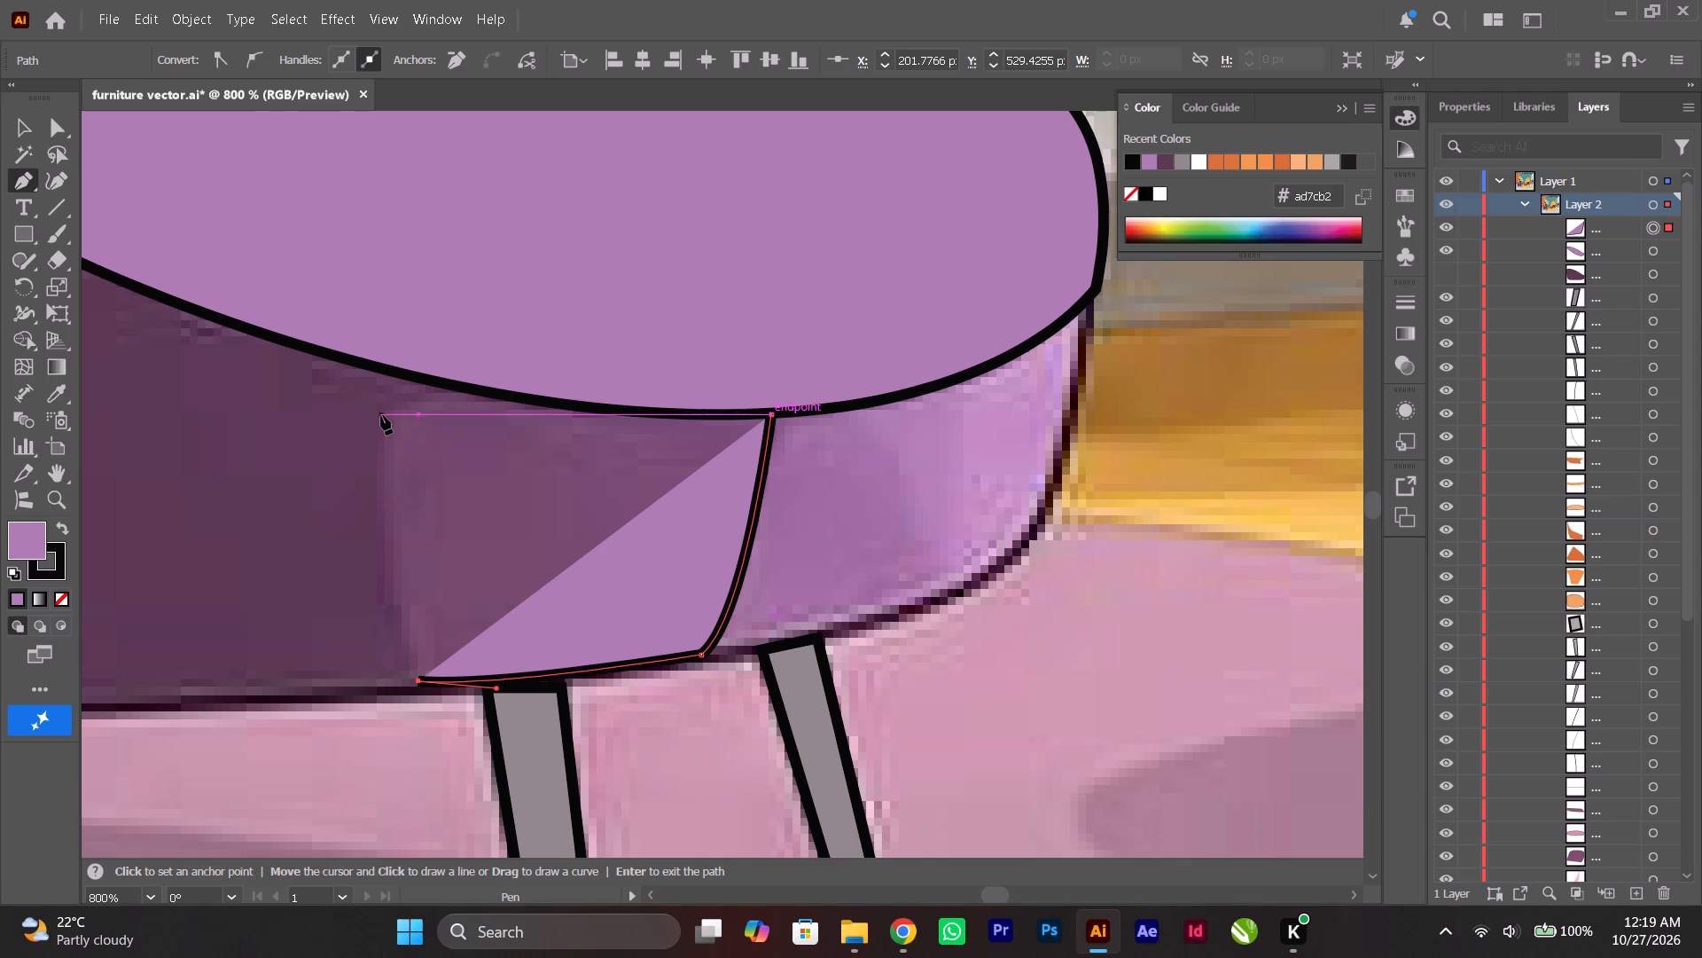
drag(381, 415, 411, 311)
click(379, 415)
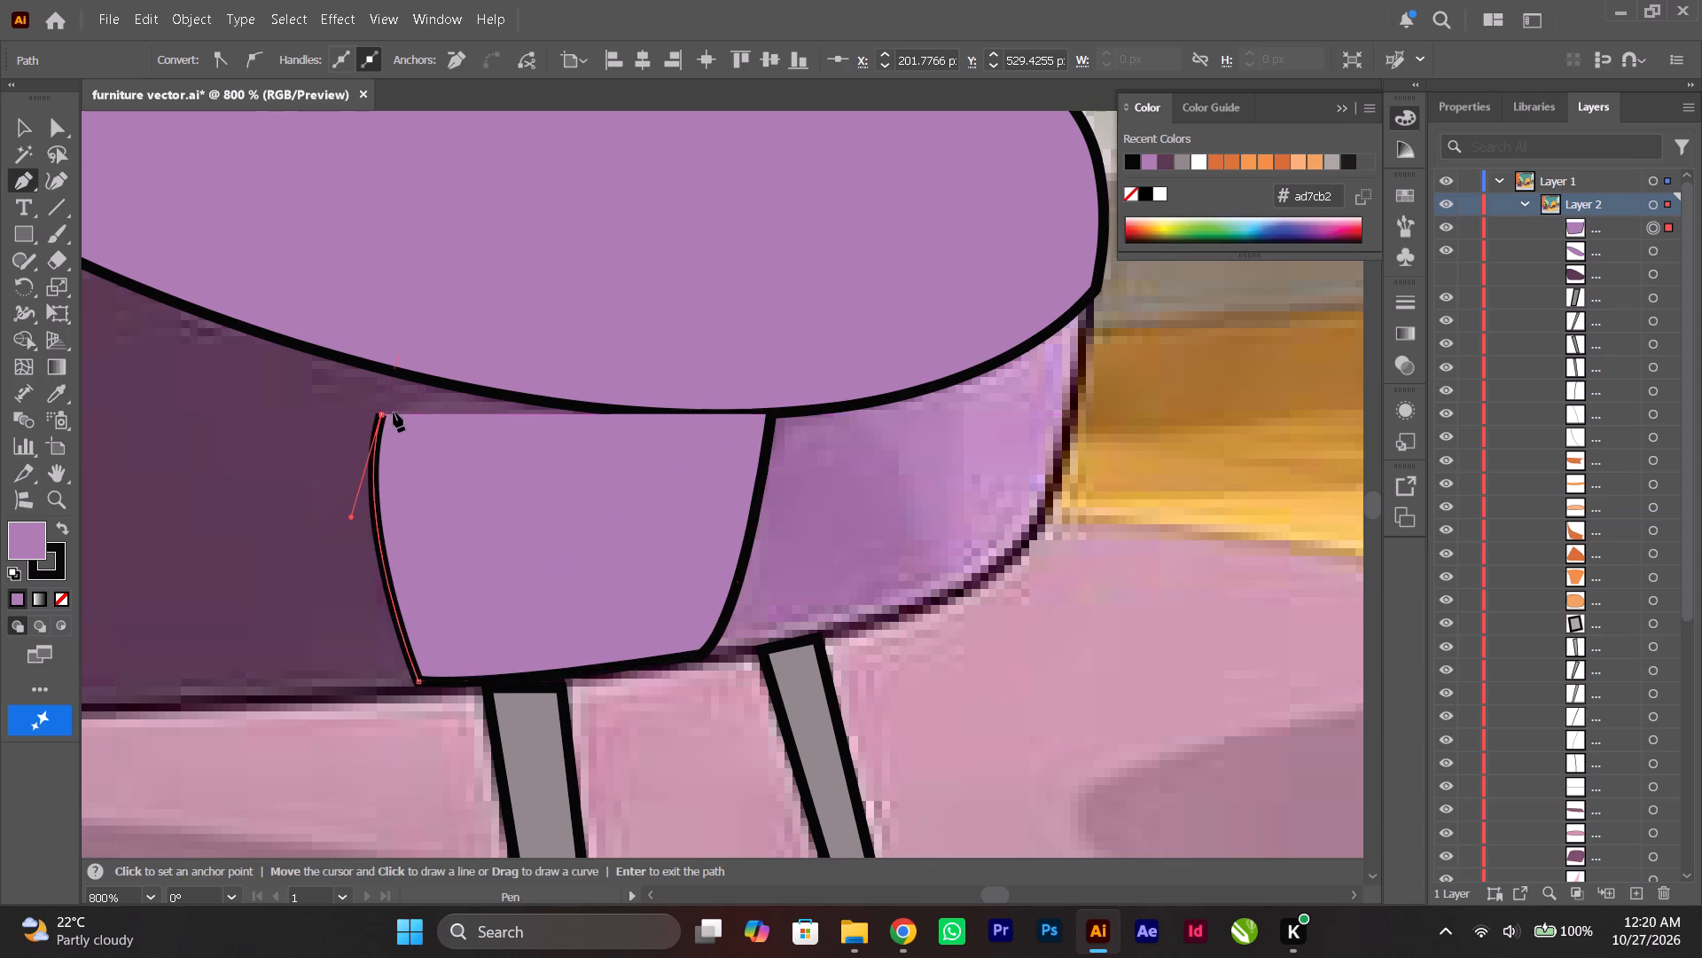
Remove the shading path's fill and close its top edge along the curve of the light purple interior shape.
click(59, 593)
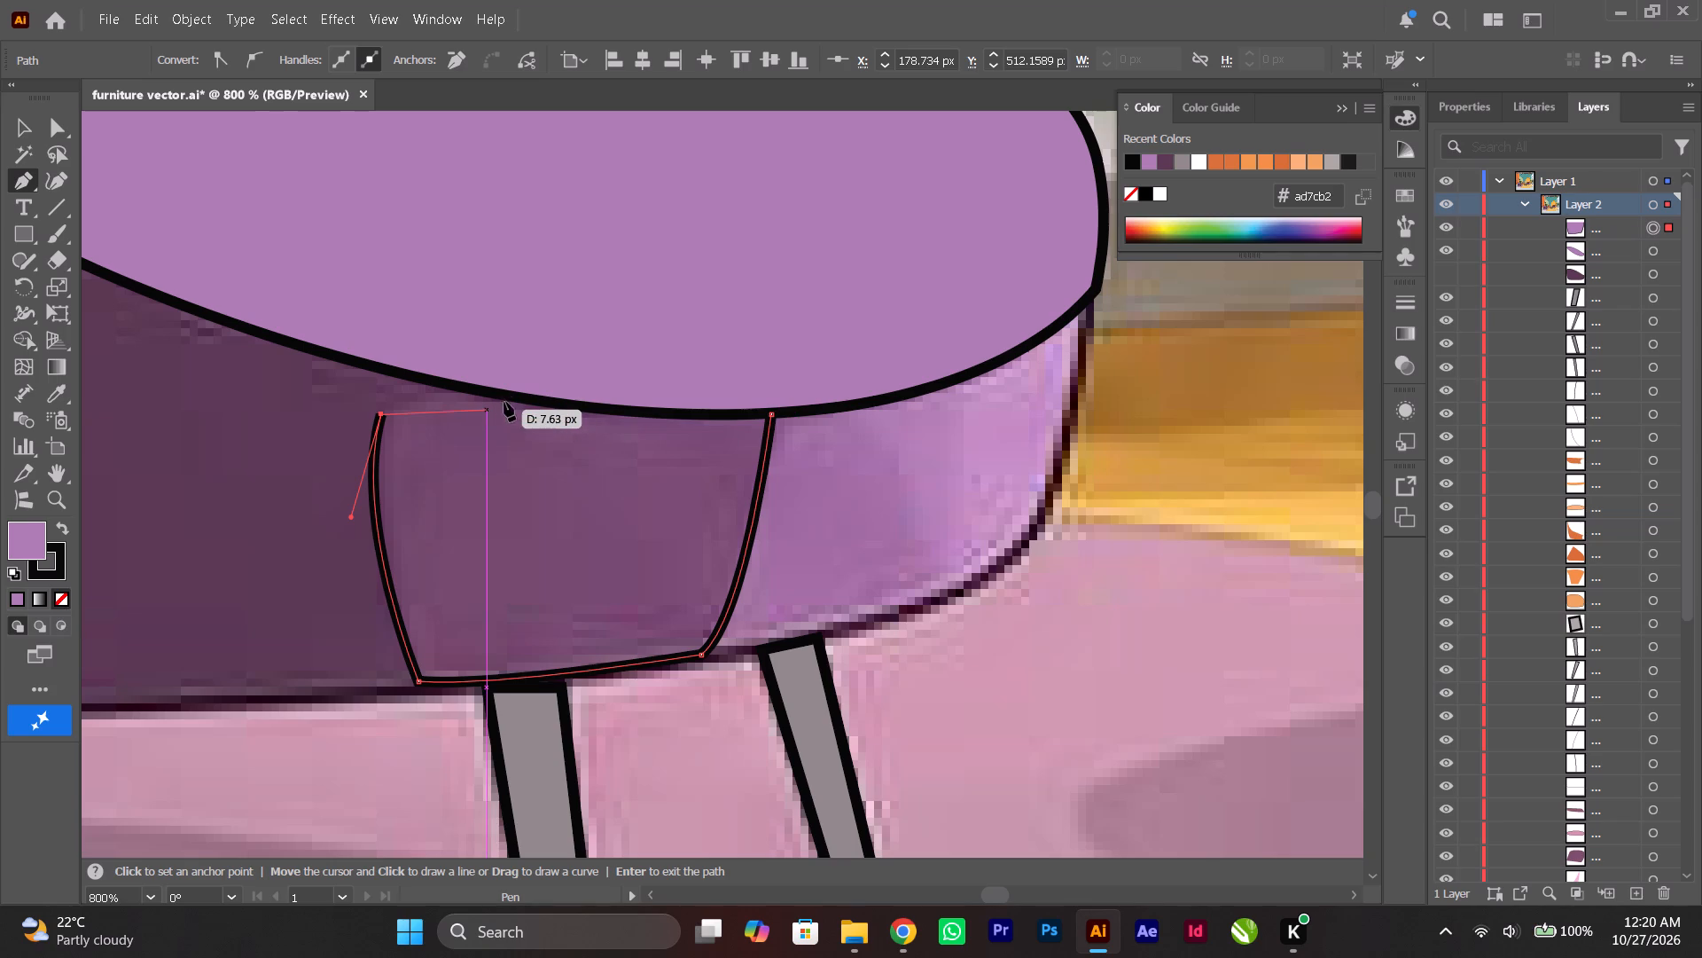
drag(509, 397, 535, 396)
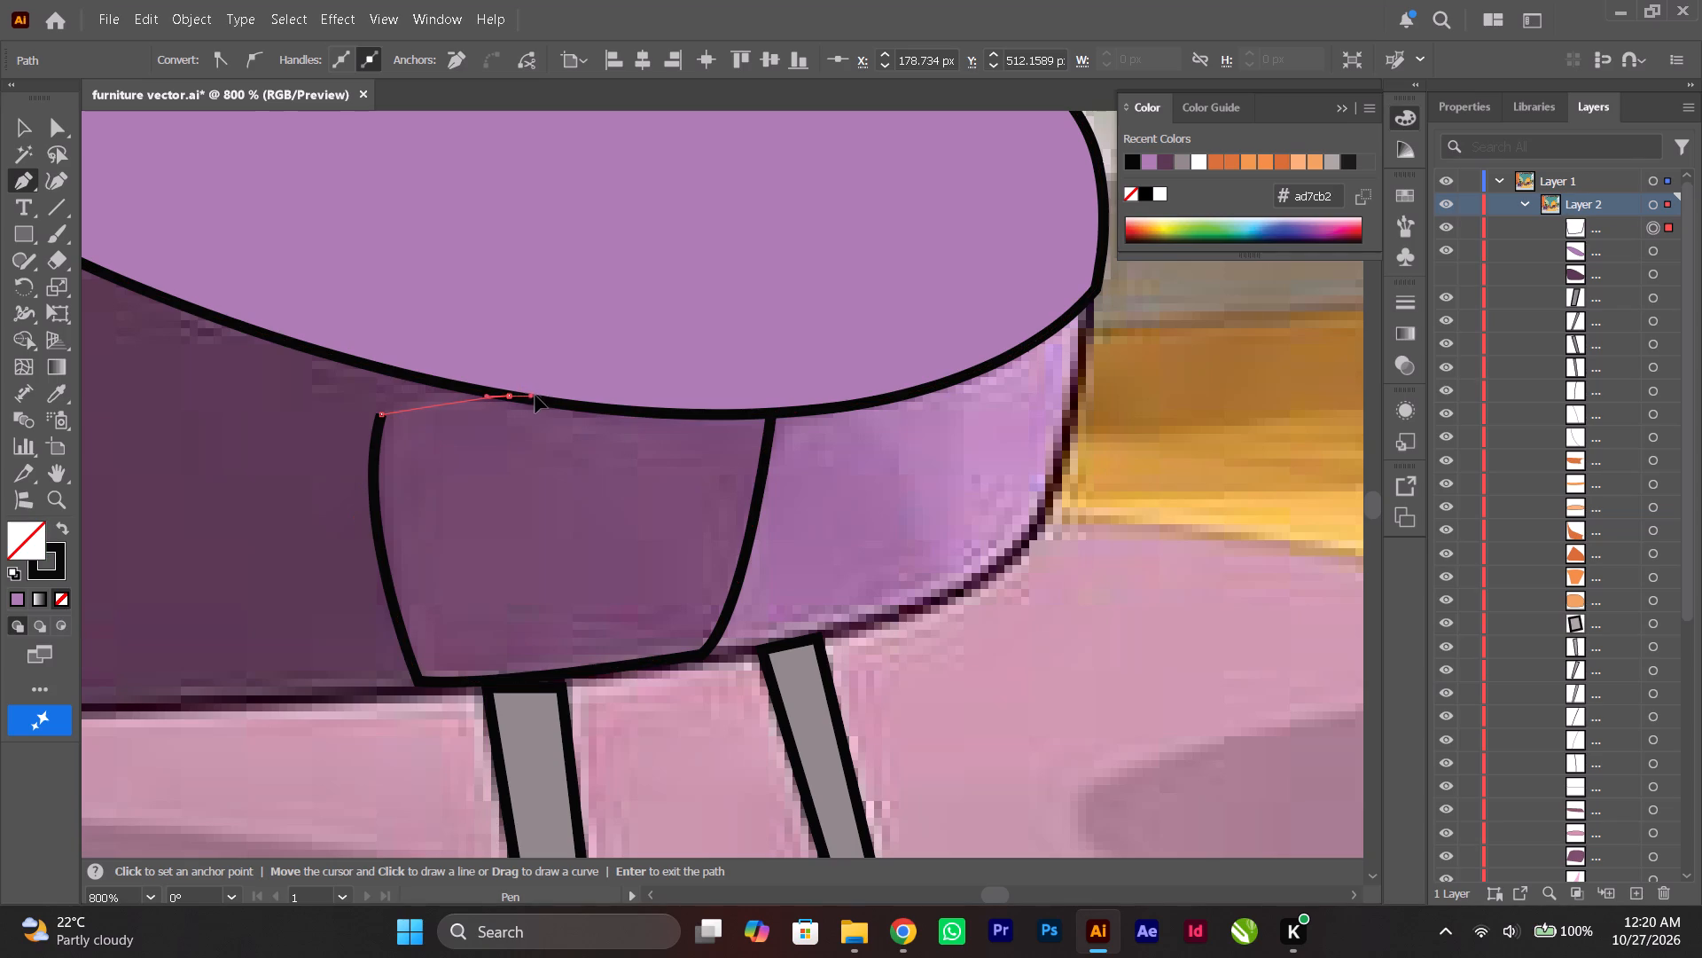
drag(535, 396, 584, 403)
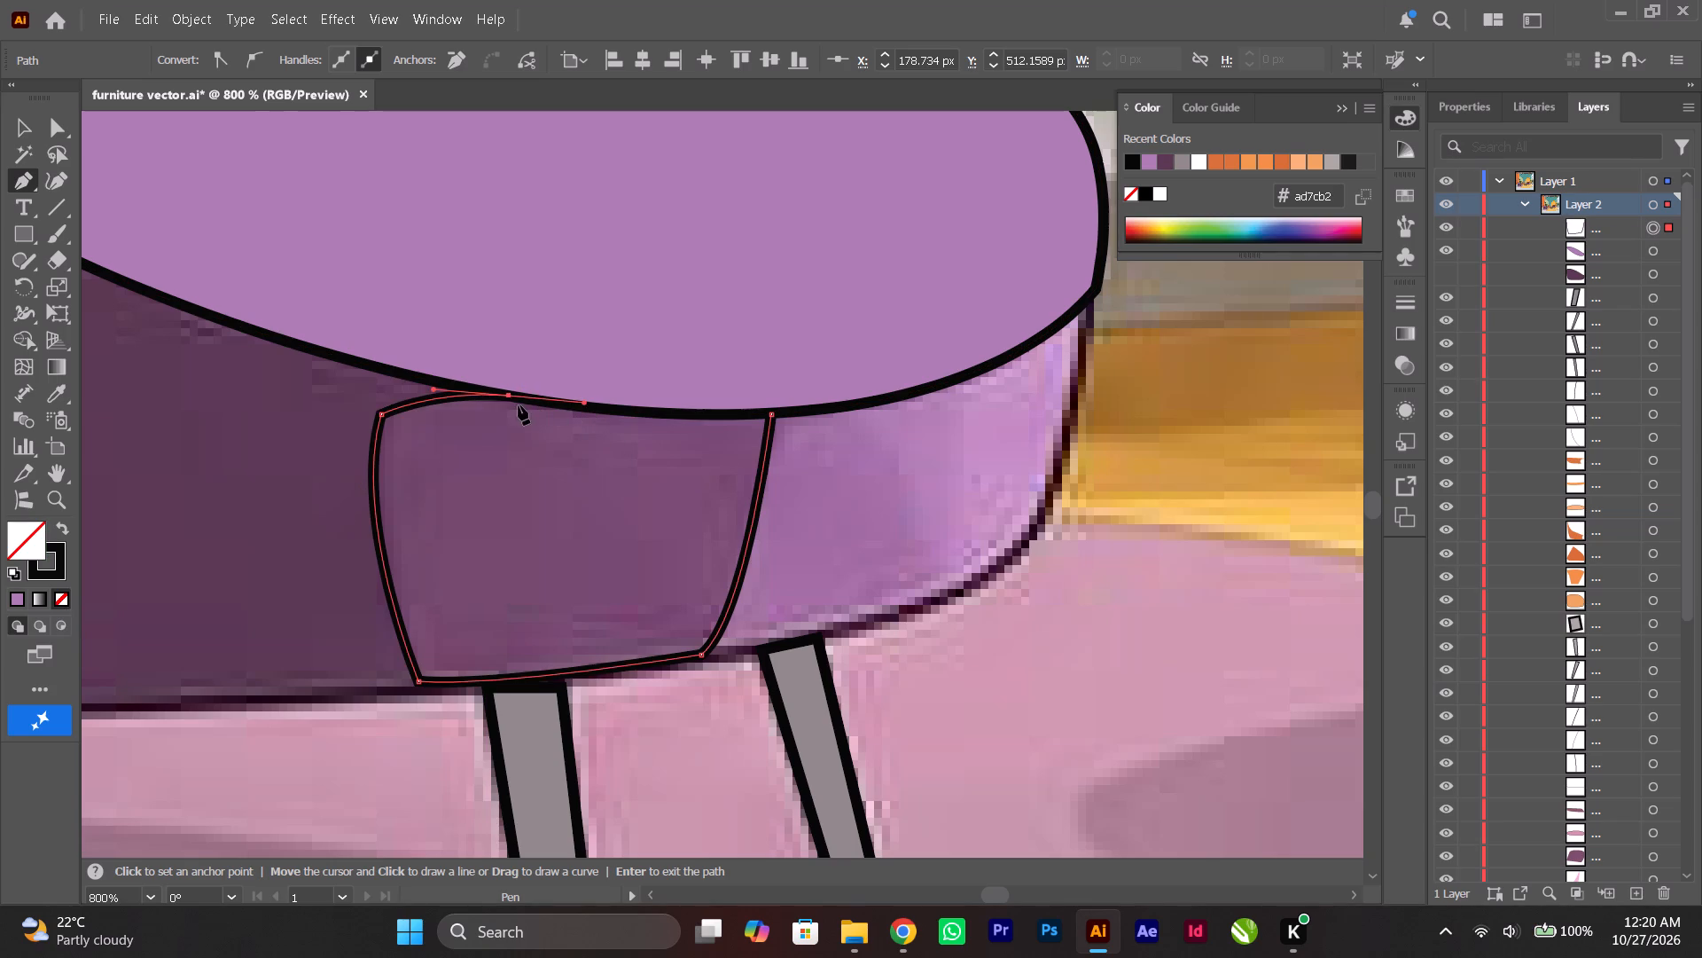
click(509, 397)
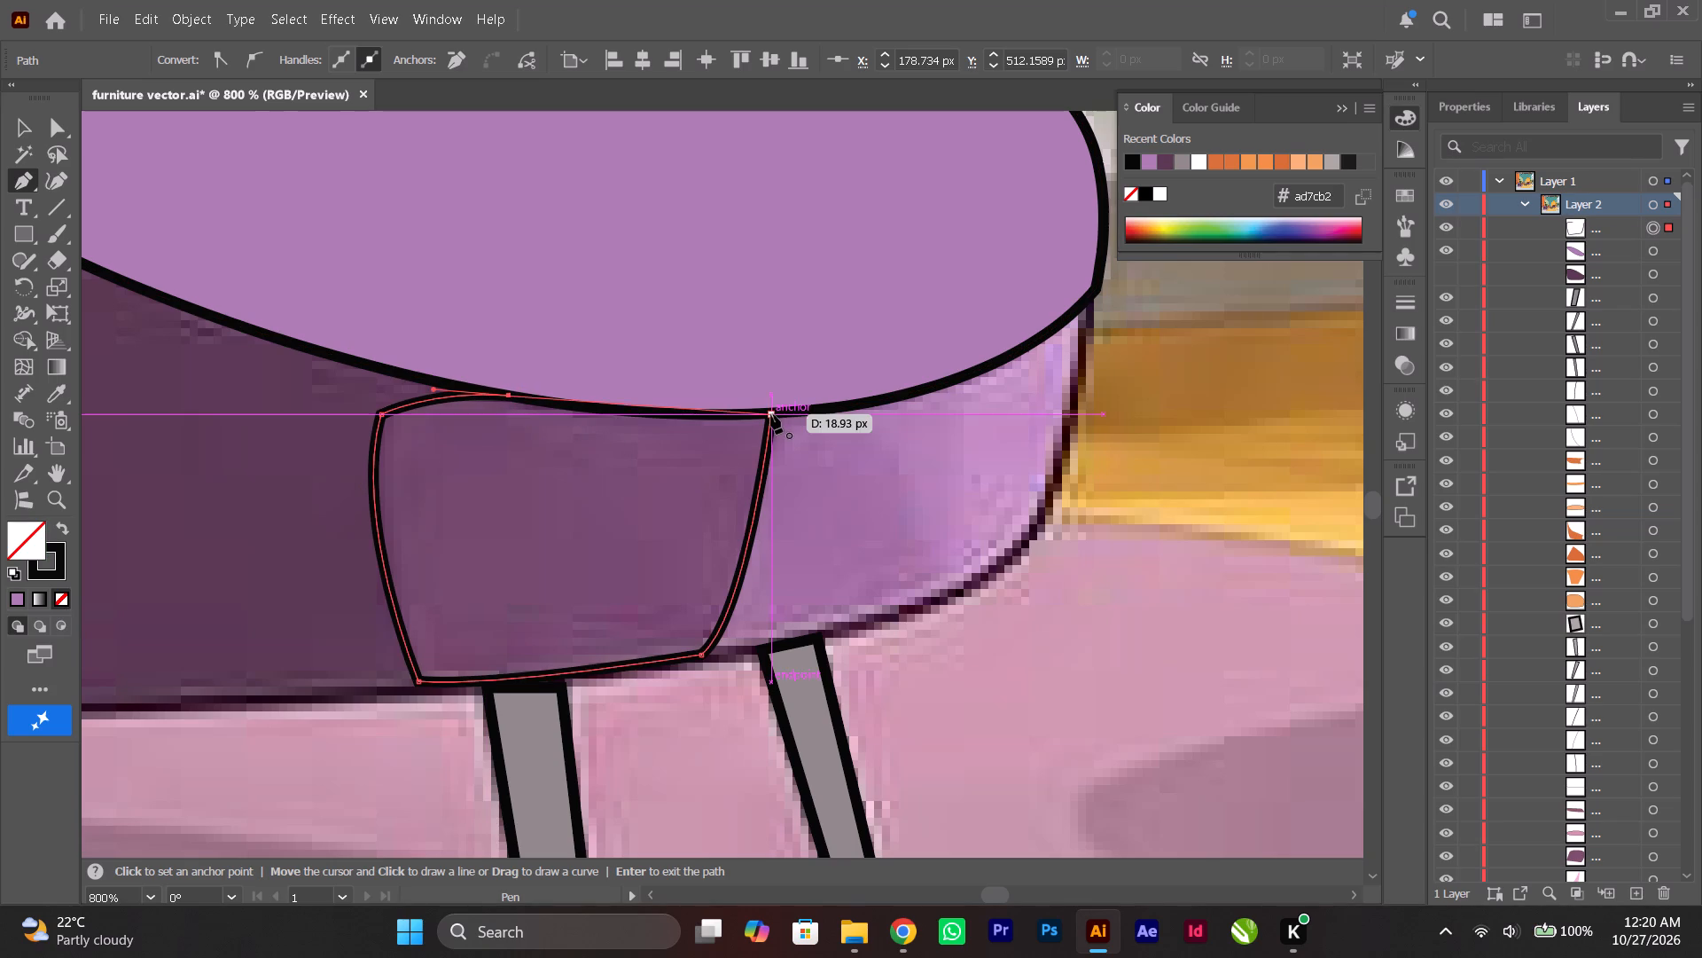
drag(771, 414, 905, 404)
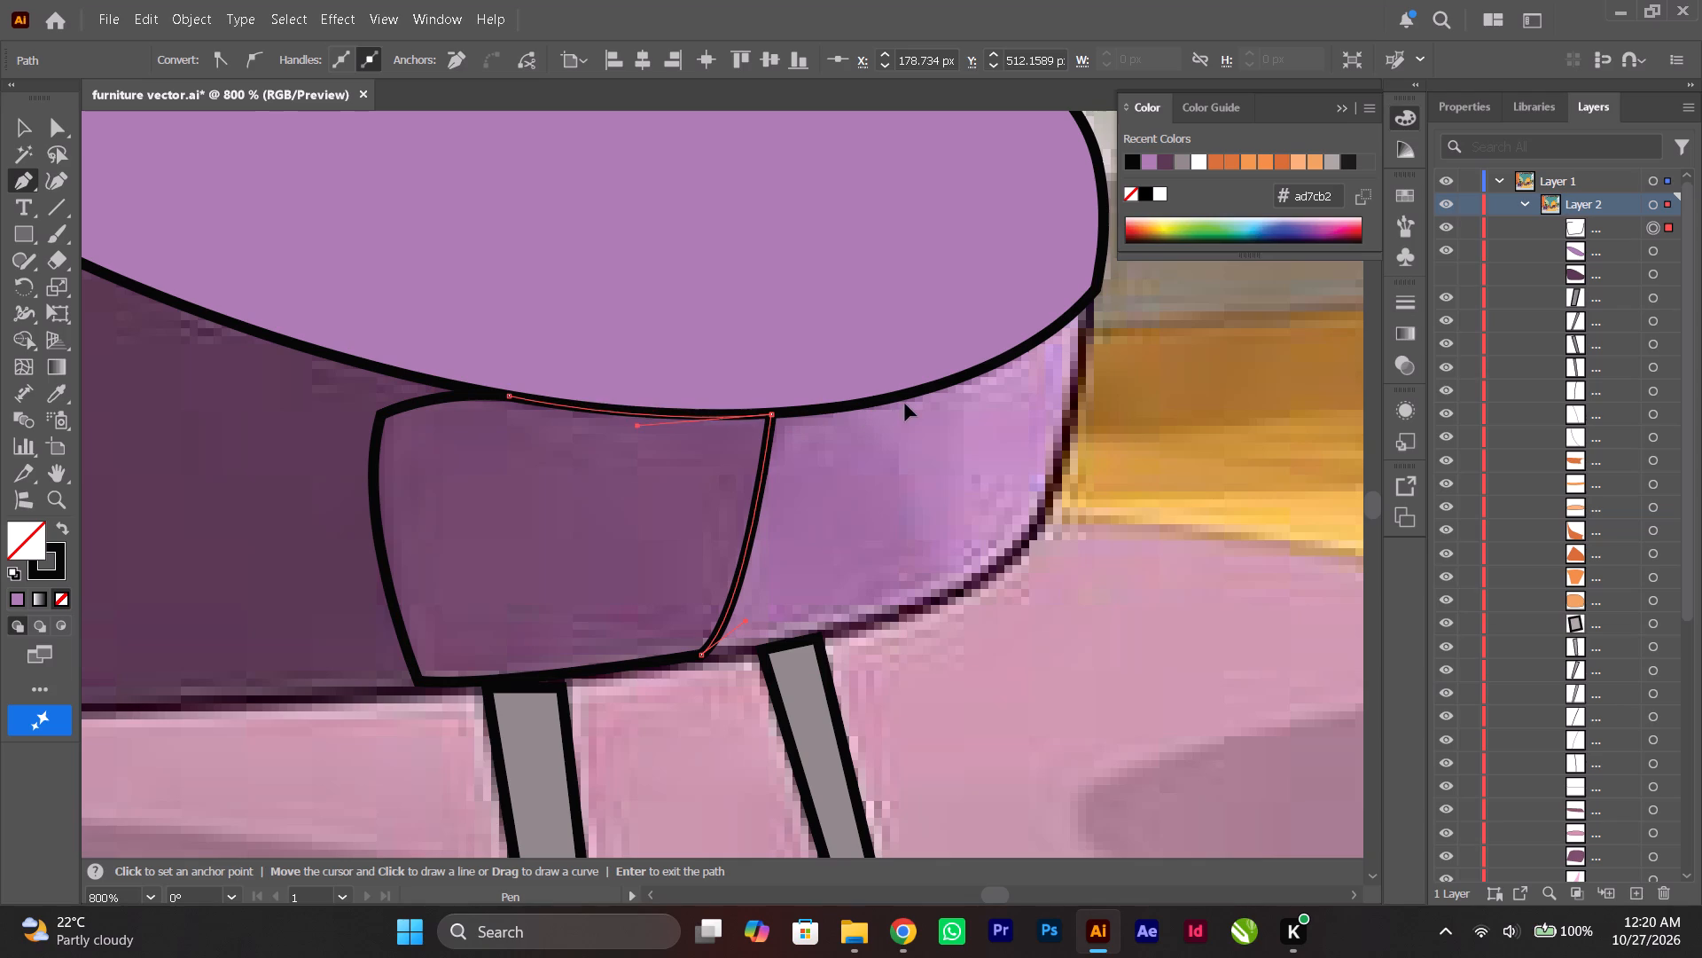
drag(905, 404, 907, 408)
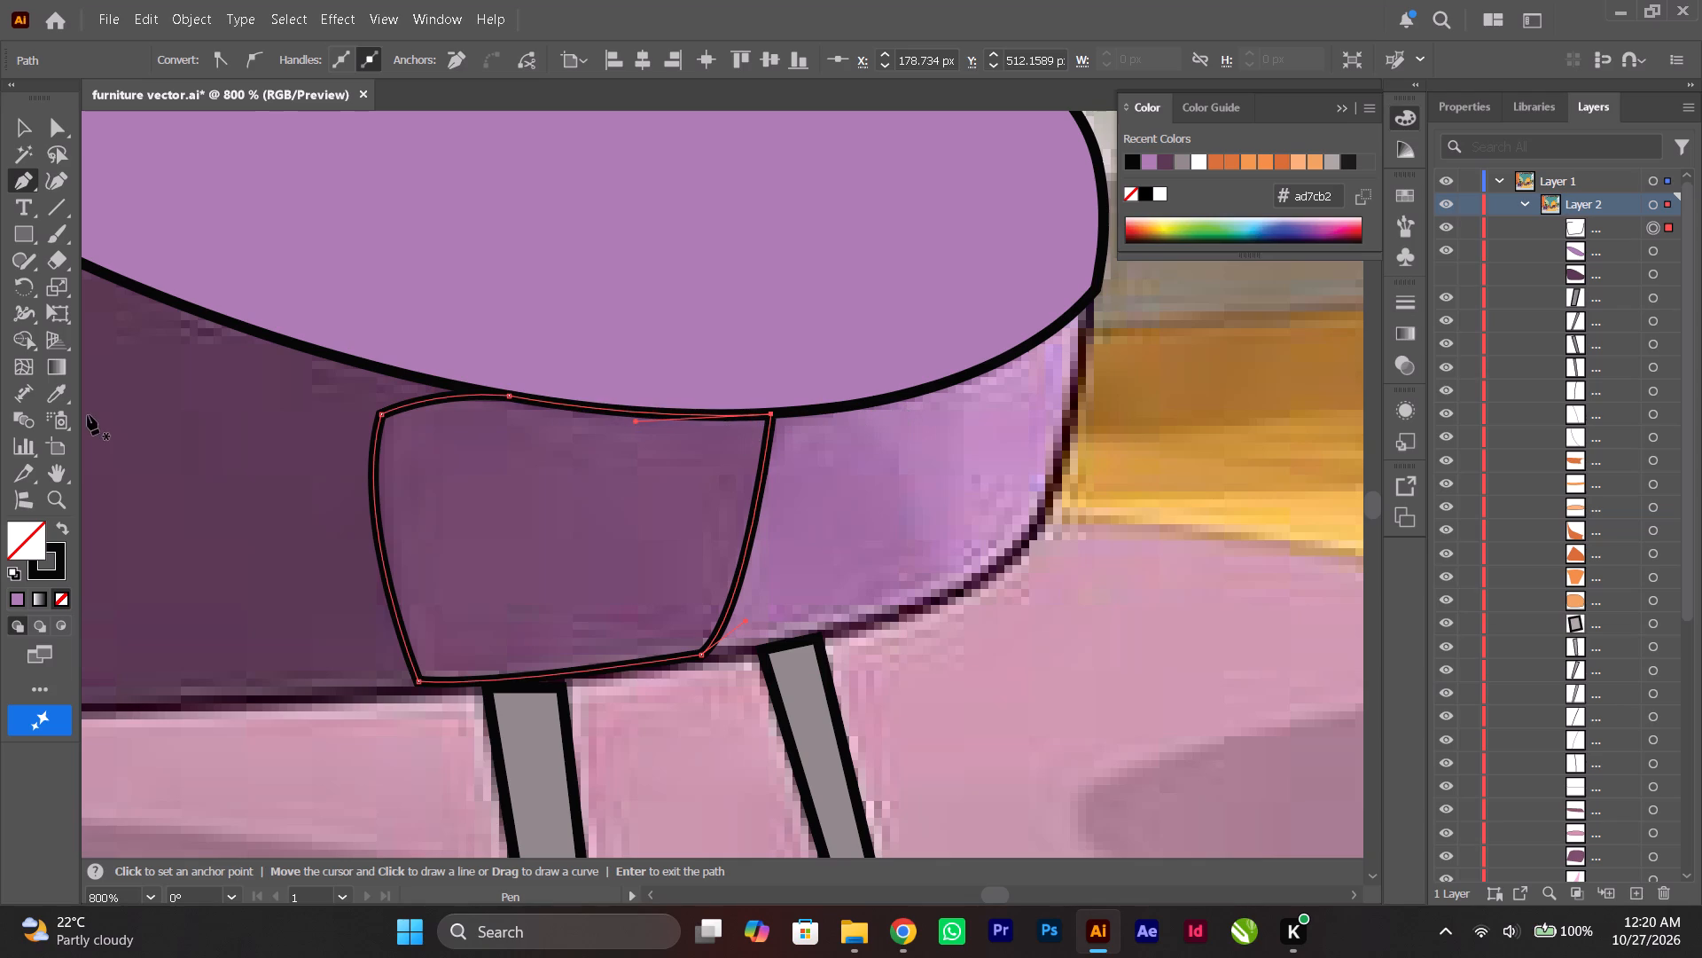
Fill the closed shading shape with the mid purple 754a6f sampled from the reference using the Eyedropper.
click(64, 394)
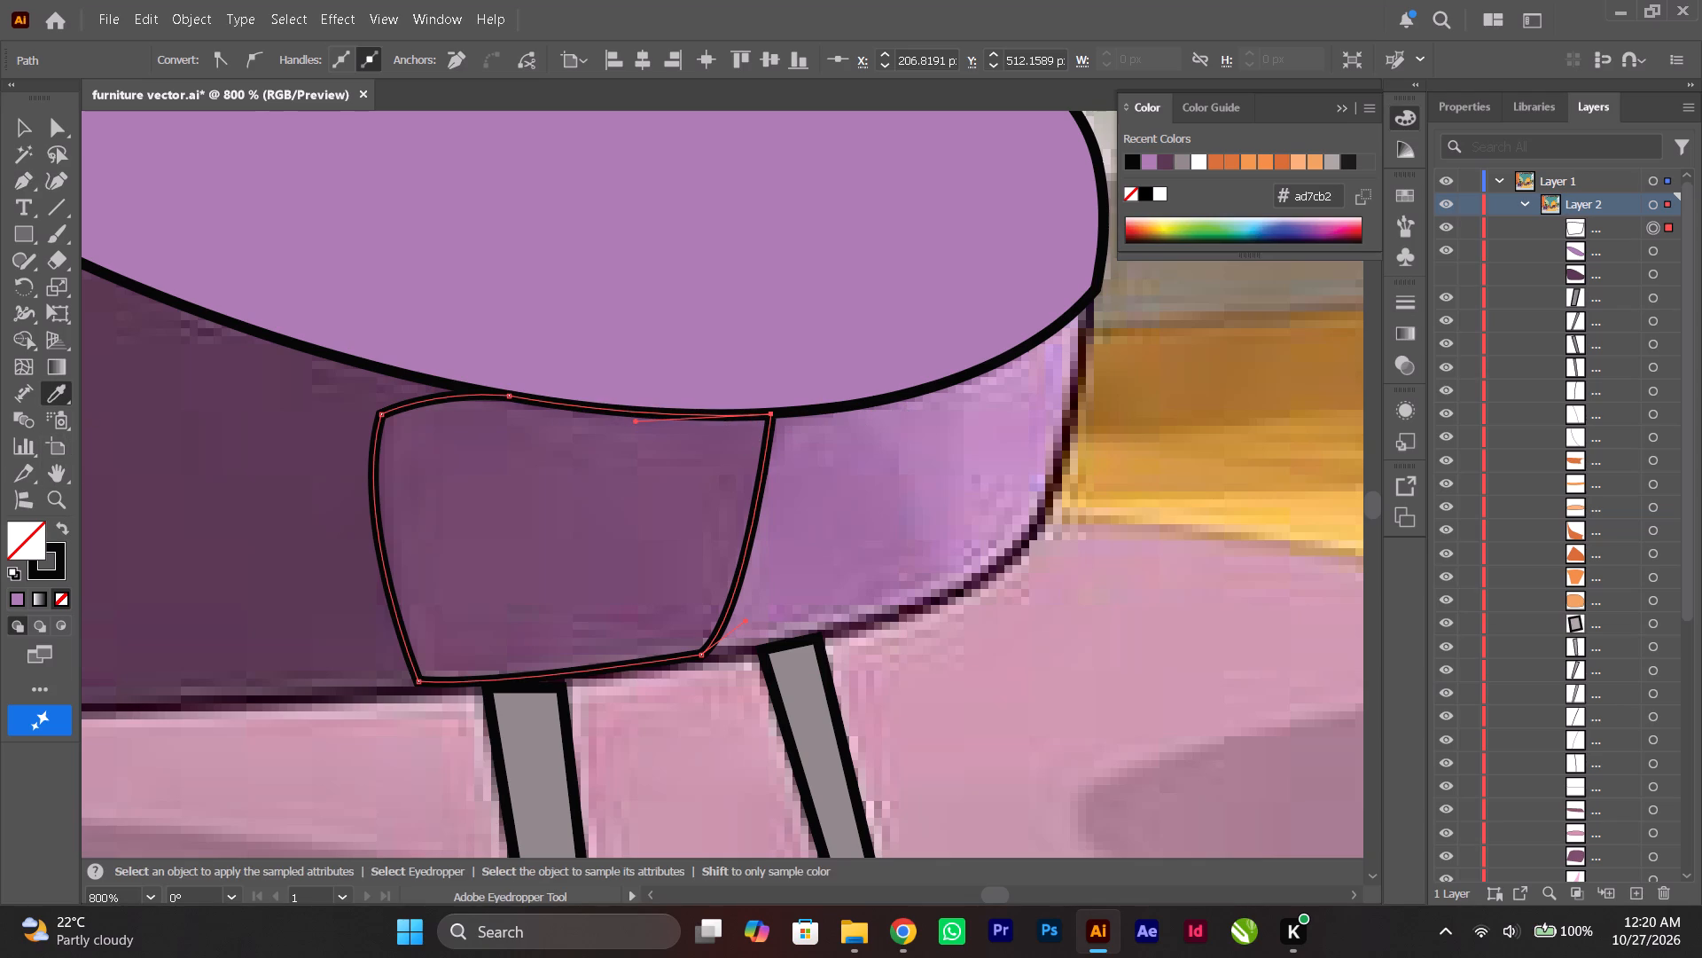
click(549, 519)
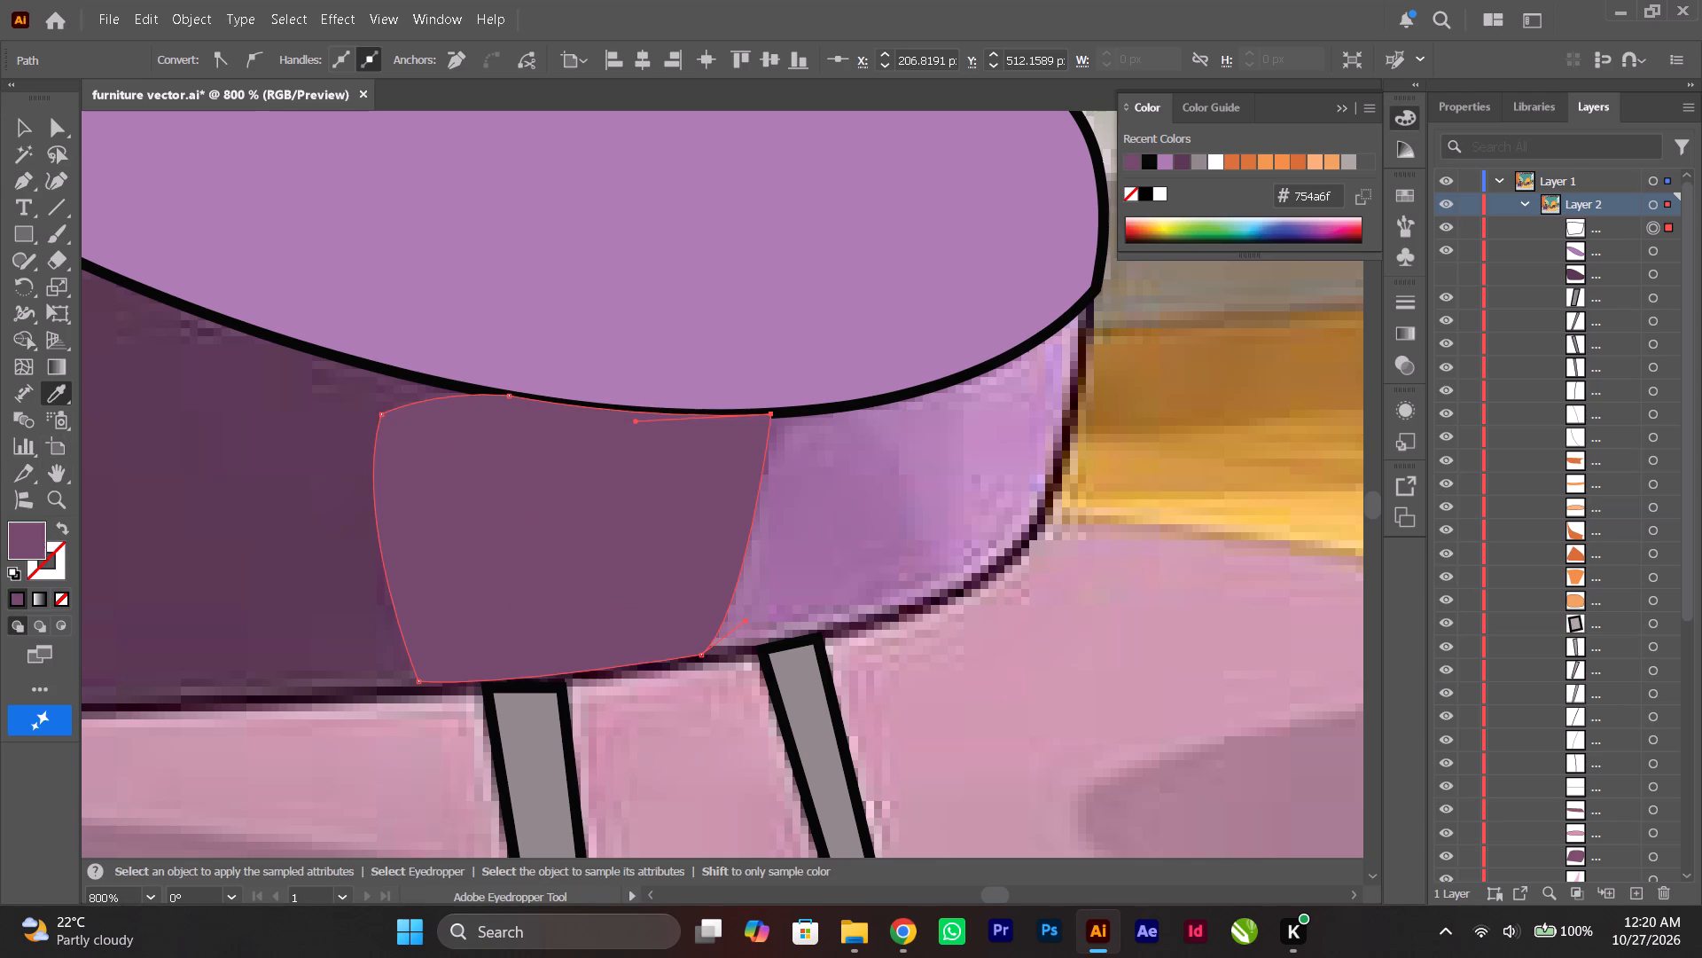
Move the mid-purple shading shape below the light purple interior shape in Layer 2 and deselect it.
click(24, 122)
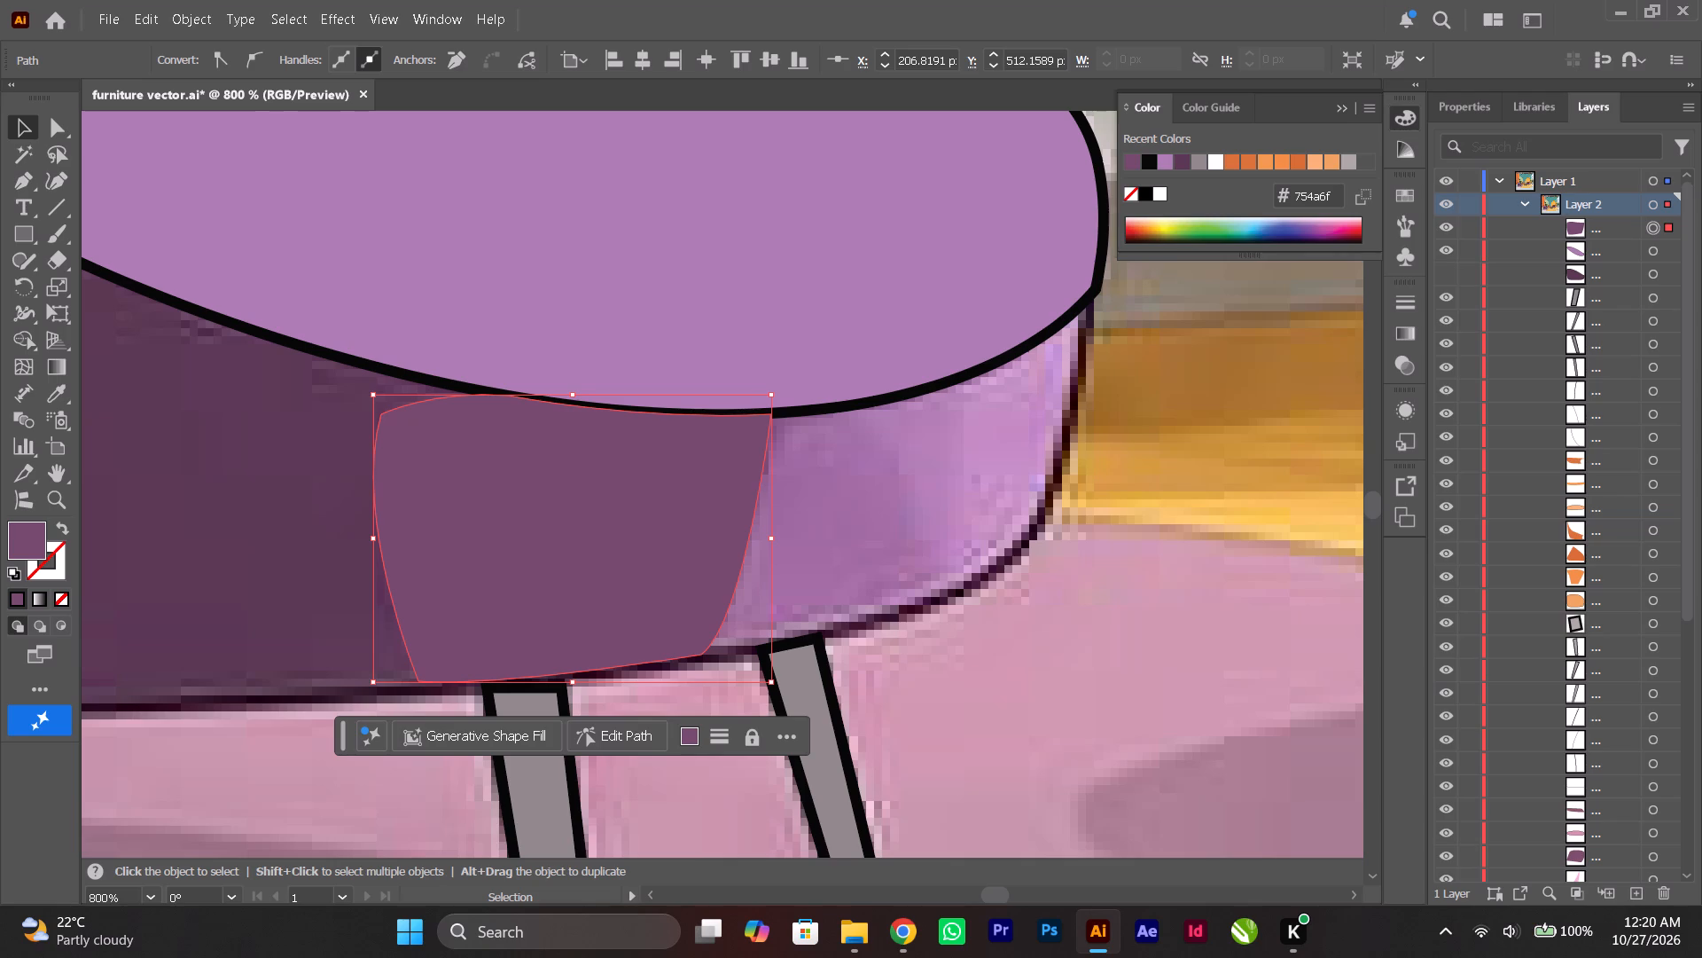
drag(1588, 224, 1592, 263)
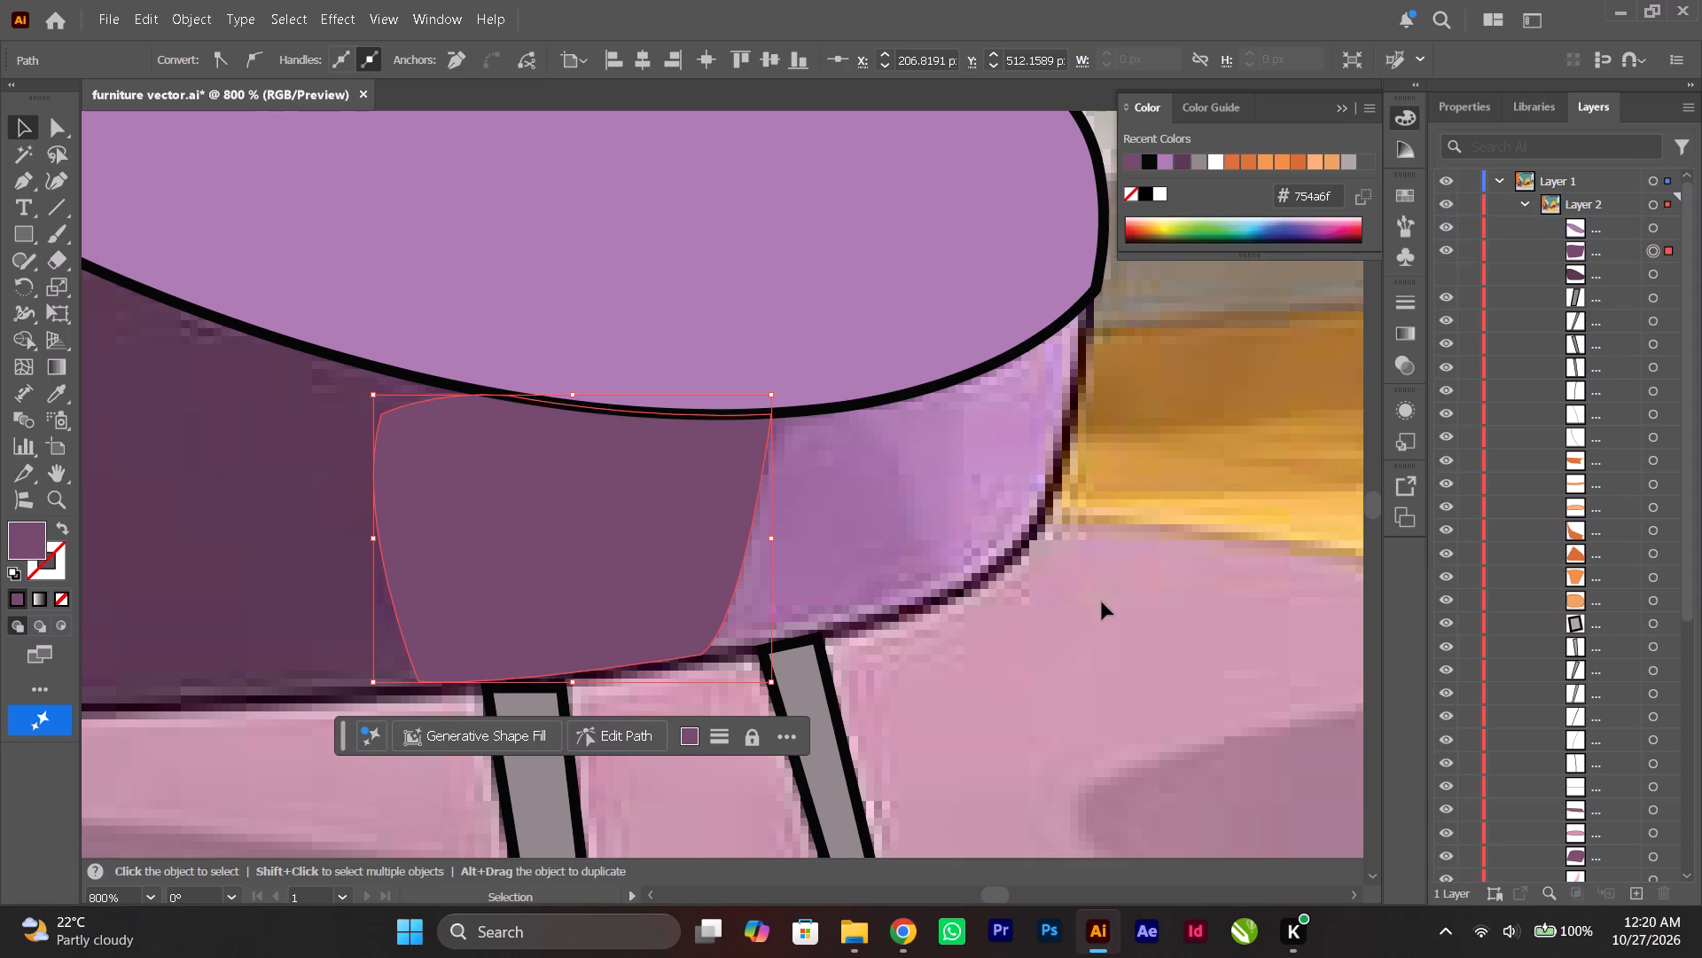
click(1103, 600)
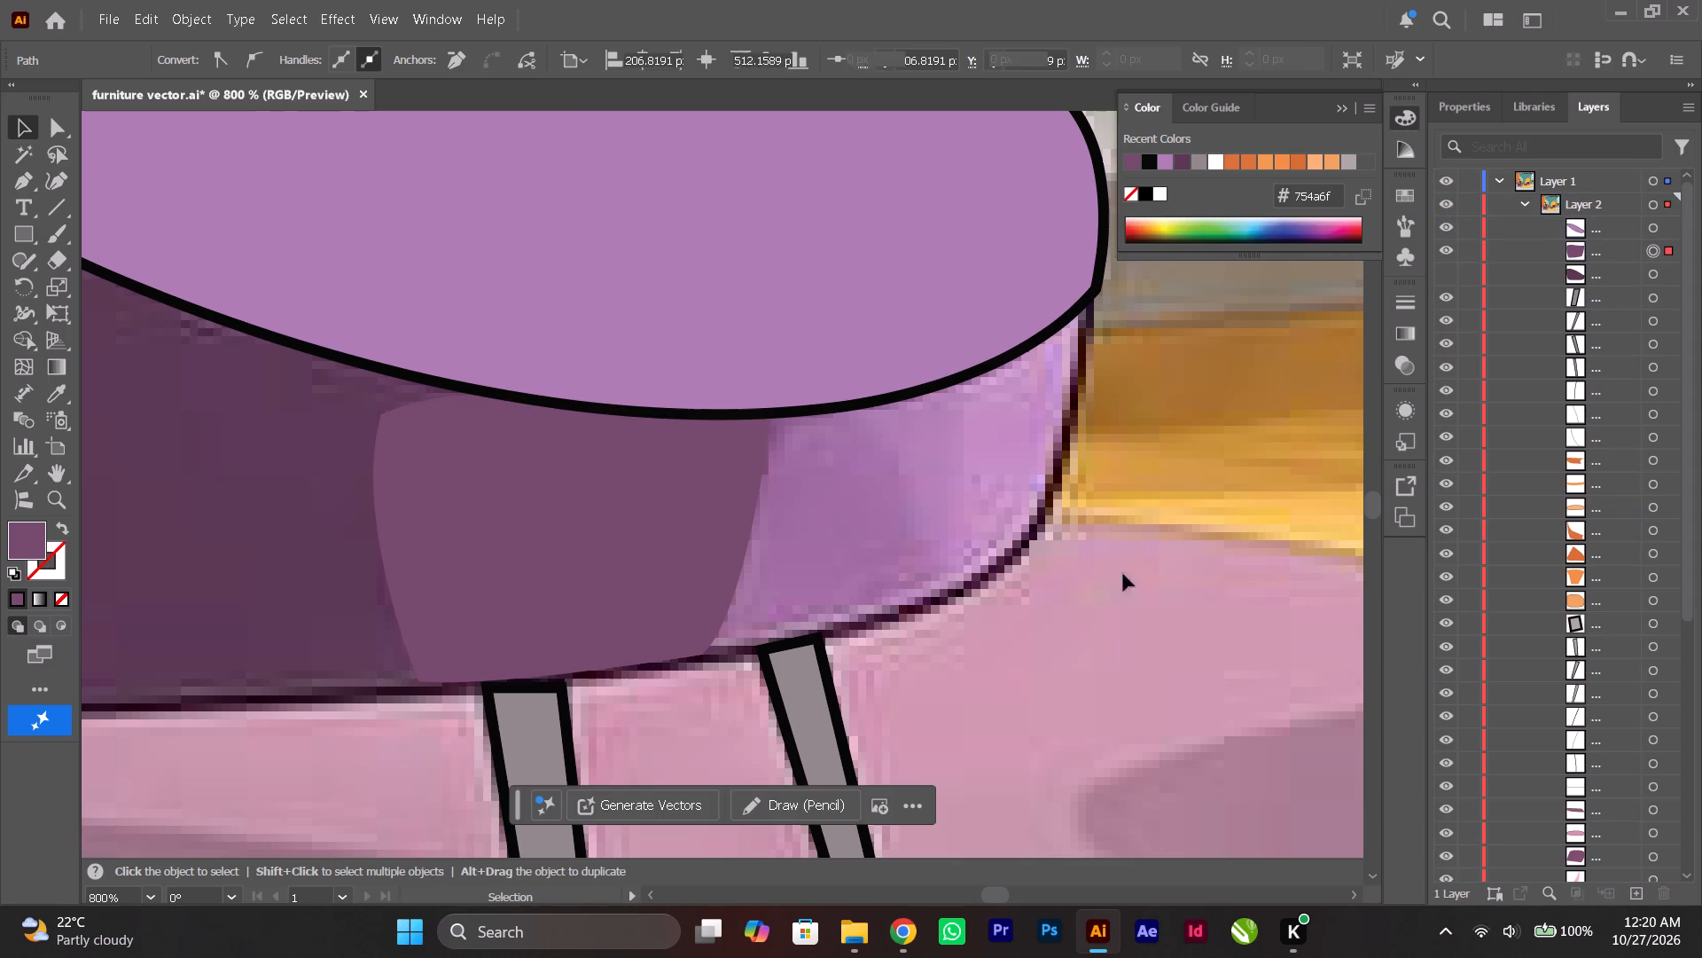
Show the dark purple body shape briefly to check the shading against it, and hide it again.
click(1440, 279)
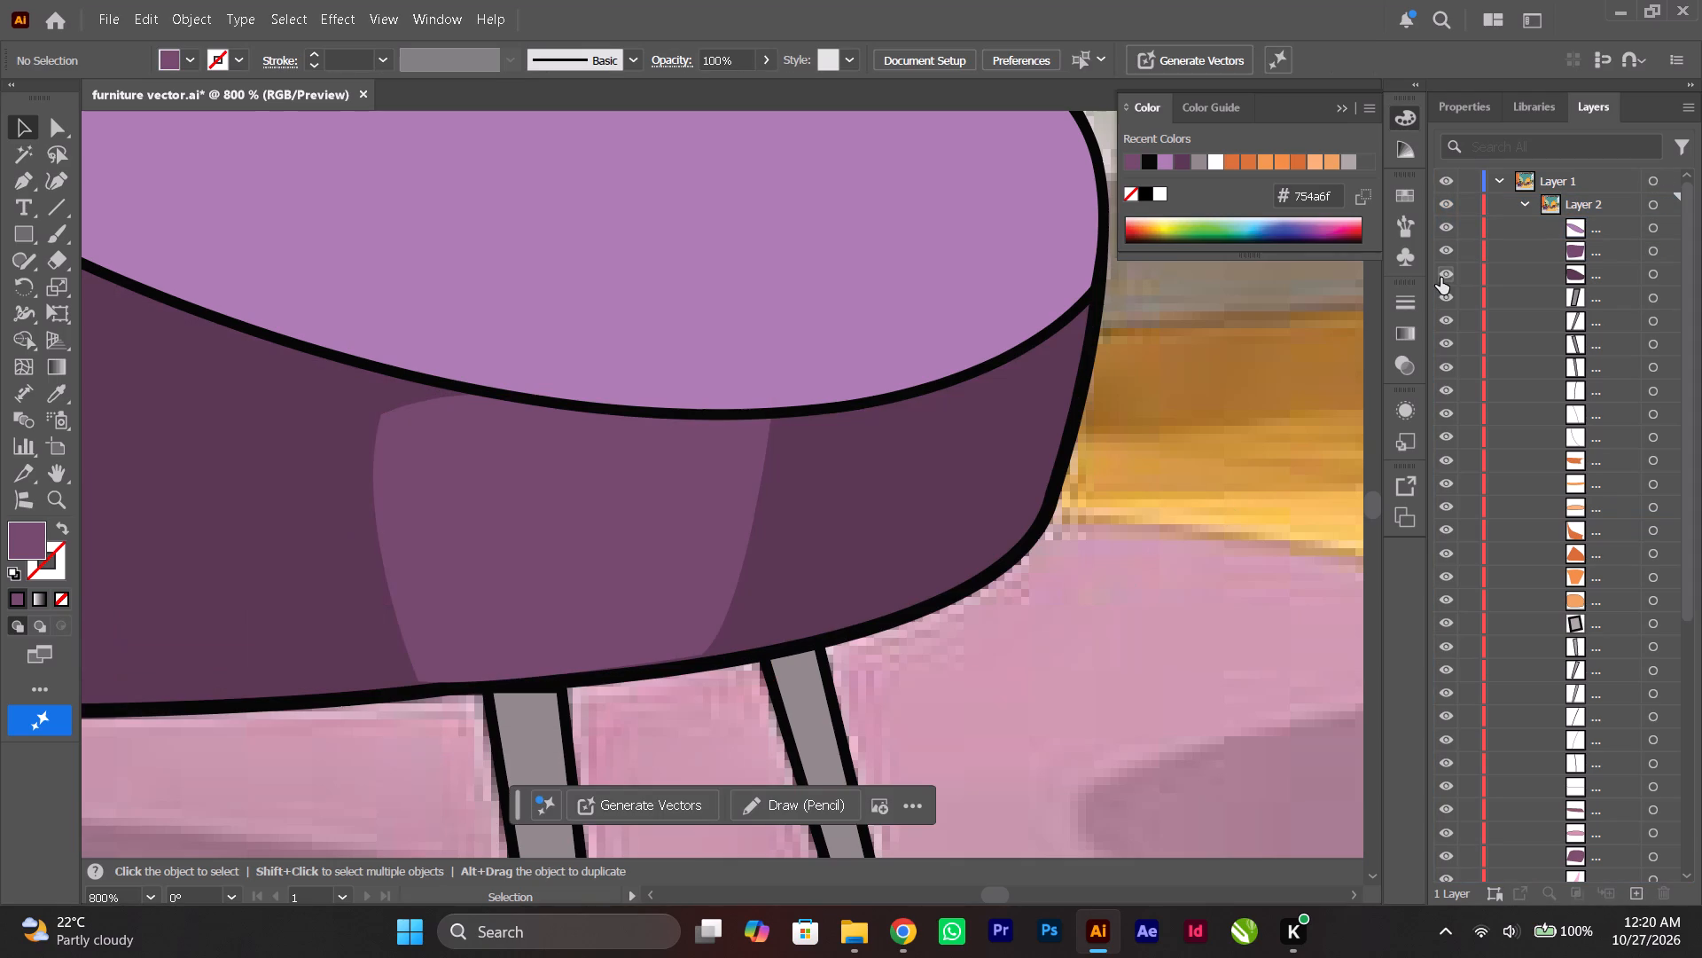
click(1440, 278)
Start a highlight shape on the armchair base with the Pen tool, tracing its front outer edge and bottom curve to the mid-purple shading.
ctrl+scroll(1060, 542, down, 6)
scroll(956, 561, up, 1)
ctrl+scroll(956, 561, down, 5)
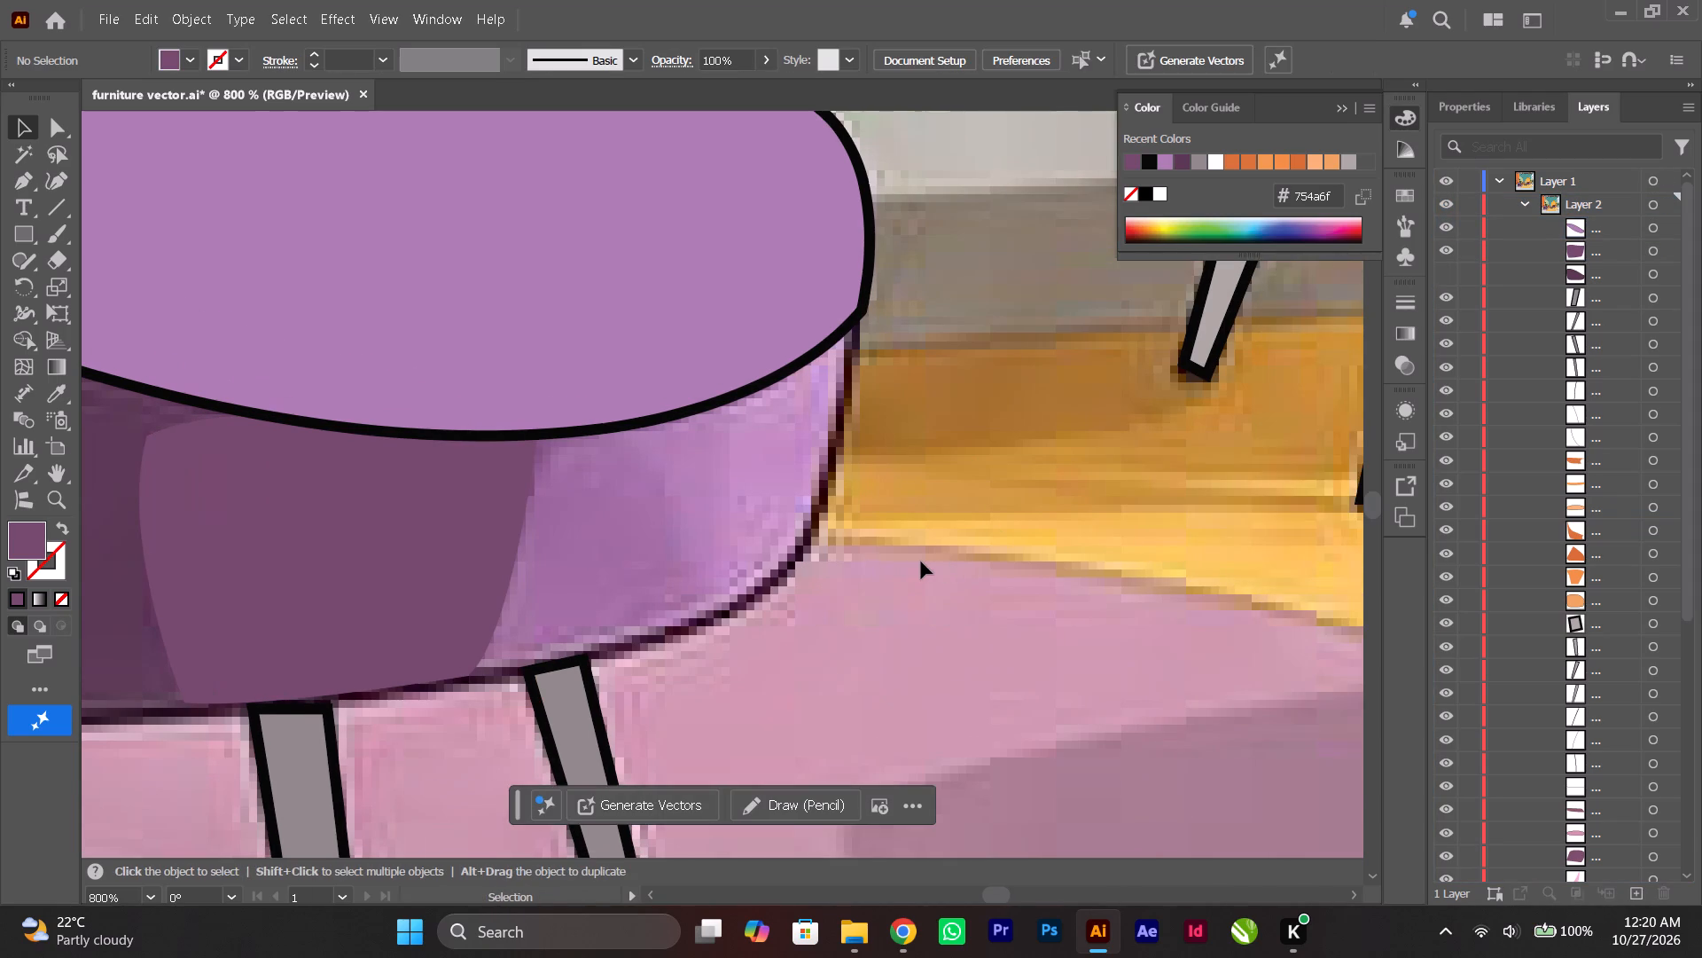
alt+scroll(908, 561, up, 1)
alt+scroll(863, 561, down, 1)
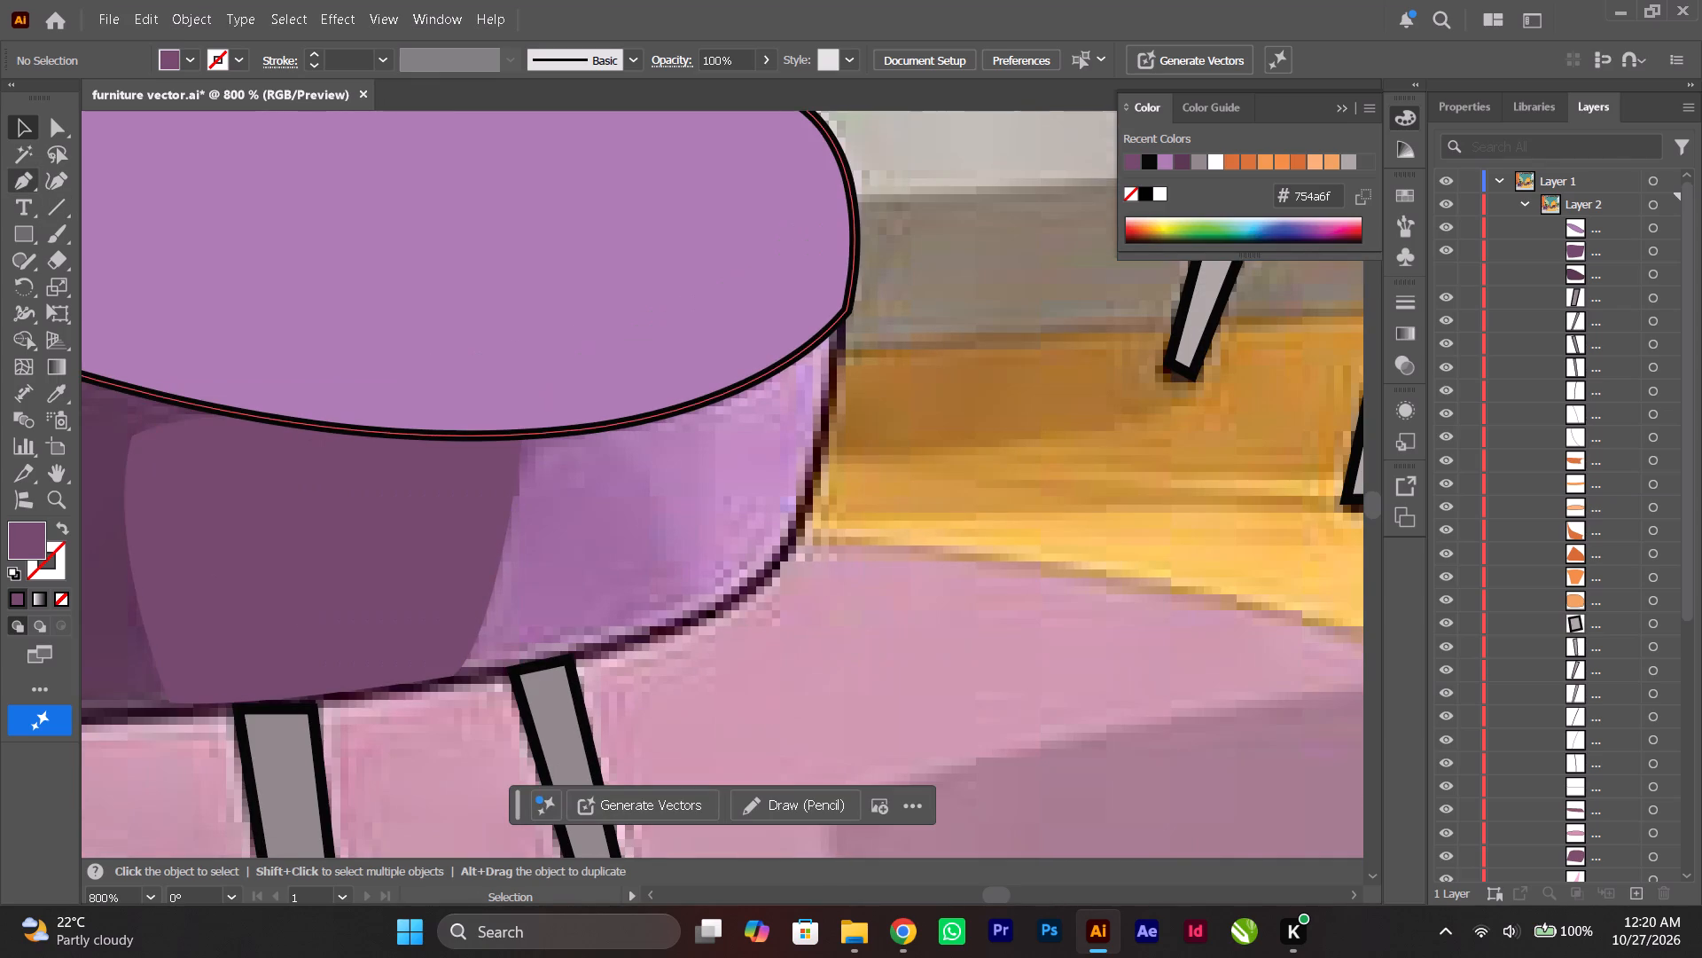
click(20, 184)
alt+scroll(714, 439, up, 1)
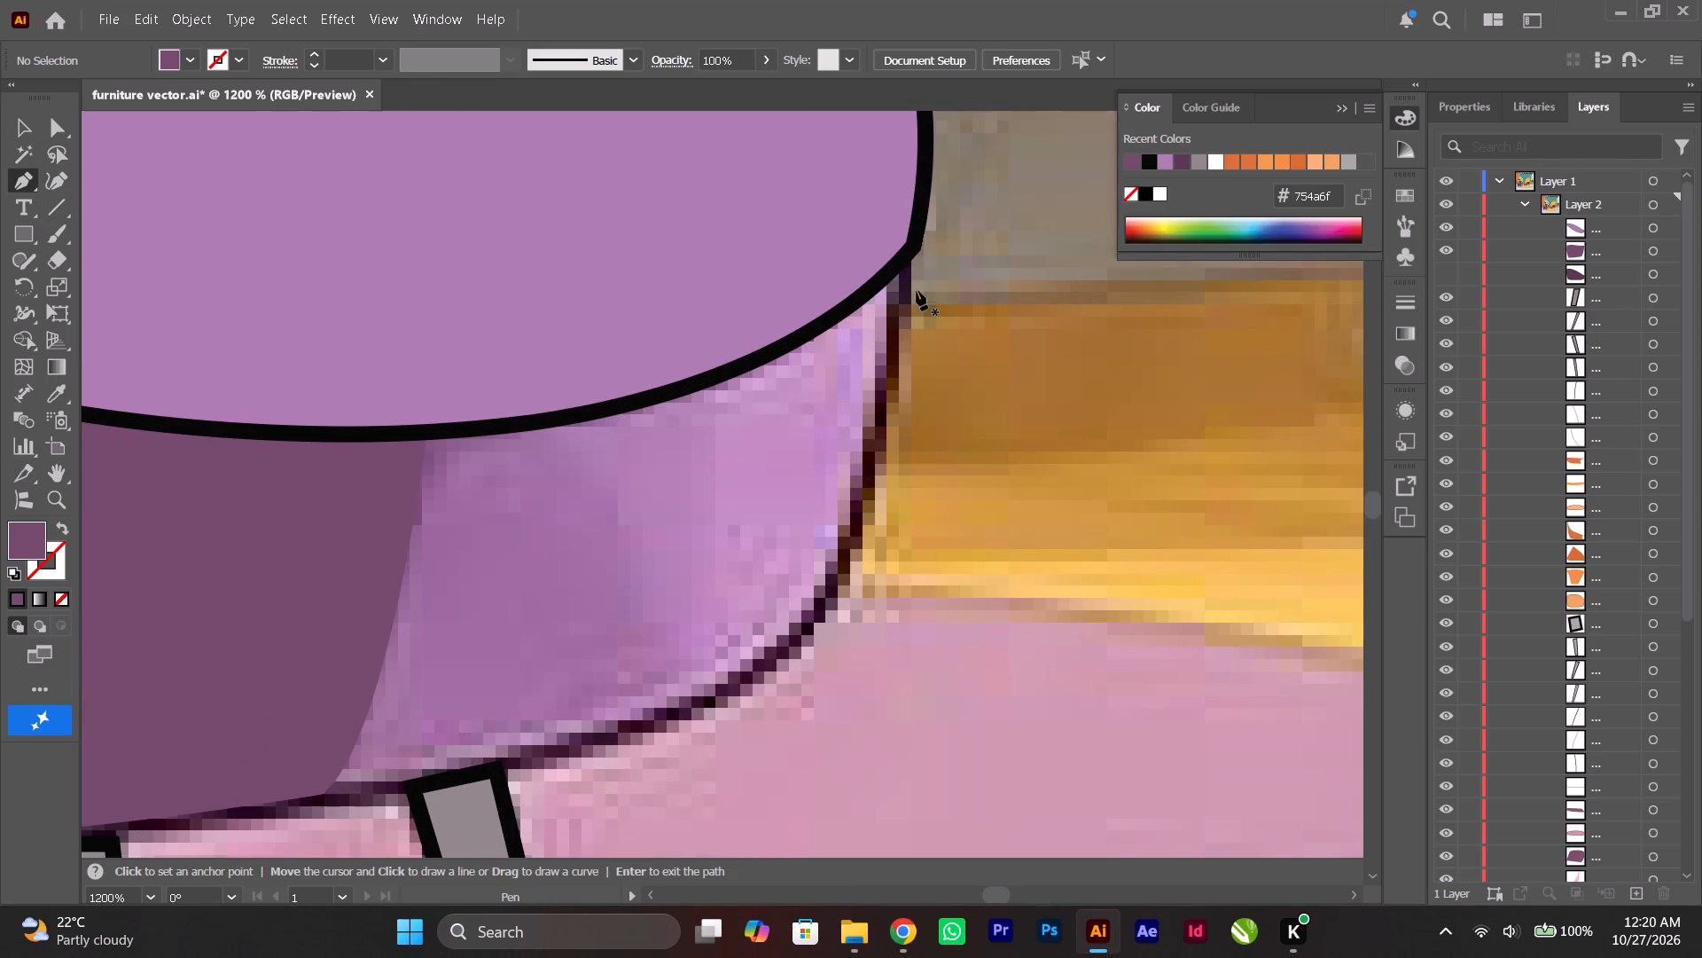
click(905, 262)
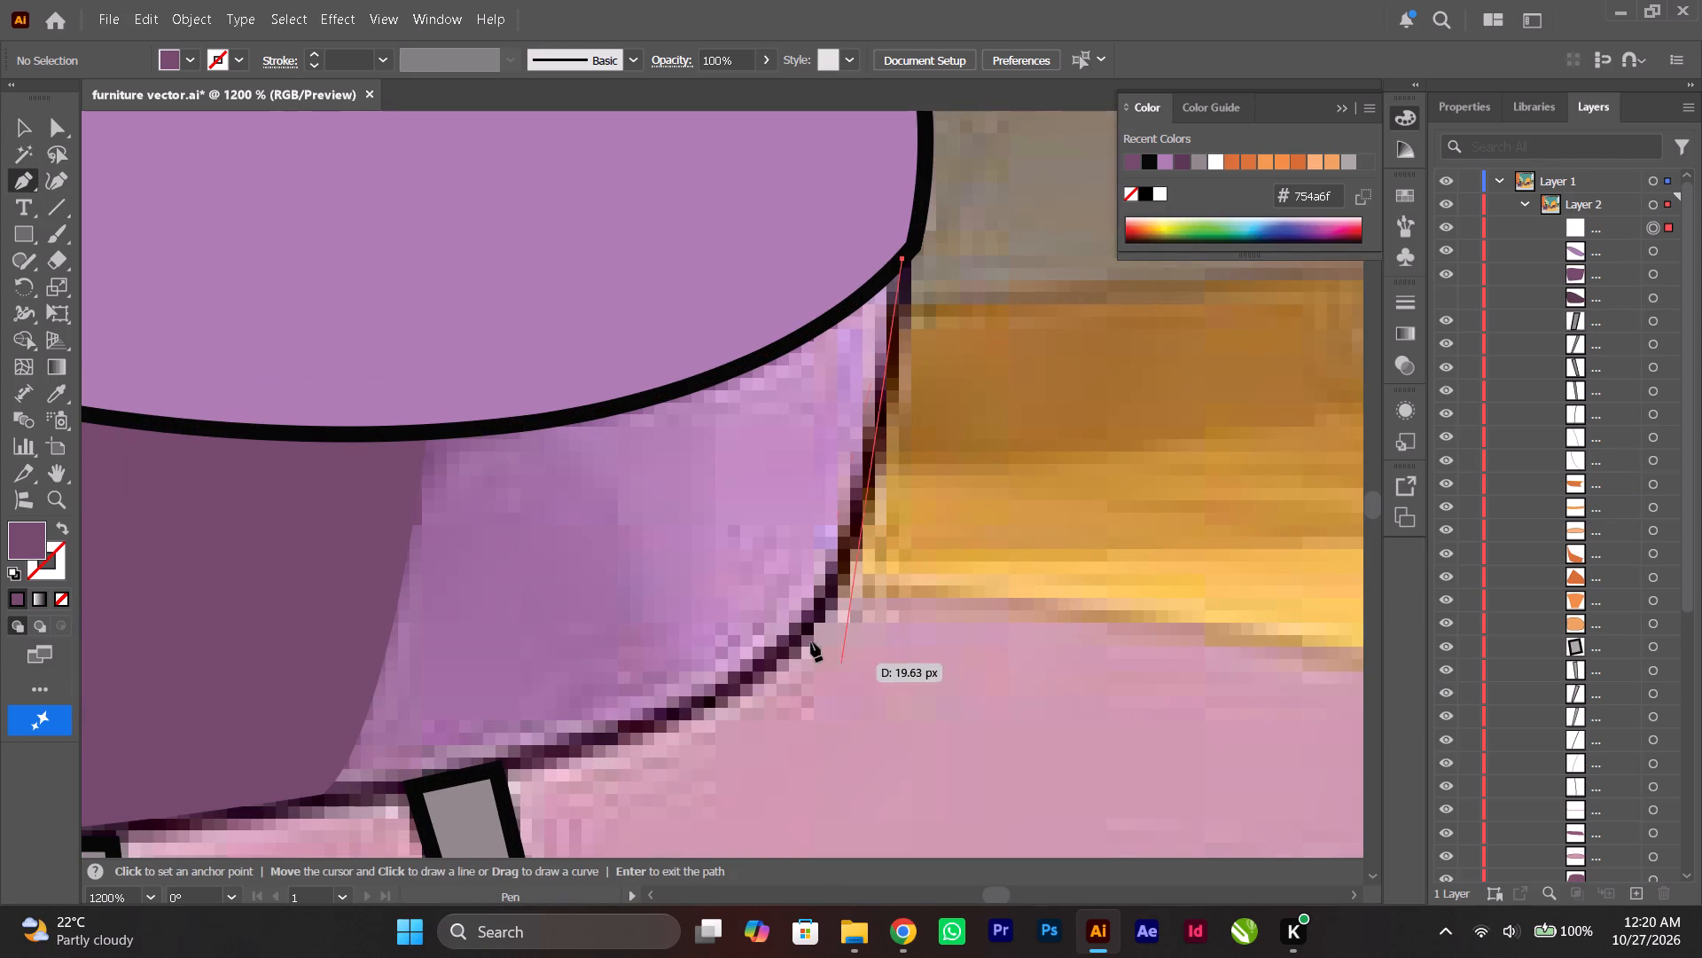
drag(805, 631, 718, 726)
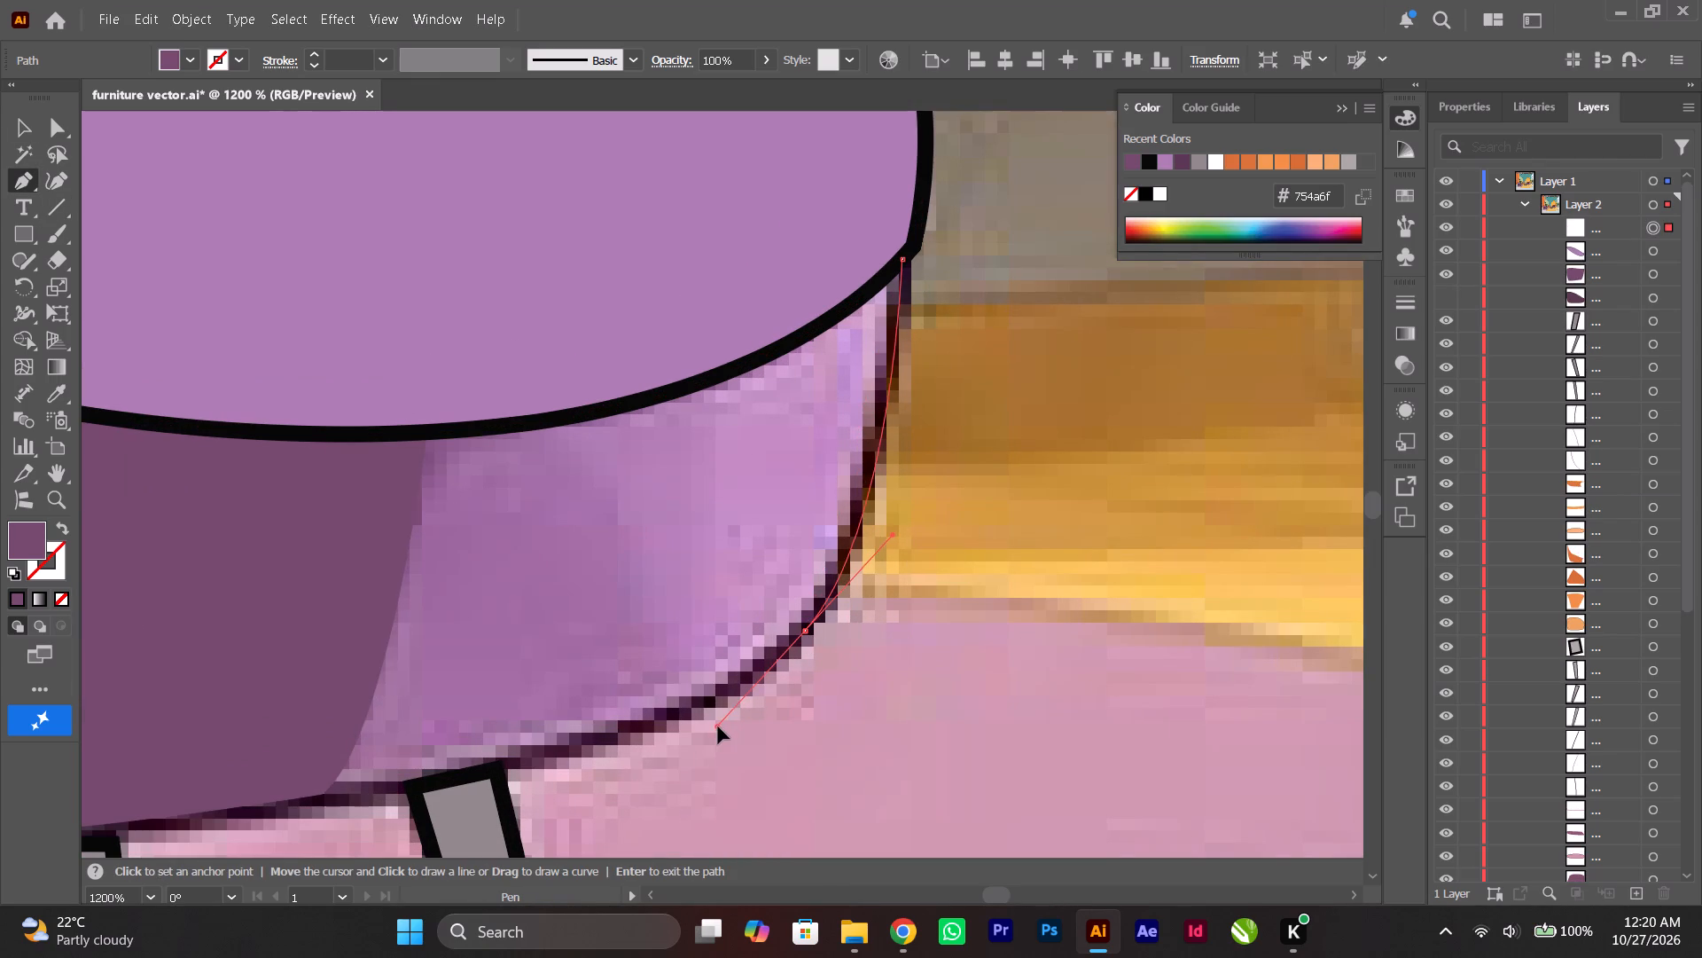
drag(718, 726, 721, 726)
click(805, 631)
ctrl+scroll(762, 687, up, 7)
scroll(679, 742, down, 3)
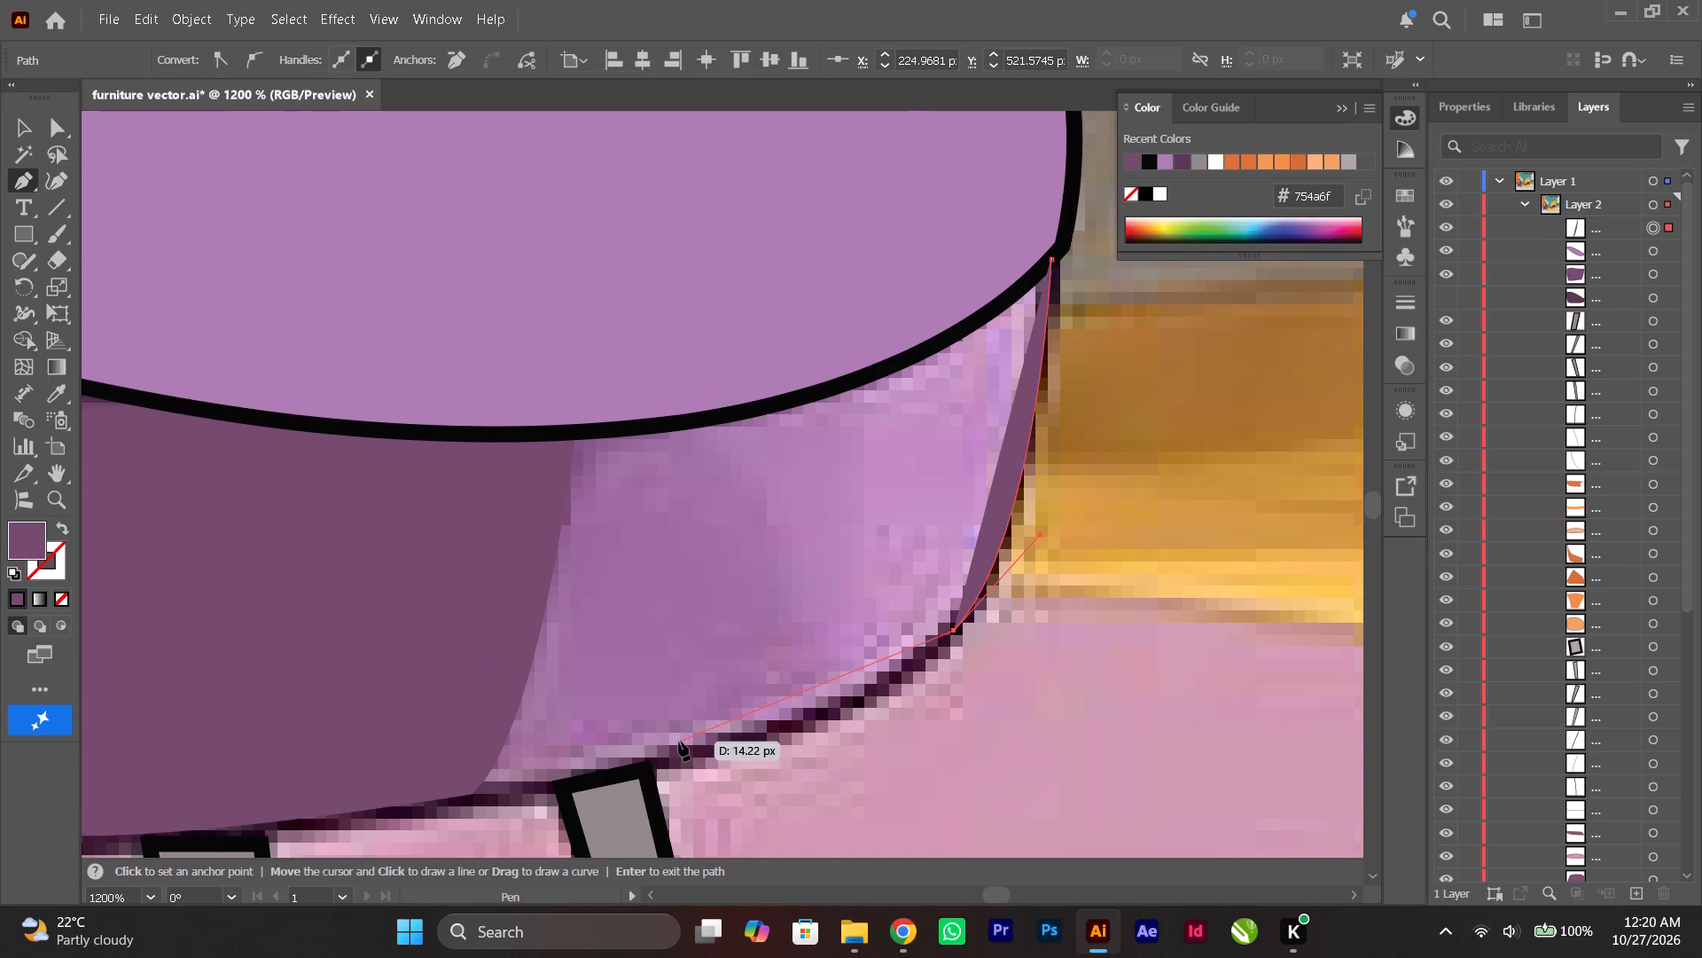
scroll(516, 731, down, 1)
alt+scroll(512, 705, down, 1)
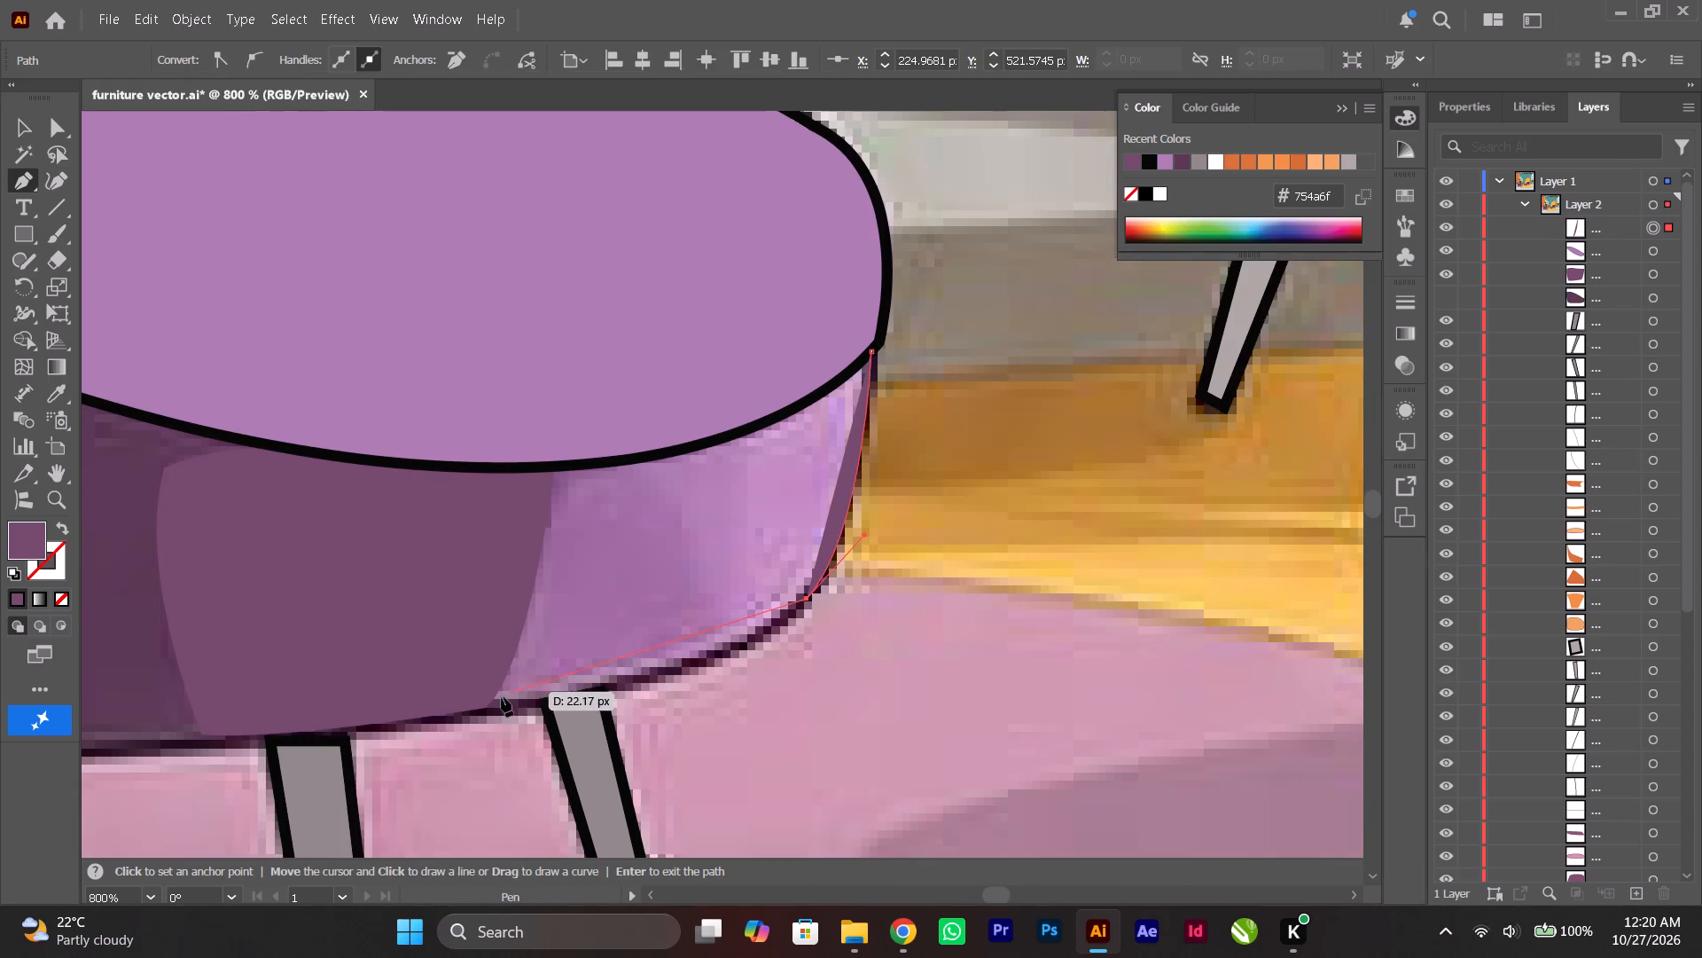
drag(483, 708, 293, 705)
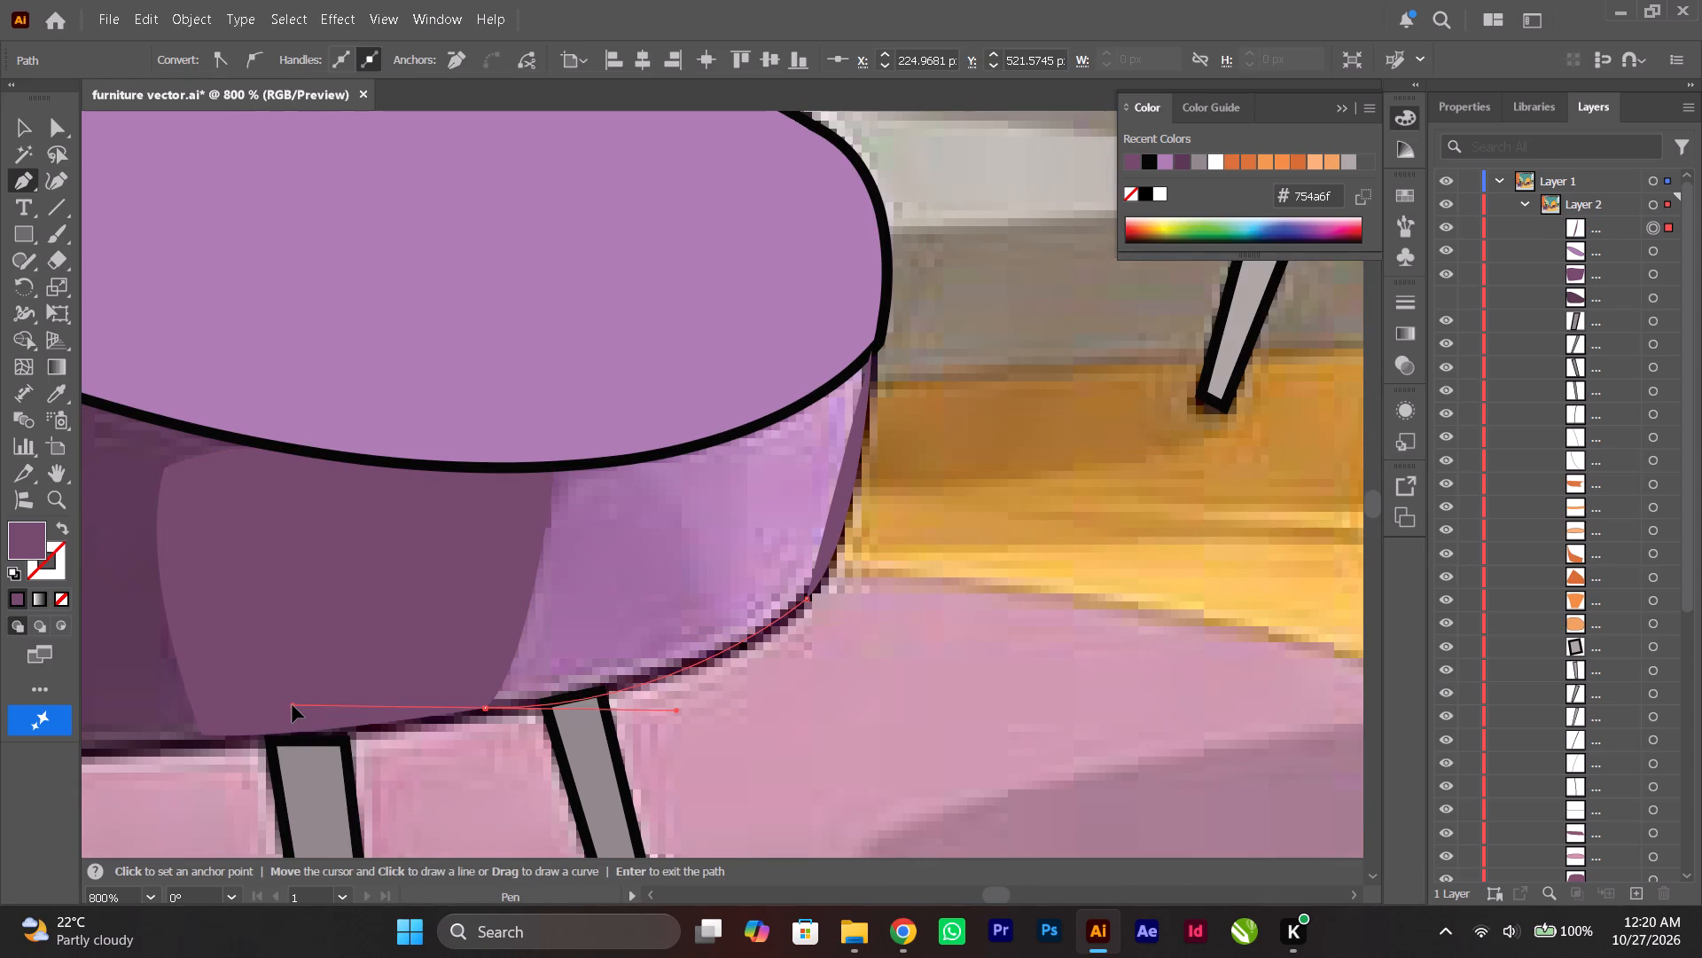
drag(293, 705, 296, 706)
click(484, 709)
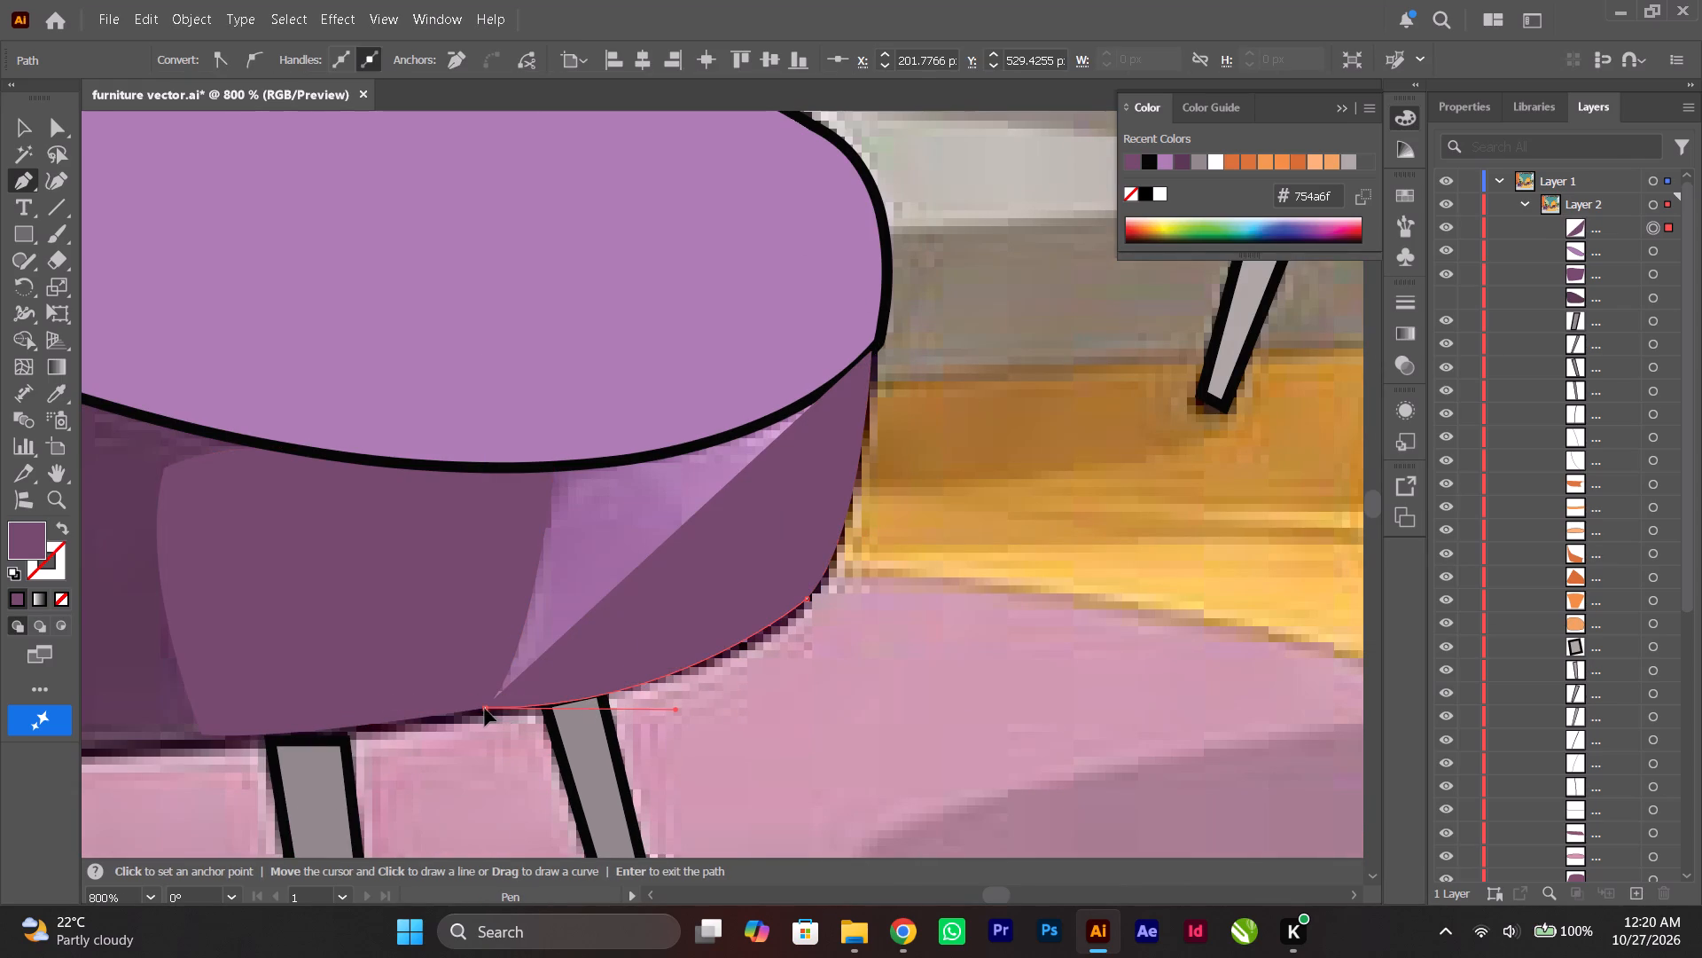
Run the highlight path up over the mid-purple shading, remove its fill, and close it along the light purple interior's lower curve.
click(478, 618)
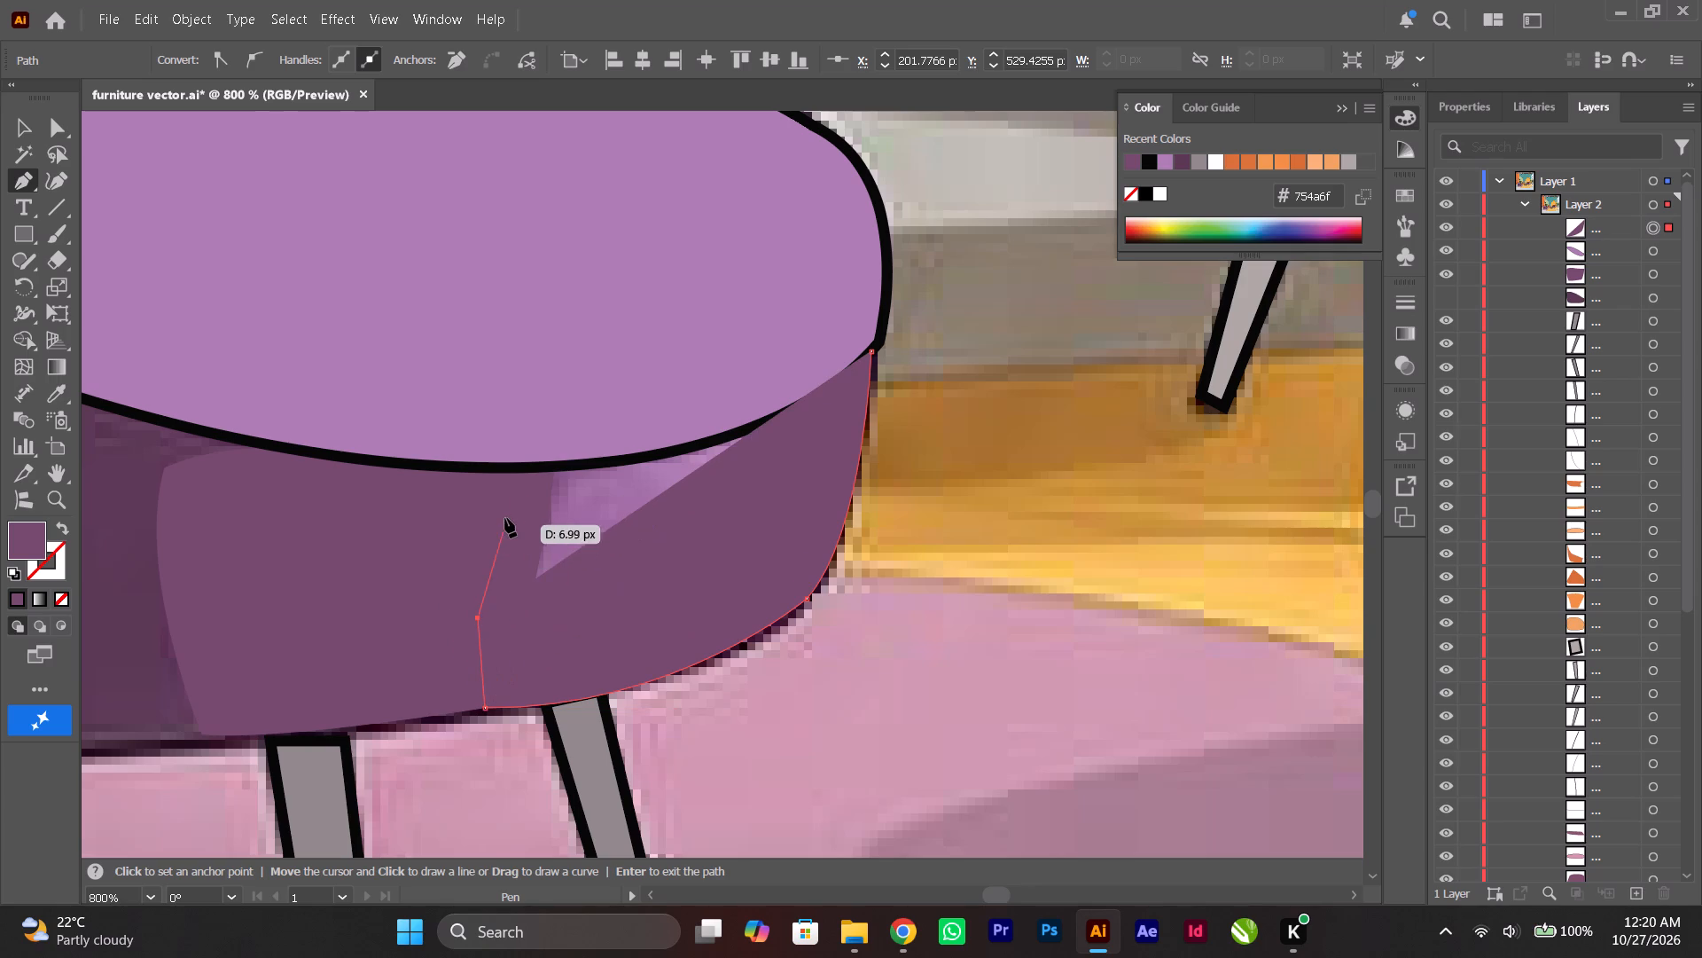
click(505, 507)
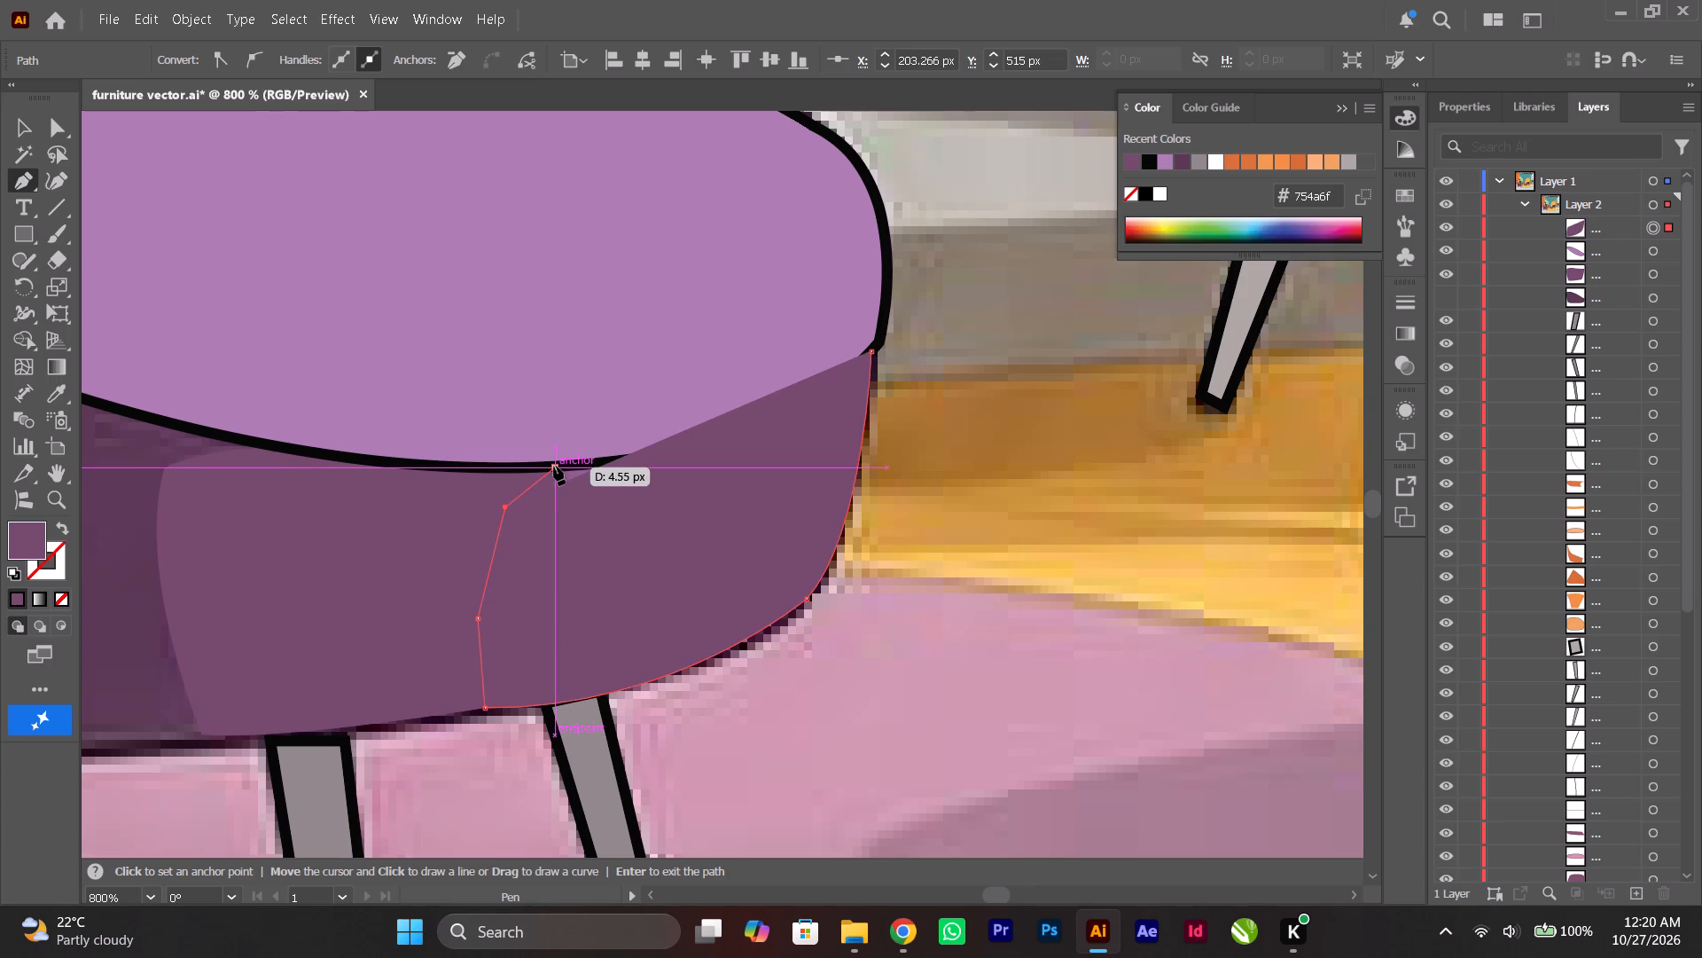
click(554, 466)
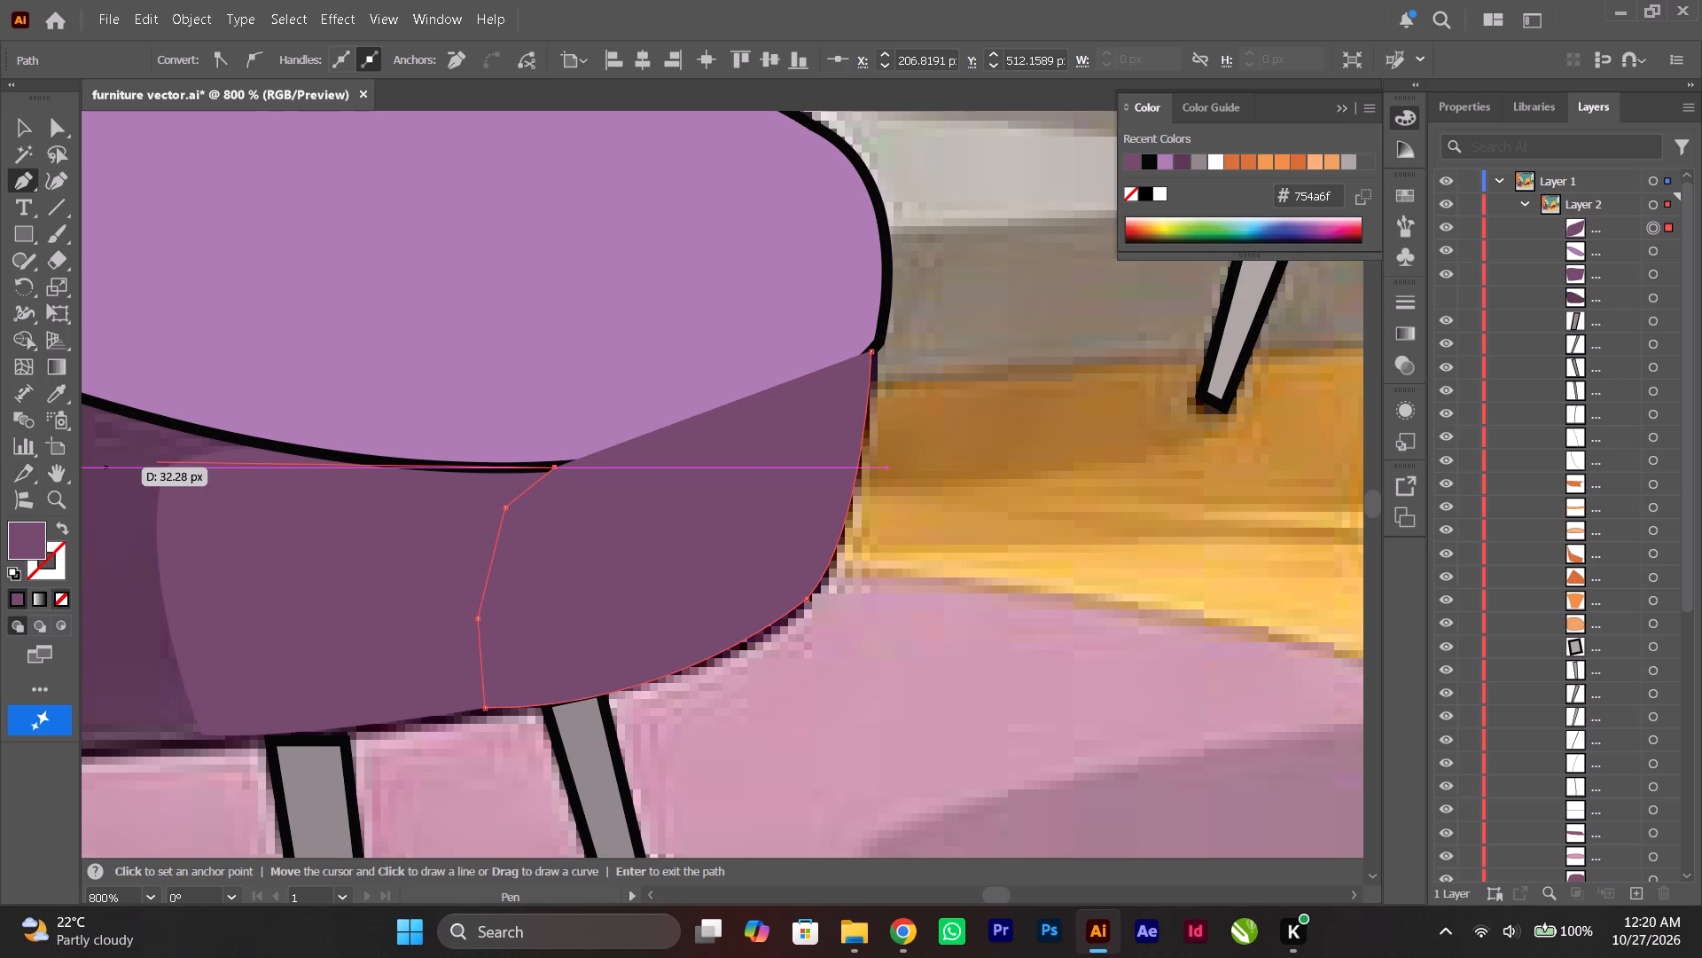
click(62, 598)
drag(770, 420, 816, 393)
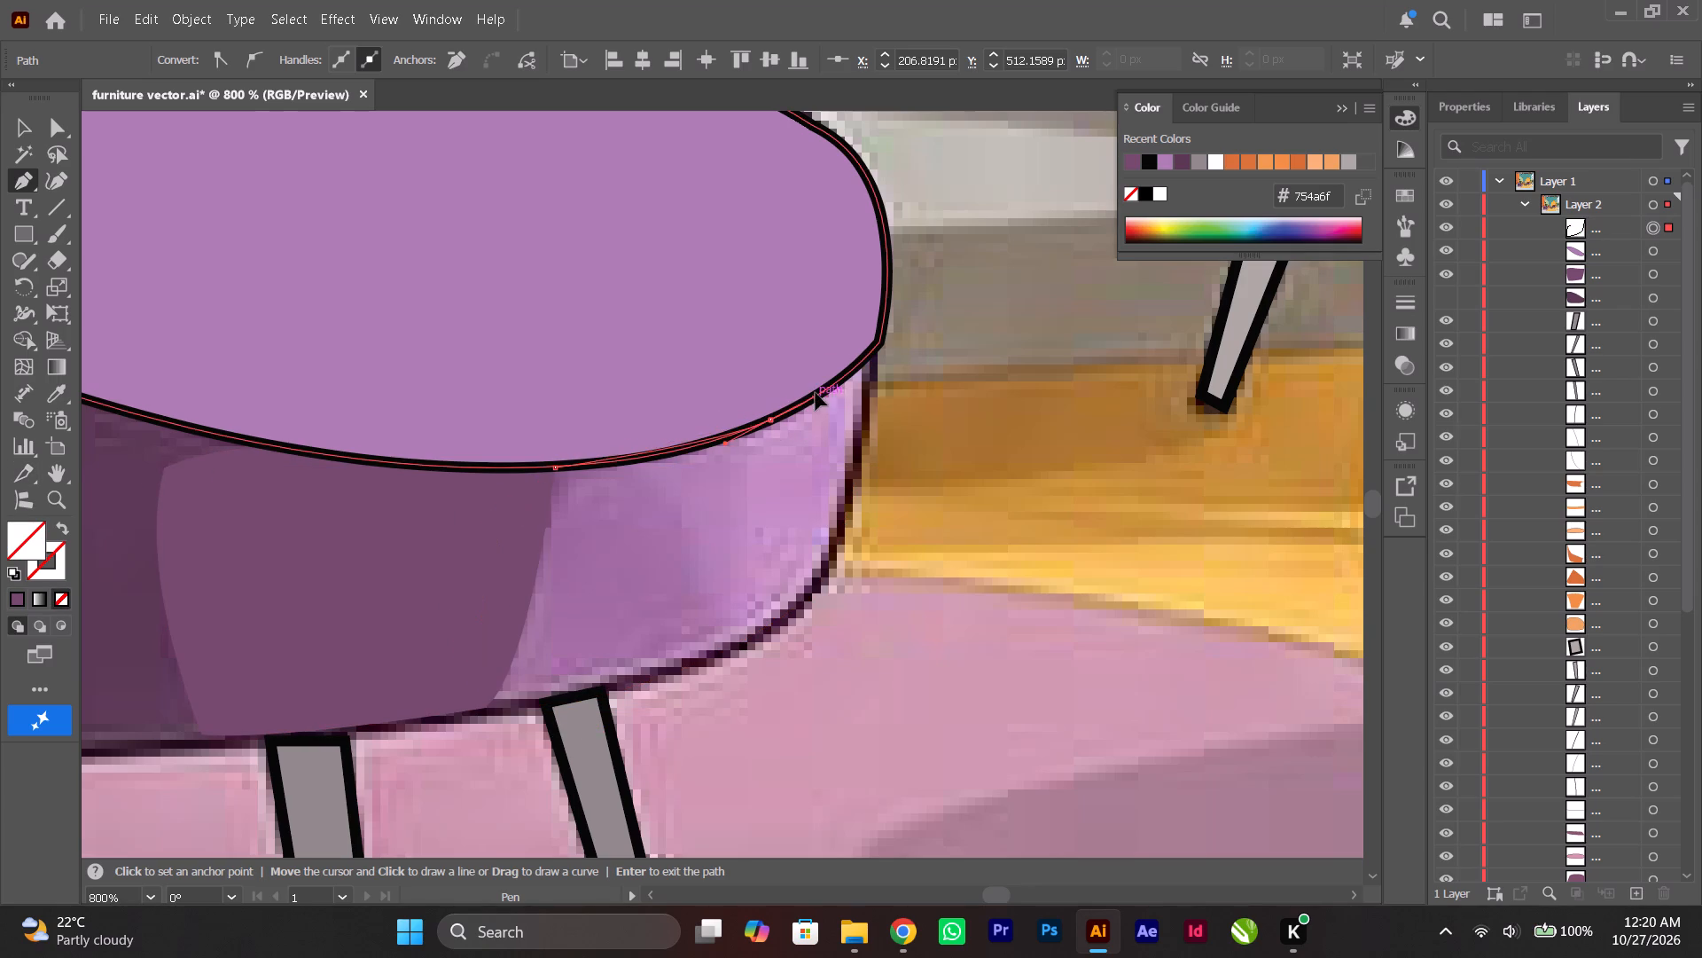
drag(816, 393, 845, 375)
click(771, 420)
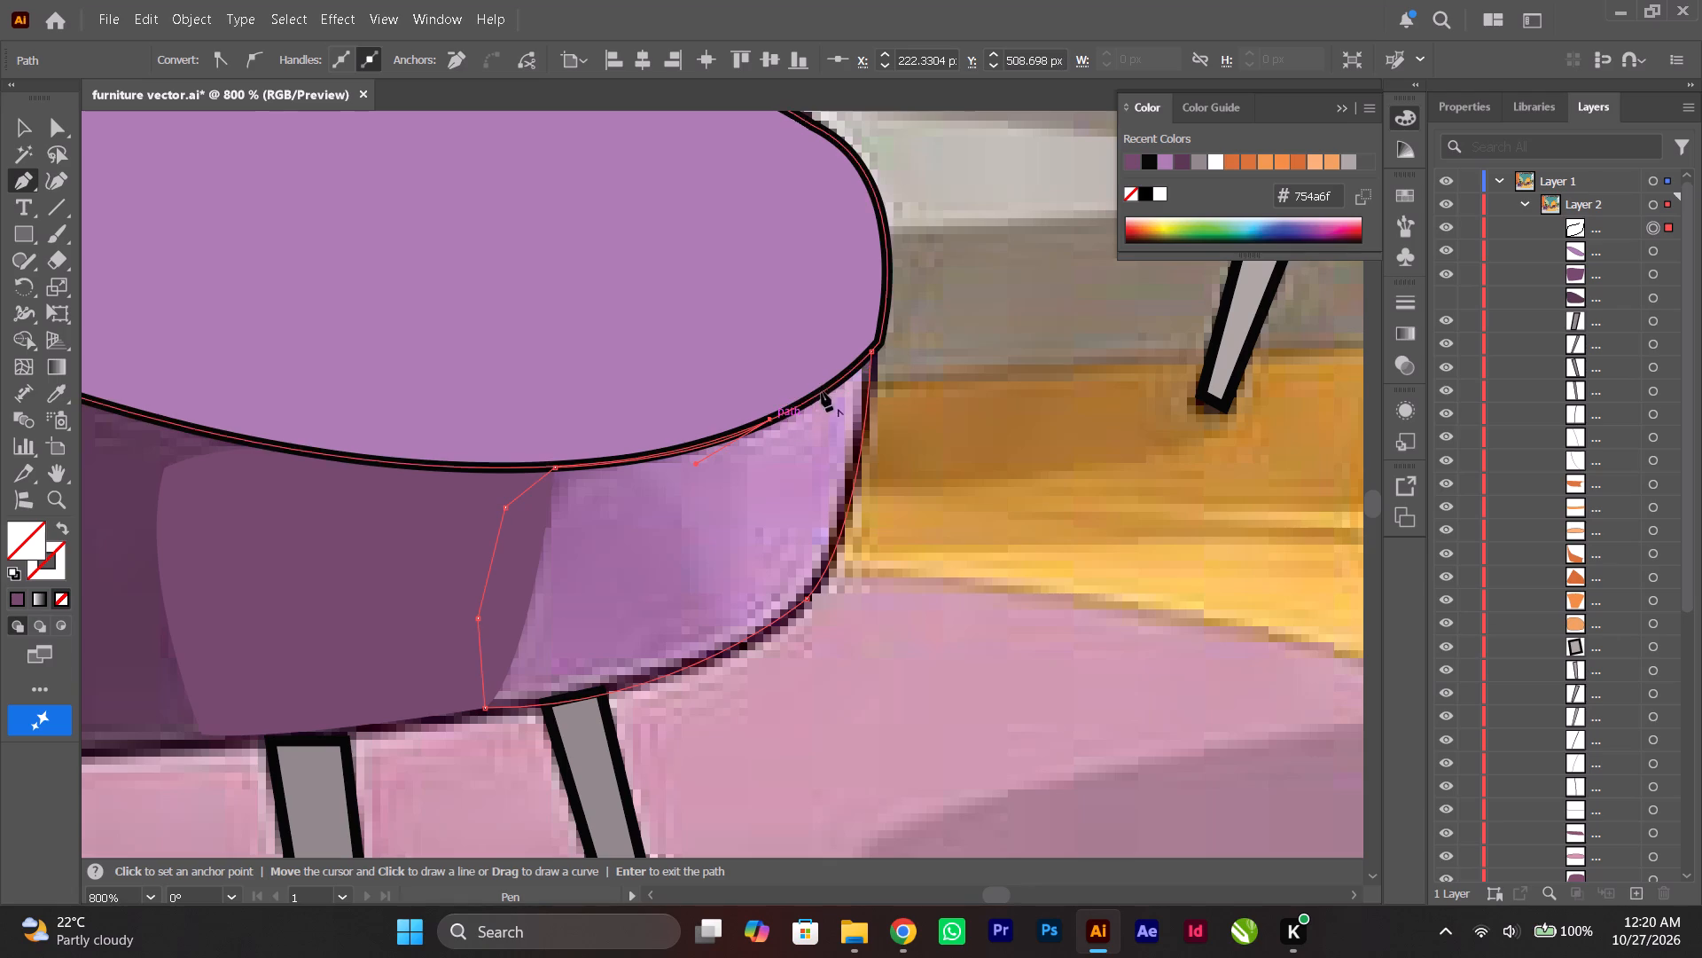
drag(871, 350, 888, 326)
Fill the closed highlight shape with the light purple c28bc2 sampled from the reference using the Eyedropper.
click(61, 399)
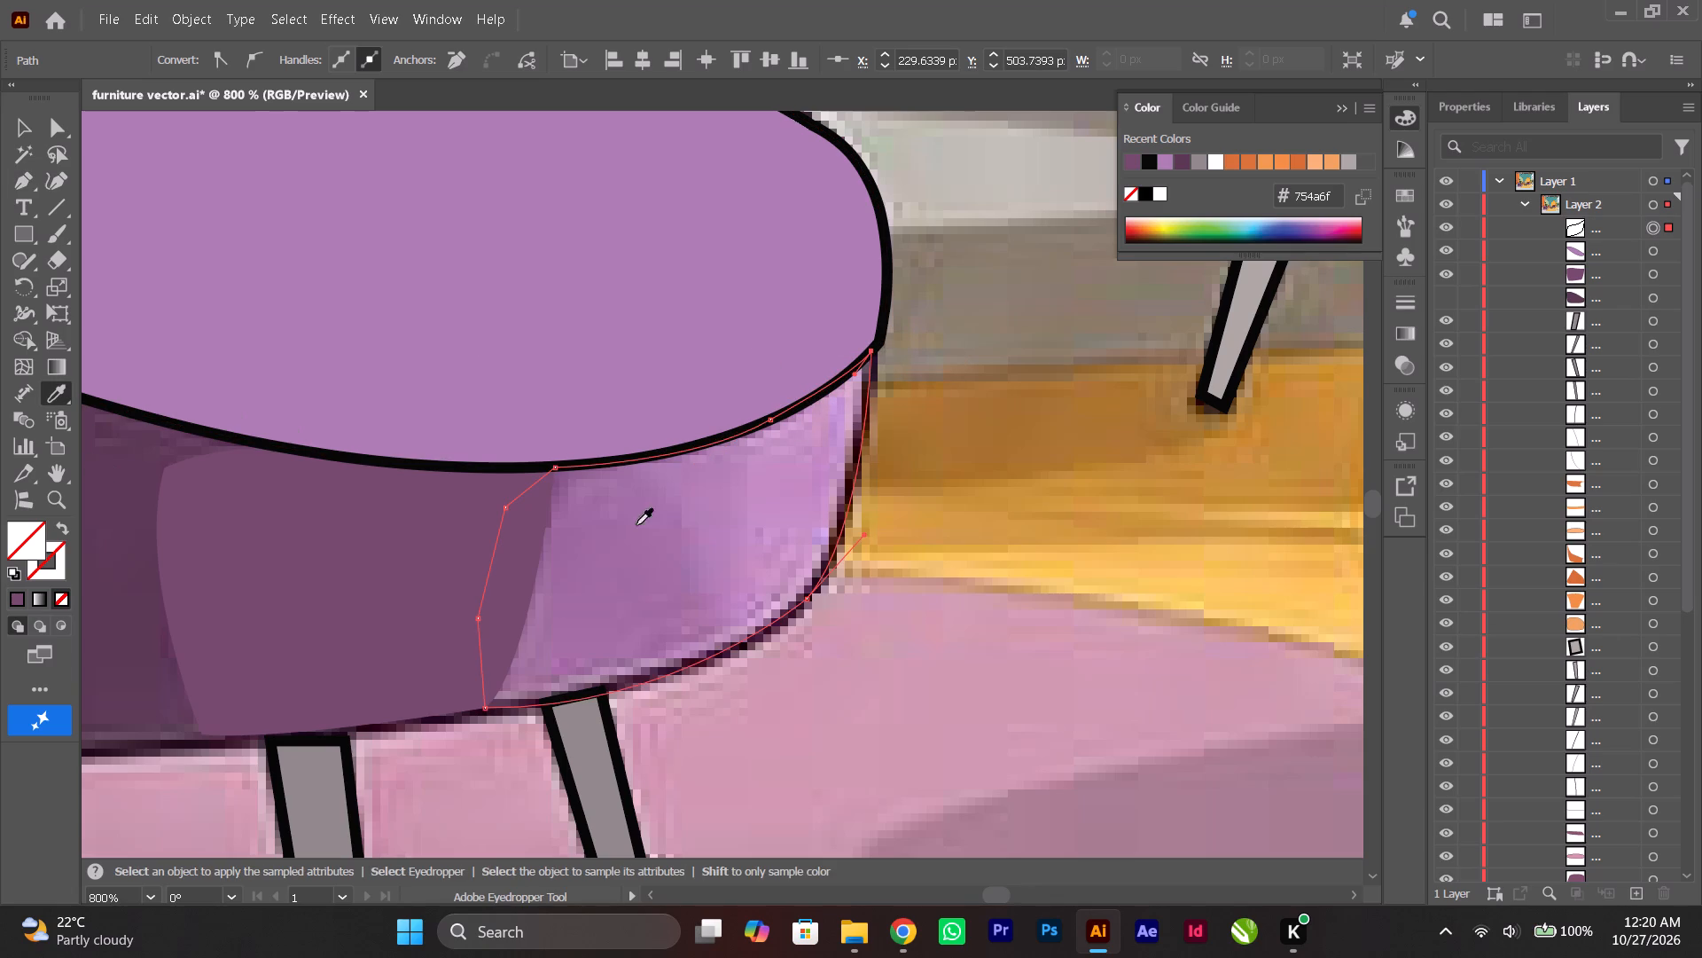
click(771, 496)
Move the light purple highlight shape below the mid-purple shading shape in Layer 2 and deselect it.
click(29, 130)
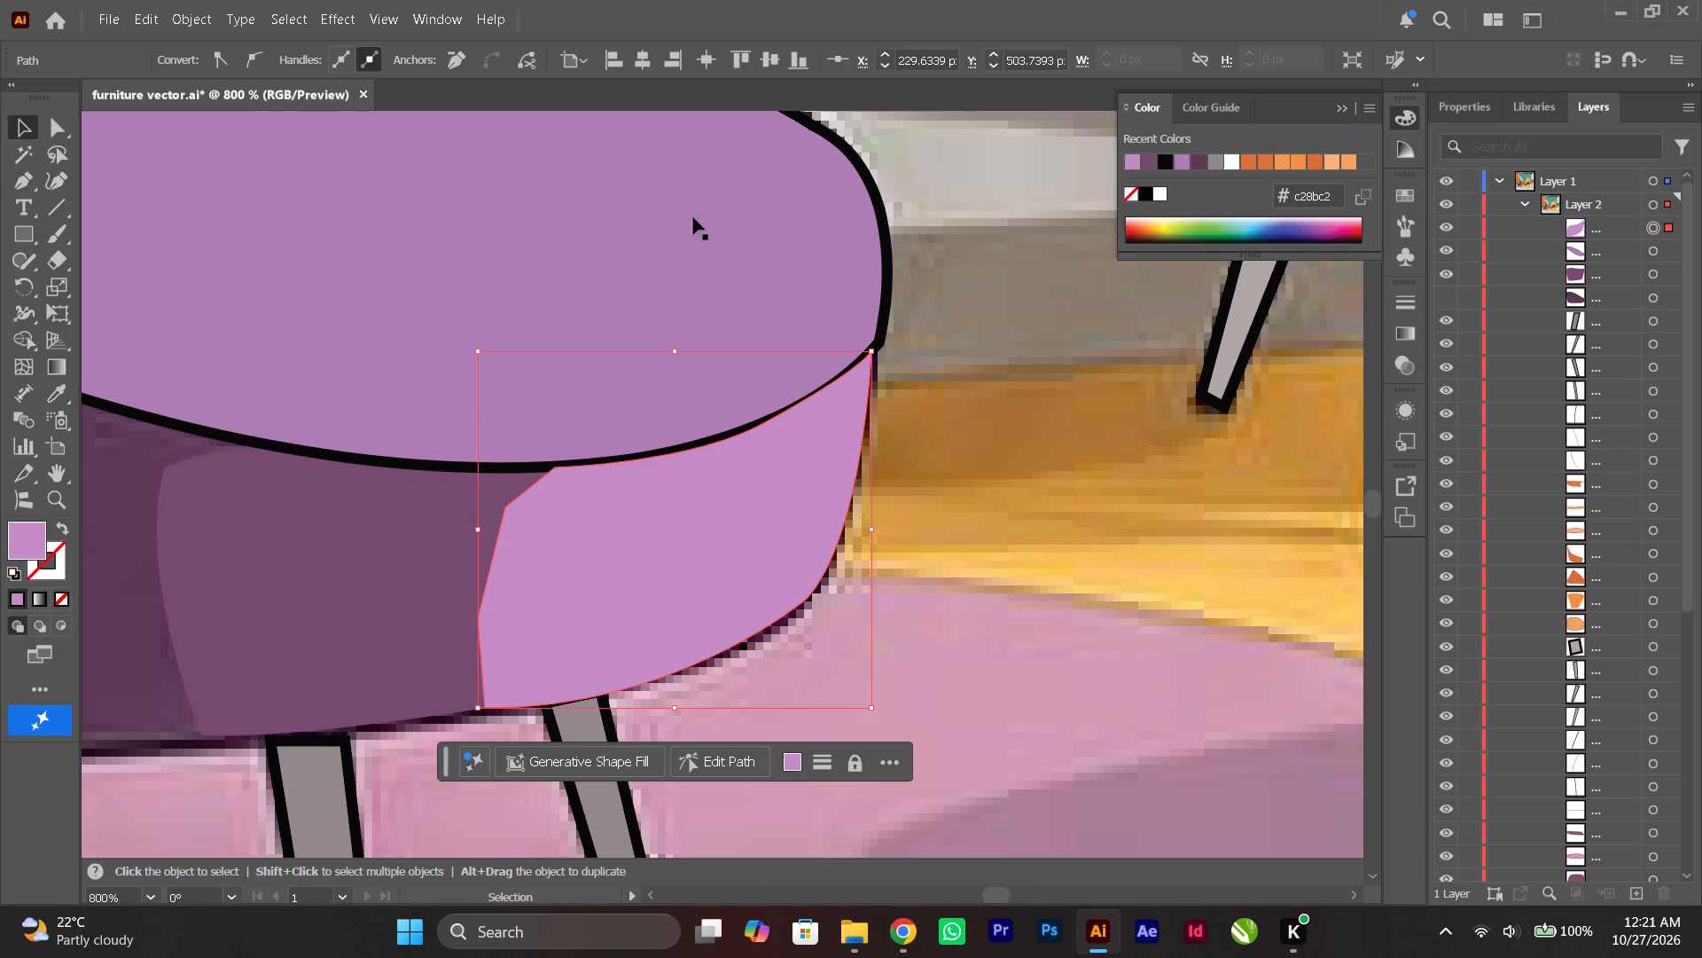
drag(1587, 220, 1587, 290)
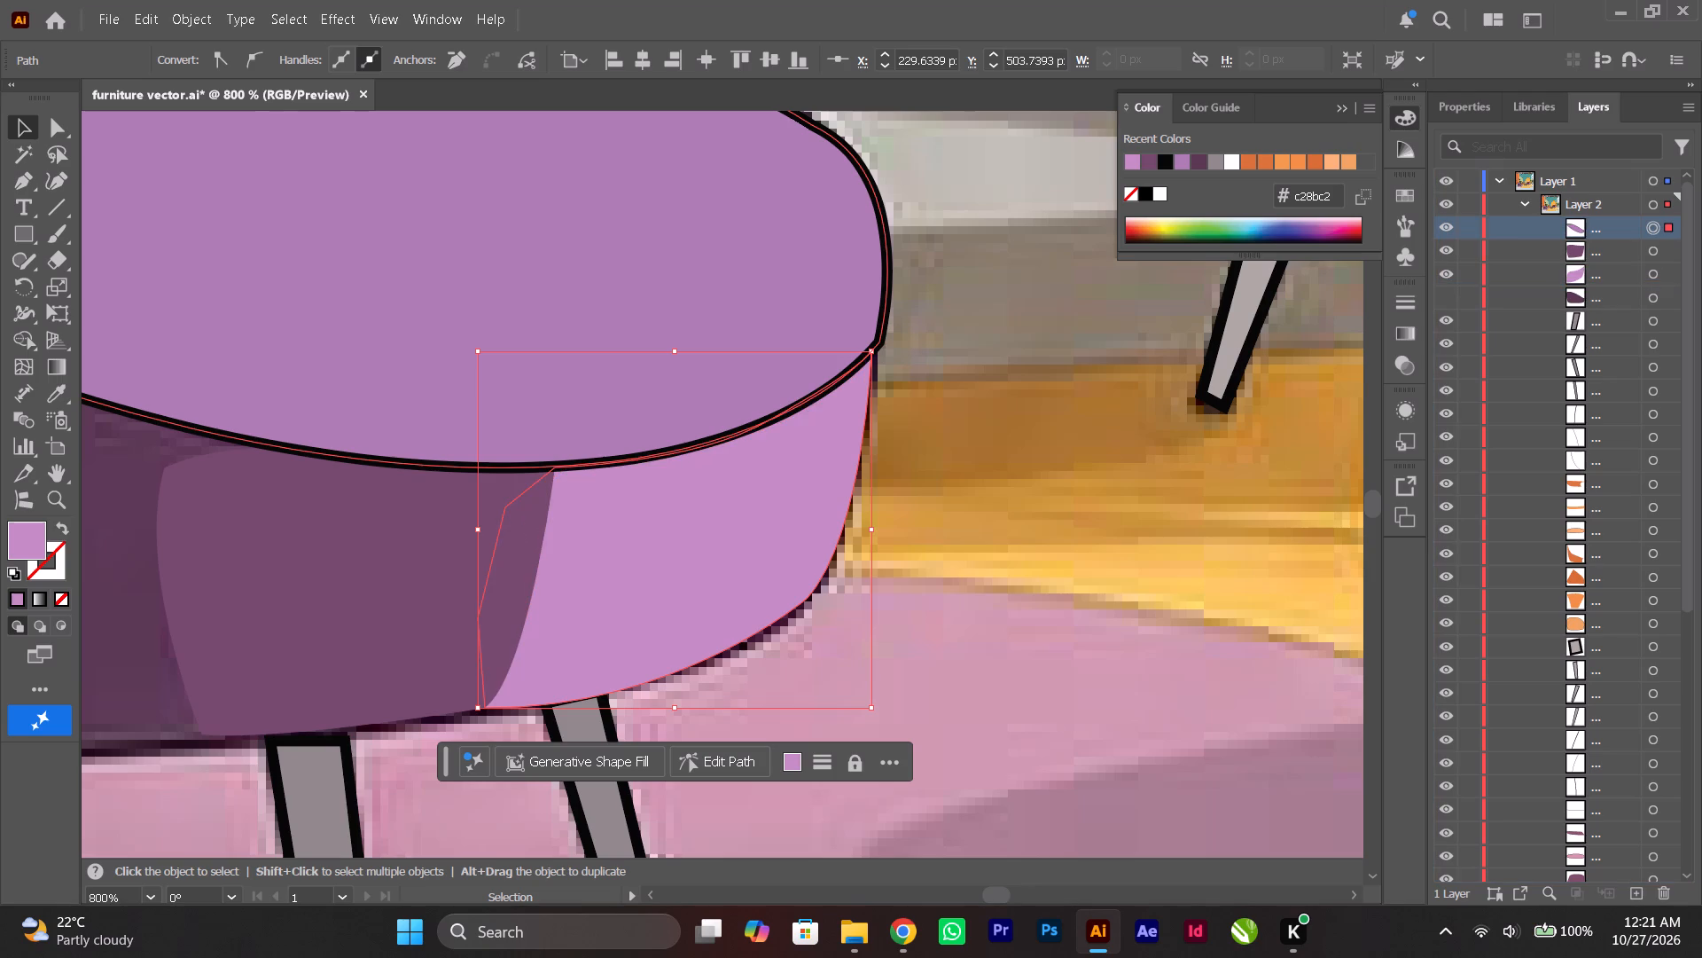
click(1103, 479)
Show the dark purple body shape to check the armchair's base highlight and shading against it, and hide it again.
alt+scroll(1103, 479, down, 3)
ctrl+scroll(1103, 479, up, 1)
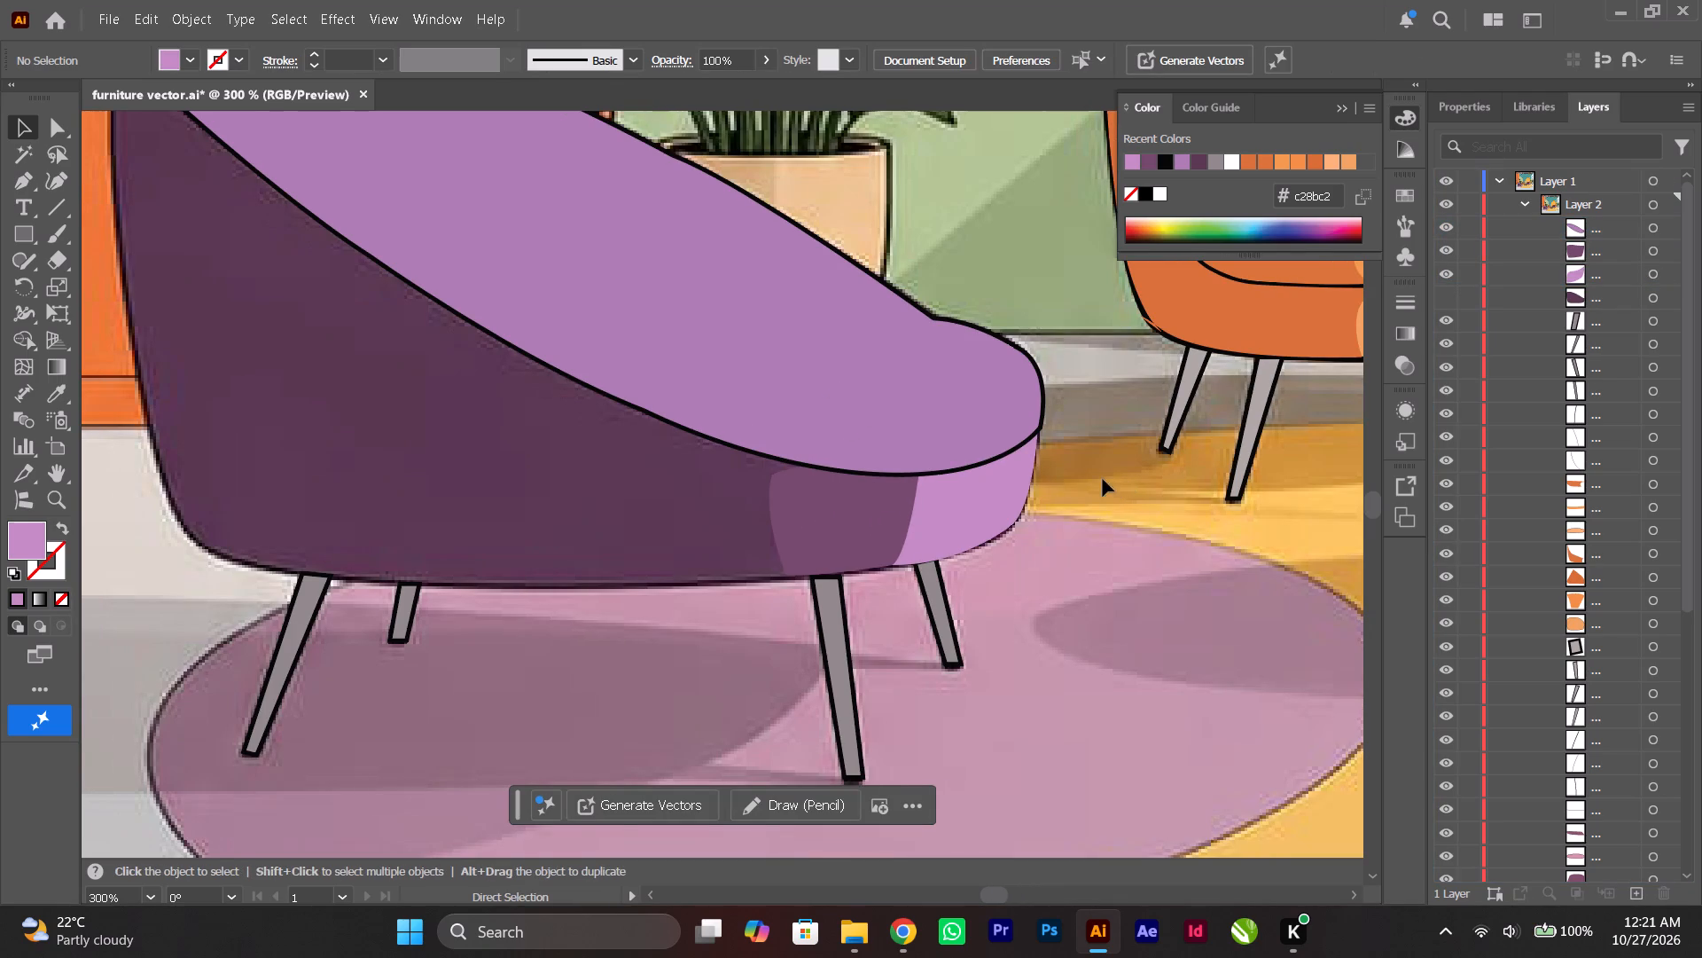
click(1445, 292)
scroll(1222, 485, up, 2)
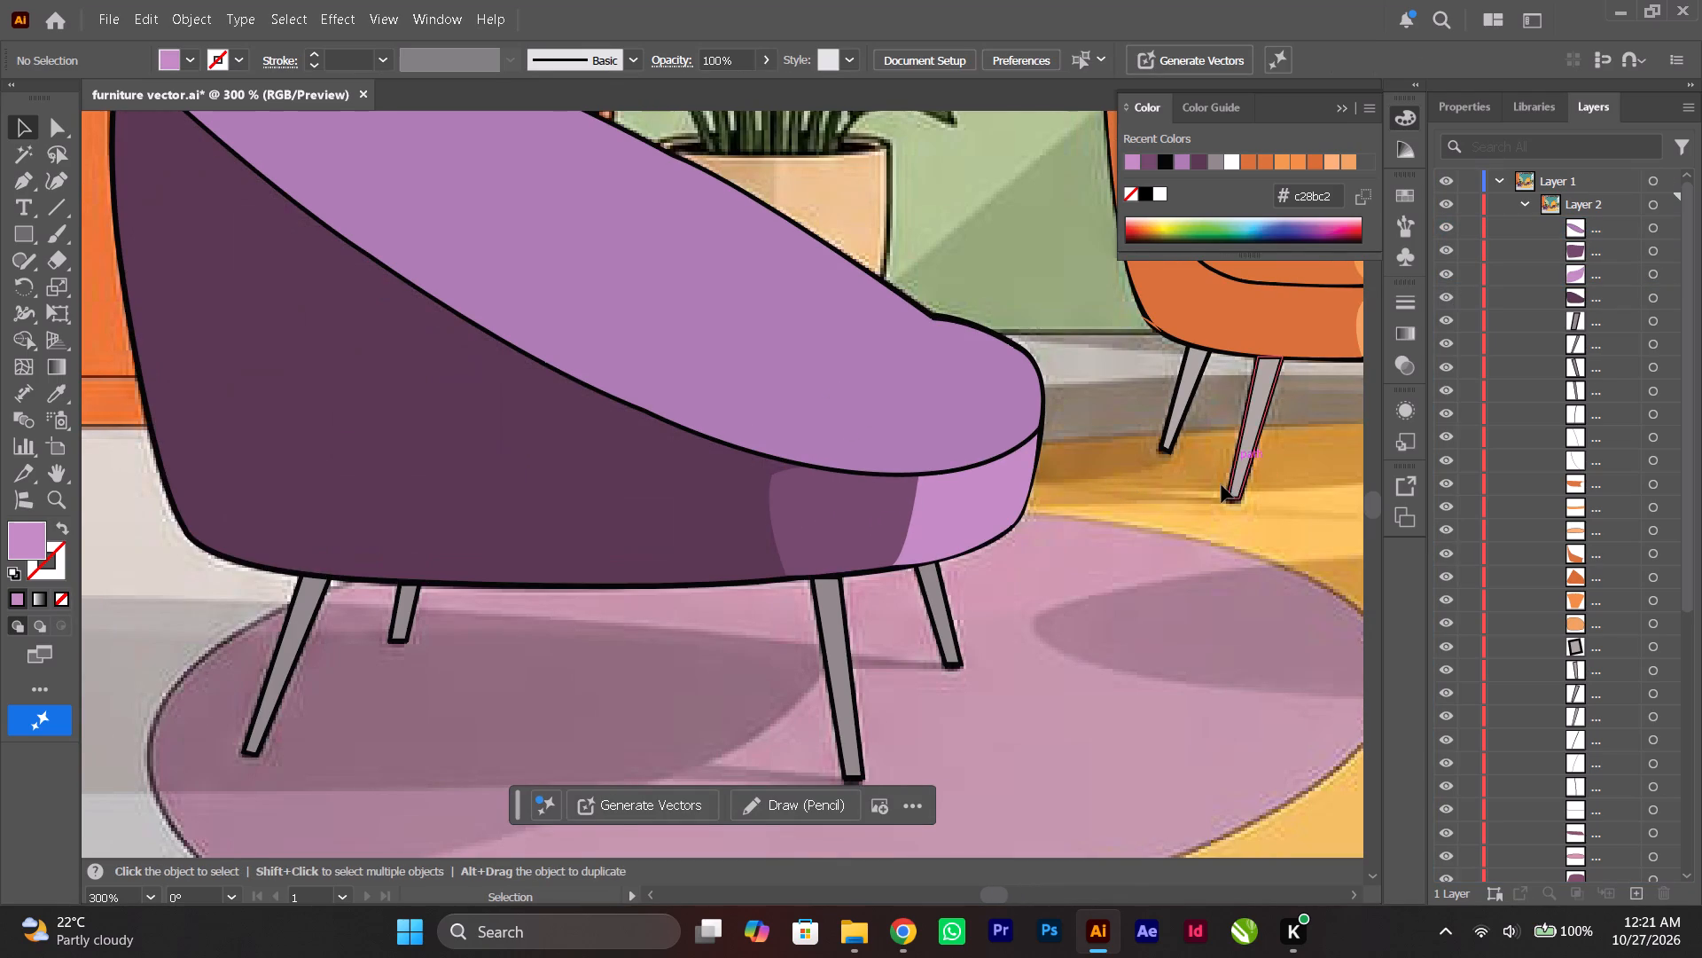
scroll(1222, 485, up, 4)
alt+scroll(1222, 485, down, 2)
ctrl+scroll(1222, 485, down, 3)
scroll(1131, 576, up, 7)
ctrl+scroll(1131, 576, down, 4)
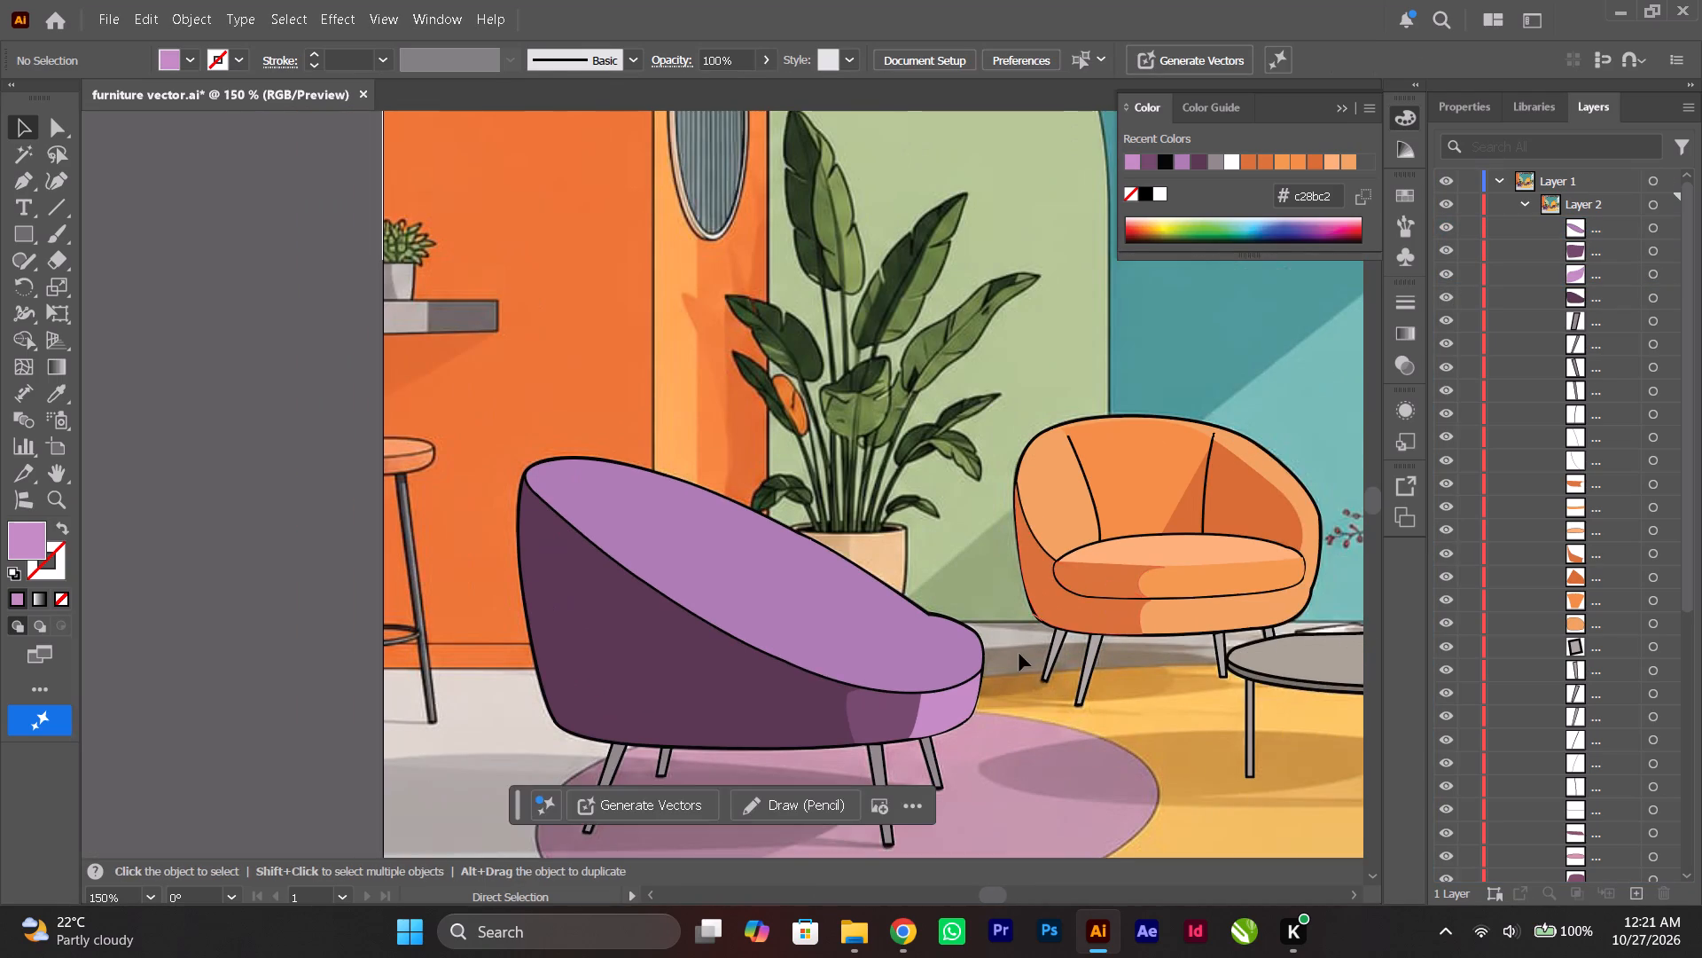
alt+scroll(1019, 655, down, 3)
ctrl+scroll(1019, 665, up, 3)
ctrl+scroll(1019, 665, down, 10)
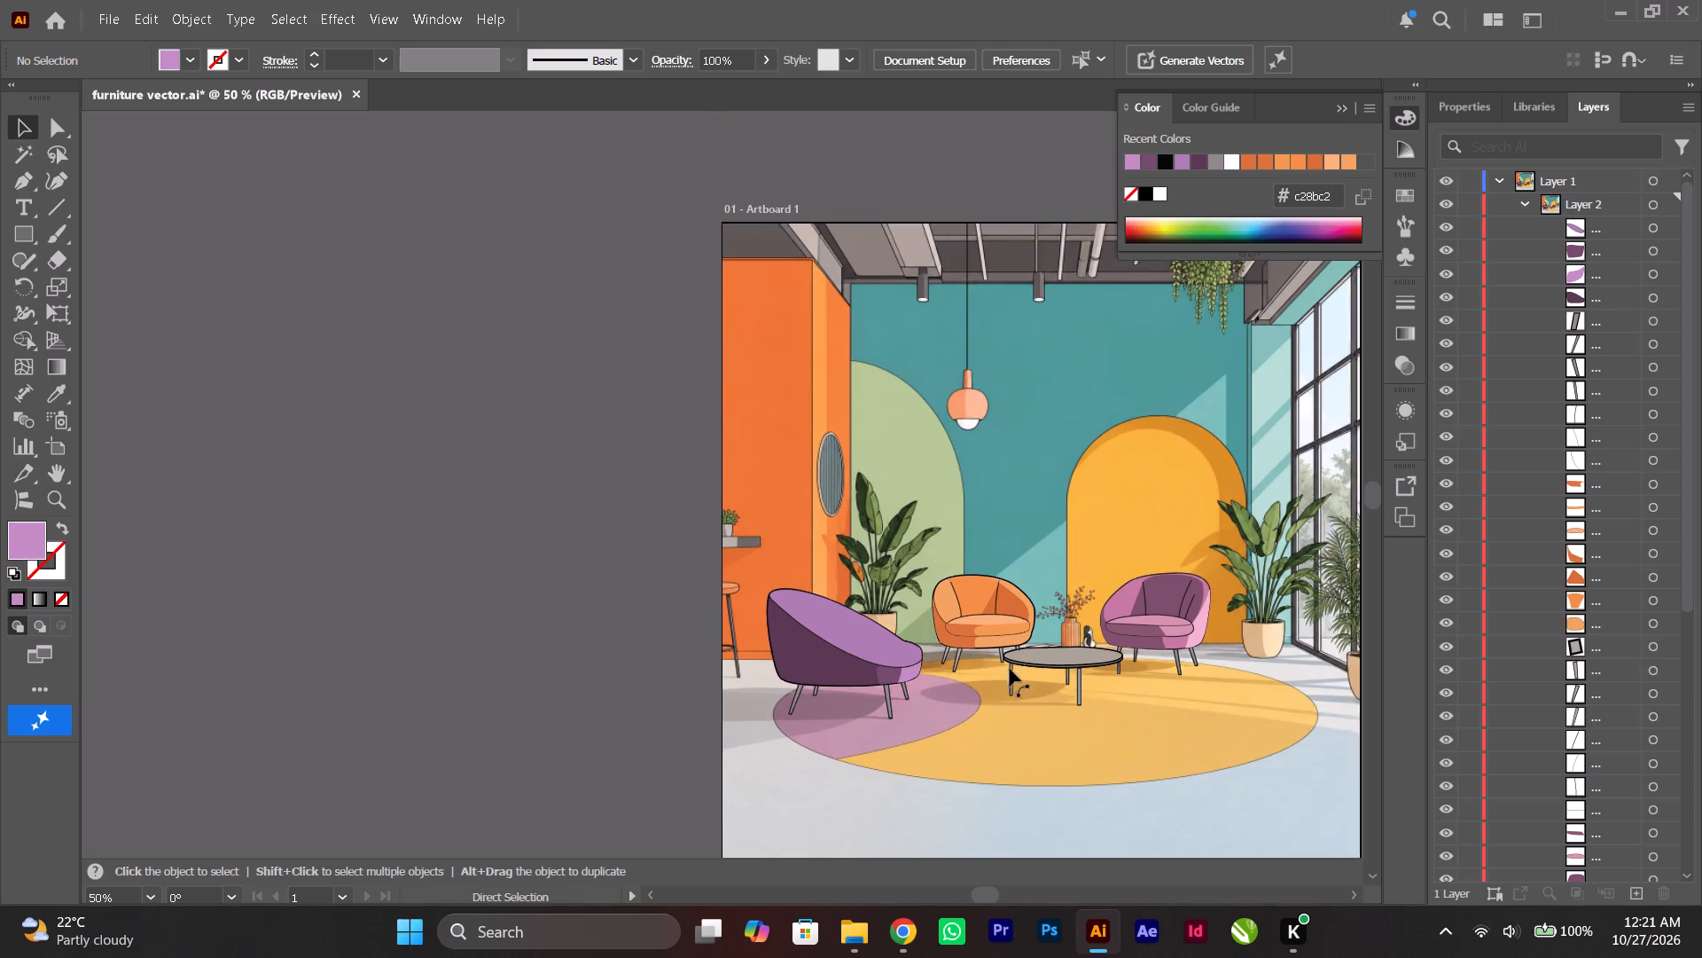
alt+scroll(947, 670, up, 5)
ctrl+scroll(677, 665, up, 20)
ctrl+scroll(677, 665, up, 1)
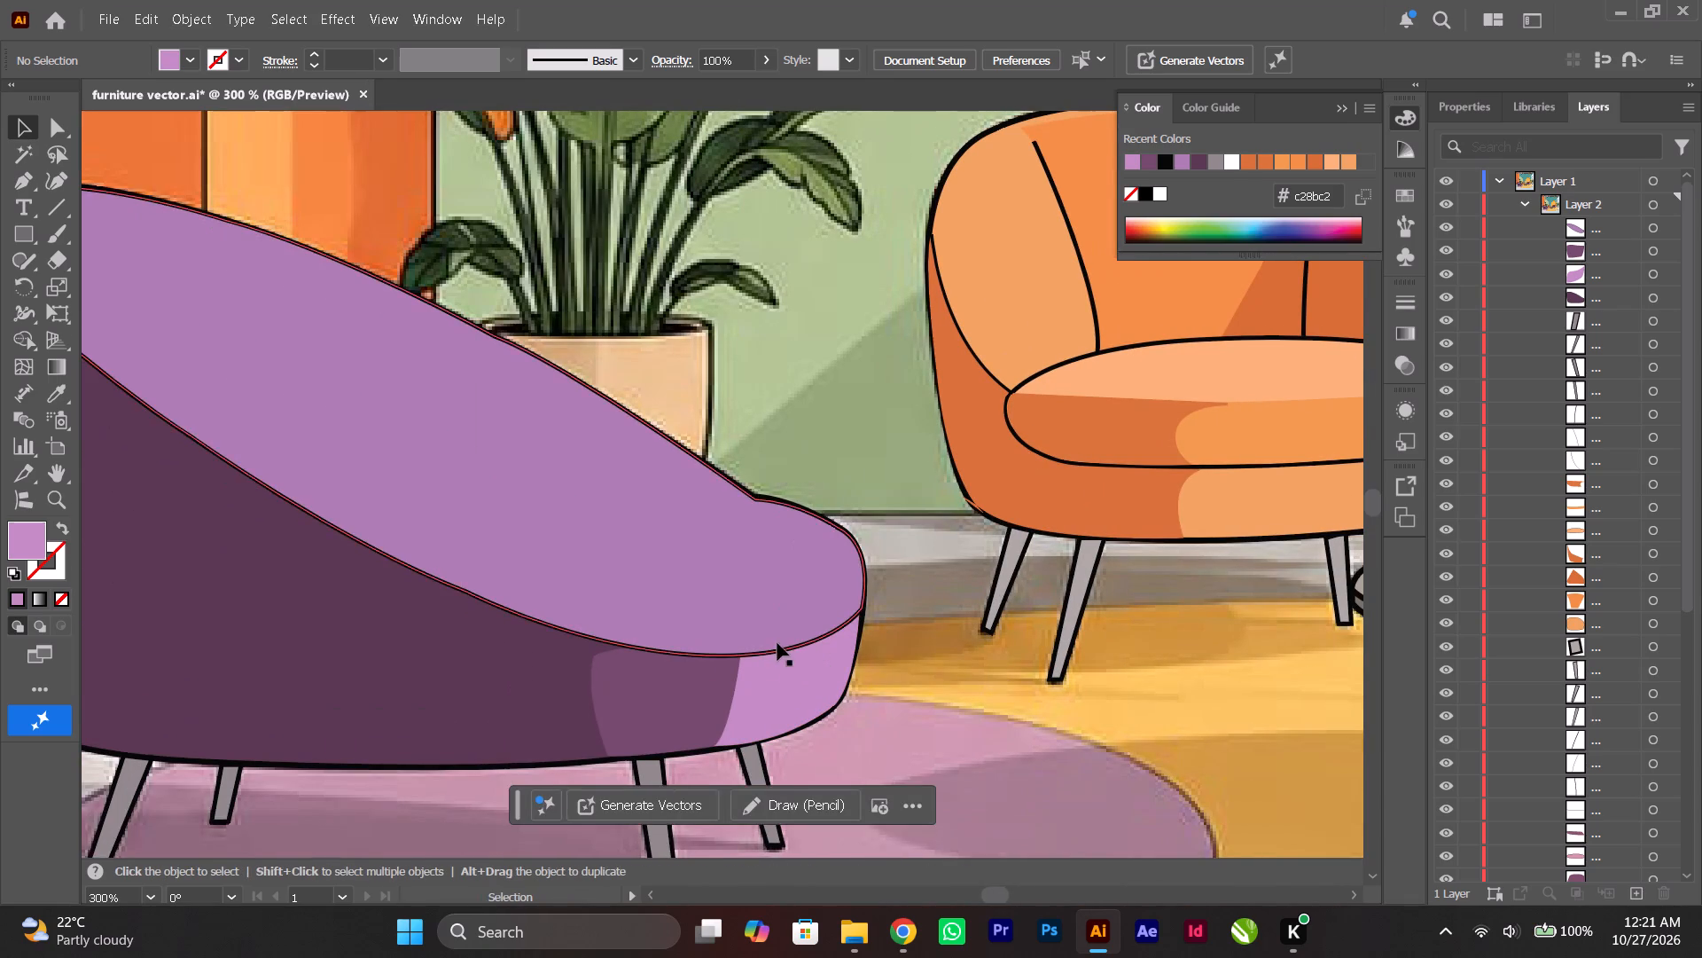
scroll(777, 642, up, 2)
click(1443, 298)
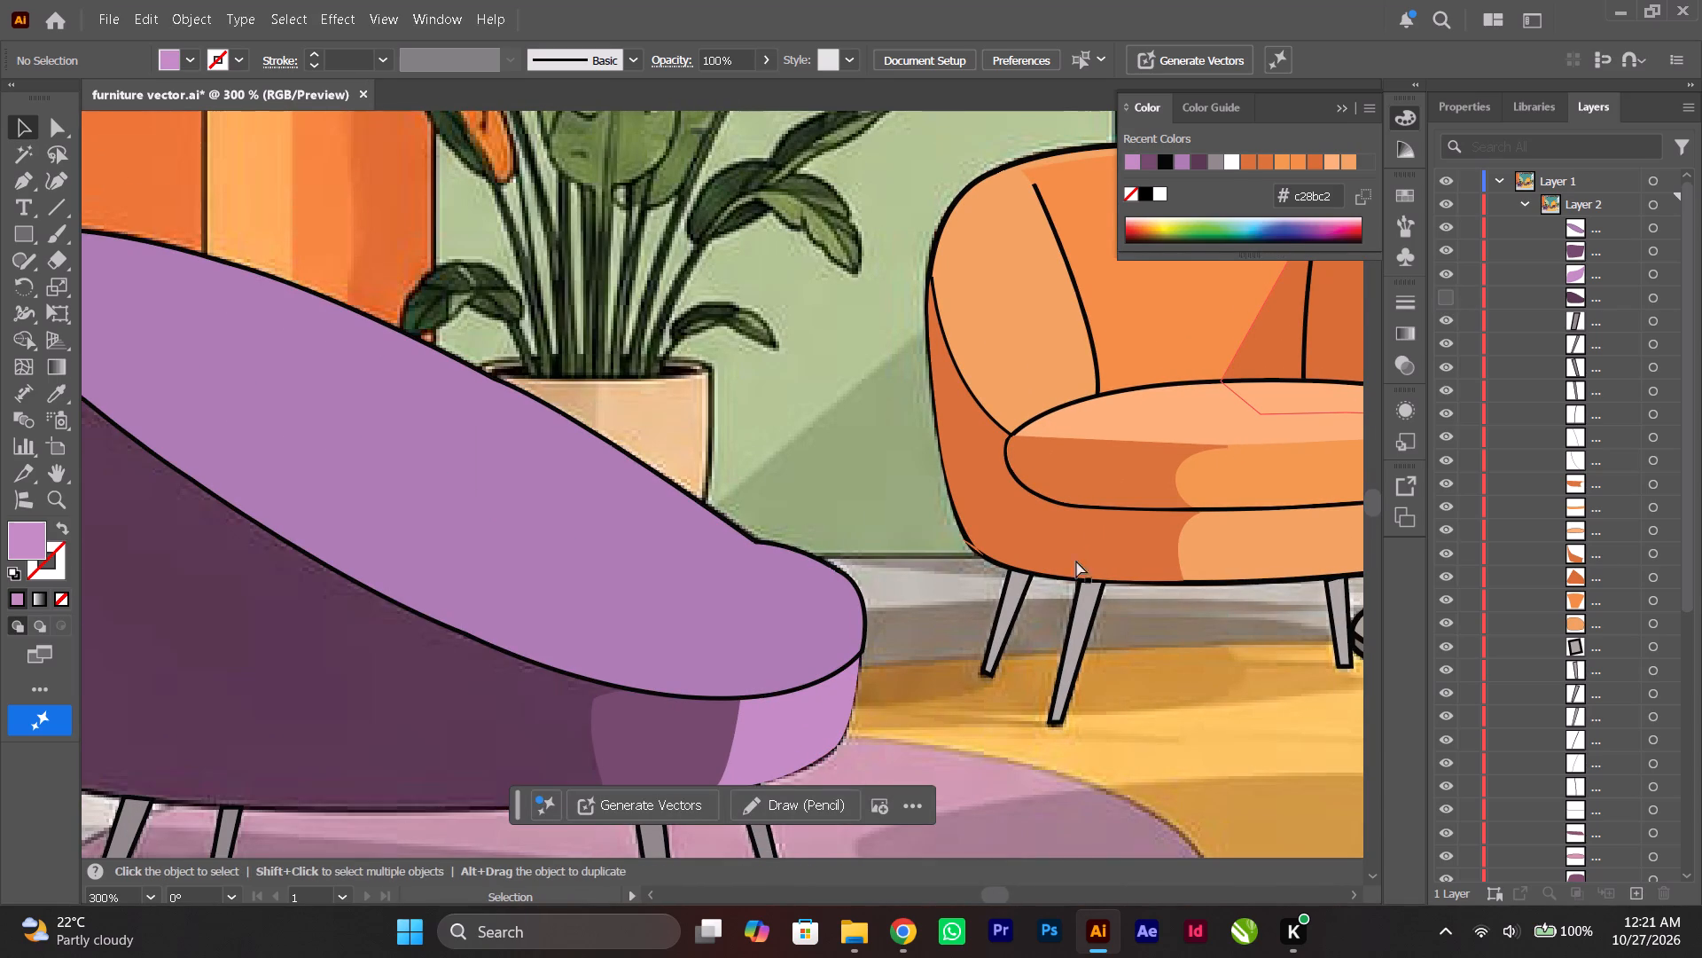
Save the document.
ctrl+scroll(1014, 596, up, 13)
alt+scroll(1002, 604, down, 1)
key(ctrl+s)
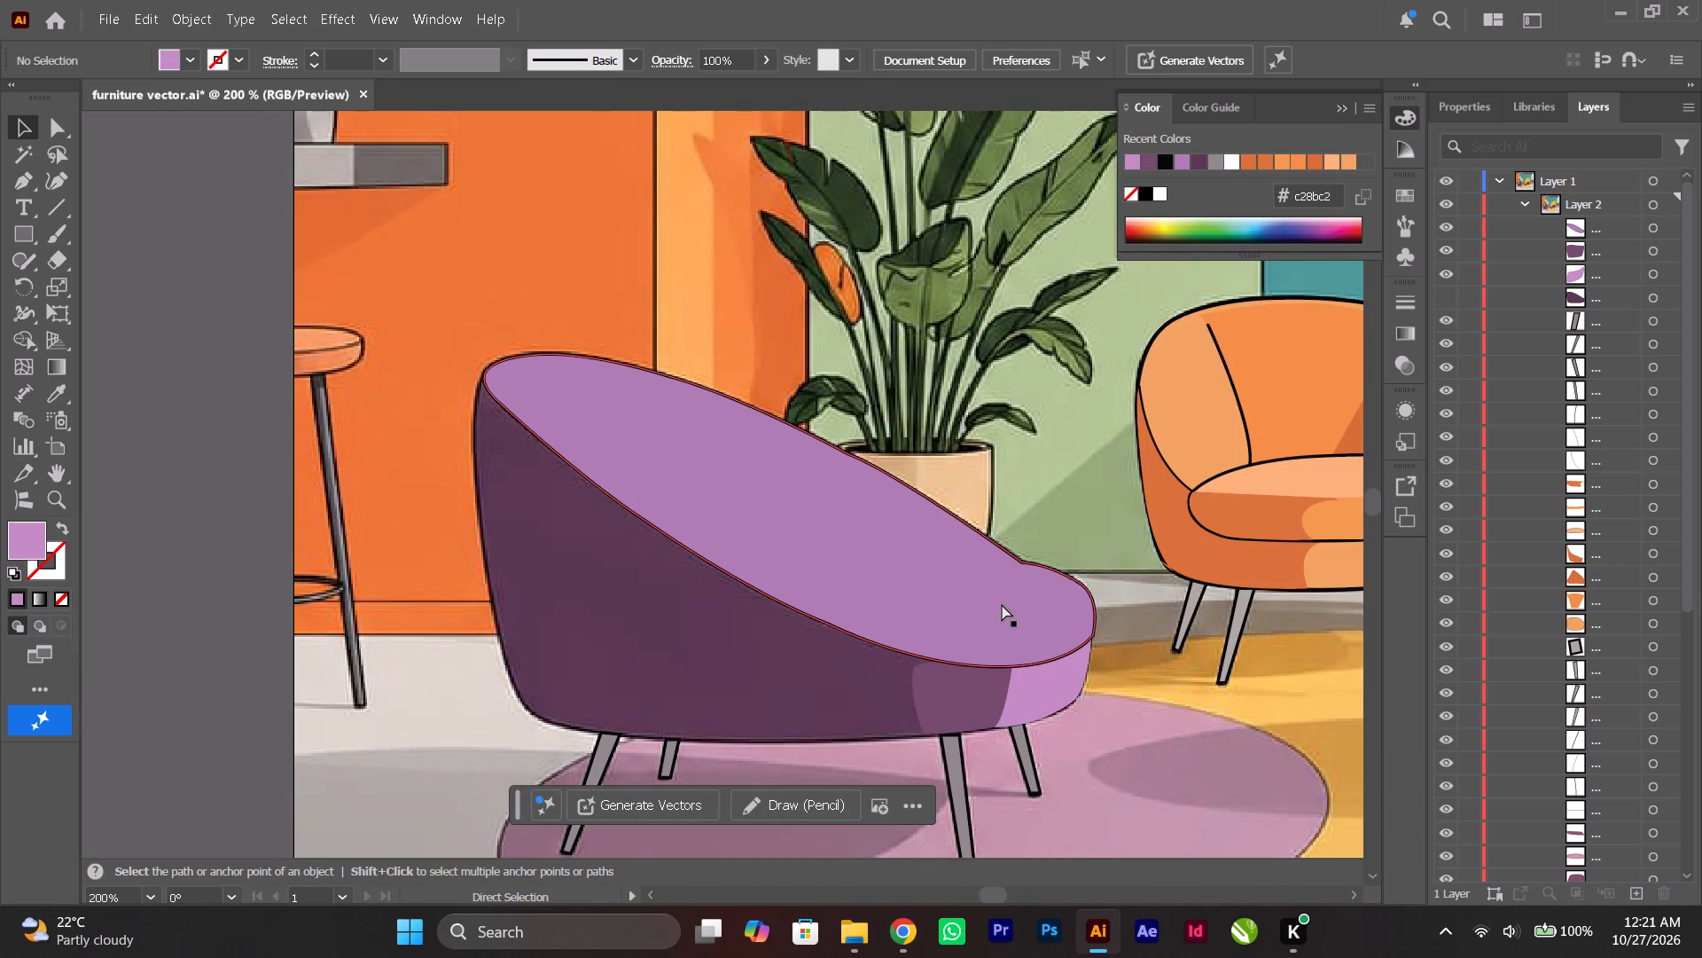
Hide the light purple interior shape in Layer 2 to expose the reference's seat and backrest details.
ctrl+scroll(1001, 604, down, 4)
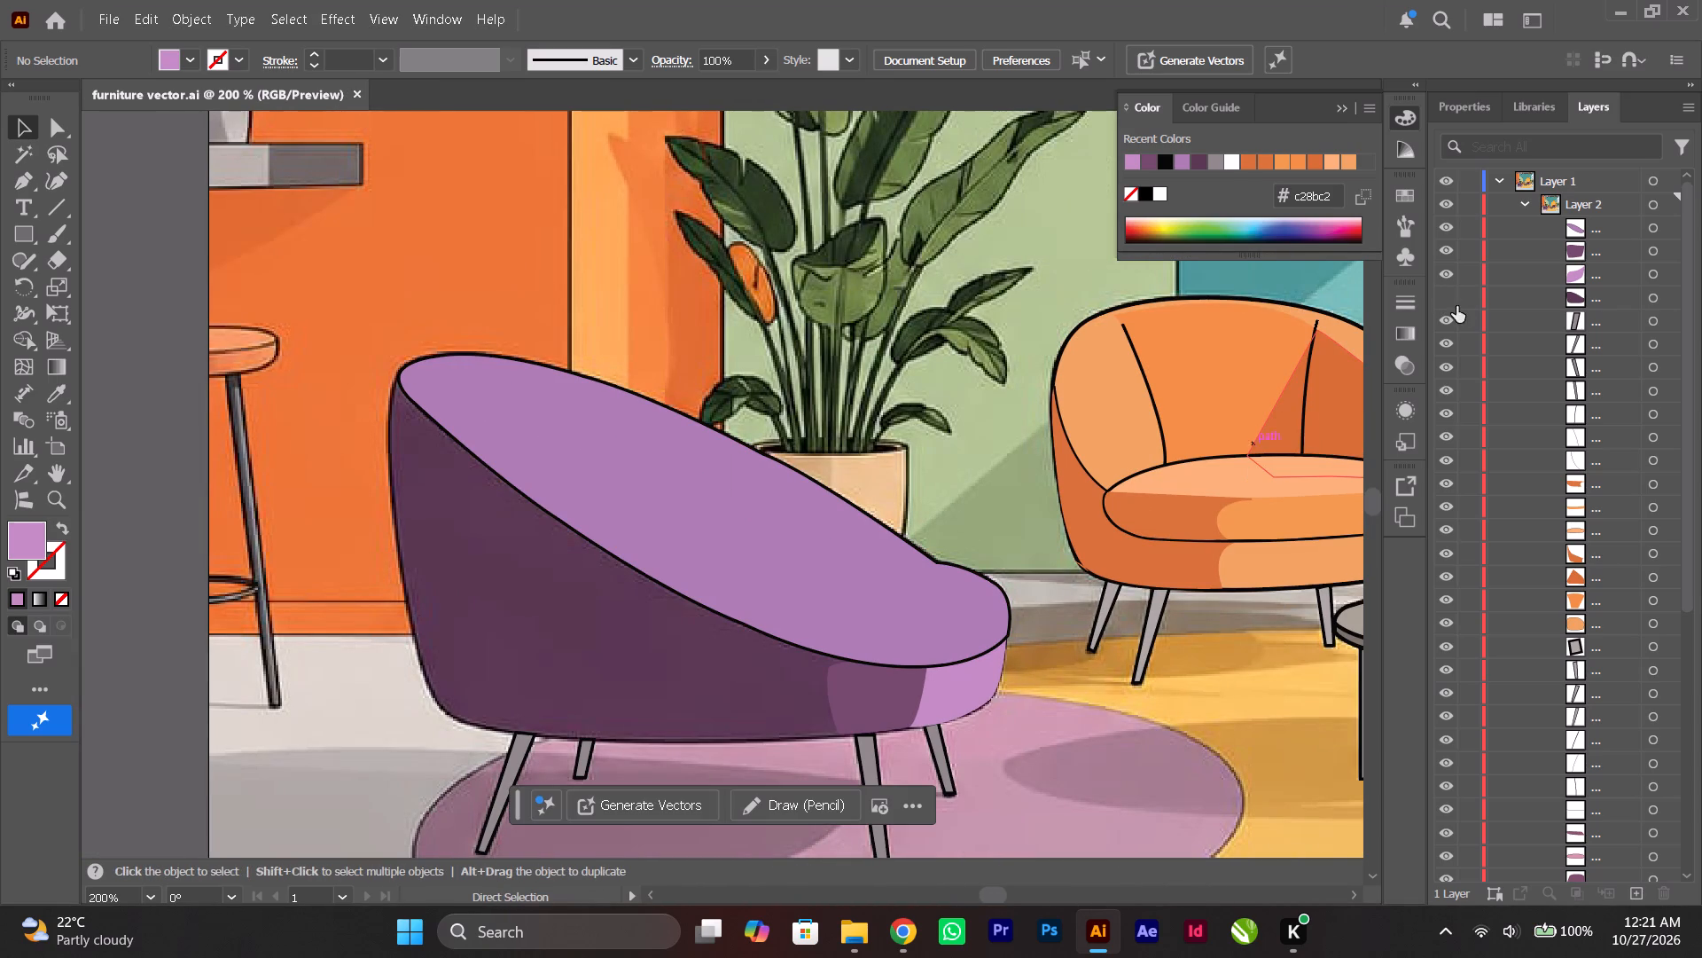
click(1442, 271)
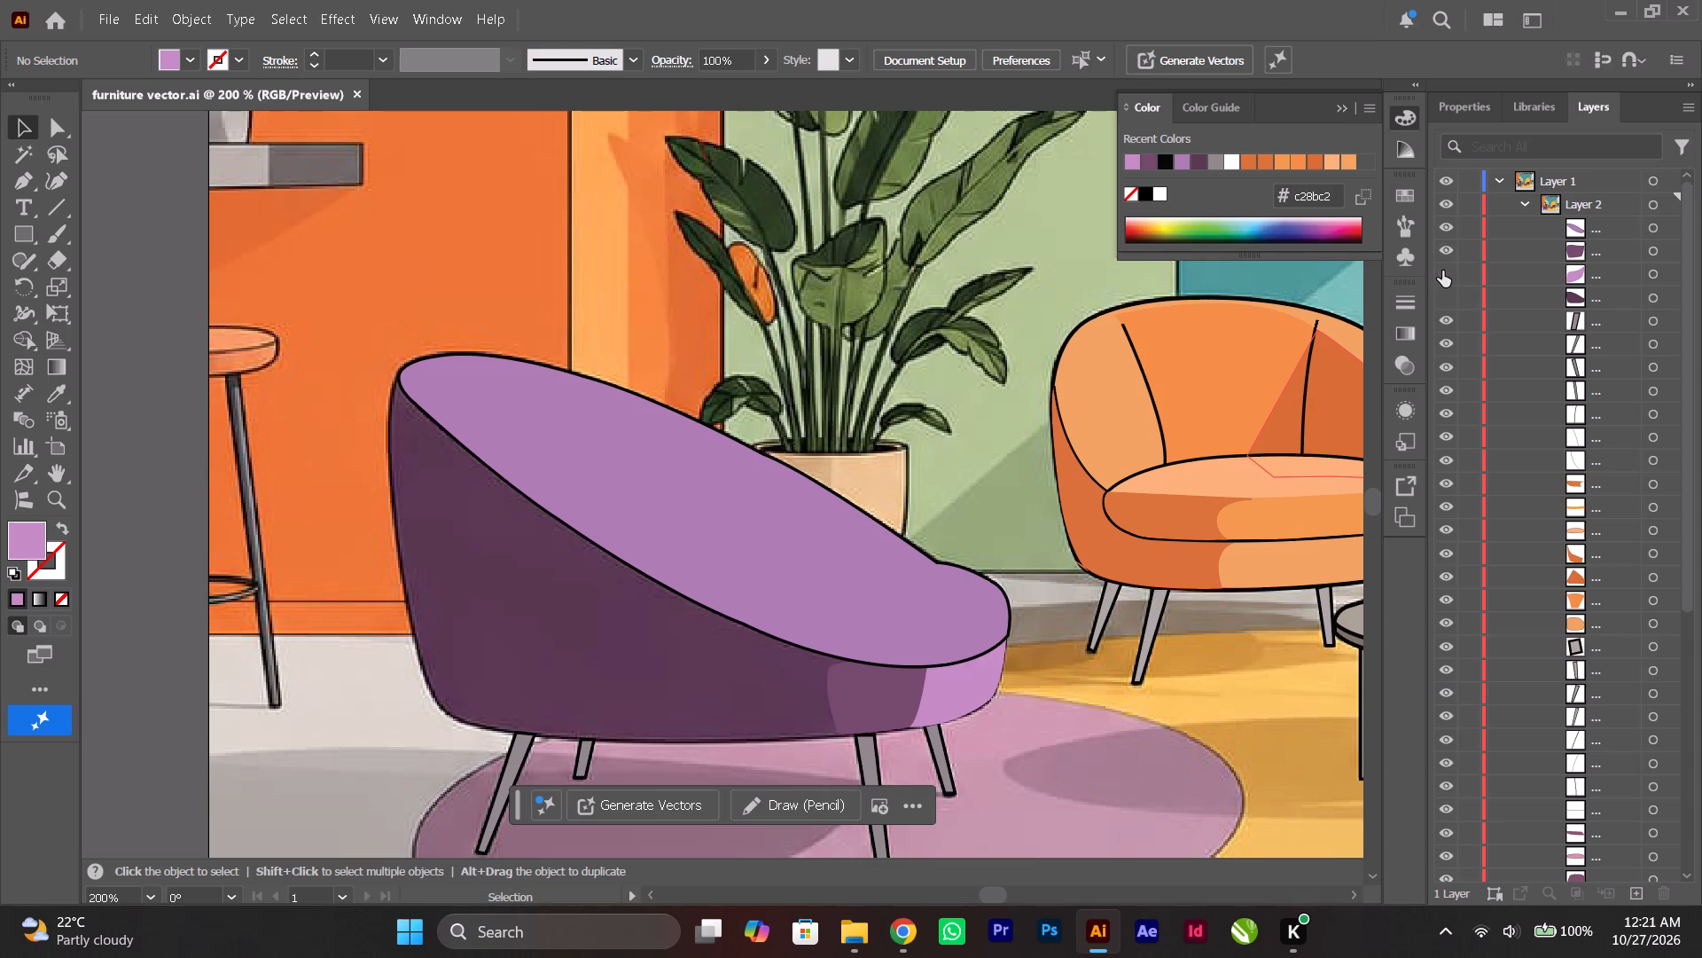
click(1440, 271)
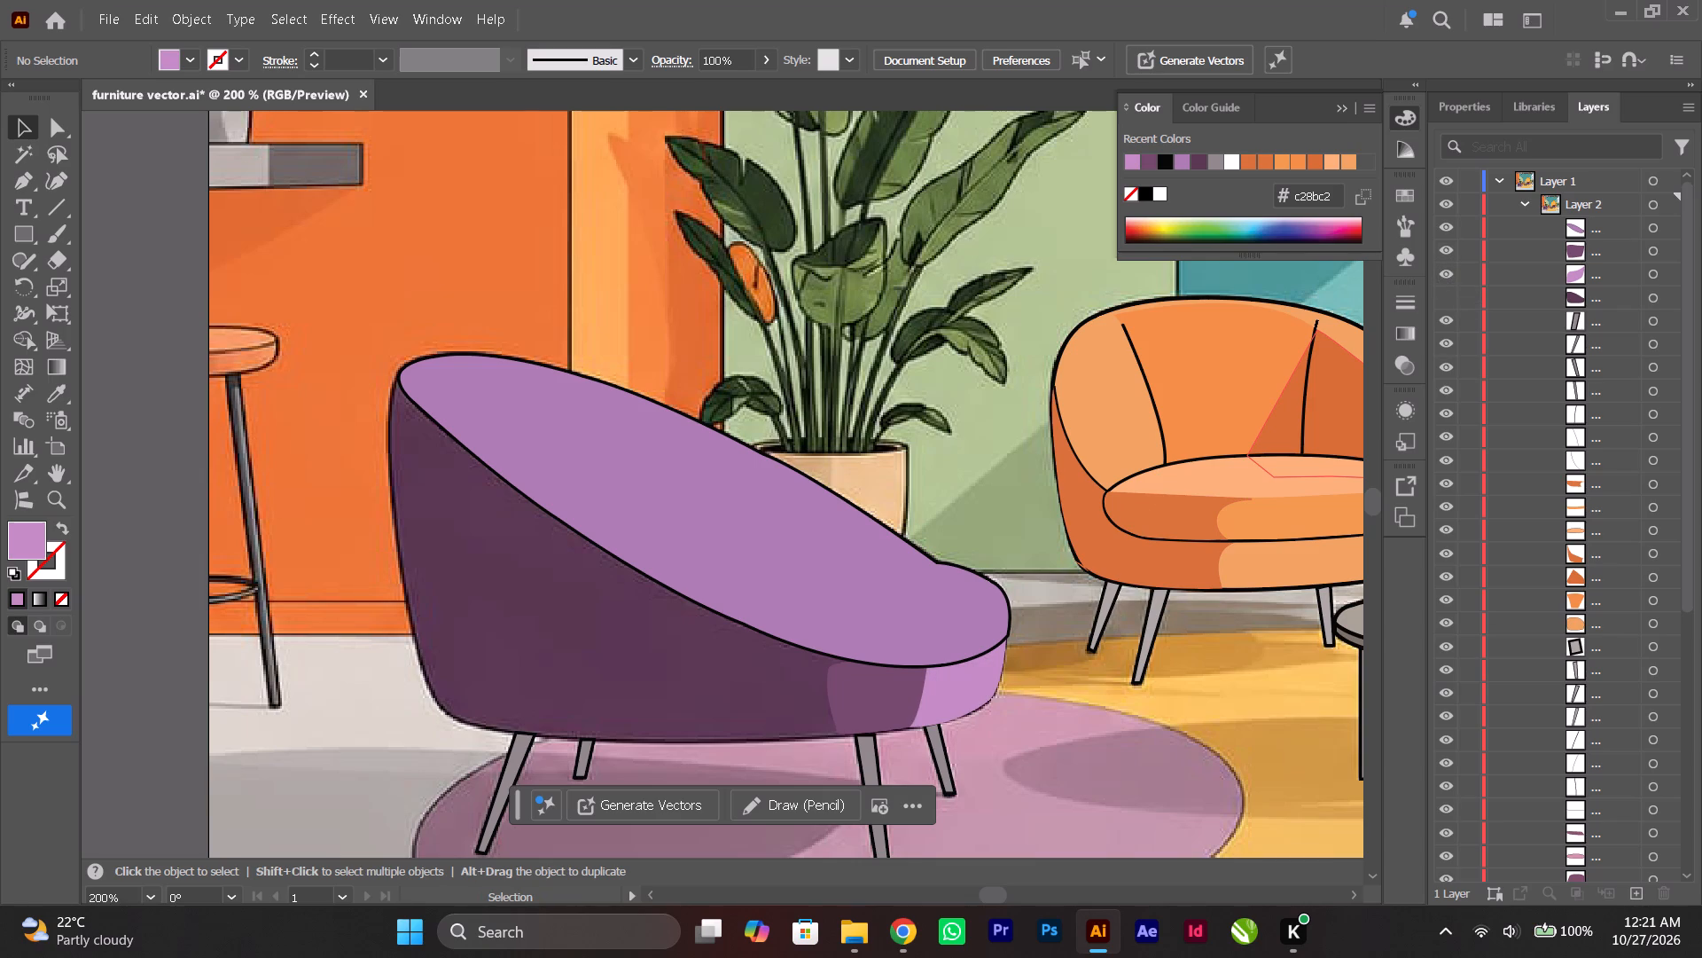
click(1444, 222)
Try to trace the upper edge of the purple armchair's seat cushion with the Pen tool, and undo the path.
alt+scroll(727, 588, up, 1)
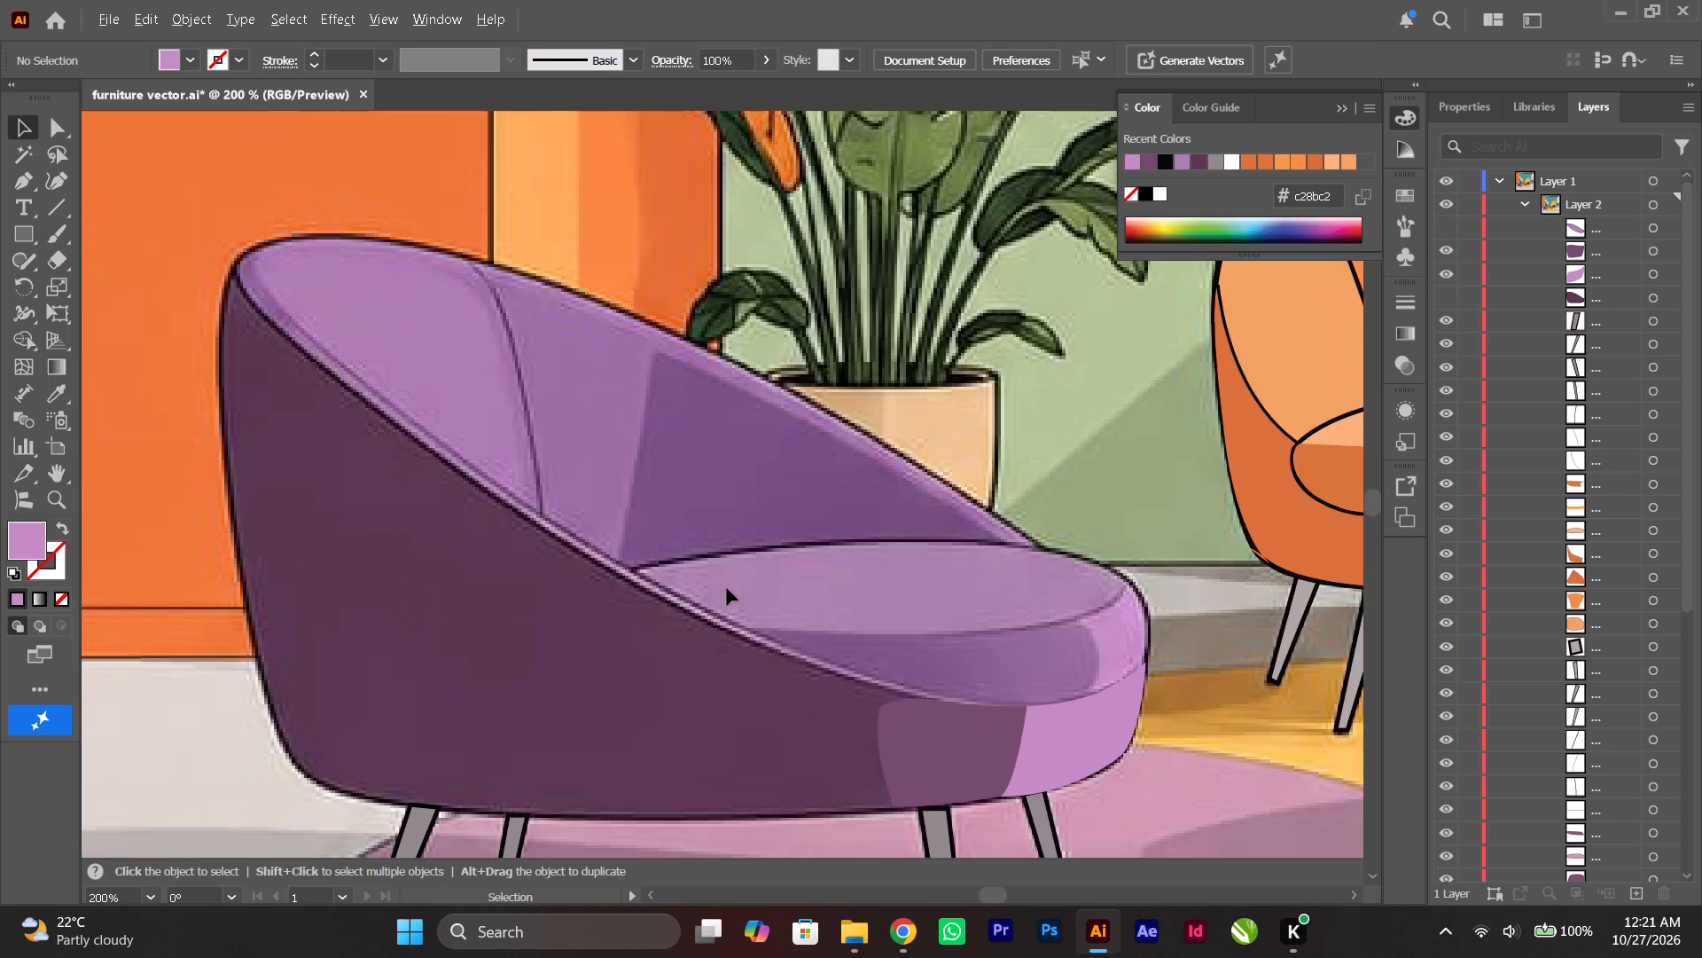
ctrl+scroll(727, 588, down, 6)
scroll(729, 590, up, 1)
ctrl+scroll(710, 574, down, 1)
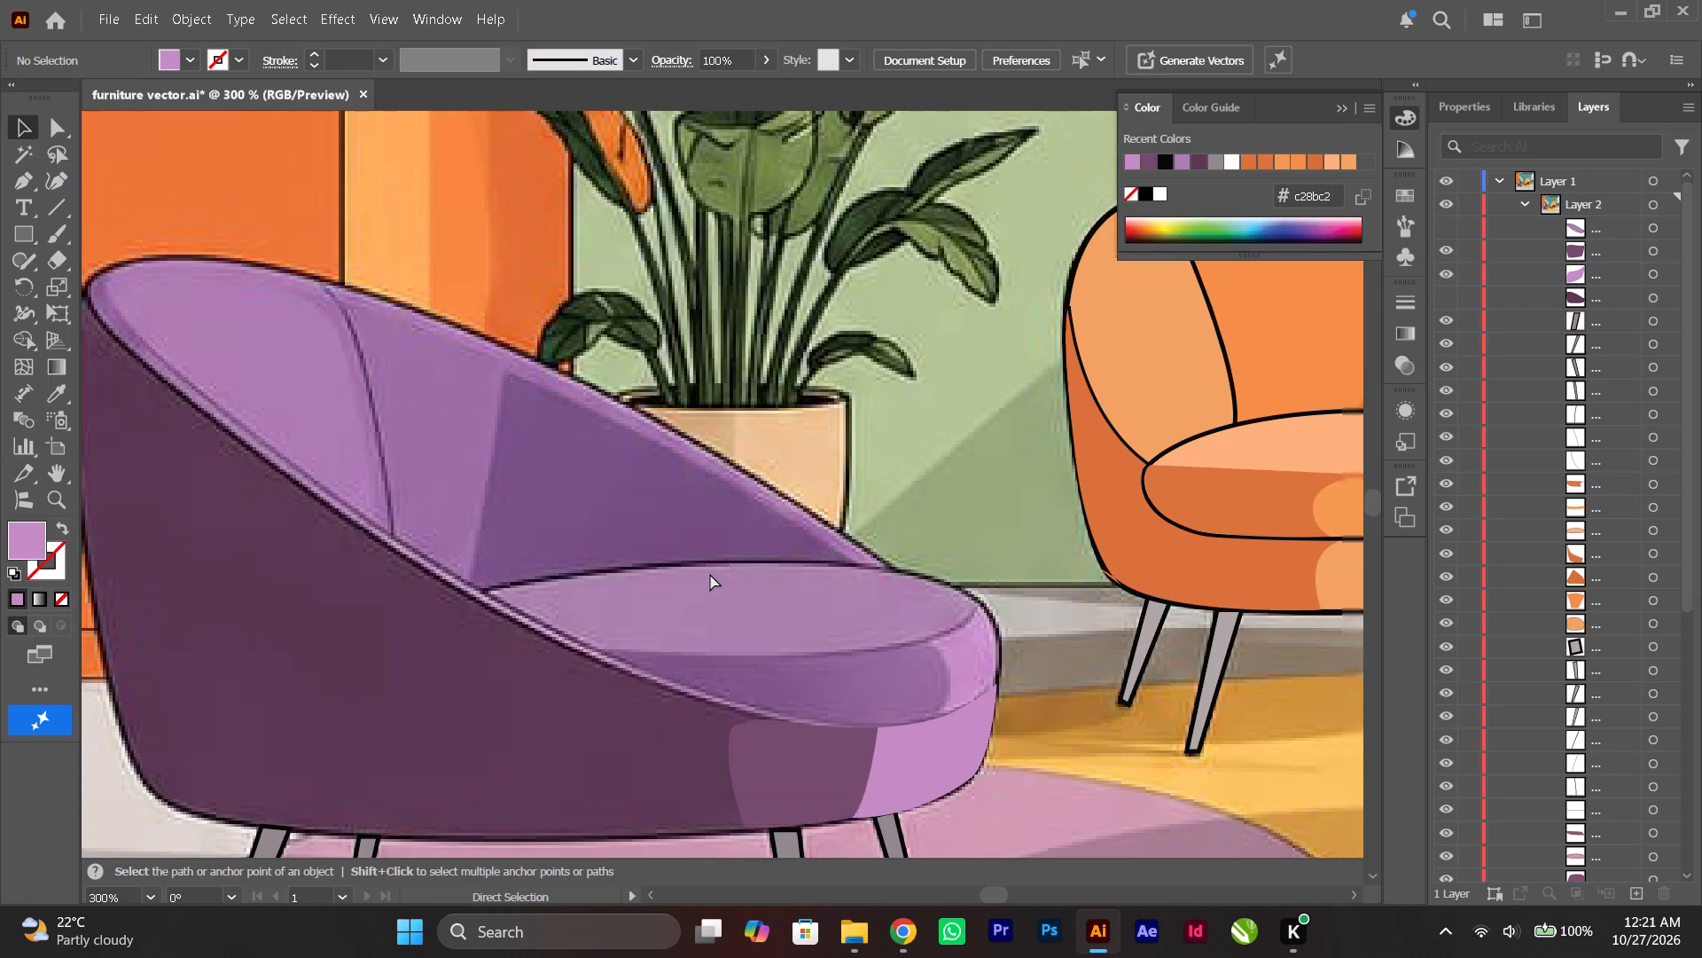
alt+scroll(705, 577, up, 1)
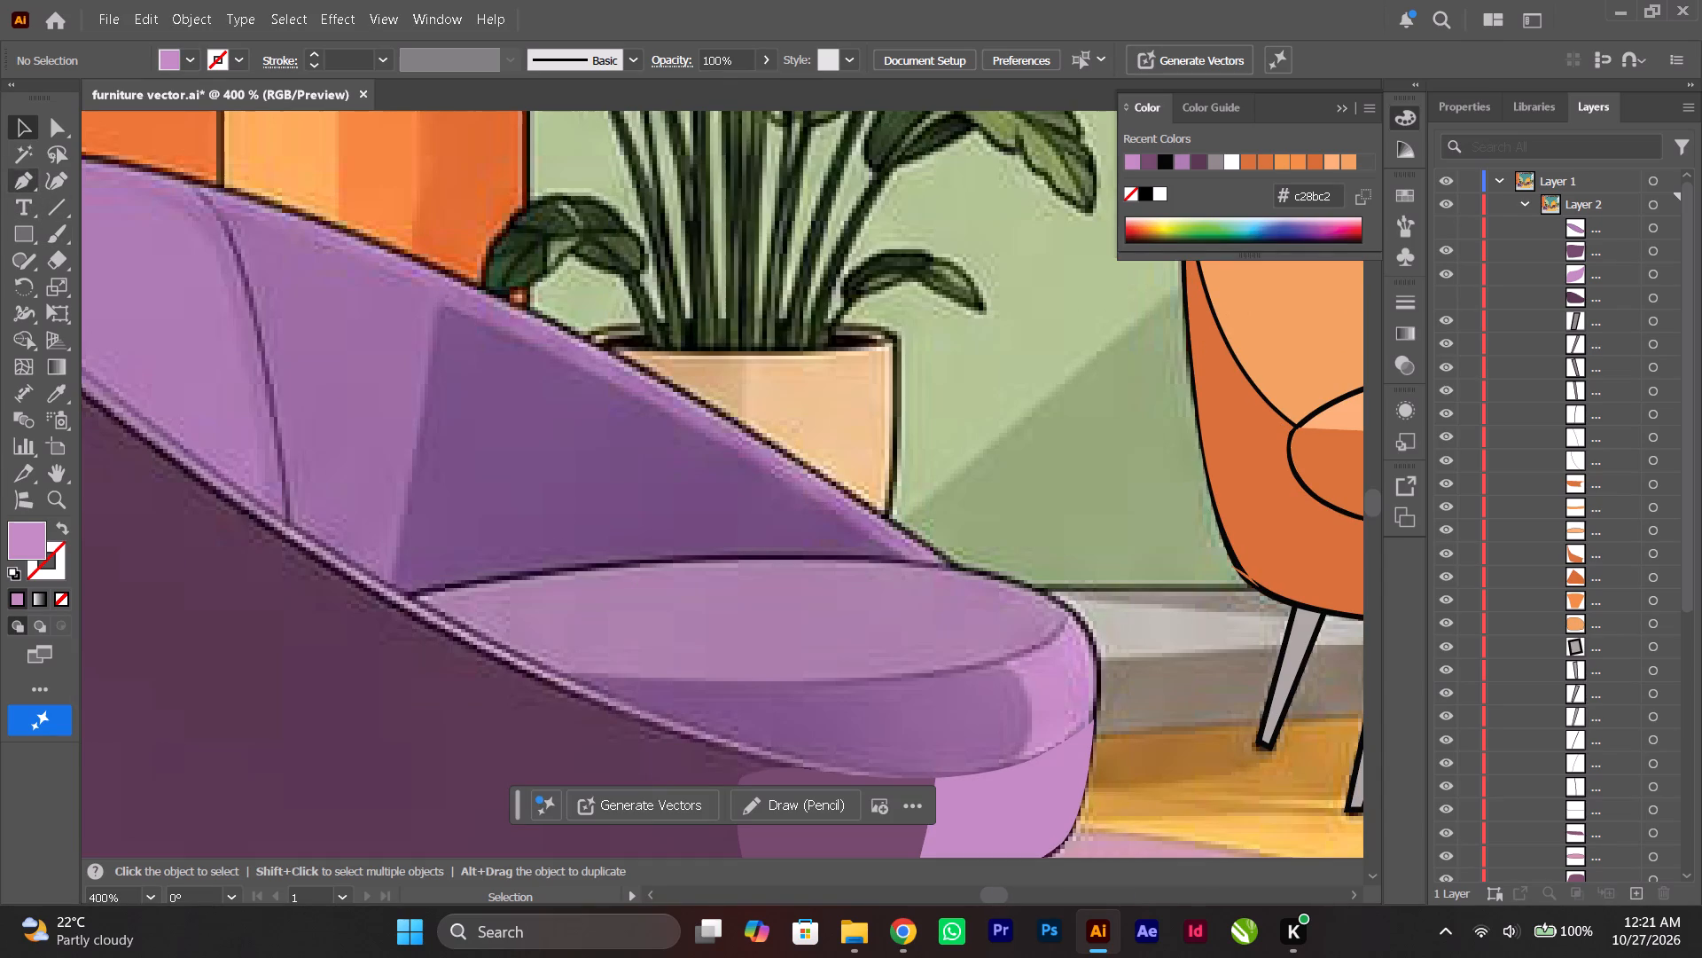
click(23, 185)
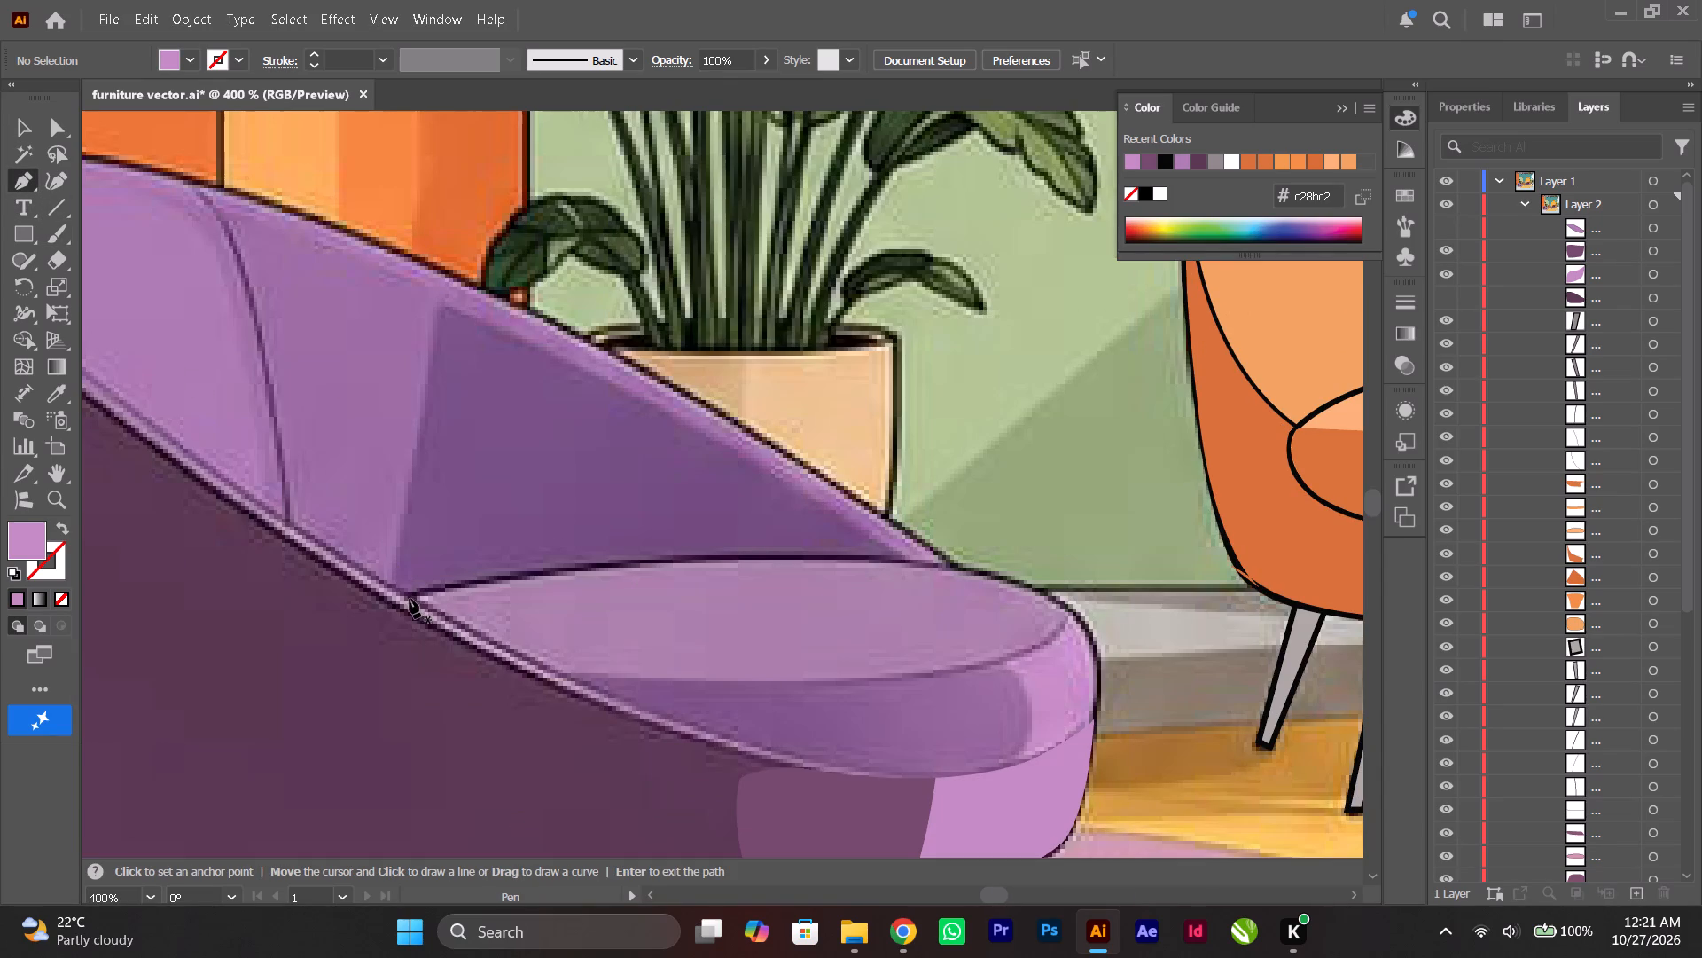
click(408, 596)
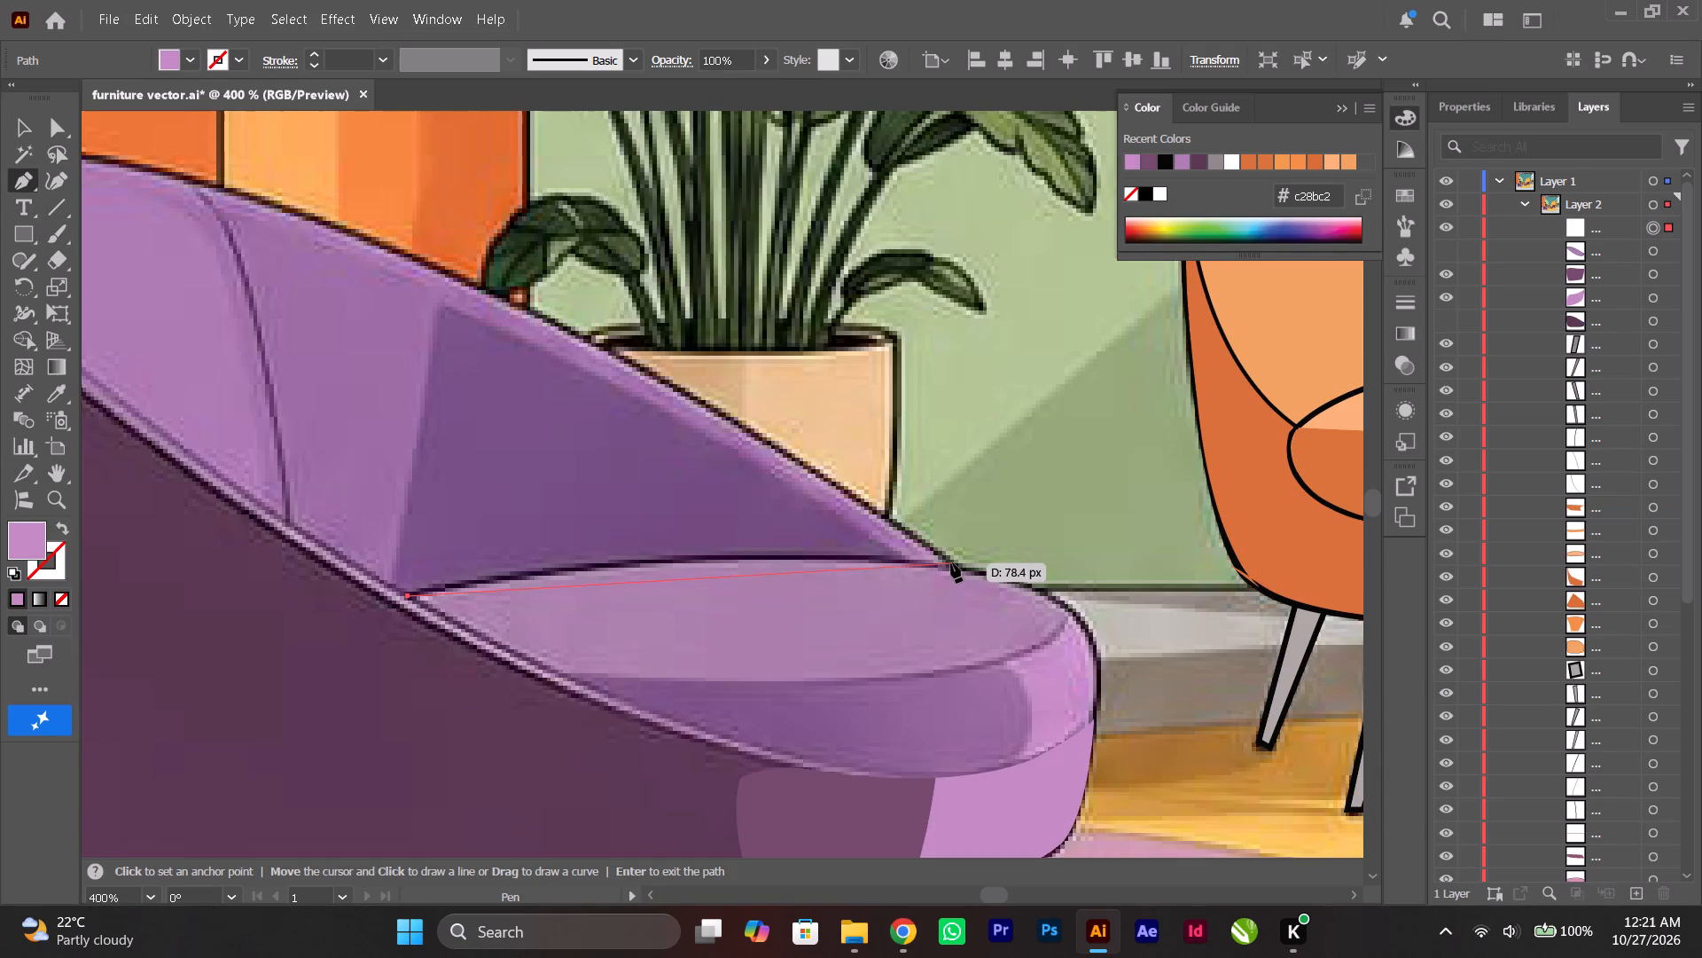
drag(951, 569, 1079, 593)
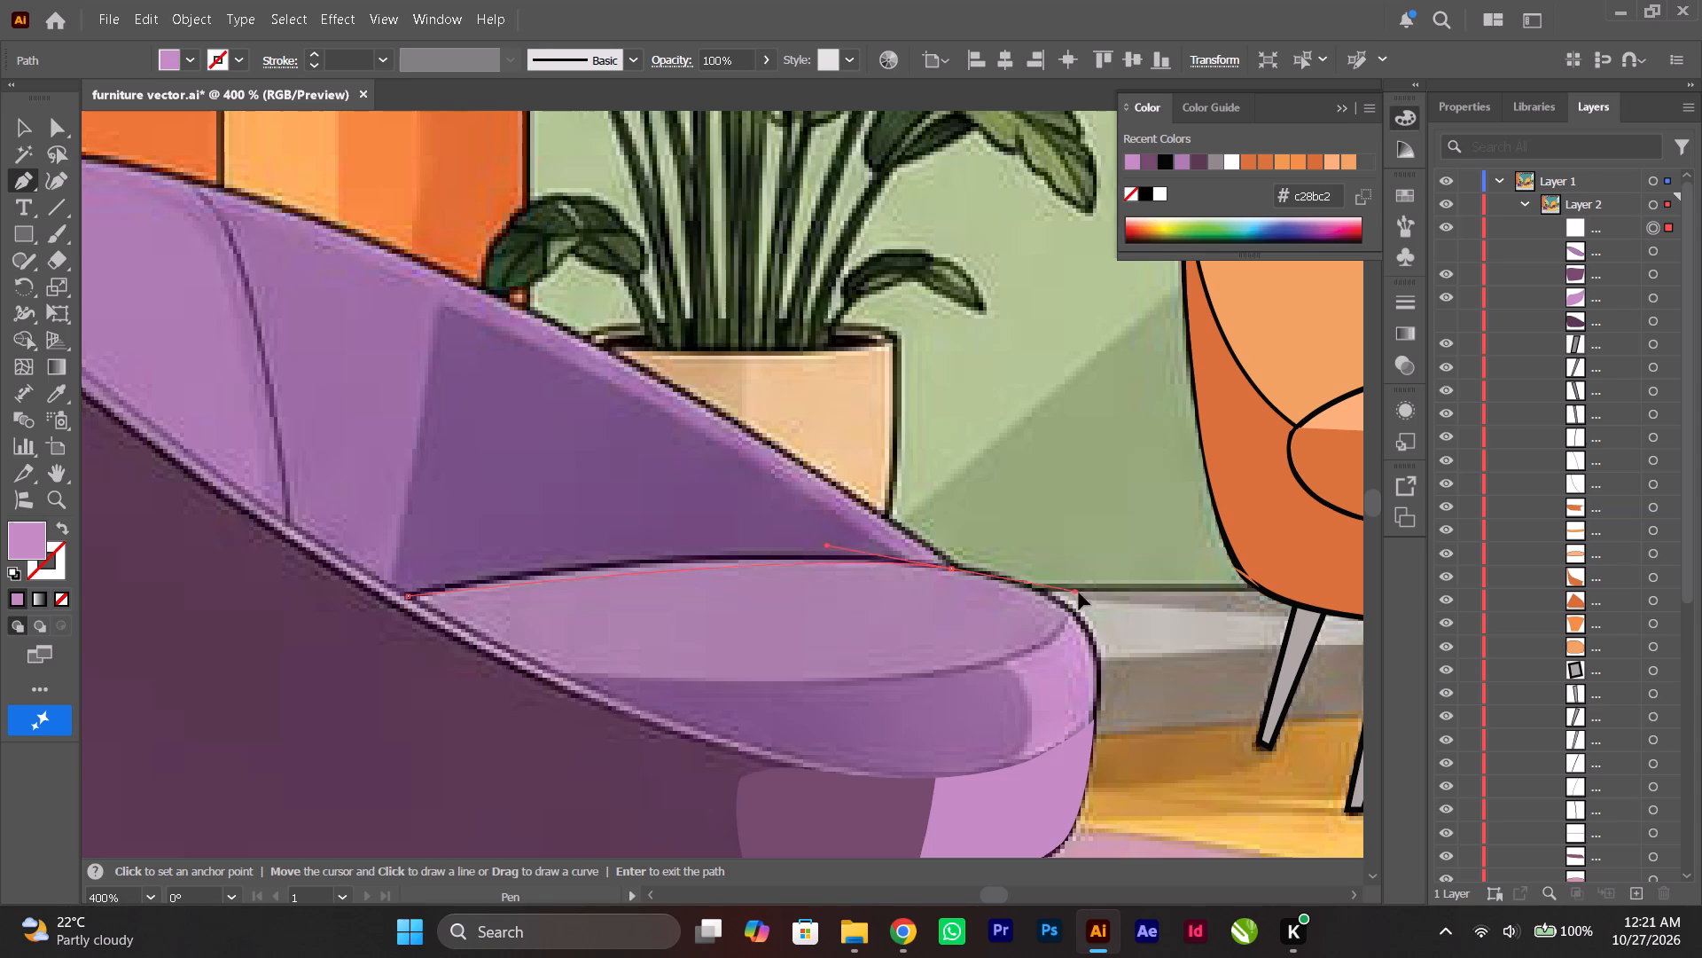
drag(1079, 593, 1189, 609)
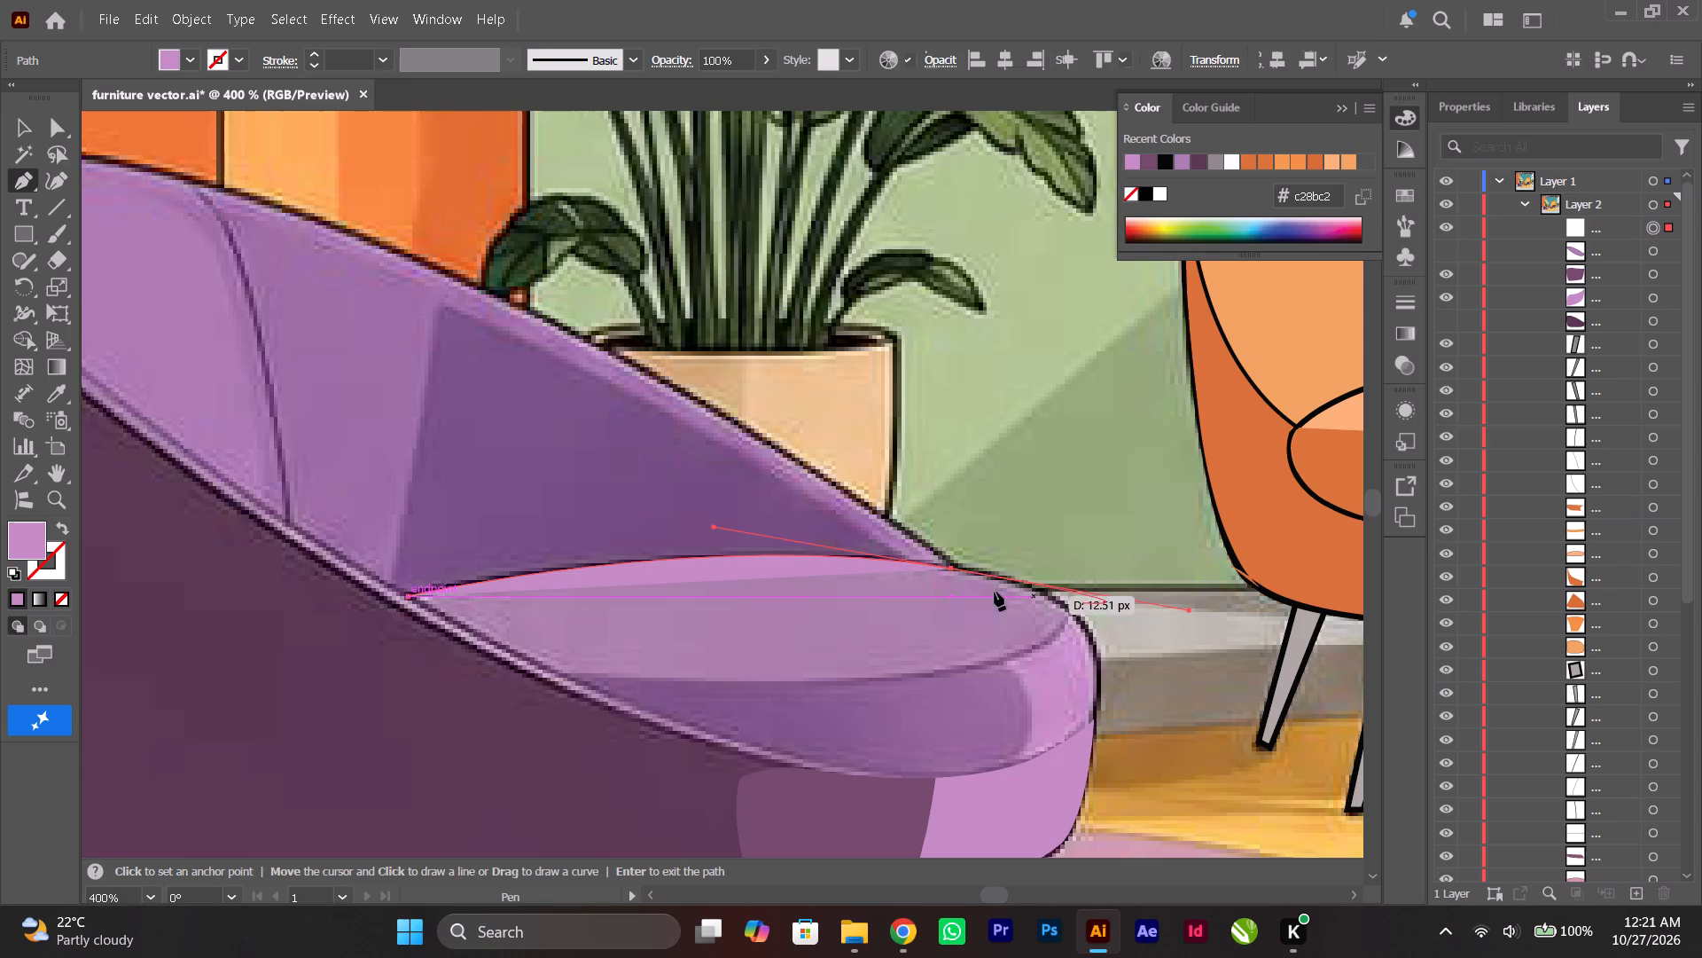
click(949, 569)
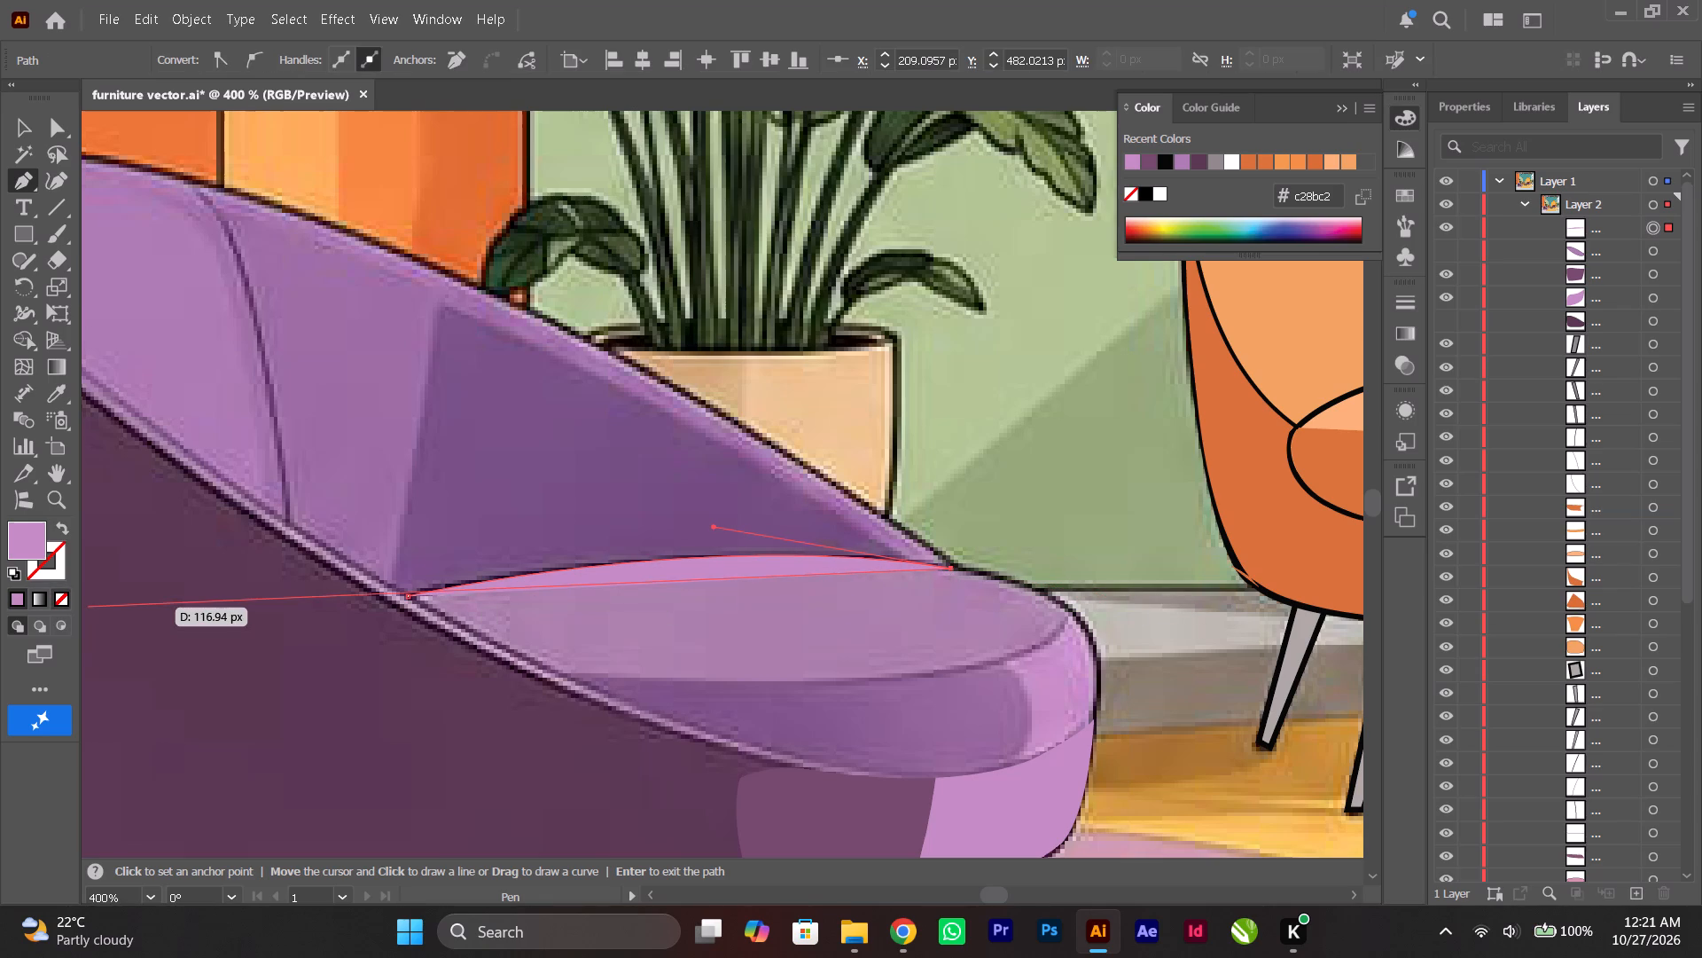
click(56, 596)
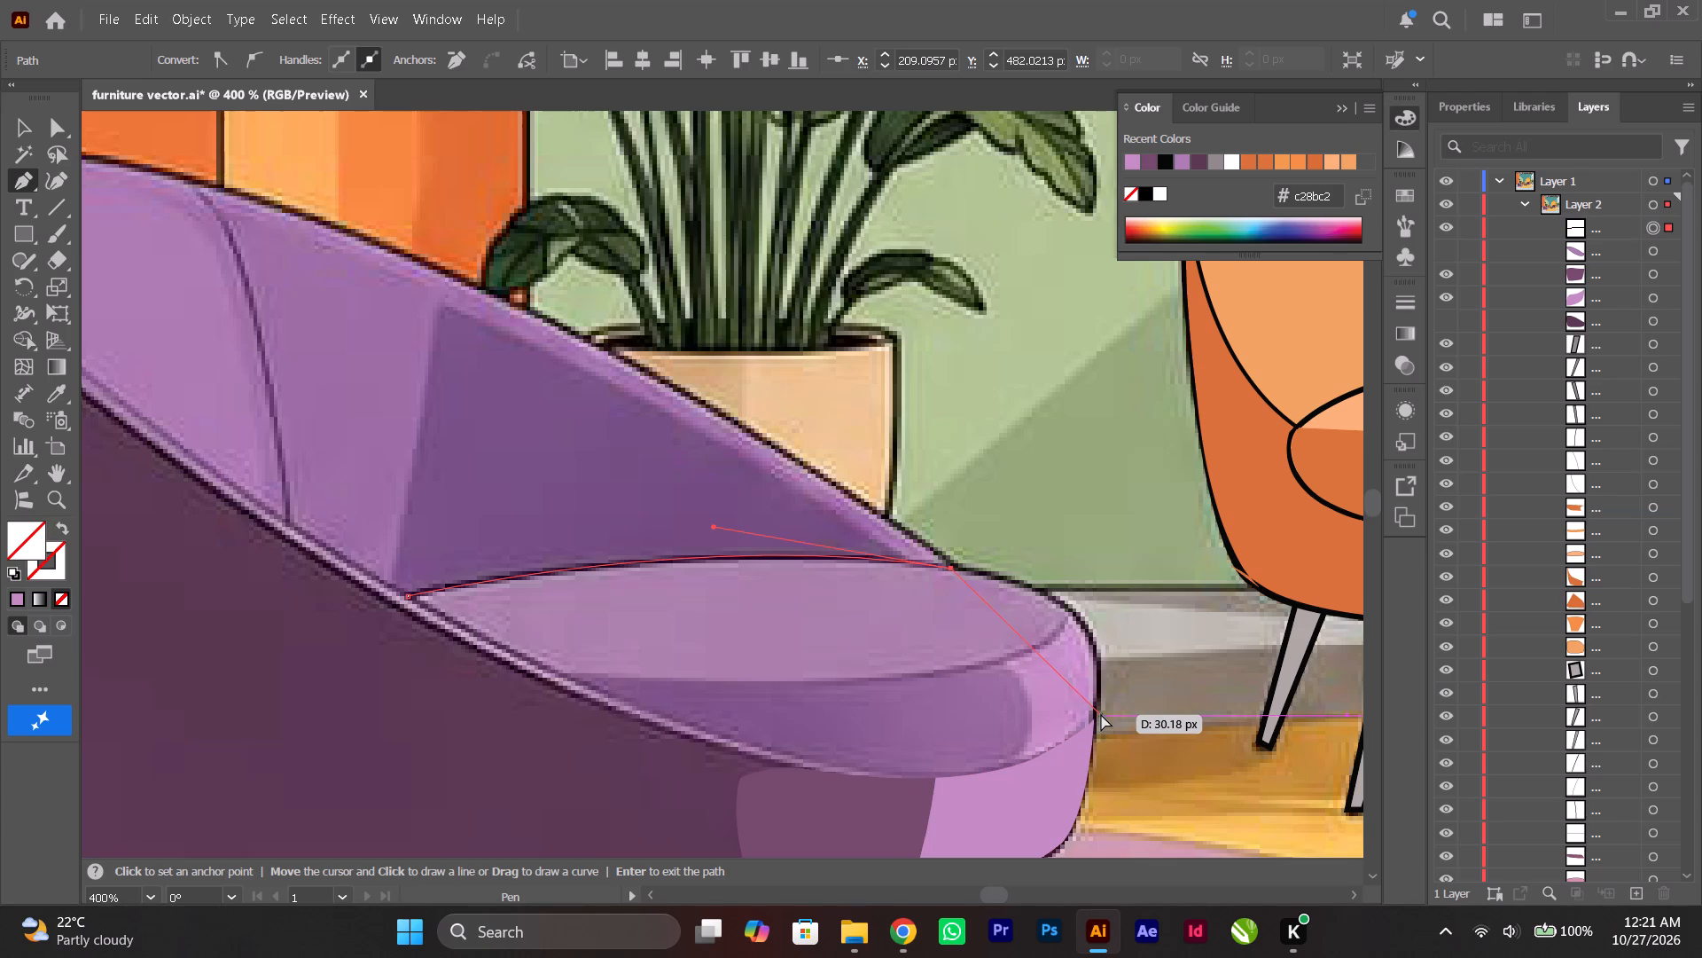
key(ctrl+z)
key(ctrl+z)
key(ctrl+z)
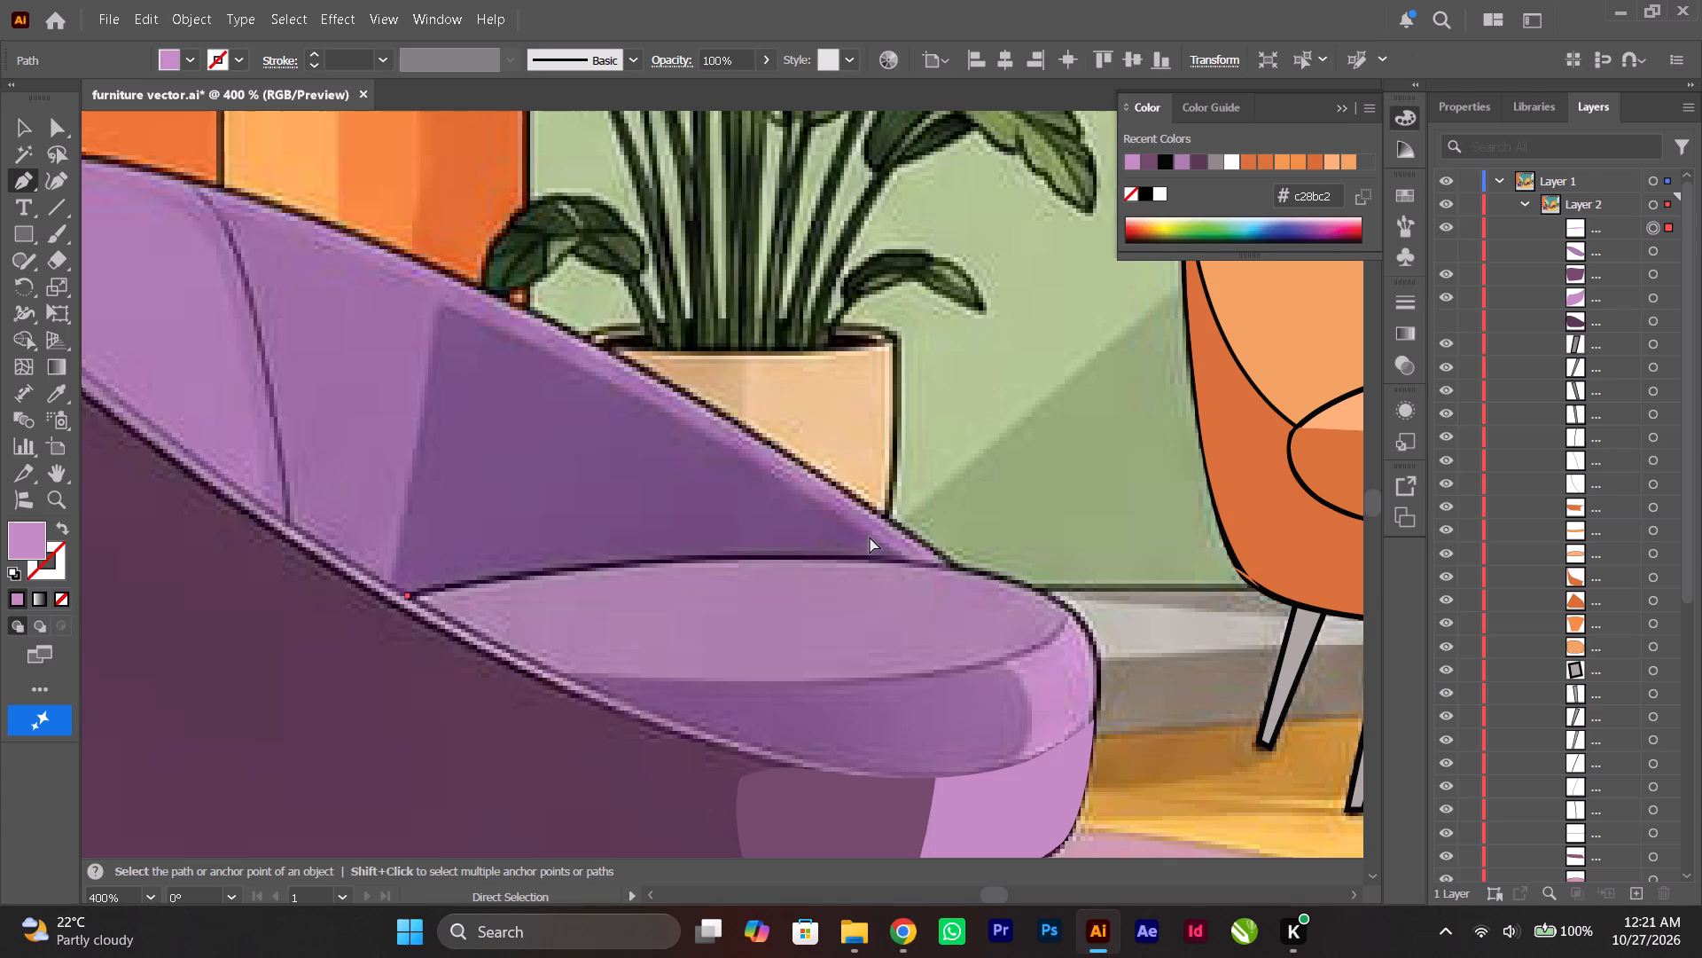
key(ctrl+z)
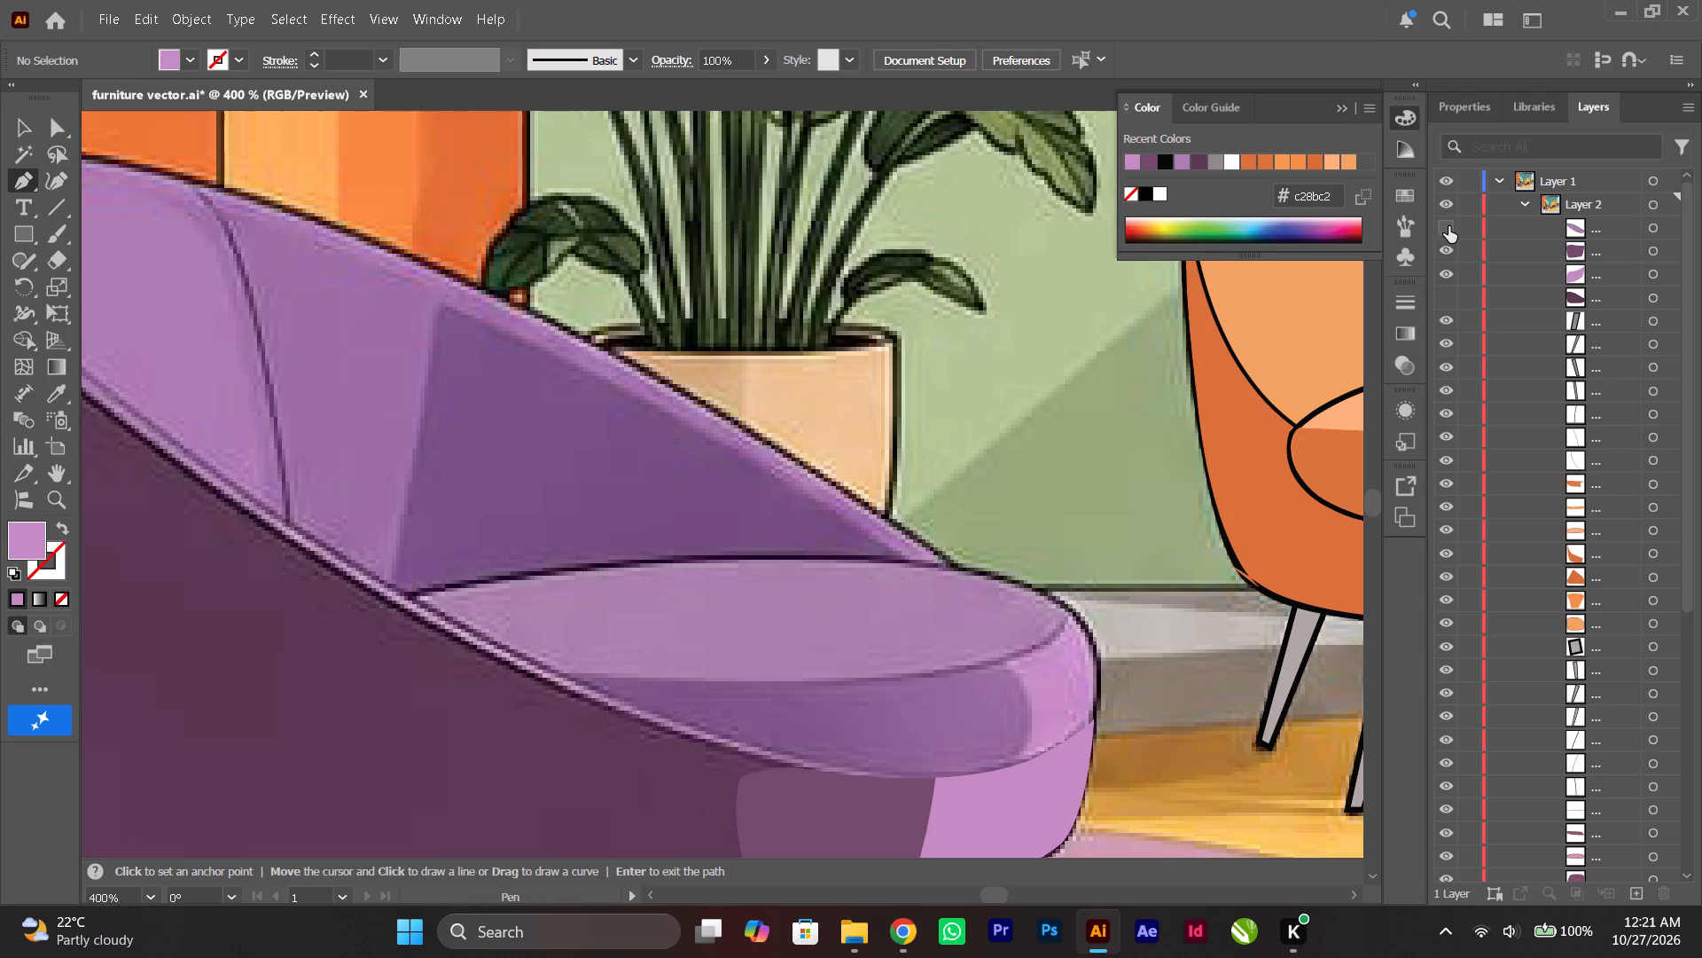
Show the light purple interior shape in Layer 2 to compare it with the reference armchair, and hide it again.
click(1448, 223)
click(1447, 222)
alt+scroll(836, 530, down, 1)
ctrl+scroll(836, 530, up, 3)
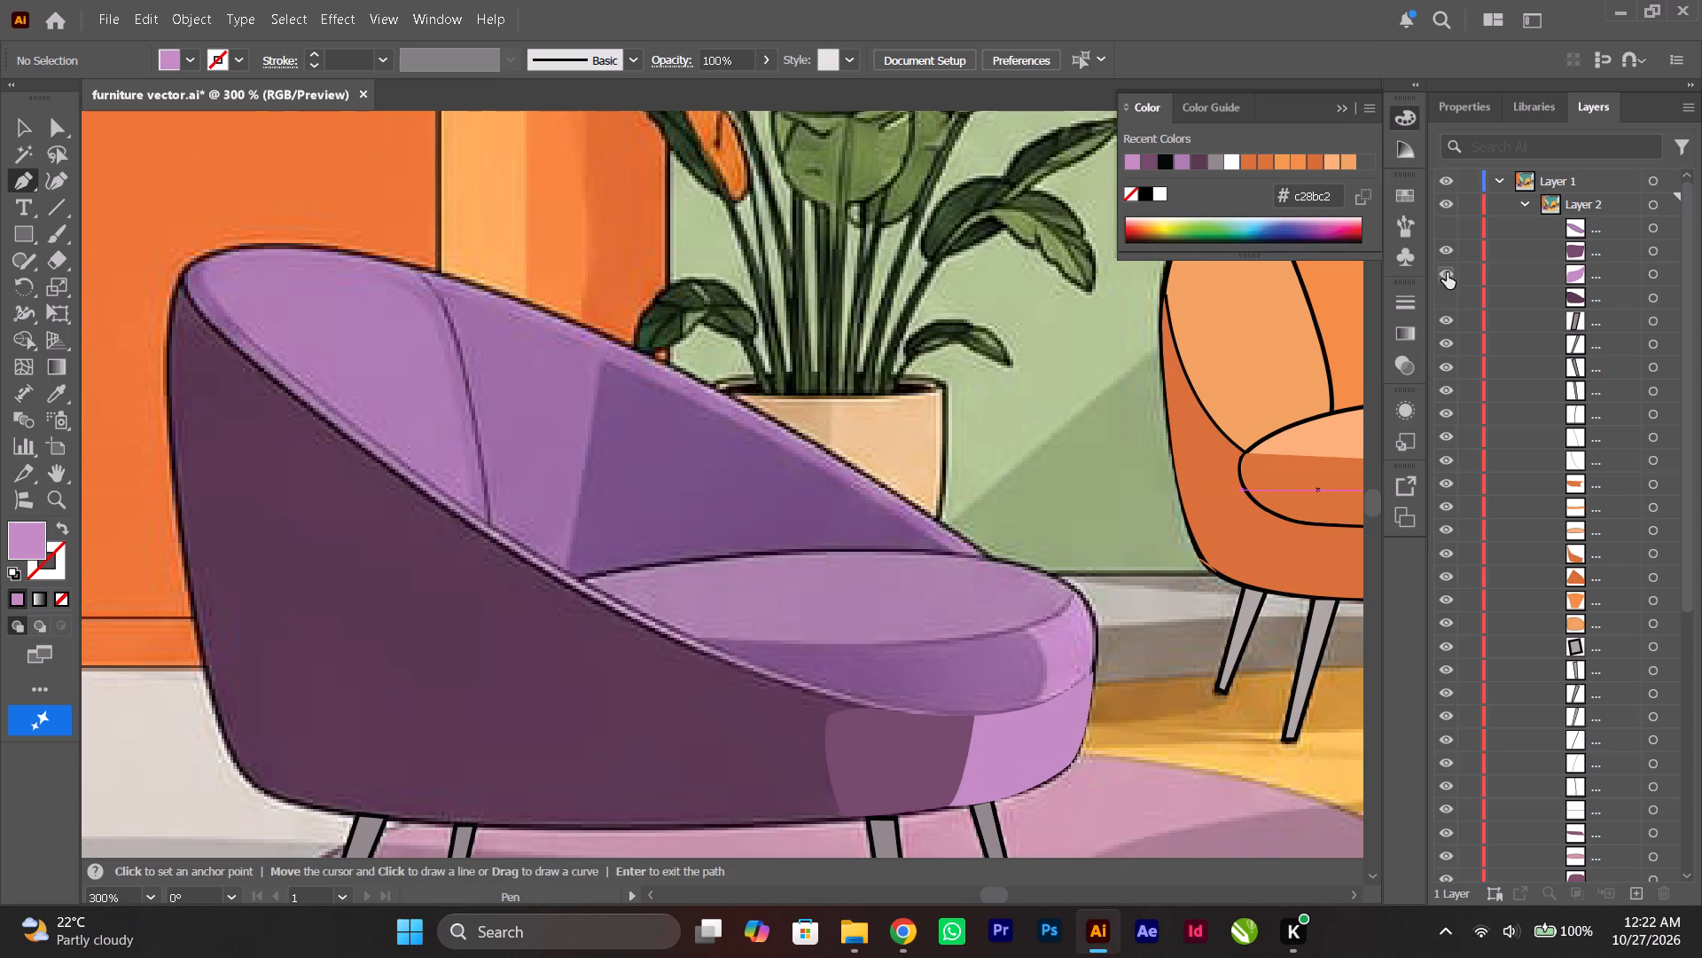
click(1450, 220)
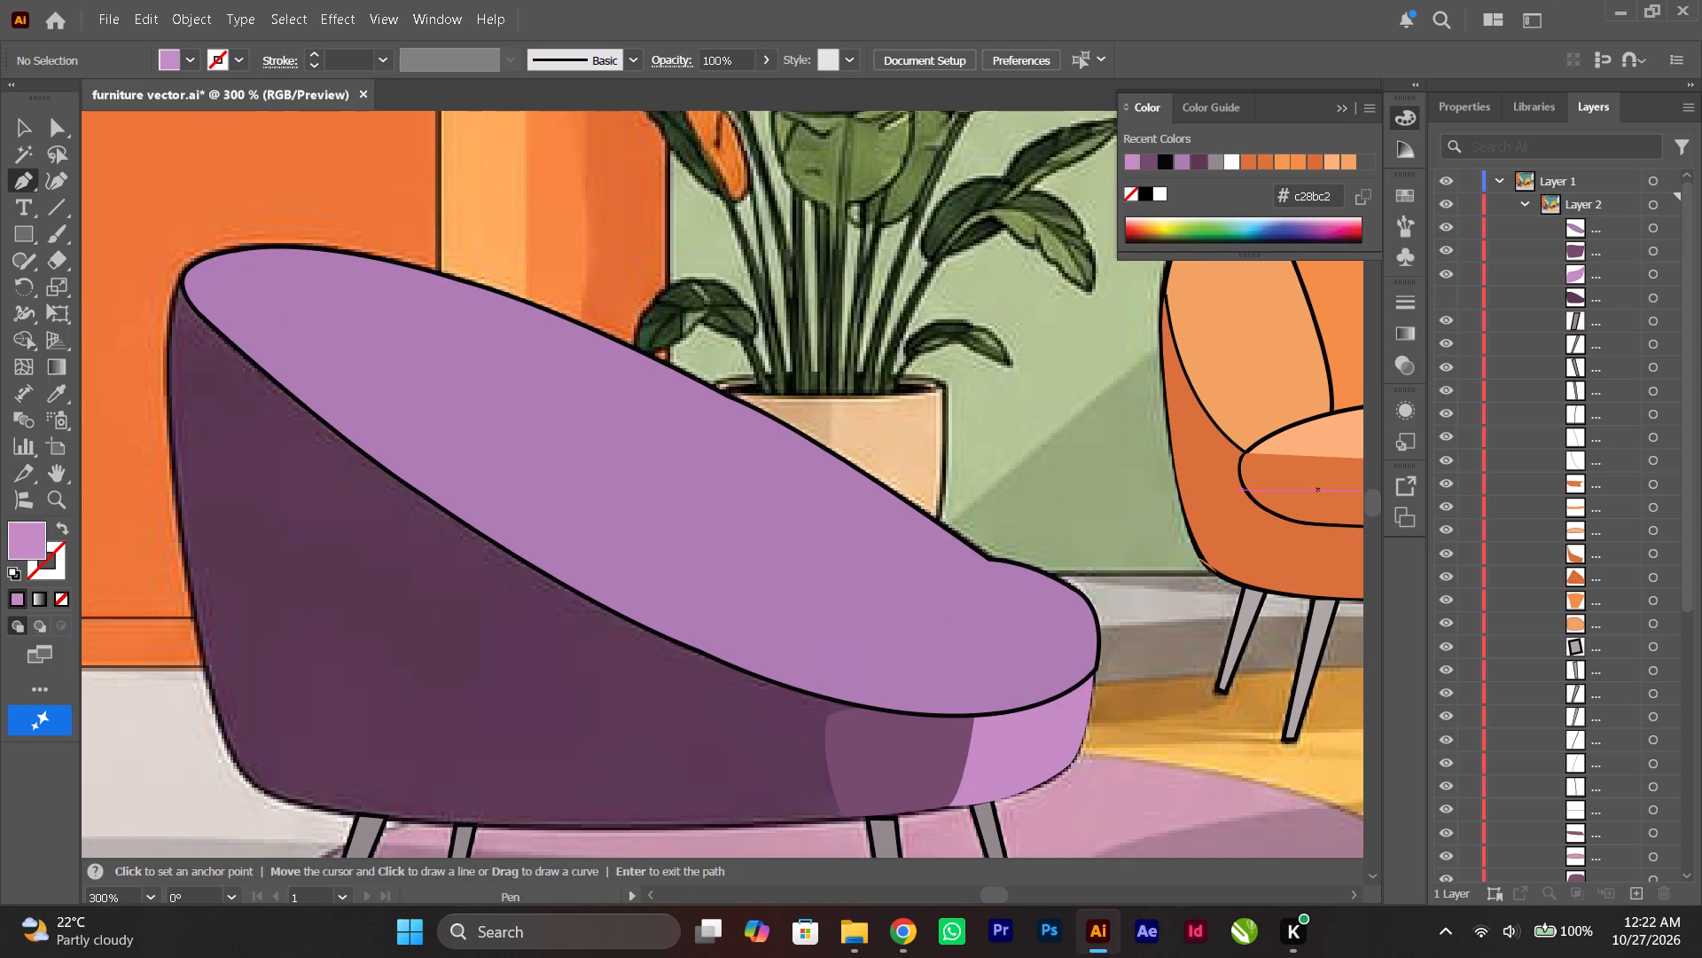
double_click(1449, 219)
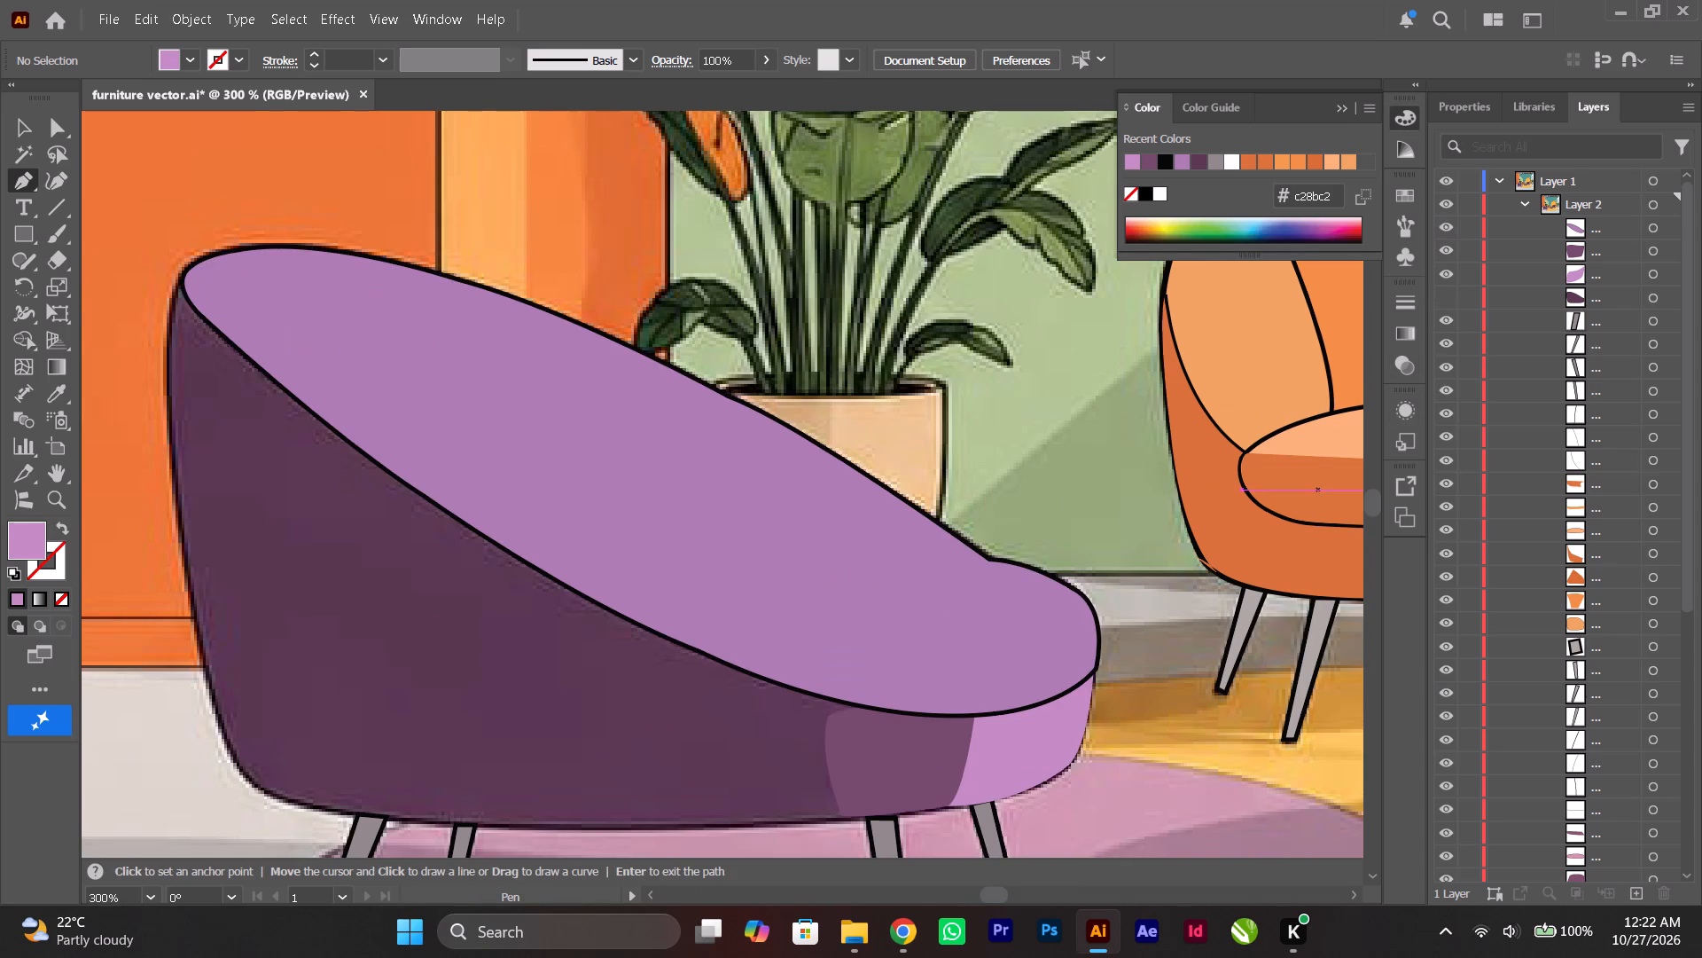
click(1445, 224)
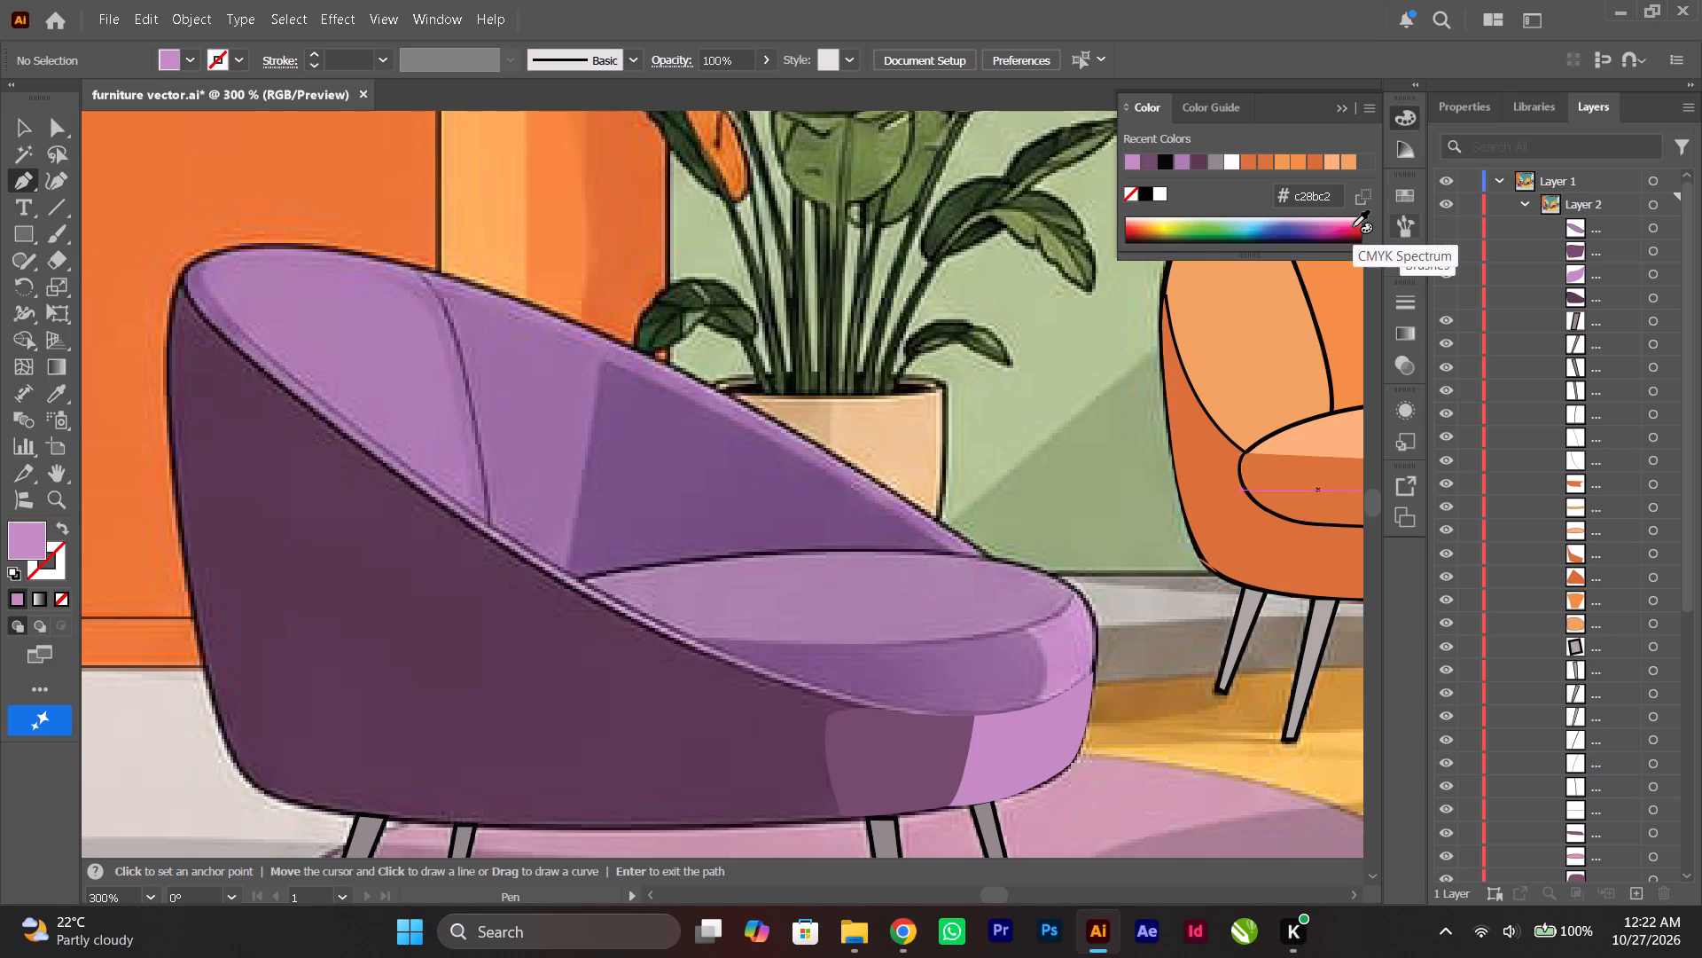
Examine the reference armchair's seat cushion and backrest edges up close.
alt+scroll(977, 664, up, 1)
ctrl+scroll(976, 663, down, 5)
alt+scroll(975, 662, up, 1)
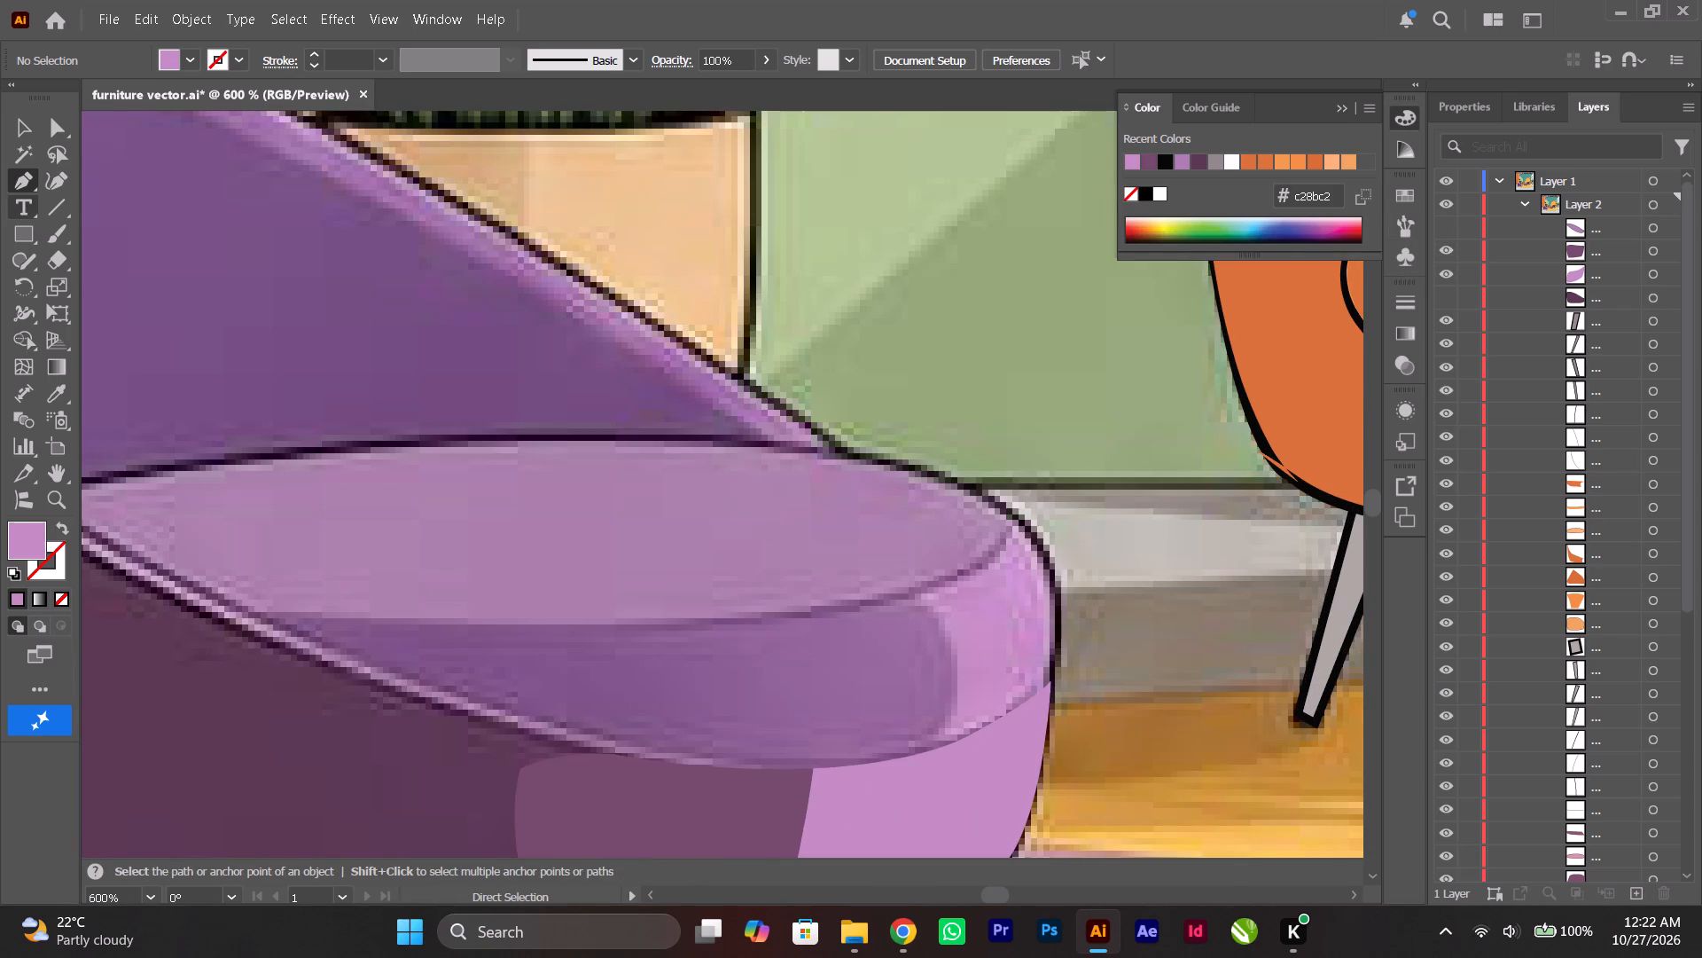
ctrl+scroll(324, 610, up, 2)
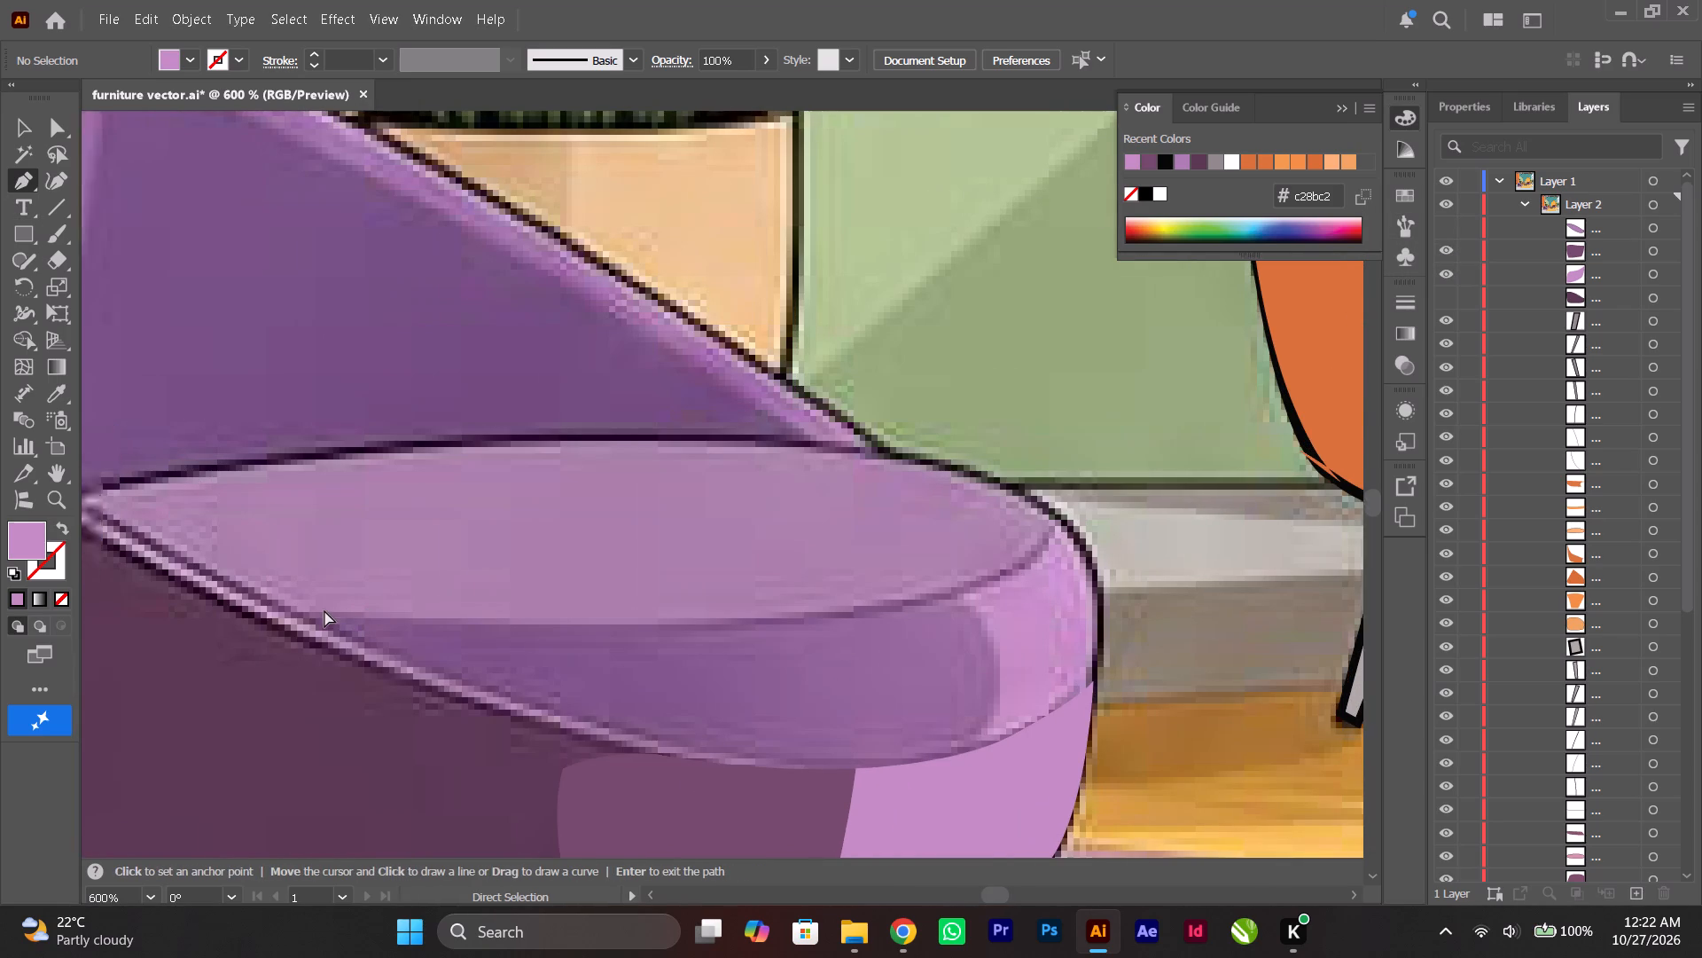
ctrl+scroll(324, 610, up, 3)
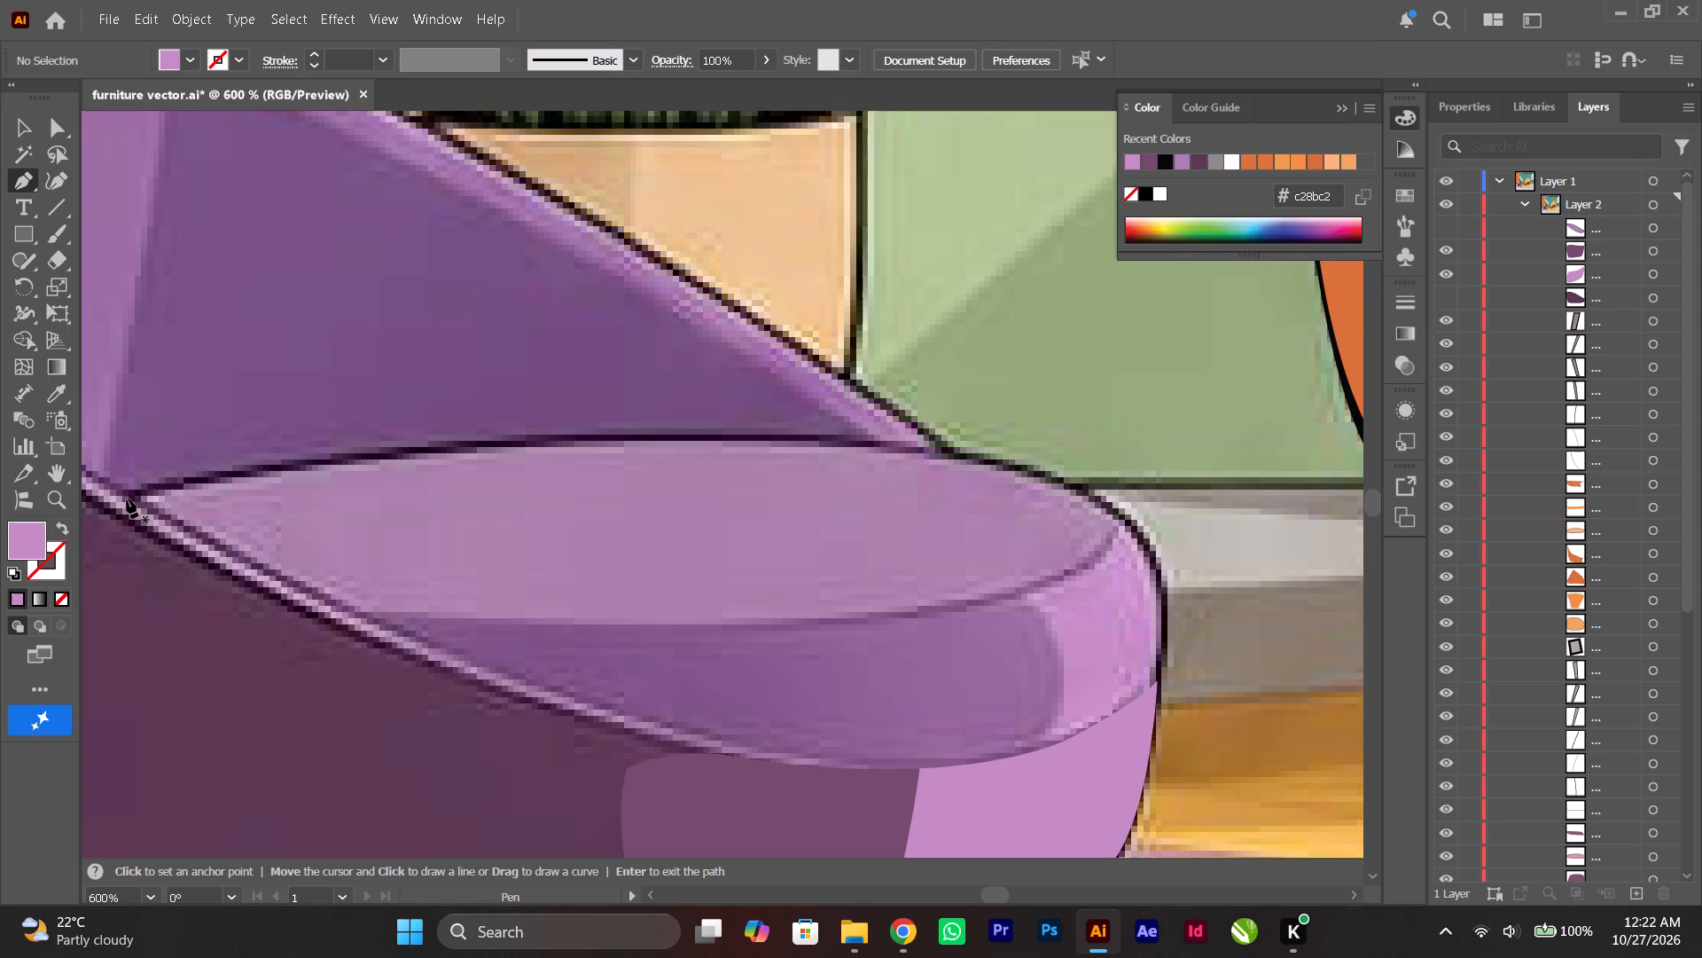
ctrl+scroll(137, 499, up, 5)
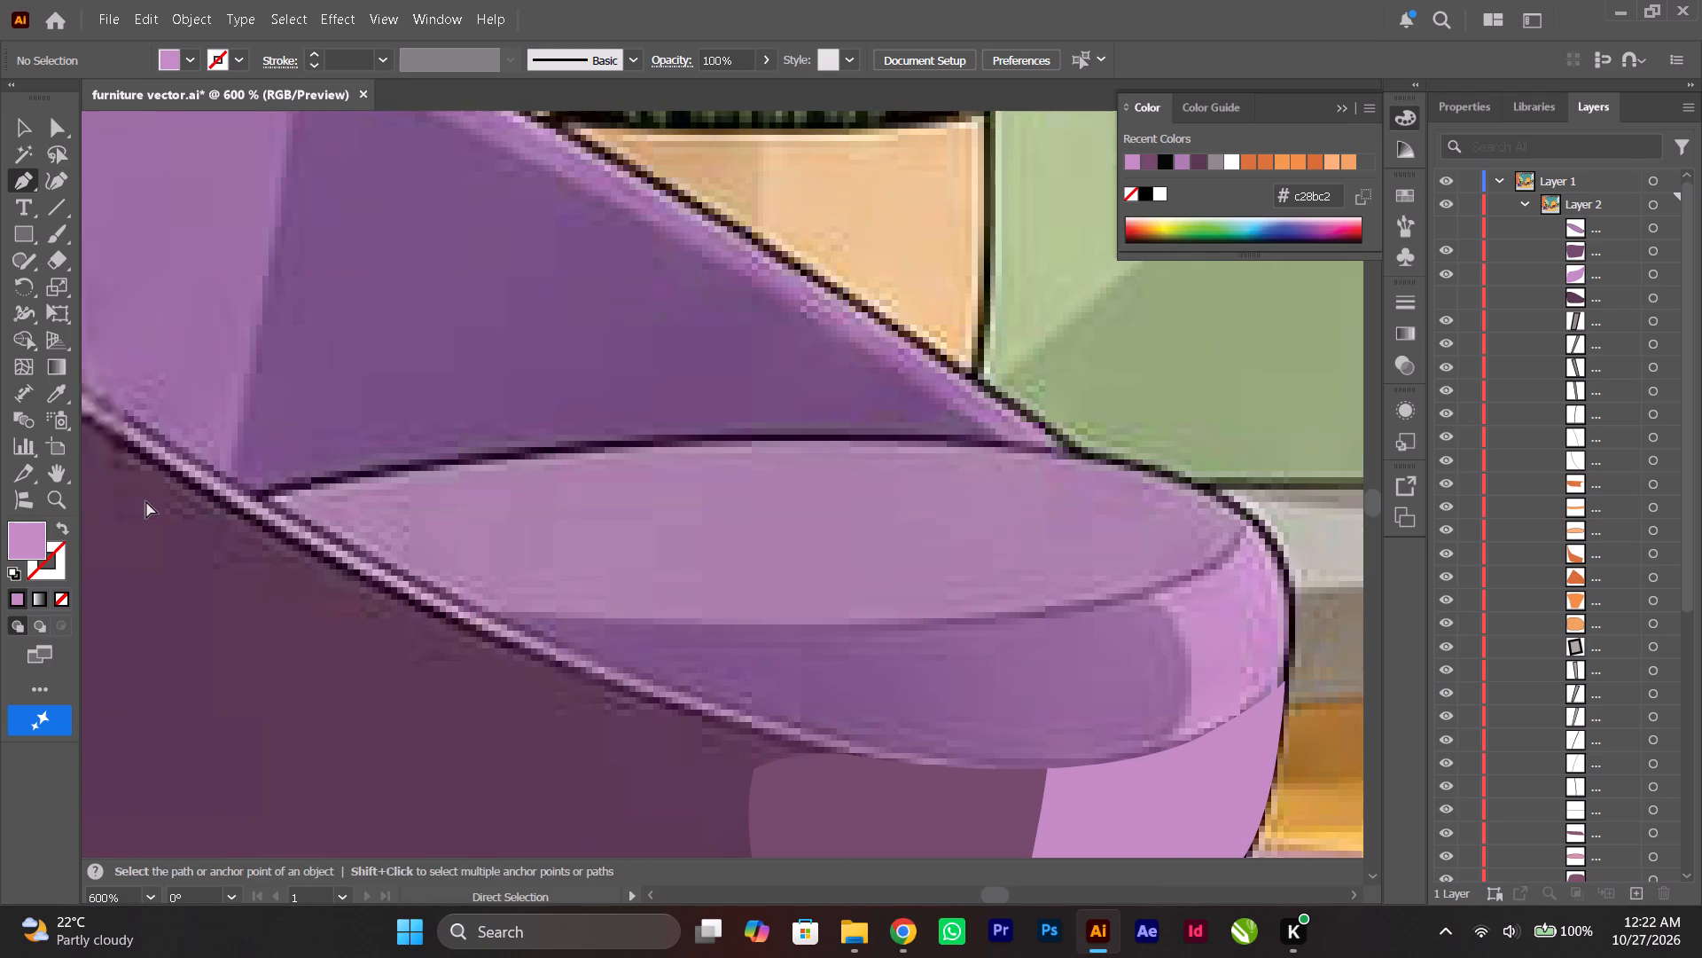
ctrl+scroll(146, 501, up, 20)
ctrl+scroll(146, 501, up, 20)
ctrl+scroll(146, 501, up, 12)
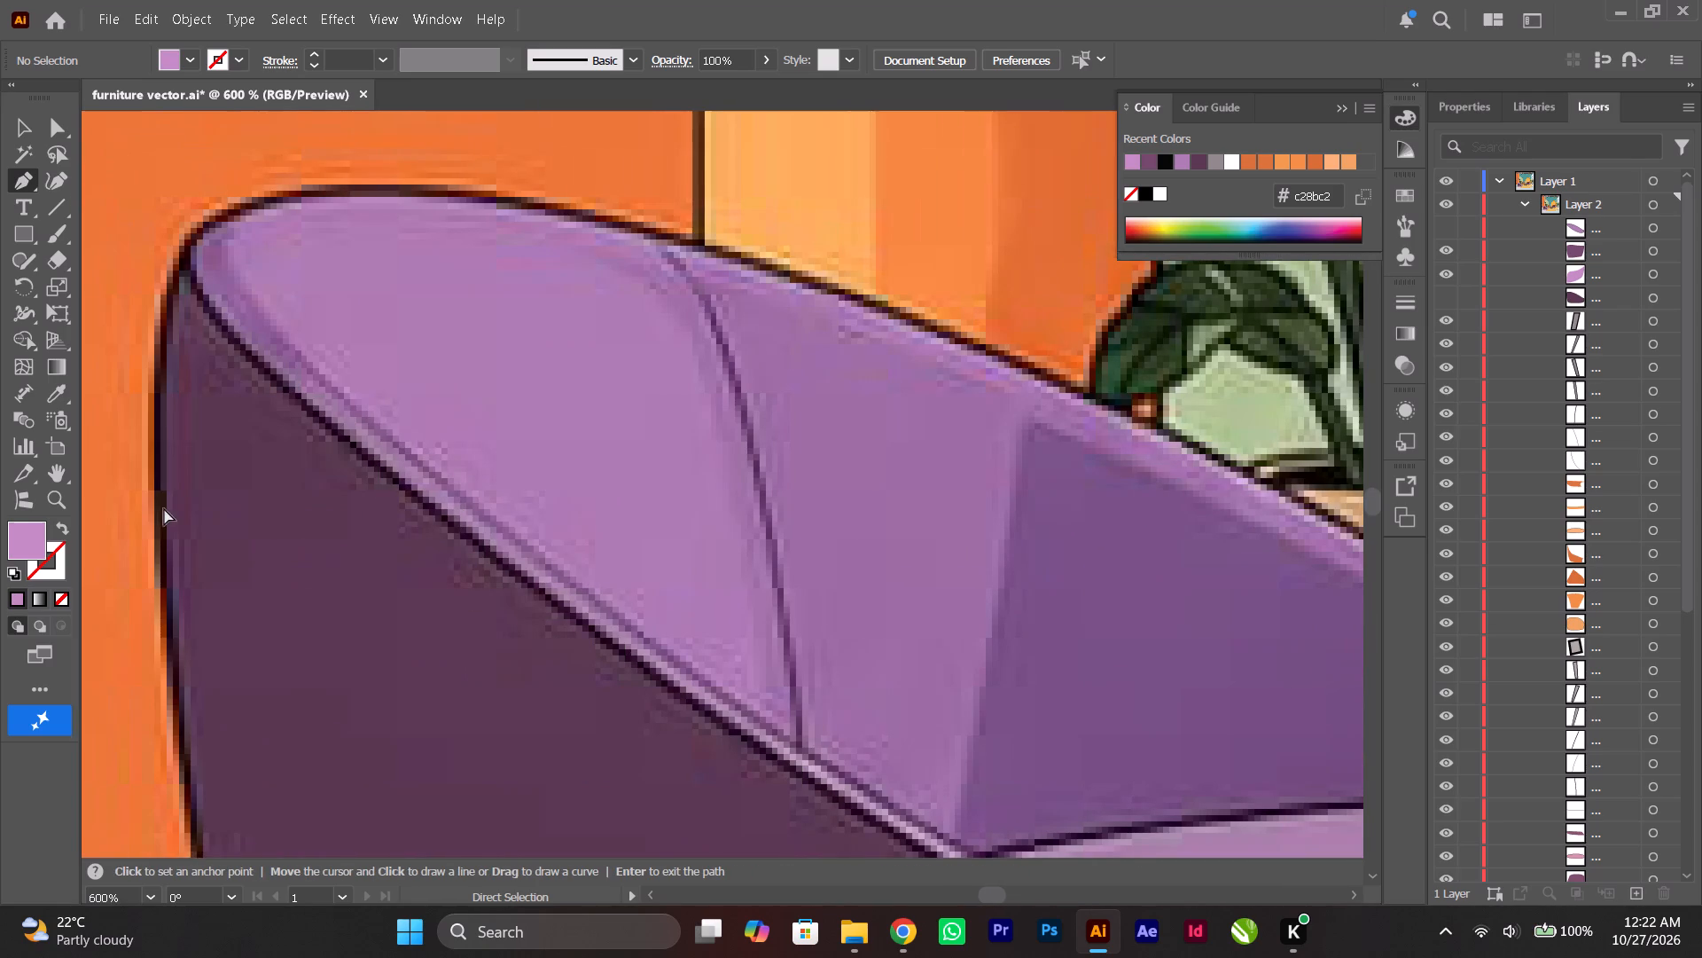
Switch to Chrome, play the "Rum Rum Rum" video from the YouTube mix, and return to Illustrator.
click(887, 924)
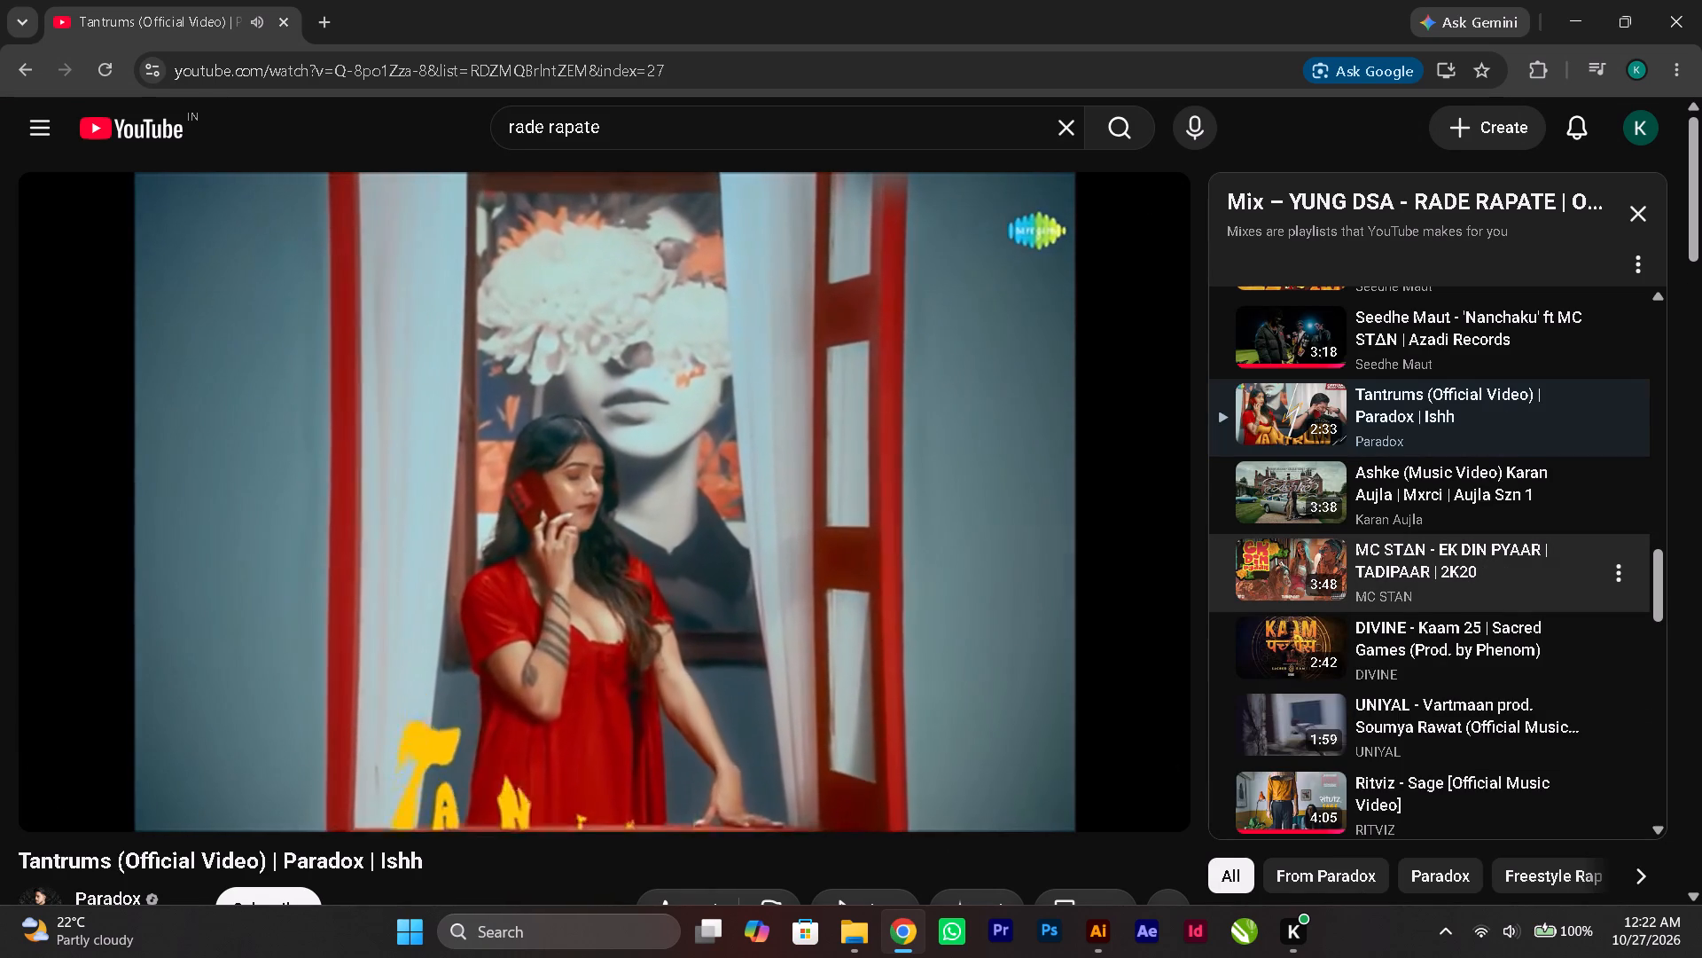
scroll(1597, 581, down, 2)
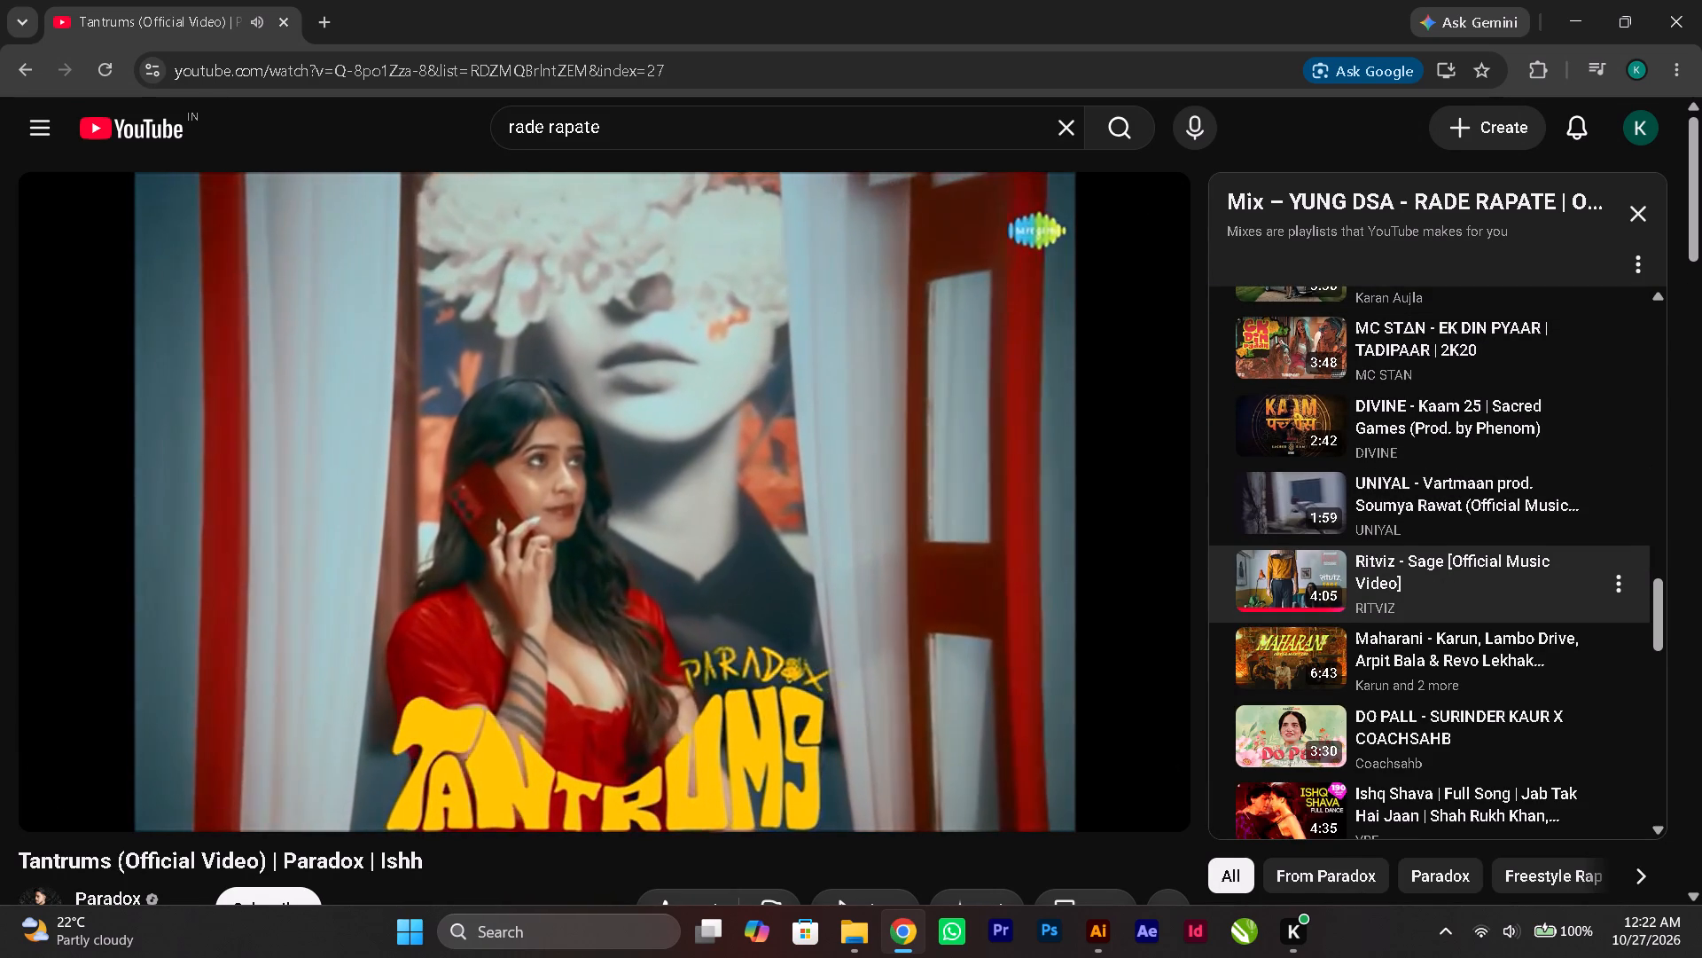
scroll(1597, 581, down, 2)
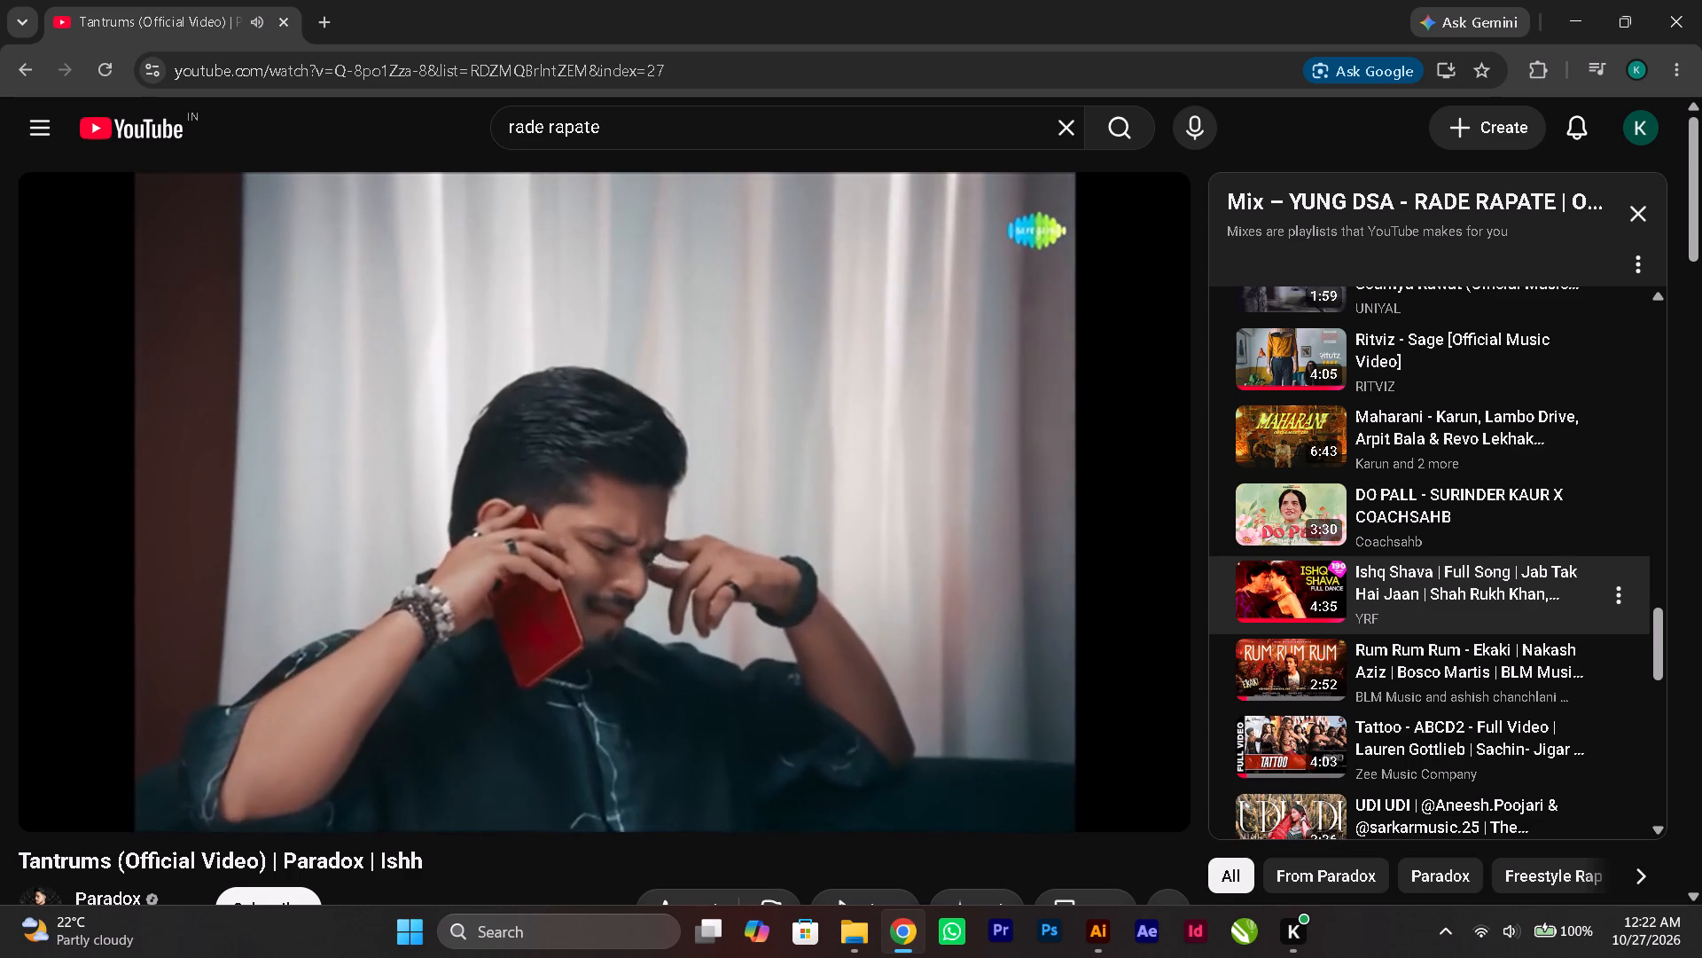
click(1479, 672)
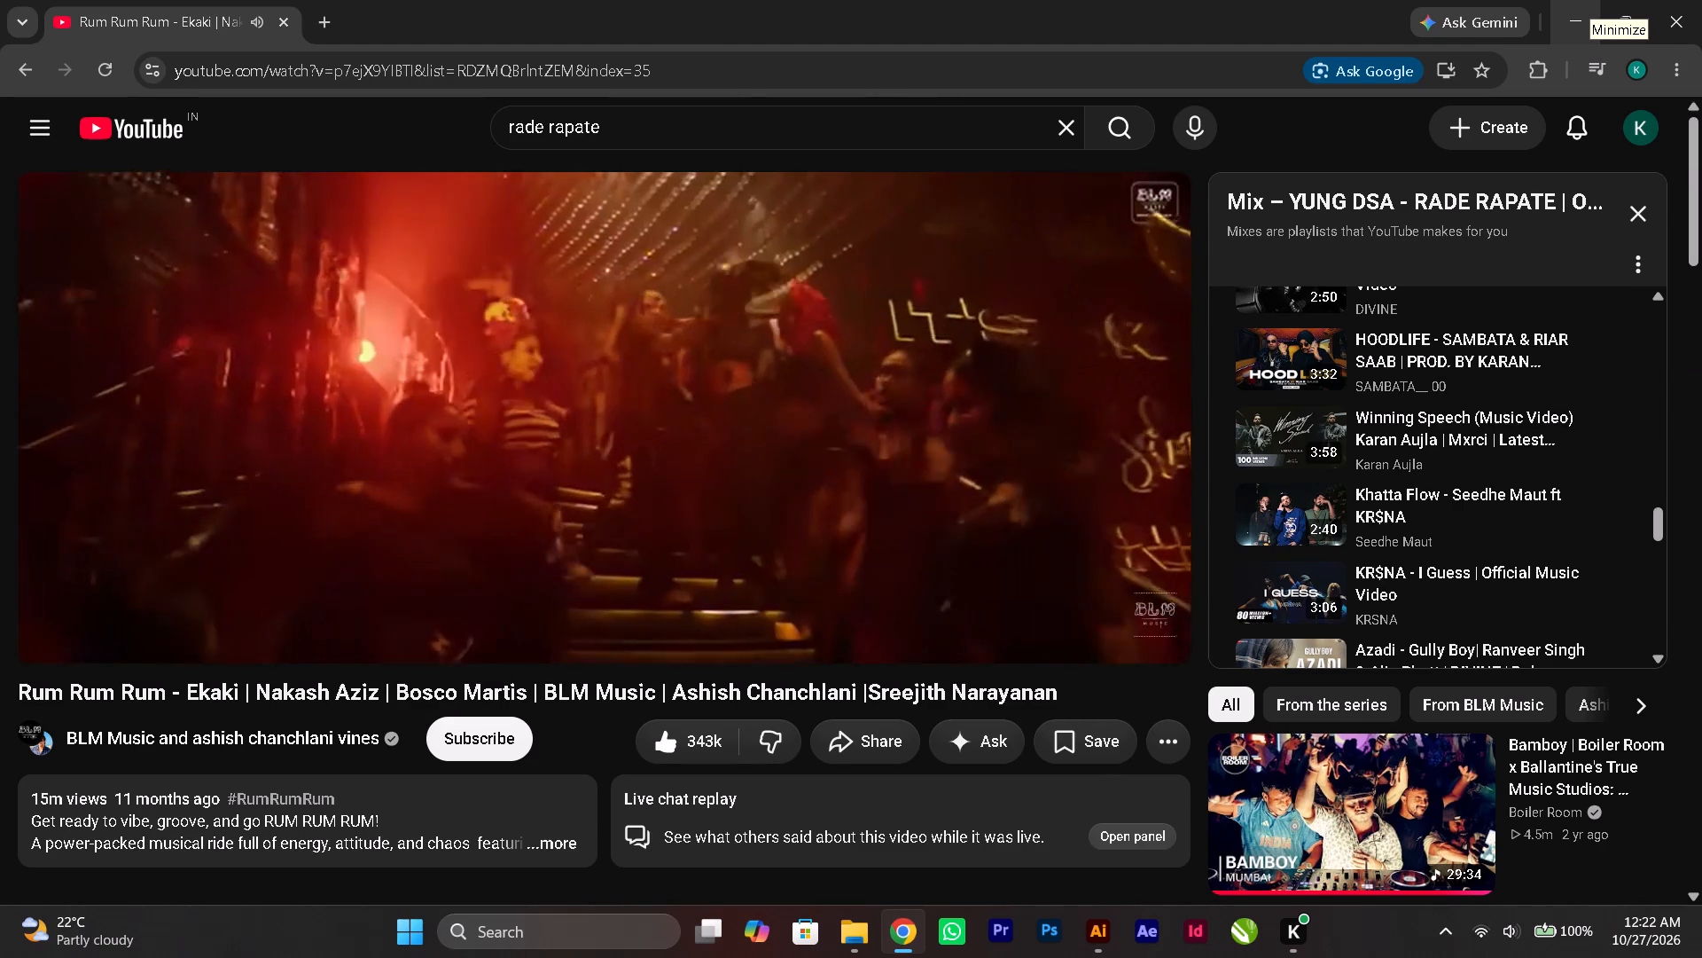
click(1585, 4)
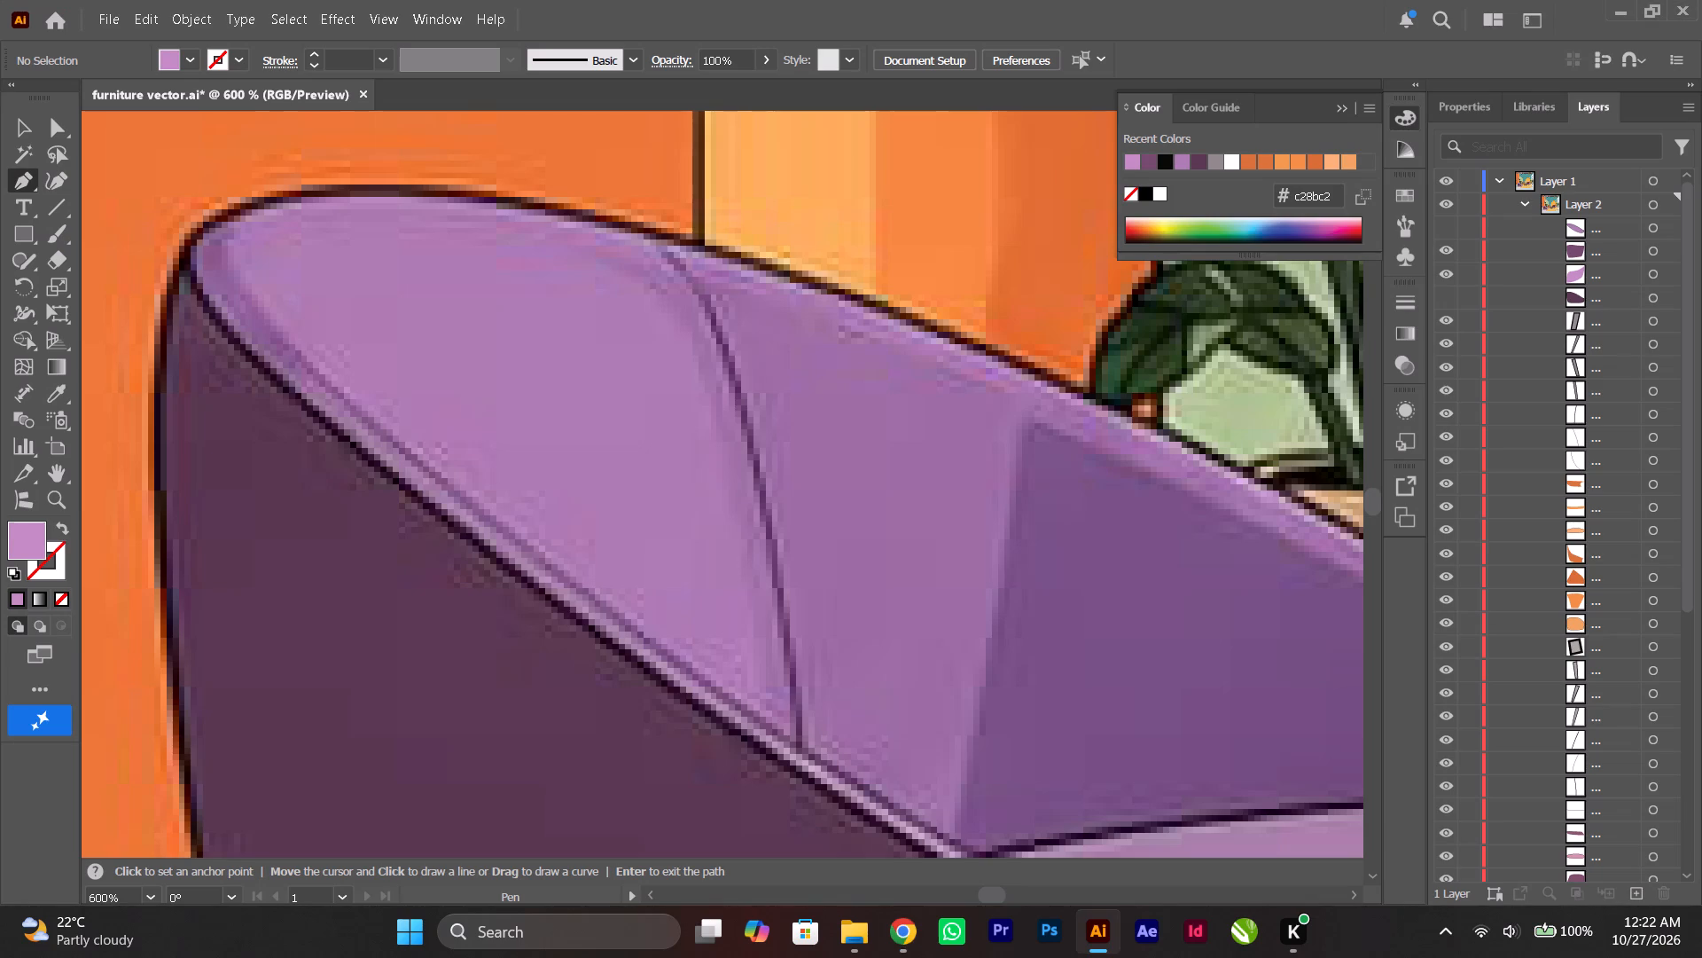
Examine the purple armchair's seat and backrest shading in the reference, comparing it with the orange armchair and the whole room.
ctrl+scroll(428, 404, down, 7)
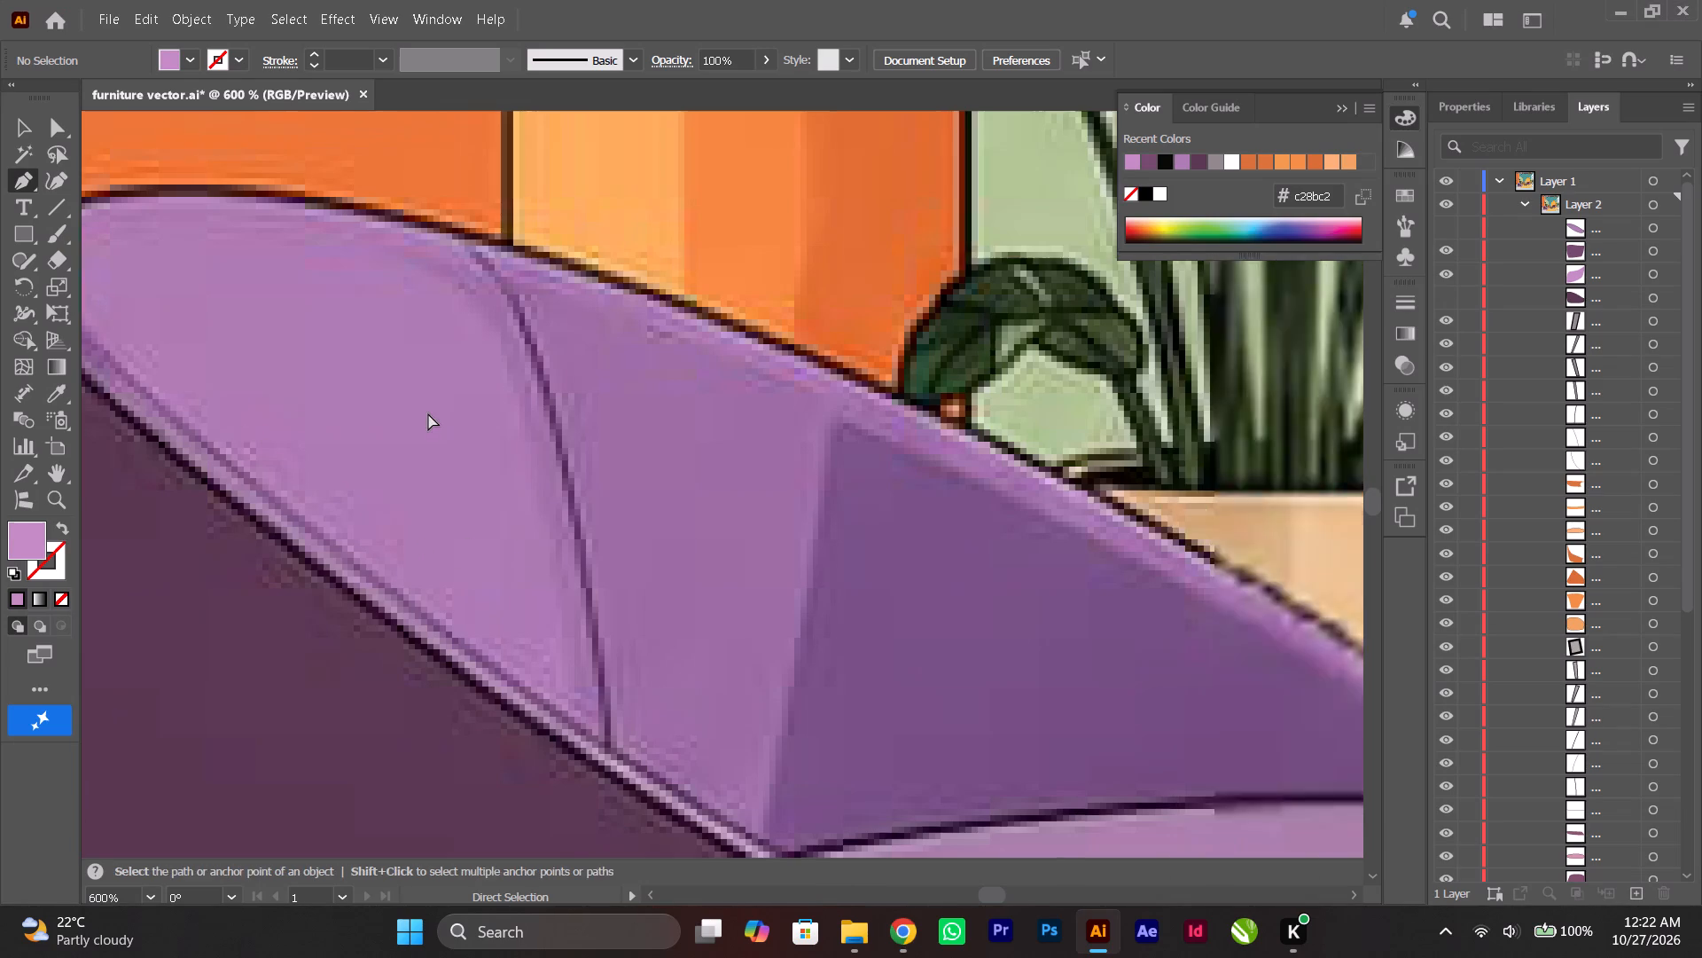
ctrl+scroll(428, 413, down, 9)
scroll(428, 416, down, 20)
scroll(428, 416, down, 20)
scroll(428, 416, down, 6)
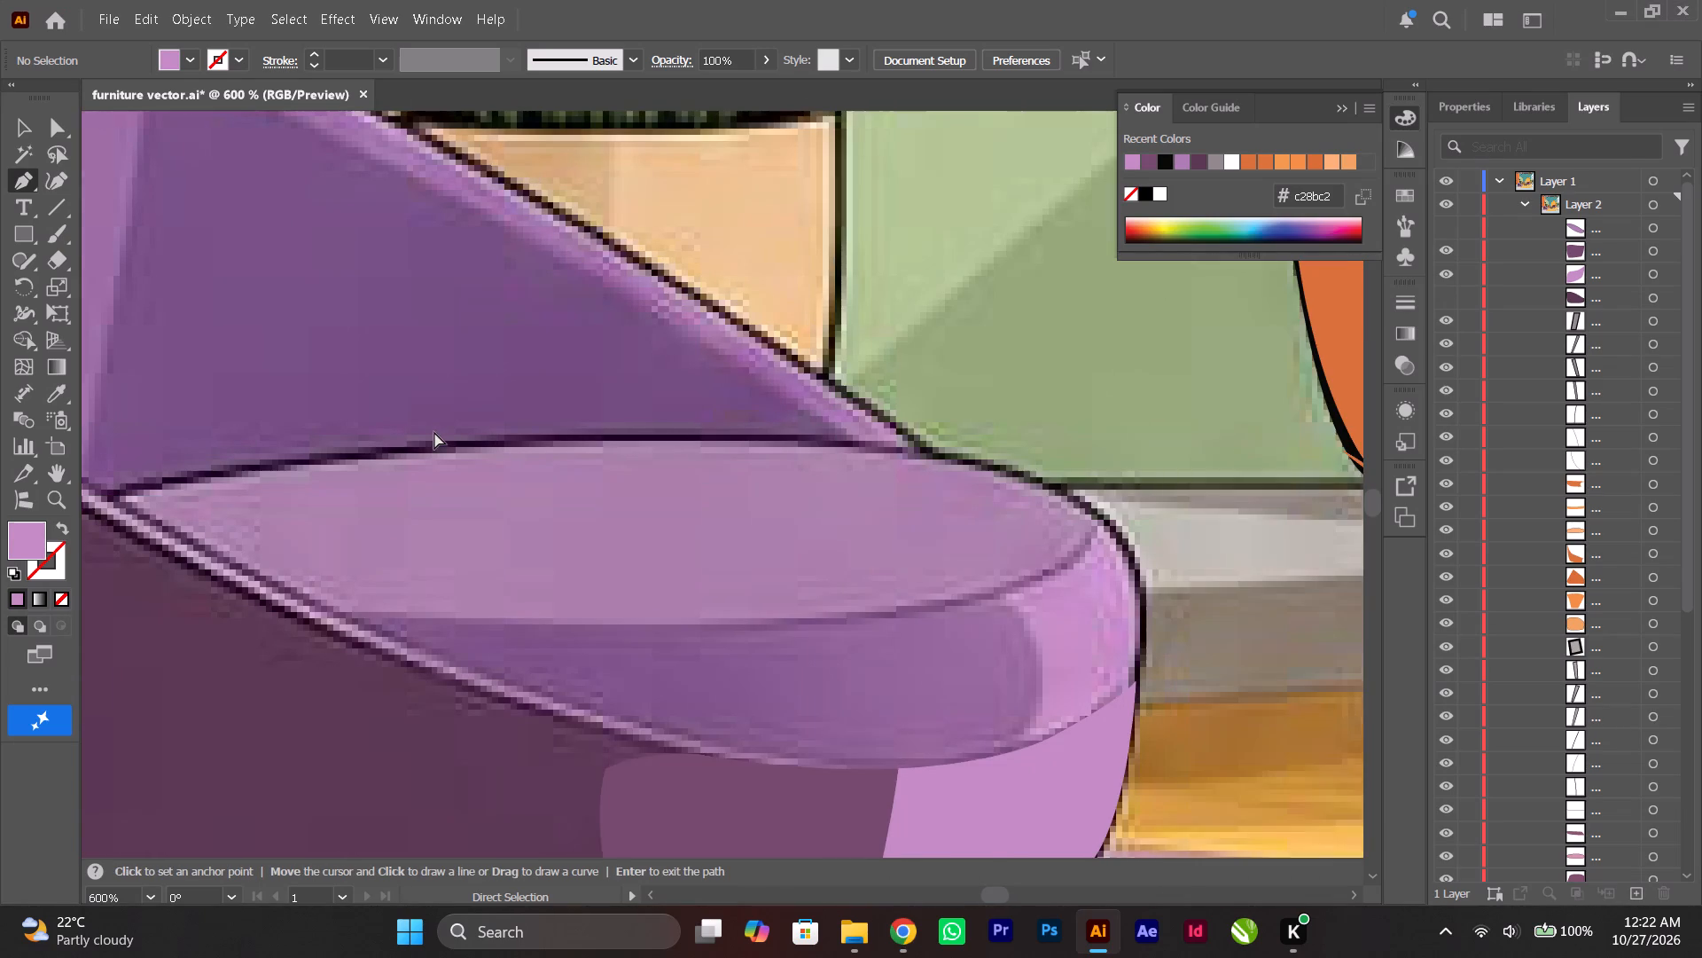
scroll(434, 432, down, 3)
alt+scroll(434, 433, down, 2)
ctrl+scroll(440, 444, up, 5)
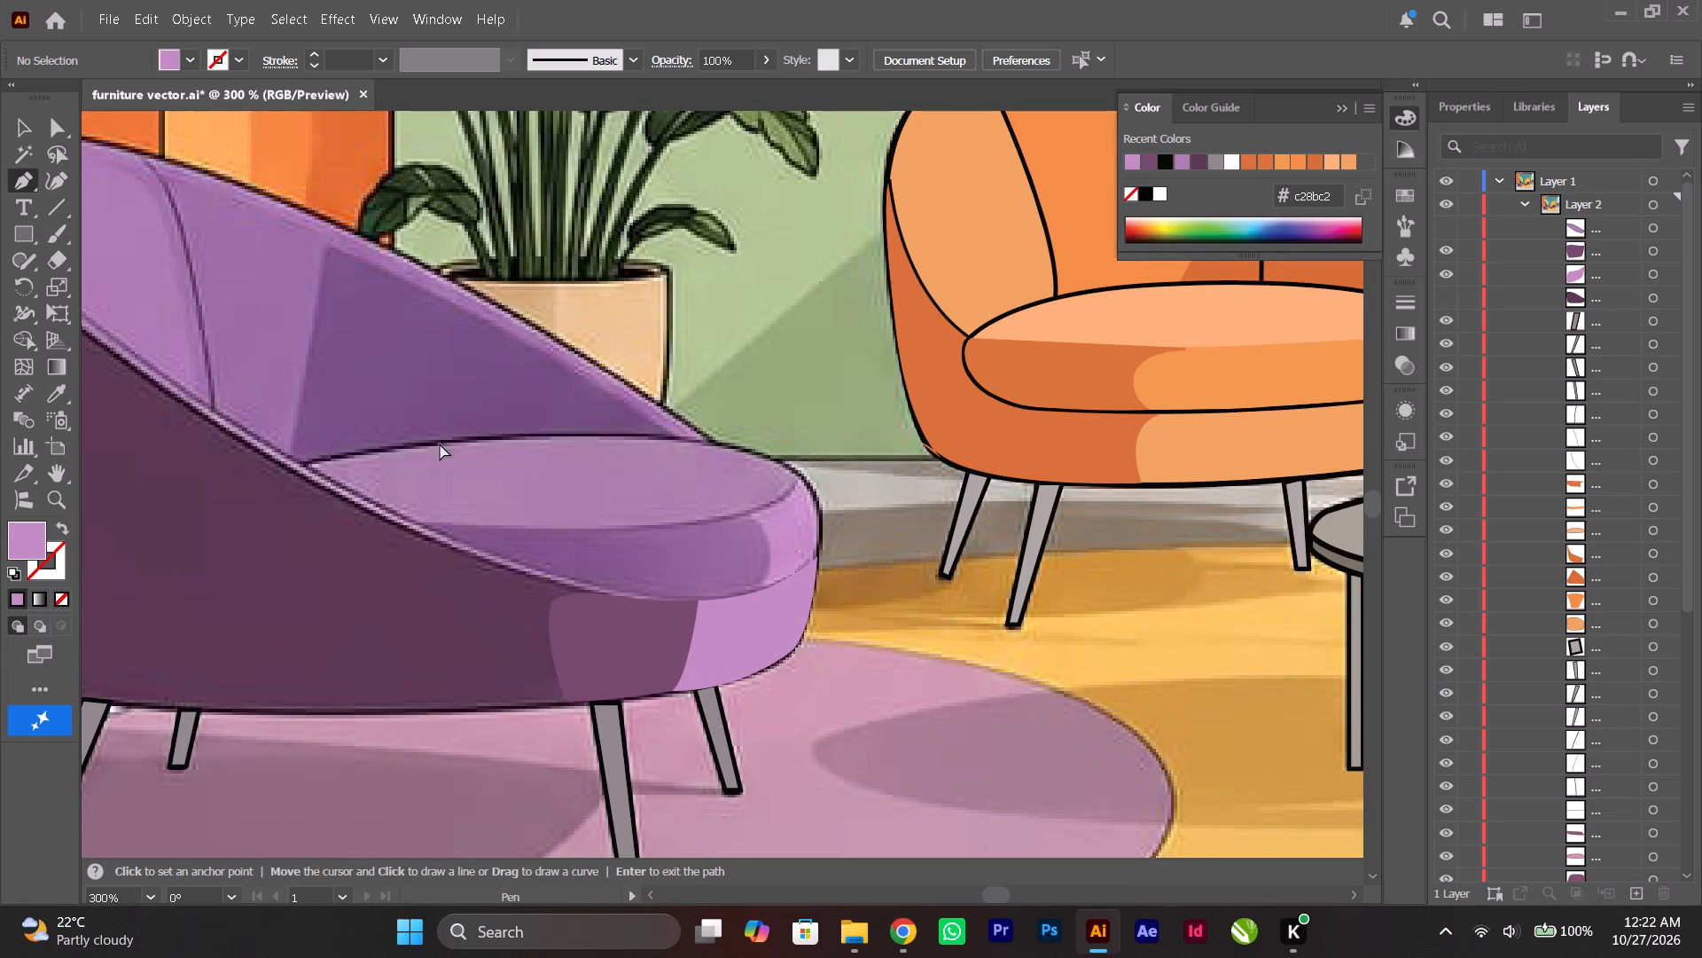
ctrl+scroll(440, 444, up, 2)
scroll(440, 444, up, 4)
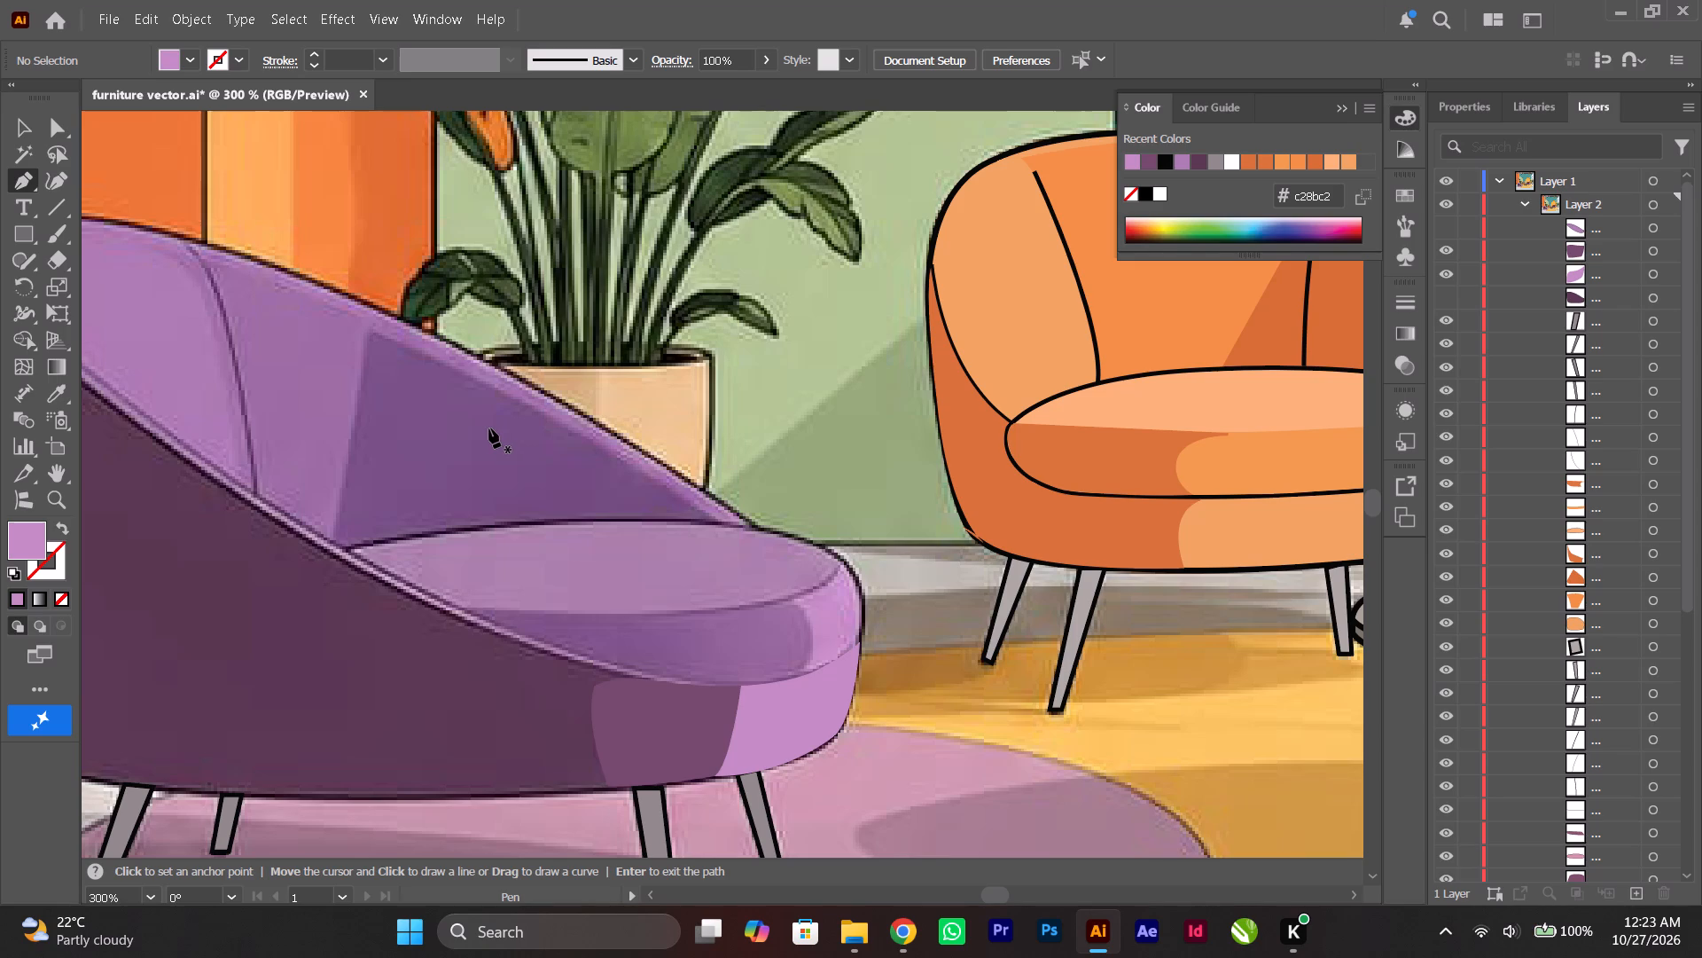
scroll(521, 616, up, 2)
alt+scroll(520, 616, down, 2)
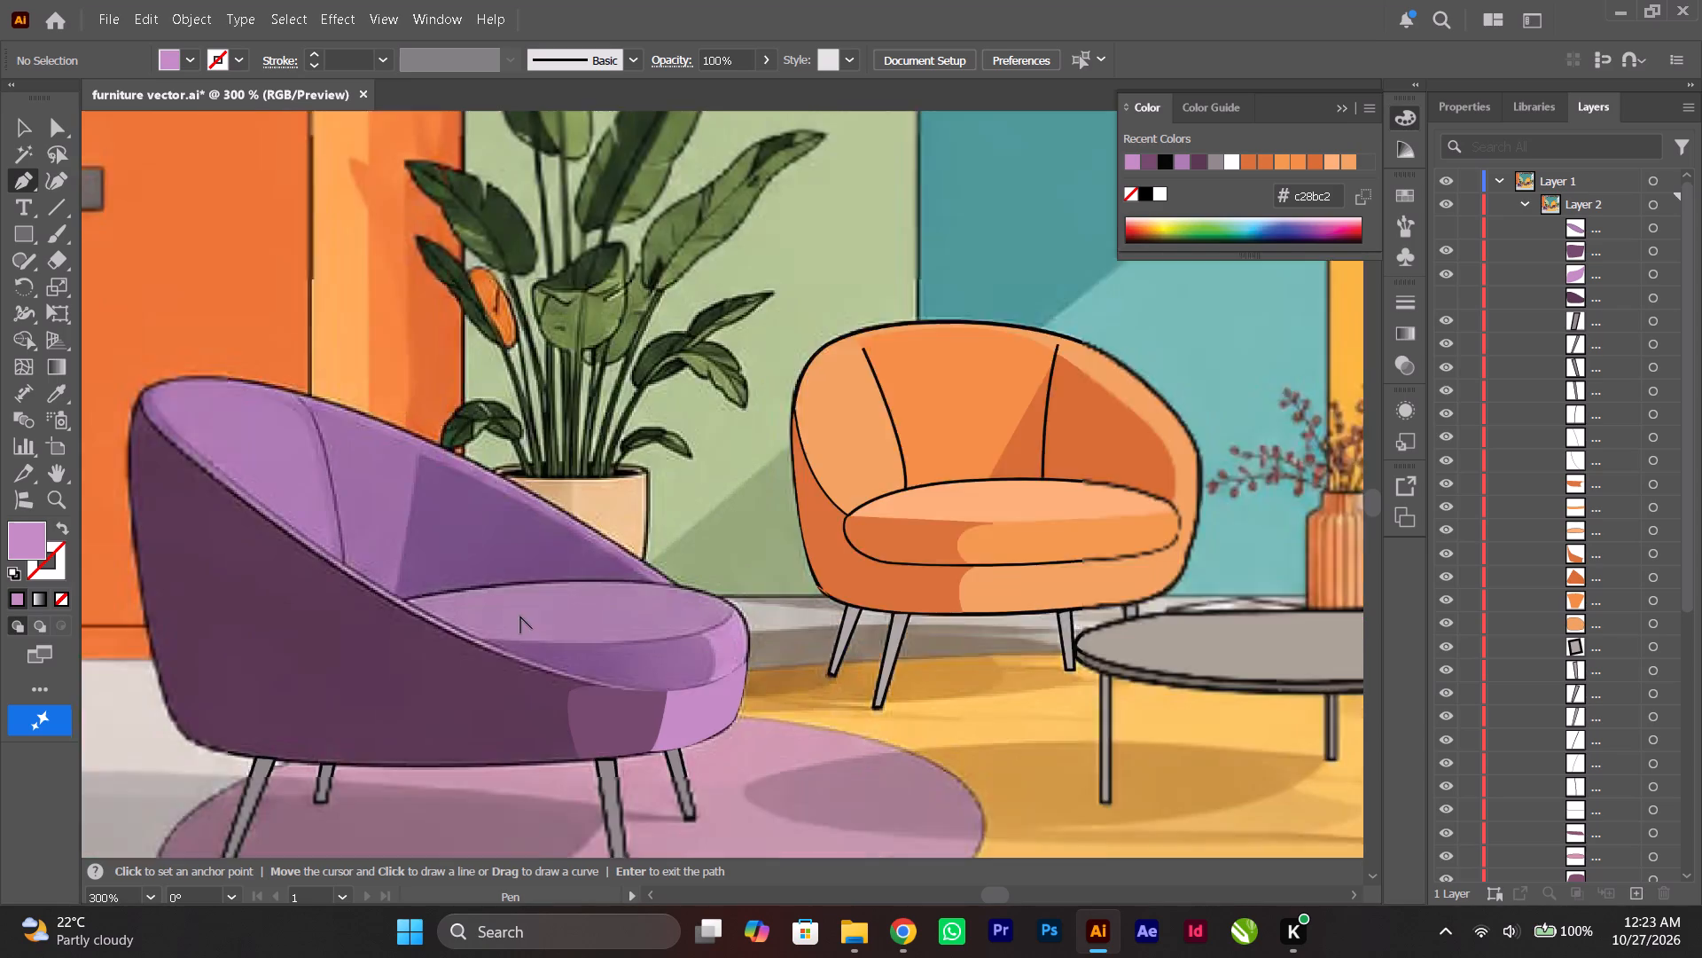
alt+scroll(520, 616, up, 2)
alt+scroll(519, 616, down, 3)
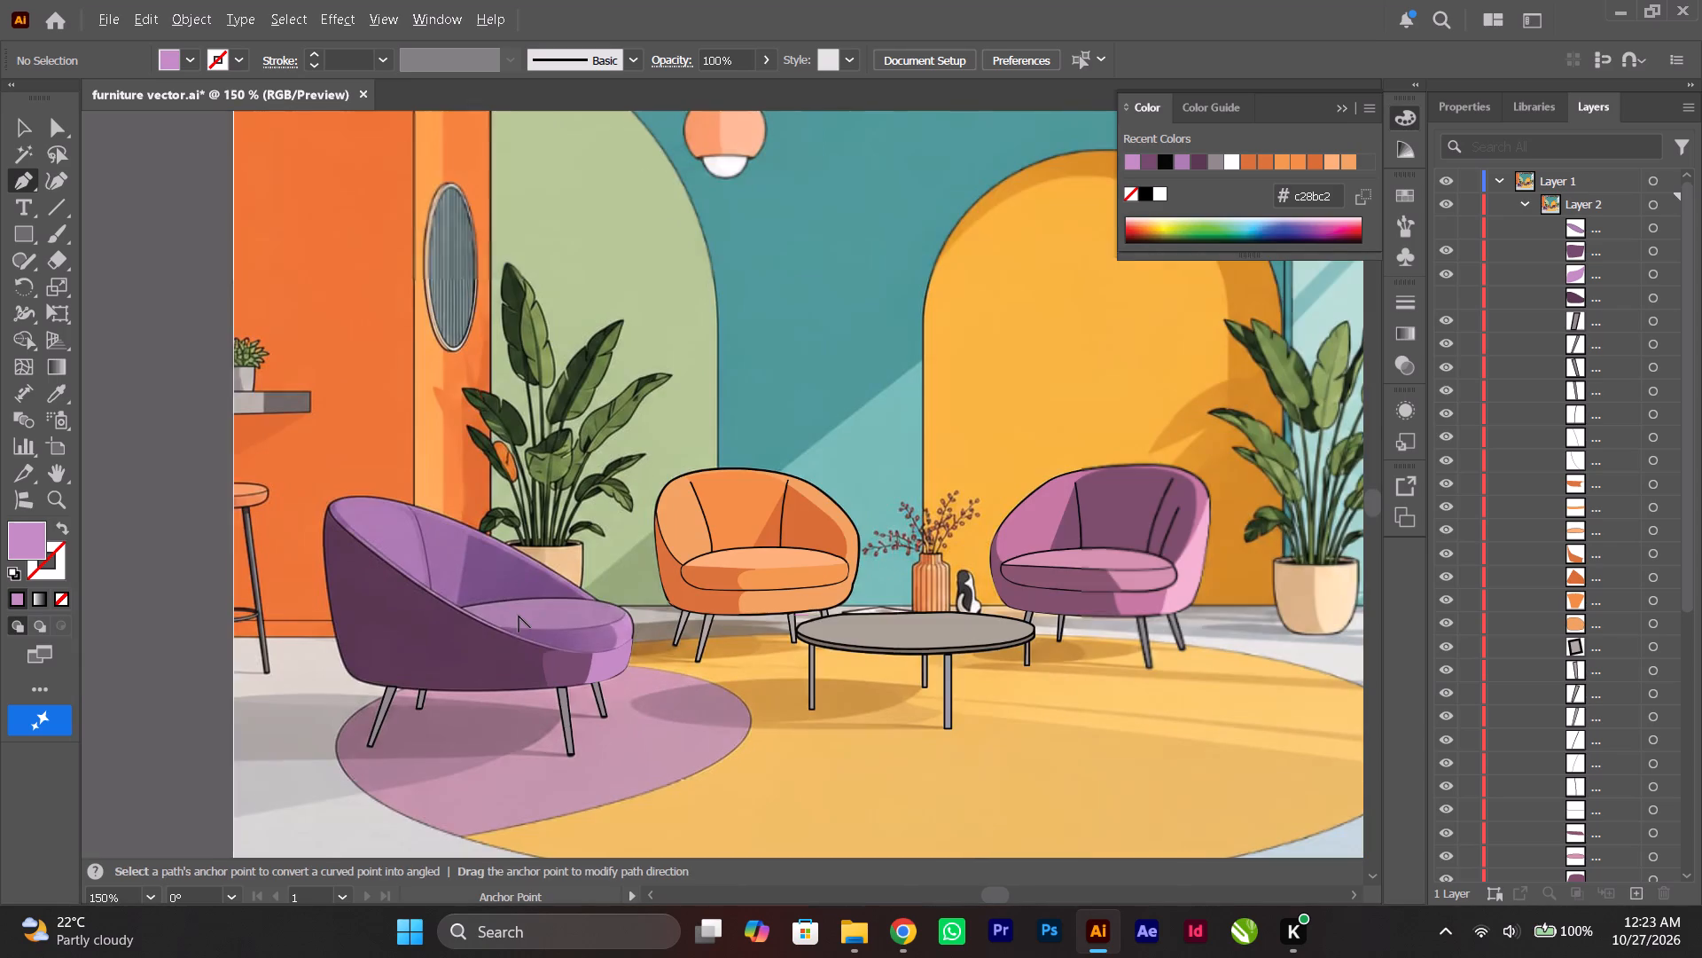
alt+scroll(519, 616, down, 1)
Save the document.
key(ctrl+s)
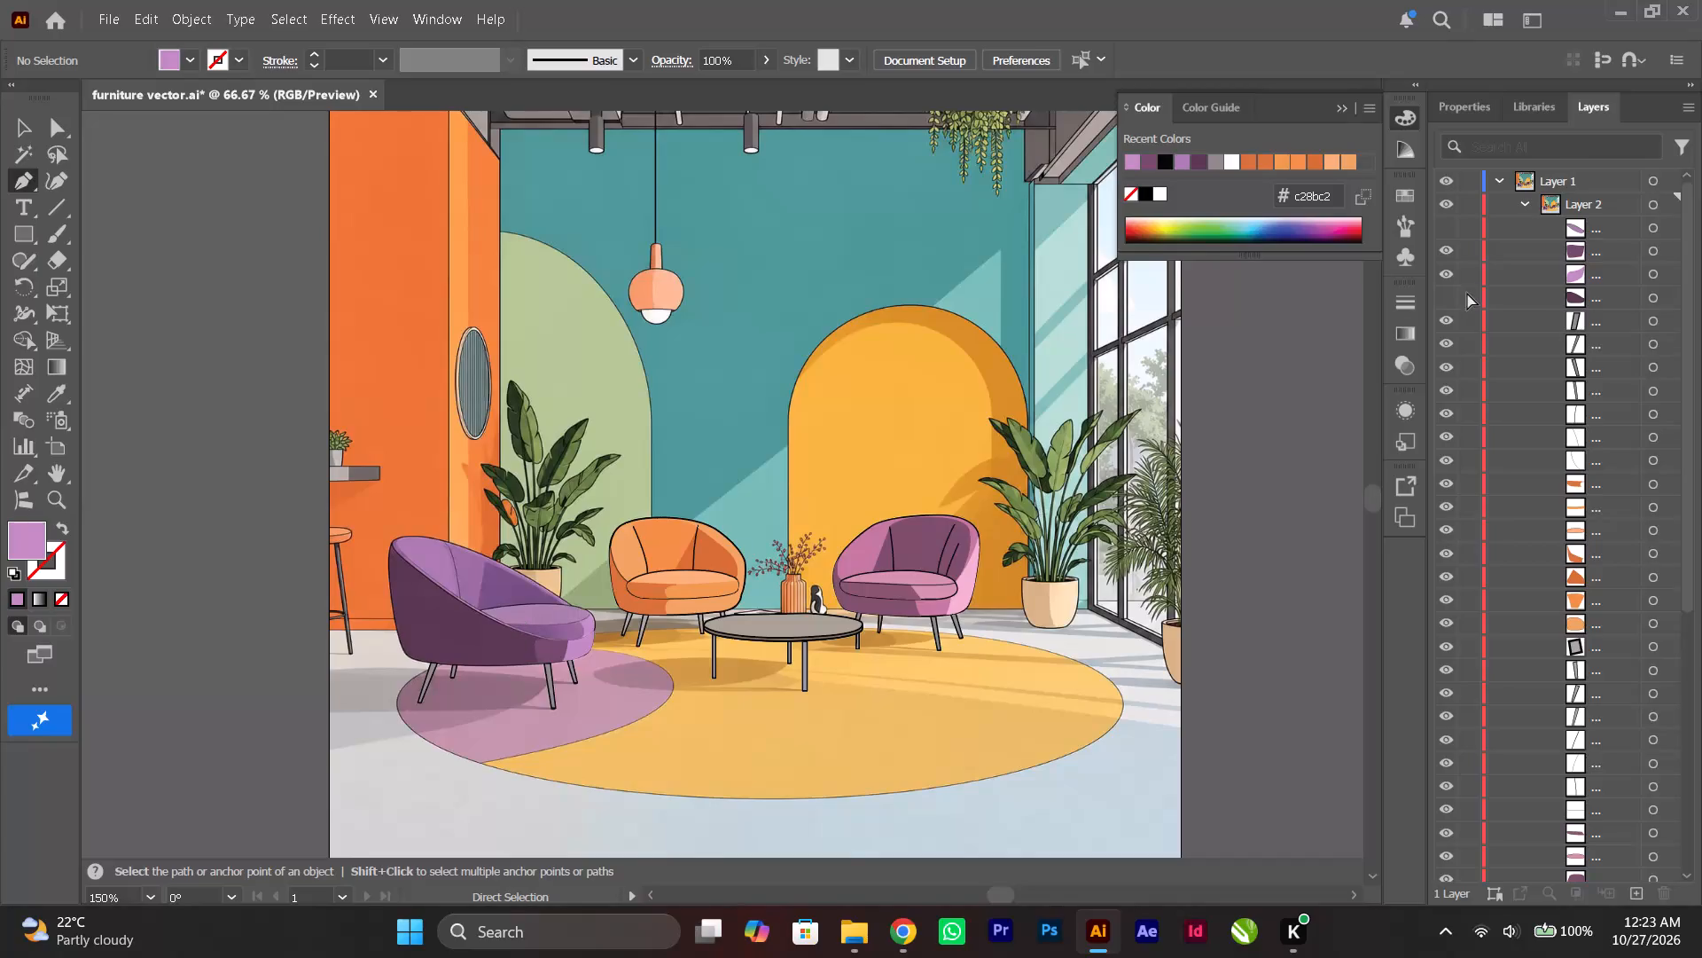
Show the dark purple body shape and the light purple interior shape in Layer 2, and leave the Pen tool with nothing selected.
click(1445, 296)
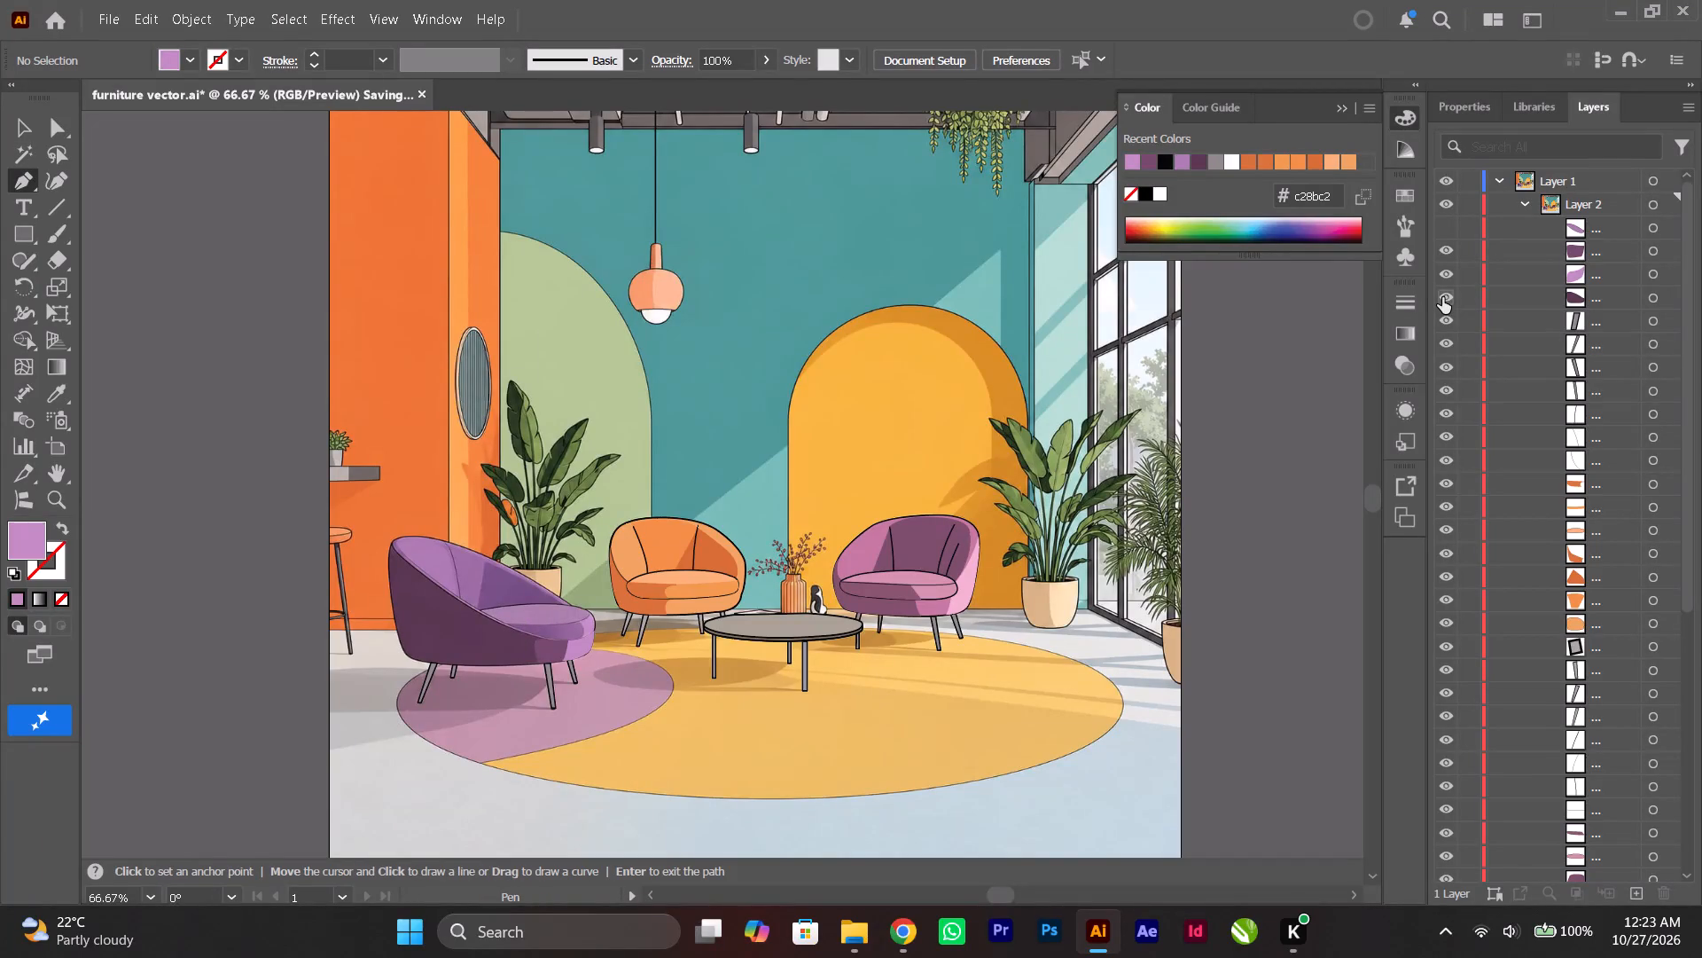
click(1448, 228)
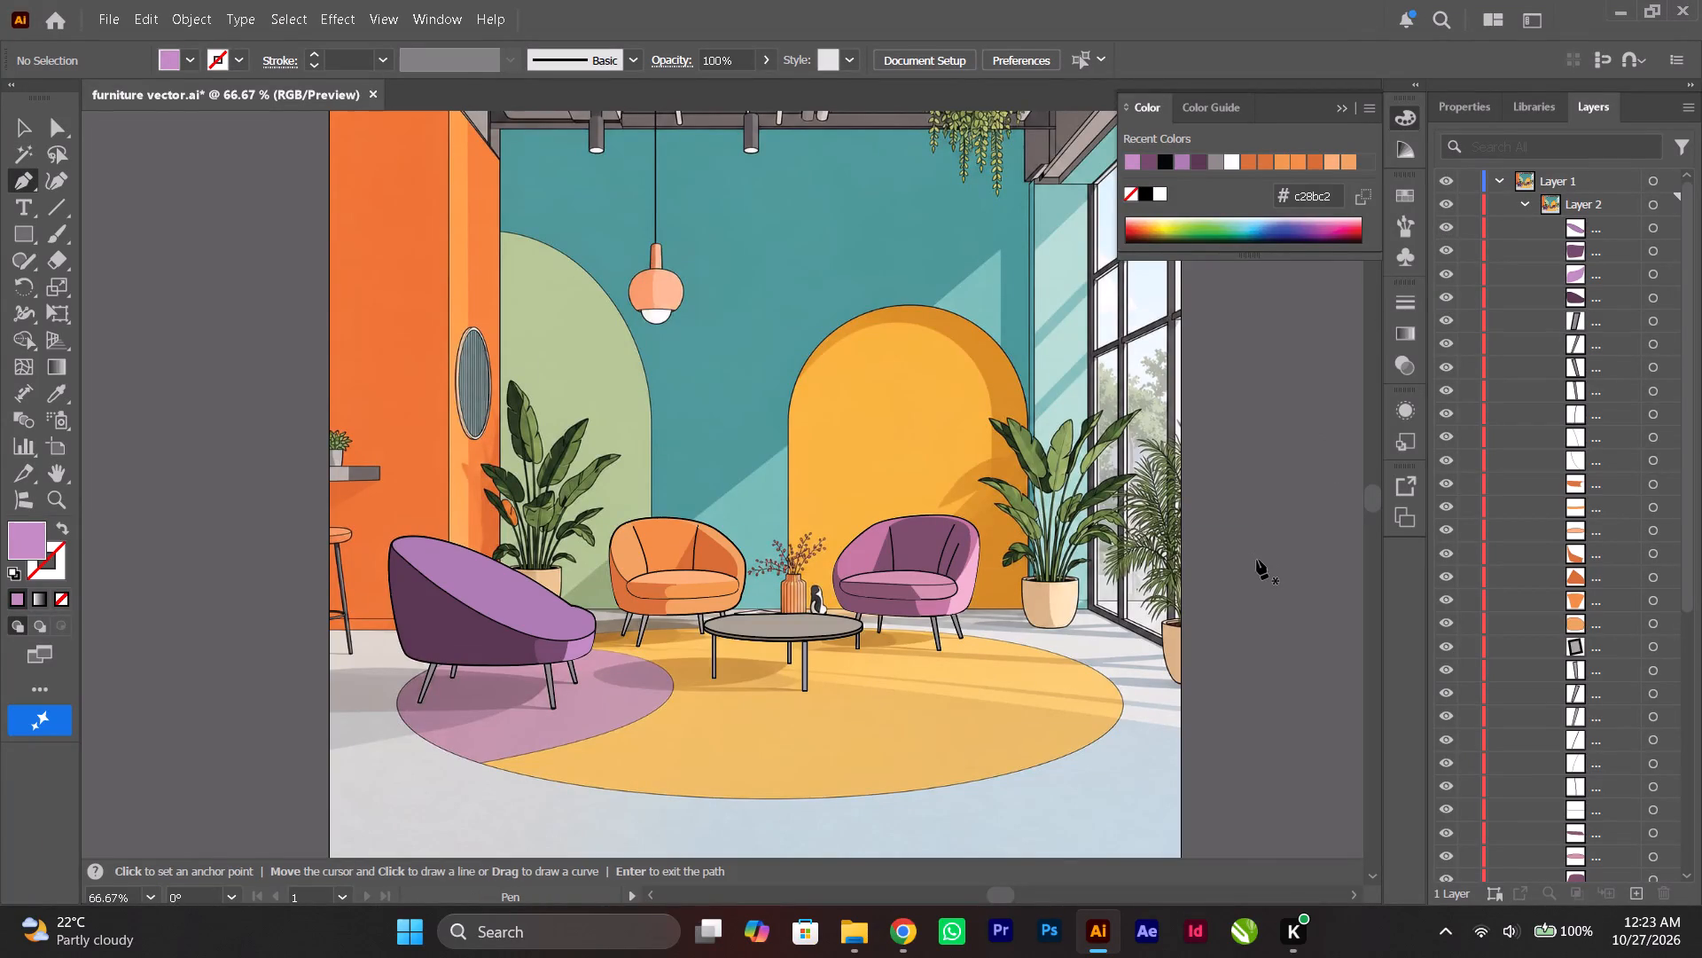
click(23, 117)
click(151, 261)
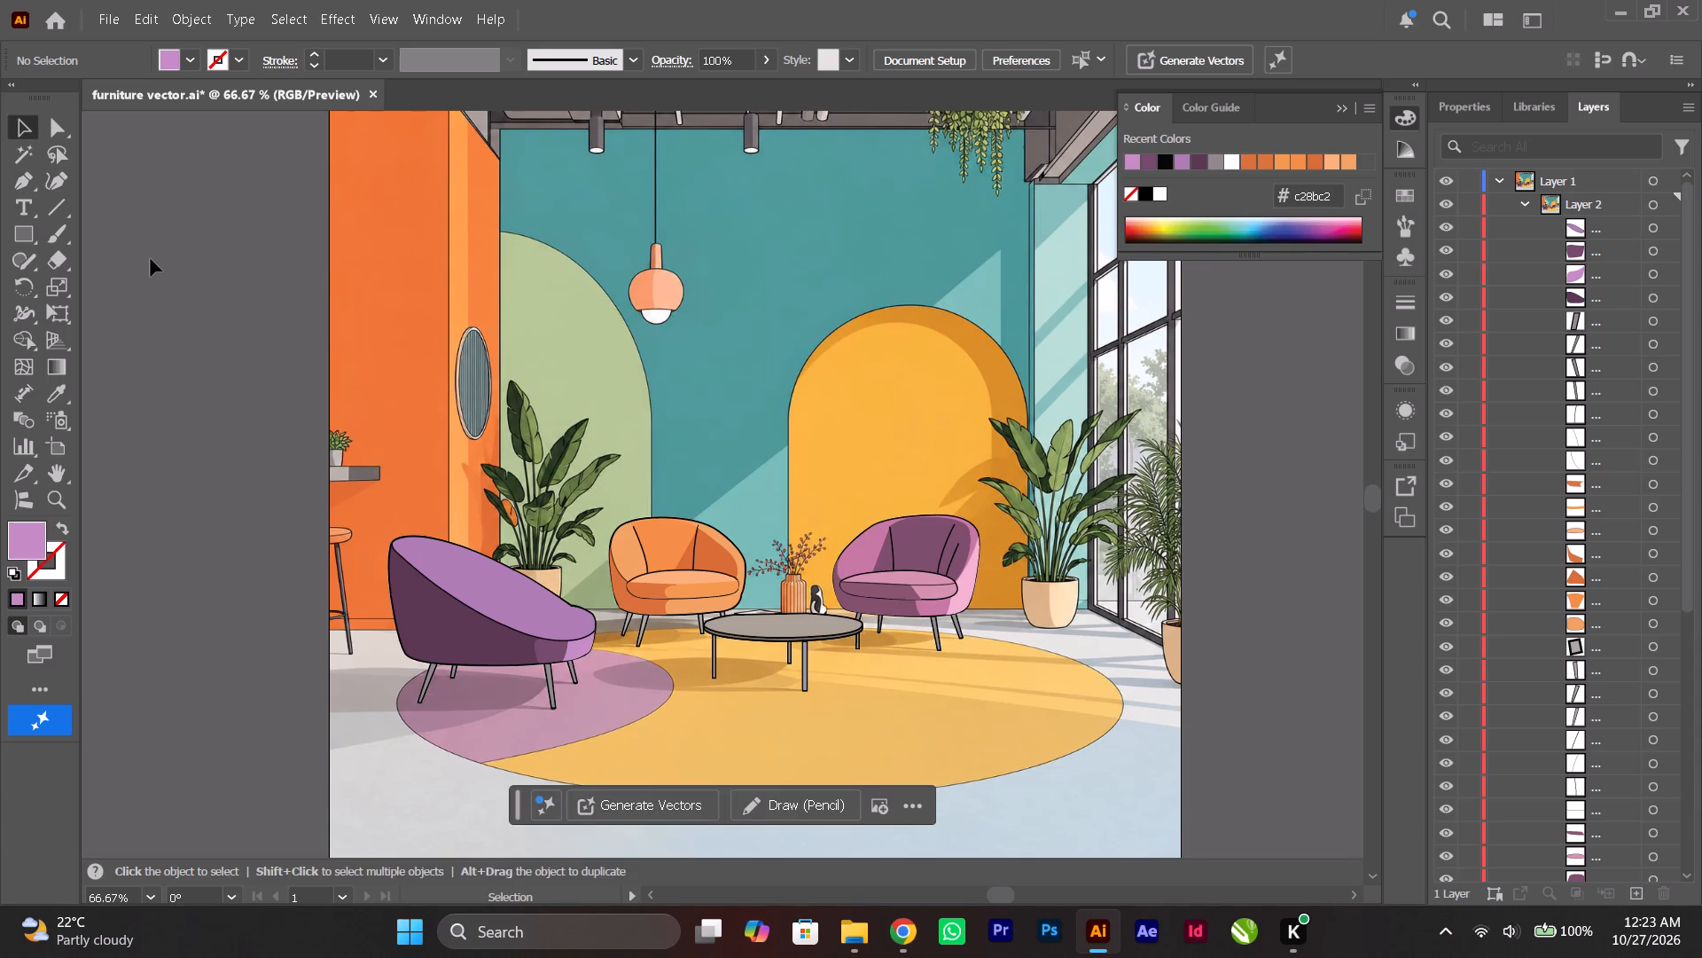
Save the document with all armchair shapes shown.
key(ctrl+s)
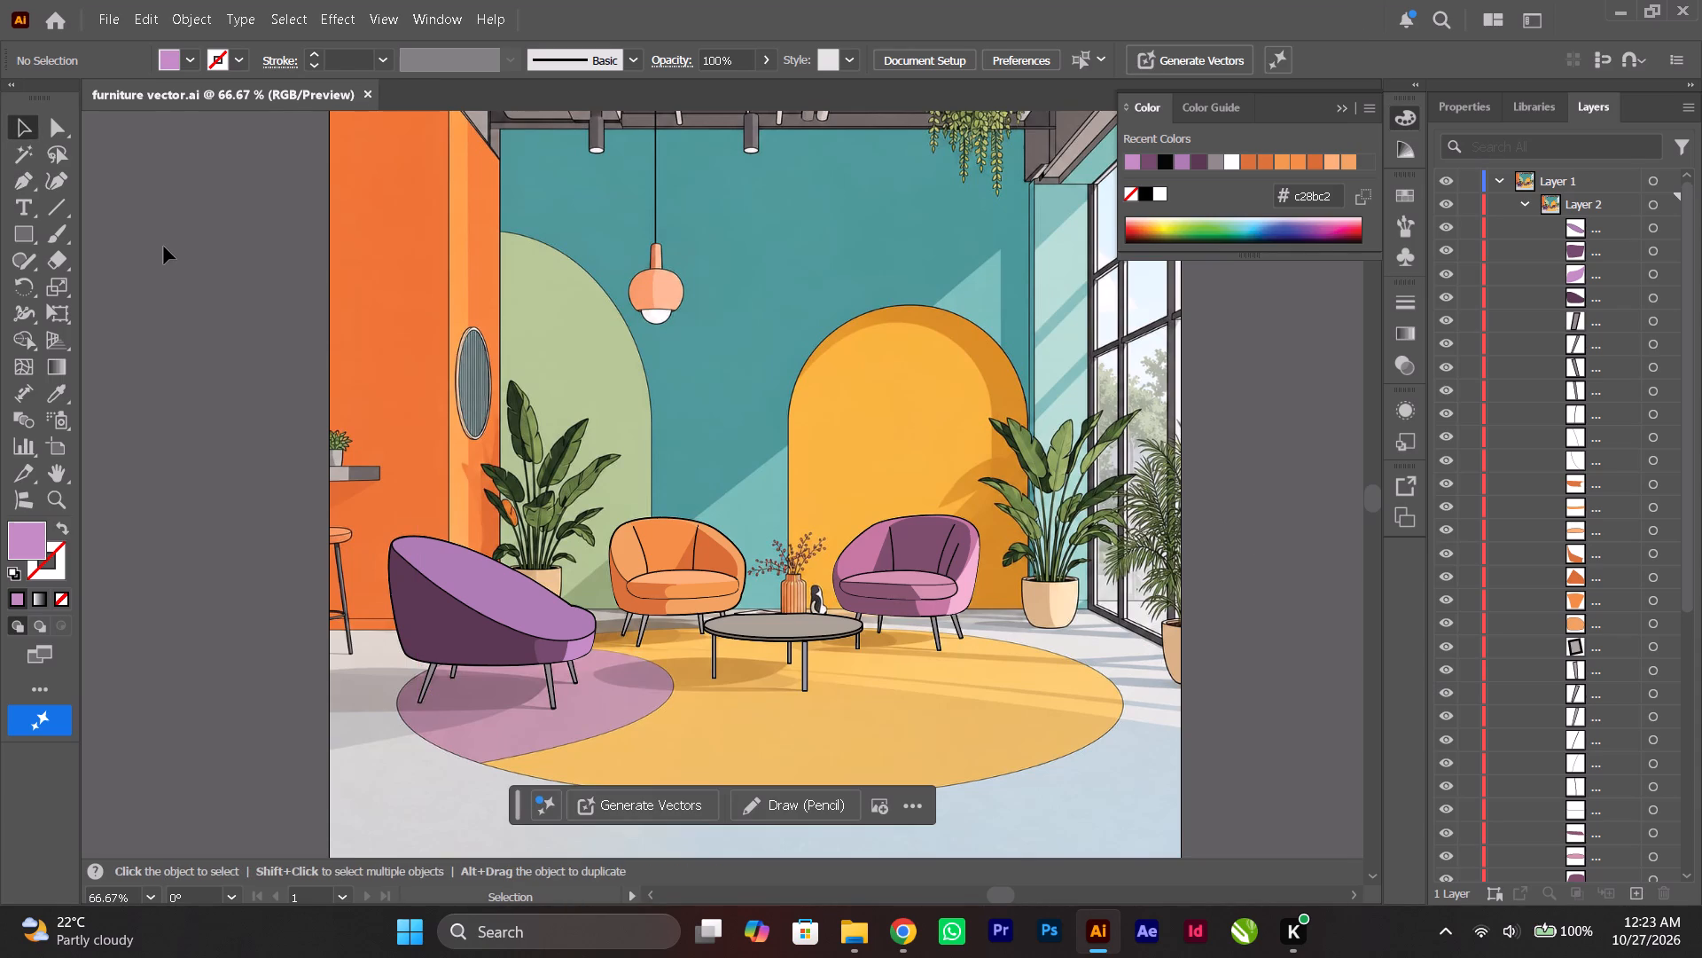
Close Illustrator.
click(1688, 4)
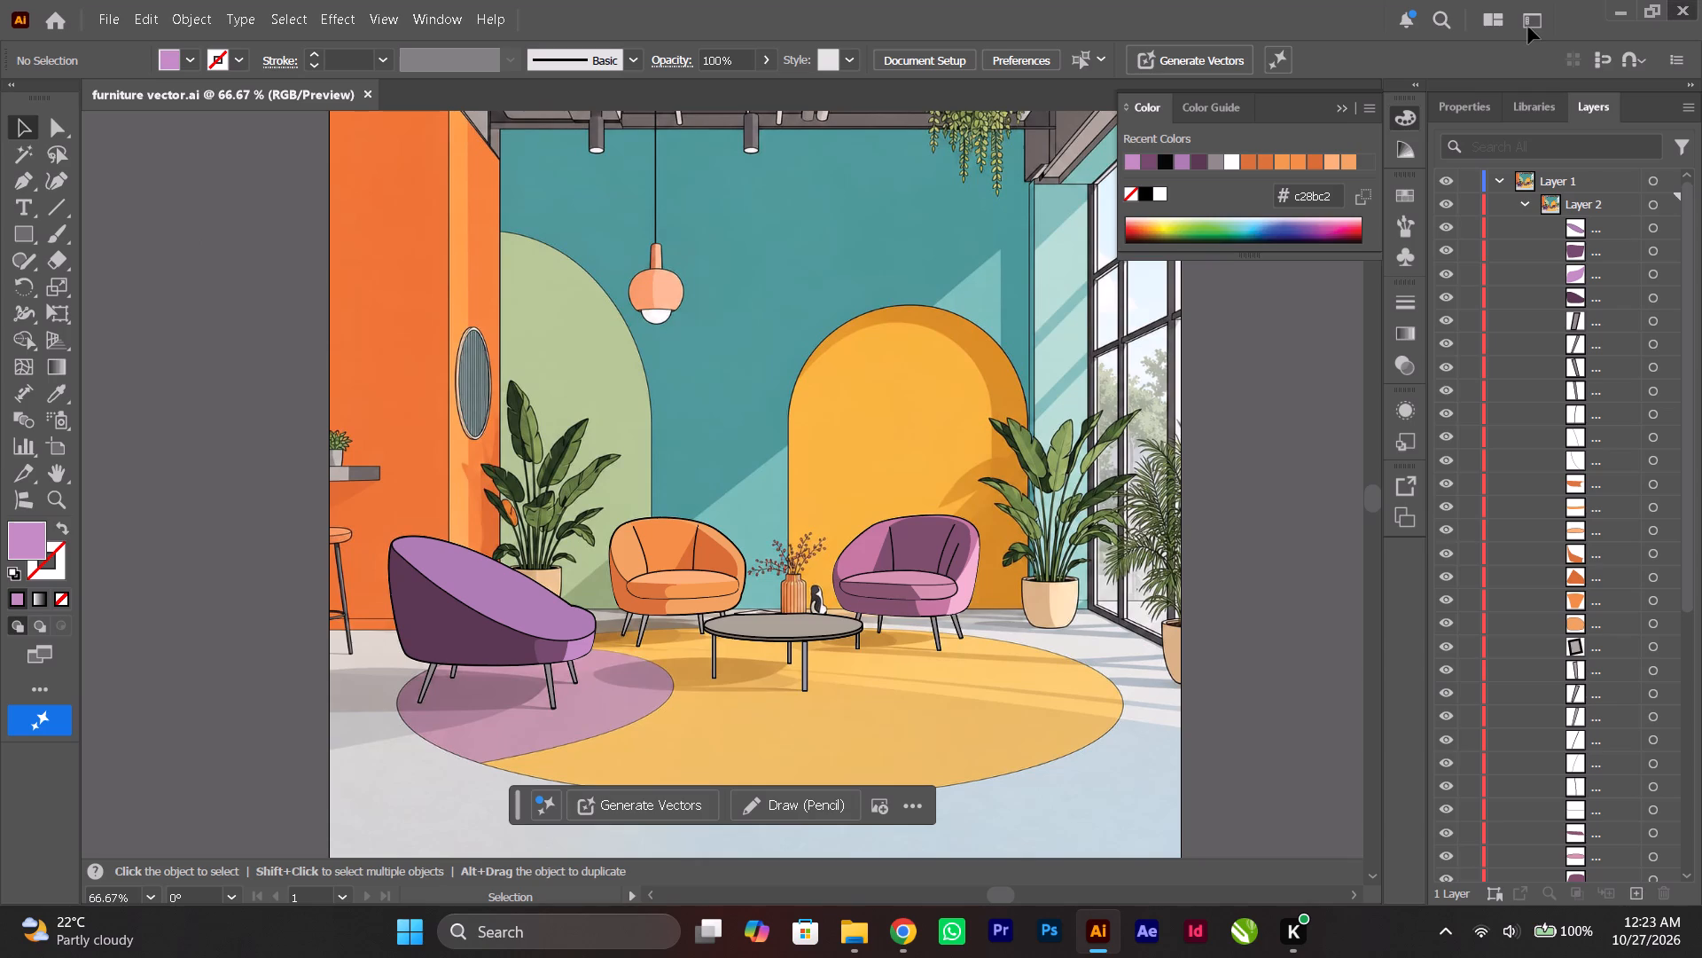